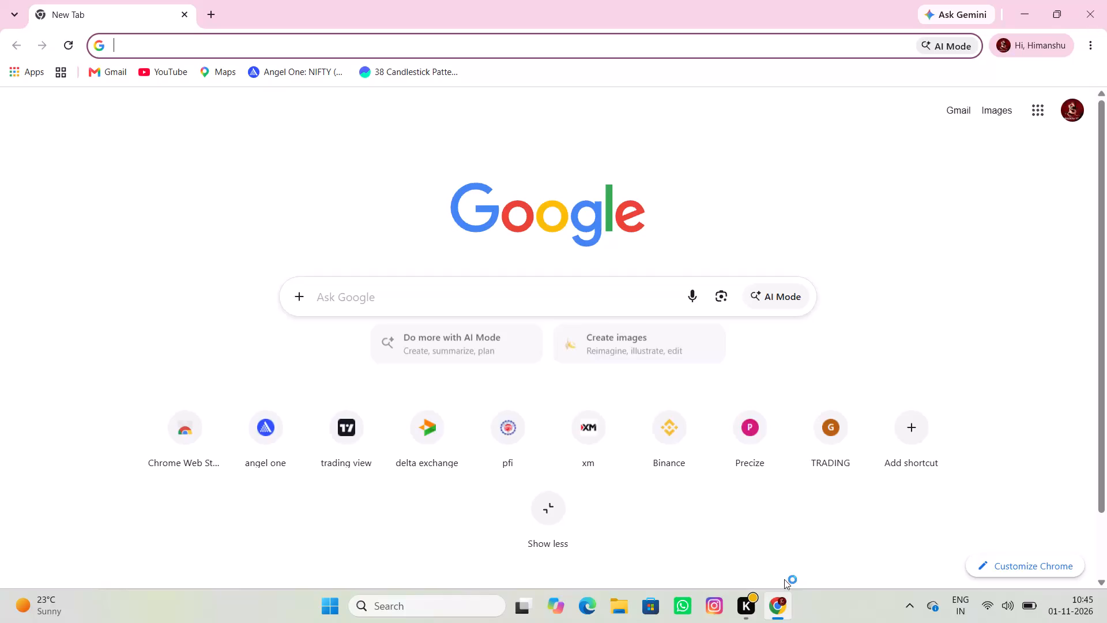
Adjust the screen brightness to a low level in the Windows quick settings and return to the browser.
left_click(986, 618)
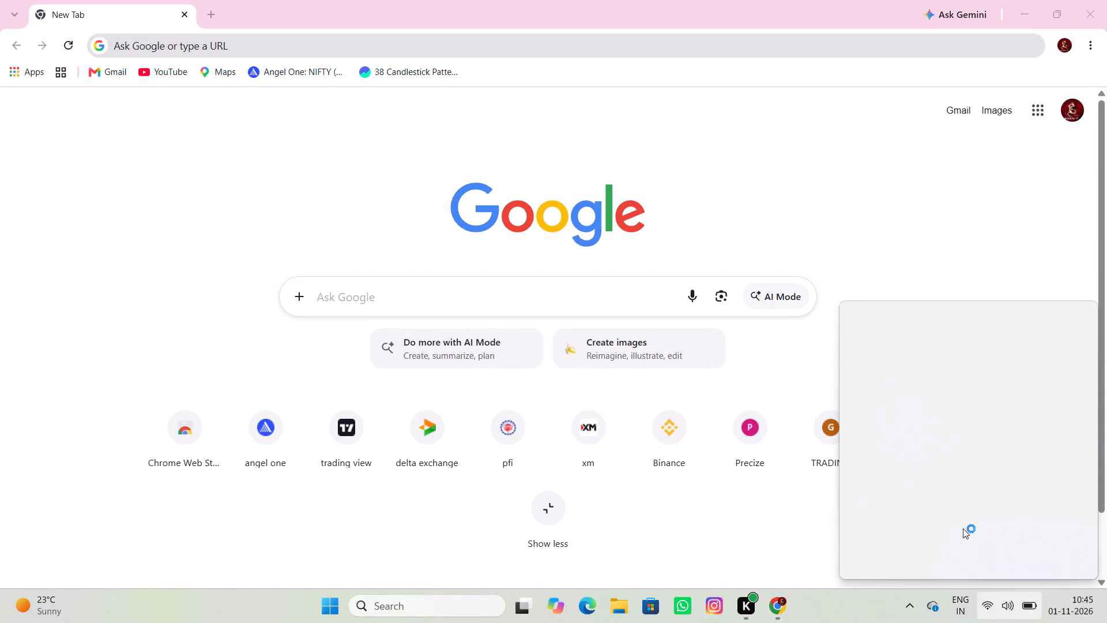
left_click(902, 486)
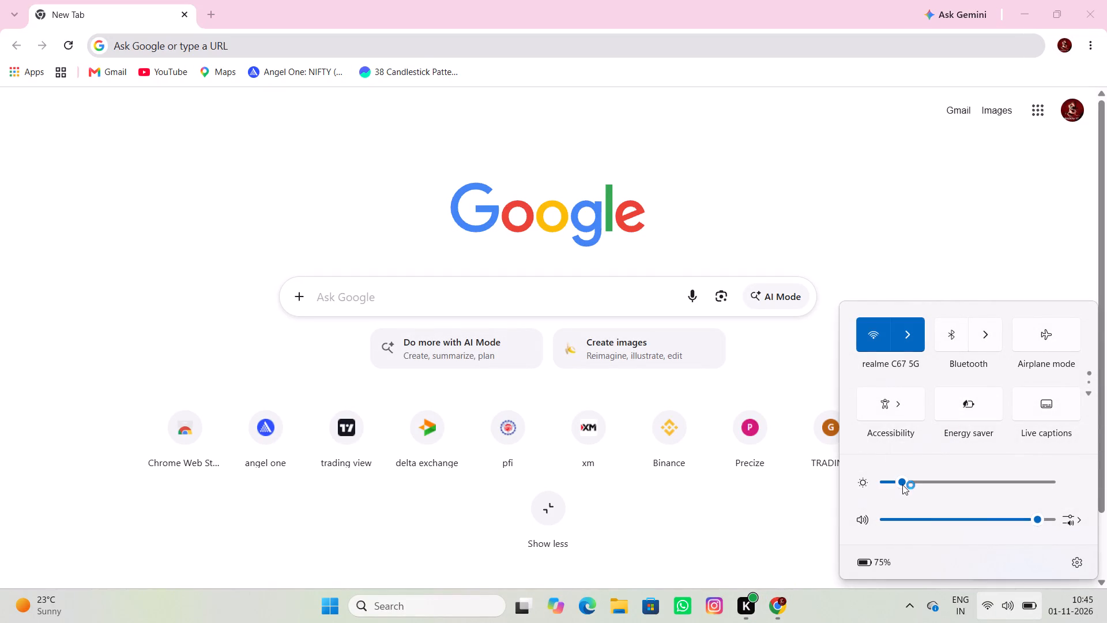
left_click(913, 481)
left_click(628, 494)
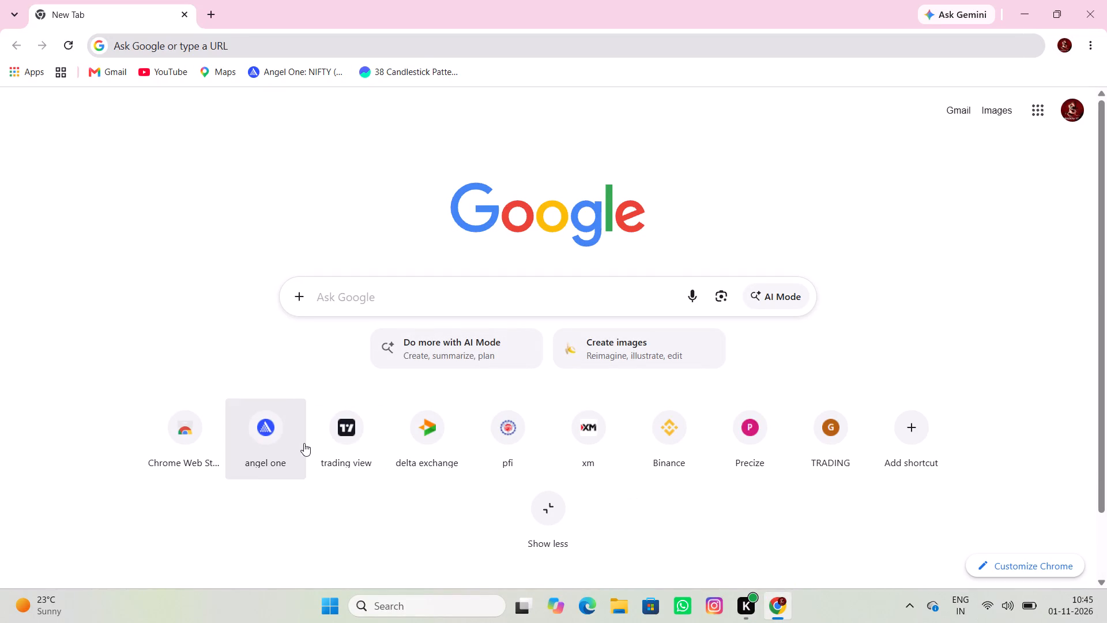
Open the TradingView site and launch the XAUUSD (GOLD / U.S. DOLLAR) commodity CFD chart from its symbol search.
double_click(312, 444)
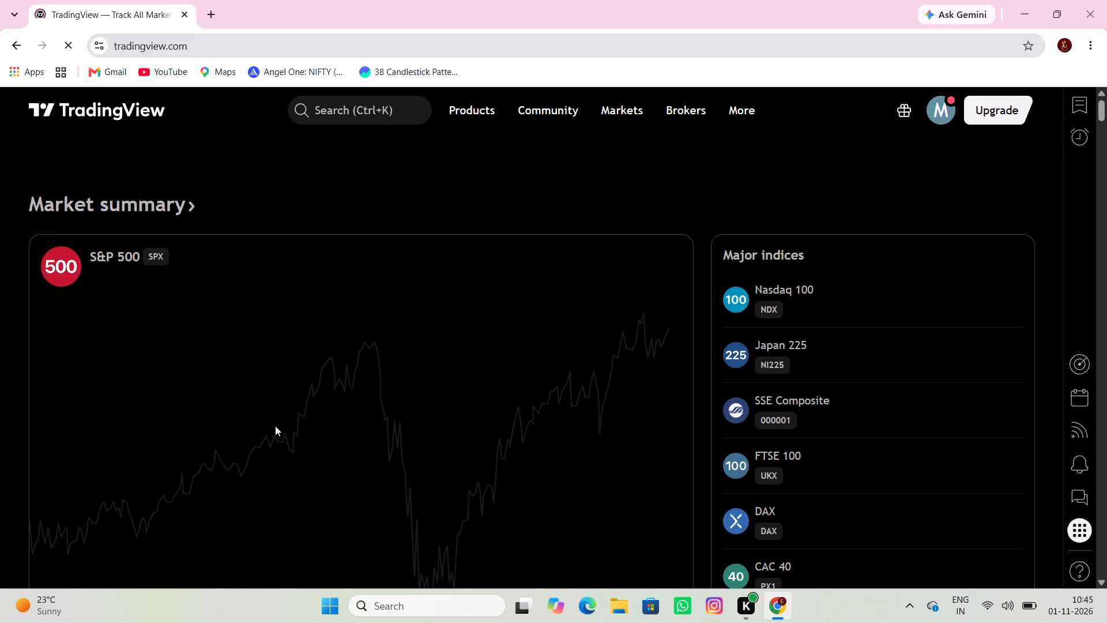
left_click(348, 104)
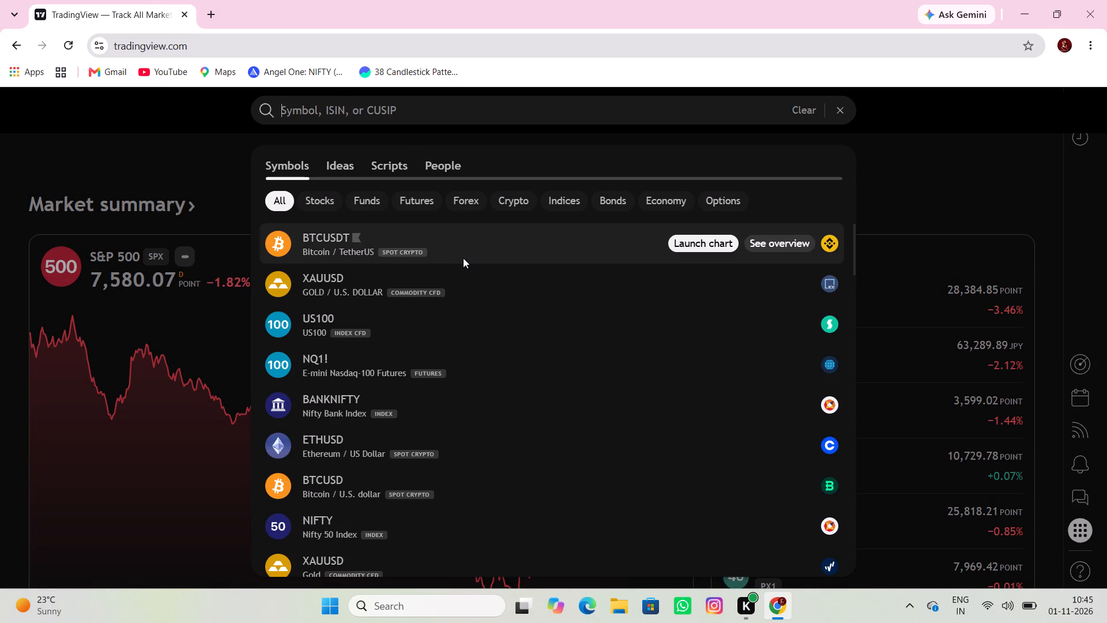
left_click(465, 292)
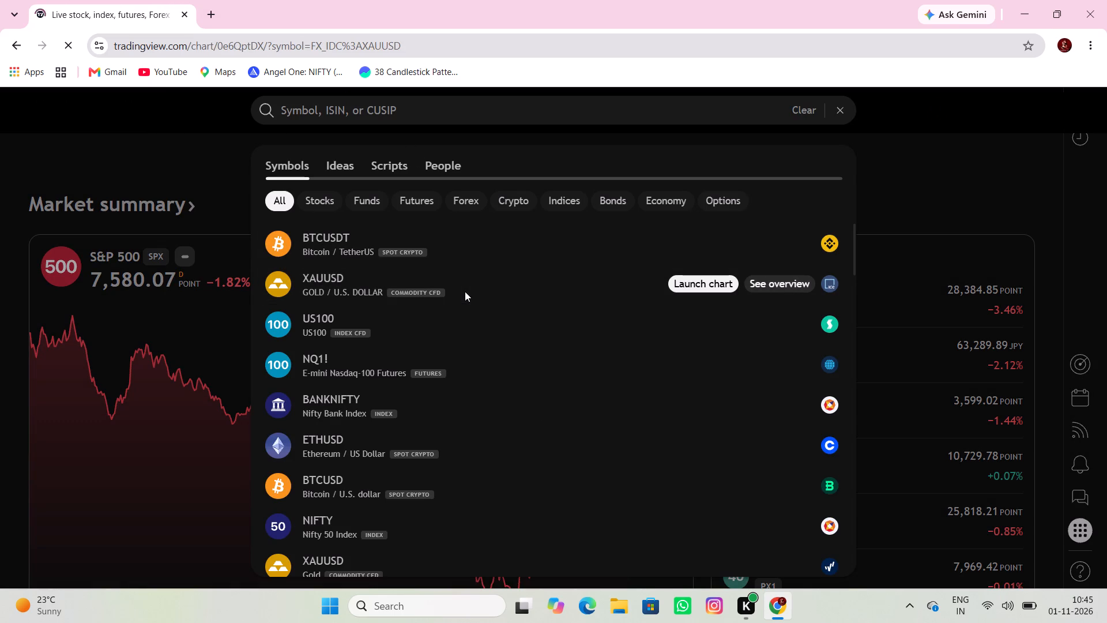
Examine the latest XAUUSD one-minute price action around the yellow zones and the blue horizontal line.
scroll(496, 303, "down", 5)
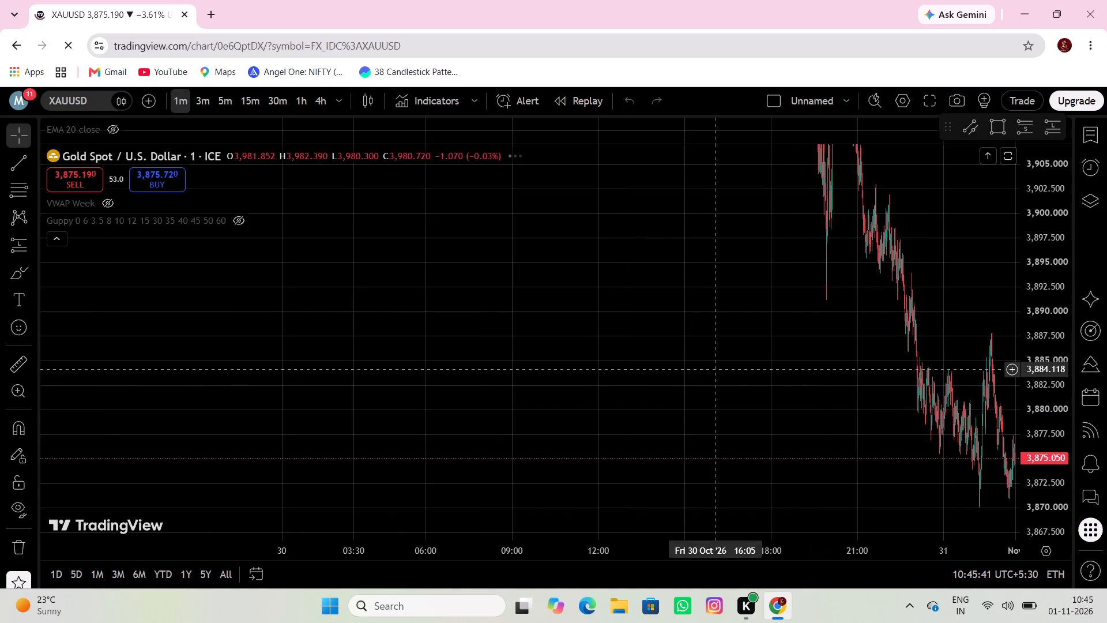
left_click_drag(739, 357, 637, 418)
scroll(1059, 379, "down", 4)
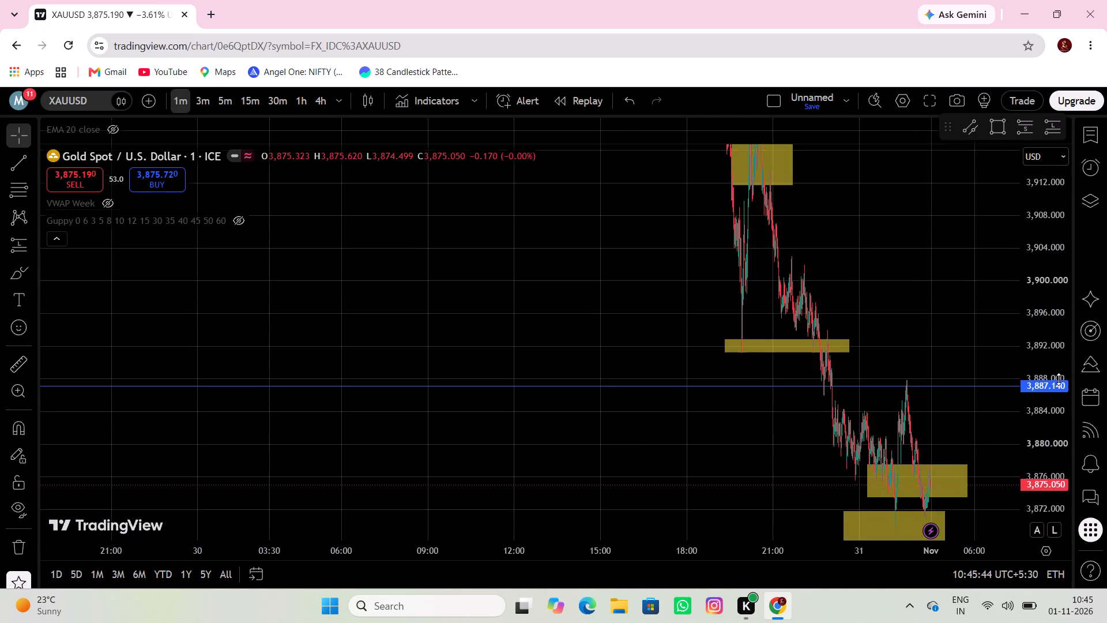
scroll(1058, 380, "down", 6)
scroll(962, 383, "up", 5)
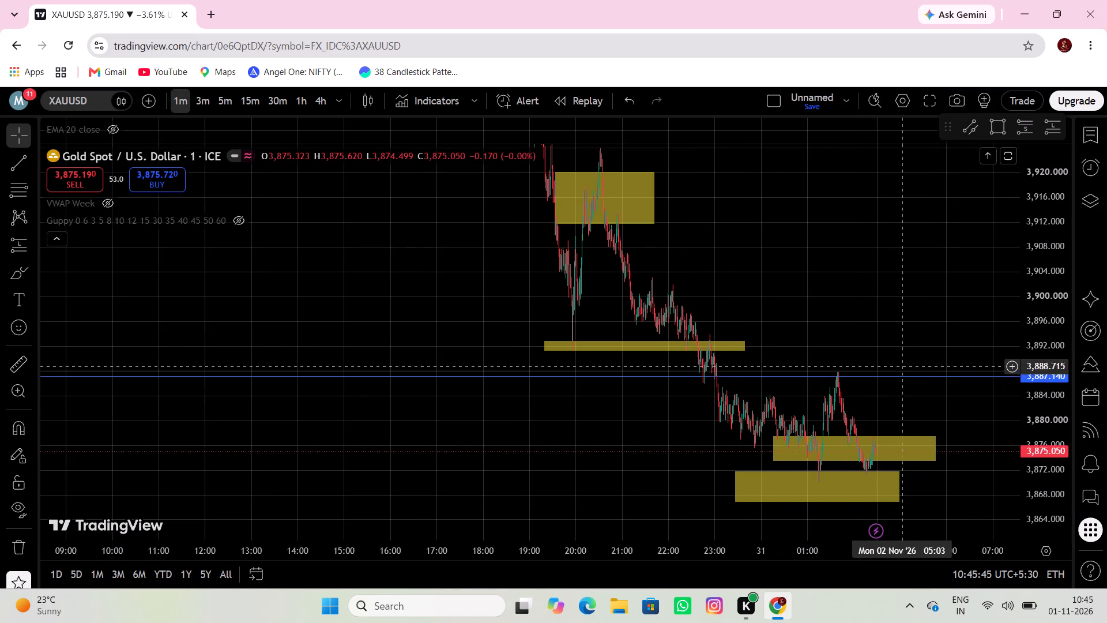
left_click_drag(888, 352, 899, 317)
scroll(888, 326, "up", 3)
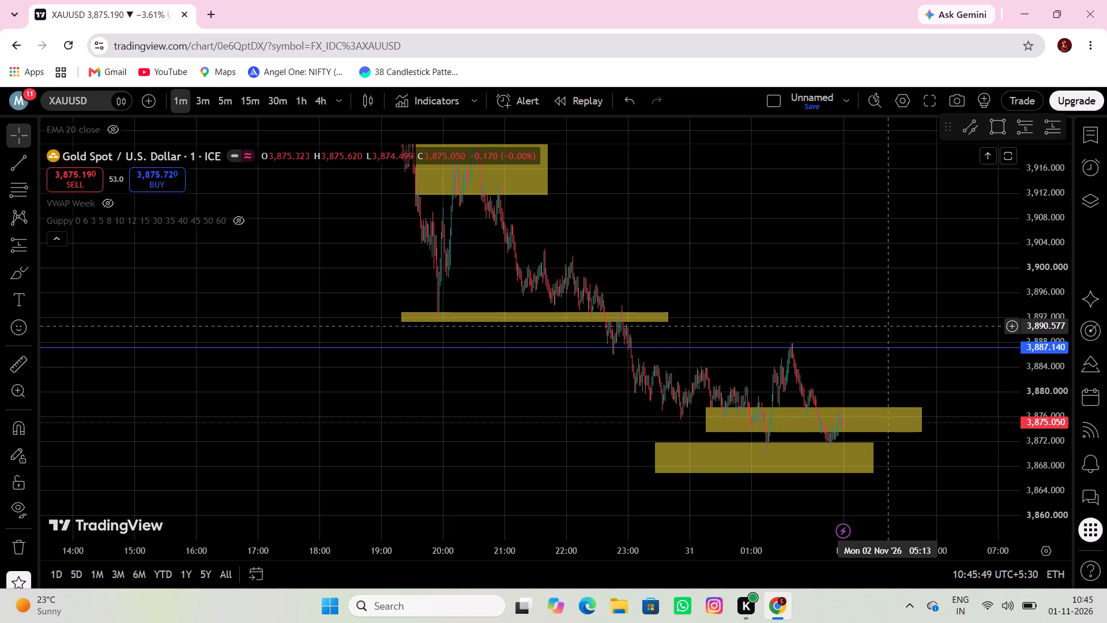
scroll(888, 326, "up", 1)
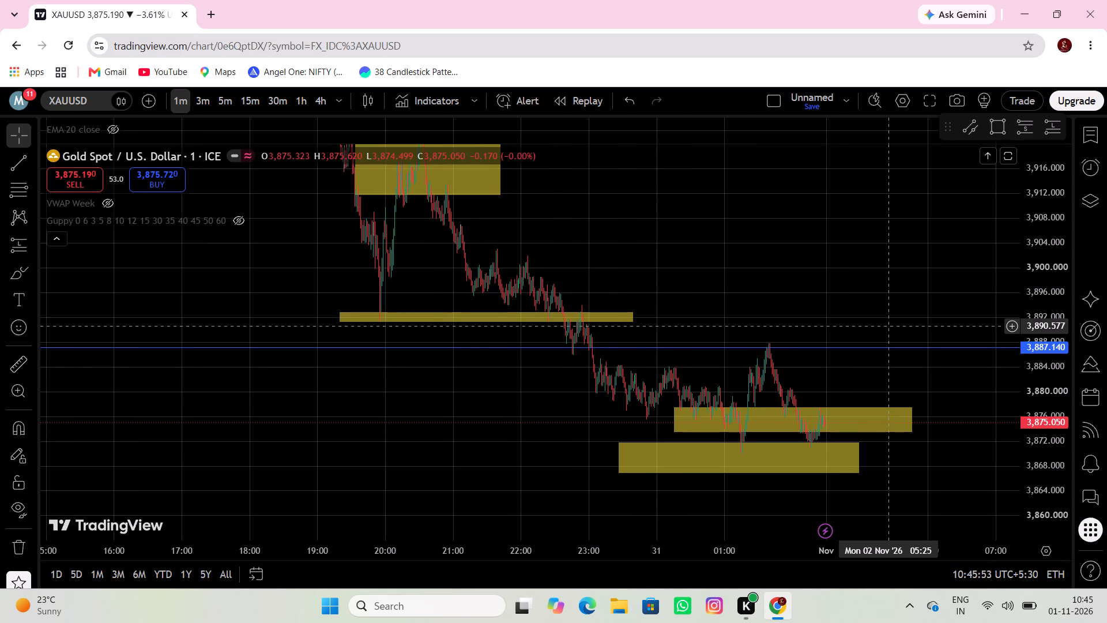
scroll(888, 326, "down", 1)
left_click_drag(799, 339, 902, 348)
Move the blue horizontal line to 3,887.435.
left_click_drag(784, 356, 927, 355)
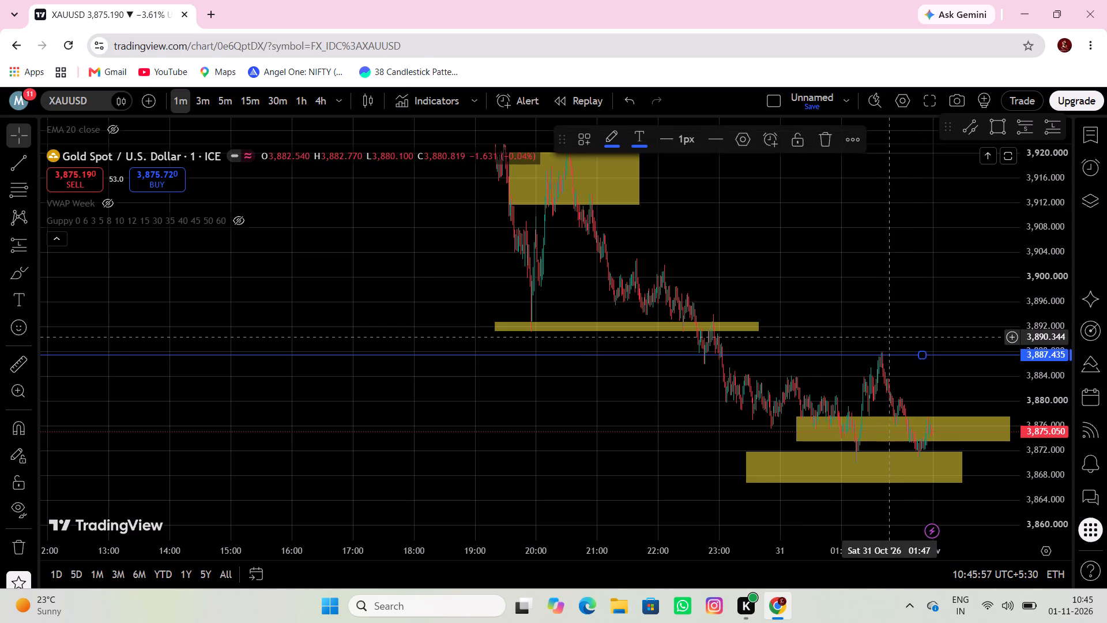
Examine the 30 October evening decline around the yellow zones between about 3,890 and 3,920.
left_click_drag(889, 337, 984, 310)
left_click_drag(698, 381, 765, 408)
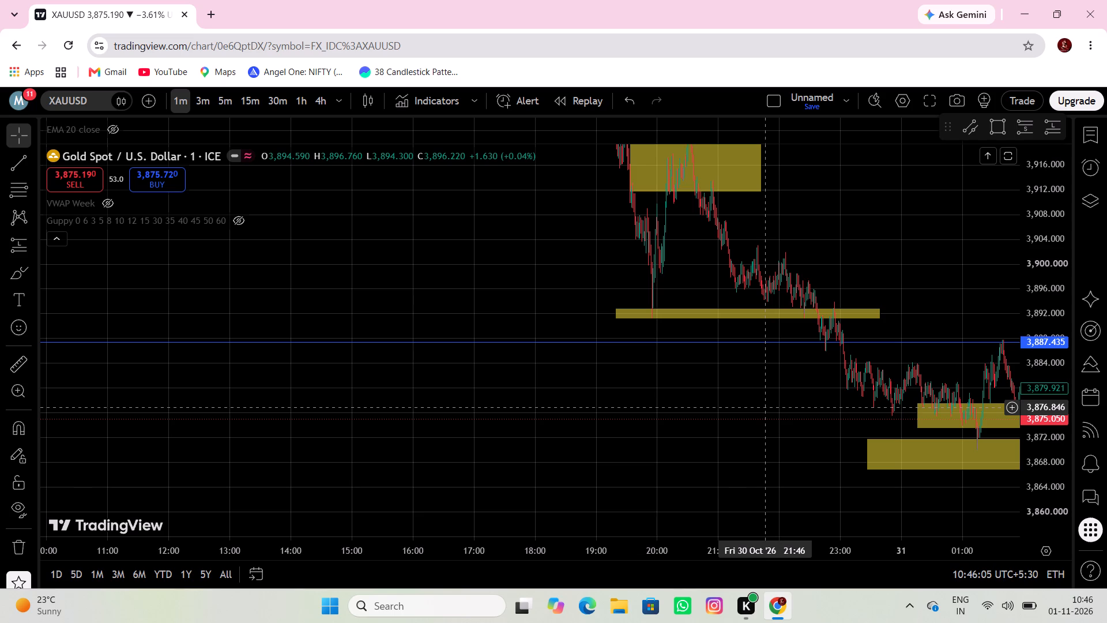
left_click_drag(743, 400, 743, 401)
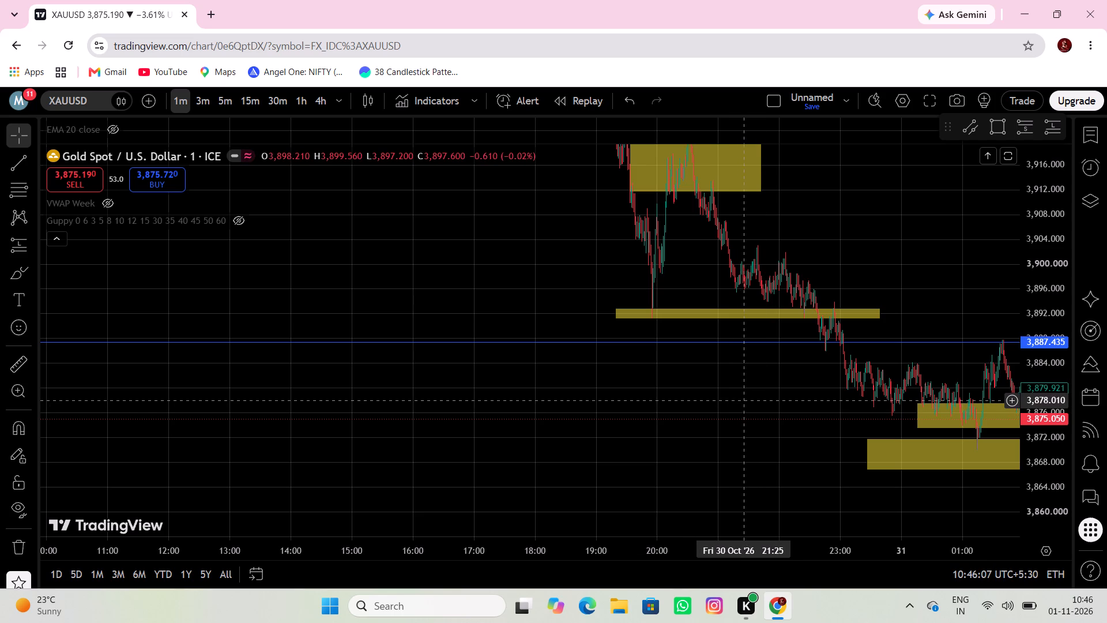
left_click_drag(743, 401, 809, 492)
left_click_drag(759, 306, 711, 341)
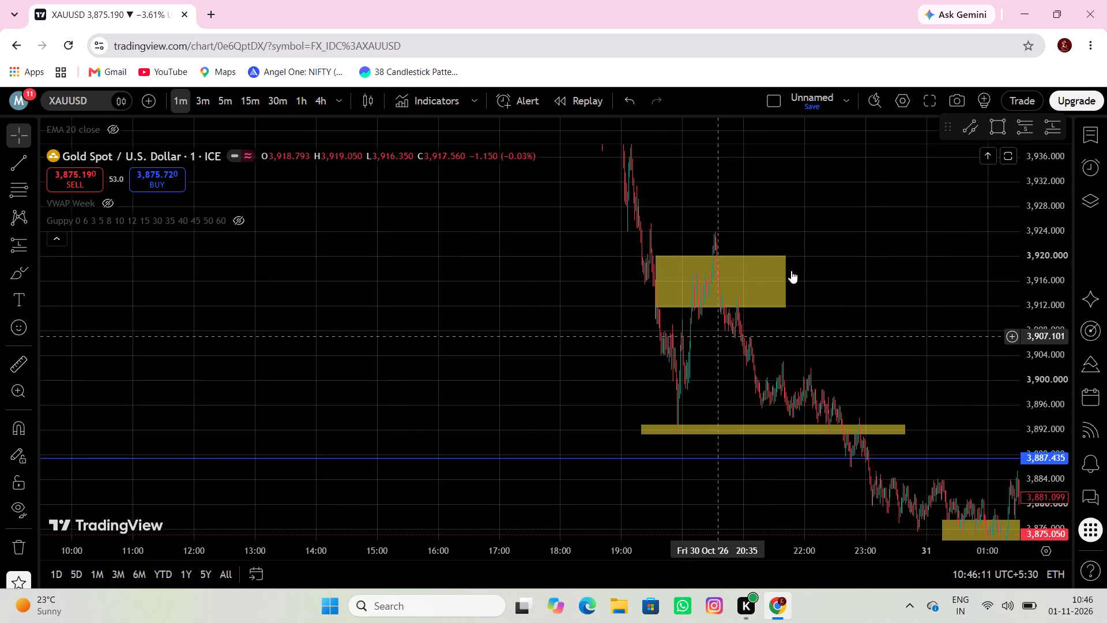
scroll(1021, 290, "down", 14)
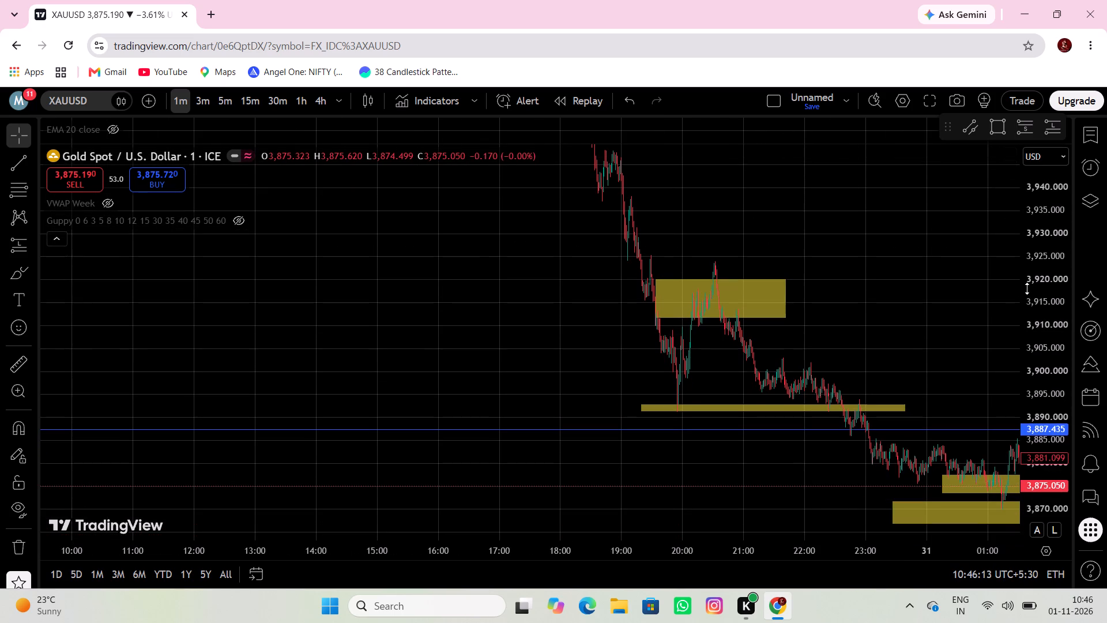
left_click_drag(900, 313, 834, 298)
left_click_drag(885, 299, 1006, 283)
scroll(629, 329, "up", 5)
left_click_drag(821, 293, 867, 330)
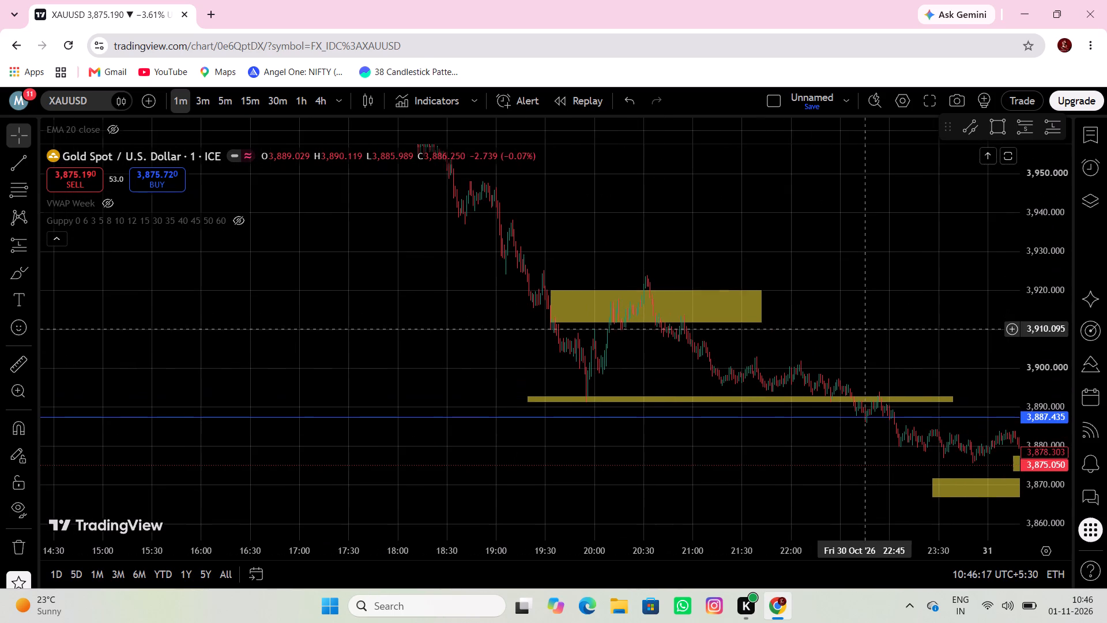
left_click_drag(867, 330, 867, 331)
left_click_drag(833, 313, 916, 339)
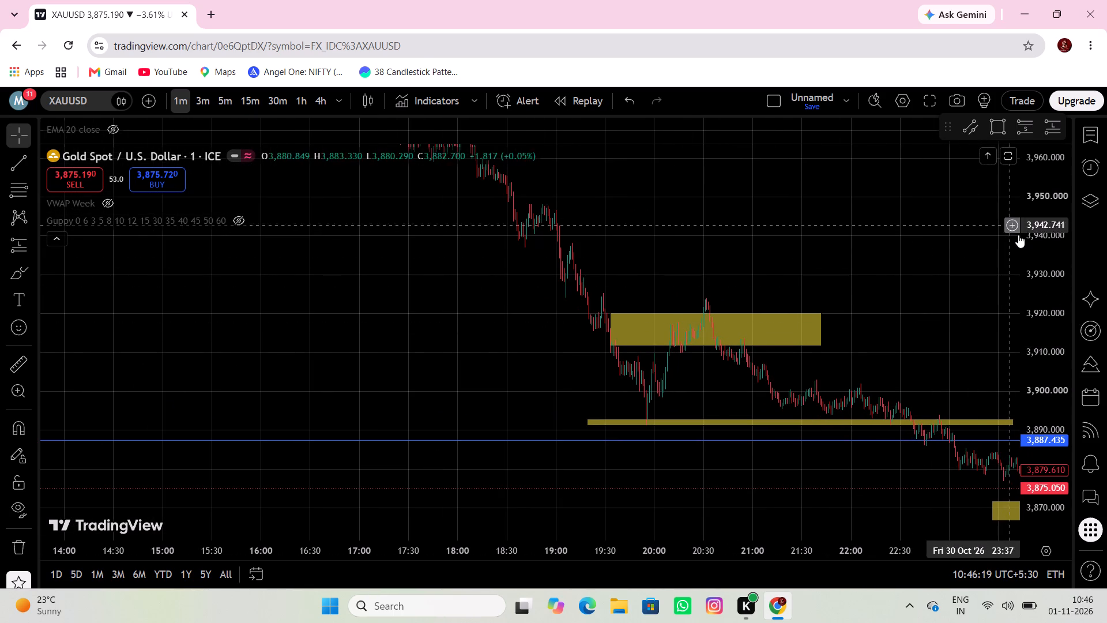
scroll(1036, 252, "up", 6)
scroll(886, 277, "up", 3)
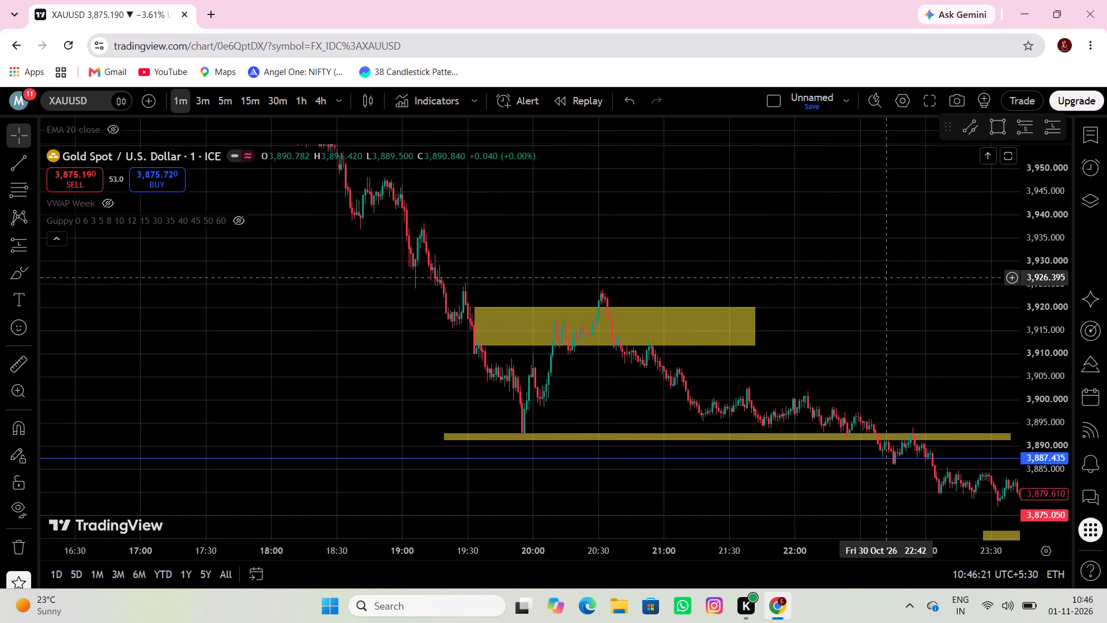
scroll(883, 280, "down", 4)
left_click_drag(887, 280, 939, 311)
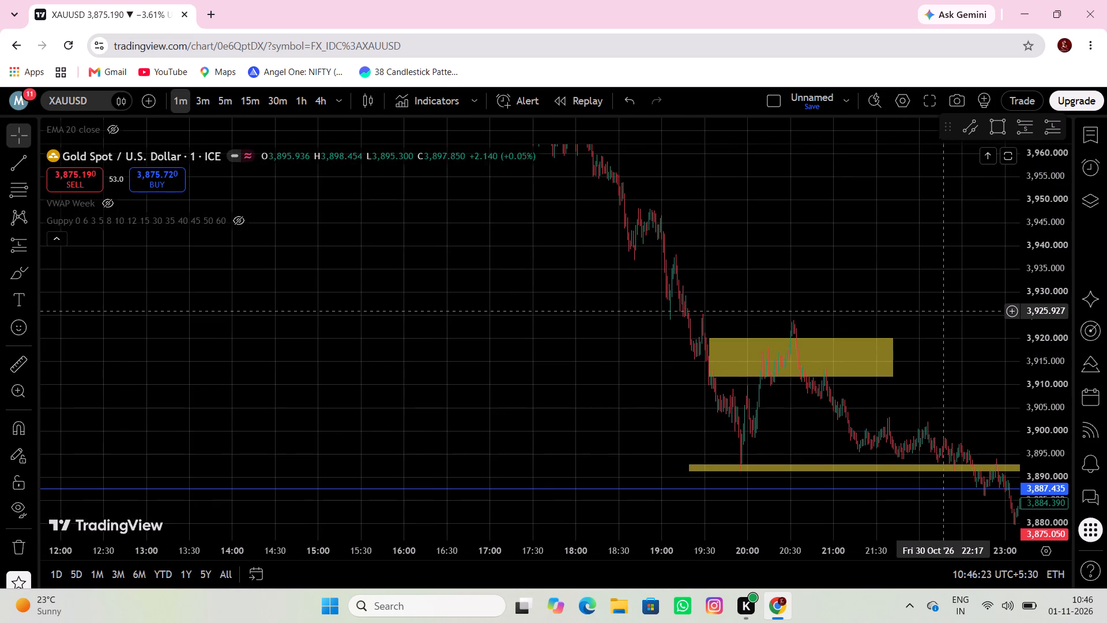
Examine the wider 30 October decline, including the earlier yellow zones between about 3,980 and 4,010.
scroll(1050, 294, "down", 11)
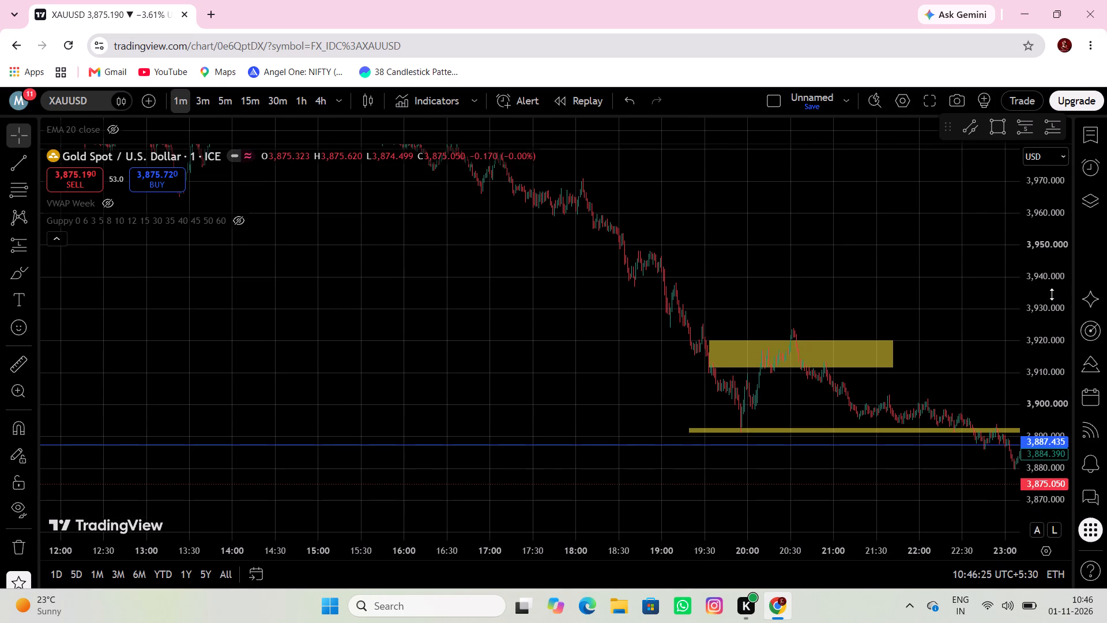
scroll(1052, 294, "down", 4)
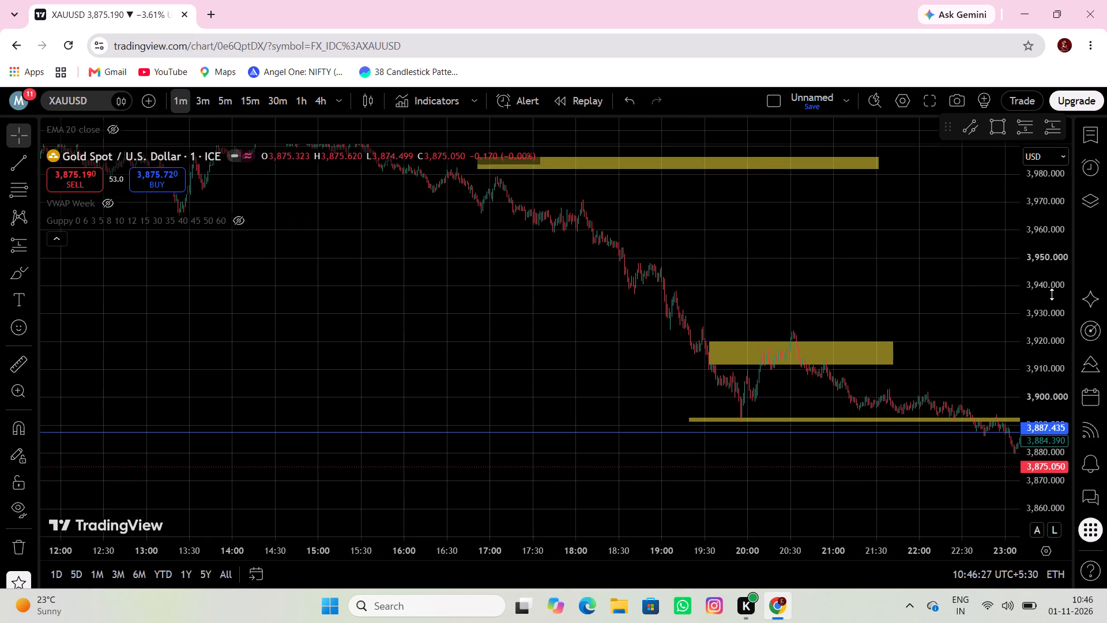
scroll(1052, 294, "down", 6)
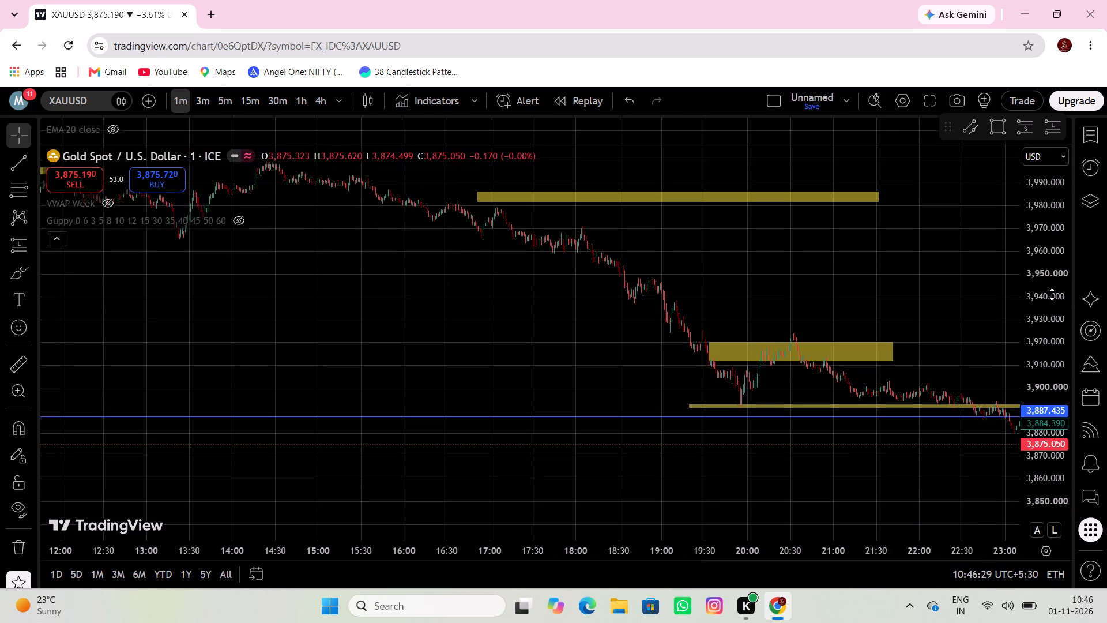
scroll(1048, 295, "down", 4)
scroll(904, 331, "down", 4)
left_click_drag(833, 304, 912, 346)
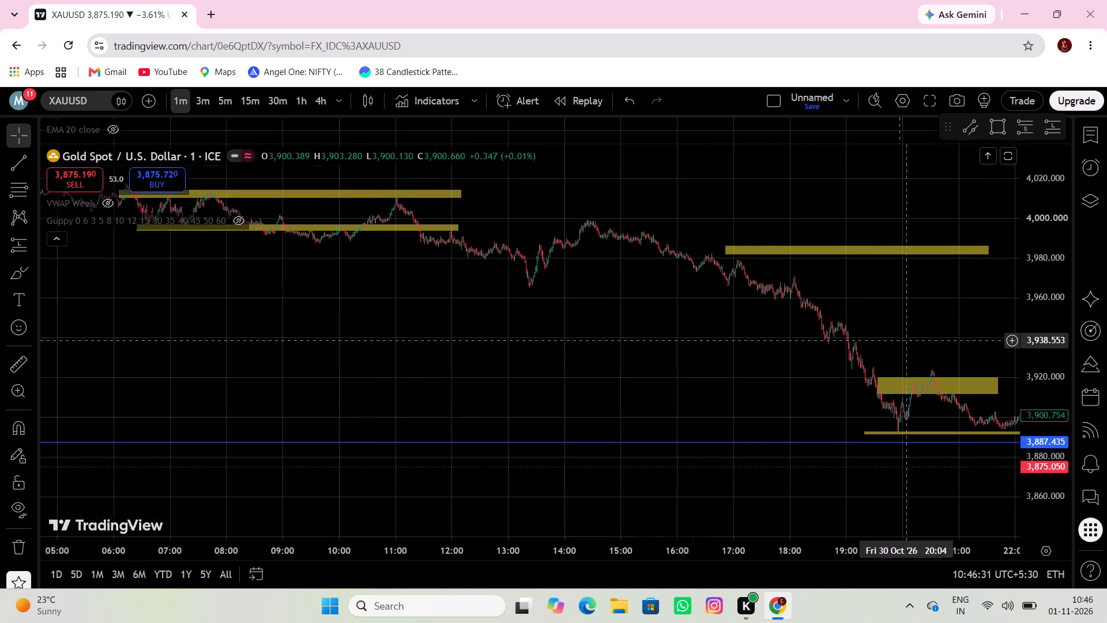
left_click_drag(912, 346, 914, 346)
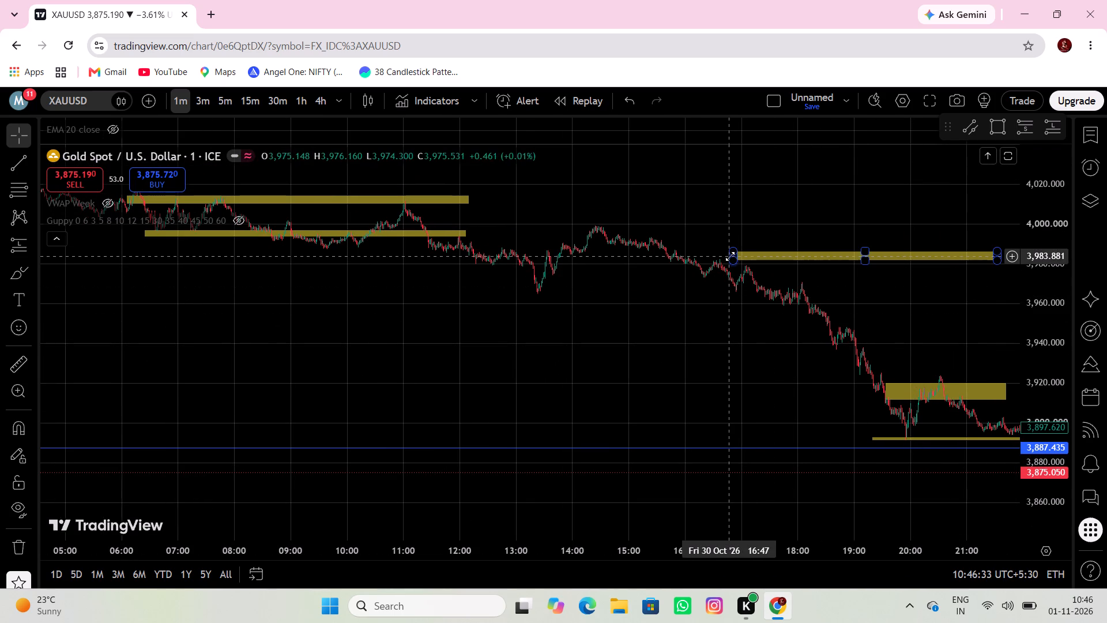
Extend the yellow zone near 3,982 back to 30 Oct 16:10 and raise its upper edge to about 3,988.
left_click_drag(732, 255, 696, 247)
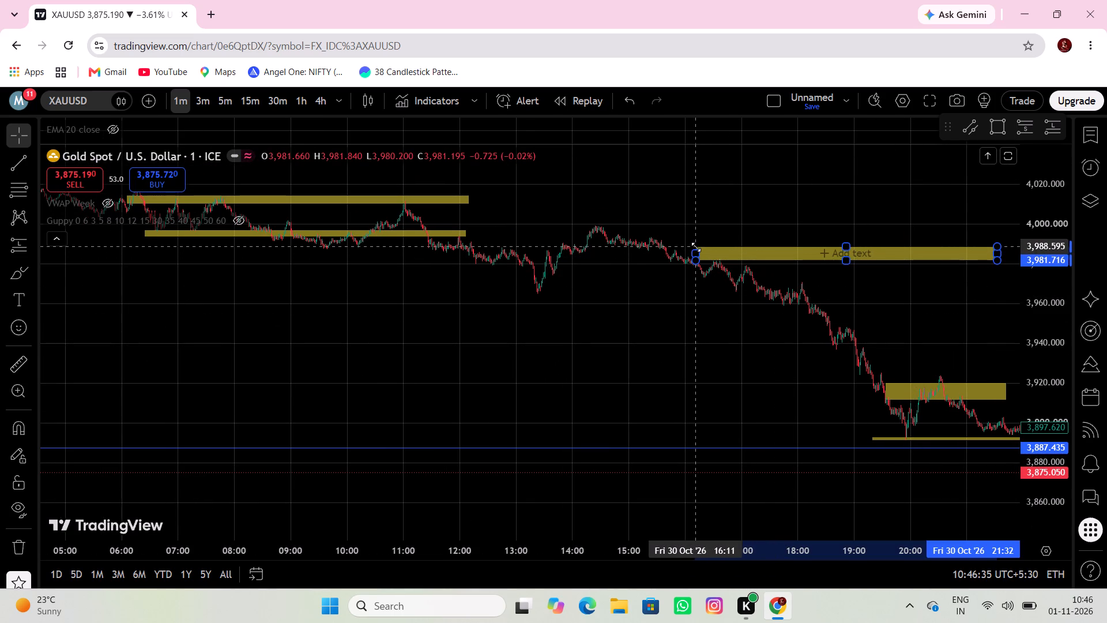
left_click_drag(696, 247, 694, 247)
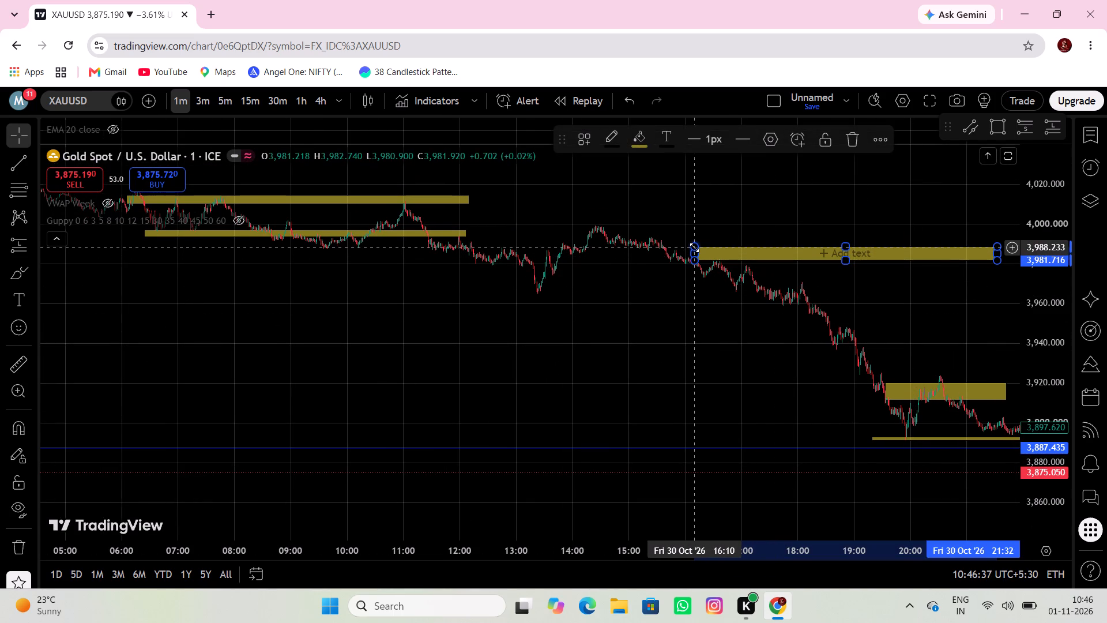
Examine price action from the 30 October morning zones through the latest candles beside the lowest zones.
left_click_drag(703, 351, 735, 350)
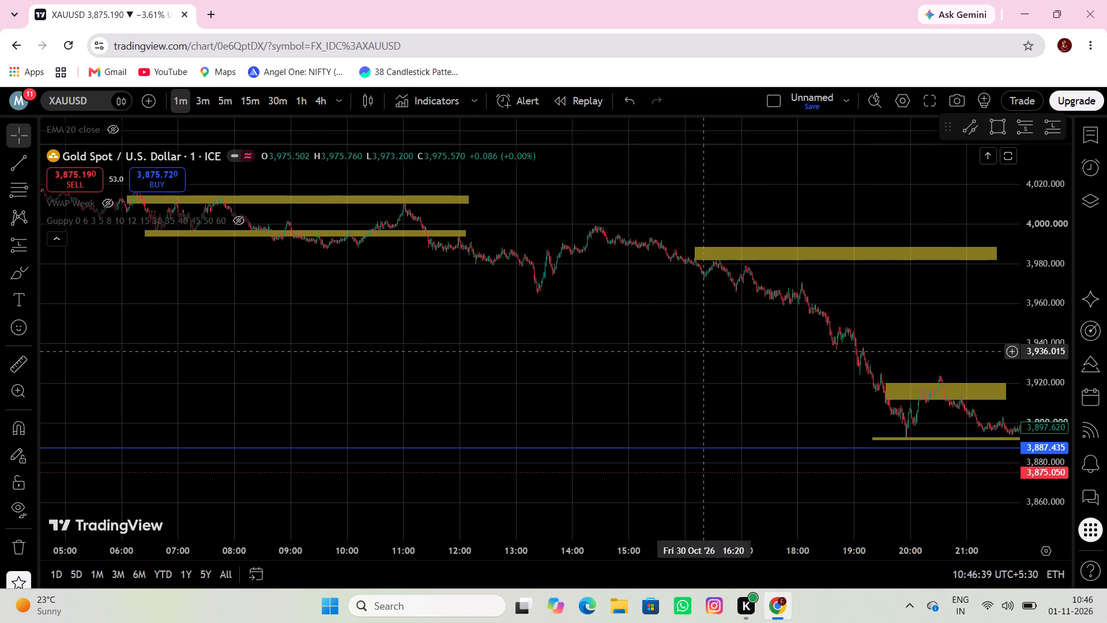
left_click_drag(735, 350, 795, 344)
left_click_drag(616, 383, 835, 378)
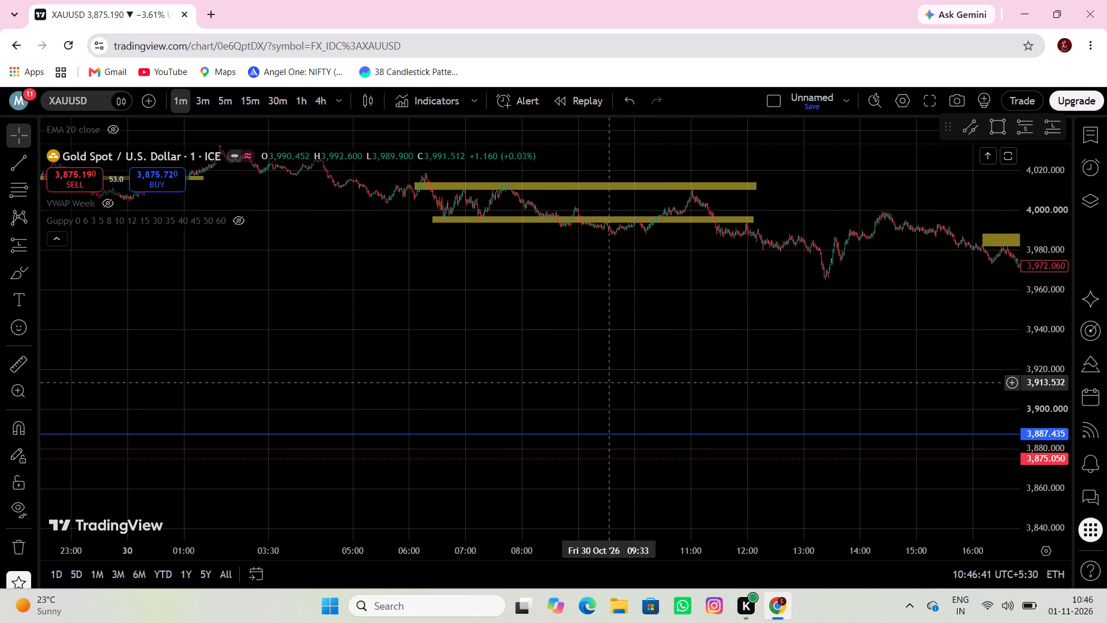
left_click_drag(789, 358, 322, 355)
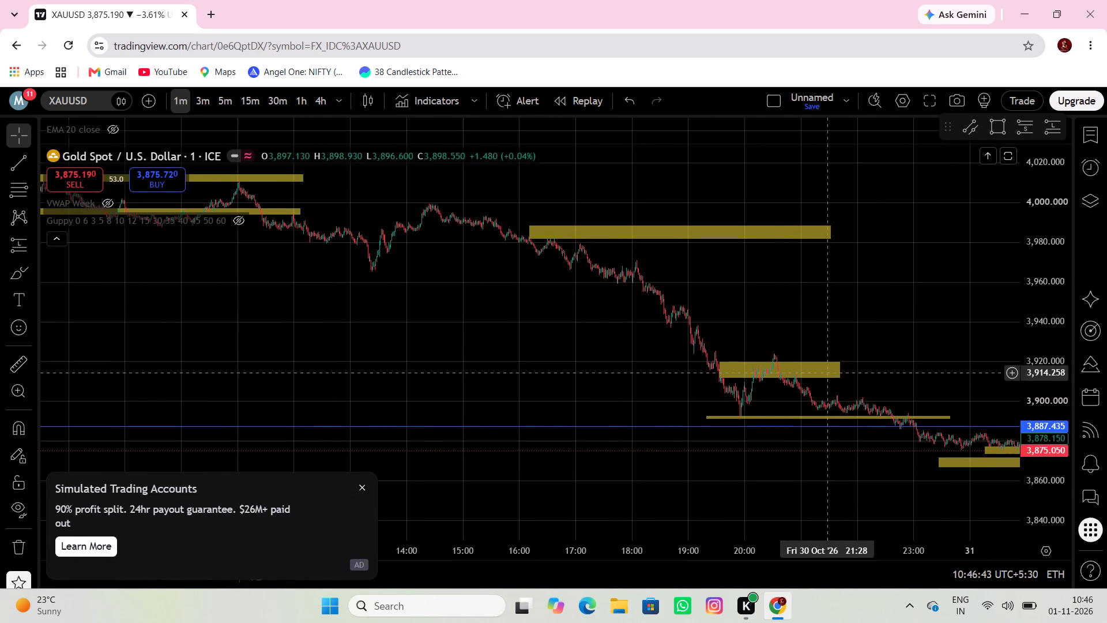
scroll(1046, 424, "up", 10)
left_click(880, 413)
left_click_drag(880, 406, 870, 395)
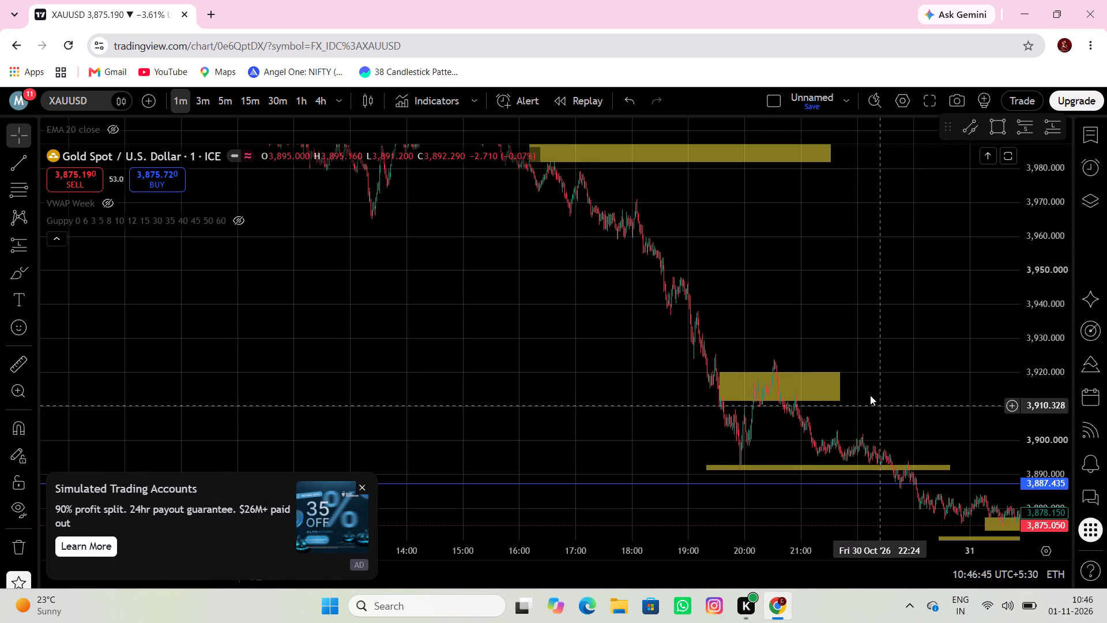
left_click_drag(870, 395, 602, 238)
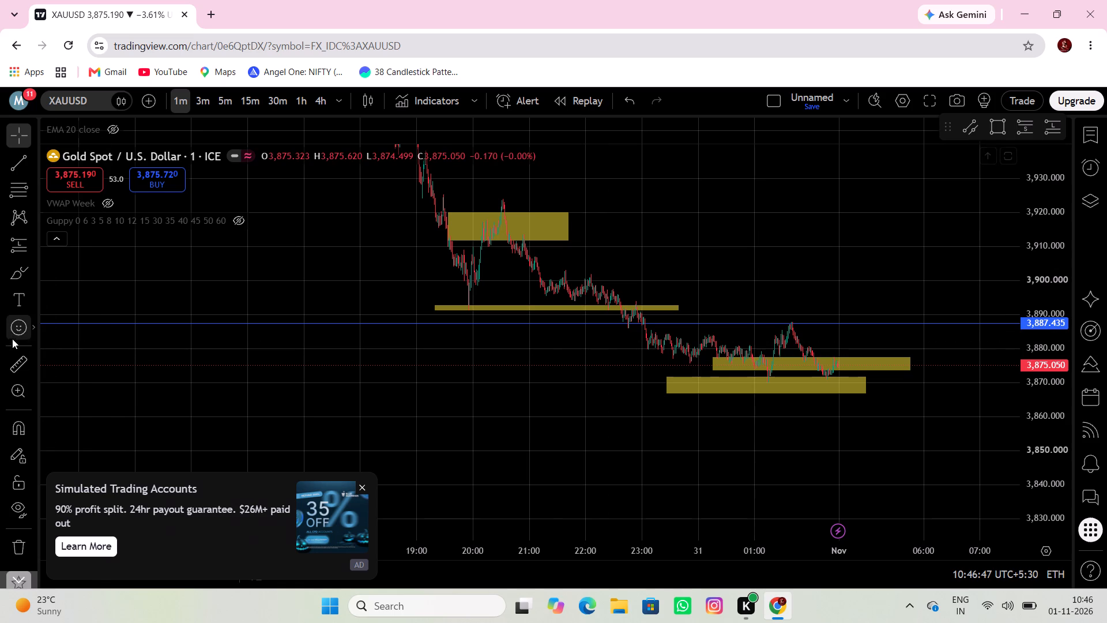
Measure the price move from about 3,889.8 at 30 Oct 23:53 down to about 3,871.3 at 31 Oct 01:50.
left_click(24, 353)
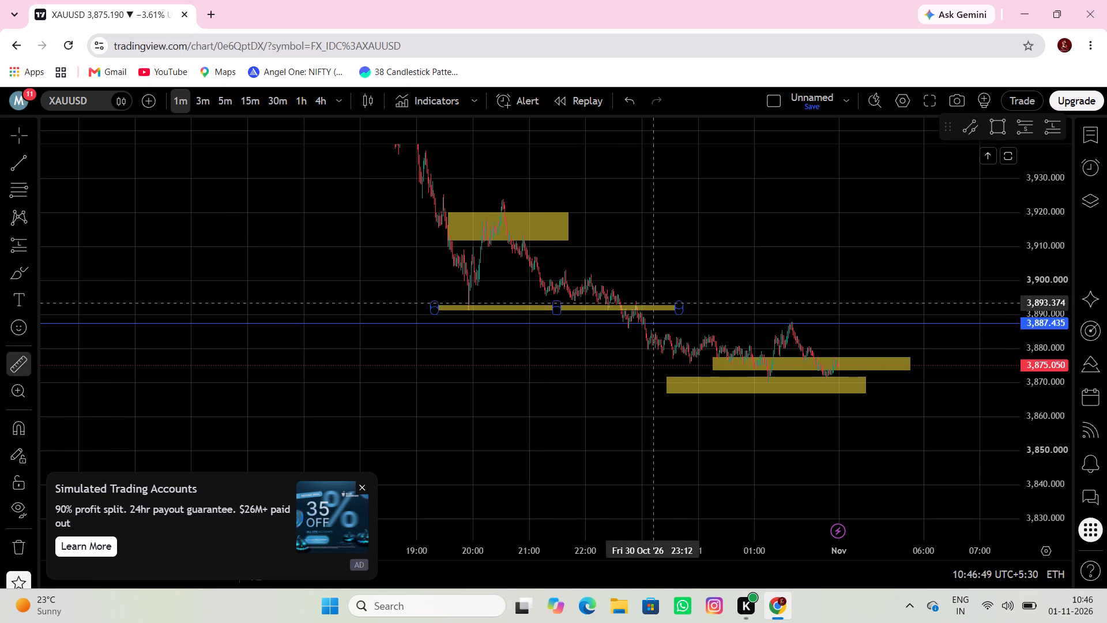
left_click(692, 316)
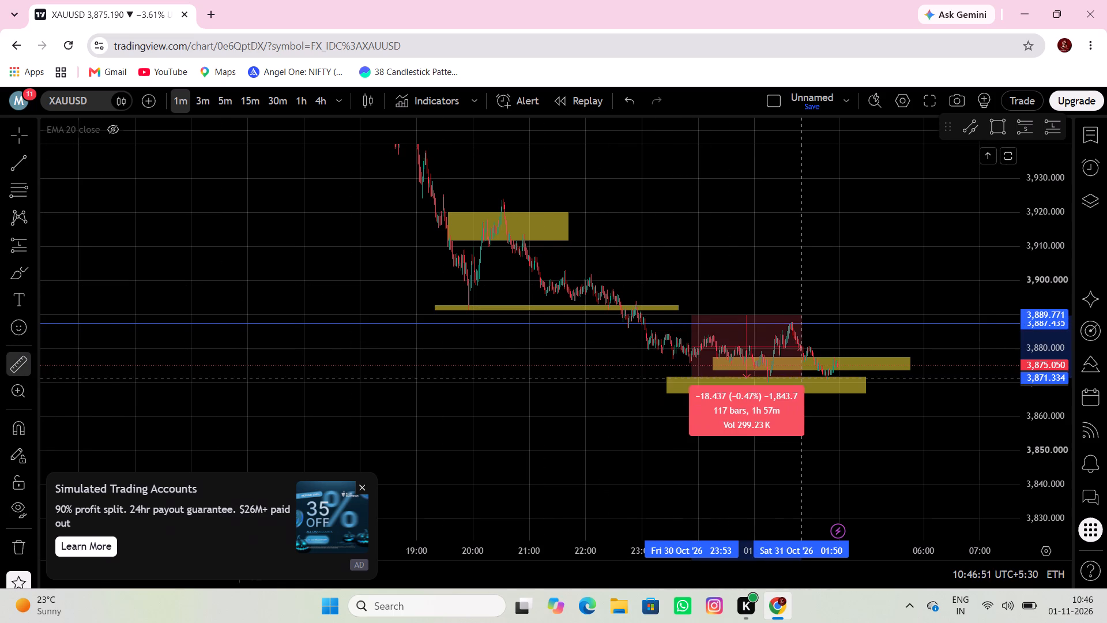
left_click(802, 379)
Examine the 30 October sell-off from the extended zone near 3,985 down to the zone near 3,892.
left_click_drag(890, 394, 978, 404)
scroll(692, 421, "down", 4)
left_click_drag(643, 420, 834, 511)
left_click_drag(778, 315, 788, 350)
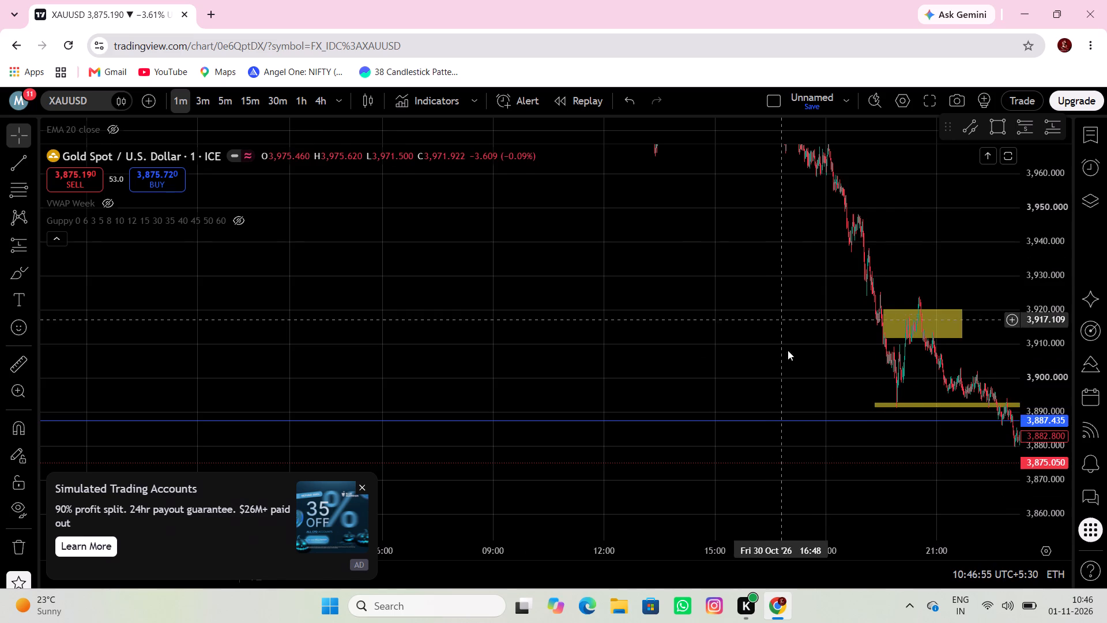
left_click_drag(788, 350, 789, 389)
scroll(812, 371, "up", 5)
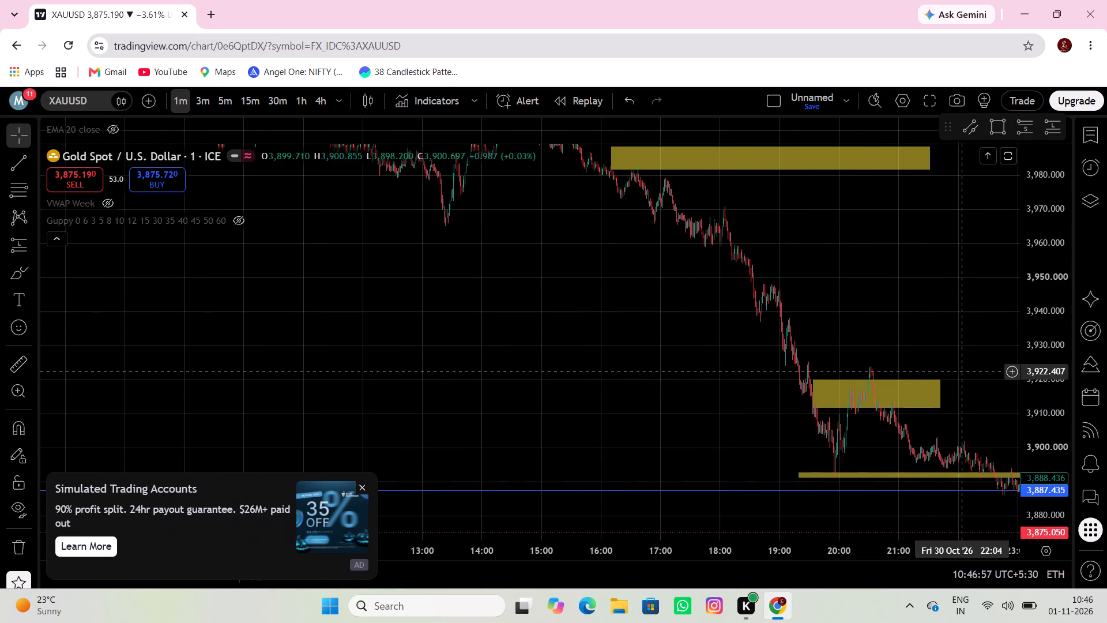
scroll(1066, 323, "down", 9)
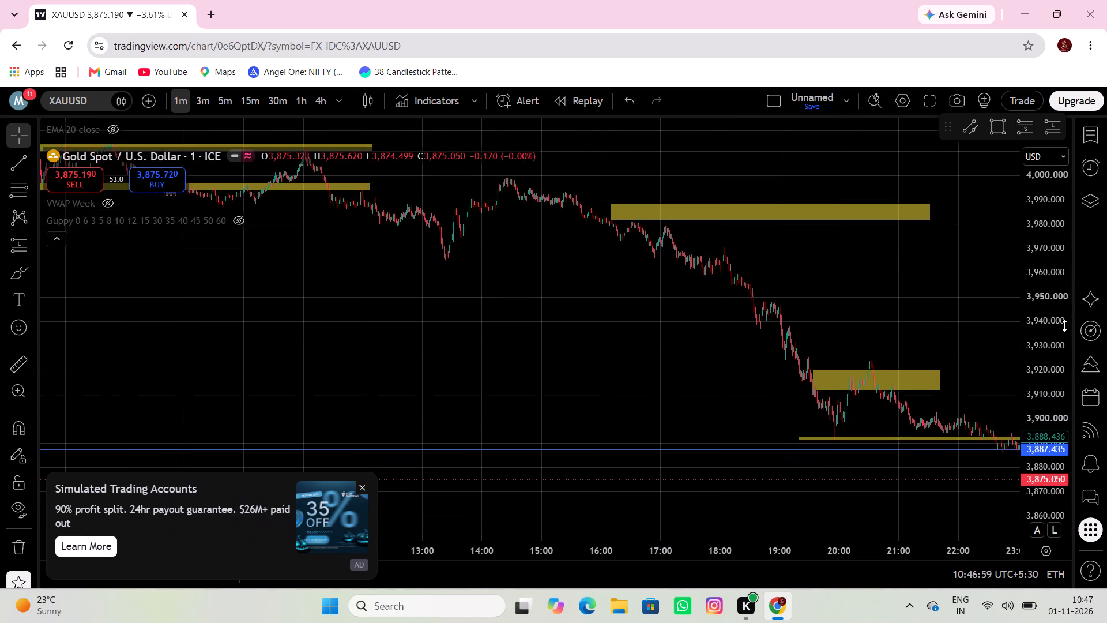
scroll(1064, 325, "down", 3)
scroll(498, 296, "up", 4)
left_click_drag(476, 343, 504, 341)
Measure the price drop from the extended zone at about 3,982.5 down to about 3,895, just above the thin yellow zone.
left_click(17, 365)
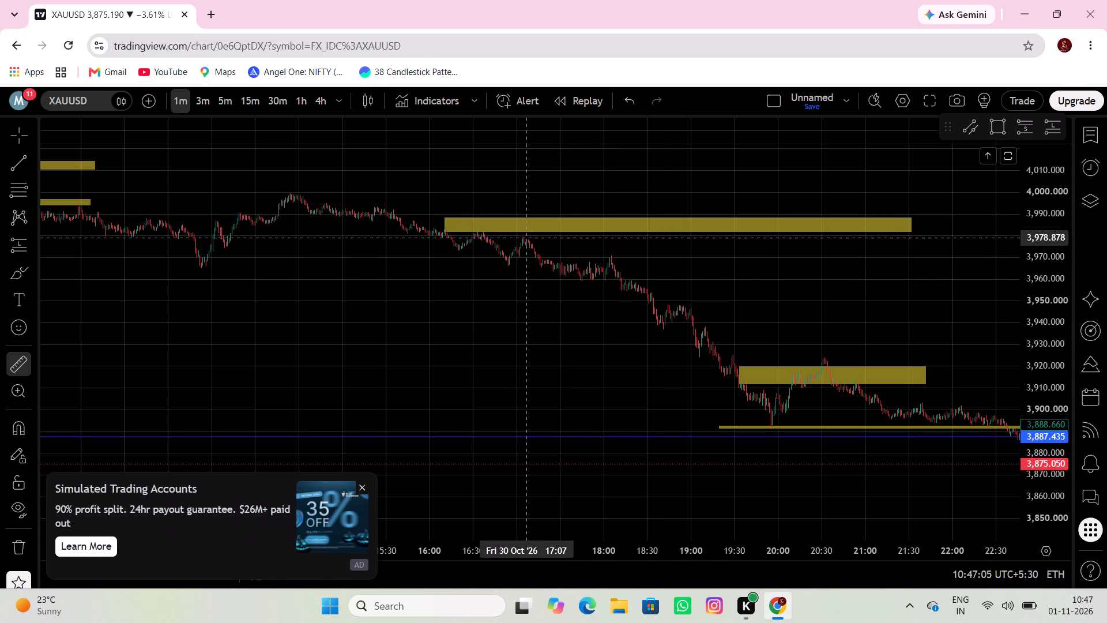
left_click(943, 230)
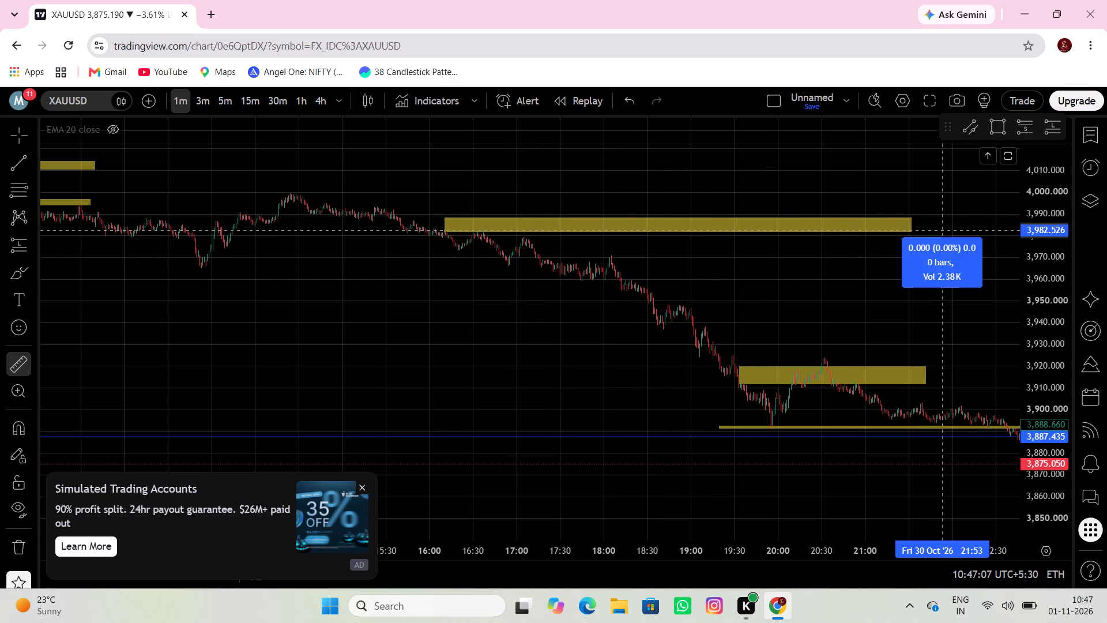
left_click(965, 421)
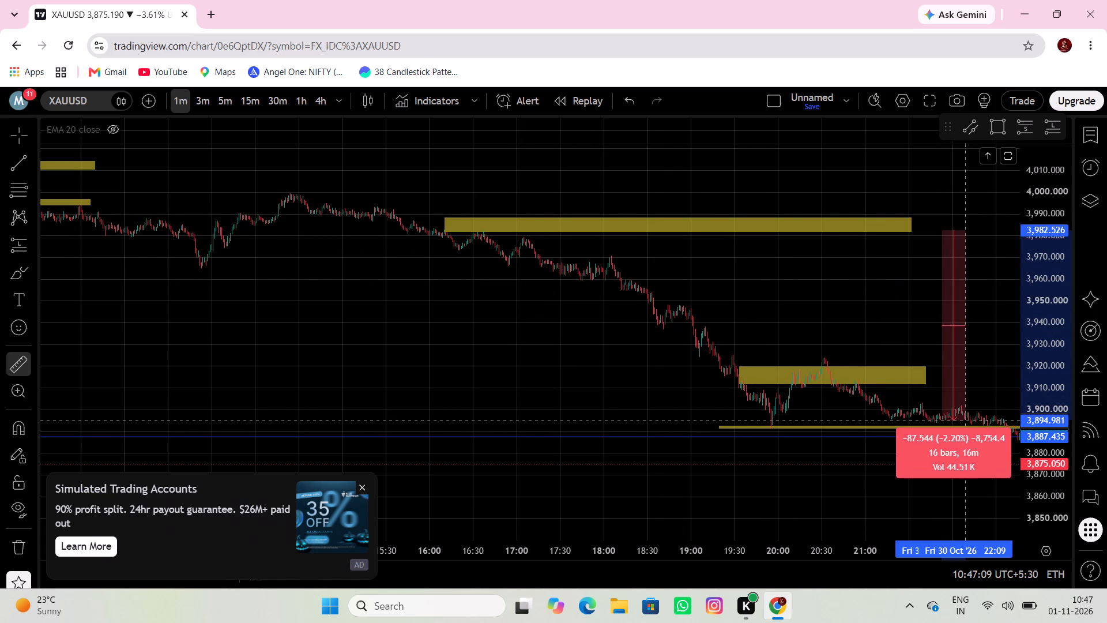
left_click_drag(992, 375, 779, 318)
left_click_drag(814, 310, 886, 331)
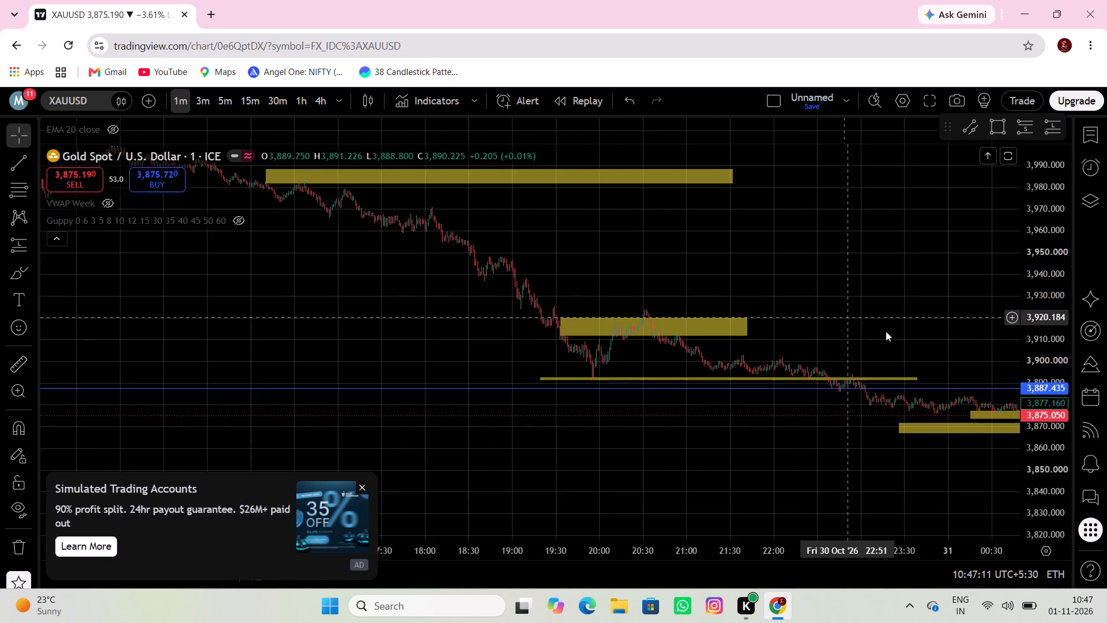
Examine the 30 October price action from the evening sell-off back to the two morning zones near 4,012 and 3,996.
left_click_drag(886, 331, 891, 332)
left_click_drag(720, 290, 903, 290)
scroll(1052, 333, "up", 2)
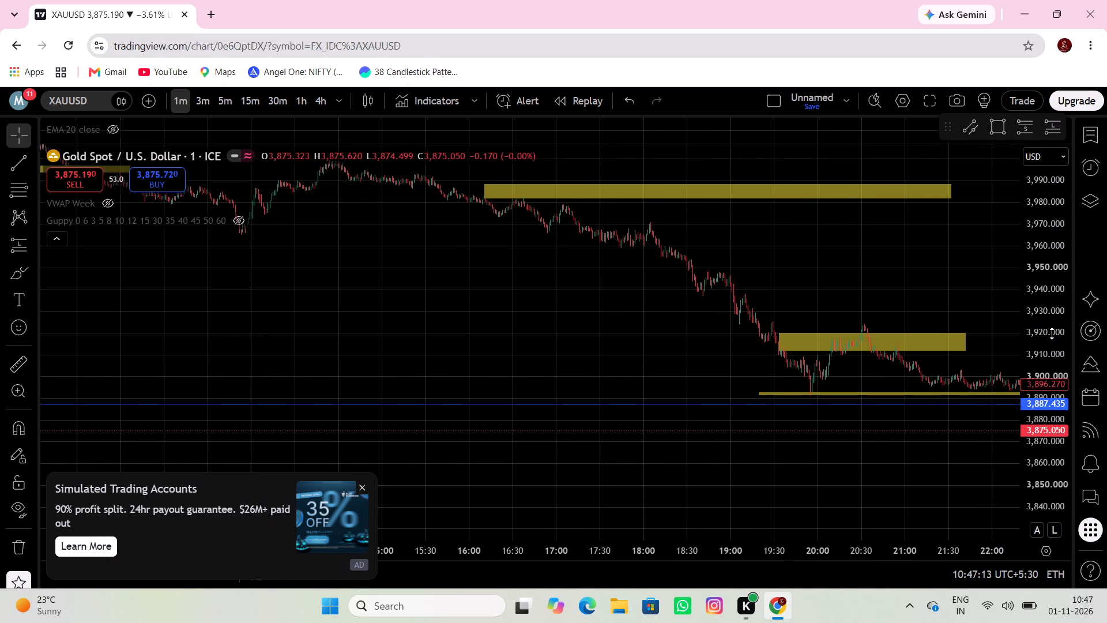
scroll(1052, 333, "up", 4)
scroll(1050, 332, "down", 9)
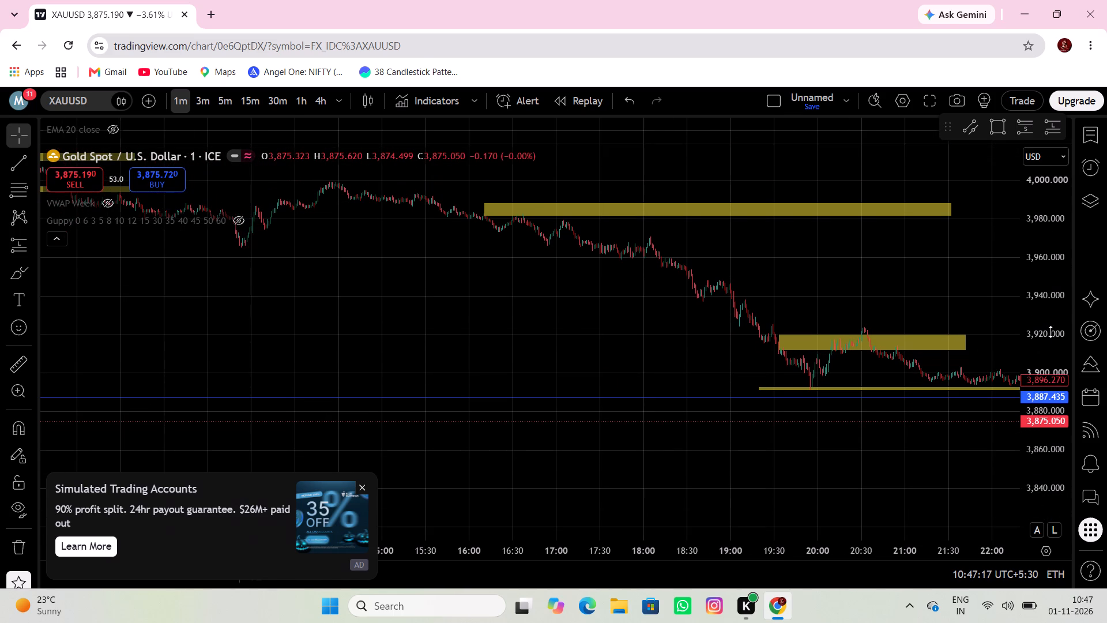
scroll(1050, 332, "down", 2)
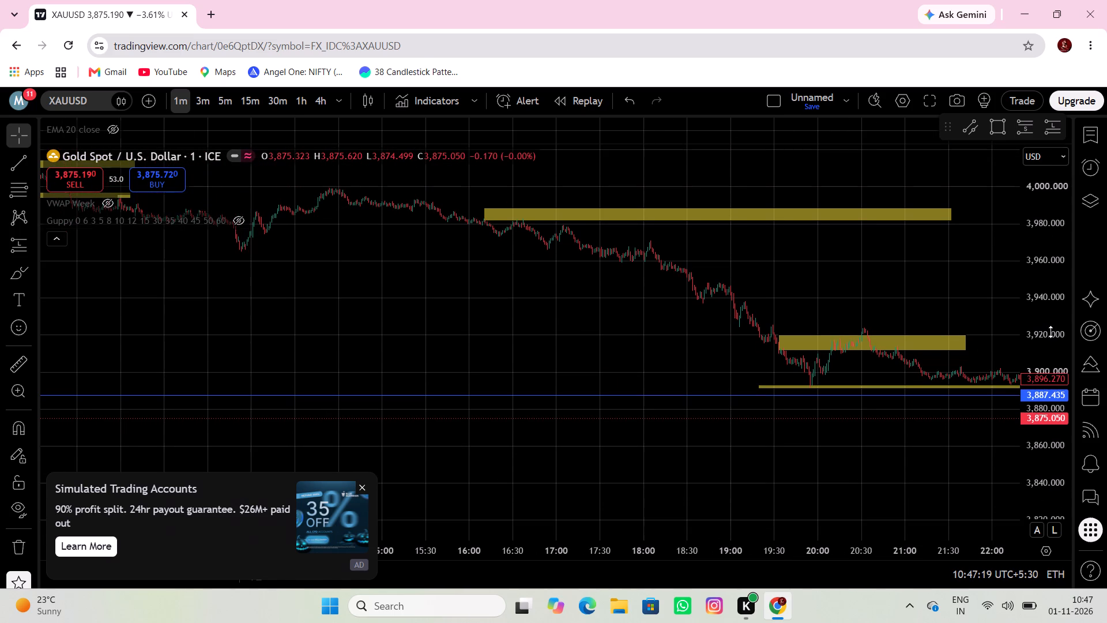
scroll(1050, 332, "down", 4)
left_click_drag(854, 309, 973, 301)
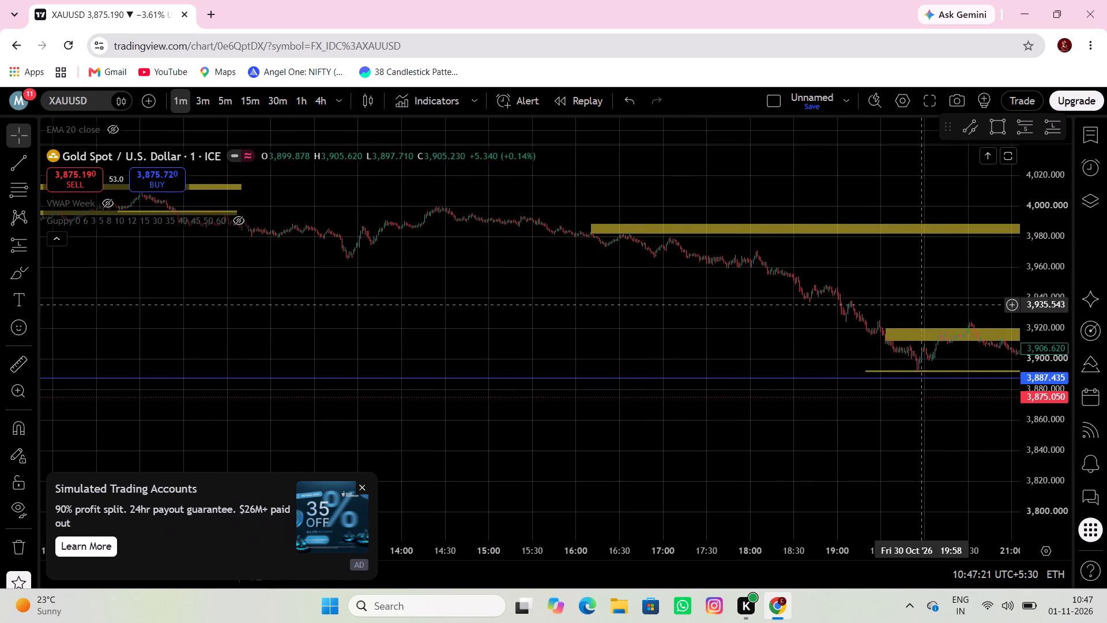
left_click_drag(681, 346, 762, 354)
left_click_drag(722, 363, 913, 401)
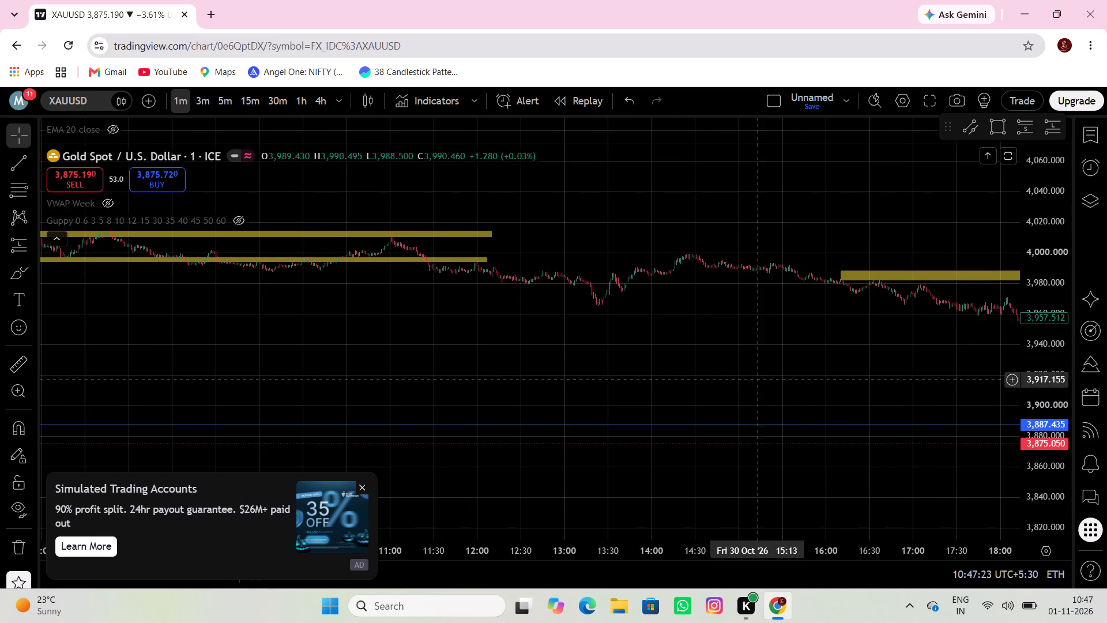
left_click_drag(786, 378, 828, 381)
Measure the price move from about 3,994.9 at 30 Oct 14:45 down to about 3,965.6 at 17:30.
scroll(1049, 408, "up", 10)
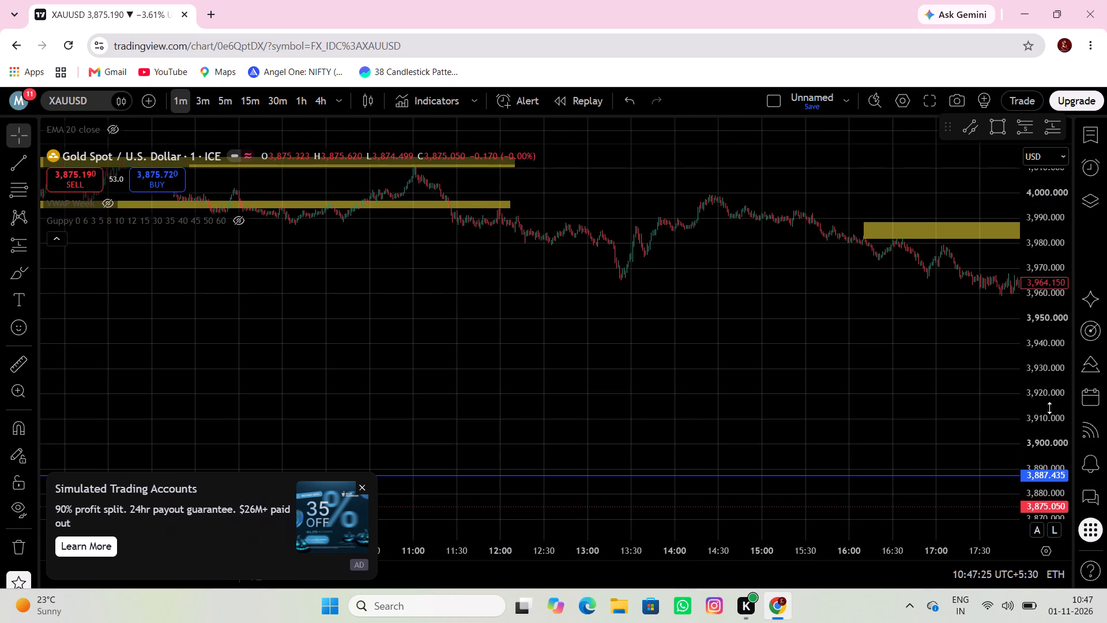
scroll(899, 396, "up", 5)
left_click_drag(849, 388, 758, 375)
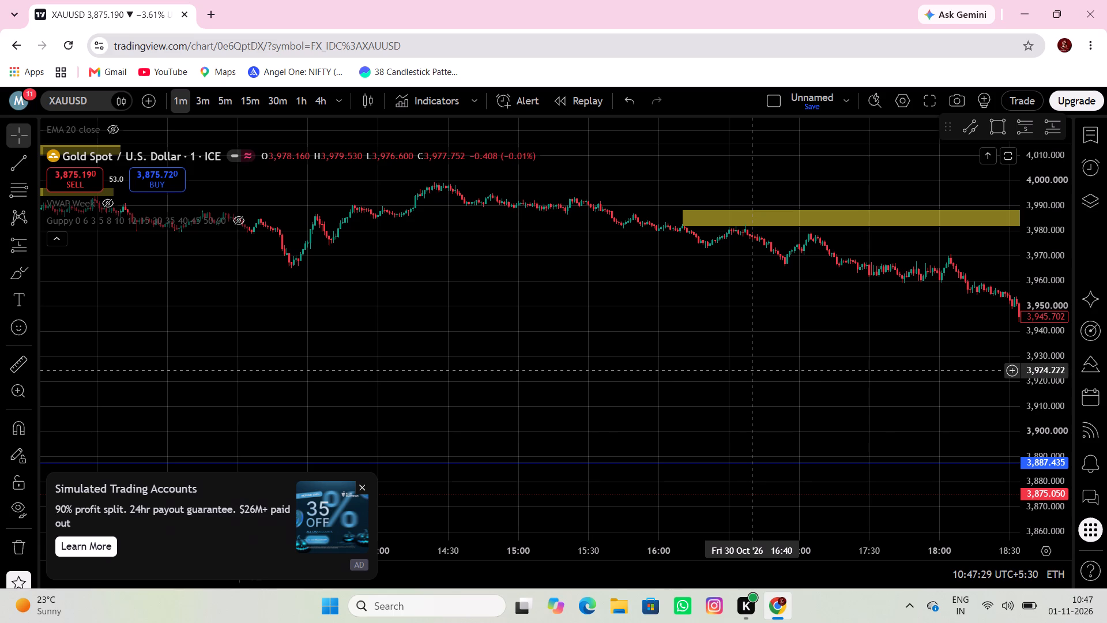
left_click_drag(732, 371, 834, 362)
left_click_drag(901, 380, 909, 381)
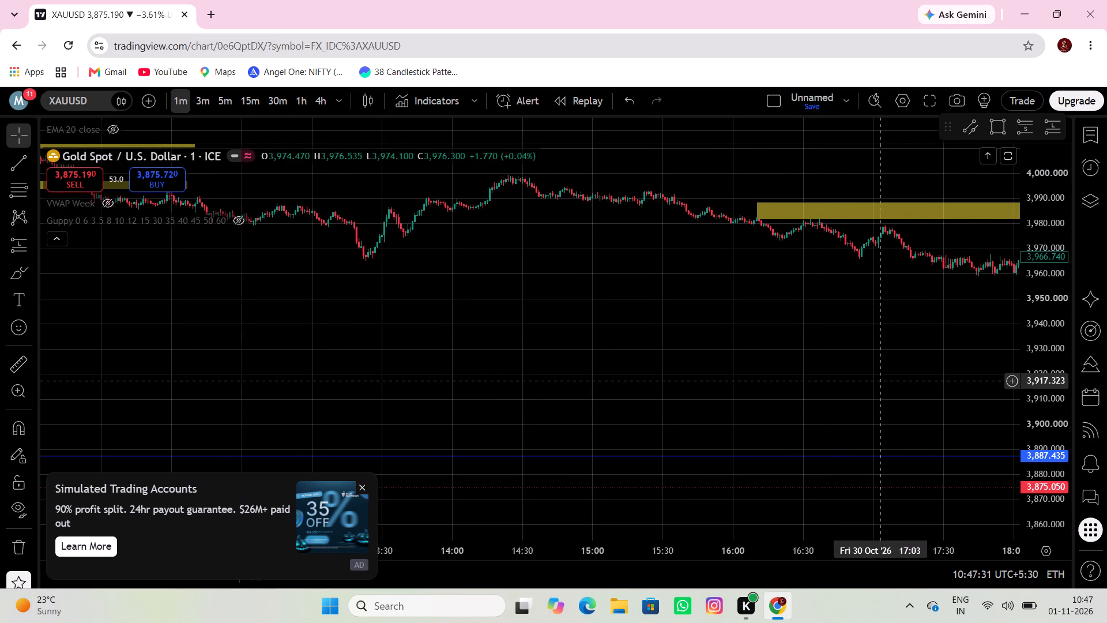
left_click(21, 365)
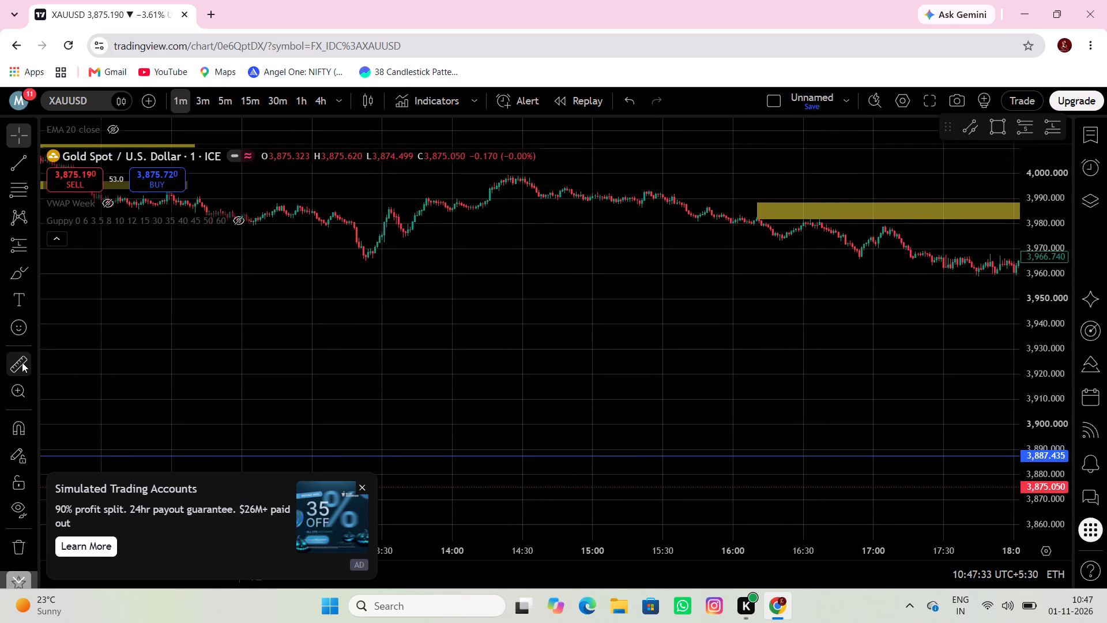
left_click(558, 186)
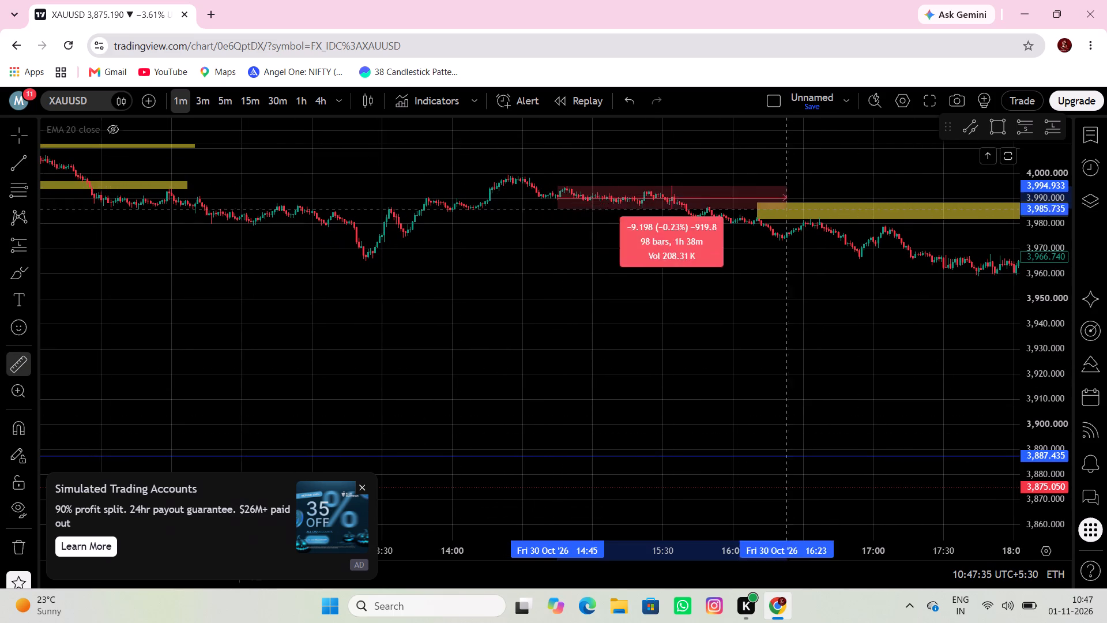
left_click(943, 260)
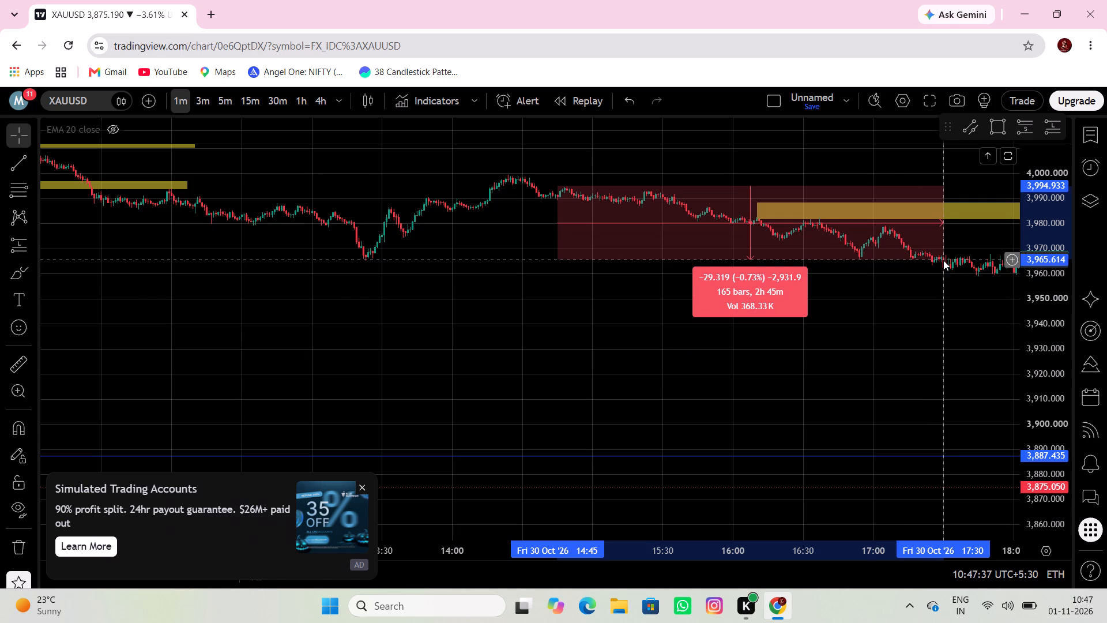
Examine the sell-off into the zones near 3,915 and 3,892, and trace price back to the 30 October morning zones.
left_click_drag(922, 305, 876, 306)
left_click_drag(903, 305, 669, 322)
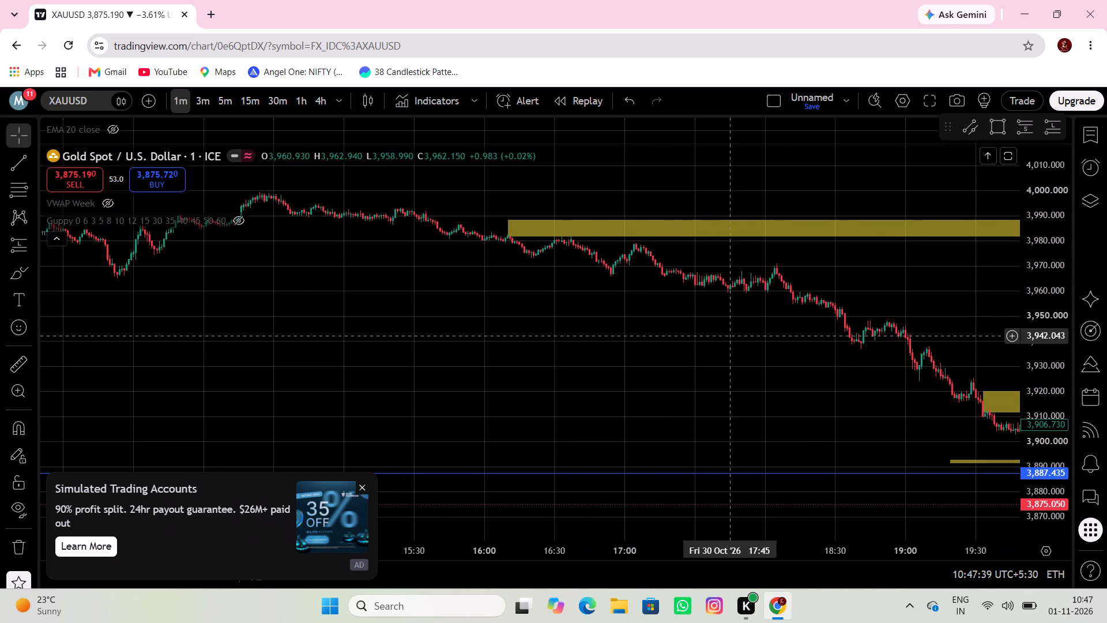
left_click_drag(758, 345, 560, 319)
scroll(1039, 380, "up", 6)
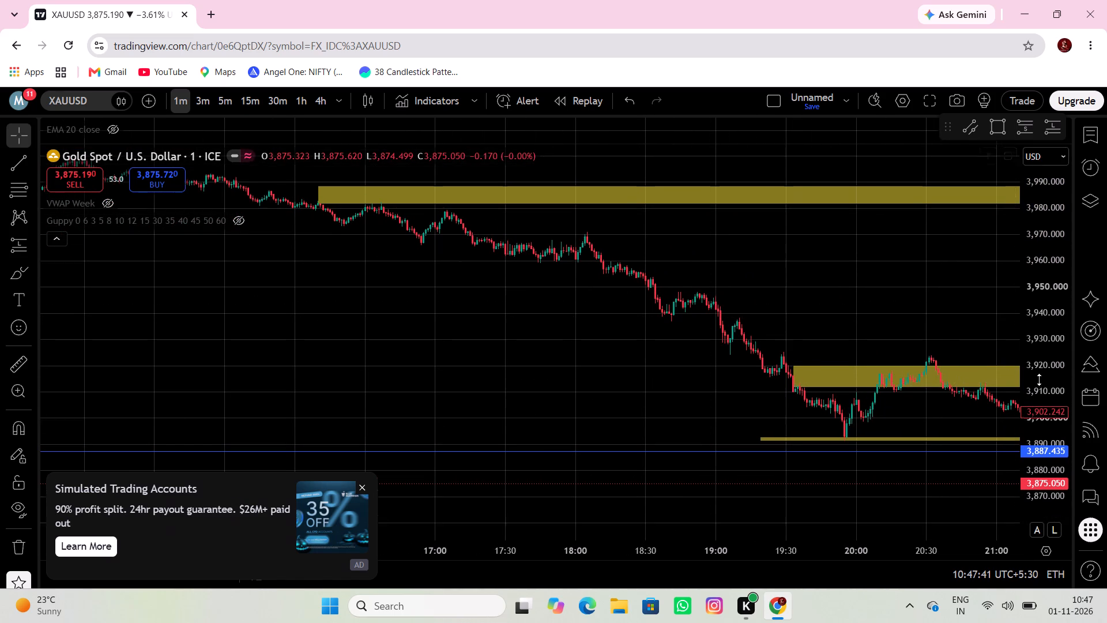
left_click_drag(937, 336, 807, 246)
scroll(786, 317, "up", 5)
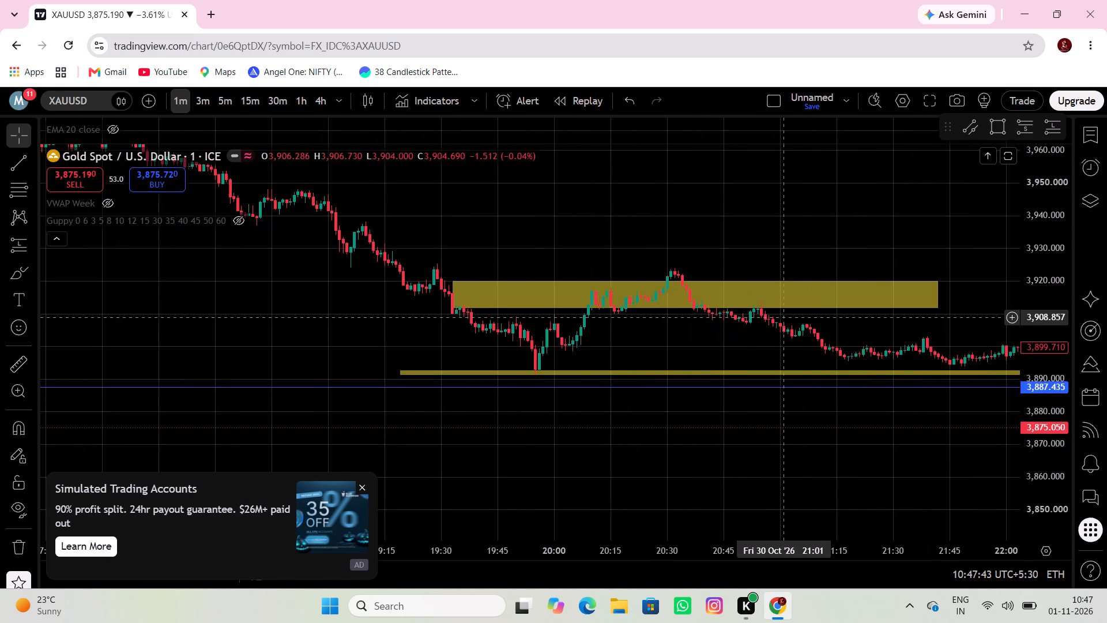
scroll(923, 342, "down", 6)
left_click_drag(599, 358, 766, 420)
left_click_drag(724, 402, 948, 492)
scroll(1059, 381, "down", 8)
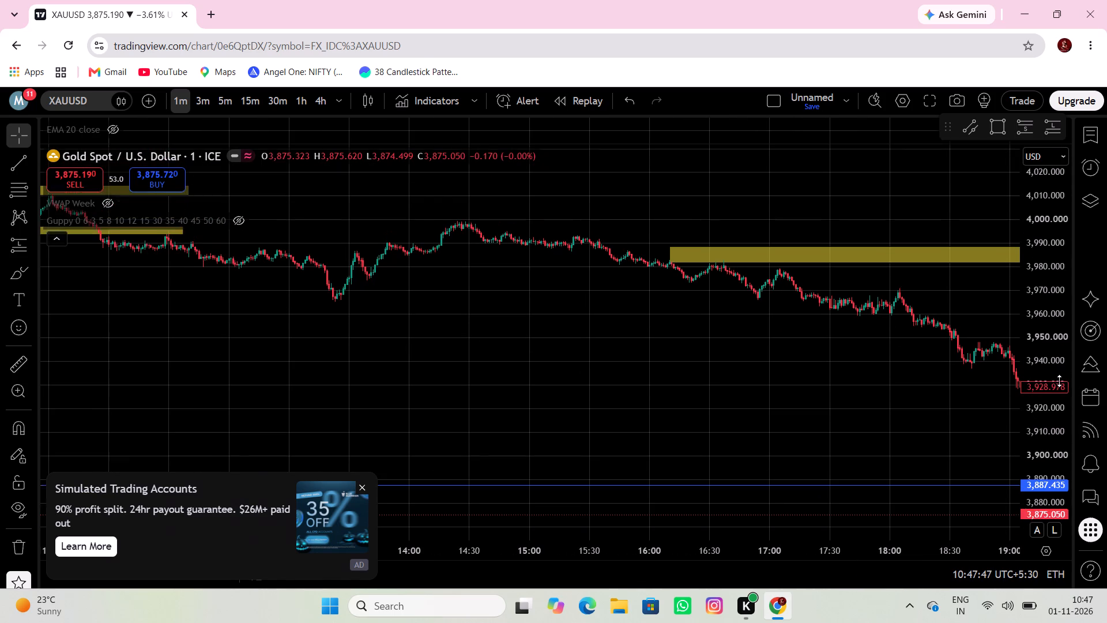
scroll(500, 440, "down", 5)
left_click_drag(503, 439, 698, 464)
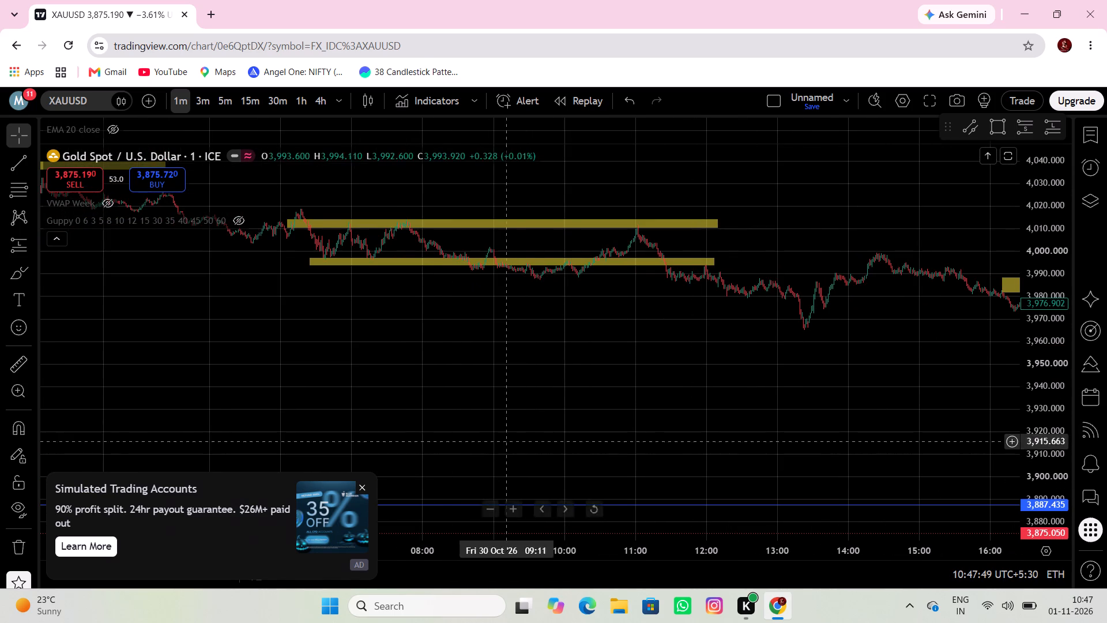
left_click_drag(443, 415, 634, 413)
left_click_drag(521, 391, 586, 434)
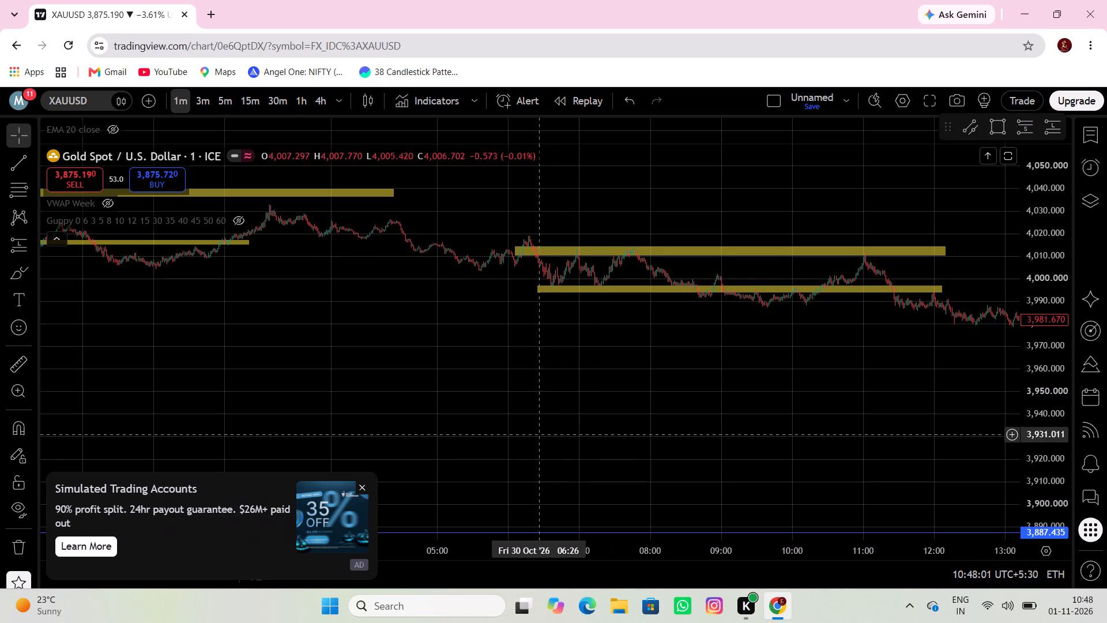
Measure the drop between the two morning zones, from about 4,009.9 at 30 Oct 08:12 to about 3,995.3 at 09:04.
left_click_drag(540, 434, 705, 427)
scroll(1066, 340, "up", 5)
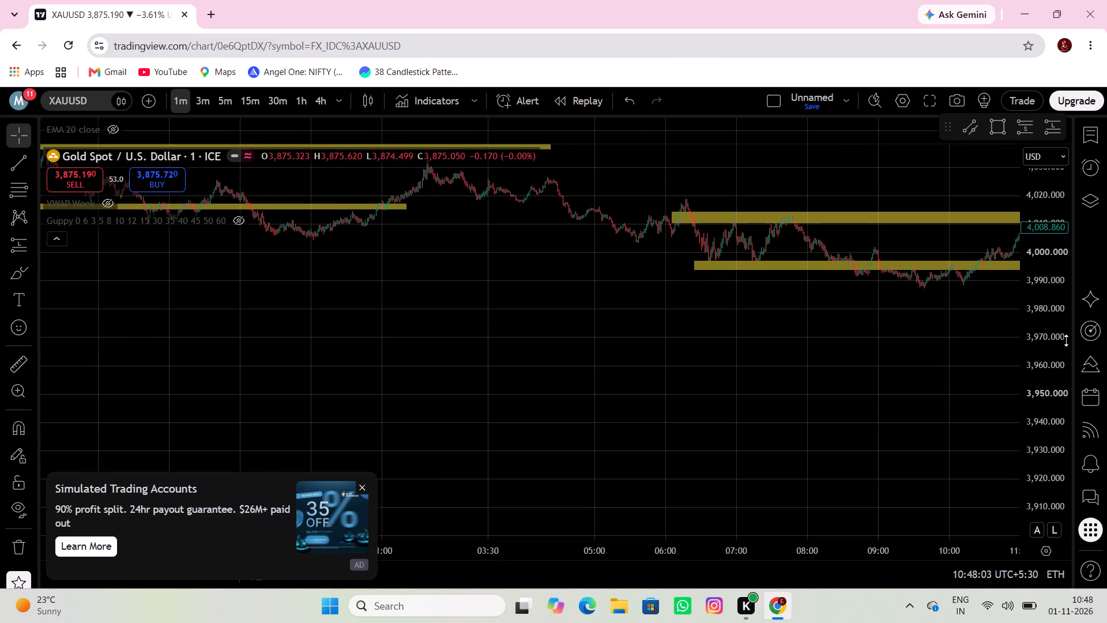
scroll(1066, 340, "up", 8)
scroll(841, 319, "up", 5)
left_click_drag(869, 332, 759, 443)
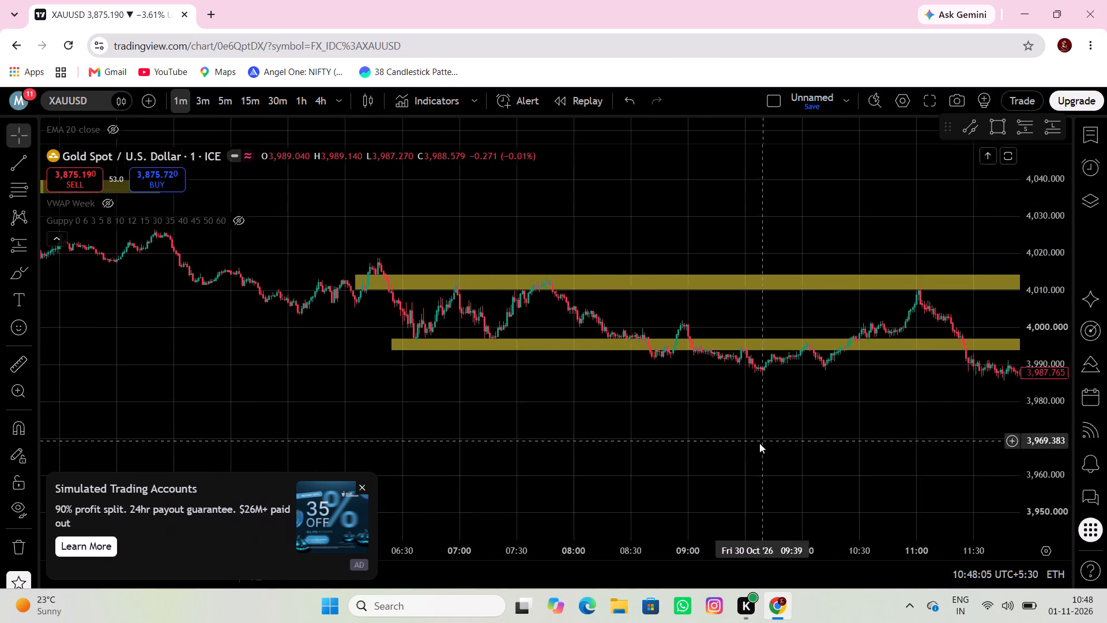
left_click_drag(759, 443, 659, 398)
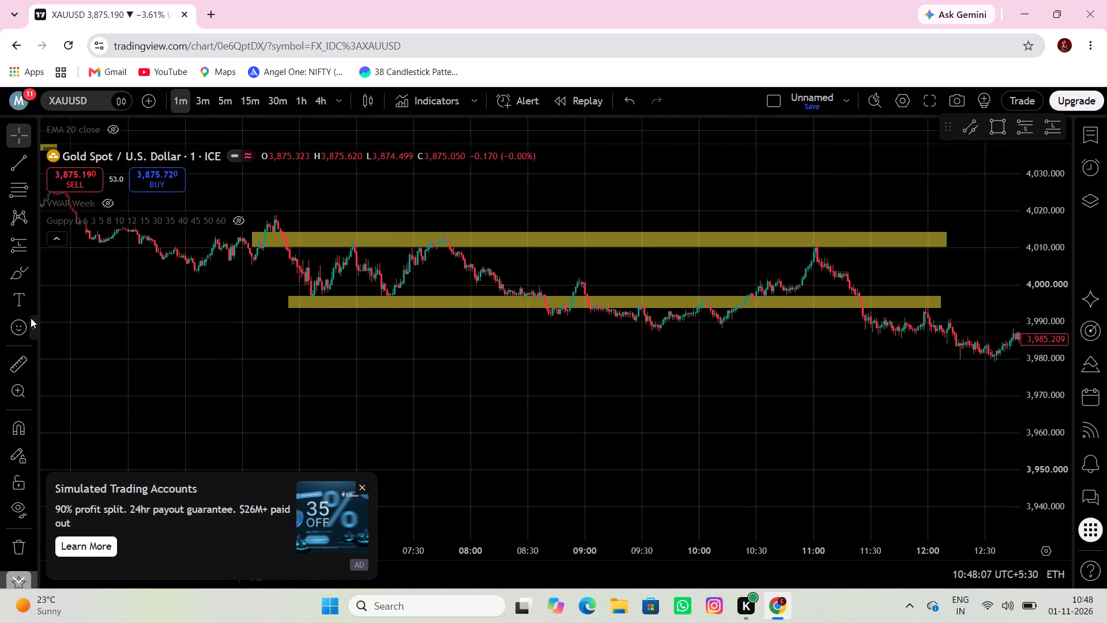
left_click(18, 361)
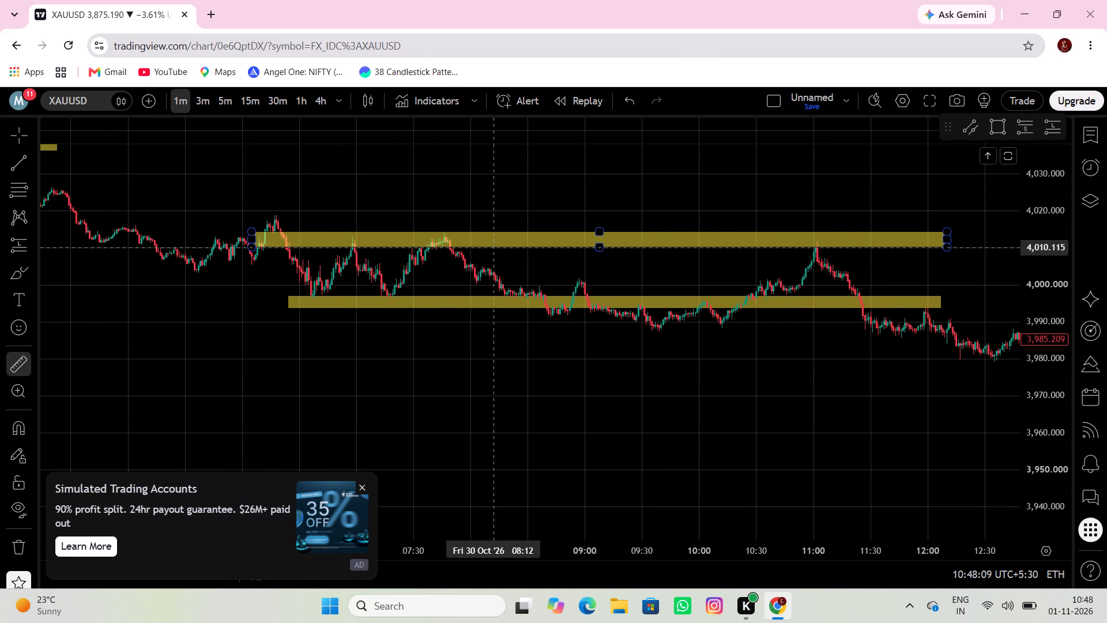
left_click(494, 249)
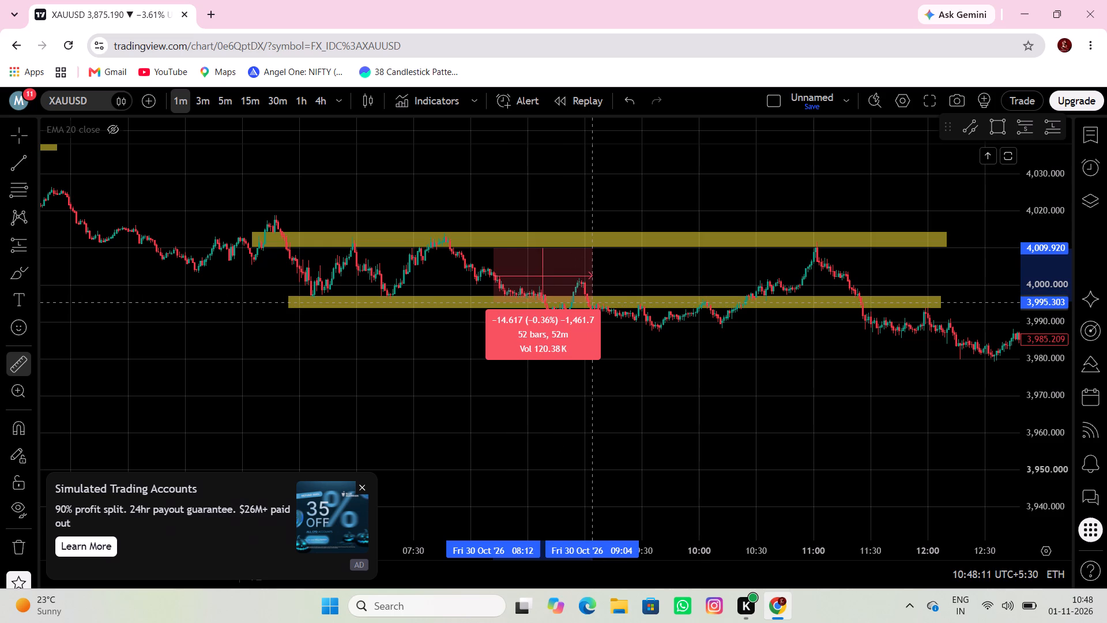
left_click(593, 302)
Examine the overnight 29–30 October price action around the zones near 4,038 and 4,016.
left_click_drag(655, 269, 822, 265)
scroll(375, 434, "down", 4)
left_click_drag(344, 310, 408, 348)
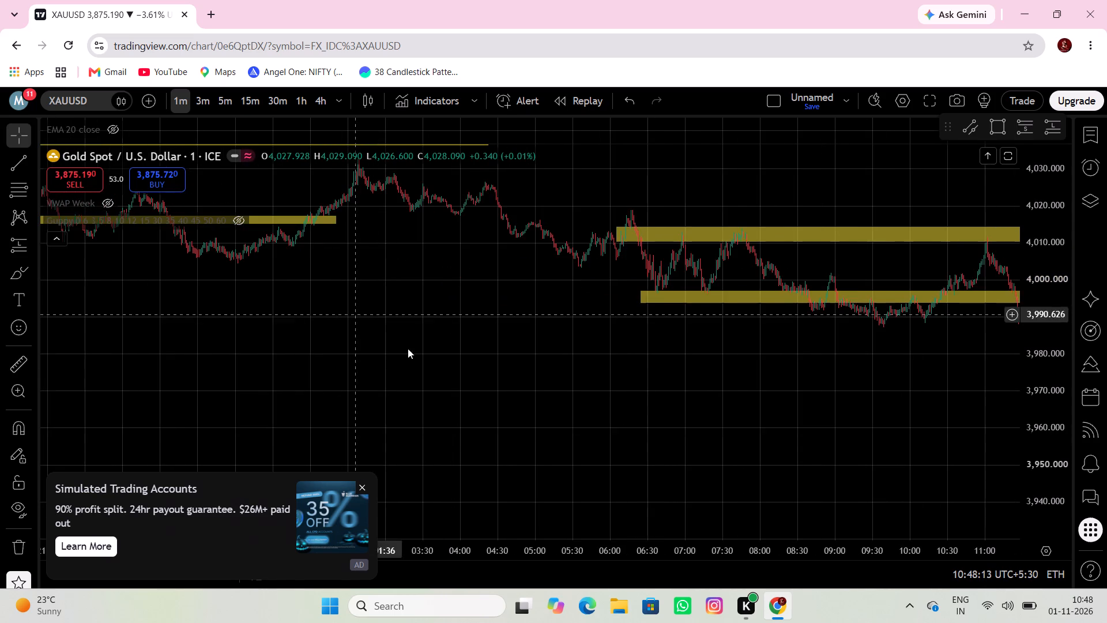
left_click_drag(408, 348, 562, 388)
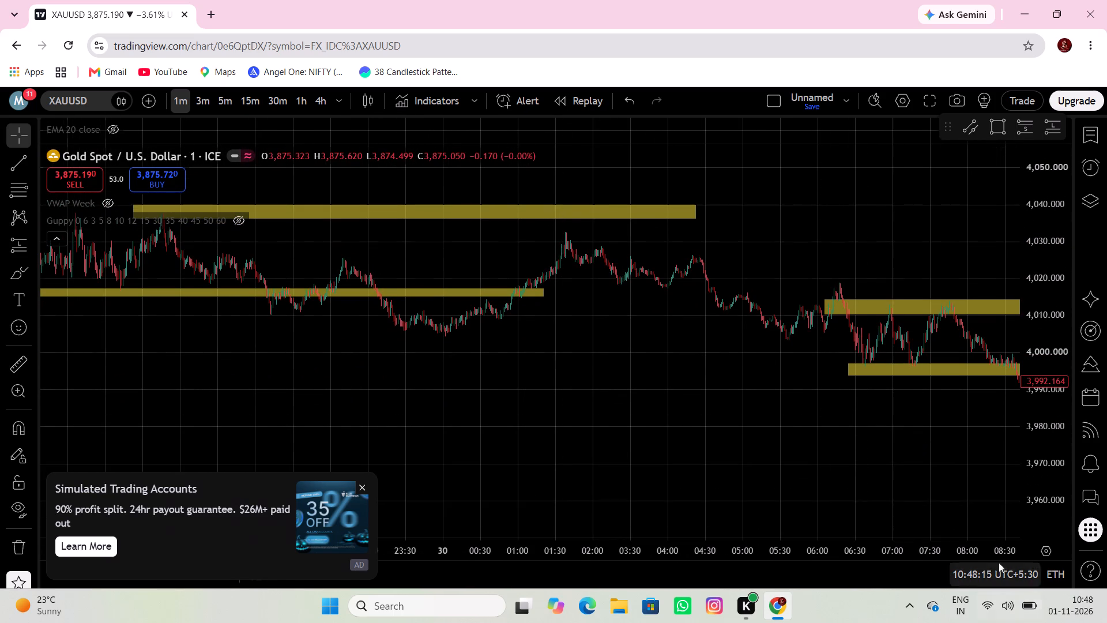
left_click_drag(769, 464, 881, 451)
left_click_drag(827, 446, 864, 442)
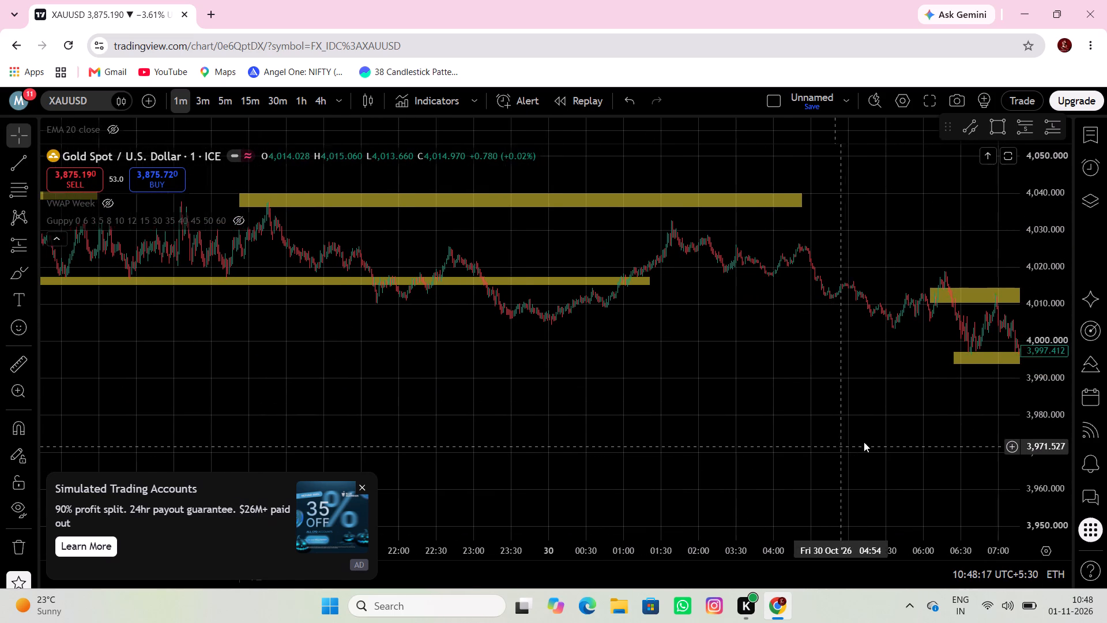
left_click_drag(864, 442, 886, 440)
scroll(1058, 423, "up", 6)
left_click_drag(812, 403, 826, 416)
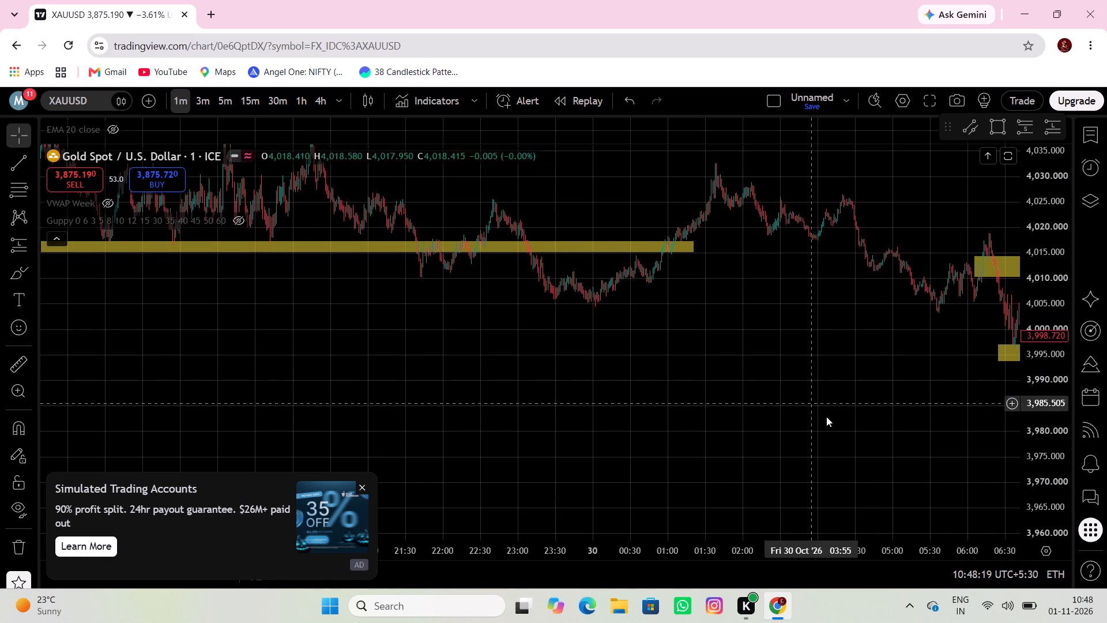
left_click_drag(826, 416, 845, 446)
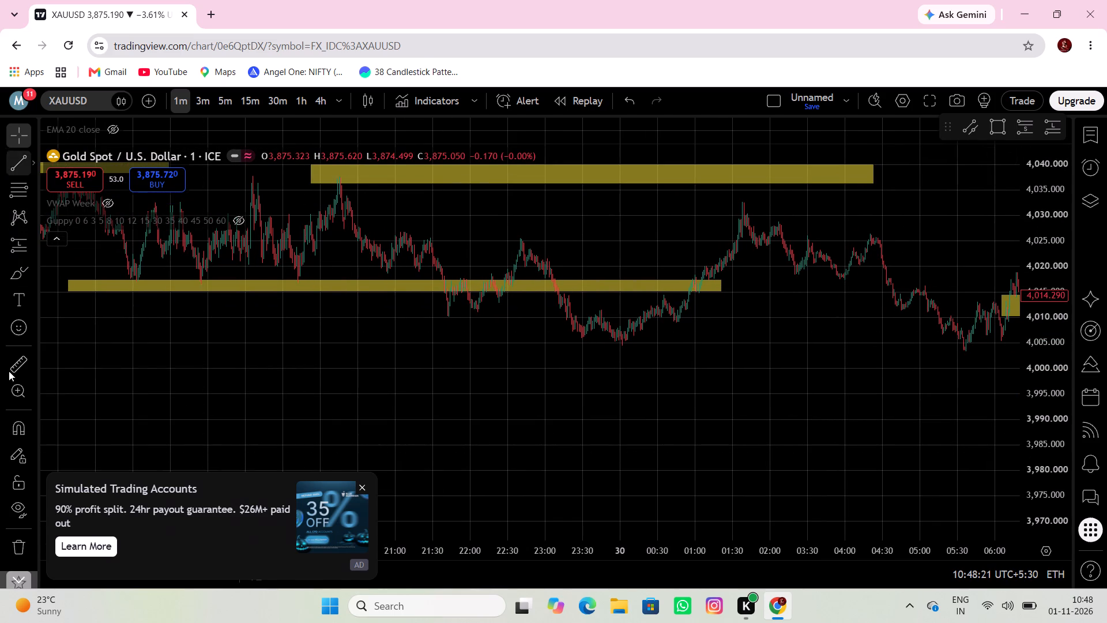
Measure the price move from about 4,036.0 at 29 Oct 22:27 down to about 4,006.4 at 30 Oct 01:00.
left_click(12, 357)
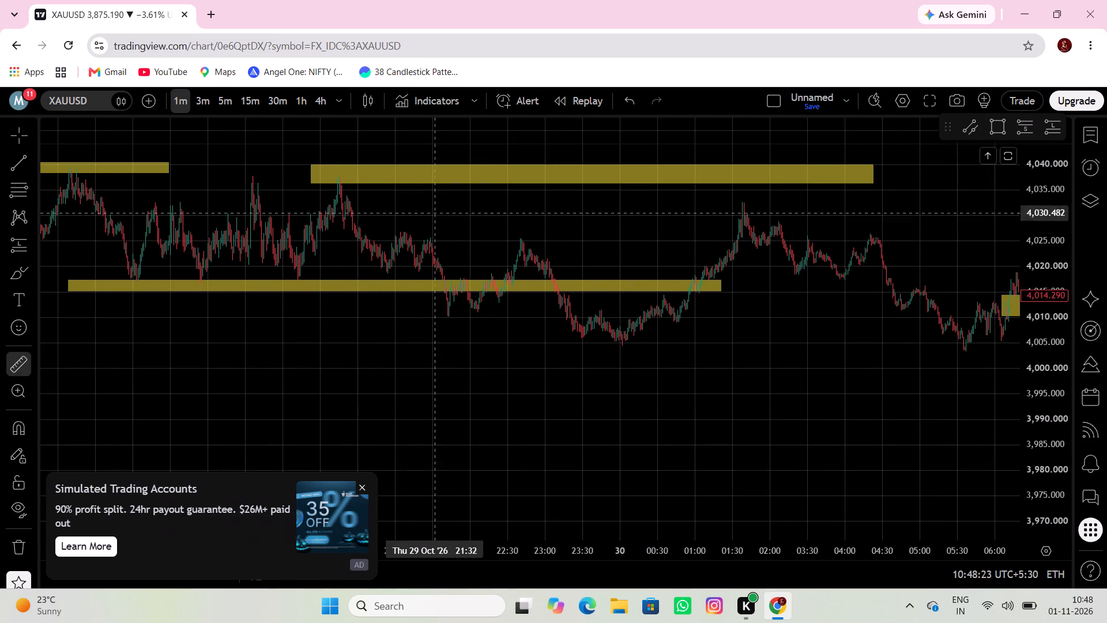
left_click(504, 185)
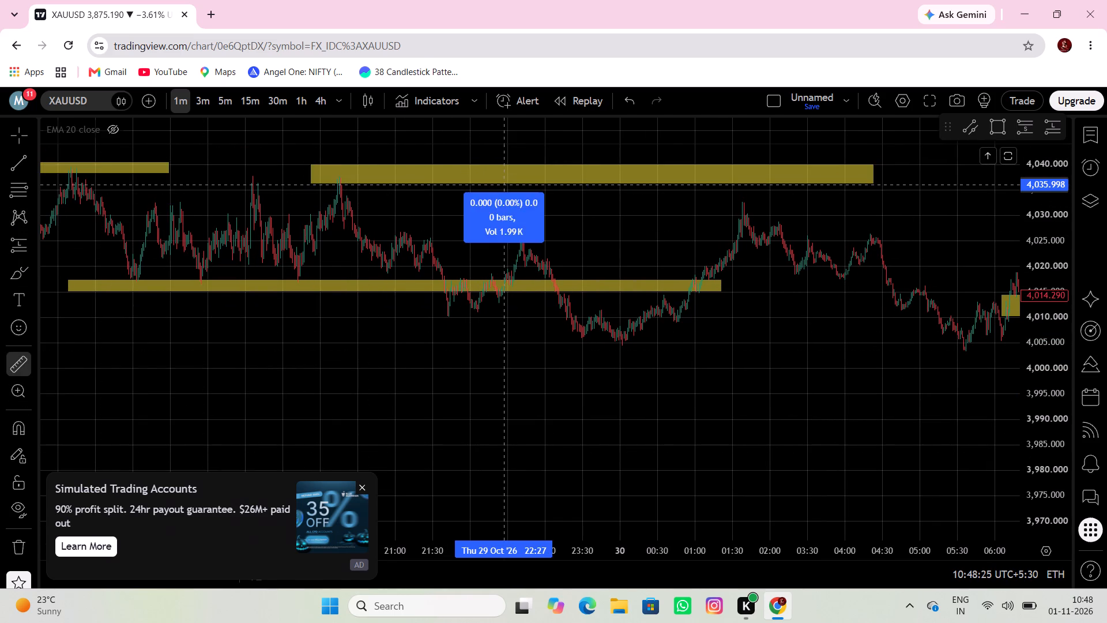
left_click(695, 336)
left_click(735, 371)
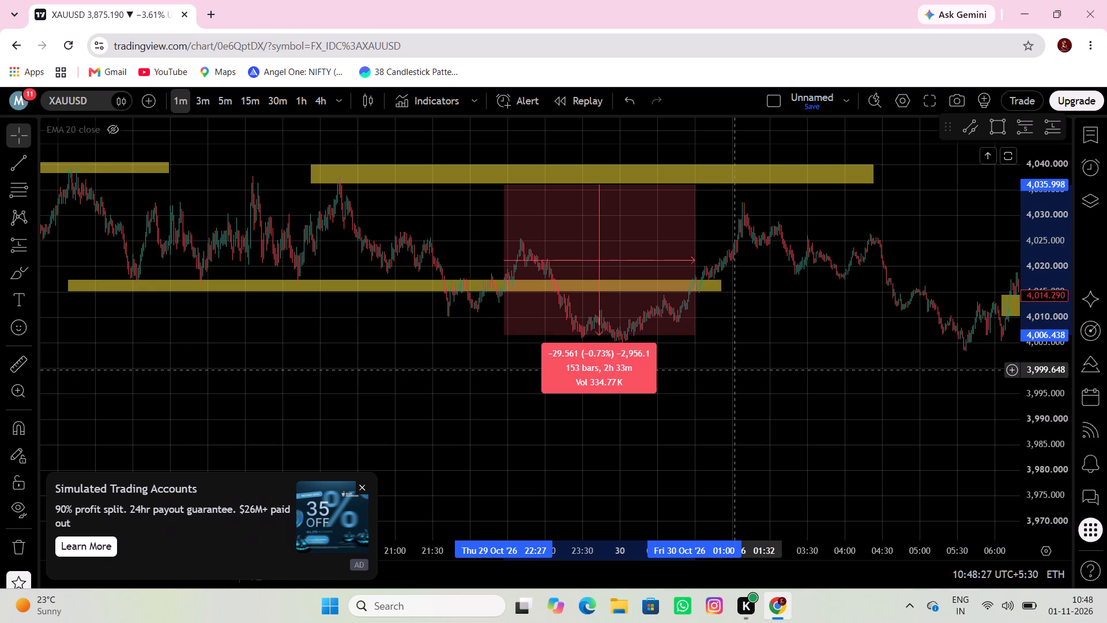
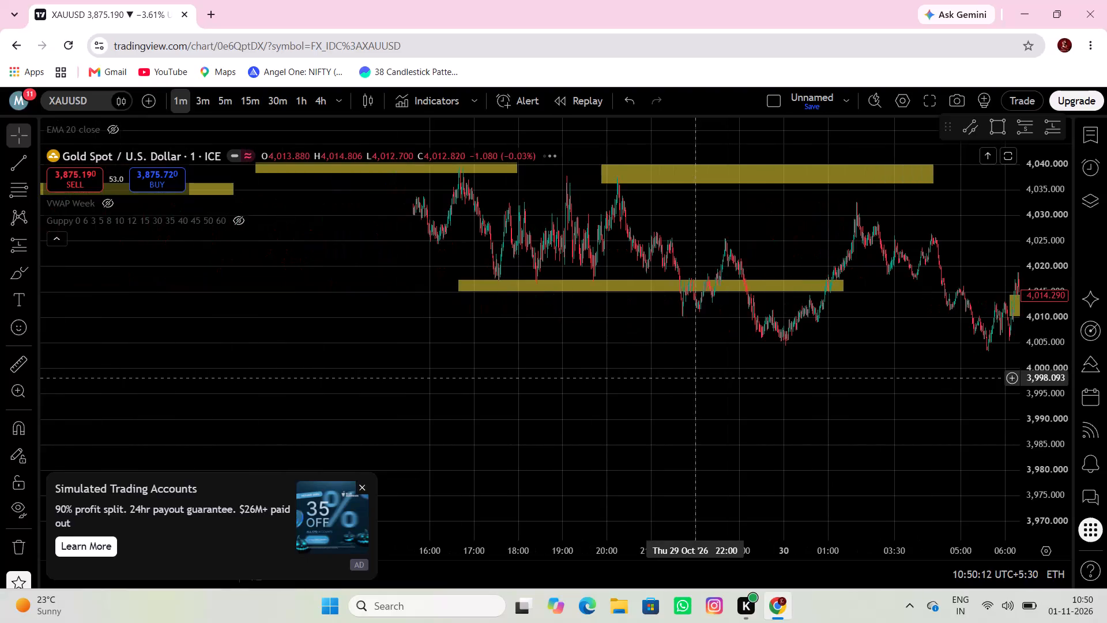
Measure the 29 October decline from about 4,045.8 at 10:41 down to about 4,021 in the afternoon range.
left_click_drag(685, 391, 744, 513)
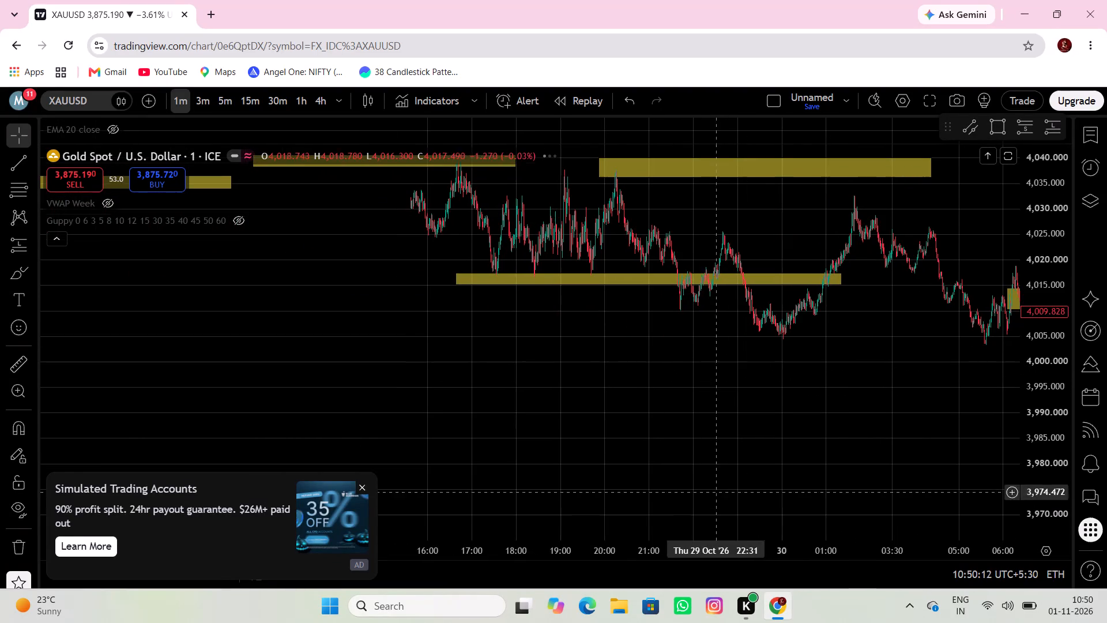
left_click_drag(622, 395, 726, 504)
left_click_drag(401, 351, 539, 345)
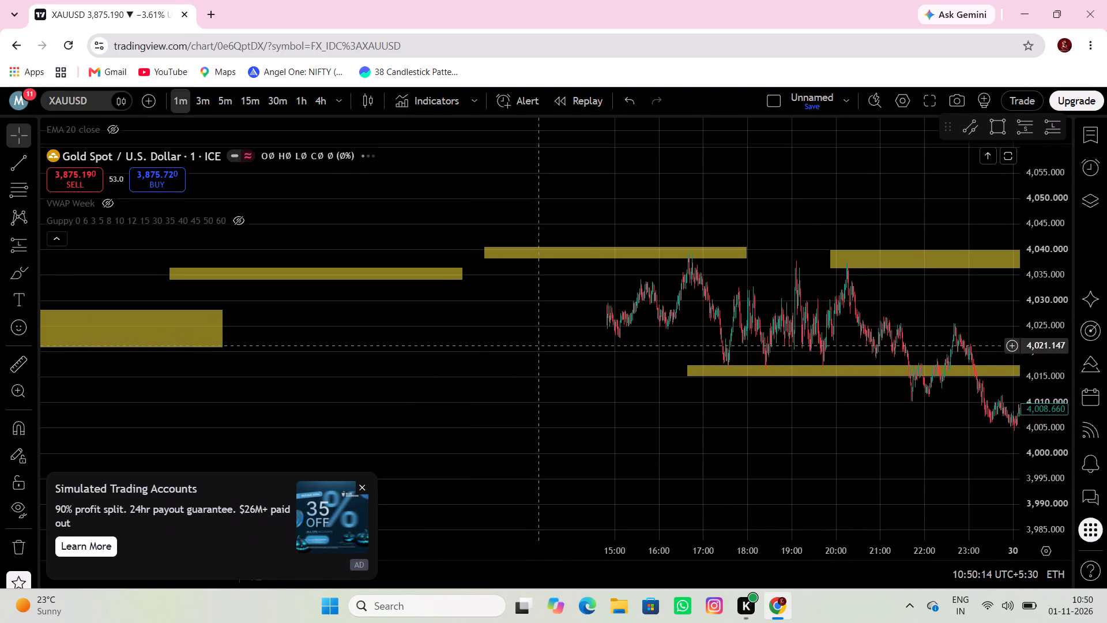
left_click_drag(547, 371, 627, 311)
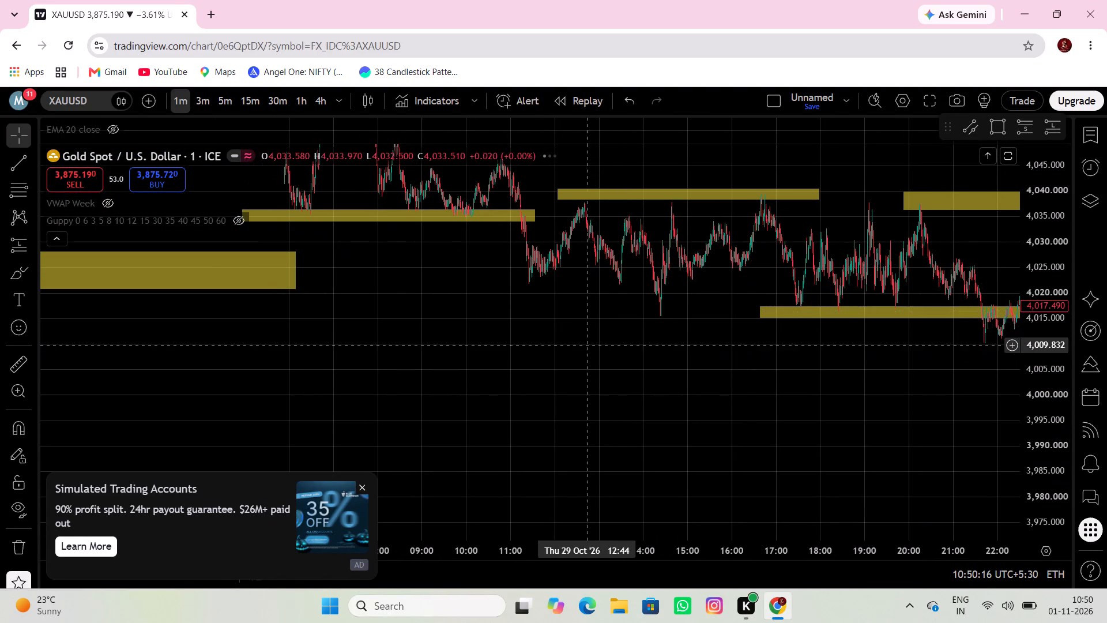
left_click(17, 367)
left_click(496, 162)
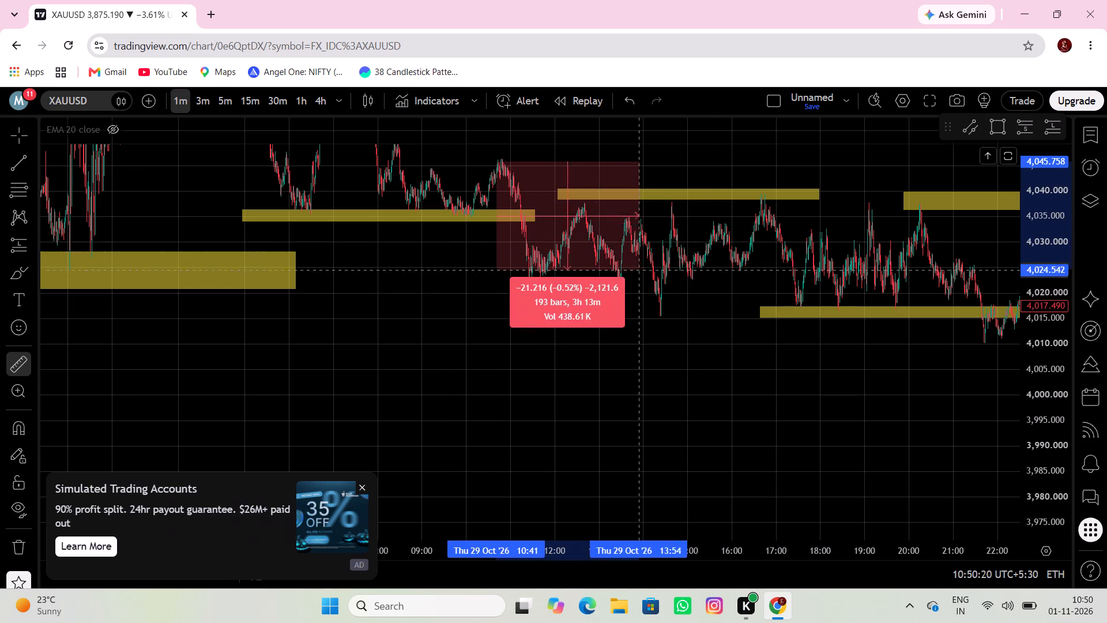
left_click(728, 286)
Draw a rectangle zone under the 29 October lows, from about 4,022.4 to 4,019, spanning about 08:30 to 16:25.
left_click_drag(650, 331, 558, 420)
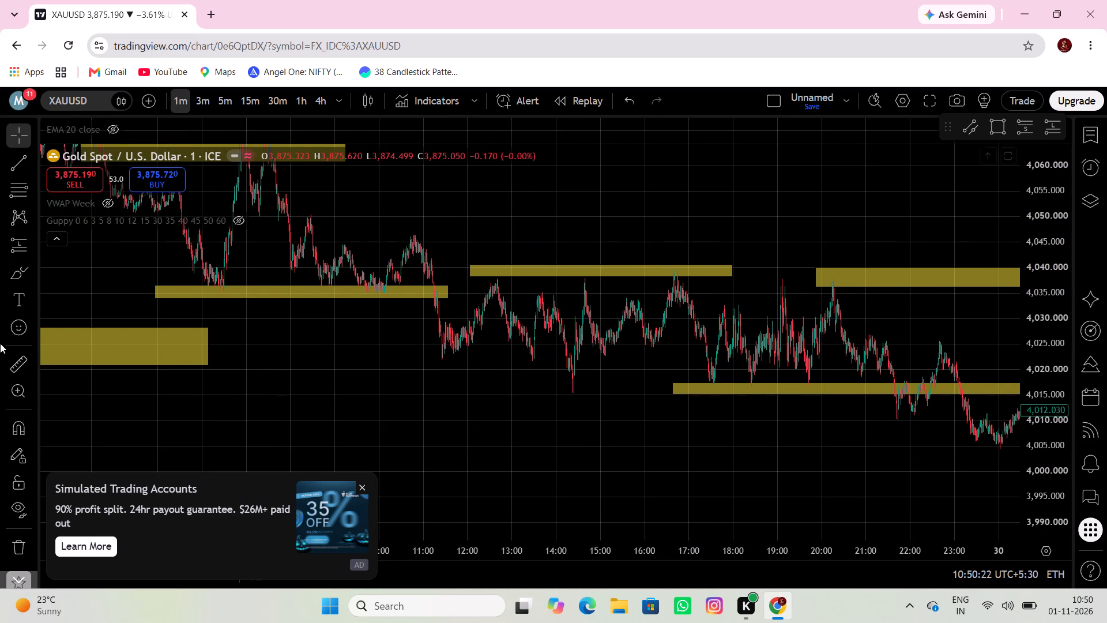
left_click(29, 278)
left_click(86, 350)
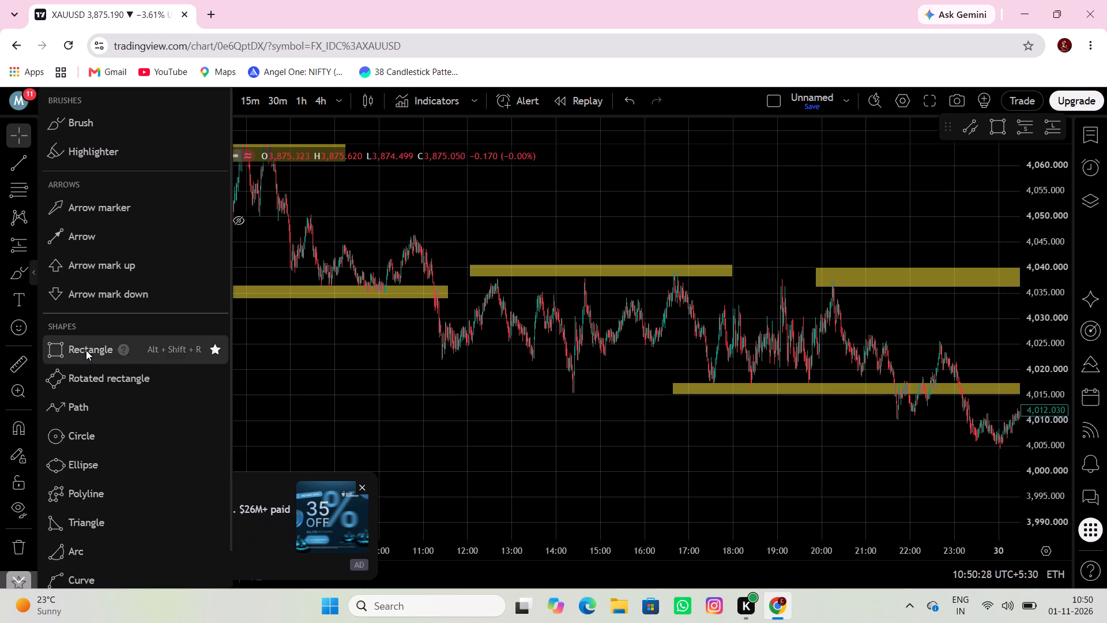
left_click_drag(310, 357, 362, 376)
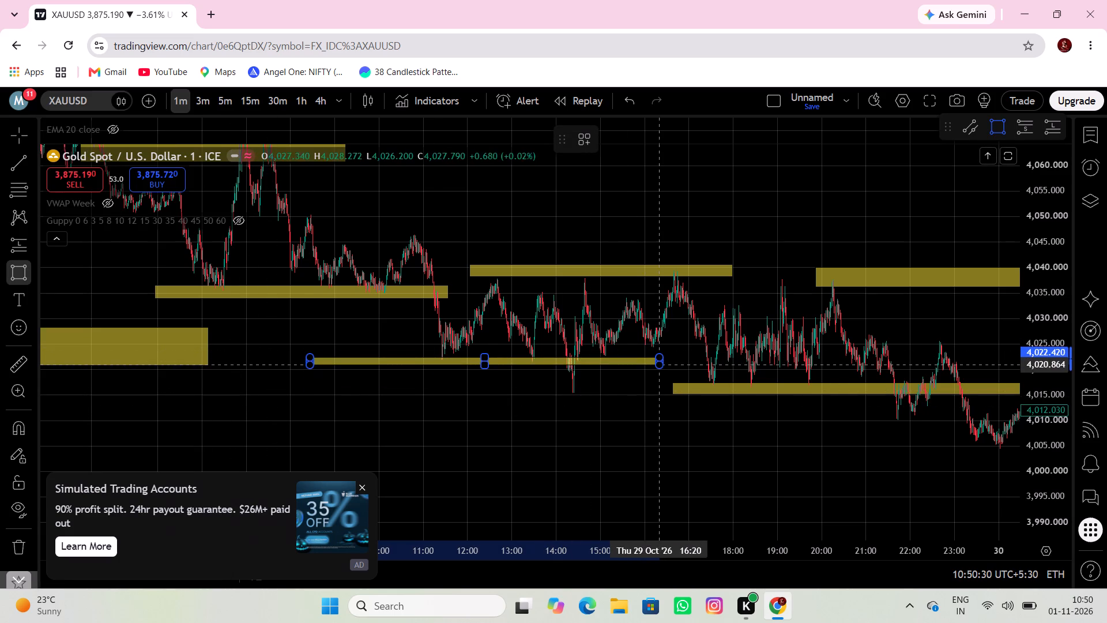
left_click(663, 374)
Draw a thin rectangle zone from about 4,041.8 to 4,040.1 on 28 October, spanning about 13:55 to 23:03.
left_click_drag(612, 389, 540, 419)
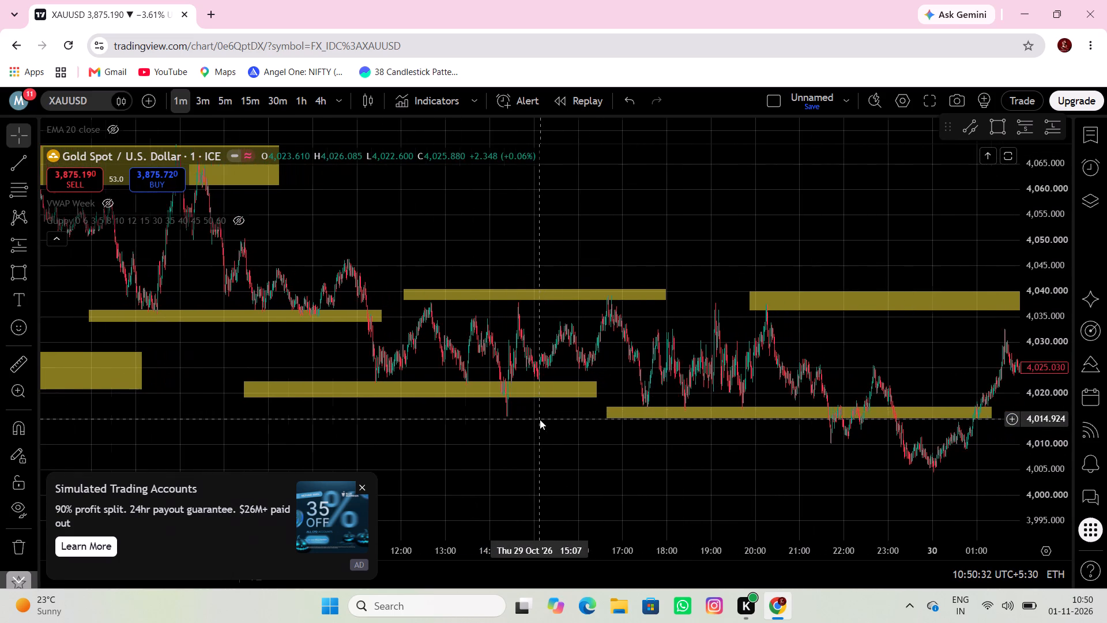
left_click_drag(540, 419, 739, 436)
left_click_drag(473, 438, 785, 470)
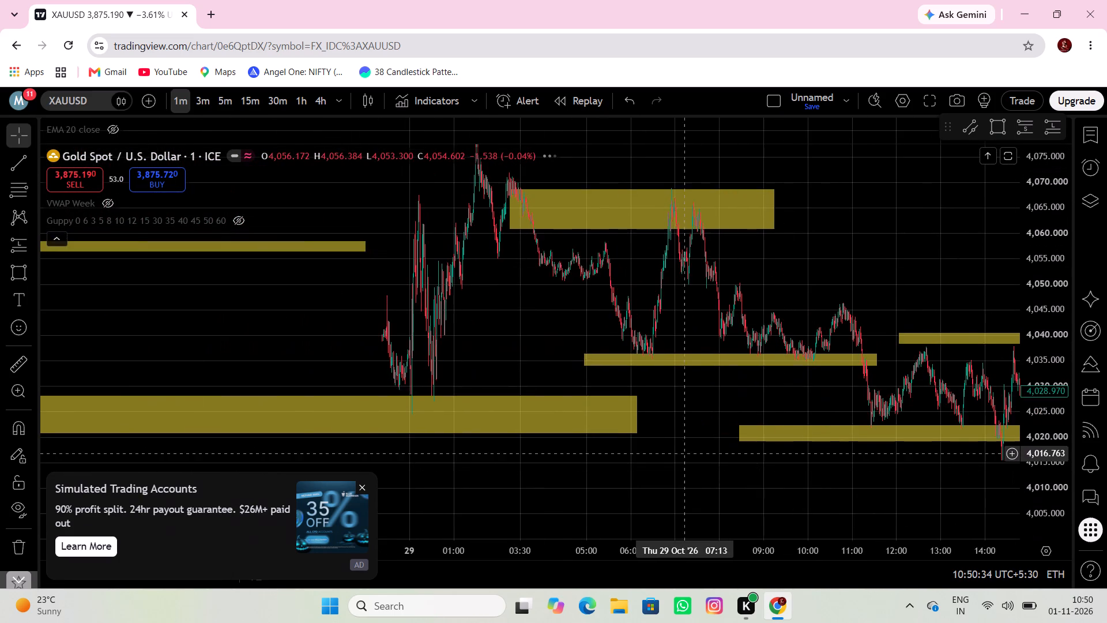
scroll(685, 454, "down", 4)
left_click_drag(461, 302, 782, 315)
scroll(744, 316, "up", 6)
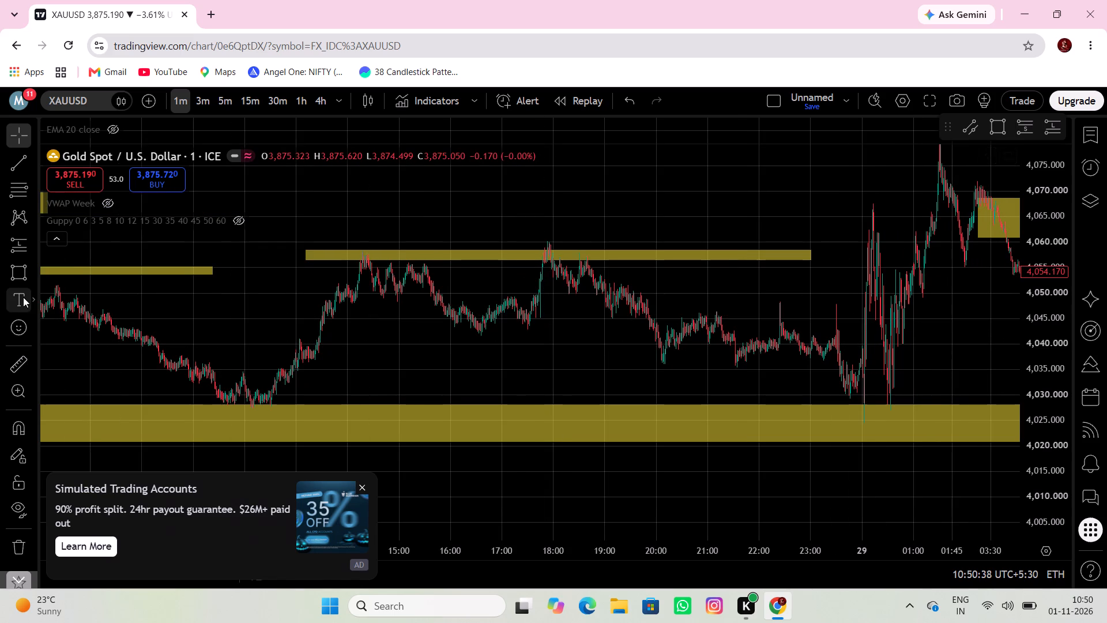
left_click(16, 276)
left_click_drag(343, 335, 367, 339)
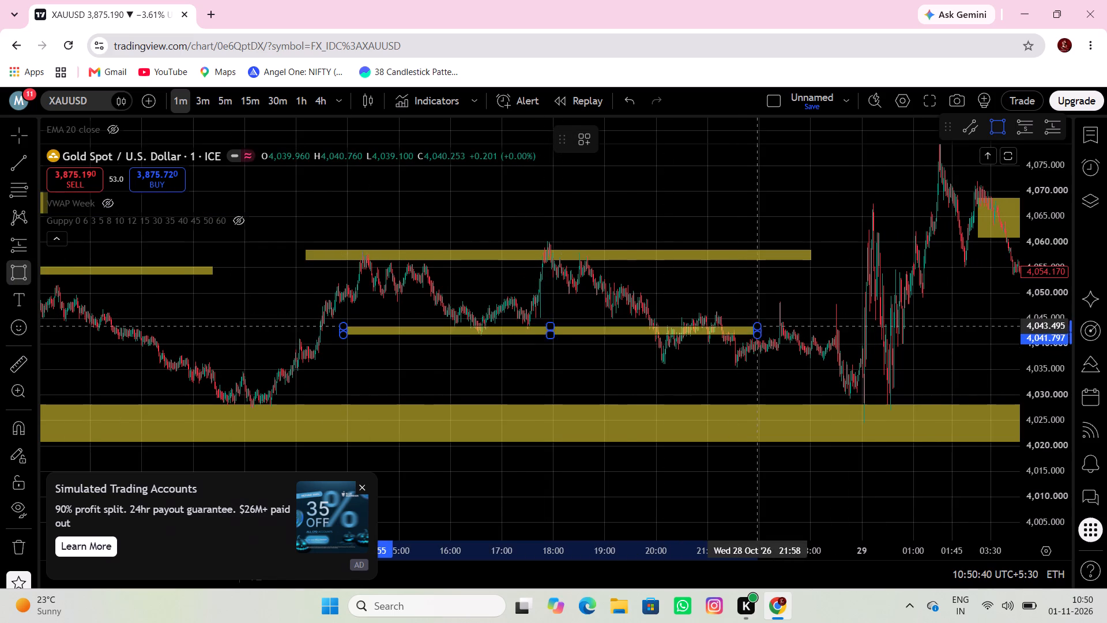
left_click(814, 344)
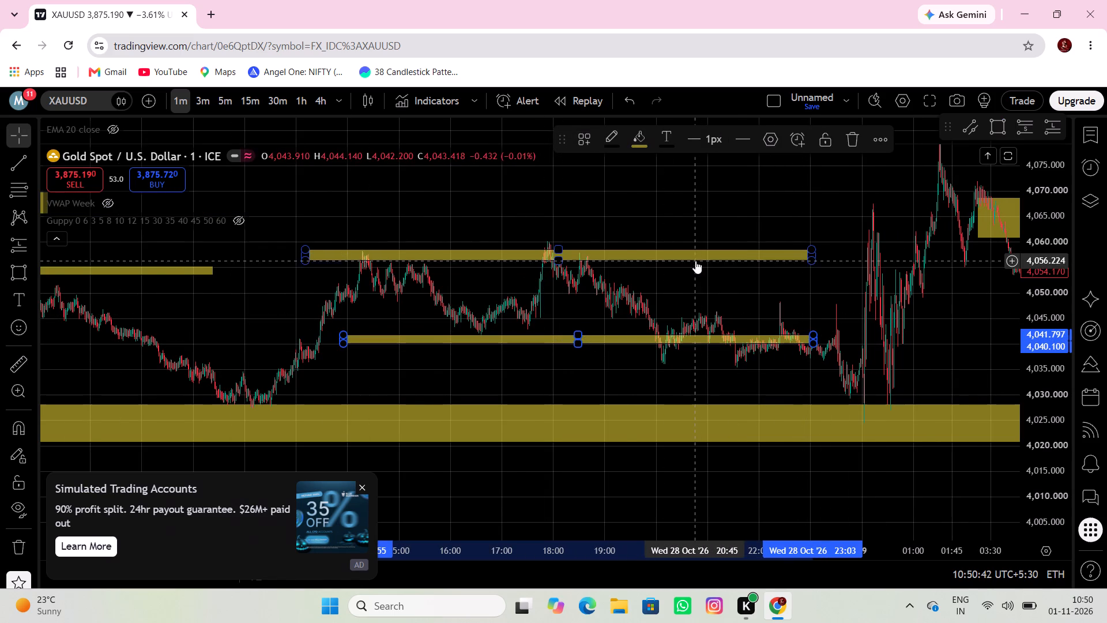
Examine the earlier 28 October price action around the zones near 4,067 and 4,054.
left_click_drag(694, 293, 884, 305)
scroll(628, 339, "down", 4)
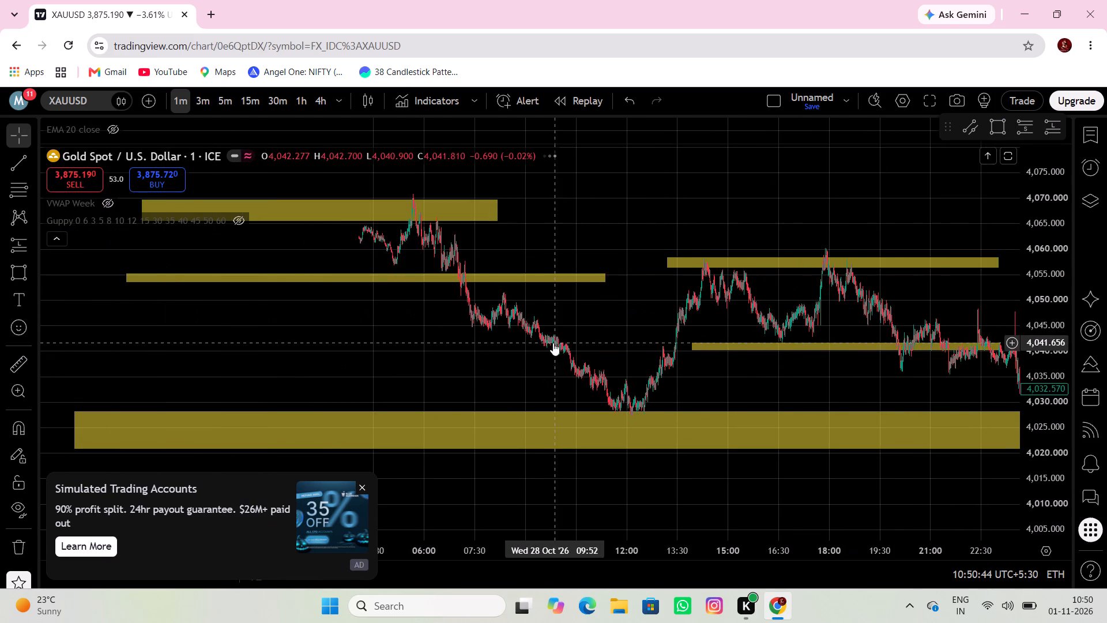
left_click_drag(553, 343, 665, 371)
left_click_drag(443, 355, 465, 362)
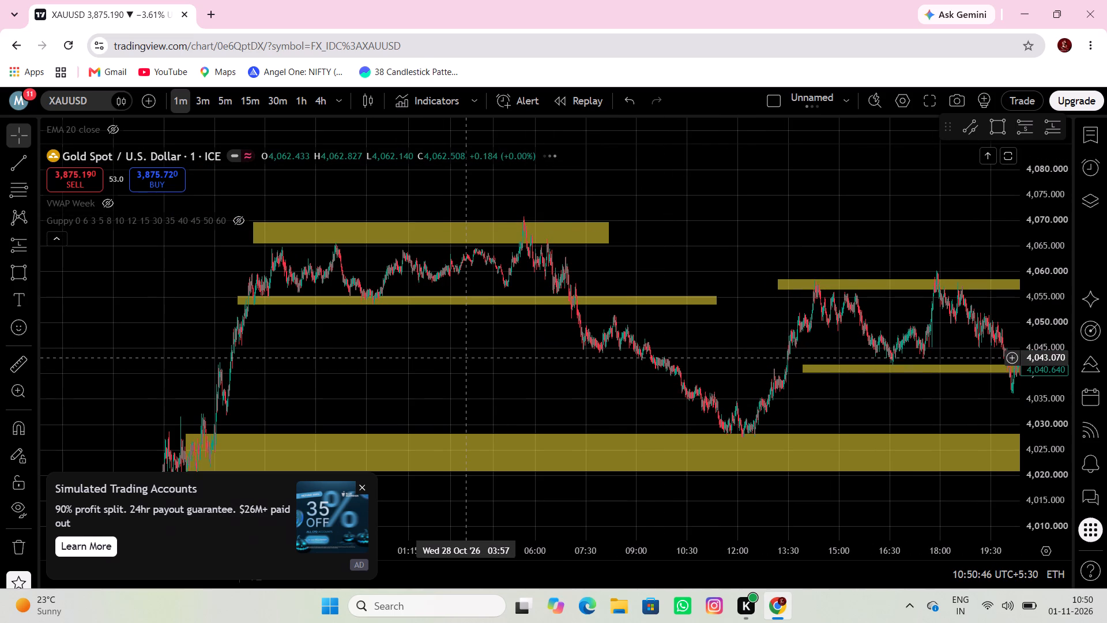
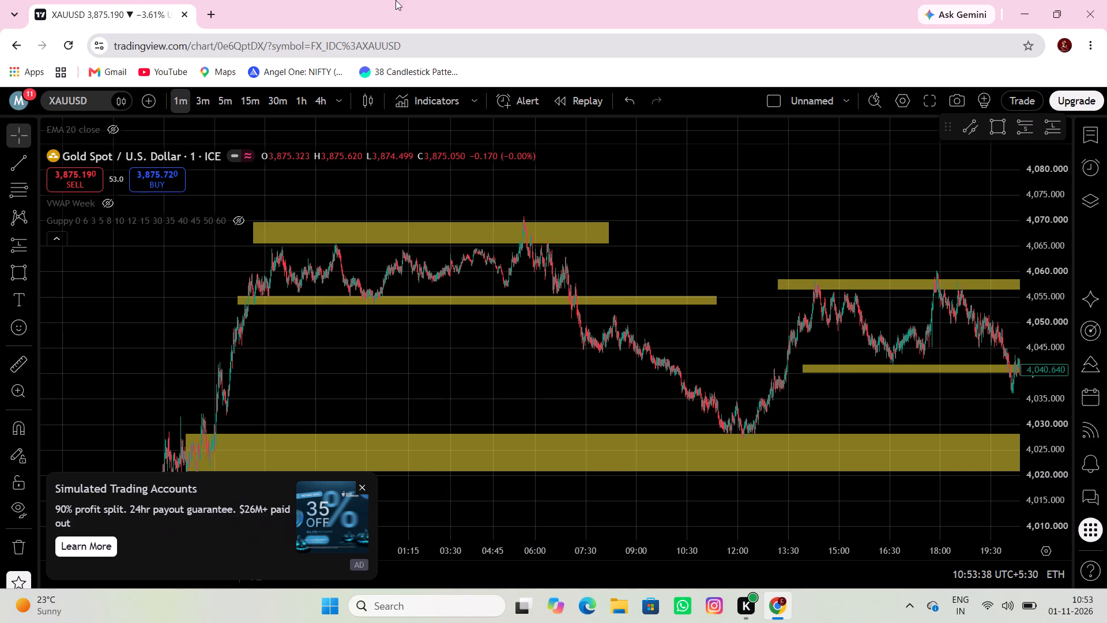
Draw a rectangle zone on 27 October from about 4,020.9 to 4,017.5, spanning about 08:40 to 21:43.
left_click_drag(653, 231, 684, 219)
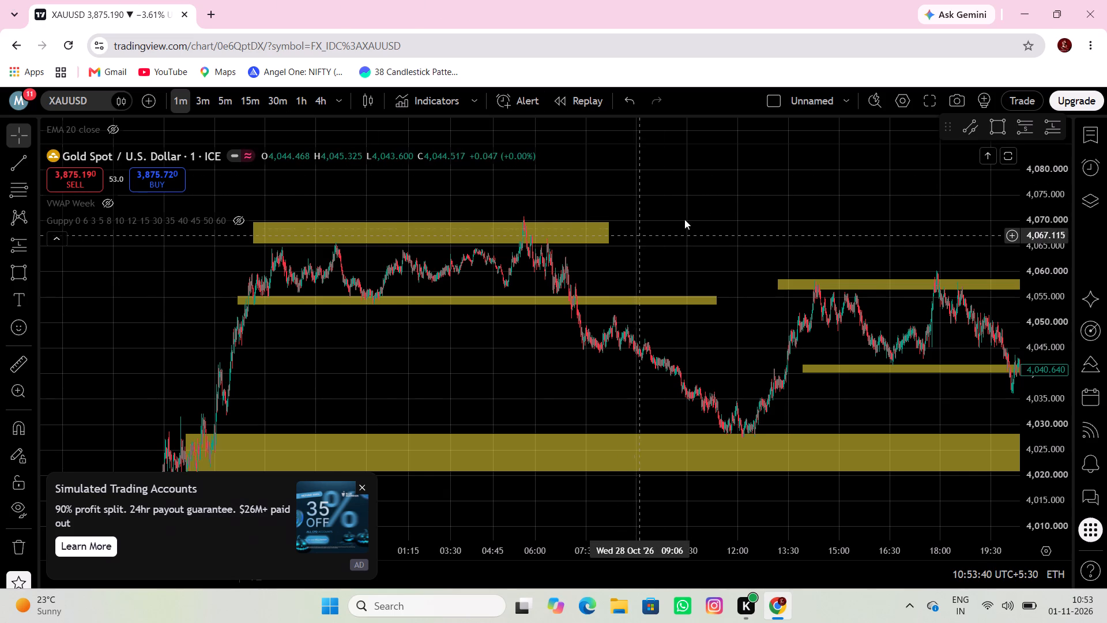
left_click_drag(684, 219, 713, 201)
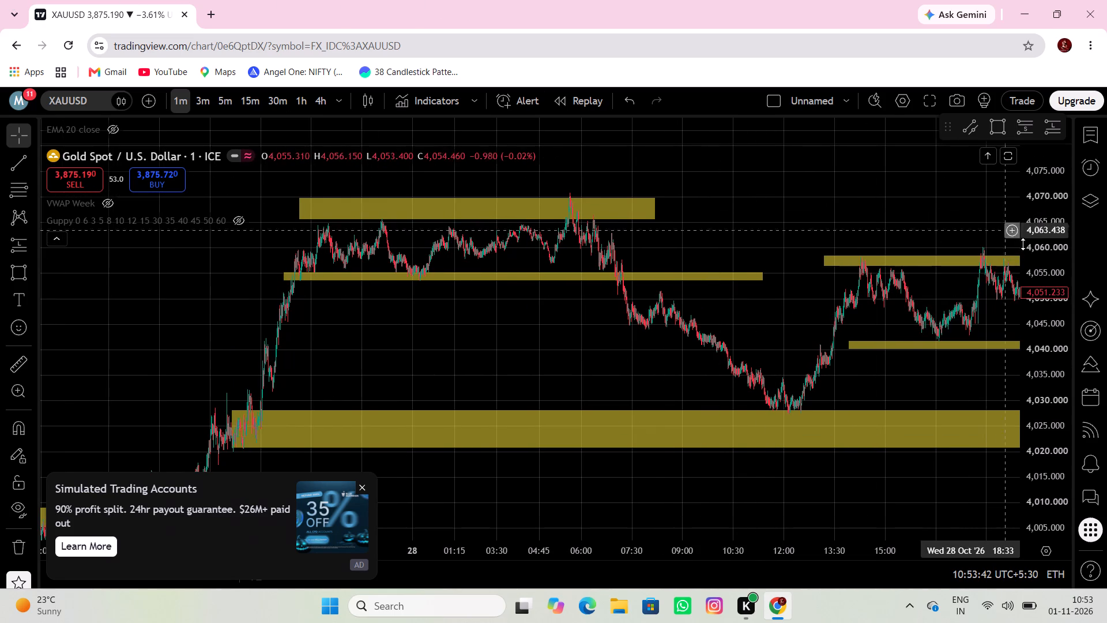
scroll(1026, 273, "down", 1)
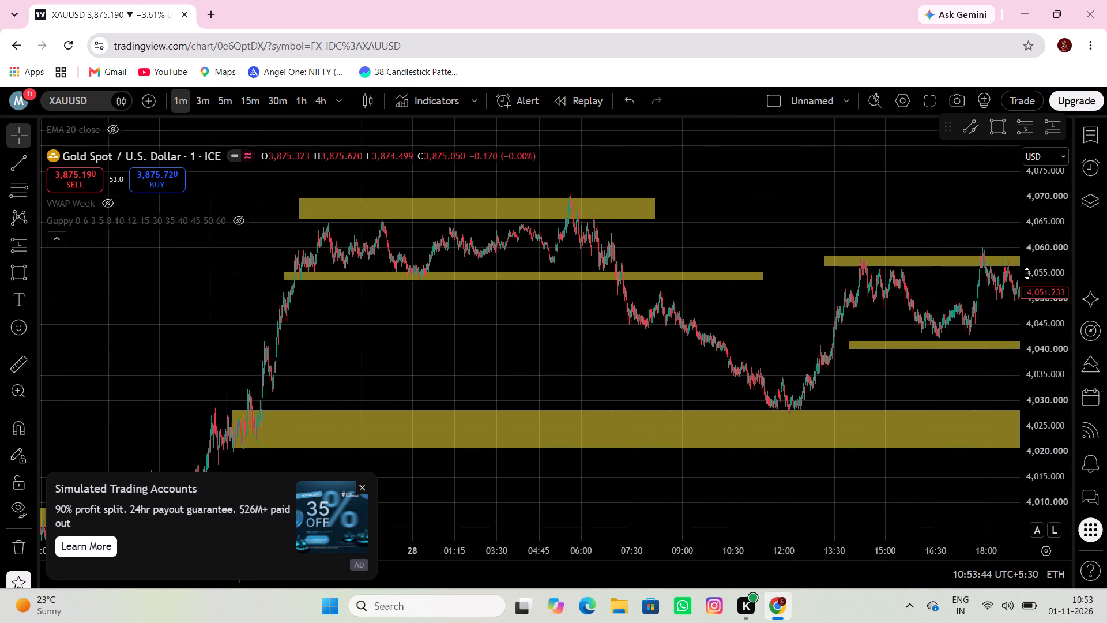
scroll(1027, 273, "down", 4)
scroll(1032, 256, "up", 1)
left_click_drag(859, 243, 954, 208)
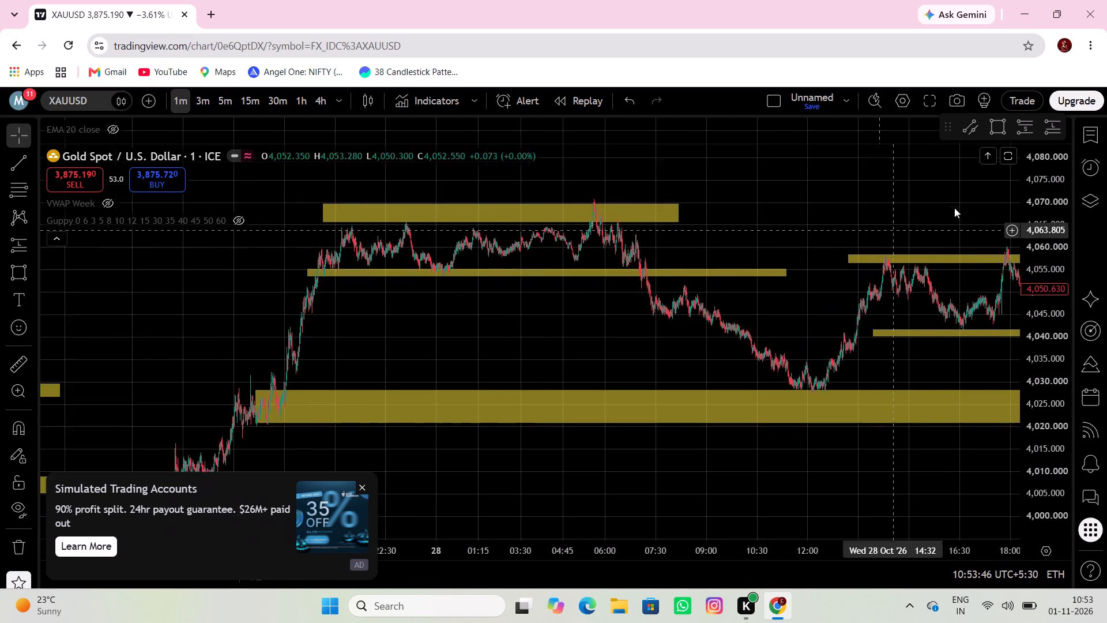
left_click_drag(954, 208, 949, 208)
left_click_drag(575, 290, 830, 219)
left_click_drag(750, 378, 860, 336)
left_click(11, 276)
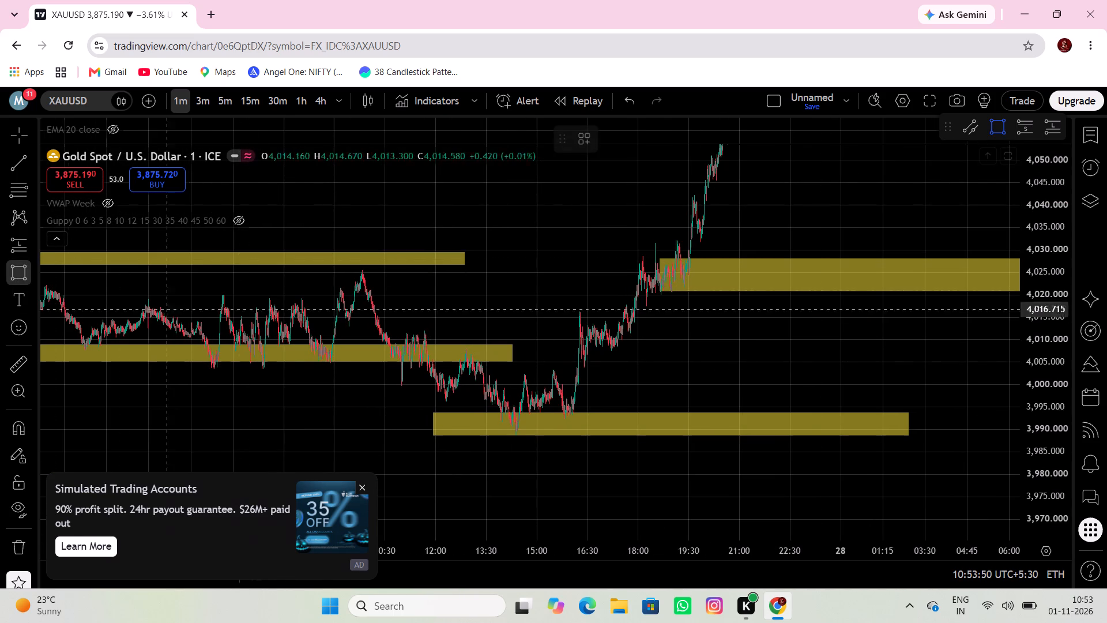
left_click(321, 291)
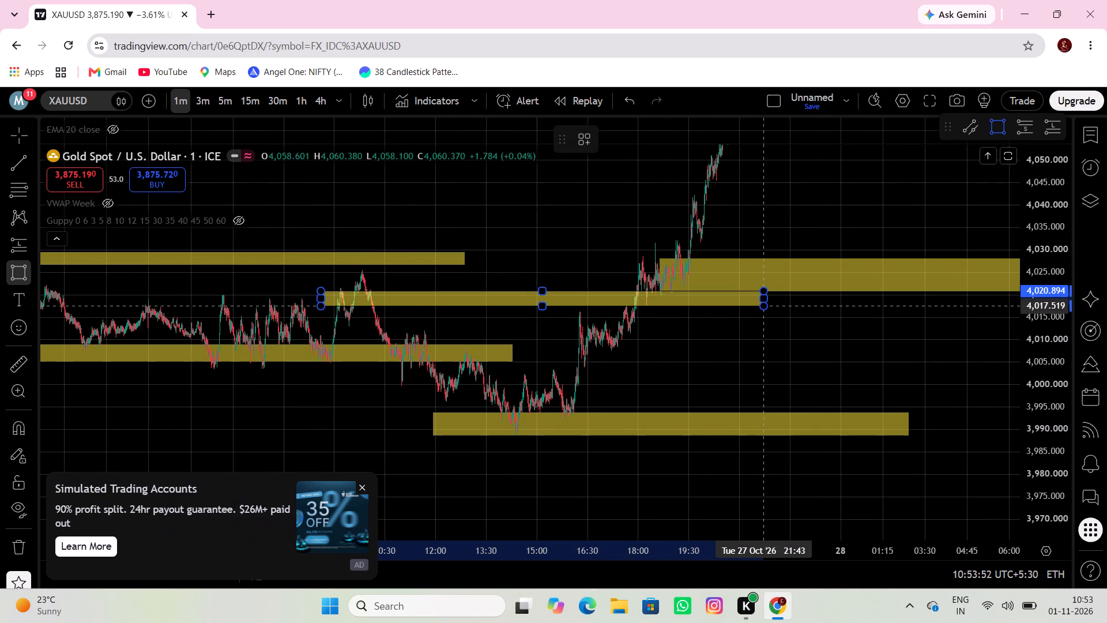
left_click(763, 306)
Draw a thin rectangle zone from about 3,991.8 to 3,990, from the earliest 26 October bars to about 01:05 on 27 October.
left_click_drag(713, 341, 868, 356)
scroll(357, 318, "down", 3)
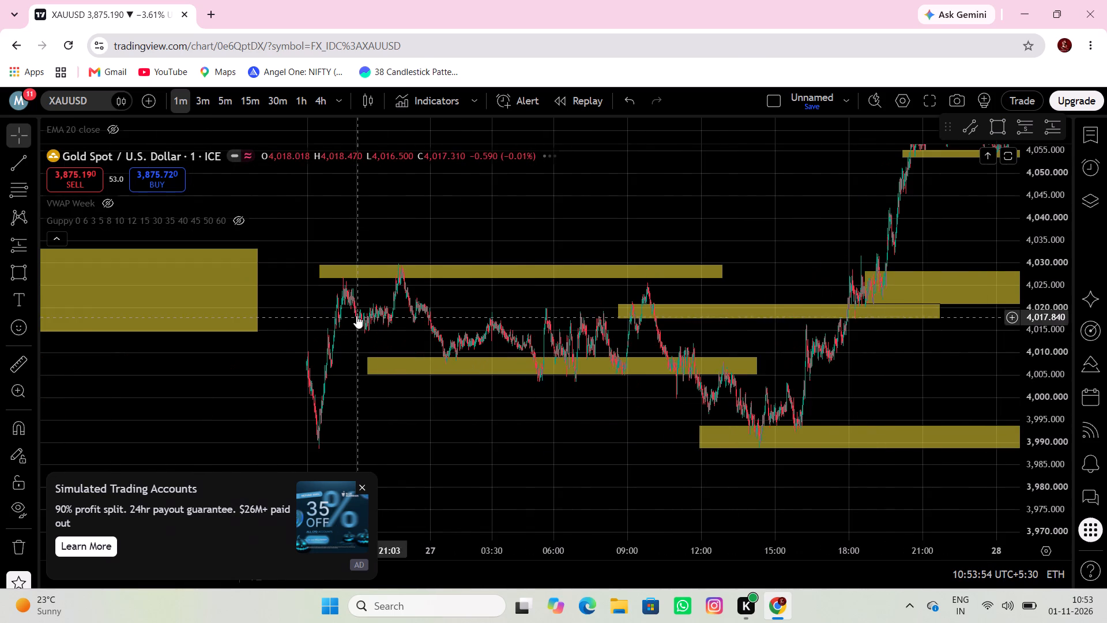
left_click_drag(350, 314, 583, 295)
left_click_drag(247, 374, 376, 340)
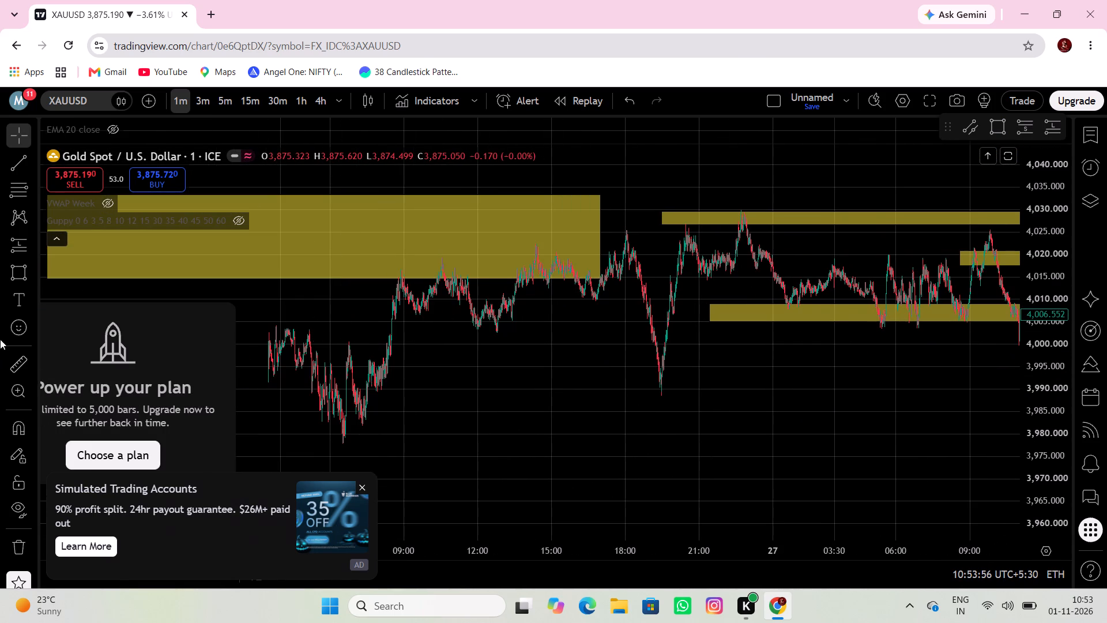
left_click(24, 270)
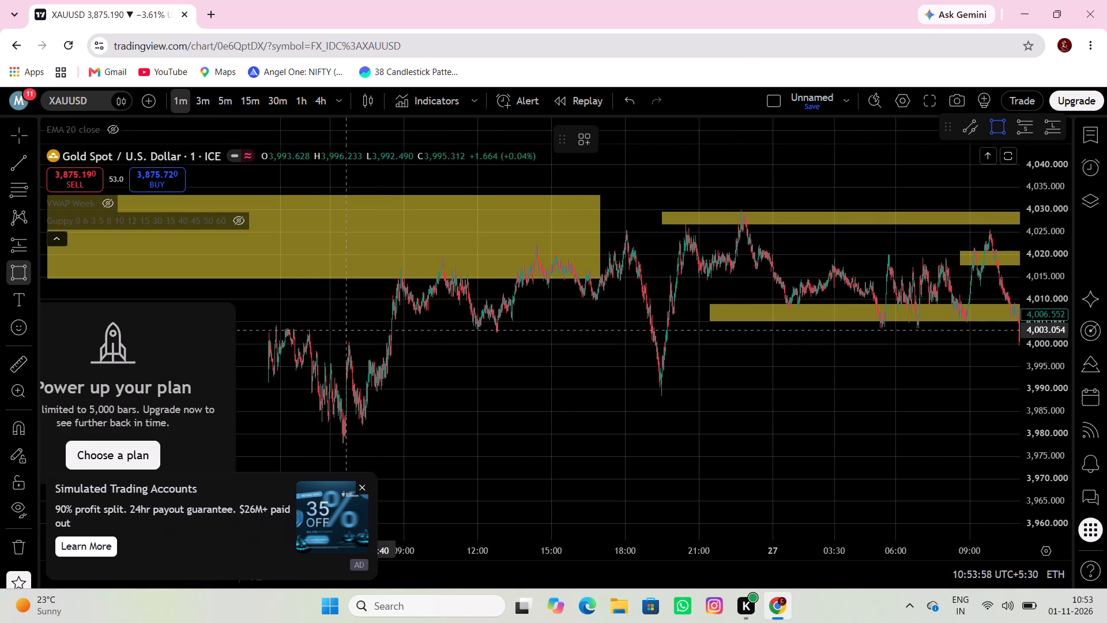
left_click(269, 381)
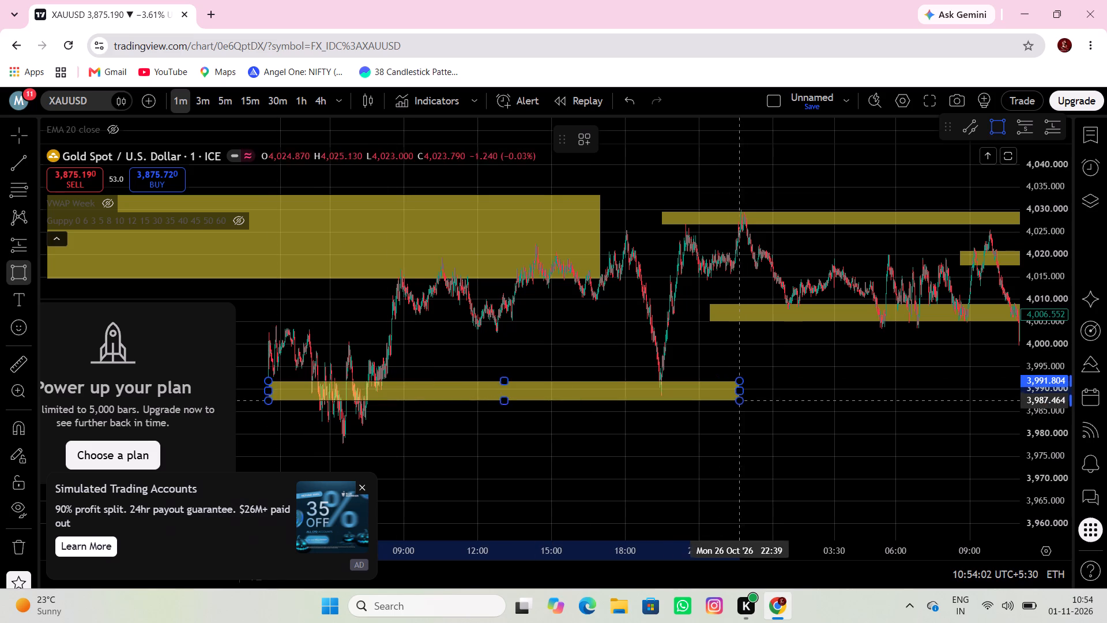
left_click(800, 389)
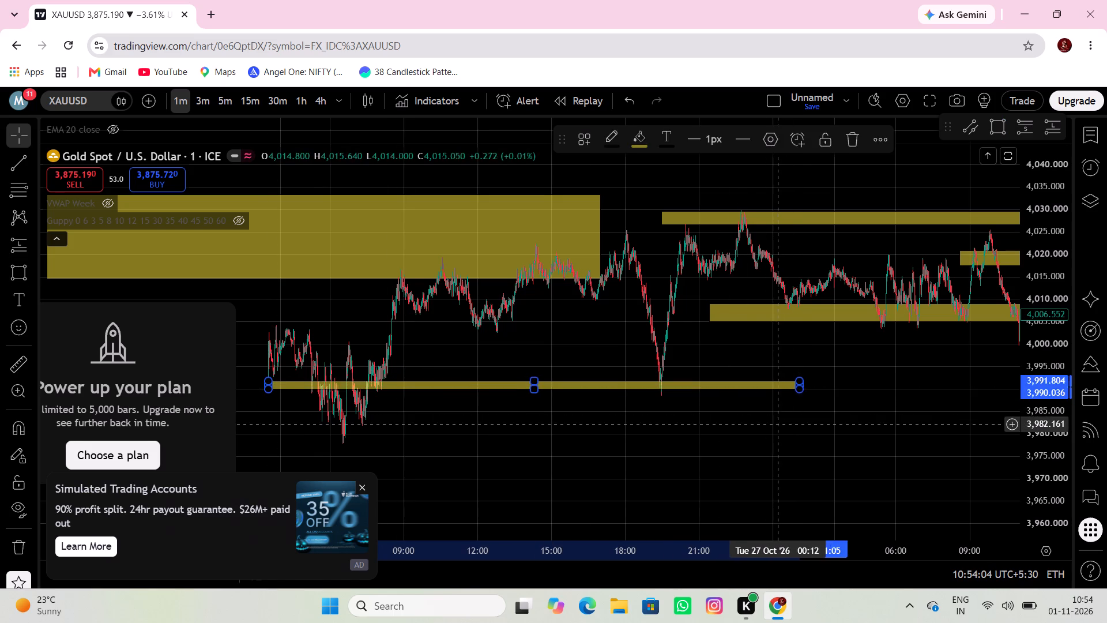
Shrink and reposition the tall 26 October zone to cover about 4,026.5 to 4,022, ending at about 19:45.
left_click_drag(777, 425, 745, 440)
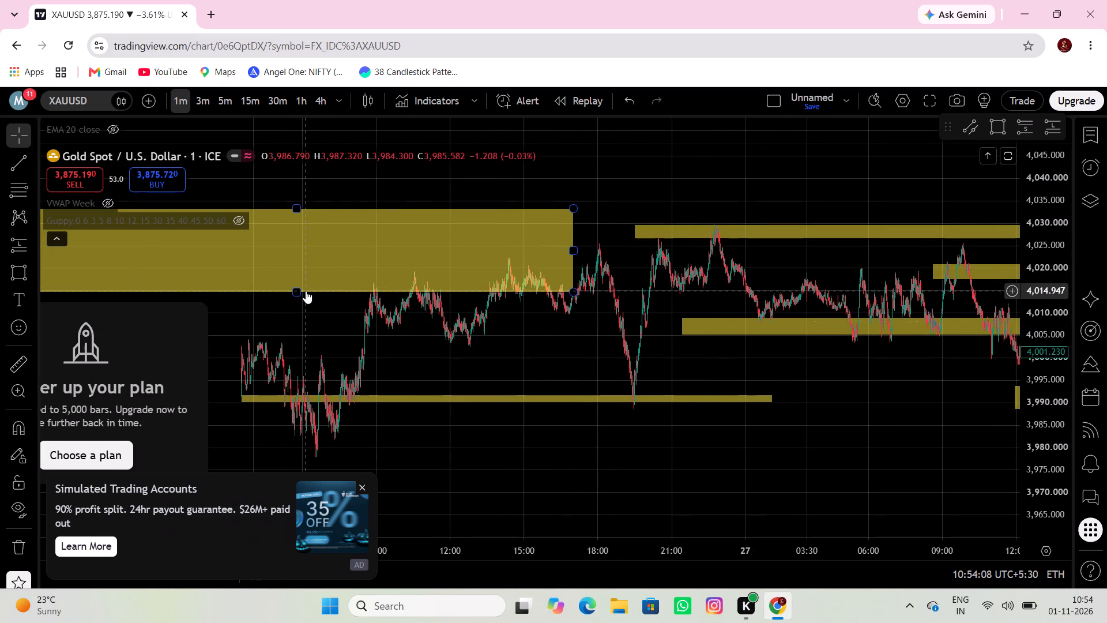
left_click_drag(298, 290, 314, 277)
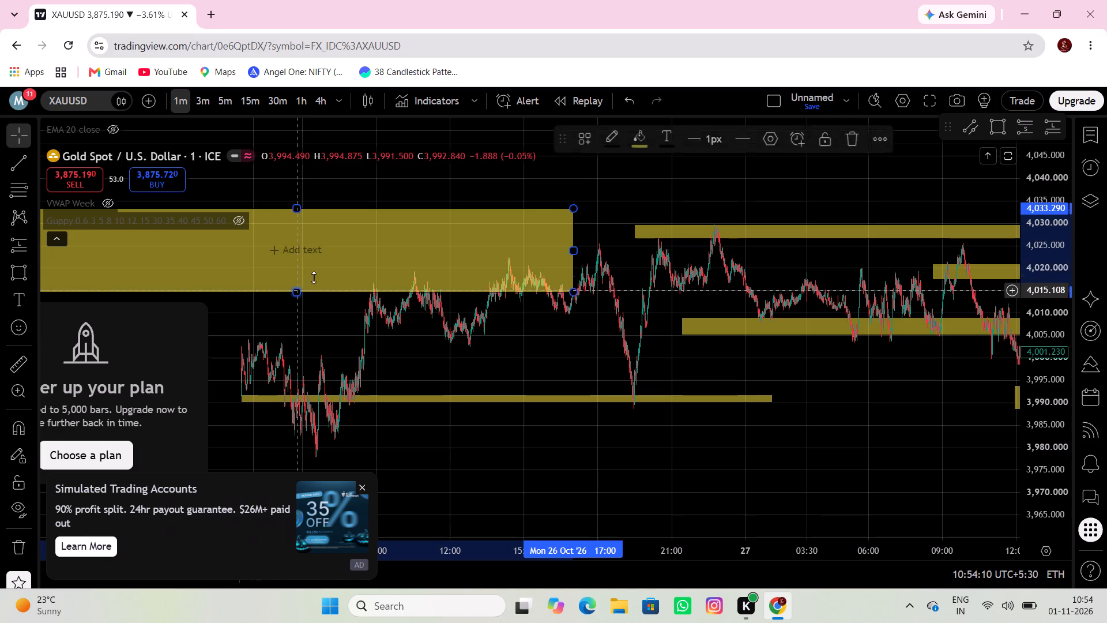
left_click_drag(314, 277, 357, 230)
left_click_drag(358, 216, 473, 252)
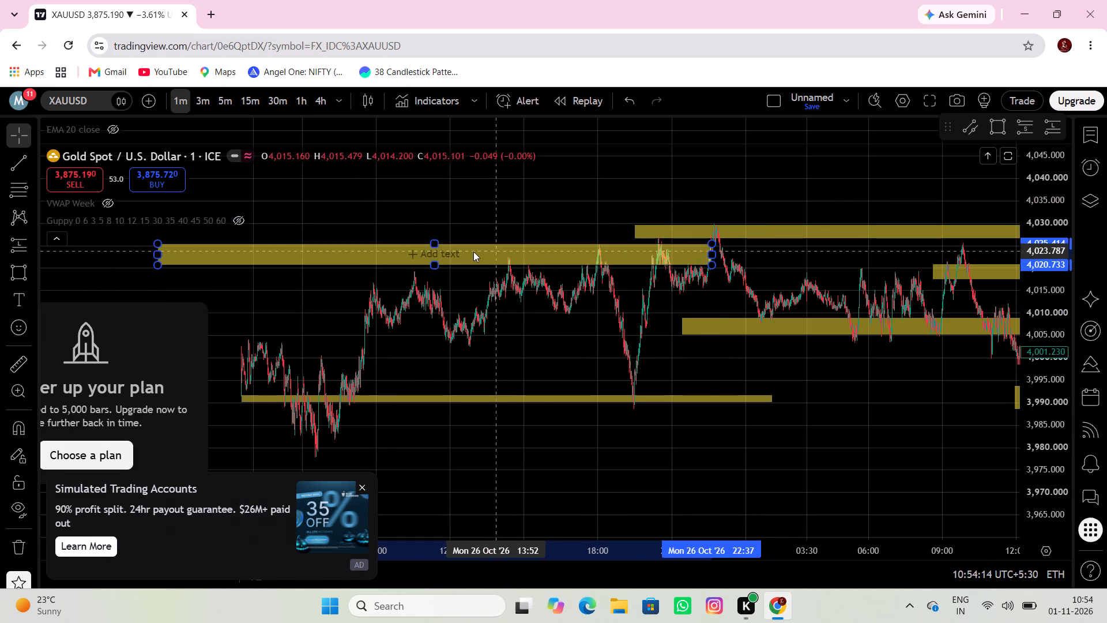
left_click_drag(473, 252, 426, 245)
left_click(494, 311)
Switch the chart symbol from XAUUSD to BTCUSDT (Bitcoin / TetherUS).
left_click_drag(518, 348, 6, 352)
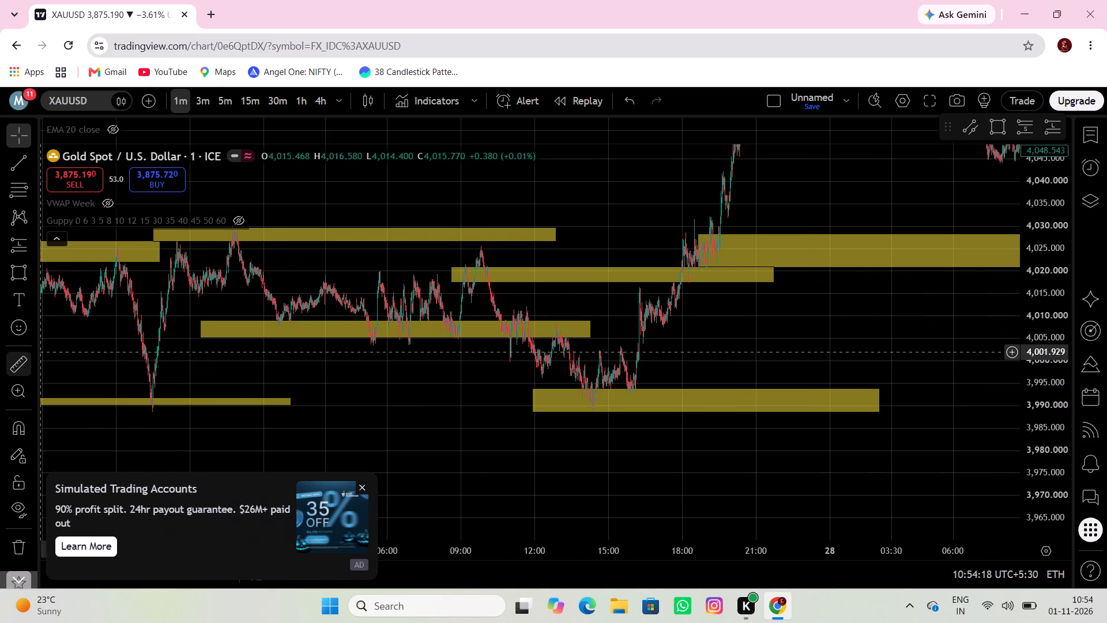
scroll(658, 391, "down", 4)
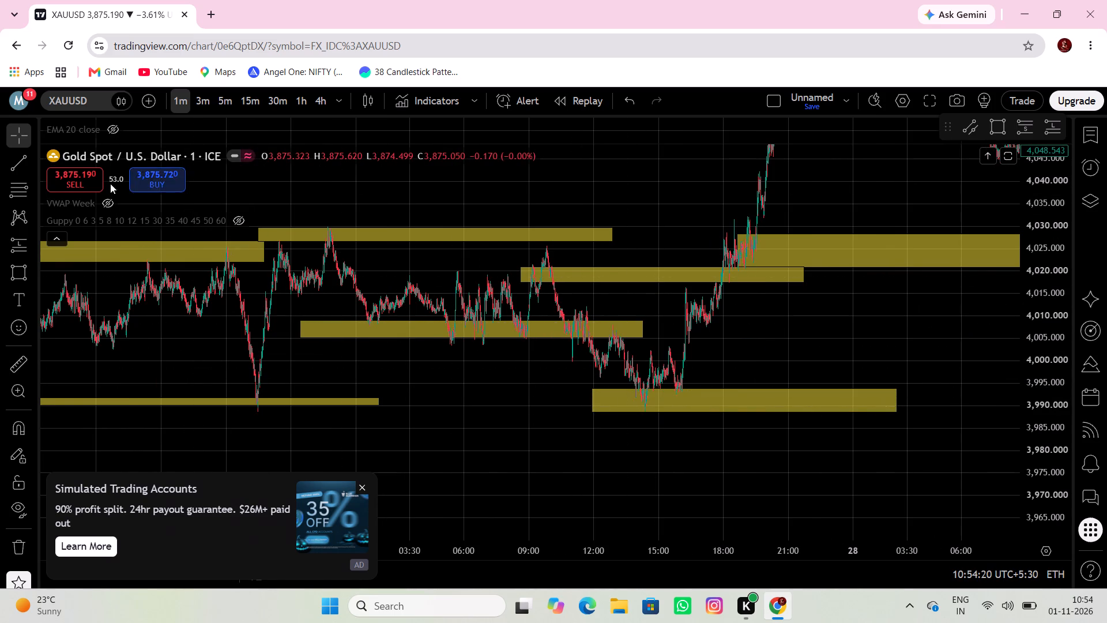
left_click(98, 100)
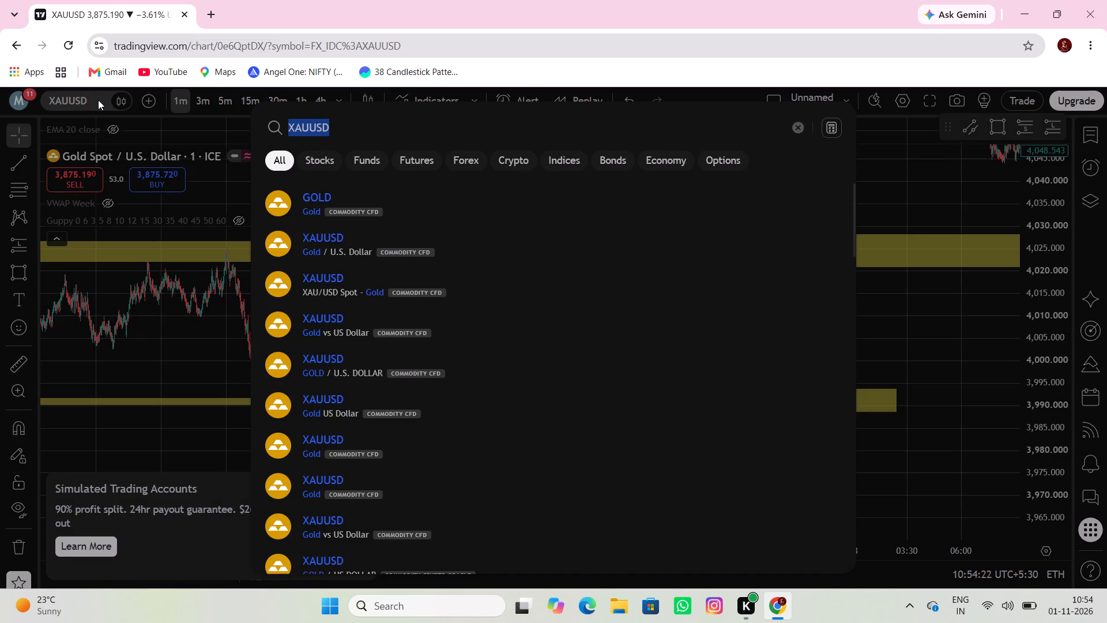
key("BackSpace")
key("Delete")
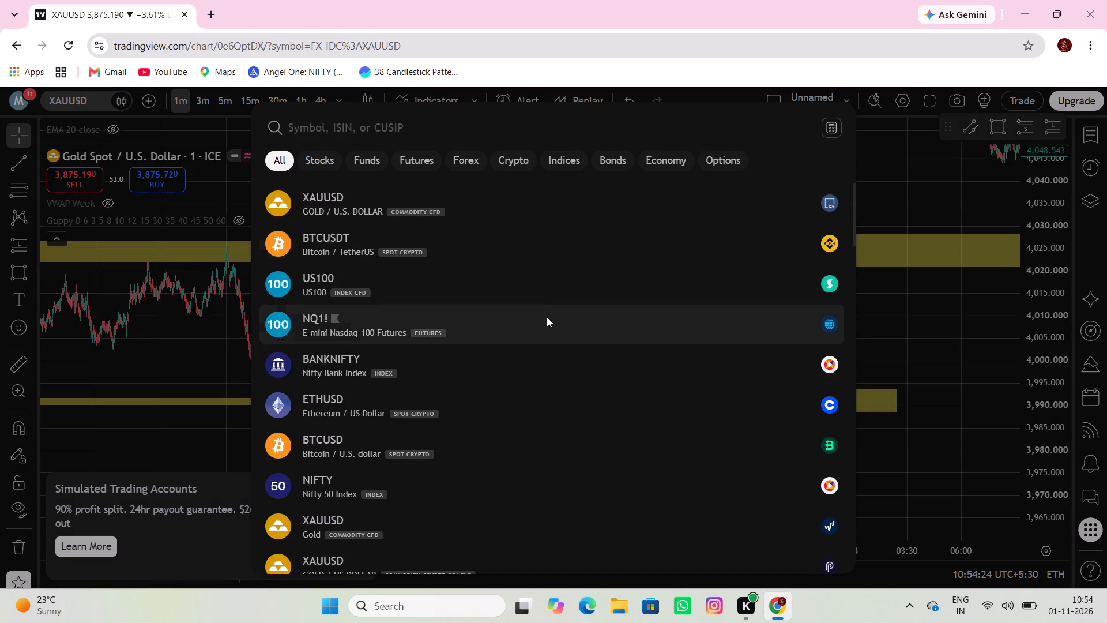
left_click(532, 243)
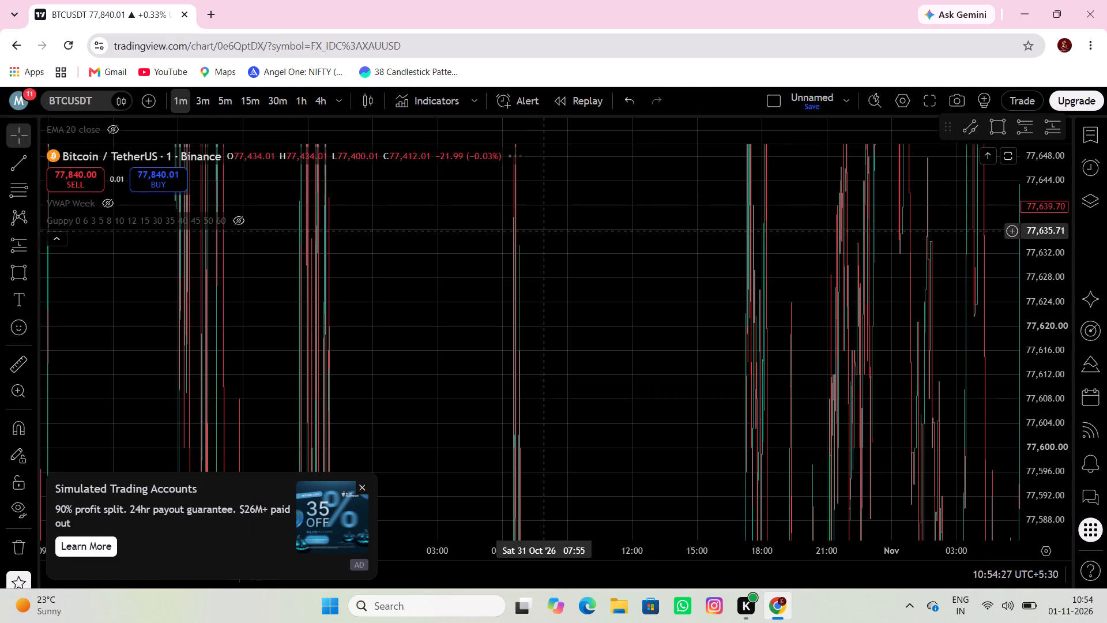
Examine the BTCUSDT one-minute price action and its existing zones across 31 October and 1 November.
scroll(615, 267, "down", 5)
scroll(1066, 341, "down", 5)
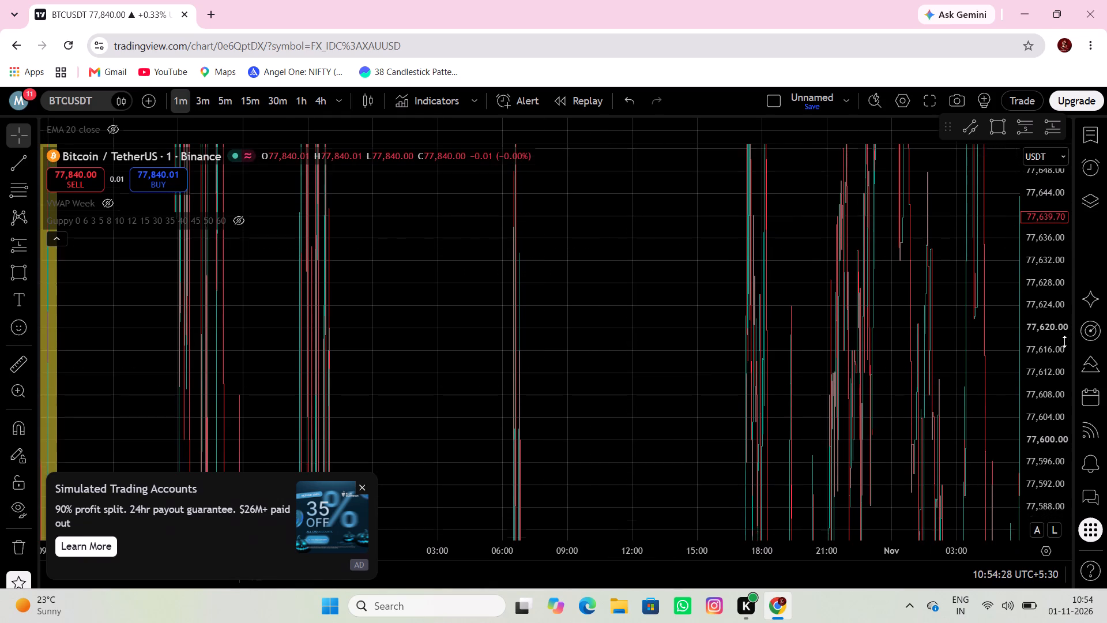
scroll(1064, 341, "down", 18)
scroll(1051, 336, "down", 9)
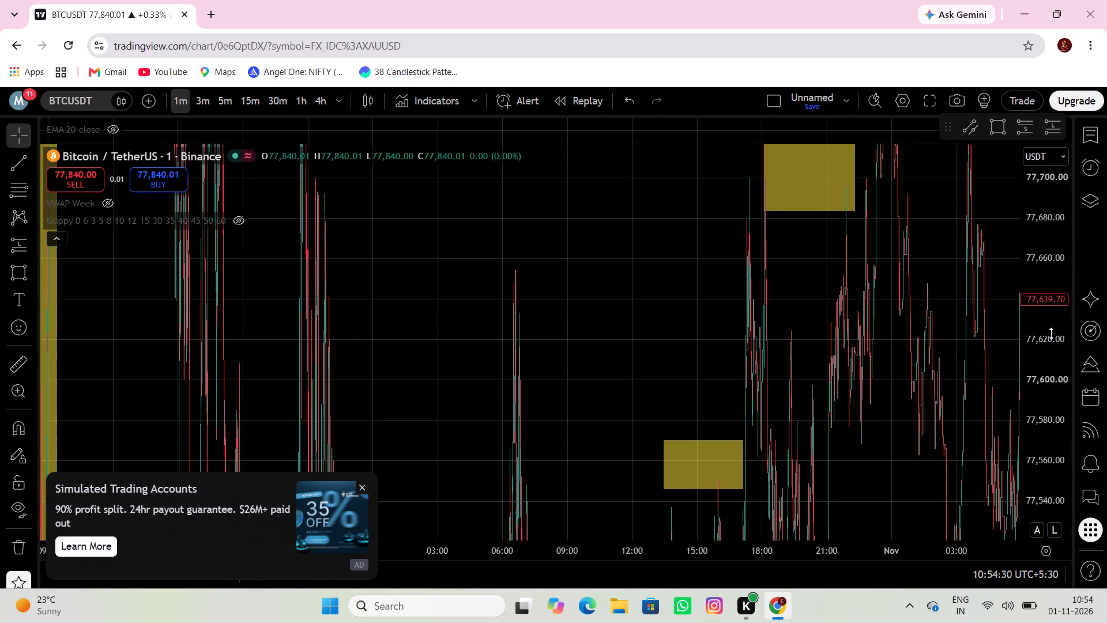
scroll(1051, 333, "down", 2)
scroll(695, 313, "up", 11)
scroll(829, 307, "up", 3)
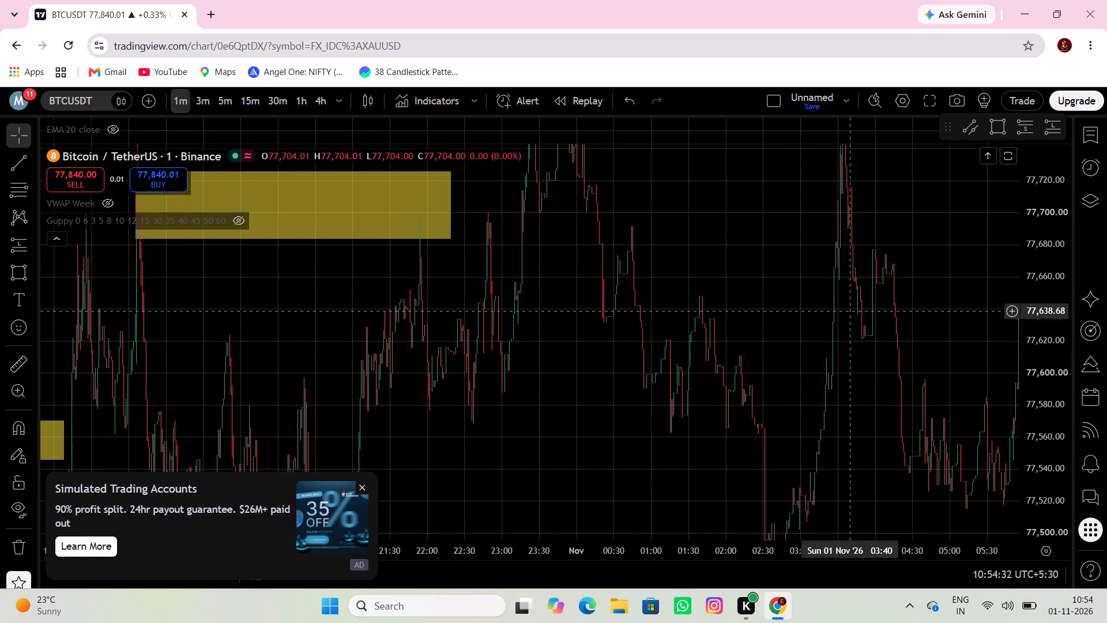
scroll(1026, 359, "down", 19)
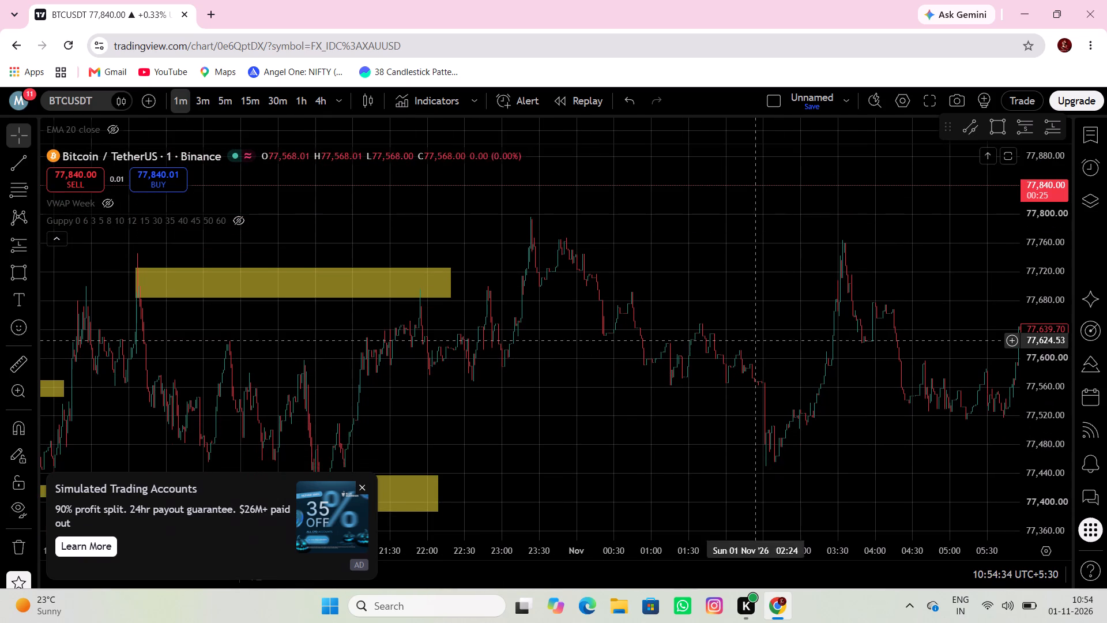
scroll(570, 354, "down", 5)
left_click_drag(667, 378, 830, 266)
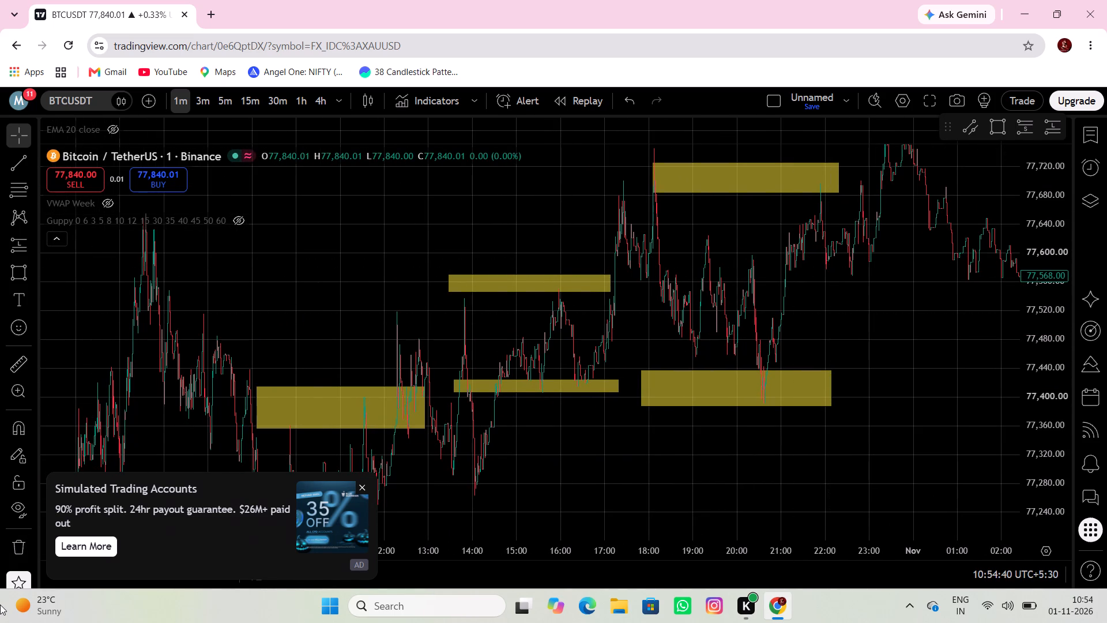
Remove all existing drawings from the BTCUSDT chart and close the advertisement.
left_click(21, 550)
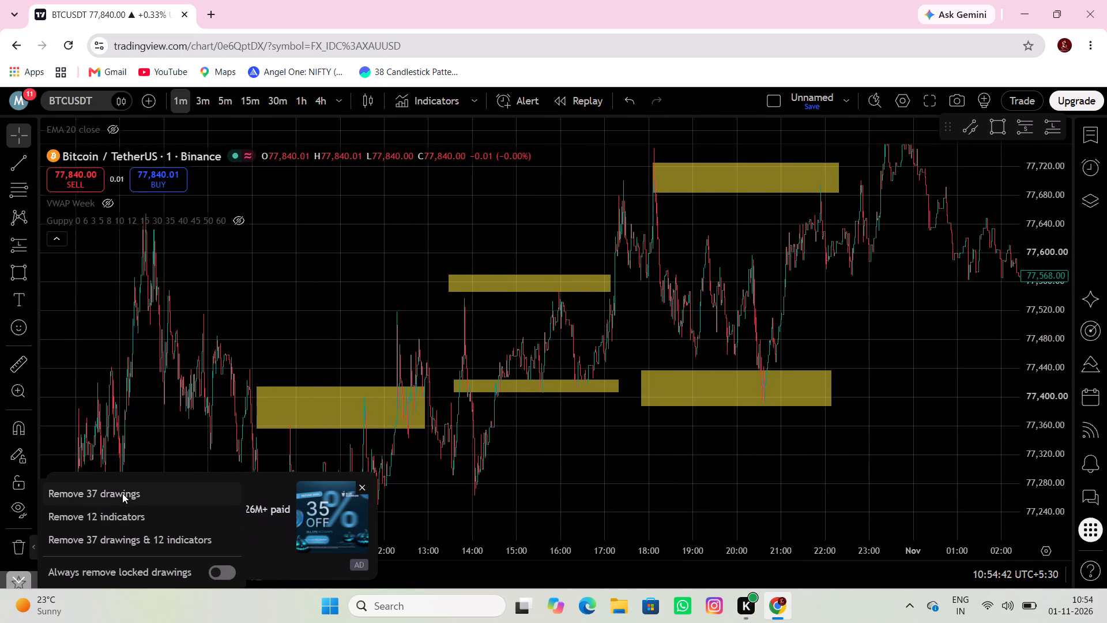
left_click(123, 493)
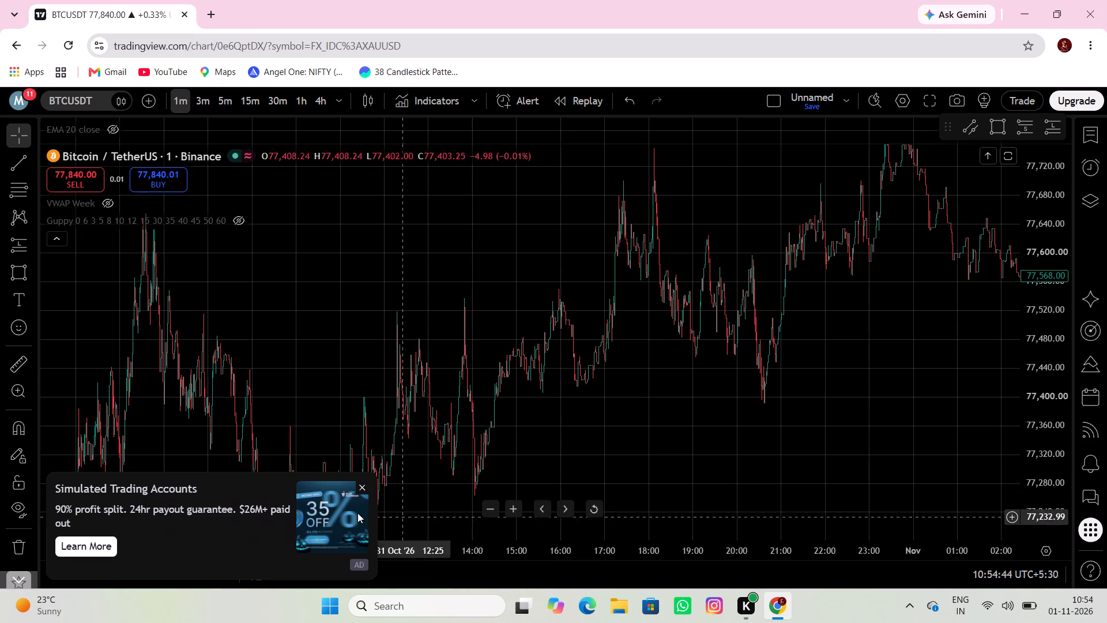
left_click(358, 485)
Draw a rectangle zone near the 30 October midday high, from about 78,680 to 78,572, spanning about 01:18 to 23:27.
left_click_drag(402, 441, 838, 269)
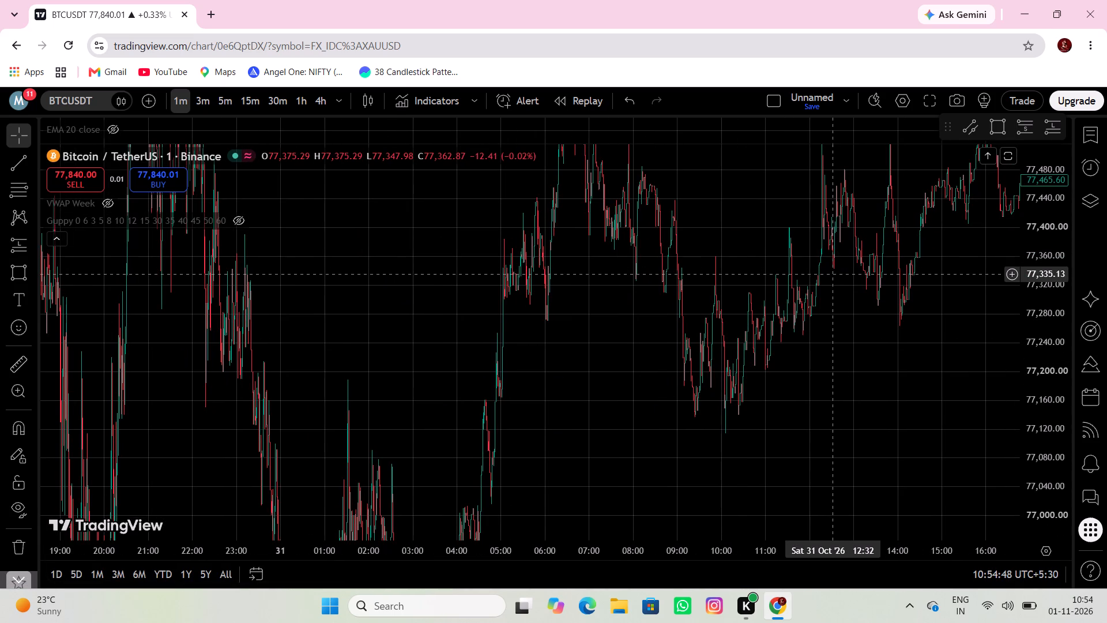
scroll(1063, 358, "down", 6)
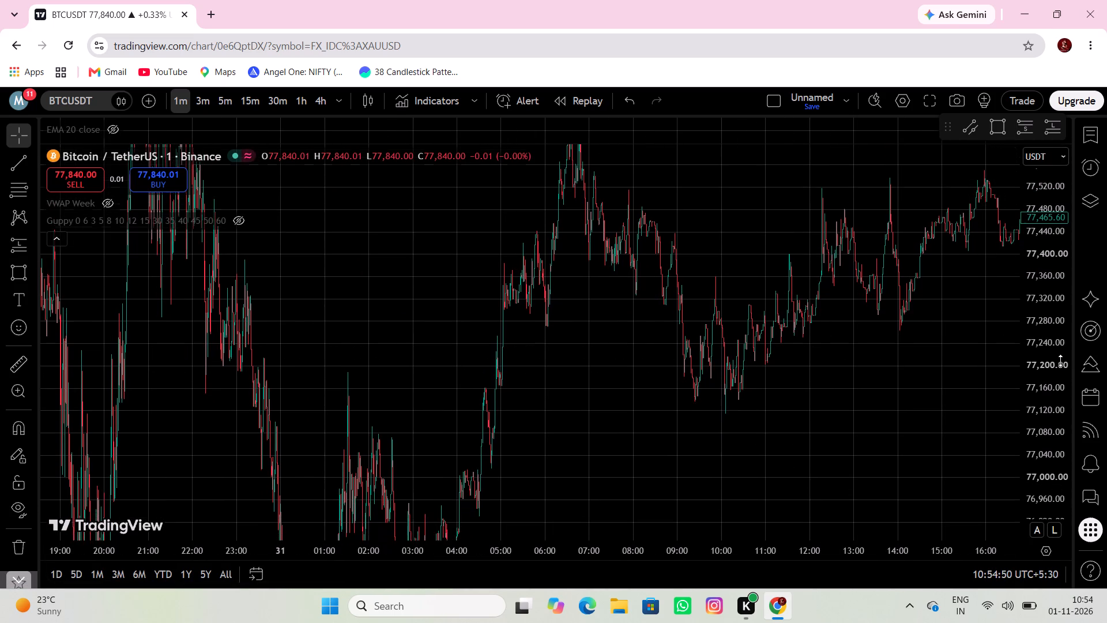
scroll(1060, 361, "down", 16)
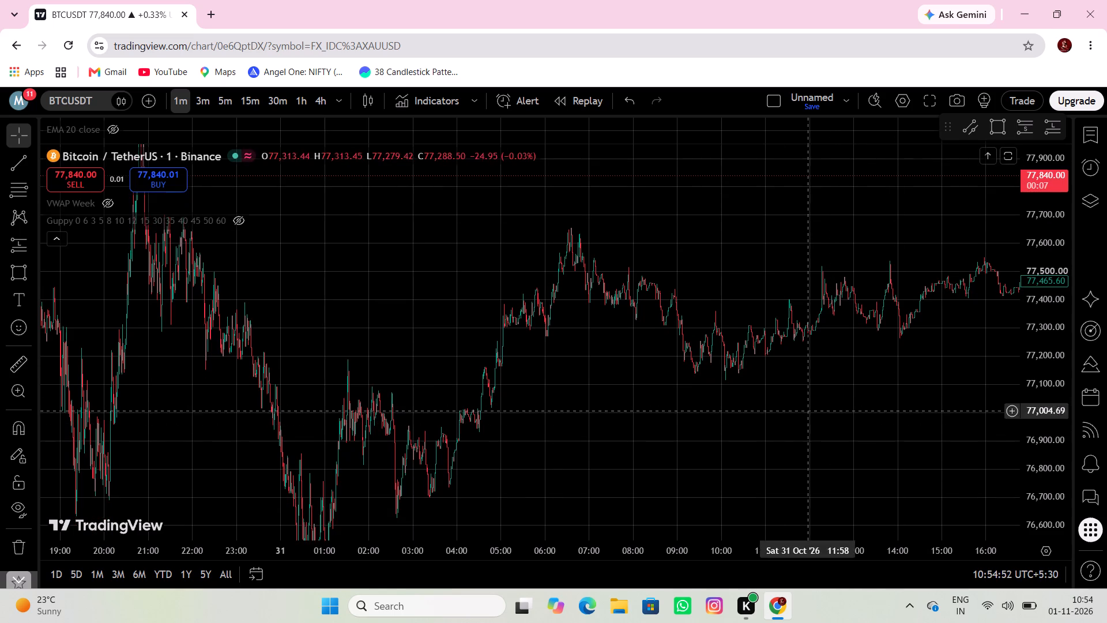
scroll(730, 354, "down", 4)
left_click_drag(718, 398, 1040, 363)
left_click_drag(612, 314, 681, 426)
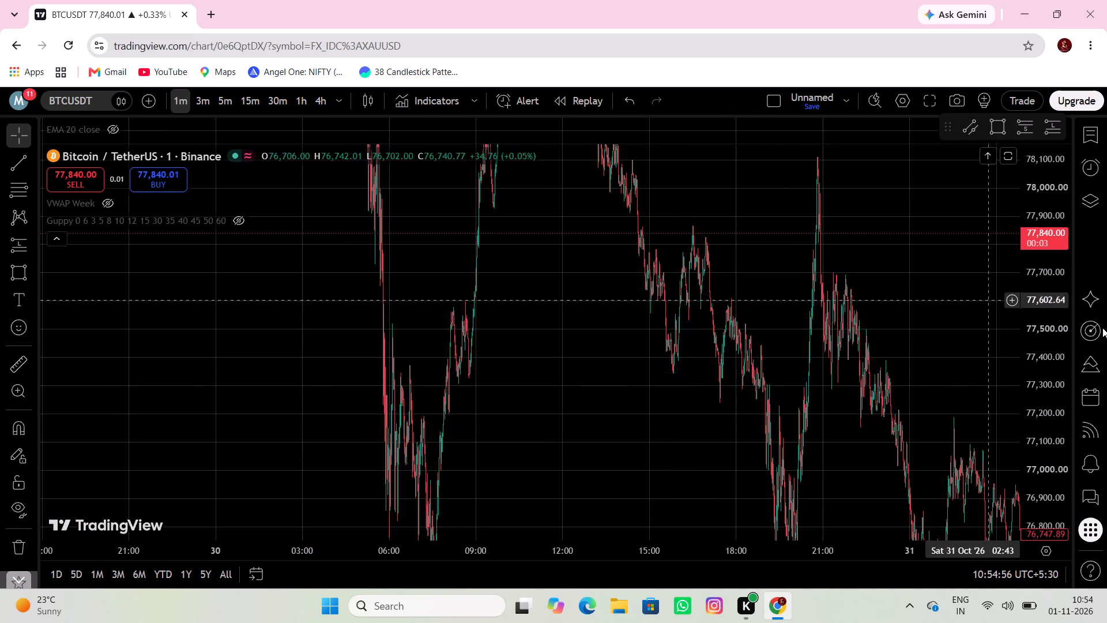
scroll(1049, 283, "down", 17)
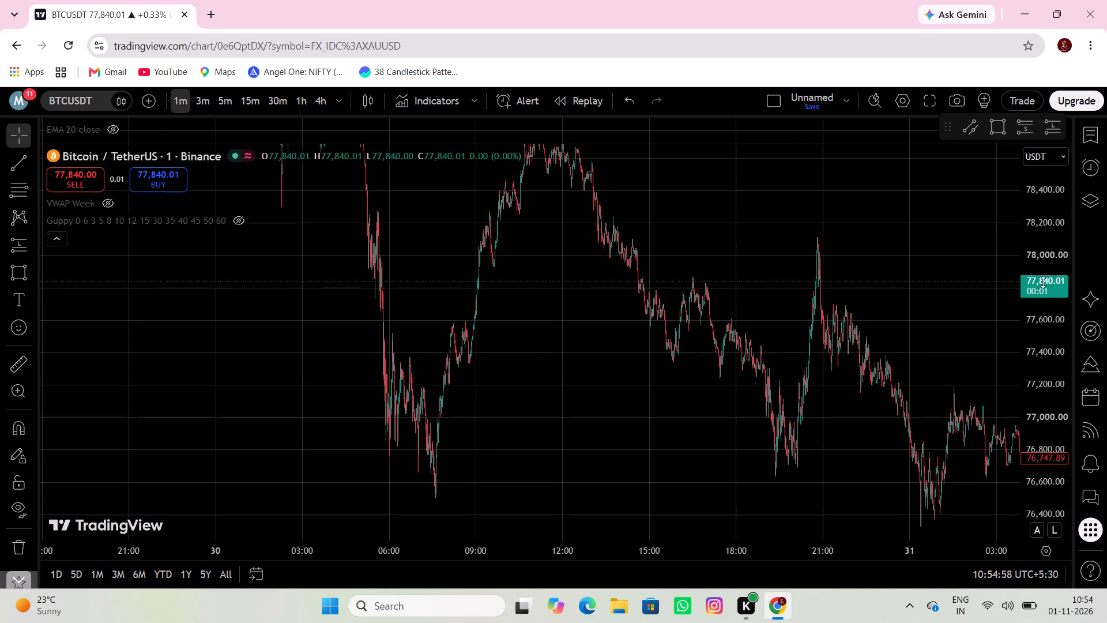
scroll(1043, 282, "down", 13)
scroll(388, 306, "down", 2)
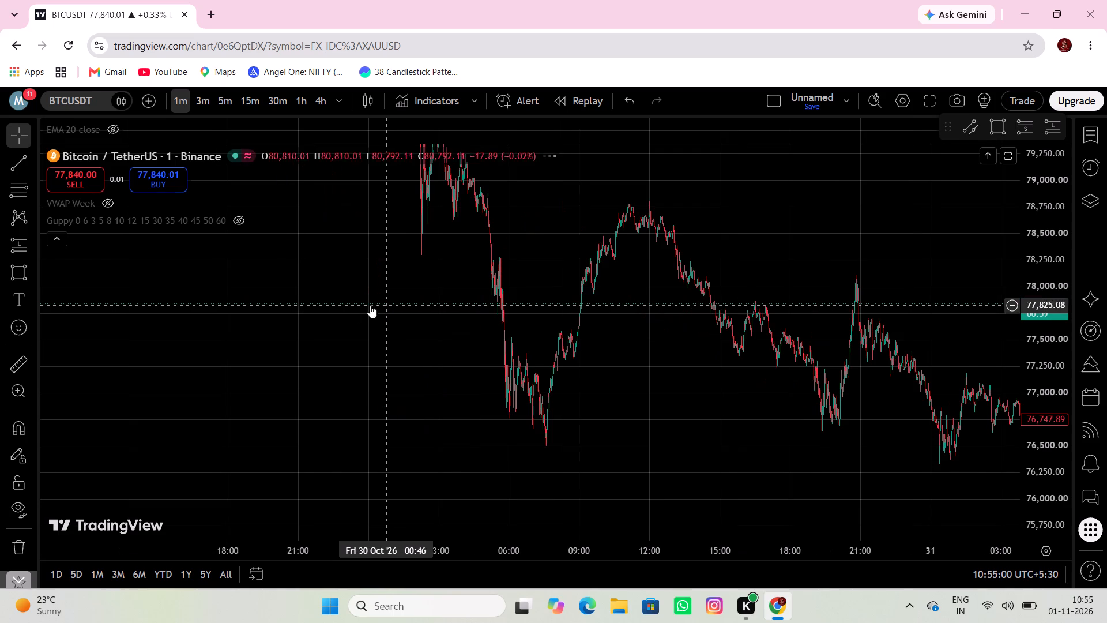
left_click(17, 260)
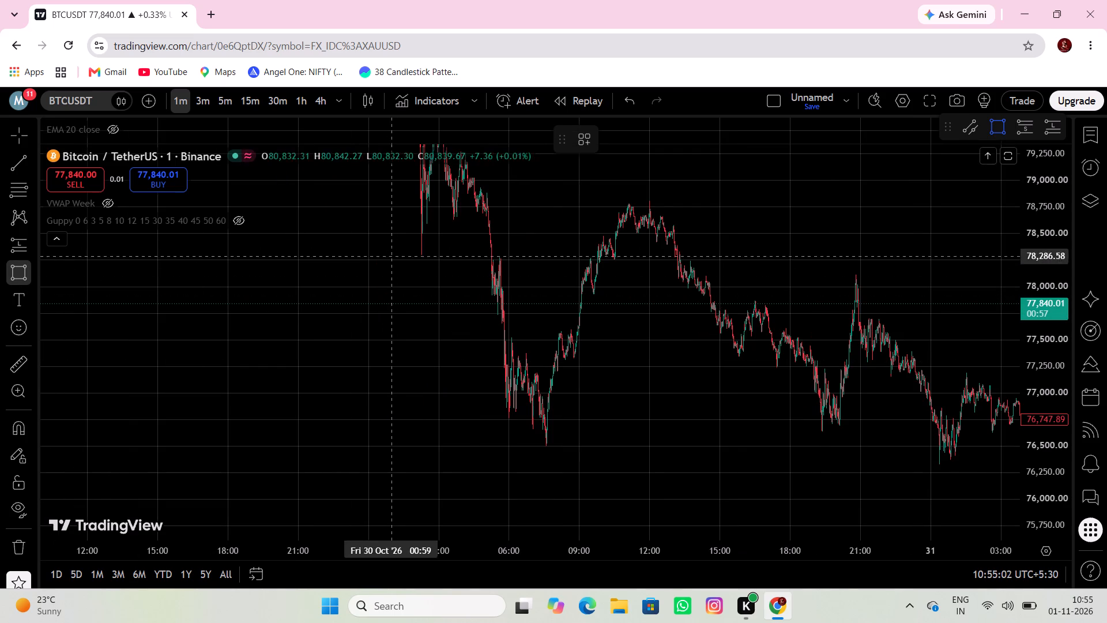
left_click(399, 226)
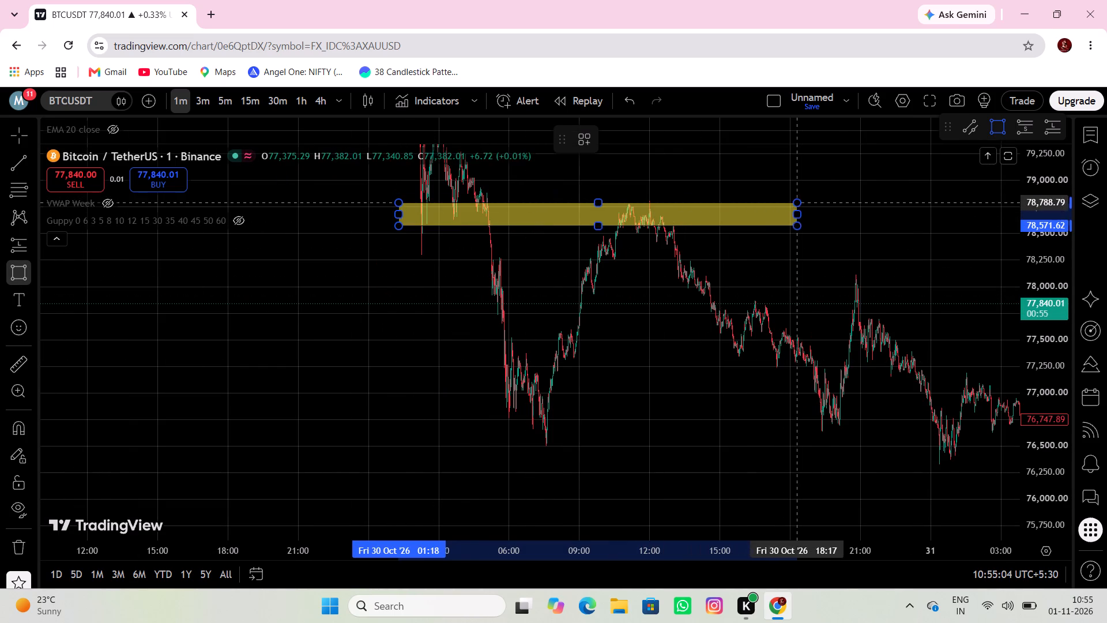
left_click(917, 214)
left_click_drag(860, 291, 594, 289)
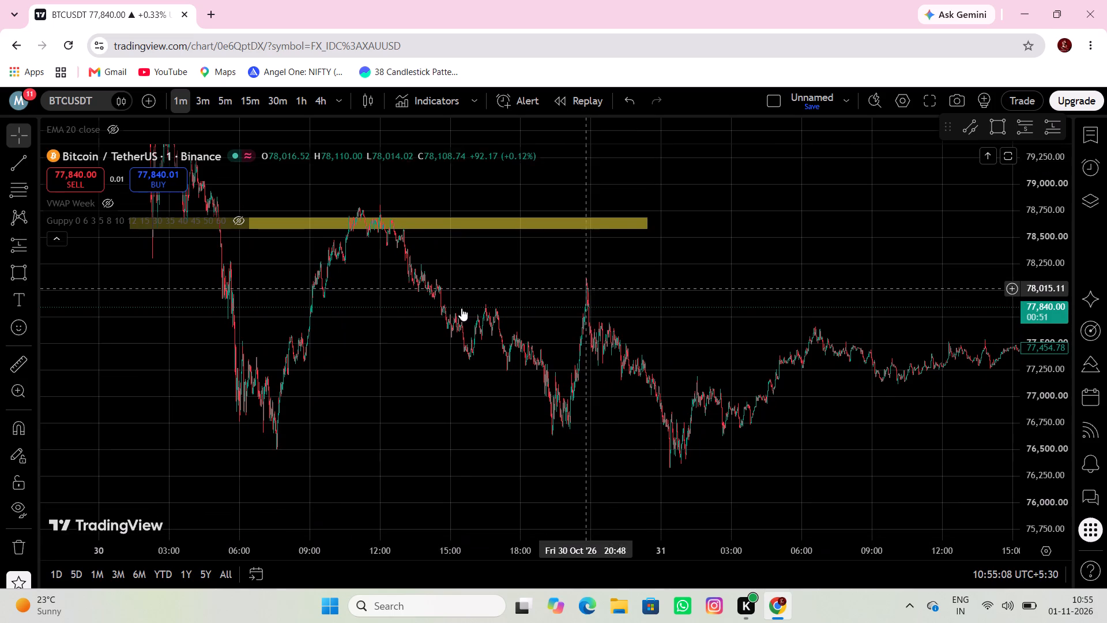
Draw a rectangle zone at the late 30 October spike high, about 77,981 to 78,124, from 30 October 02:59 to 31 October 04:43.
left_click(27, 273)
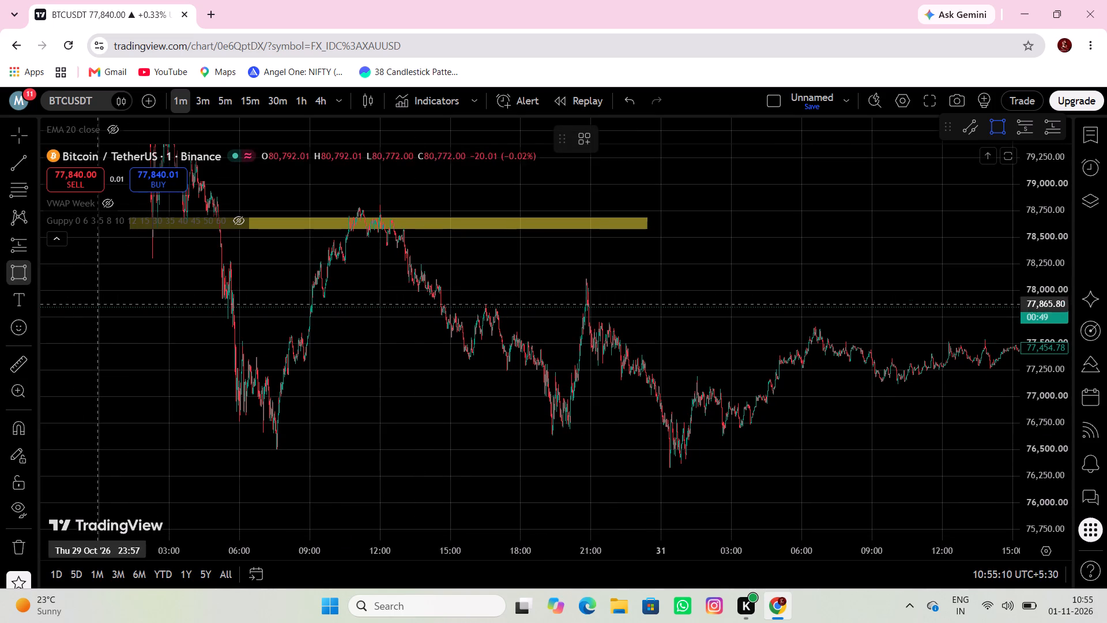
left_click(169, 292)
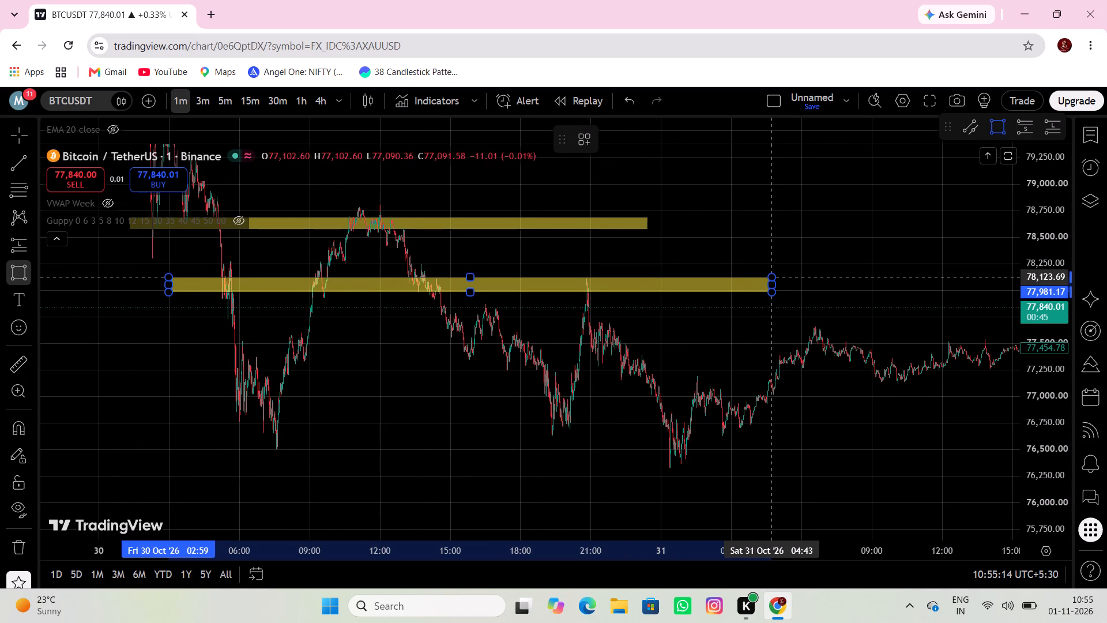
left_click(773, 277)
Draw a rectangle zone along the 30 October lows, about 76,698 to 76,617, from 30 October 02:28 to 31 October 07:01.
left_click_drag(706, 326, 801, 276)
left_click(12, 273)
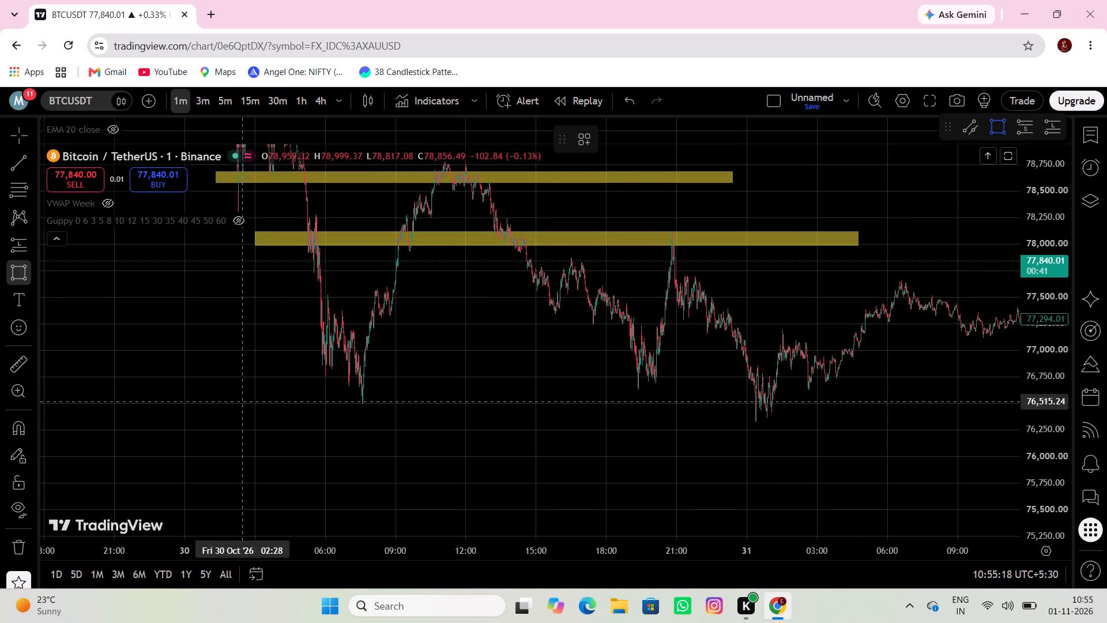
left_click(242, 382)
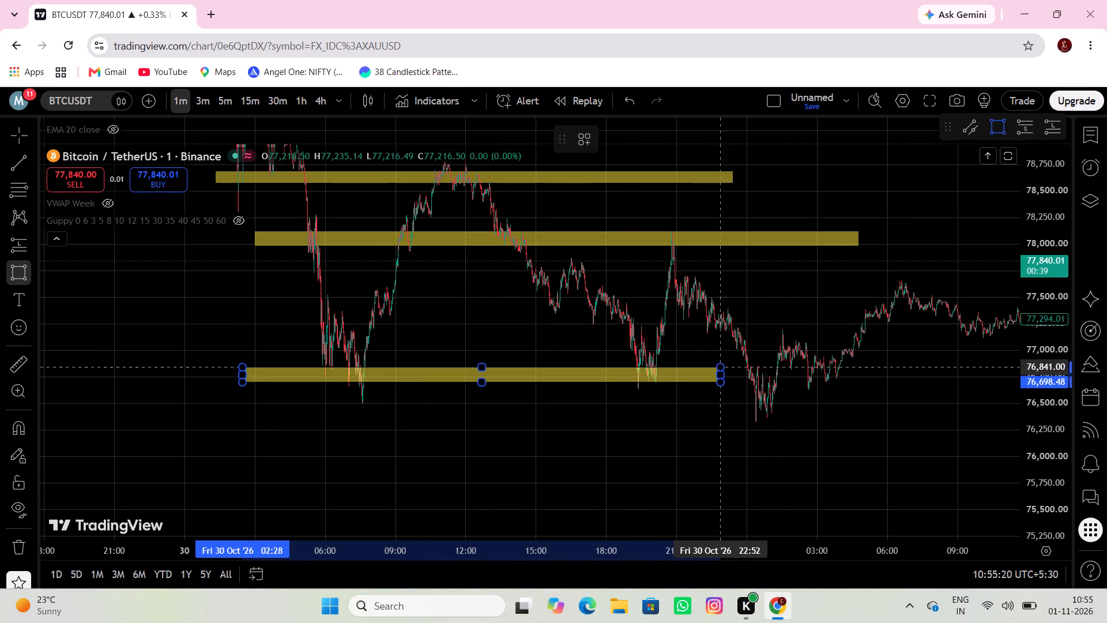
left_click(827, 391)
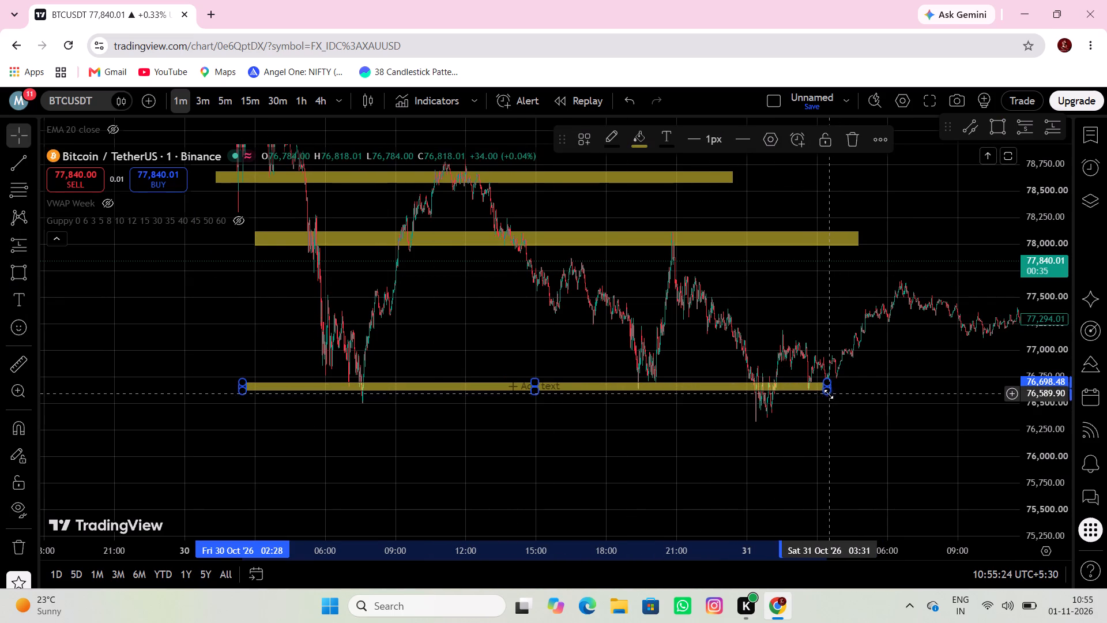
left_click_drag(827, 393, 912, 391)
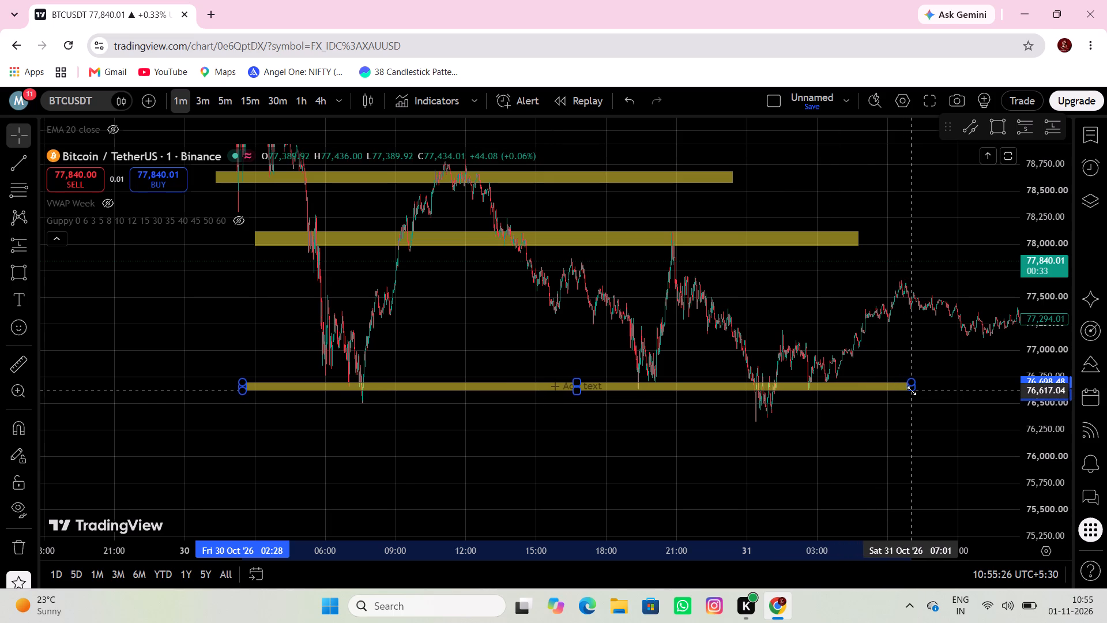
left_click_drag(912, 391, 912, 390)
Draw a rectangle zone at the 31 October morning high, about 77,667 to 77,623, from 31 October 05:08 to 1 November 01:51.
left_click_drag(837, 429, 823, 498)
scroll(799, 386, "down", 4)
left_click_drag(790, 386, 361, 361)
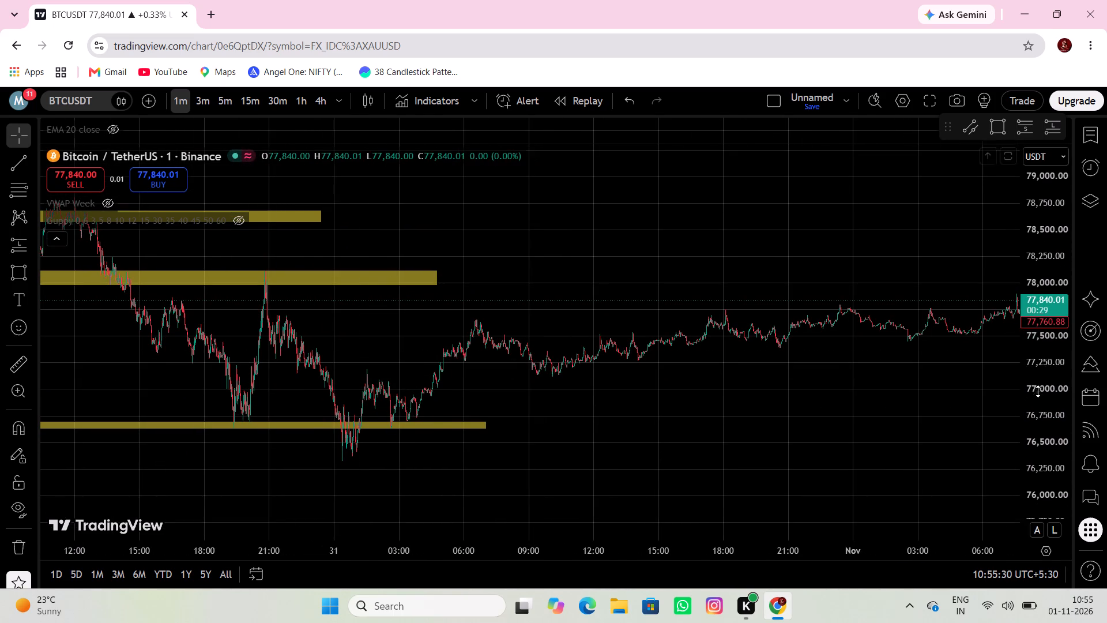
scroll(1048, 383, "up", 10)
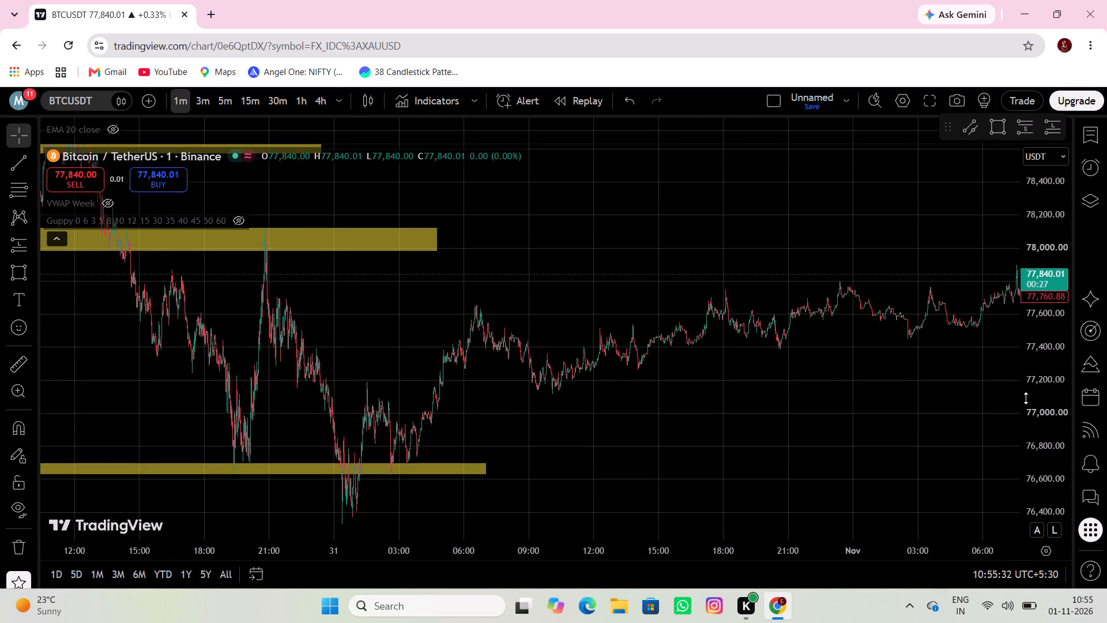
scroll(912, 322, "up", 3)
left_click_drag(728, 425, 795, 431)
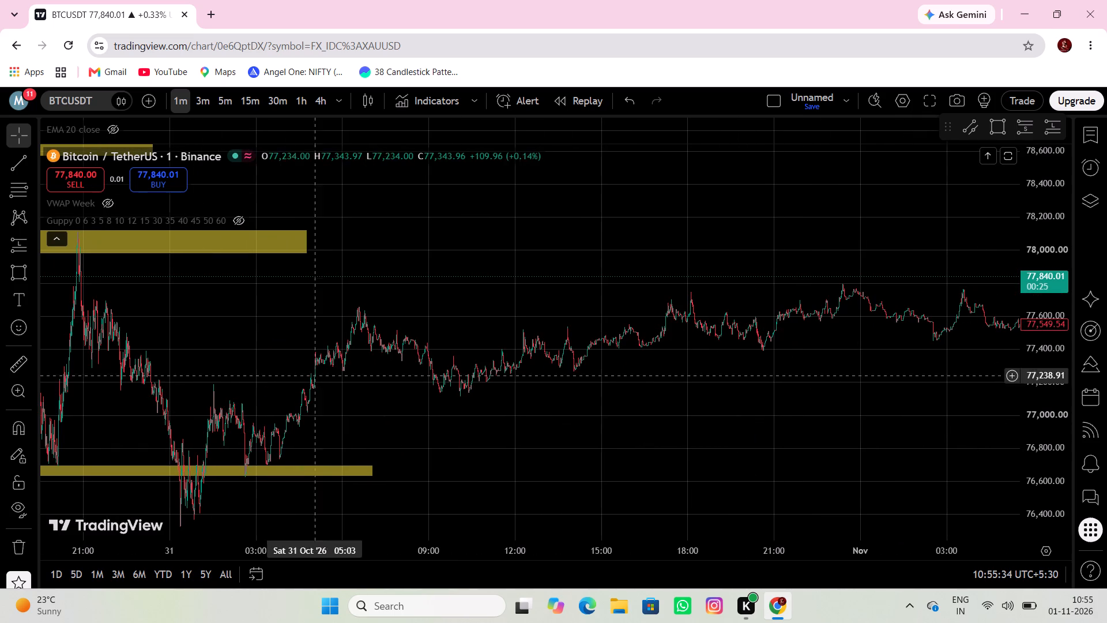
left_click(24, 275)
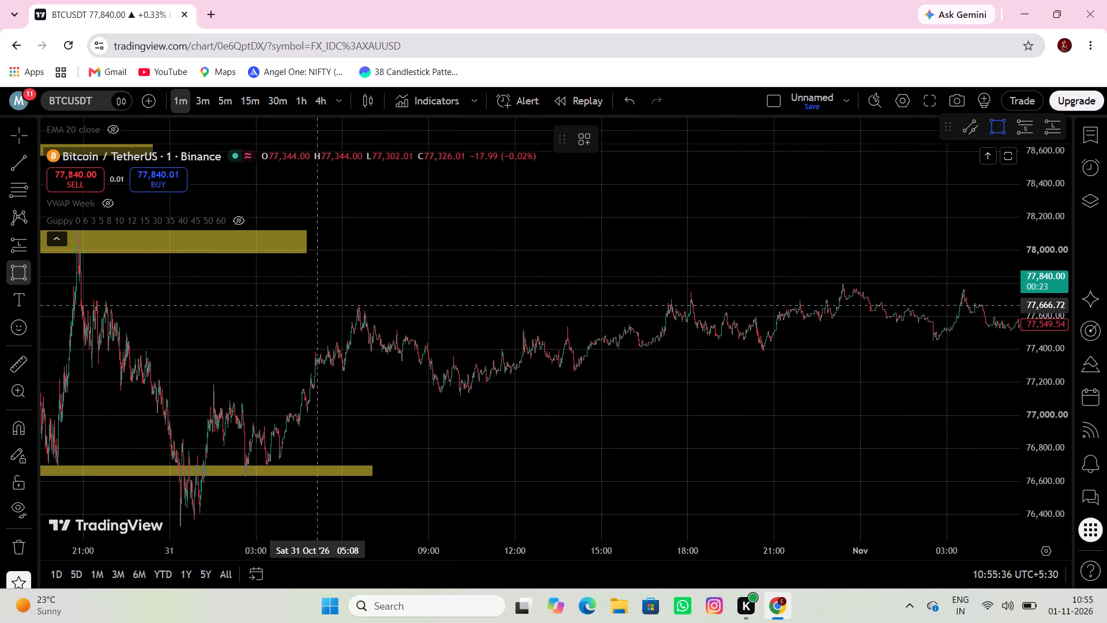
left_click(318, 305)
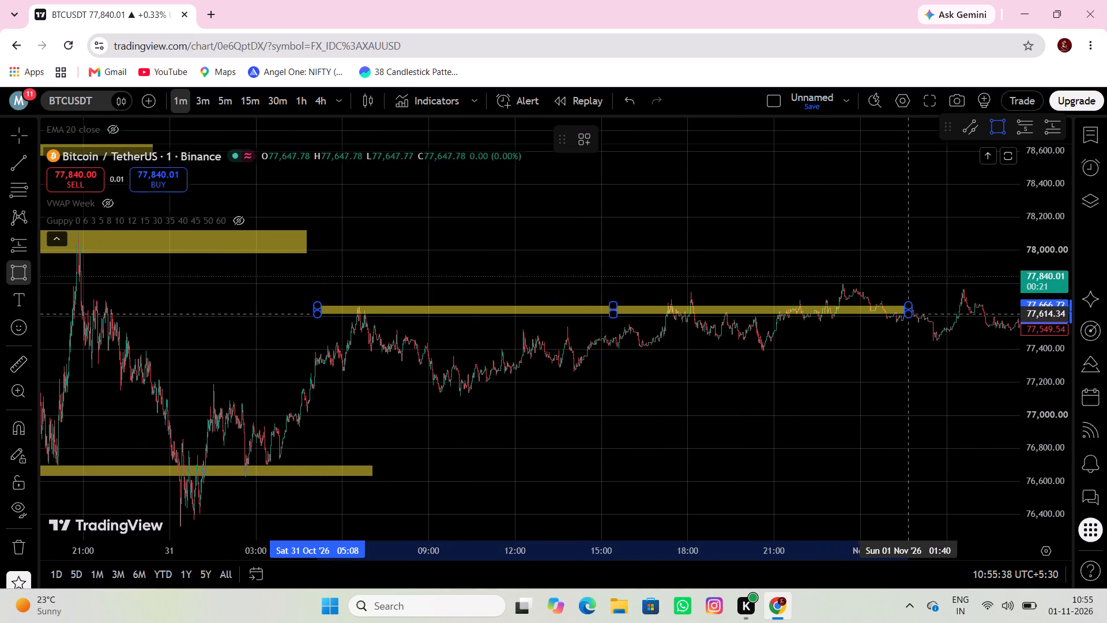
left_click(913, 313)
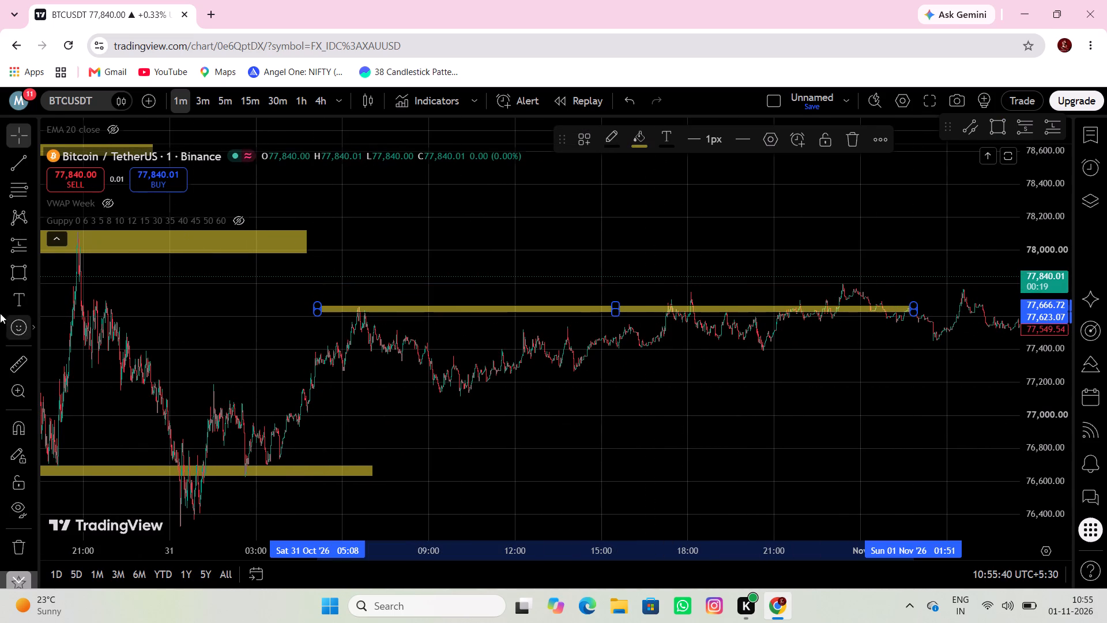
Draw a rectangle zone at the 31 October mid-morning low, about 77,139 to 77,169, from 31 October 05:56 to 1 November 01:24.
left_click(18, 275)
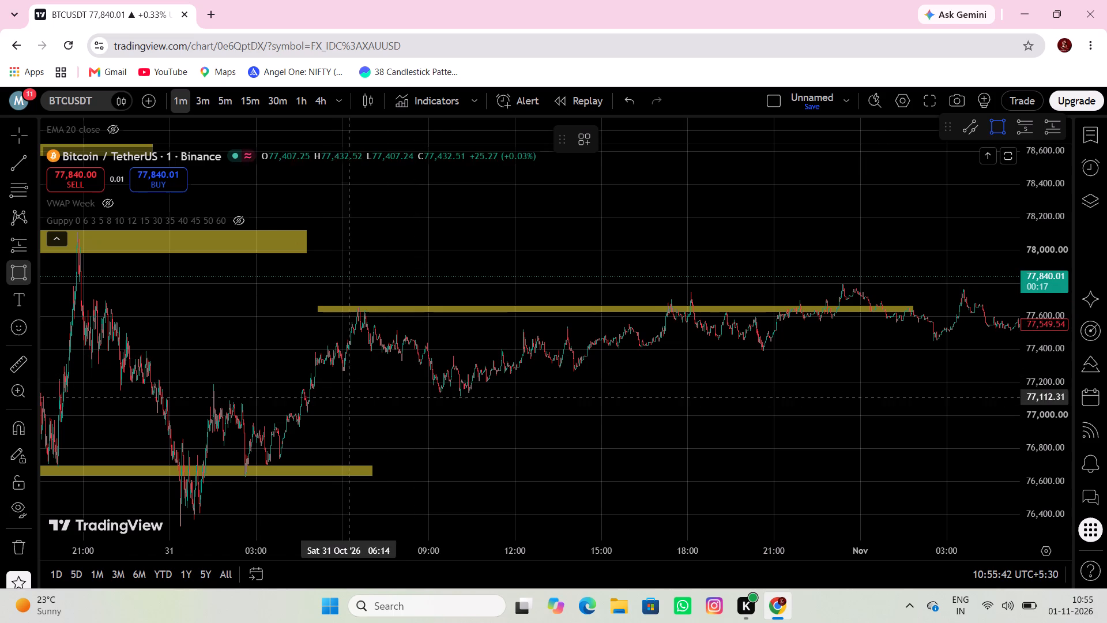
left_click(341, 392)
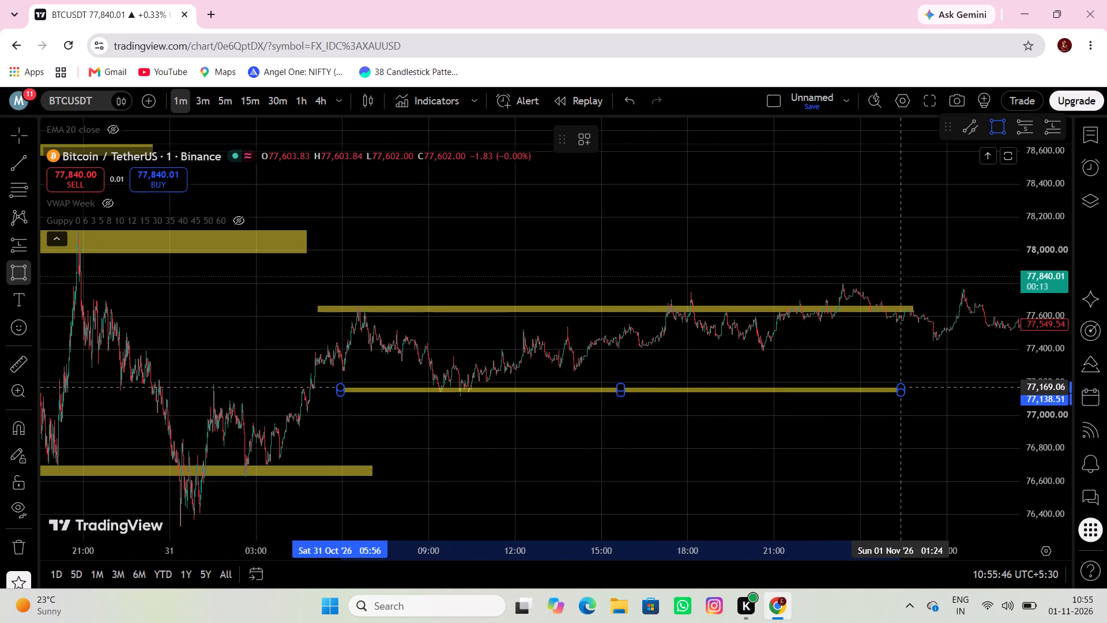
left_click(902, 387)
Draw a rectangle zone along the 29 October lows, about 79,866 to 79,787, from 29 October 05:53 to 30 October 04:49.
left_click_drag(657, 429, 728, 455)
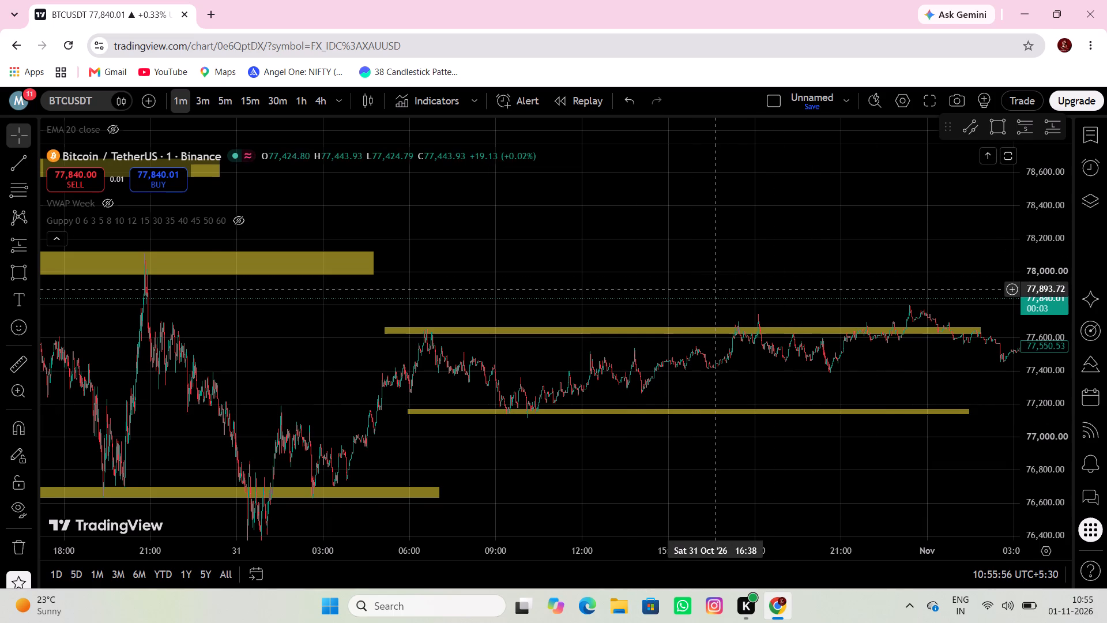
scroll(715, 295, "down", 4)
left_click_drag(514, 373, 785, 361)
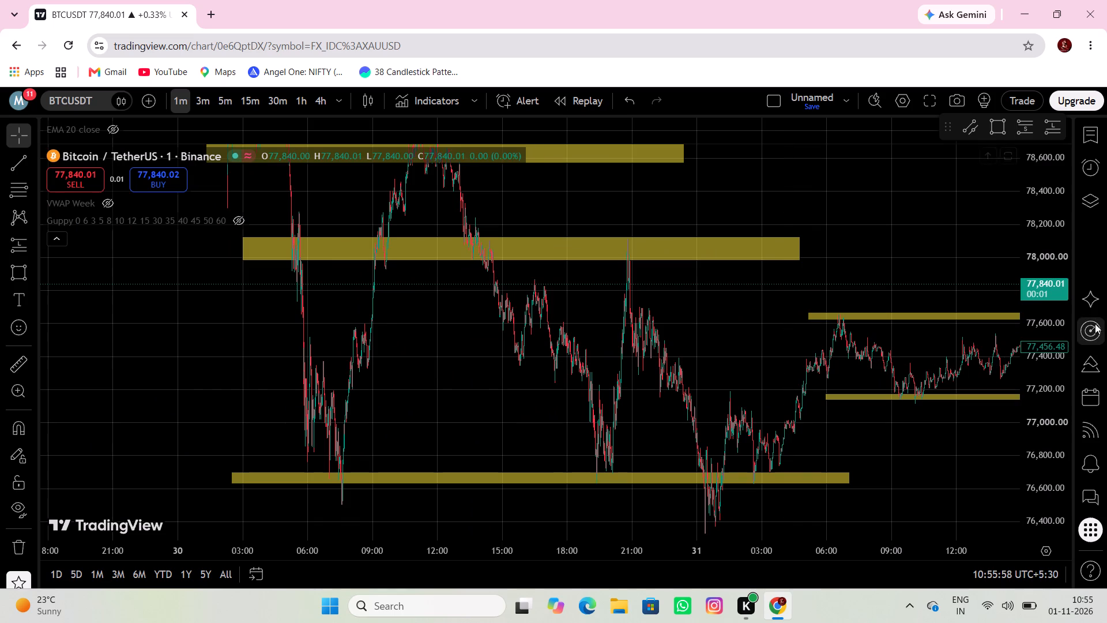
scroll(1047, 328, "down", 11)
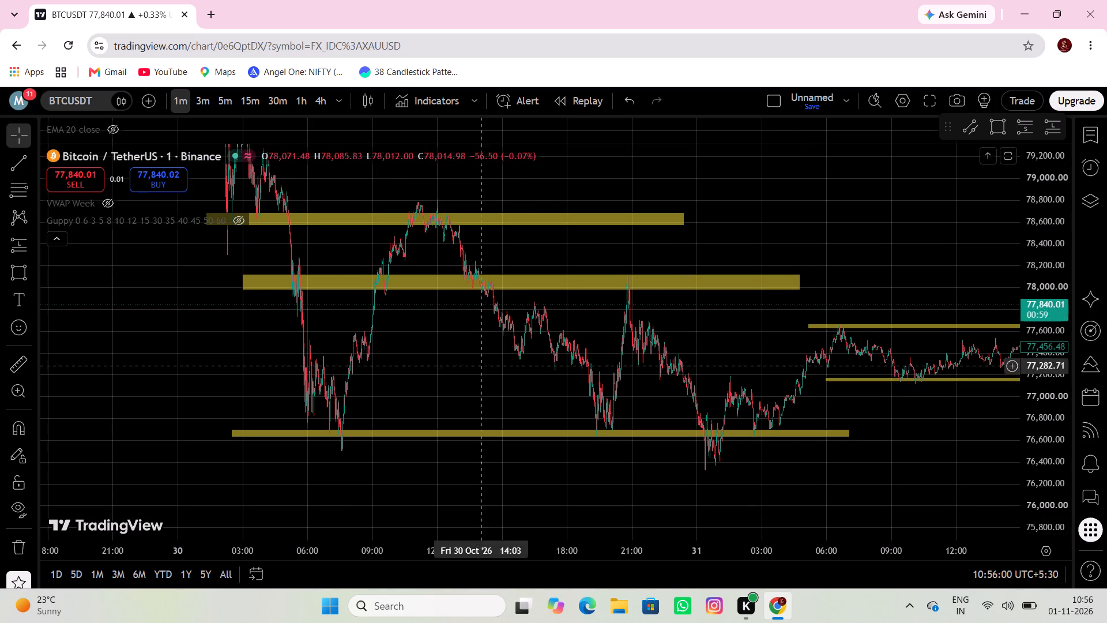
left_click_drag(426, 372, 982, 554)
left_click_drag(628, 410, 516, 551)
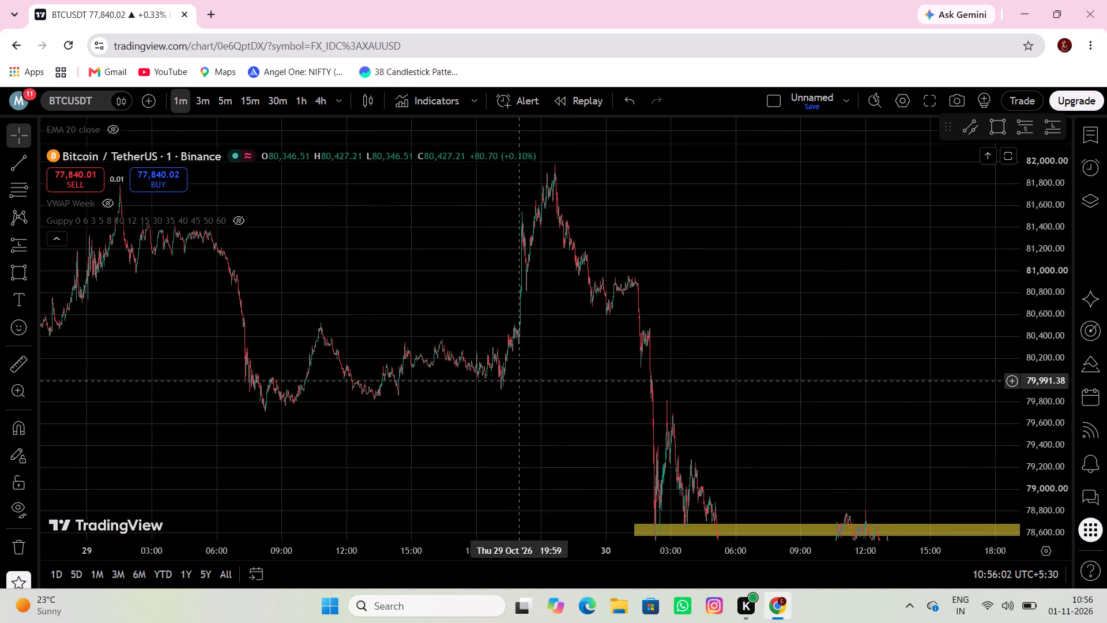
left_click(22, 275)
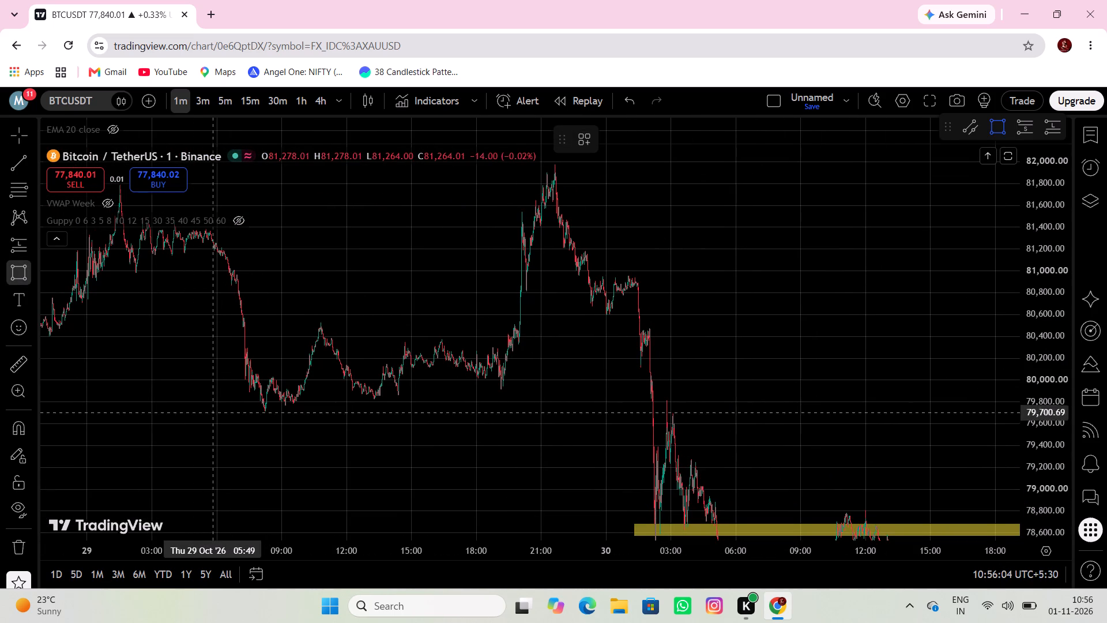
left_click(214, 395)
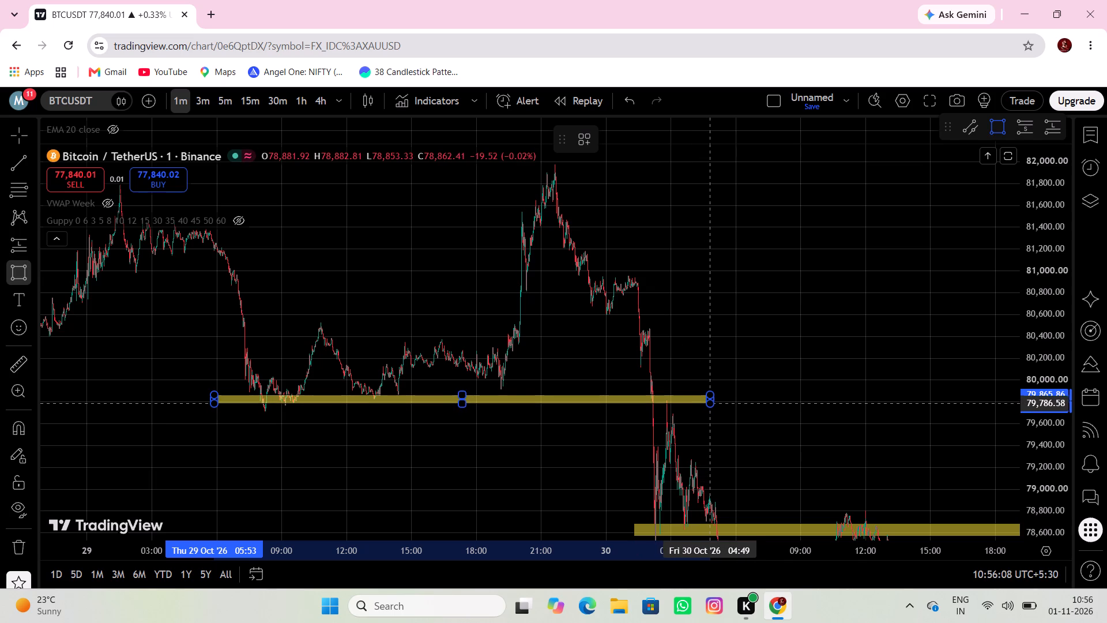
left_click(711, 403)
Draw a rectangle zone across the two 29 October peaks, topping at about 81,861, from 28 October 23:51 to 30 October 01:21.
left_click_drag(567, 439, 651, 518)
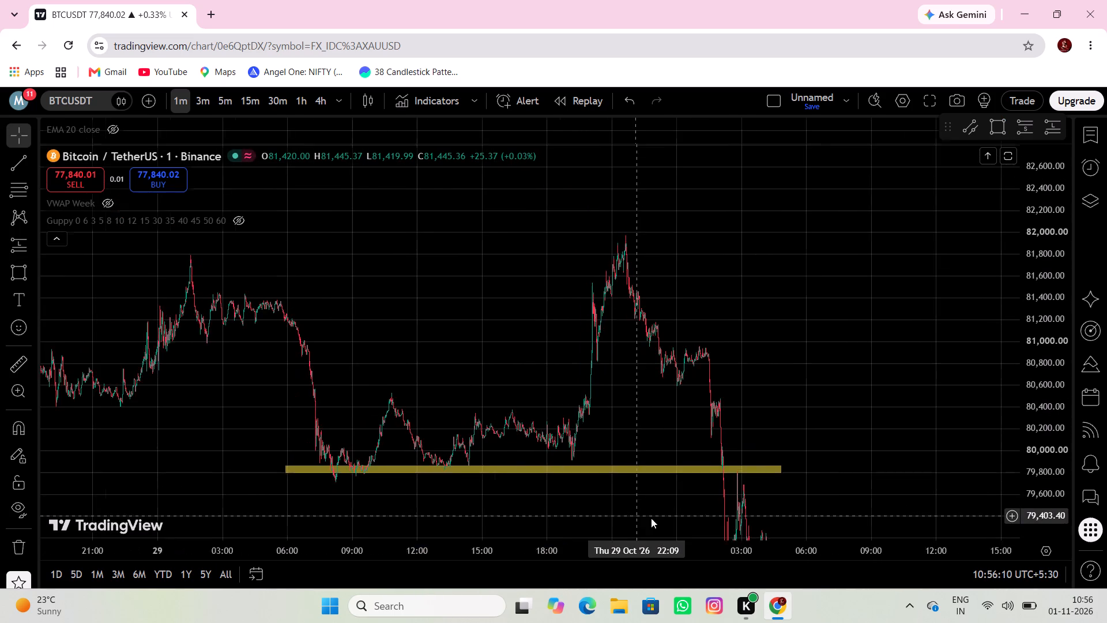
left_click_drag(651, 518, 655, 521)
left_click(21, 270)
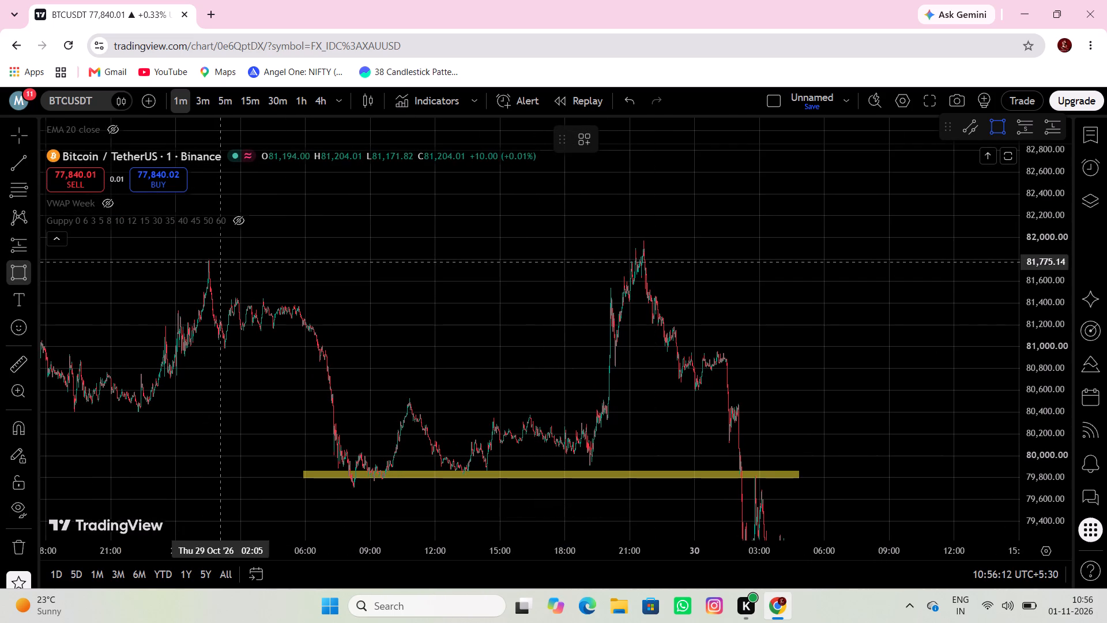
left_click(172, 261)
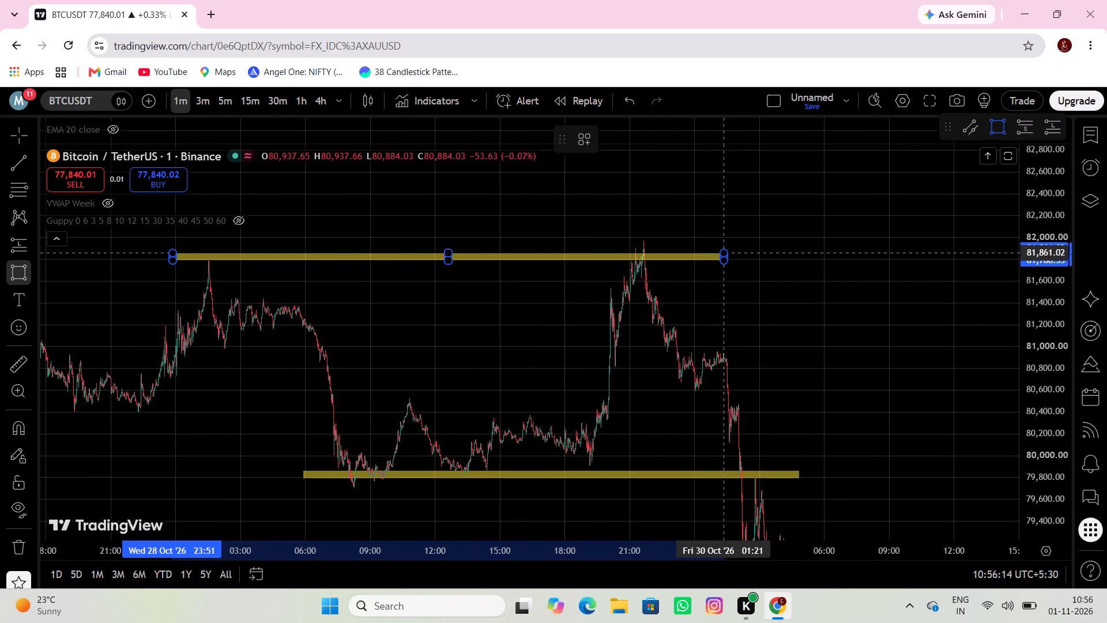
left_click(724, 253)
Draw a rectangle zone just below the peaks zone, about 81,498 to 81,438, from 28 October 23:59 to 30 October 01:51.
left_click_drag(662, 306, 730, 280)
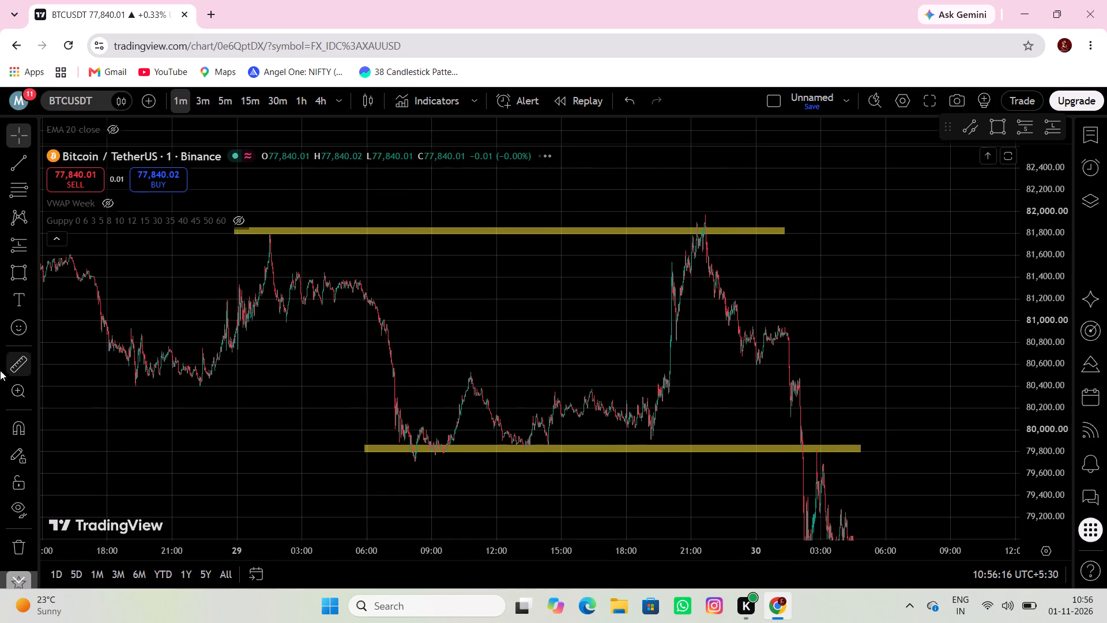
left_click(13, 276)
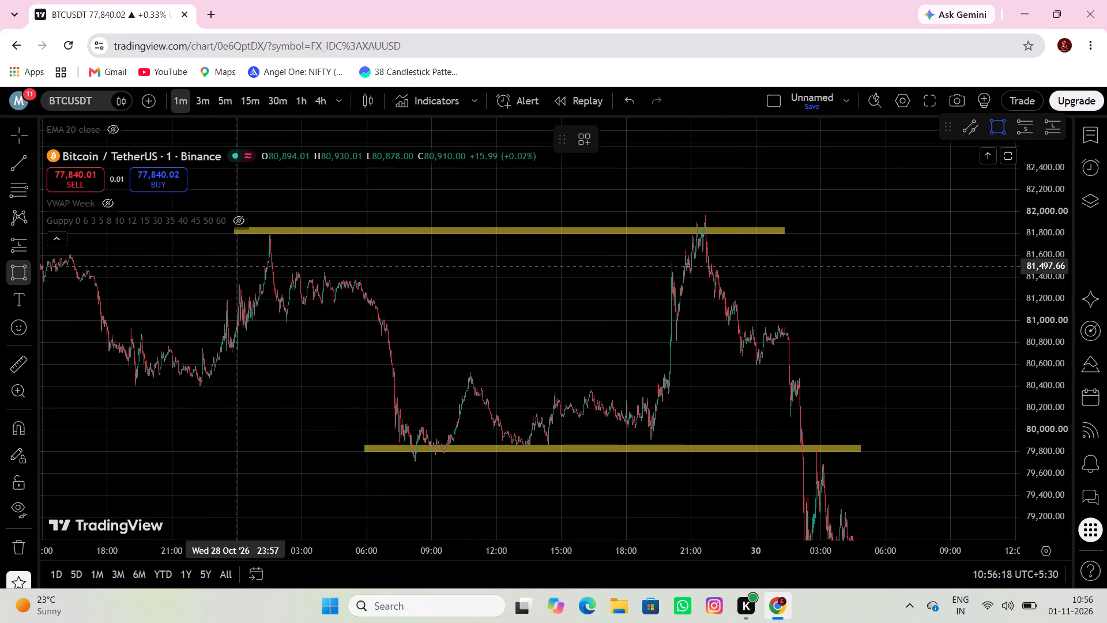
left_click_drag(237, 267, 299, 287)
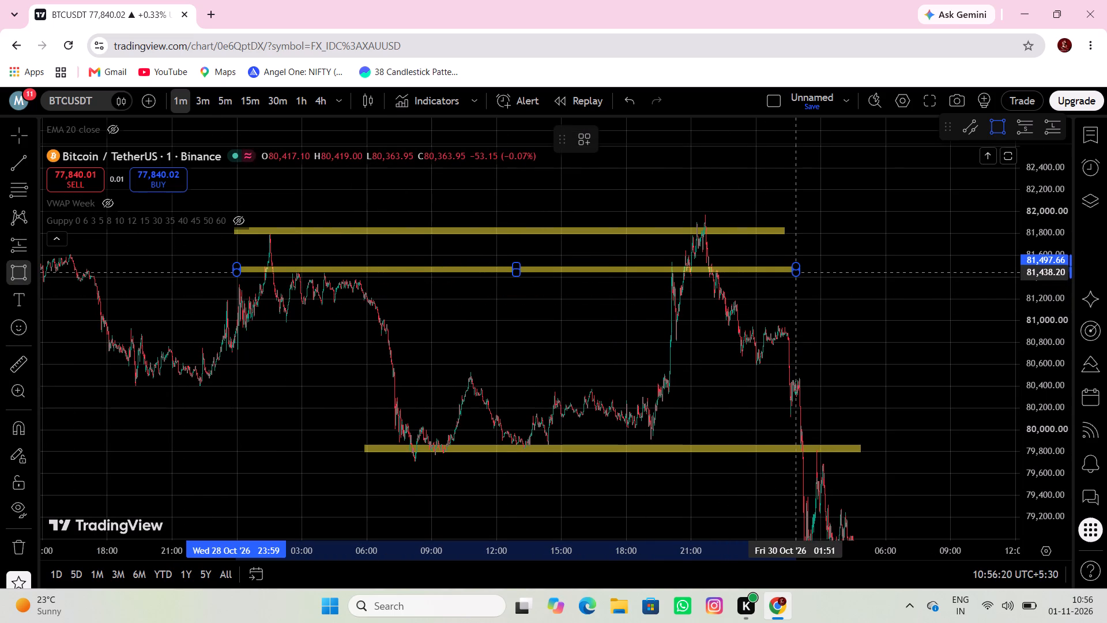
left_click(796, 273)
Draw a rectangle zone at the 29 October late-morning high, about 80,579 to 80,533, from 29 October 05:49 to 30 October 04:31.
left_click_drag(707, 355, 833, 348)
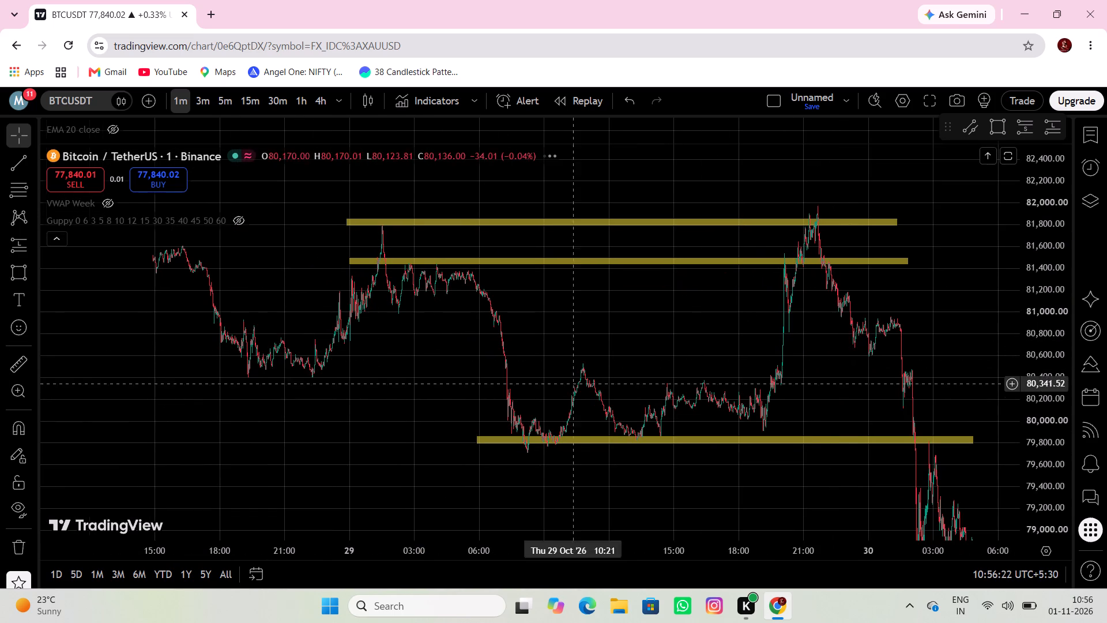
left_click(22, 275)
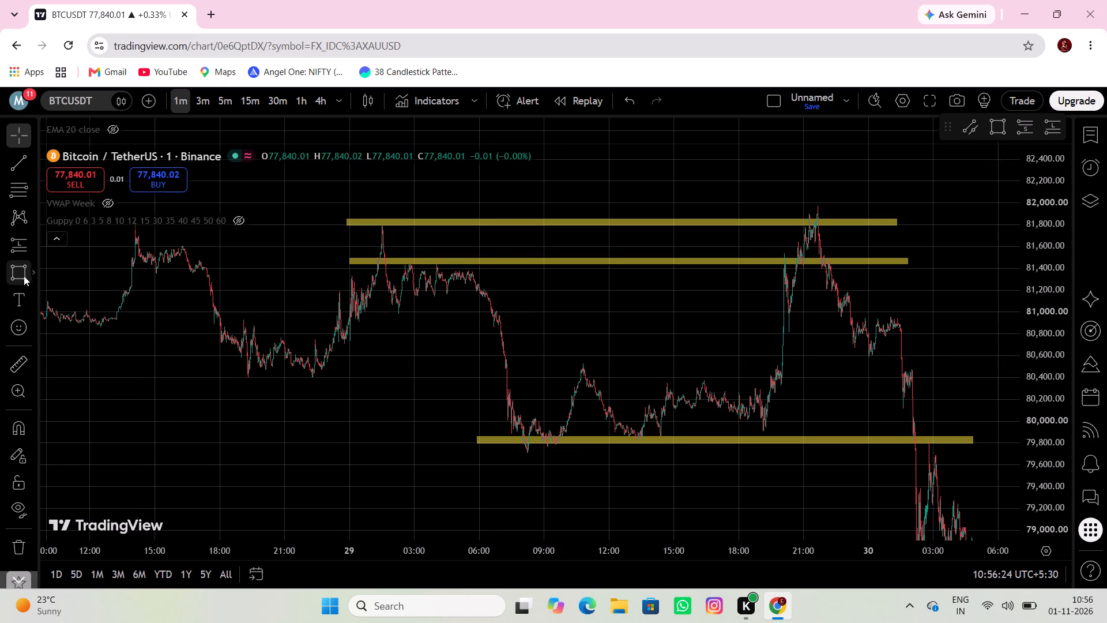
left_click(475, 358)
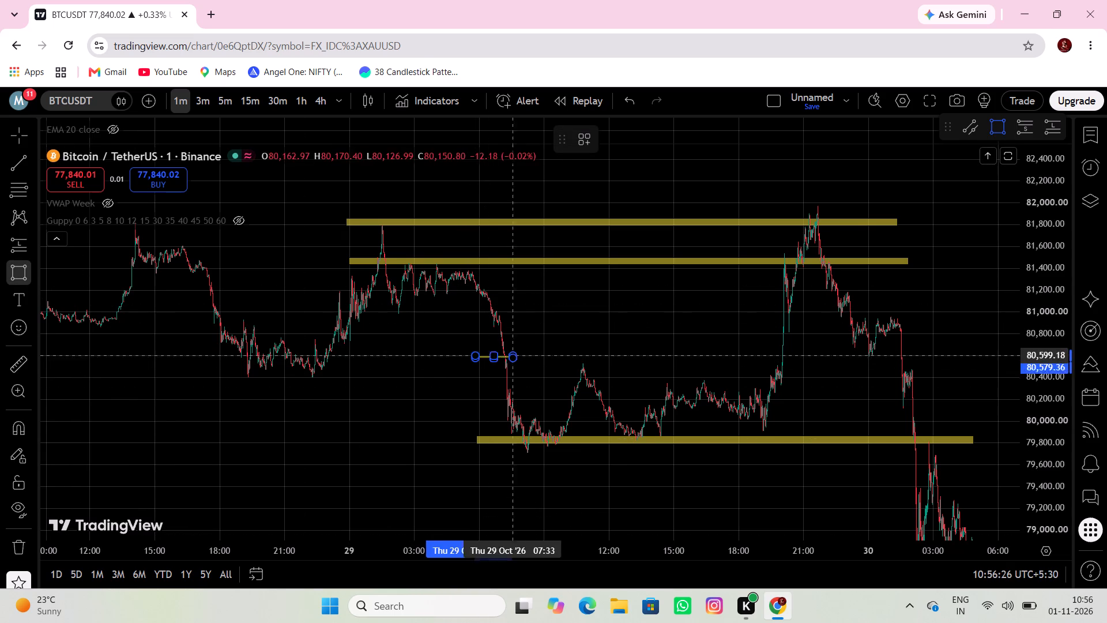
left_click(966, 363)
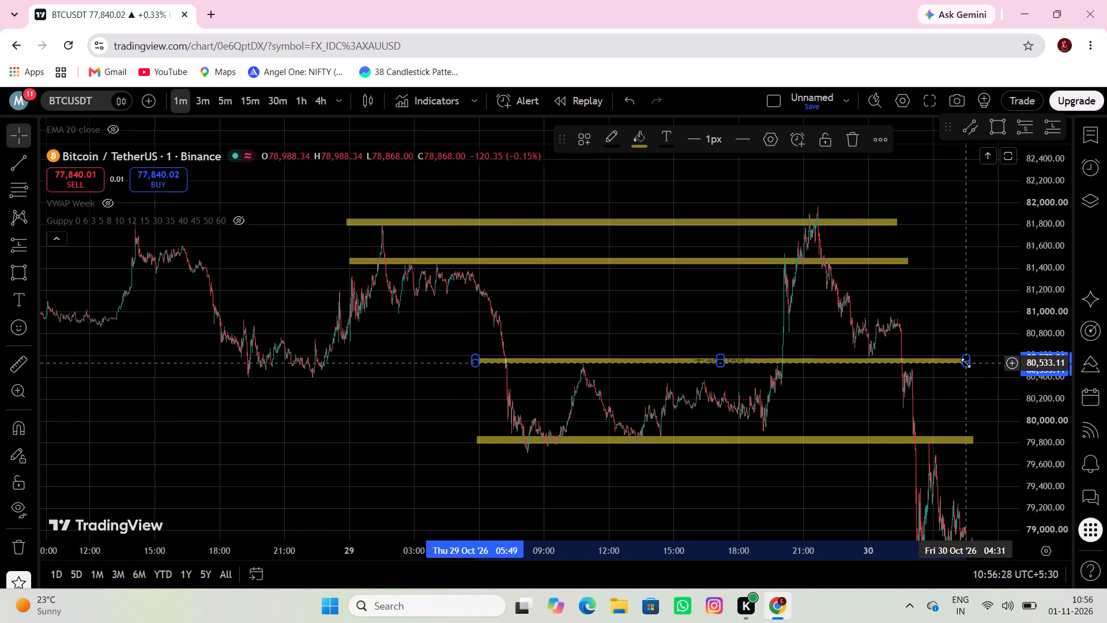
Draw a rectangle zone at the 28 October 03:00 high, topping at about 81,392, from 28 October 01:57 to about 20:25.
left_click_drag(948, 408, 829, 373)
left_click_drag(319, 474, 327, 475)
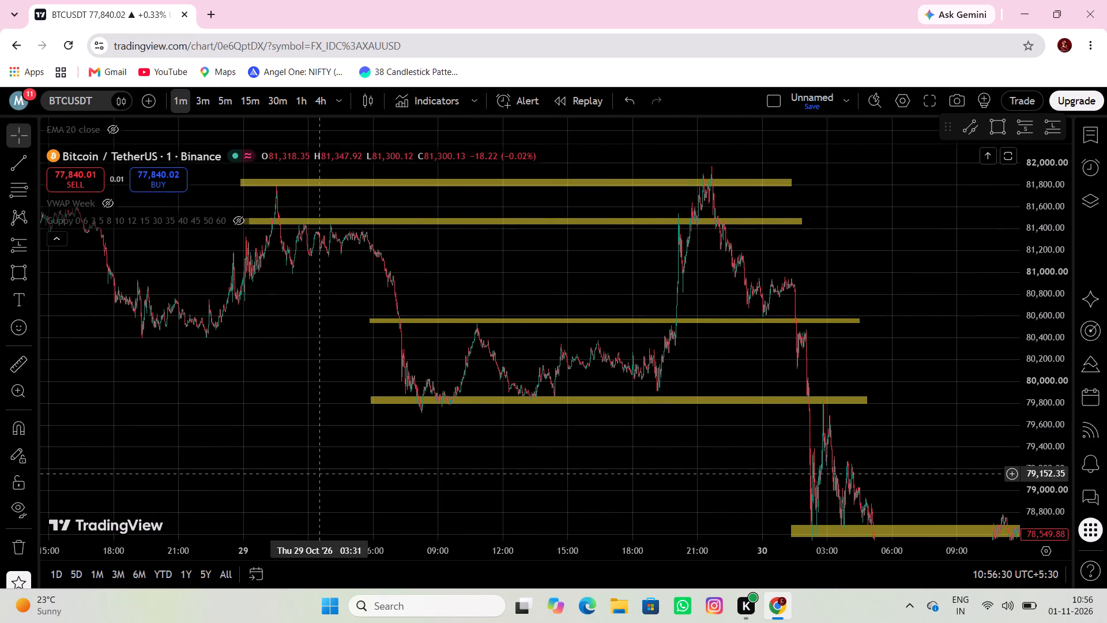
left_click_drag(327, 475, 499, 500)
left_click_drag(291, 380, 454, 456)
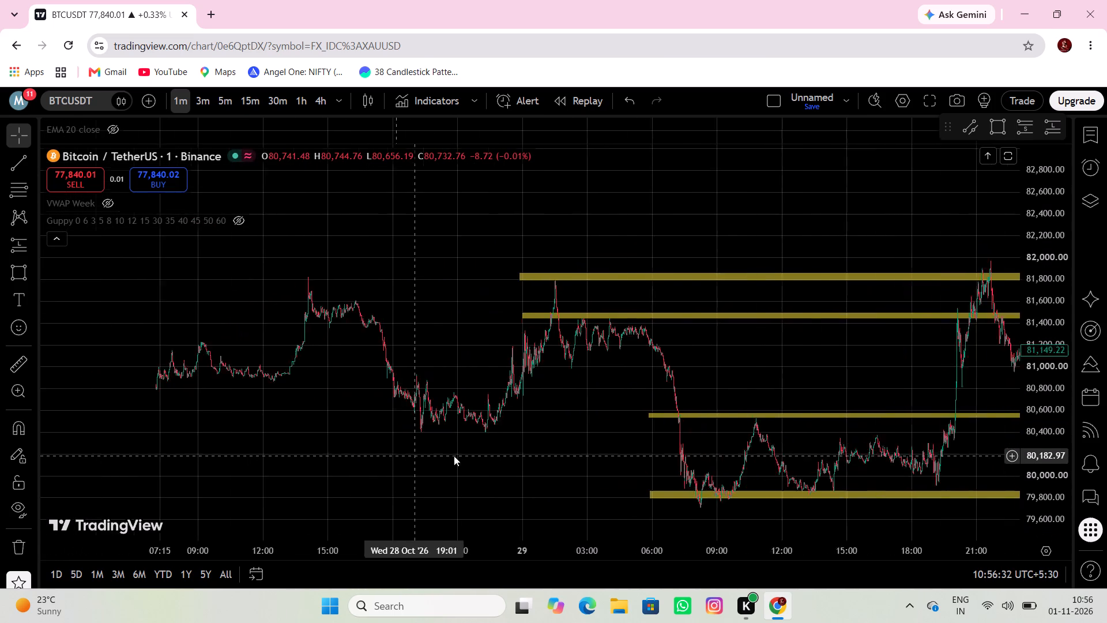
left_click_drag(454, 456, 548, 464)
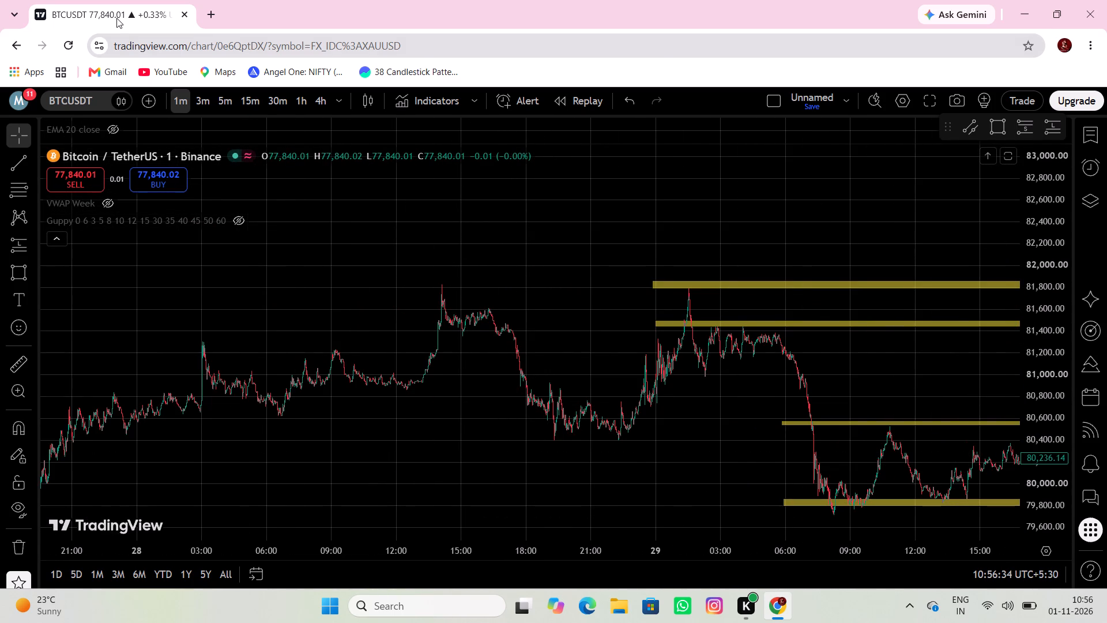
left_click(24, 272)
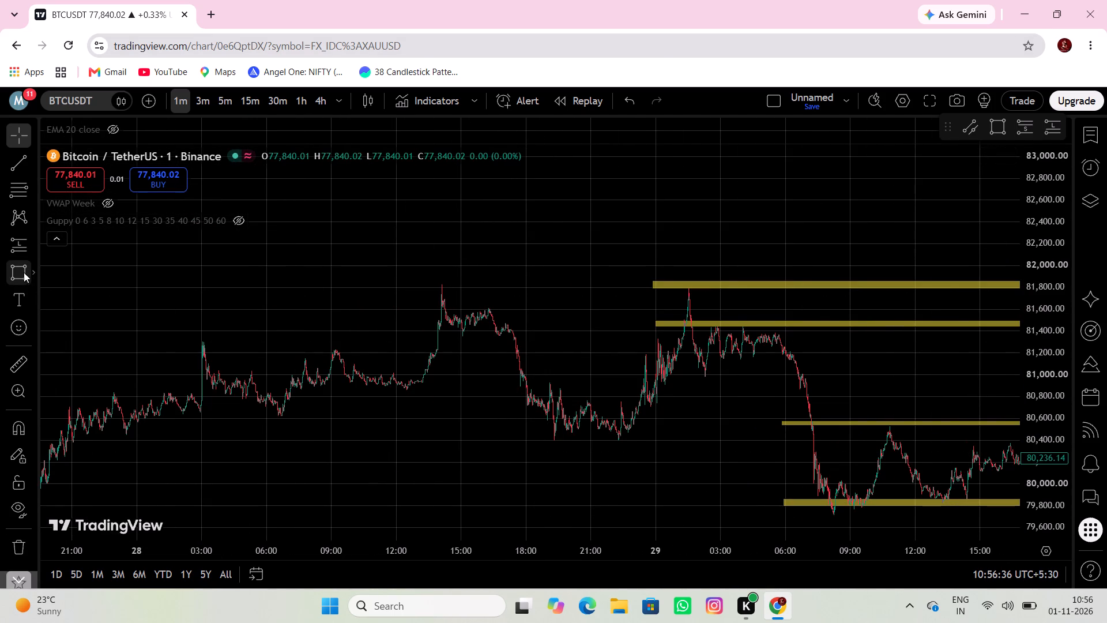
left_click(179, 332)
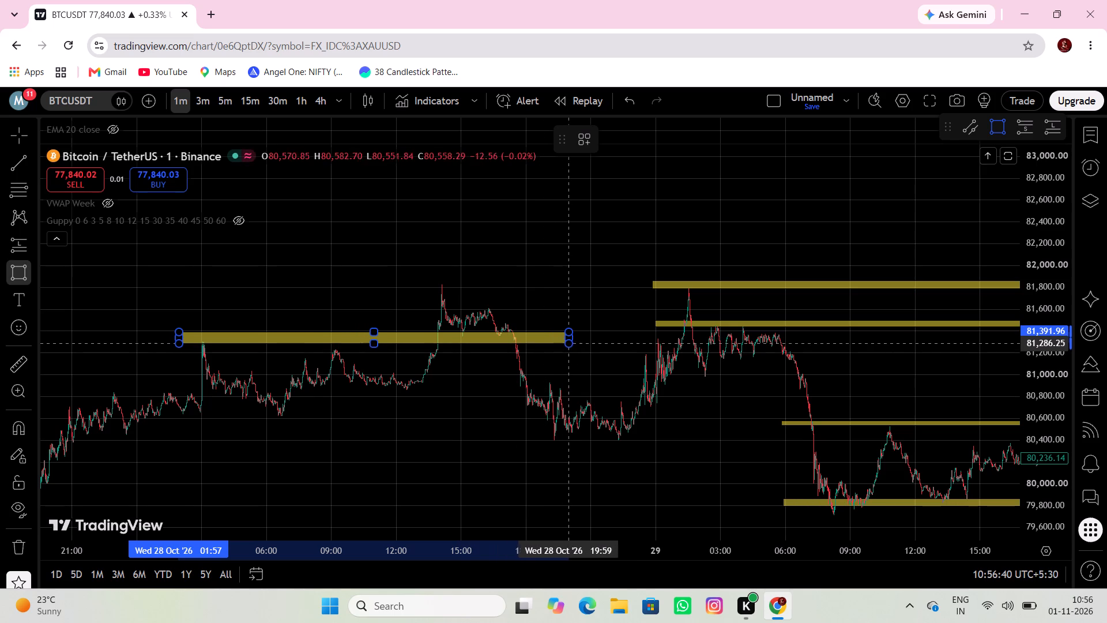
left_click(579, 342)
Draw a rectangle zone along the 28 October lows, about 80,659 to 80,586, from 28 October 01:59 to 29 October 01:15.
left_click_drag(445, 443, 506, 434)
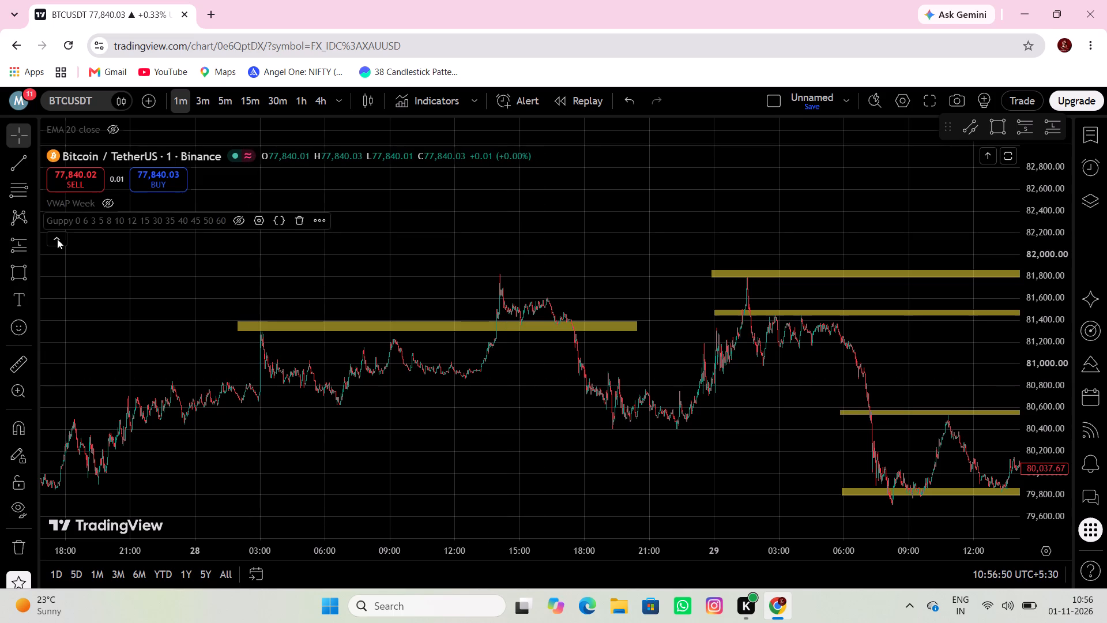
left_click(22, 267)
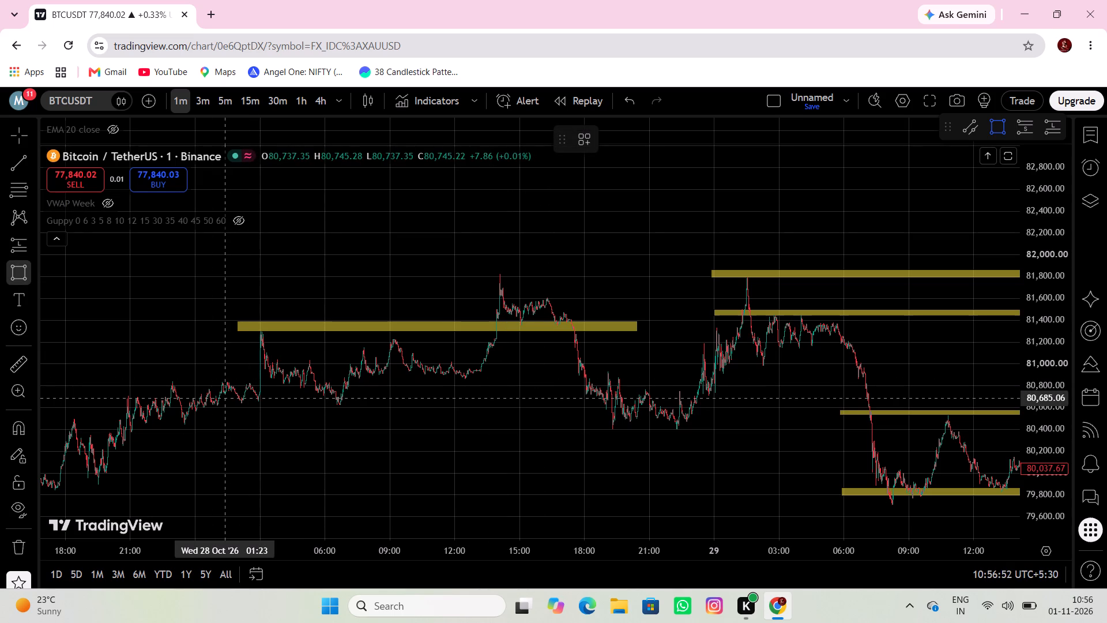
left_click(238, 401)
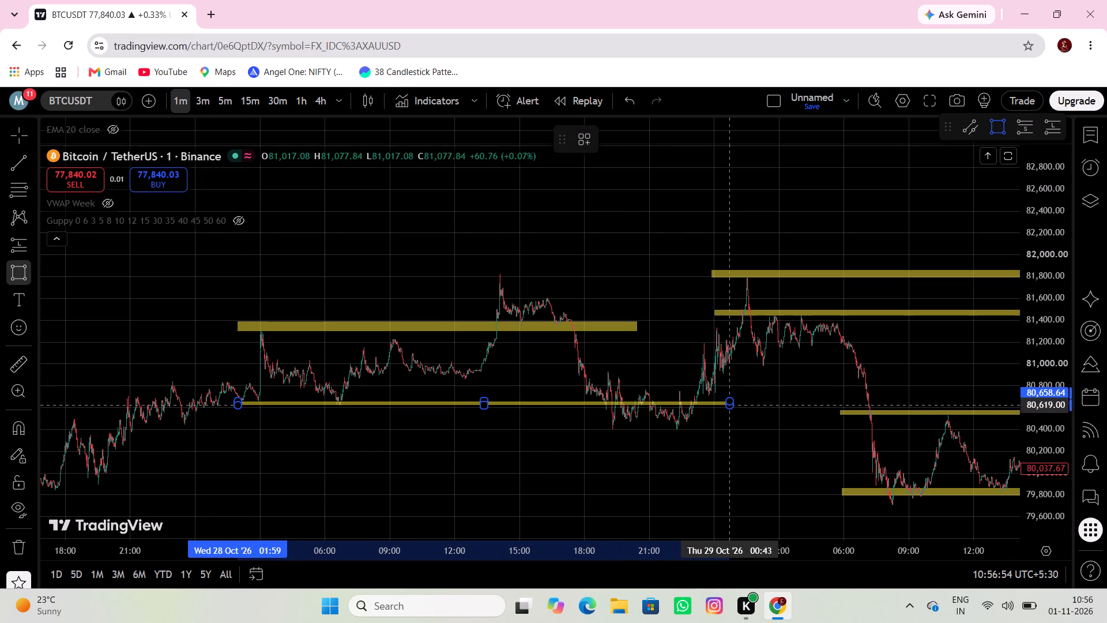
left_click(741, 409)
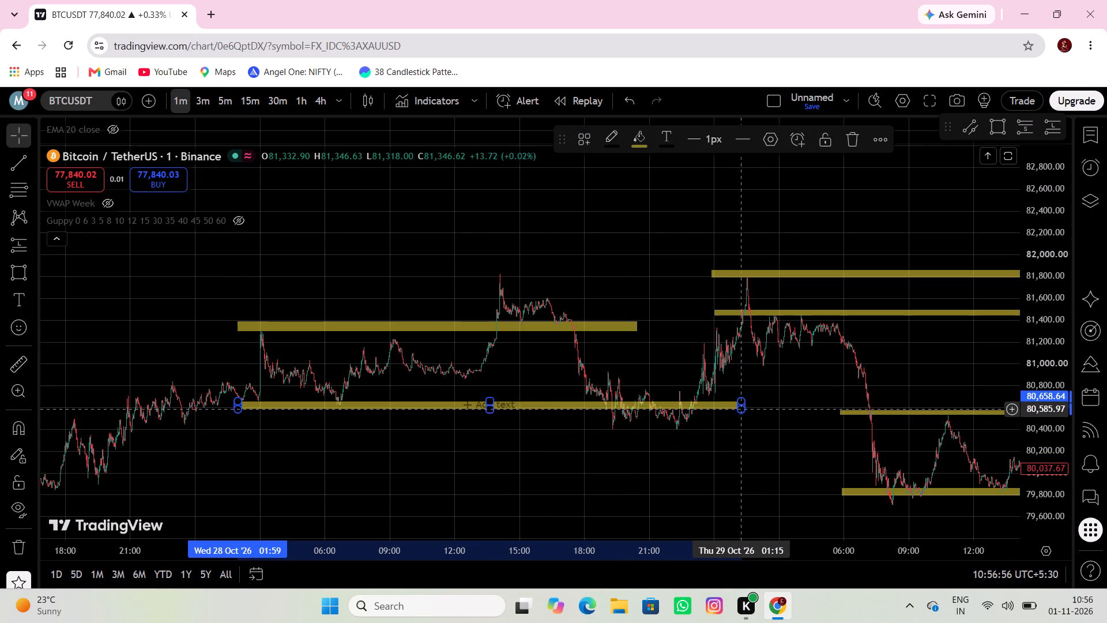
Draw a rectangle zone at the 27 October morning highs, about 80,388 to 80,342, from 27 October 02:55 to 28 October 00:35.
left_click_drag(742, 431, 959, 418)
left_click_drag(701, 449, 863, 418)
left_click_drag(637, 434, 787, 412)
left_click(20, 267)
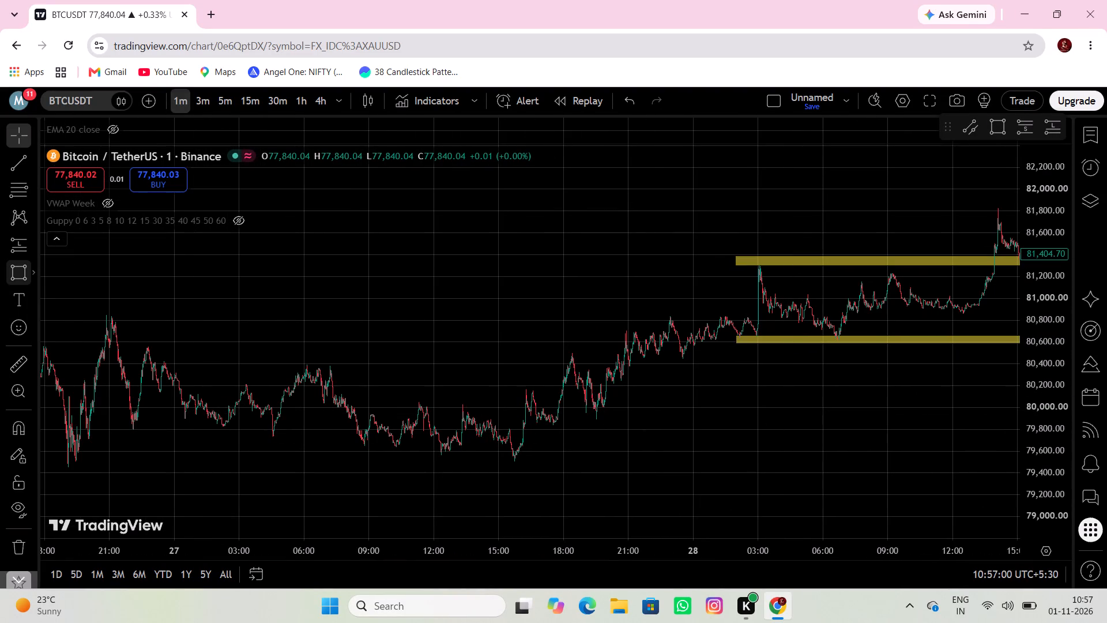
left_click(238, 365)
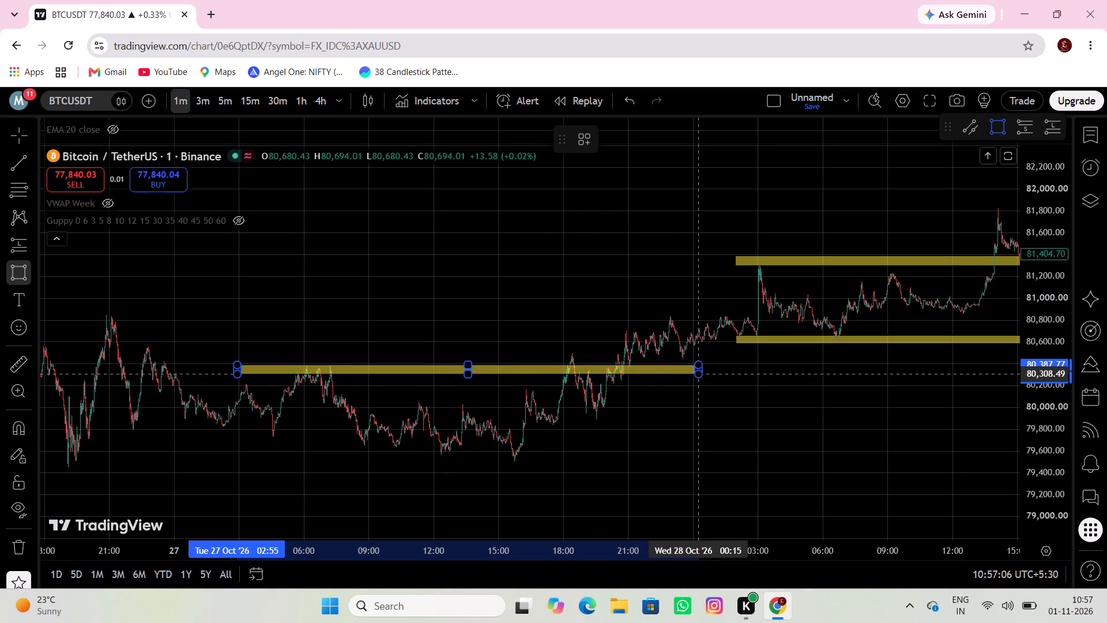
left_click(706, 370)
left_click_drag(638, 412, 638, 412)
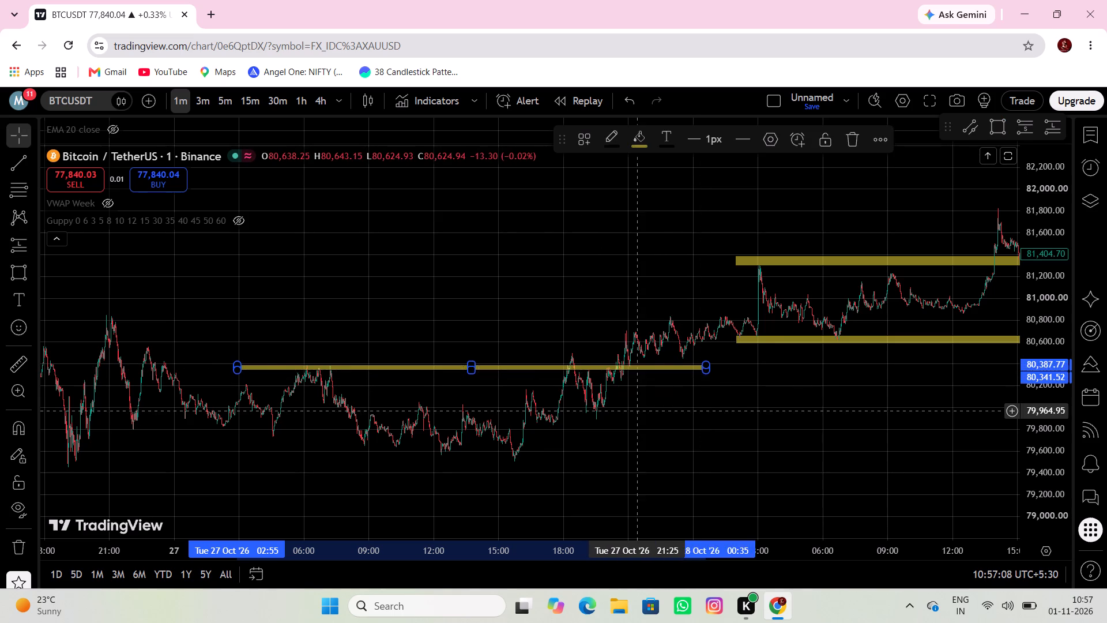
Draw a rectangle zone along the 27 October lows, with its bottom at about 79,661, from 27 October 00:25 to 21:19.
left_click_drag(638, 412, 788, 394)
left_click(15, 279)
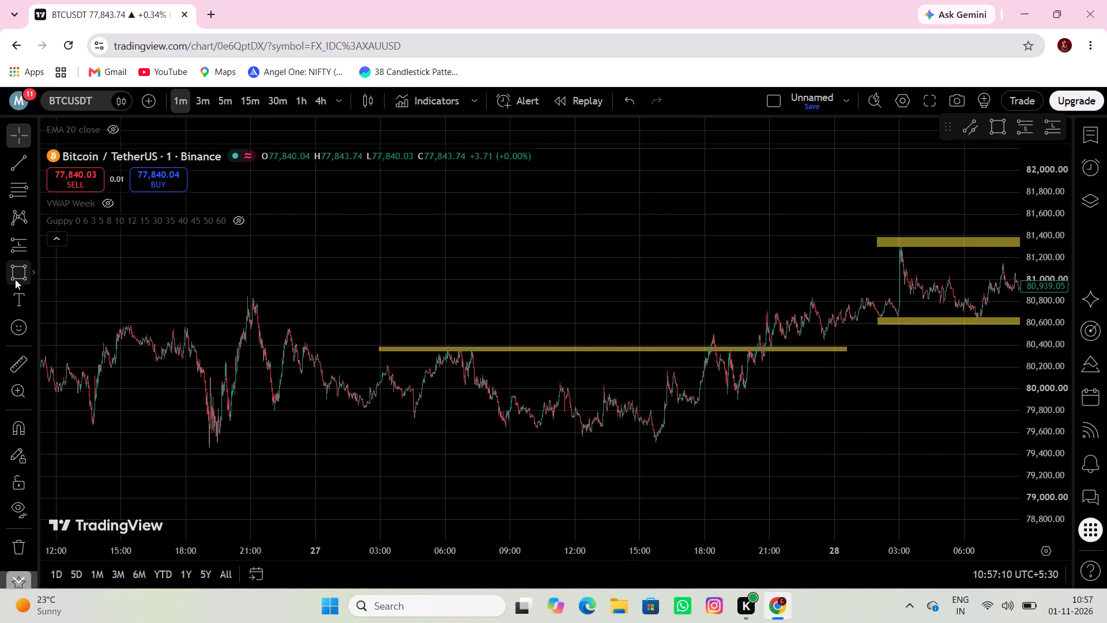
left_click_drag(325, 421, 347, 426)
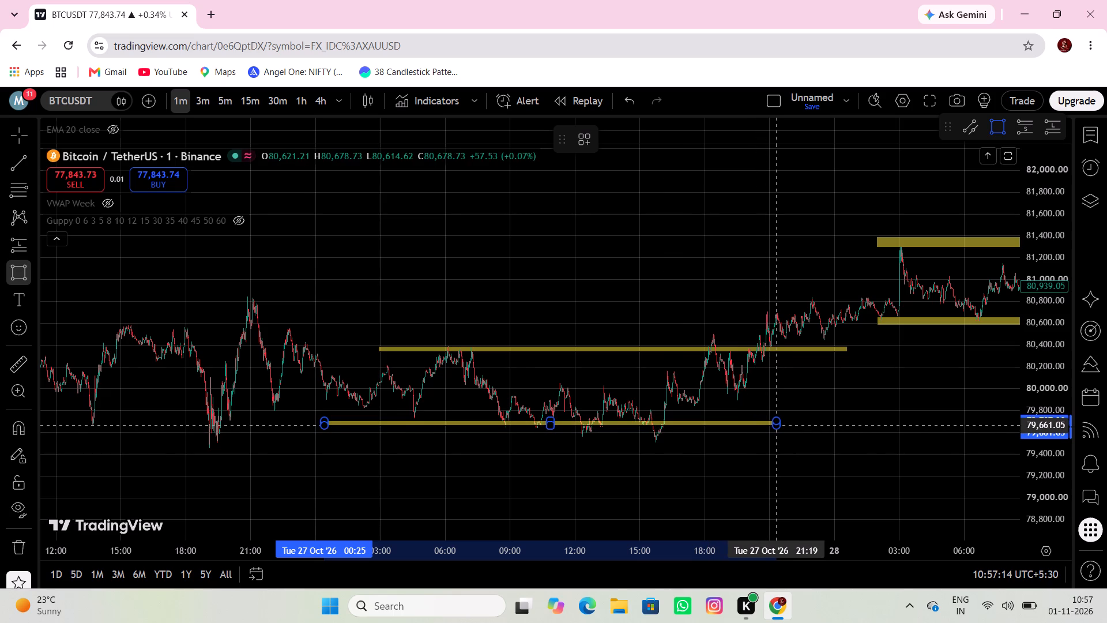
left_click(778, 426)
Draw a rectangle zone across the 26 October highs, about 80,579 to 80,414, from 26 October 06:05 to 27 October 05:49.
left_click_drag(623, 489, 762, 494)
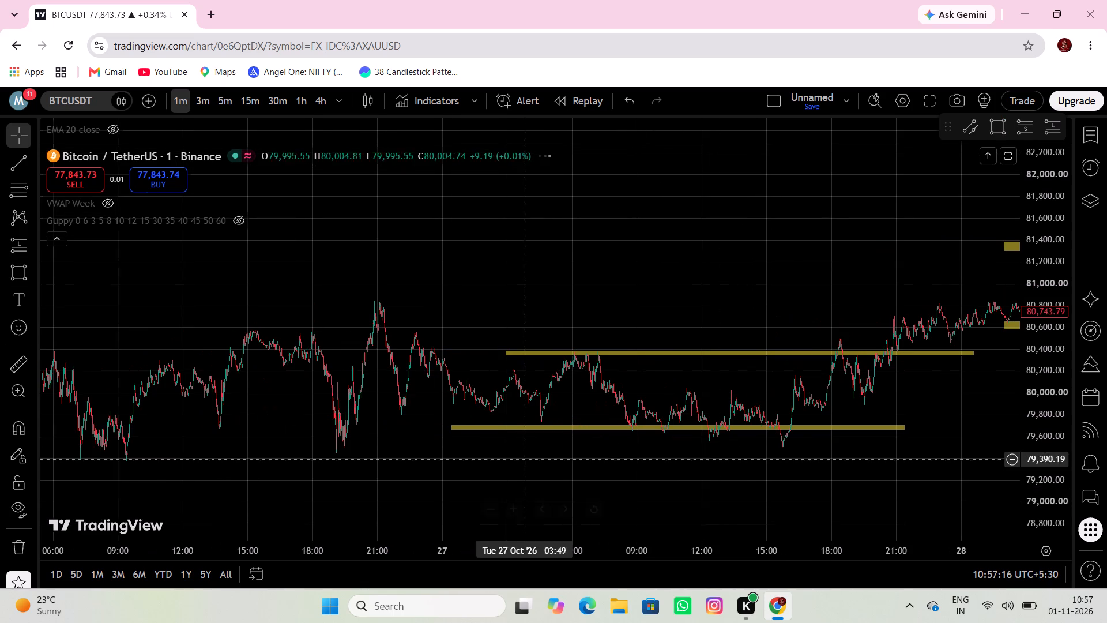
scroll(546, 460, "down", 4)
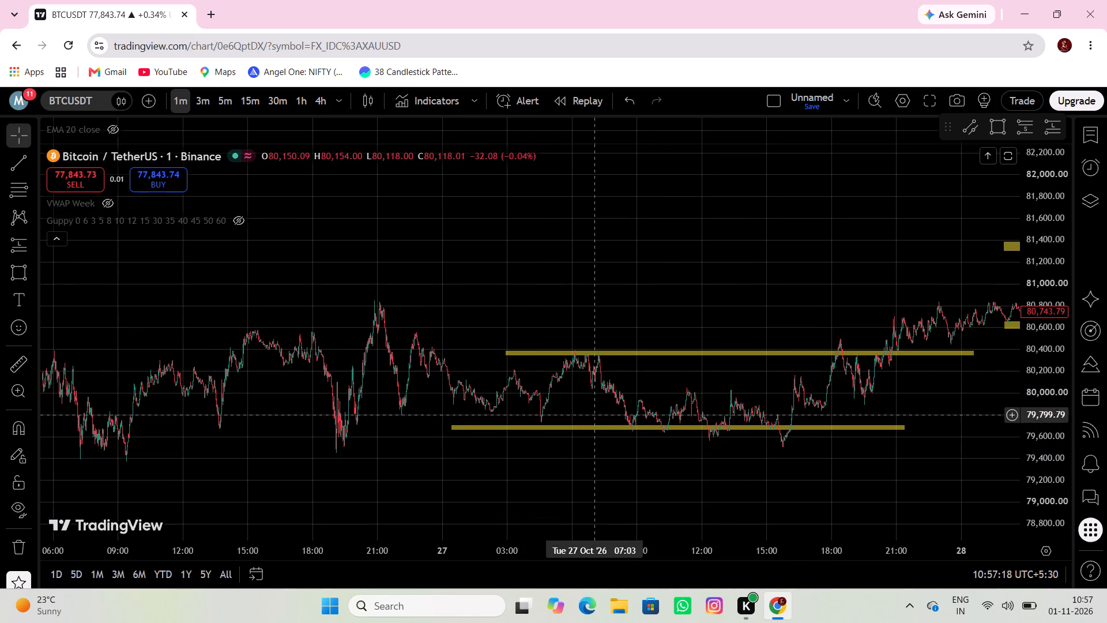
left_click_drag(585, 393, 654, 385)
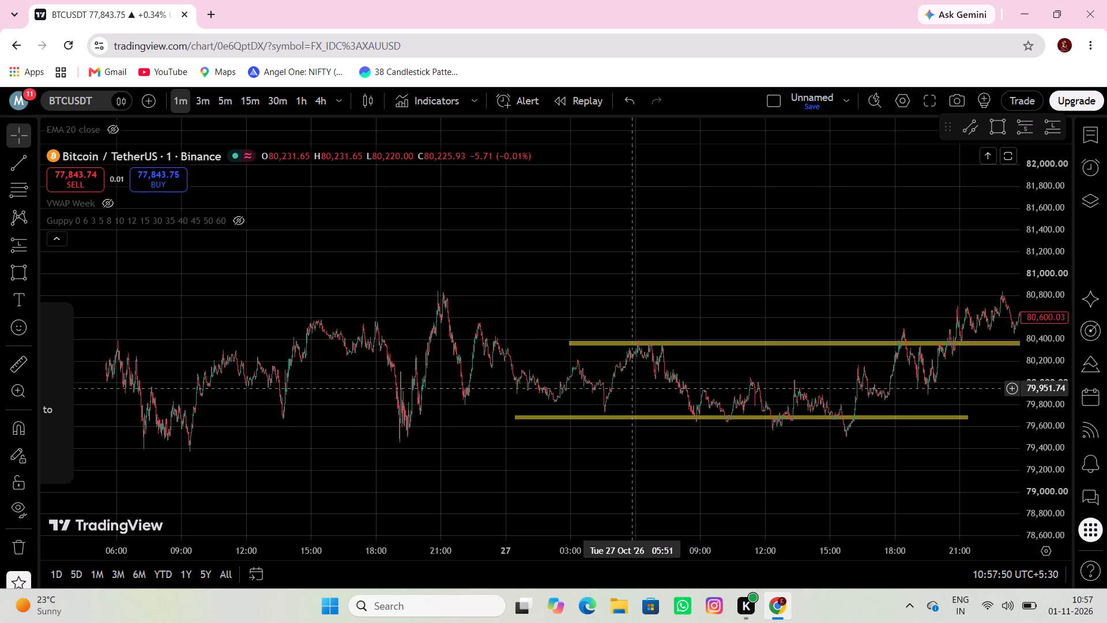
left_click_drag(292, 436, 378, 449)
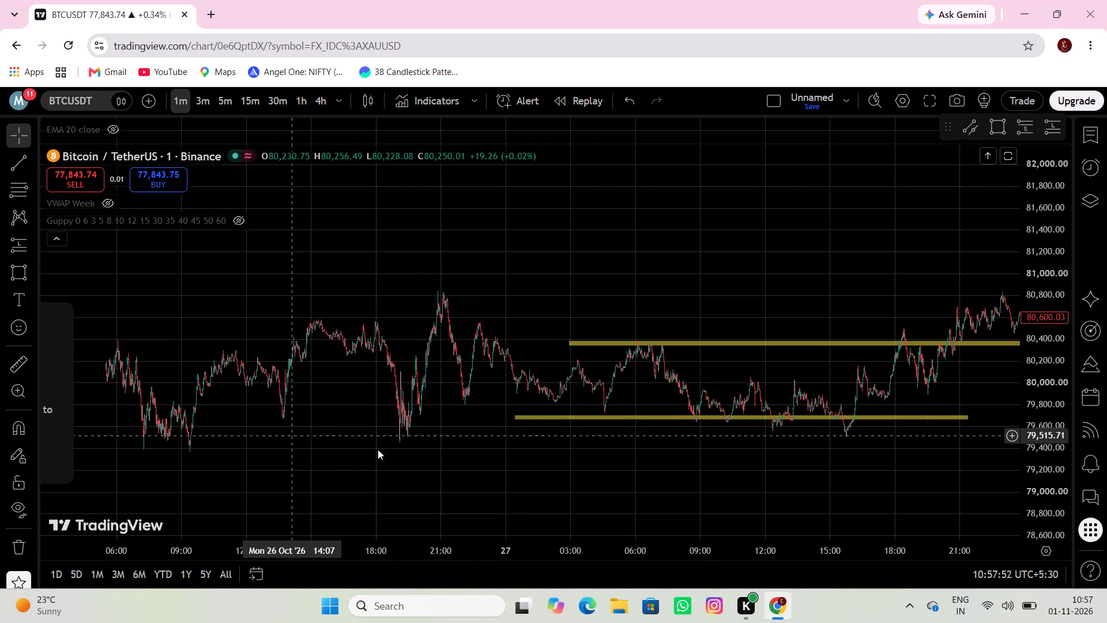
left_click_drag(378, 449, 661, 433)
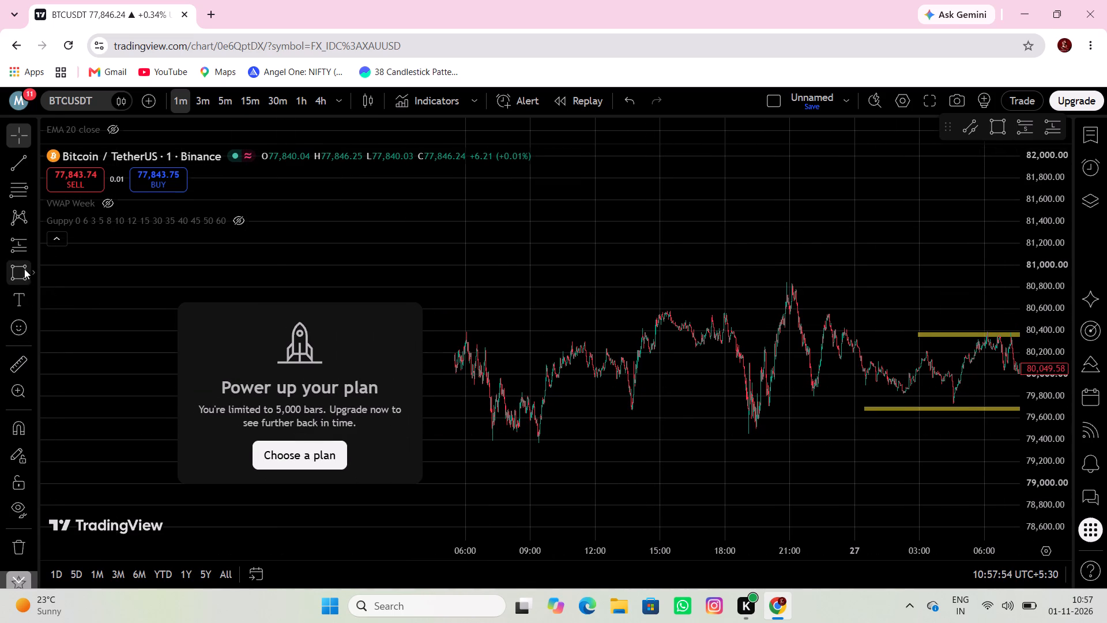
left_click(25, 267)
left_click_drag(468, 329, 483, 329)
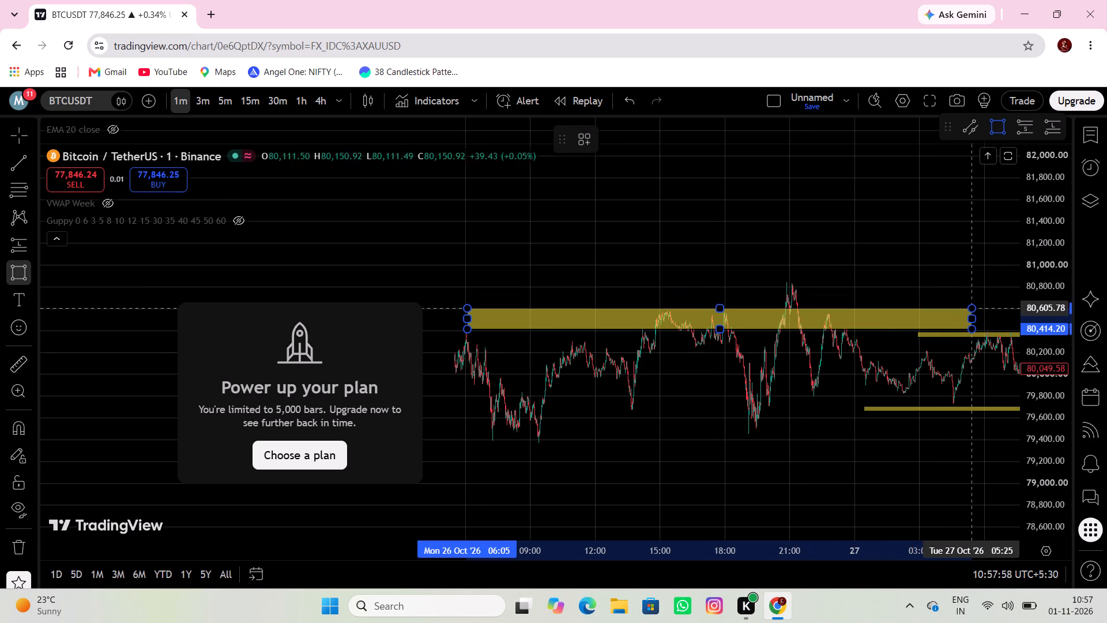
left_click(981, 311)
Narrow the 26 October highs zone by raising its bottom edge to about 80,480.
left_click_drag(815, 399, 804, 351)
left_click_drag(722, 287, 731, 276)
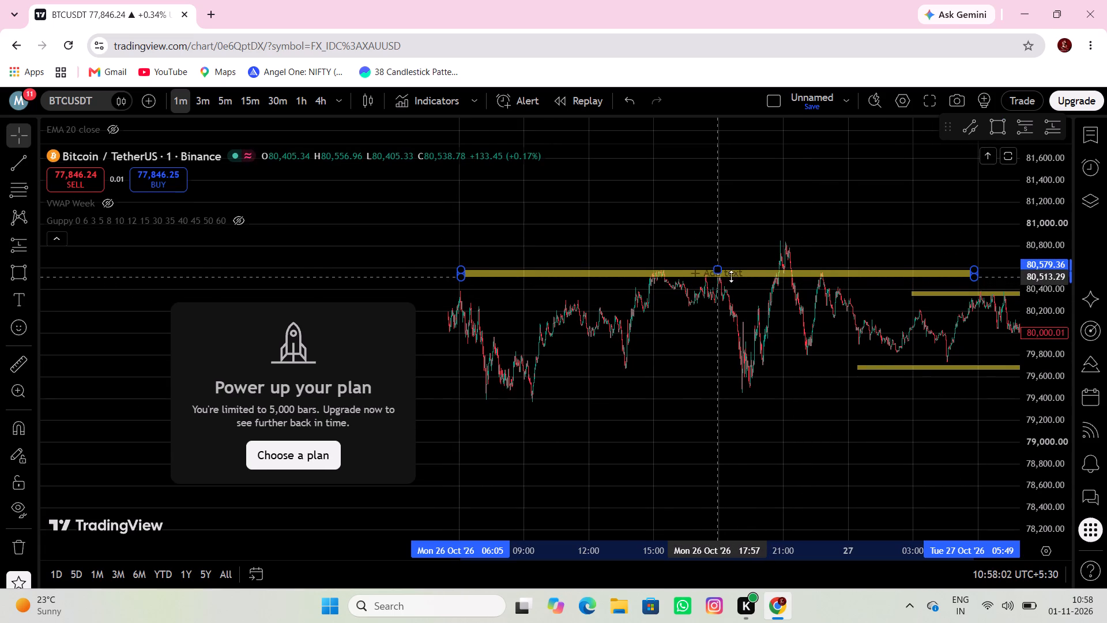
left_click_drag(731, 276, 735, 281)
Draw a rectangle zone near the 26 October lows, about 79,654 to 79,608, from 26 October 12:41 to 27 October 00:29.
left_click_drag(685, 382, 571, 401)
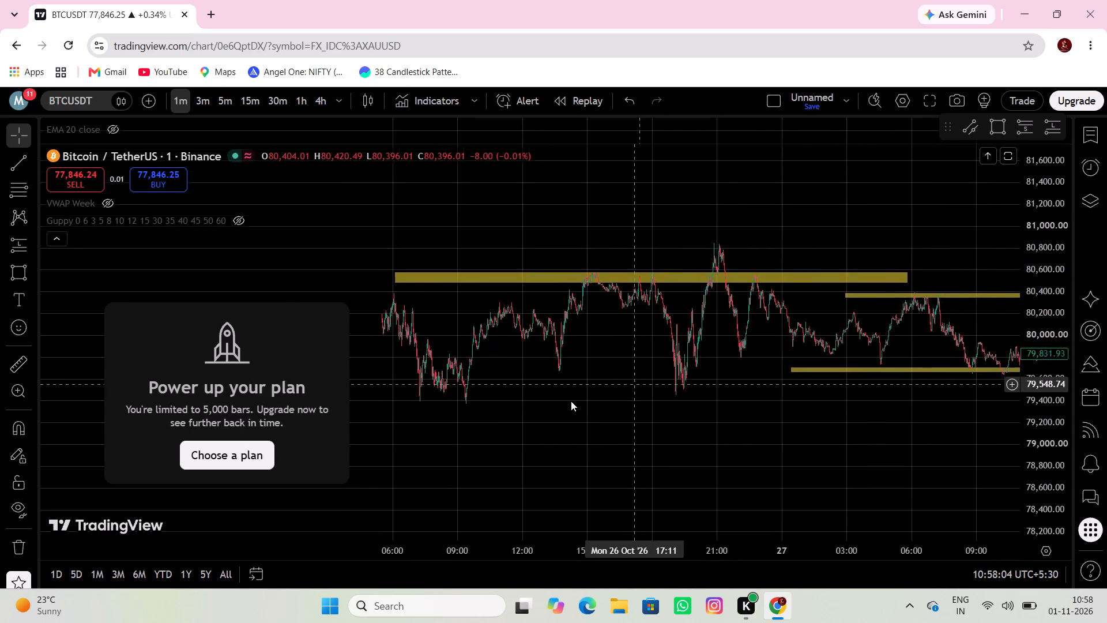
left_click_drag(571, 401, 491, 414)
left_click_drag(423, 418, 322, 429)
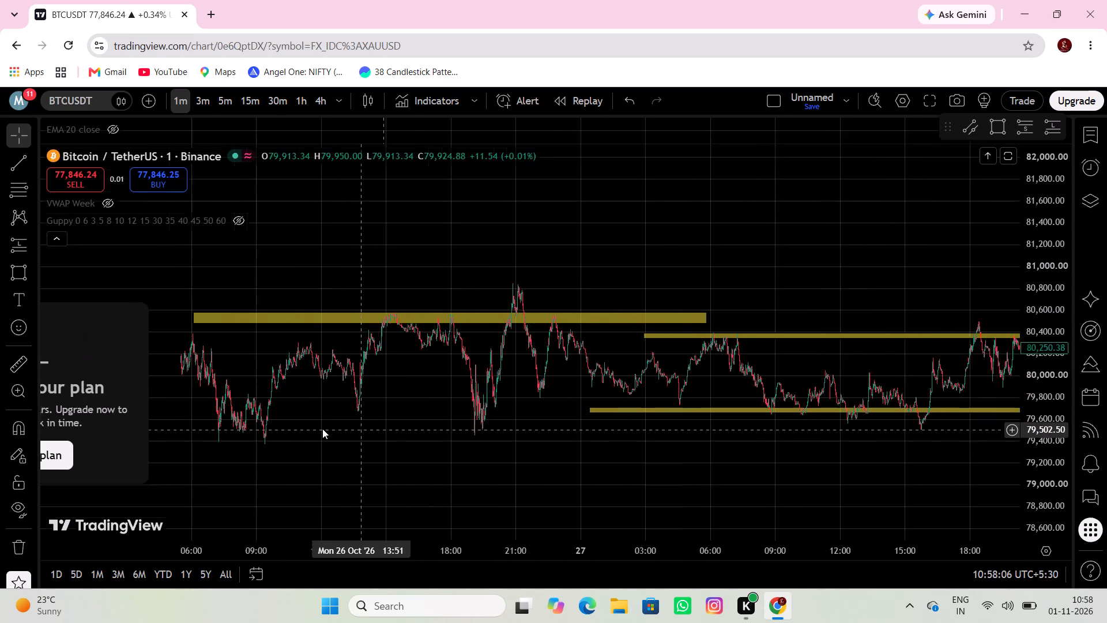
left_click_drag(322, 429, 82, 437)
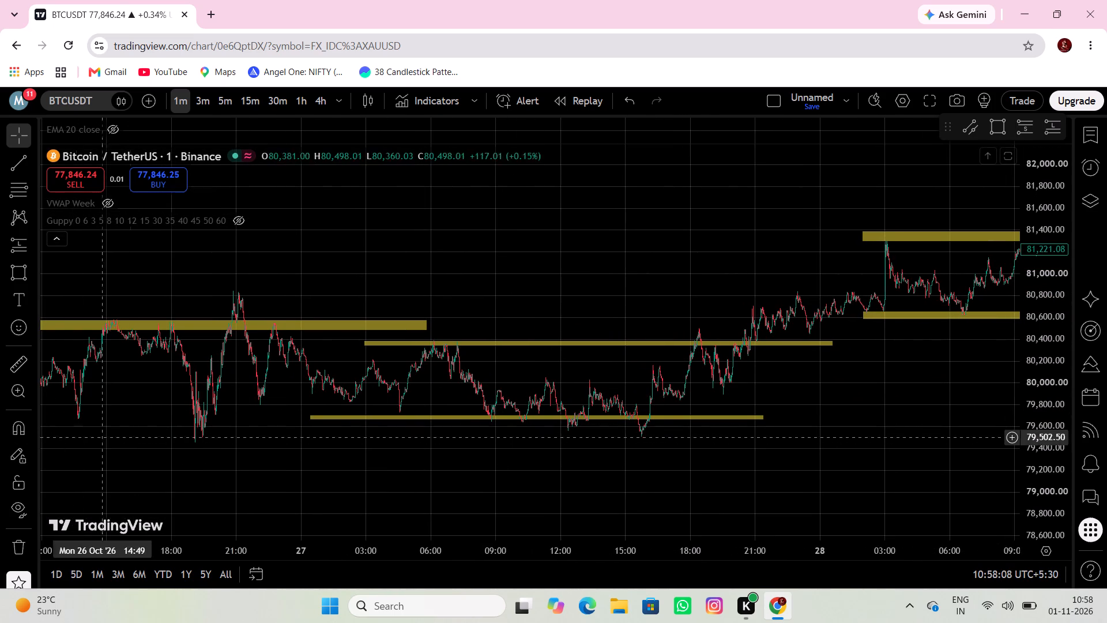
left_click(17, 279)
left_click(57, 421)
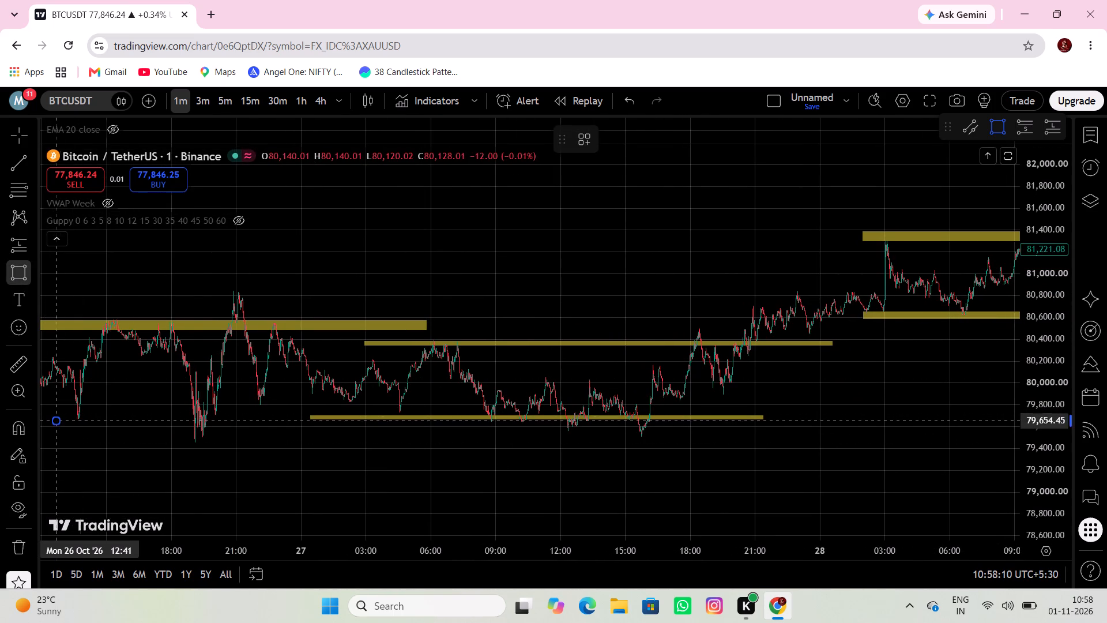
left_click(311, 426)
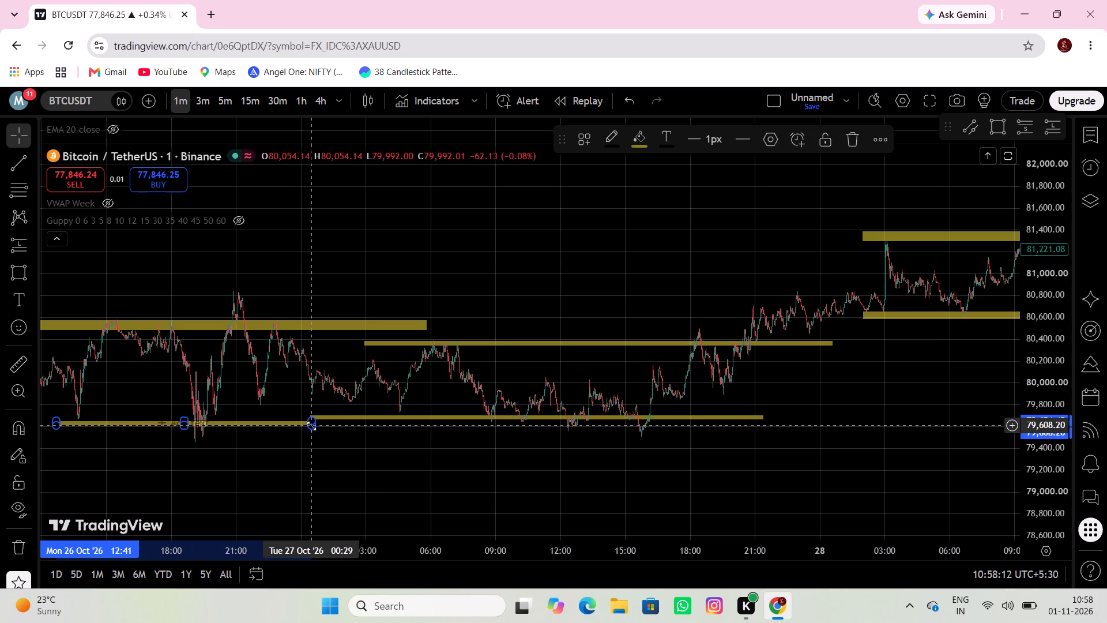
Review the drawn BTCUSDT zones from 26 October forward to the latest candles on 1 November.
left_click_drag(304, 445, 218, 453)
left_click_drag(720, 411, 470, 423)
left_click_drag(765, 373, 580, 425)
left_click_drag(790, 407, 416, 361)
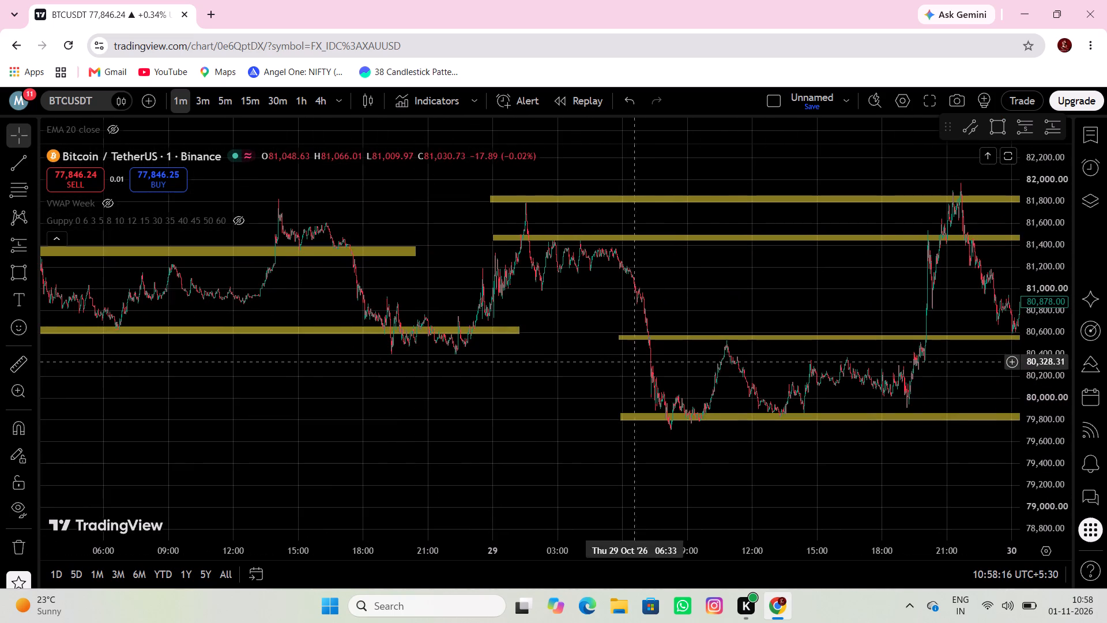
left_click_drag(740, 371, 502, 384)
left_click_drag(778, 379, 646, 140)
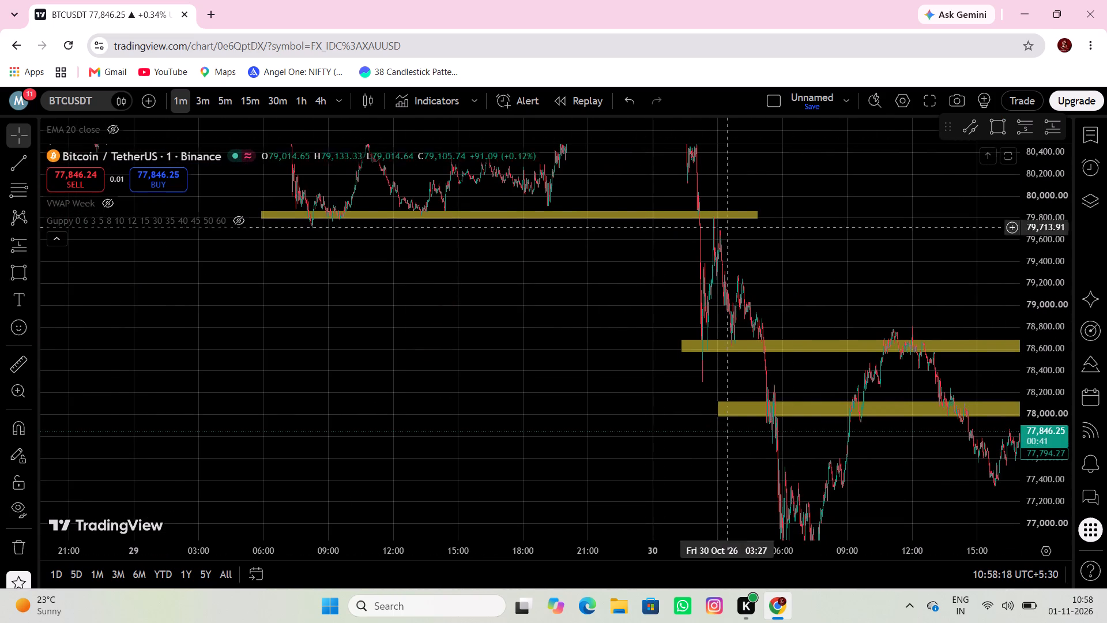
left_click_drag(814, 321, 434, 298)
left_click_drag(814, 445, 539, 337)
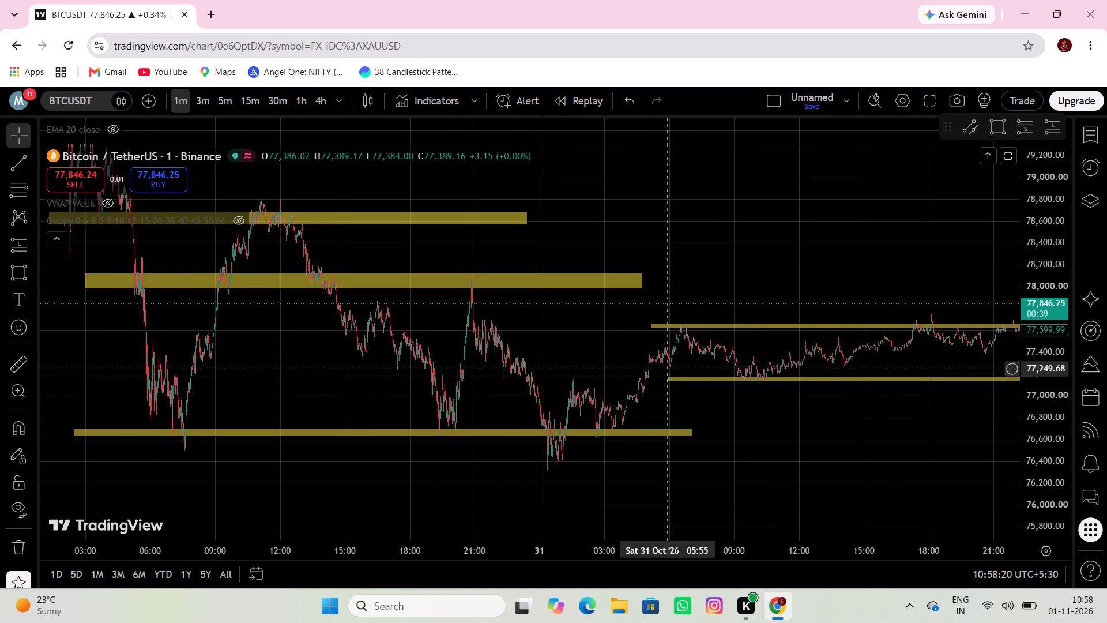
left_click_drag(795, 416, 554, 414)
left_click_drag(898, 447, 488, 477)
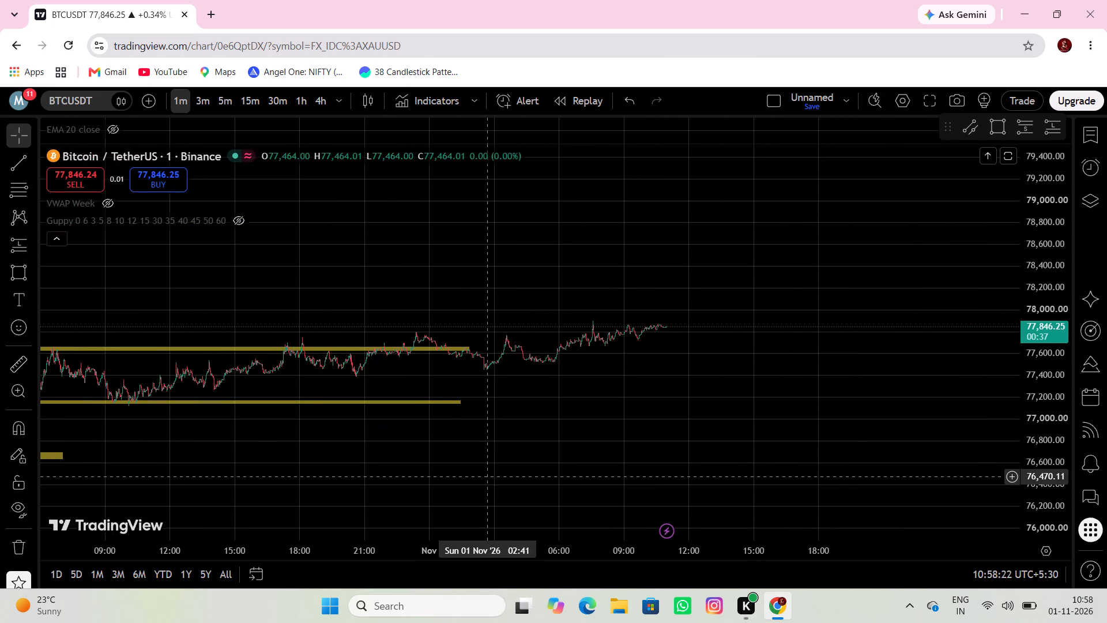
Switch the chart symbol to NQ1!, the E-mini Nasdaq-100 Futures.
left_click(77, 103)
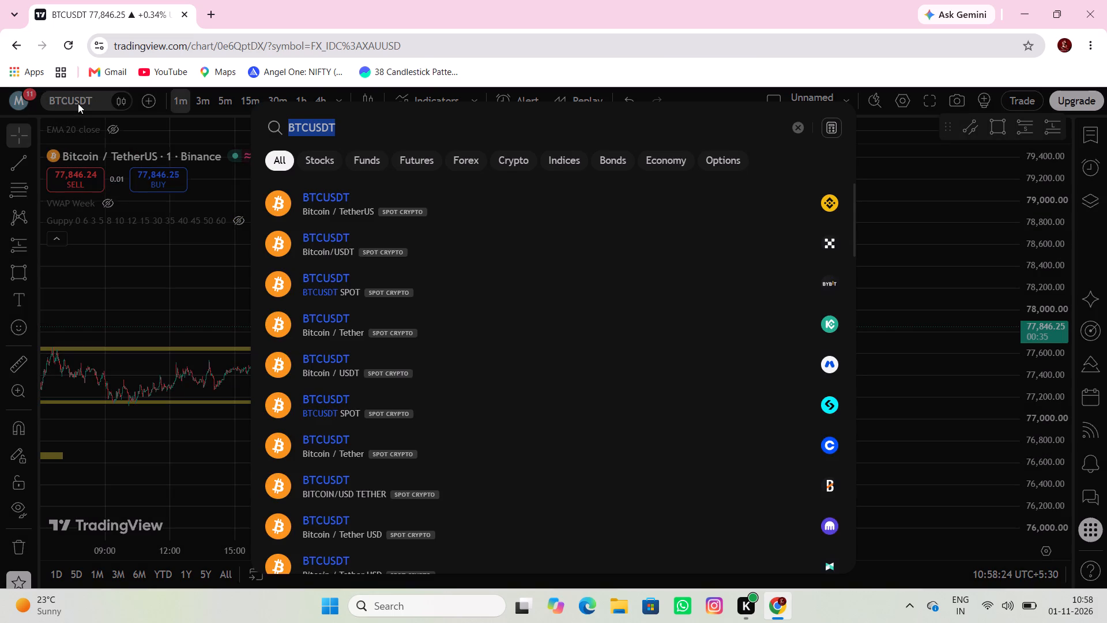
key("BackSpace")
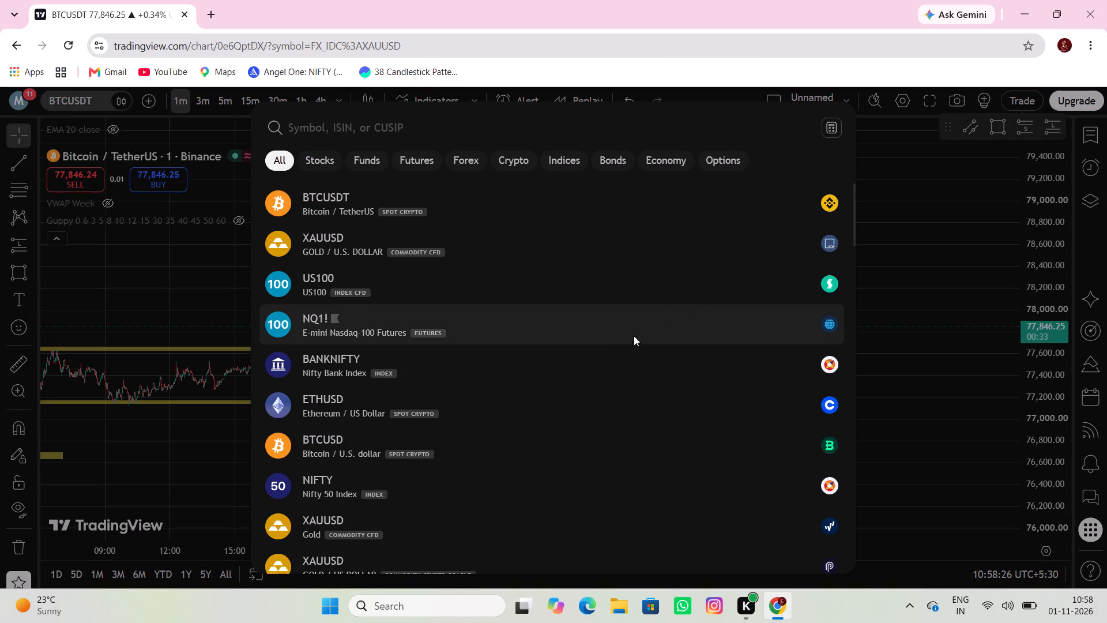
left_click(616, 322)
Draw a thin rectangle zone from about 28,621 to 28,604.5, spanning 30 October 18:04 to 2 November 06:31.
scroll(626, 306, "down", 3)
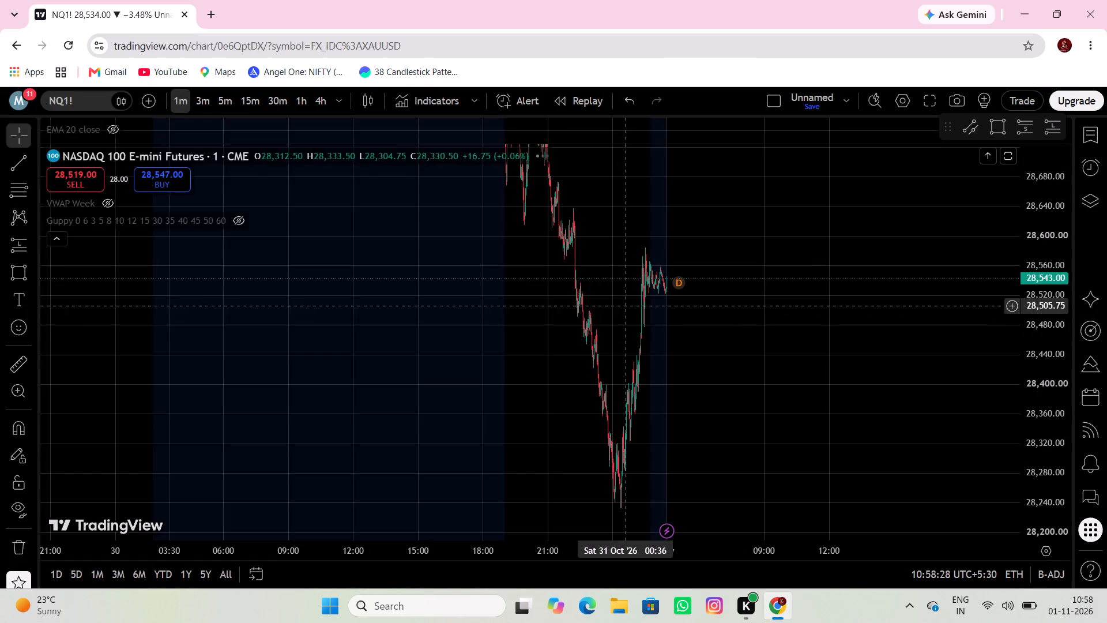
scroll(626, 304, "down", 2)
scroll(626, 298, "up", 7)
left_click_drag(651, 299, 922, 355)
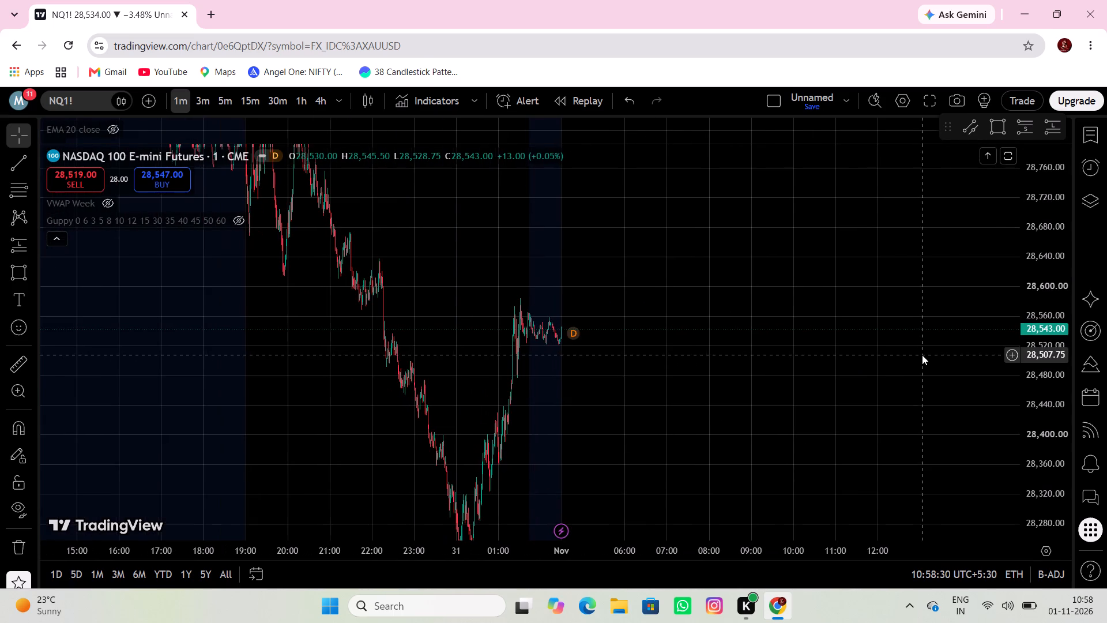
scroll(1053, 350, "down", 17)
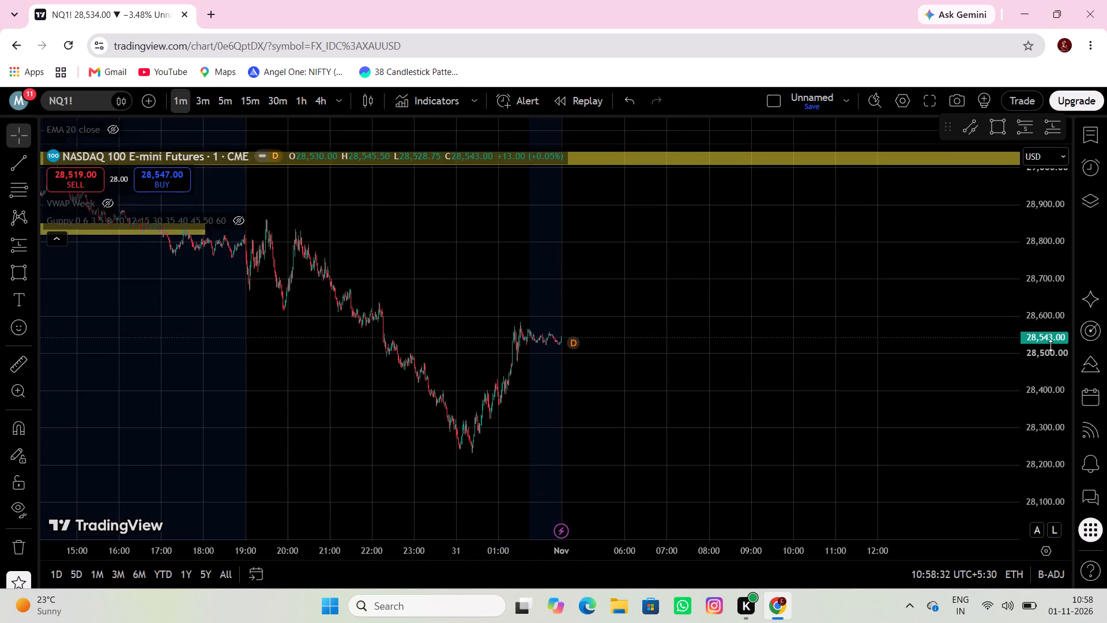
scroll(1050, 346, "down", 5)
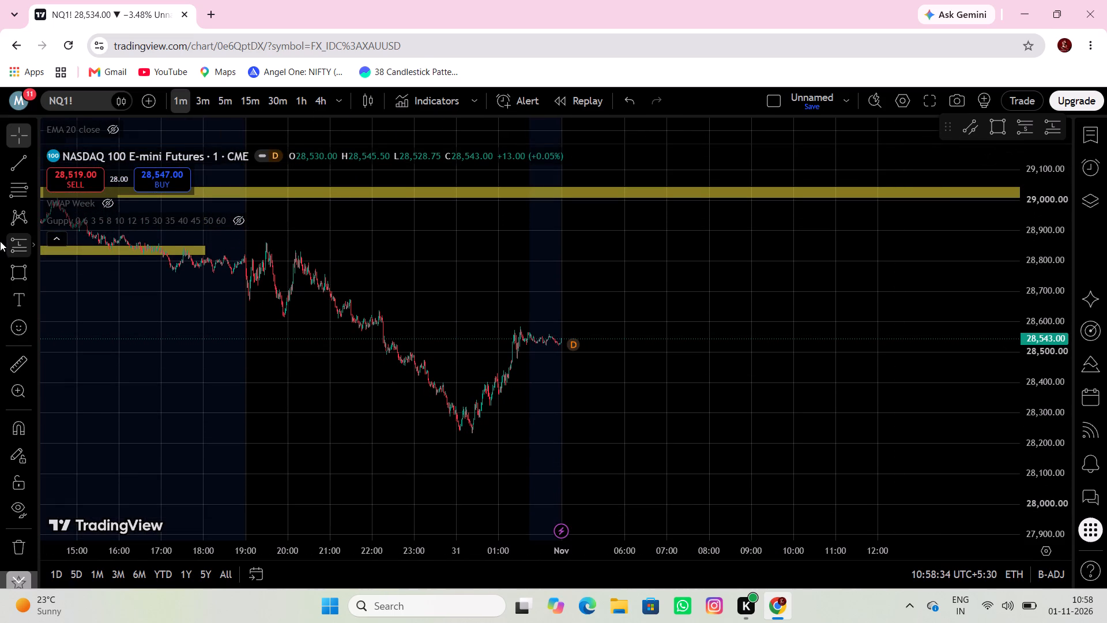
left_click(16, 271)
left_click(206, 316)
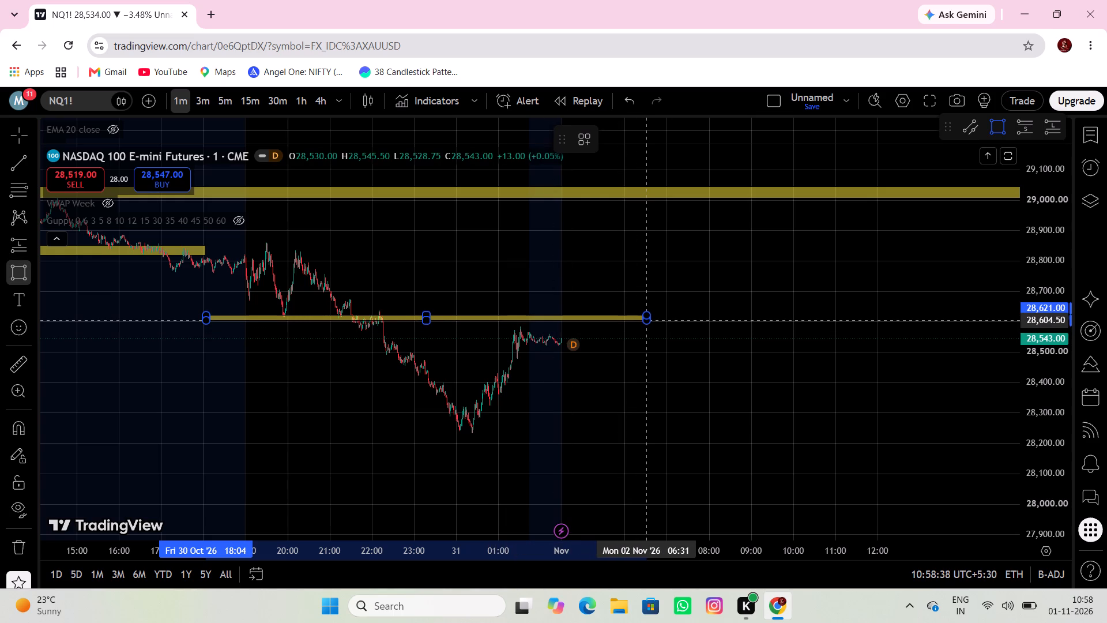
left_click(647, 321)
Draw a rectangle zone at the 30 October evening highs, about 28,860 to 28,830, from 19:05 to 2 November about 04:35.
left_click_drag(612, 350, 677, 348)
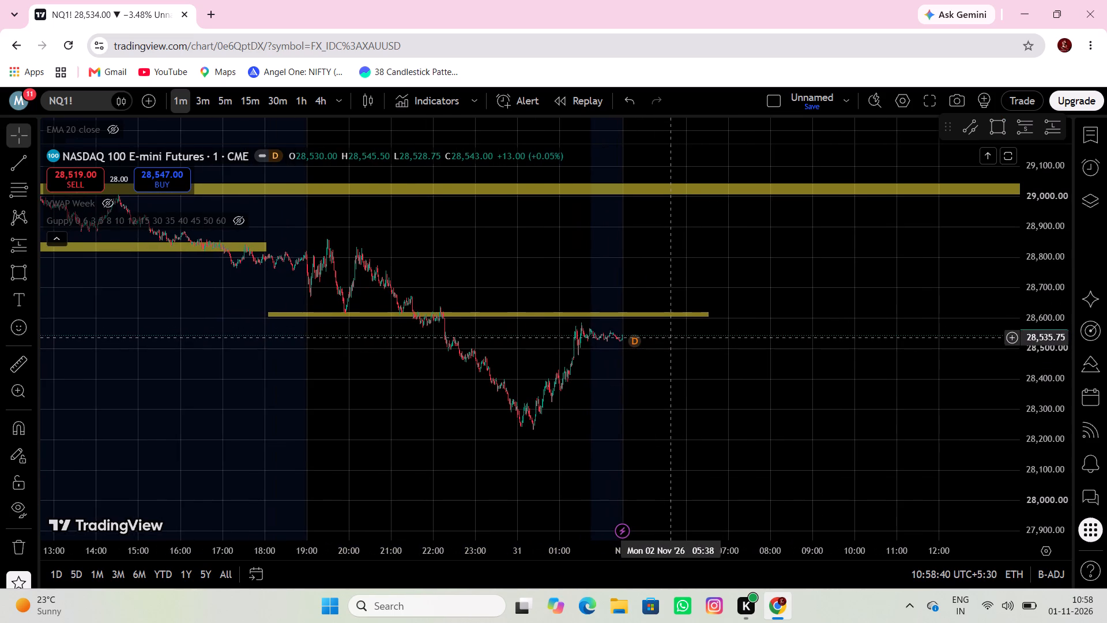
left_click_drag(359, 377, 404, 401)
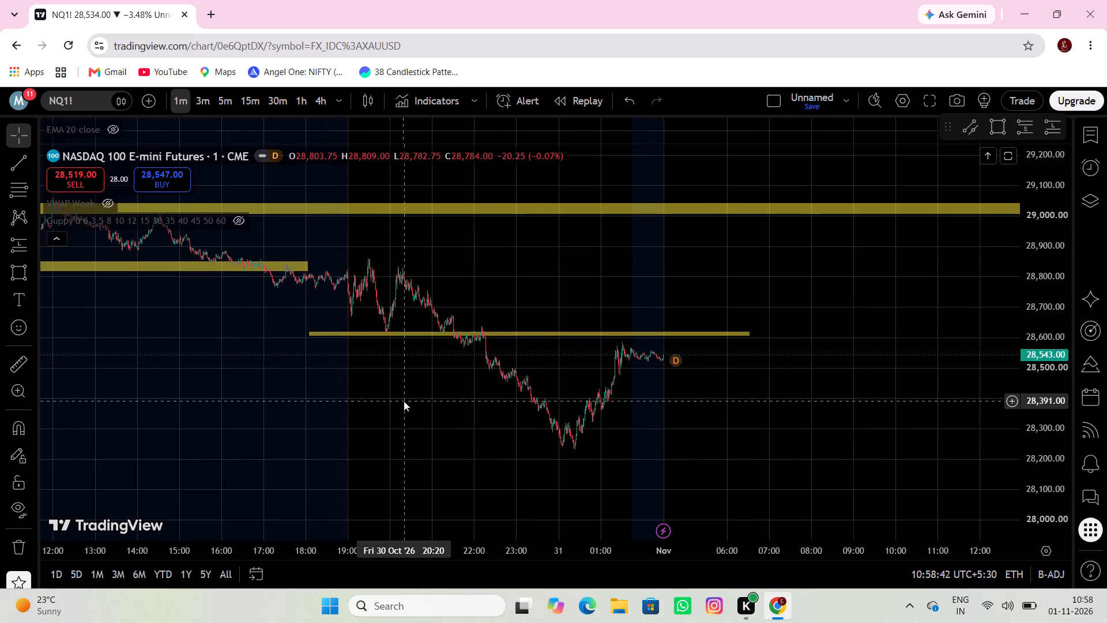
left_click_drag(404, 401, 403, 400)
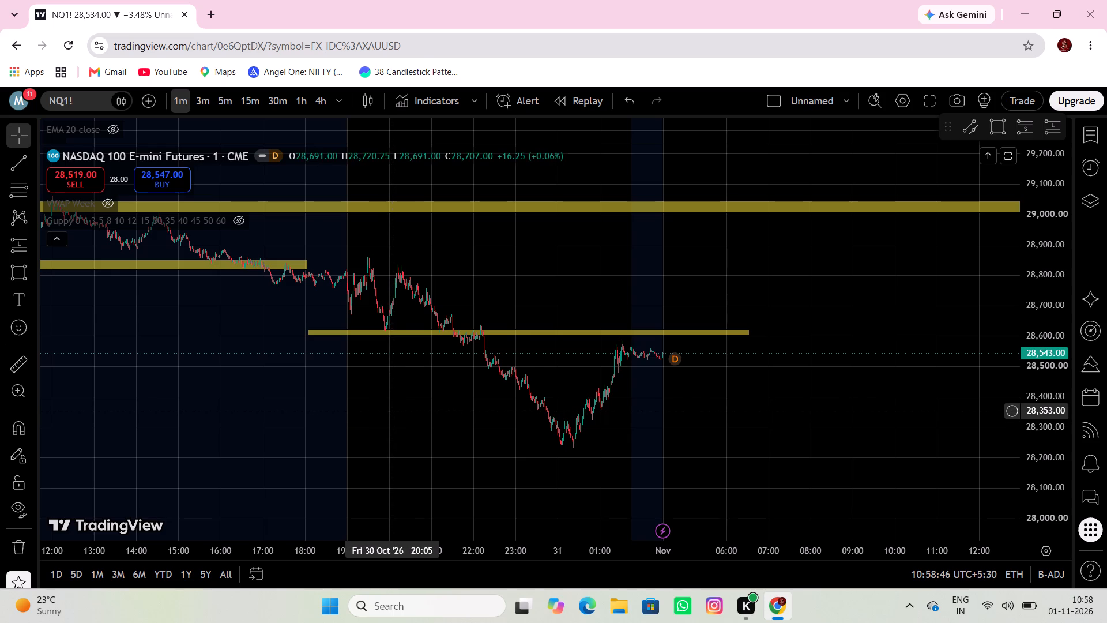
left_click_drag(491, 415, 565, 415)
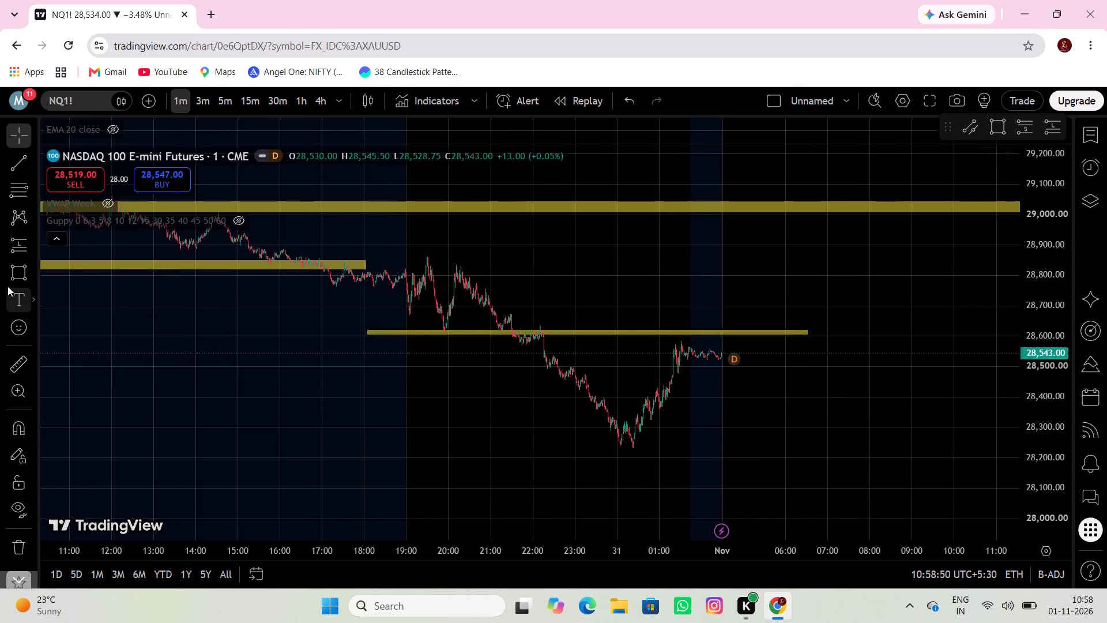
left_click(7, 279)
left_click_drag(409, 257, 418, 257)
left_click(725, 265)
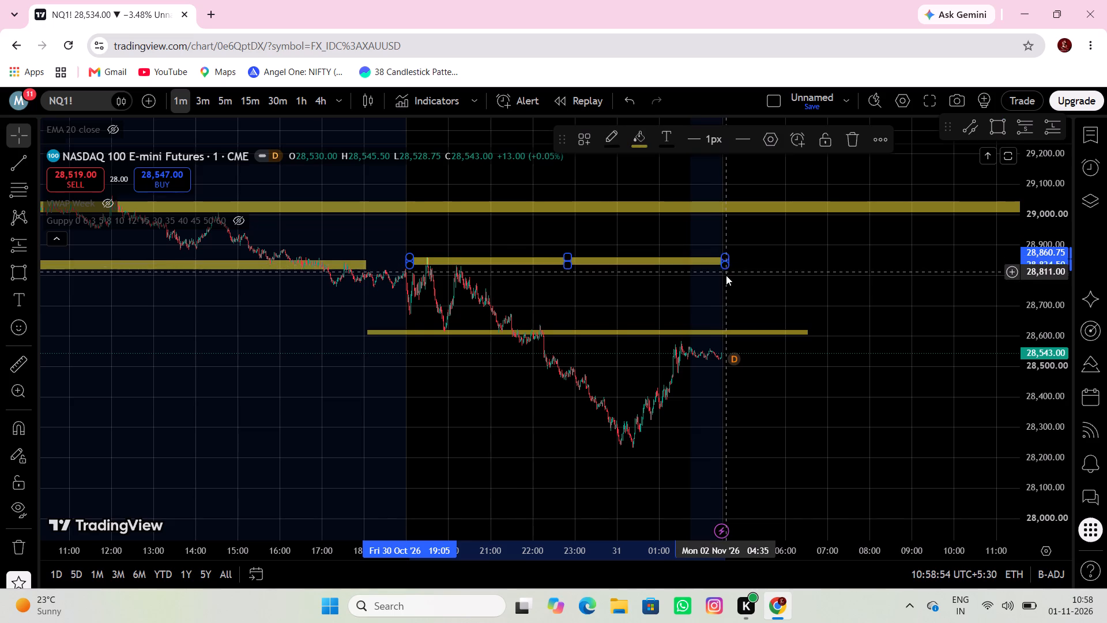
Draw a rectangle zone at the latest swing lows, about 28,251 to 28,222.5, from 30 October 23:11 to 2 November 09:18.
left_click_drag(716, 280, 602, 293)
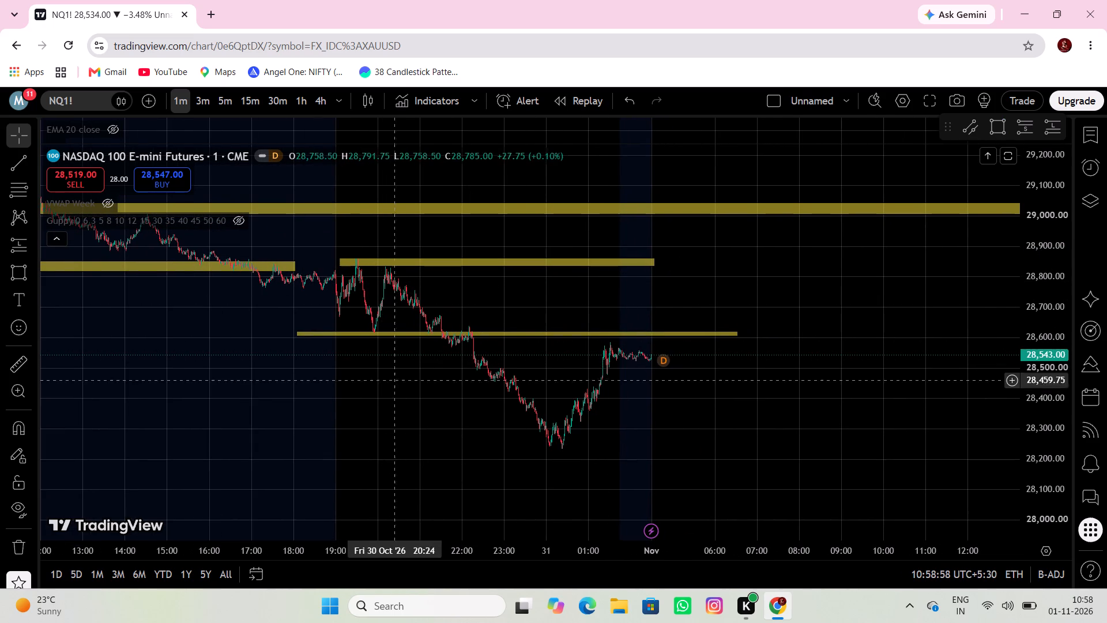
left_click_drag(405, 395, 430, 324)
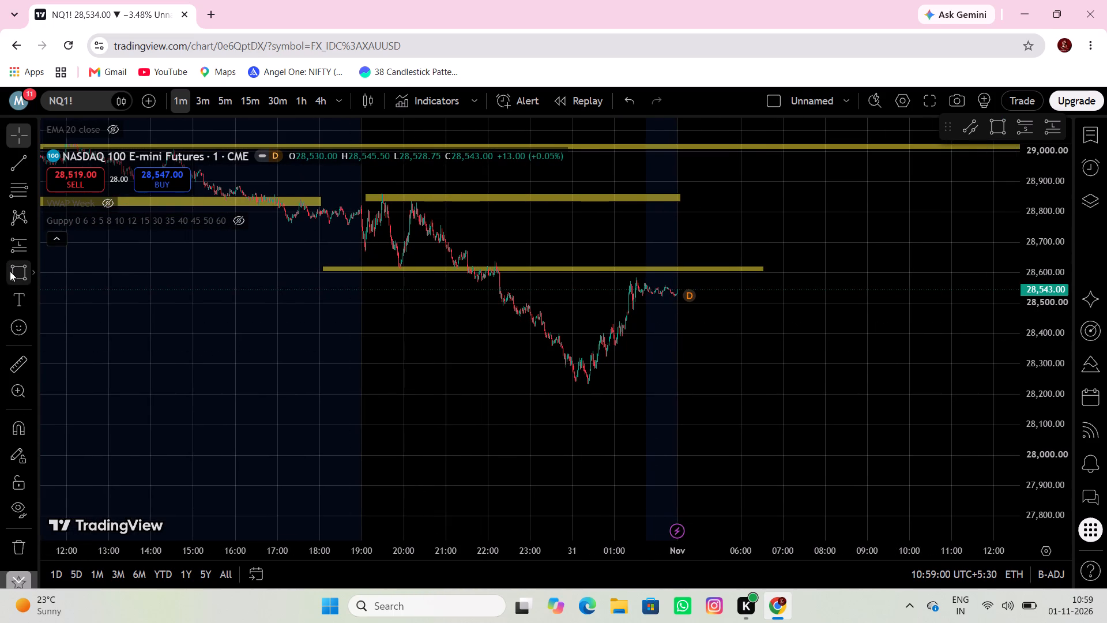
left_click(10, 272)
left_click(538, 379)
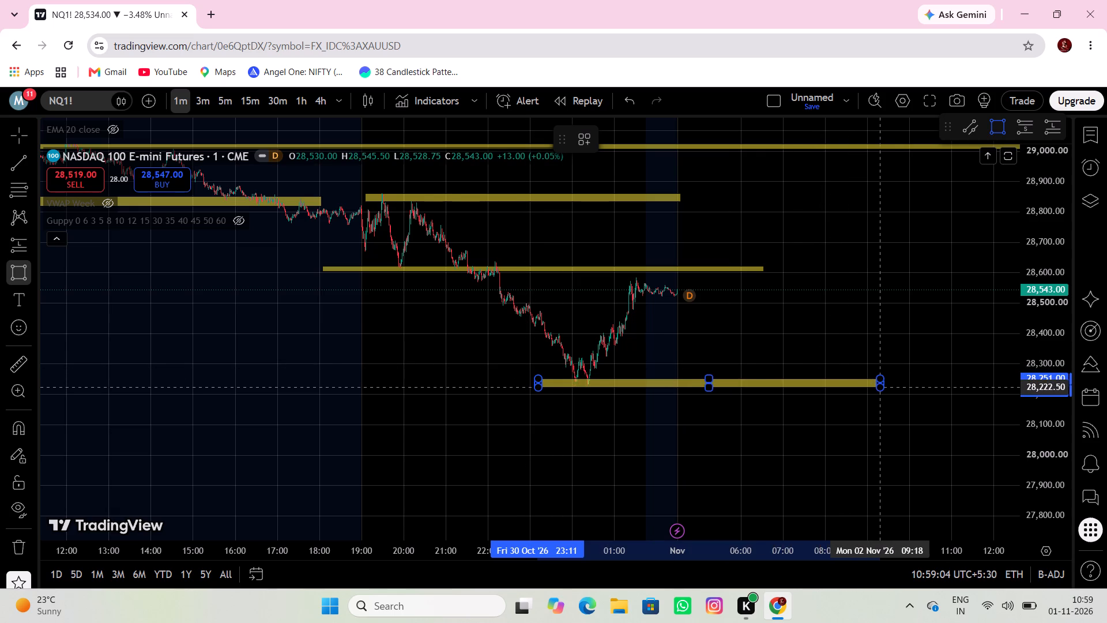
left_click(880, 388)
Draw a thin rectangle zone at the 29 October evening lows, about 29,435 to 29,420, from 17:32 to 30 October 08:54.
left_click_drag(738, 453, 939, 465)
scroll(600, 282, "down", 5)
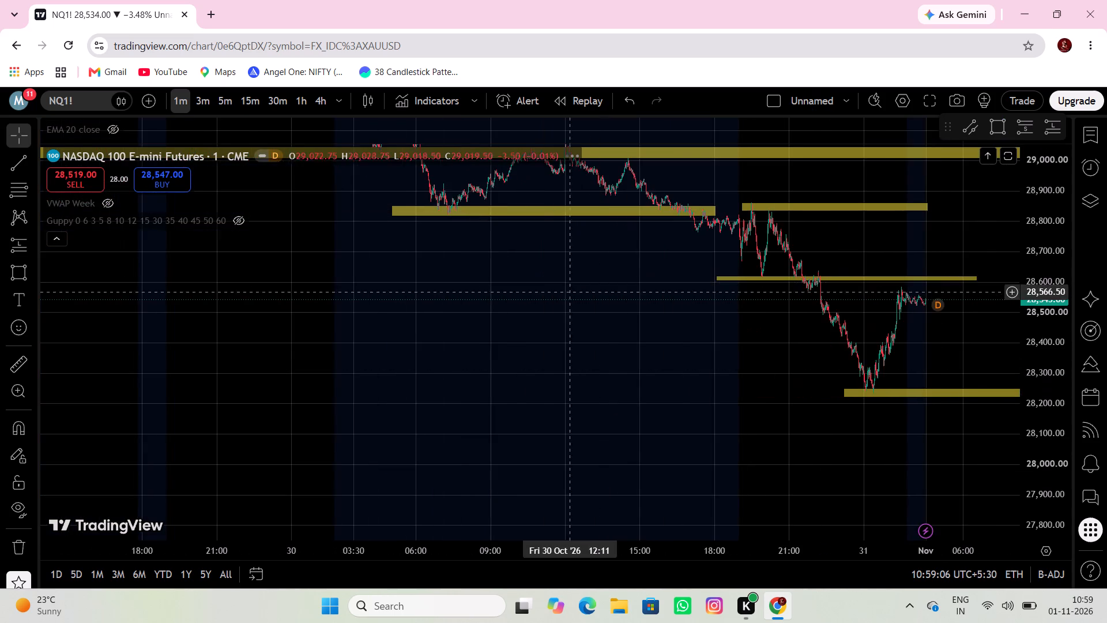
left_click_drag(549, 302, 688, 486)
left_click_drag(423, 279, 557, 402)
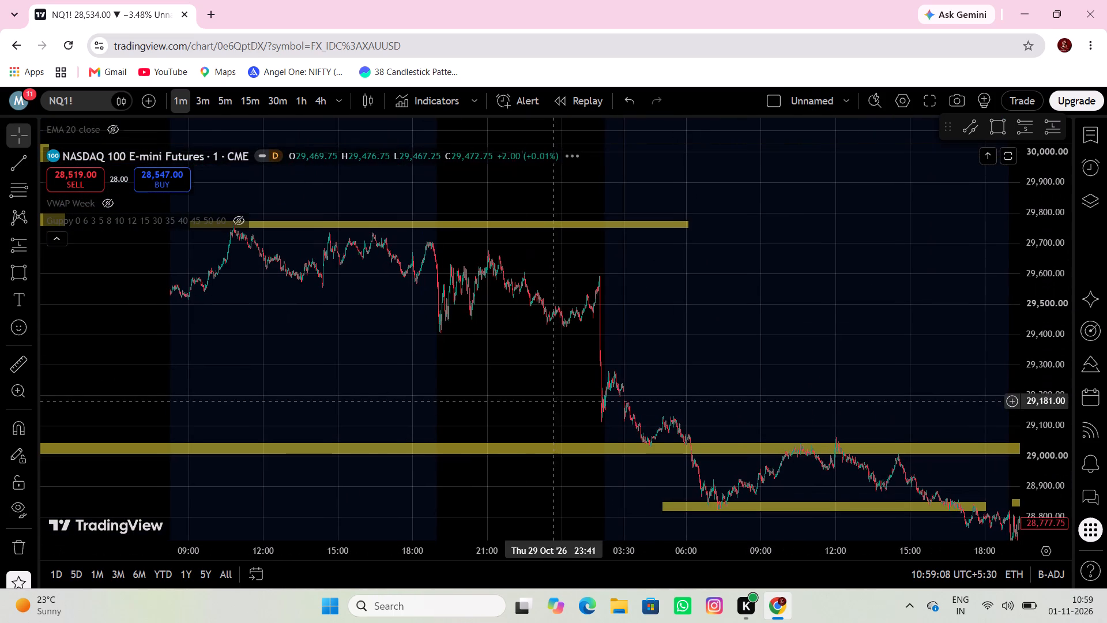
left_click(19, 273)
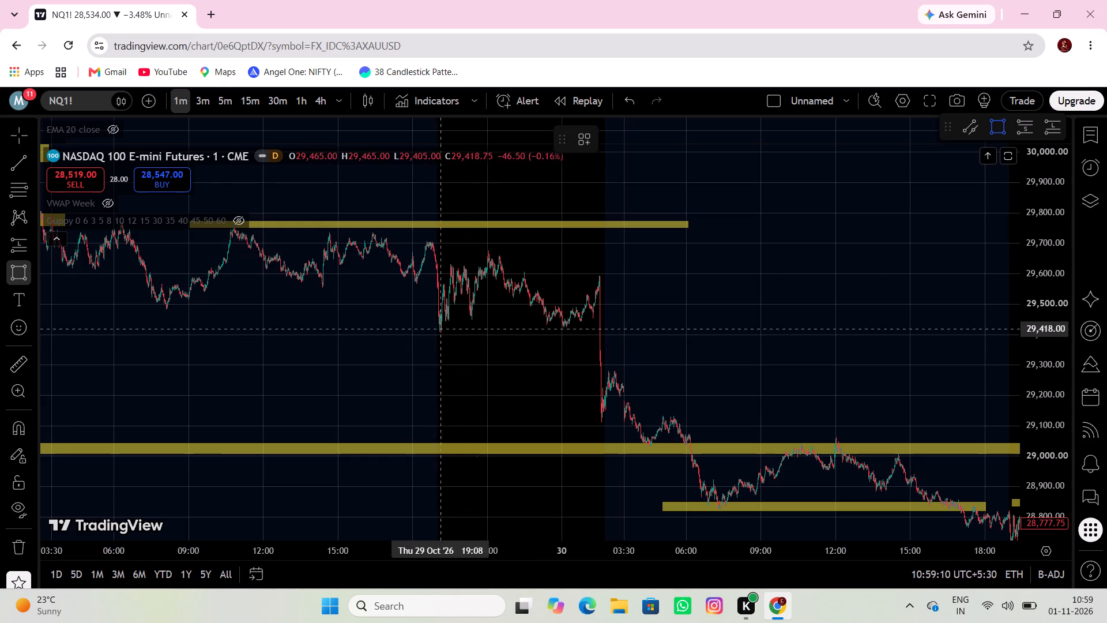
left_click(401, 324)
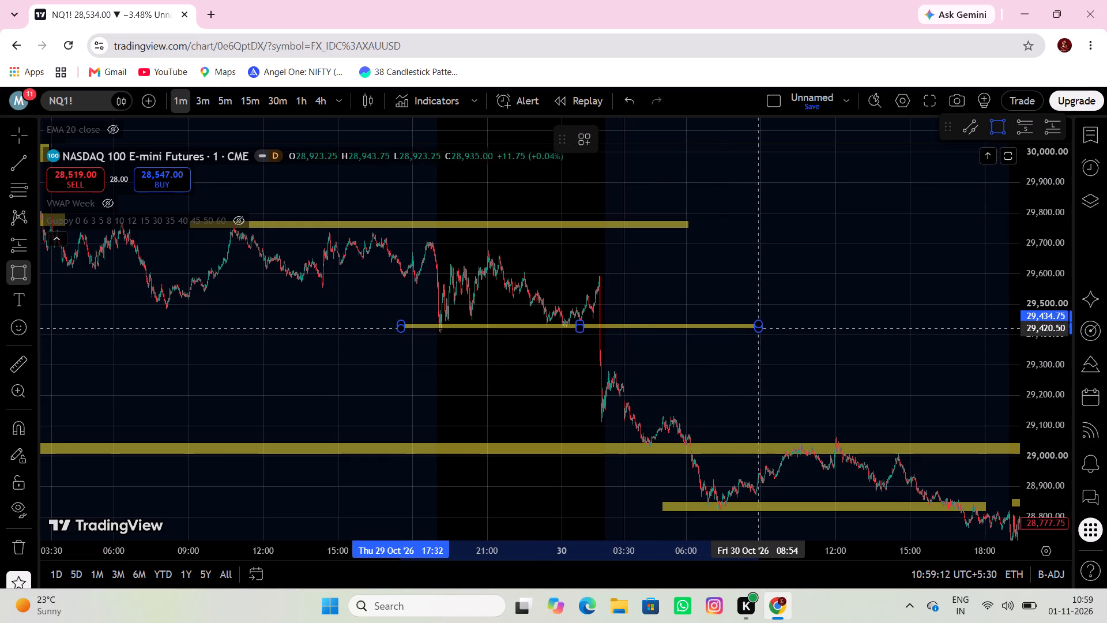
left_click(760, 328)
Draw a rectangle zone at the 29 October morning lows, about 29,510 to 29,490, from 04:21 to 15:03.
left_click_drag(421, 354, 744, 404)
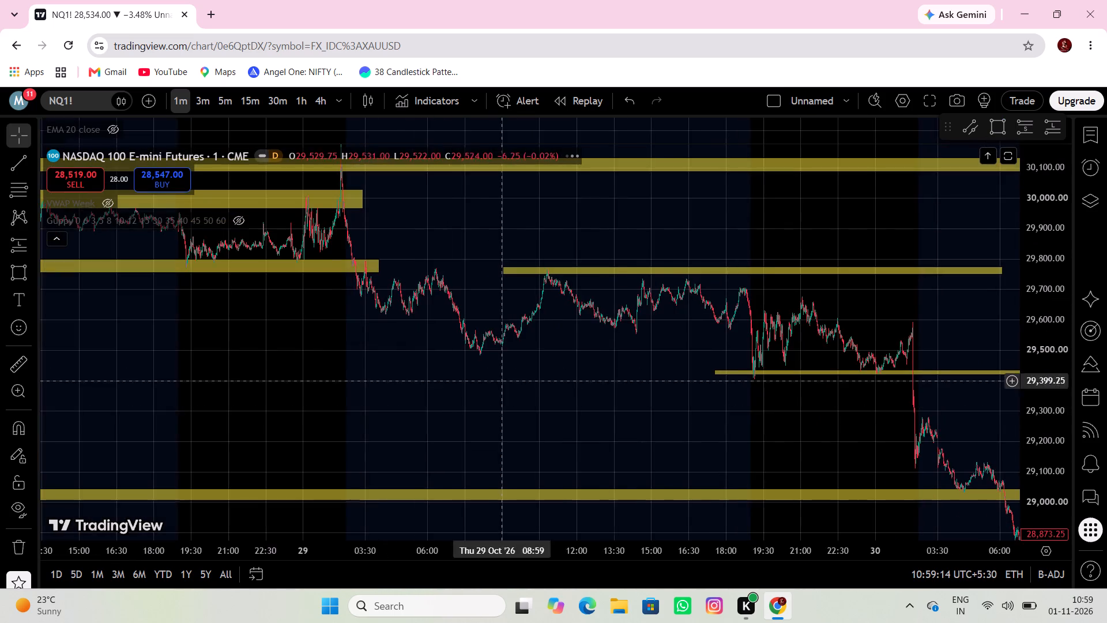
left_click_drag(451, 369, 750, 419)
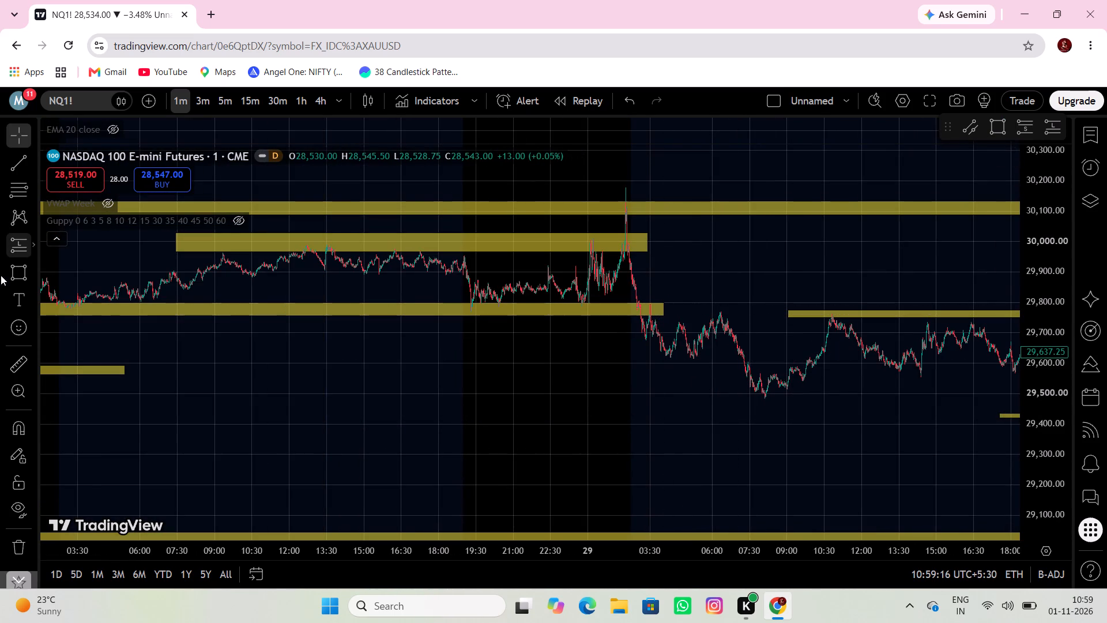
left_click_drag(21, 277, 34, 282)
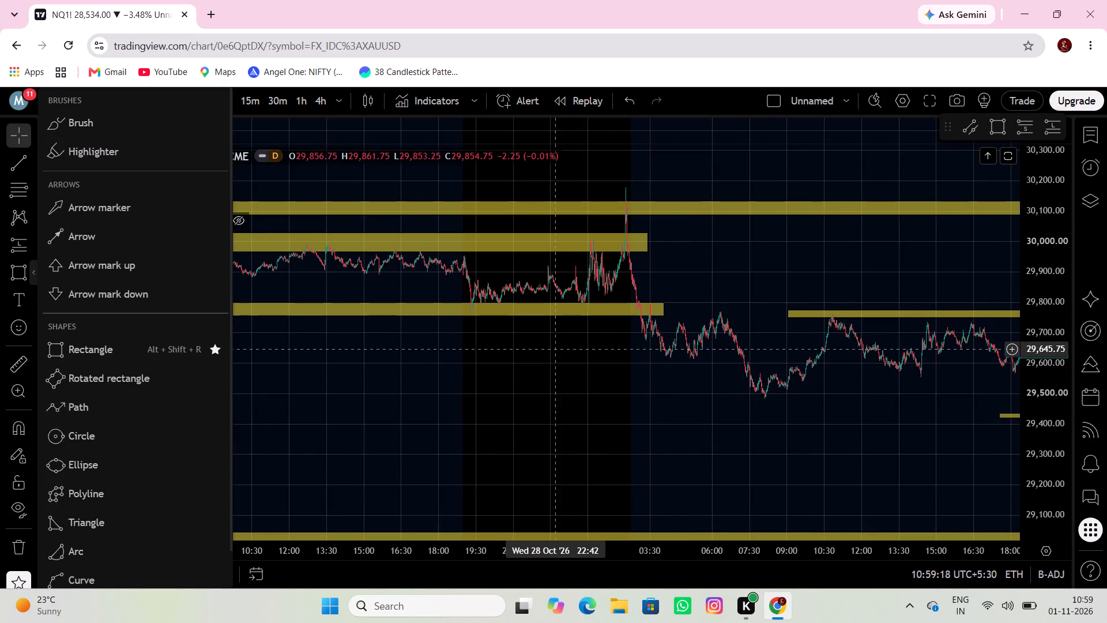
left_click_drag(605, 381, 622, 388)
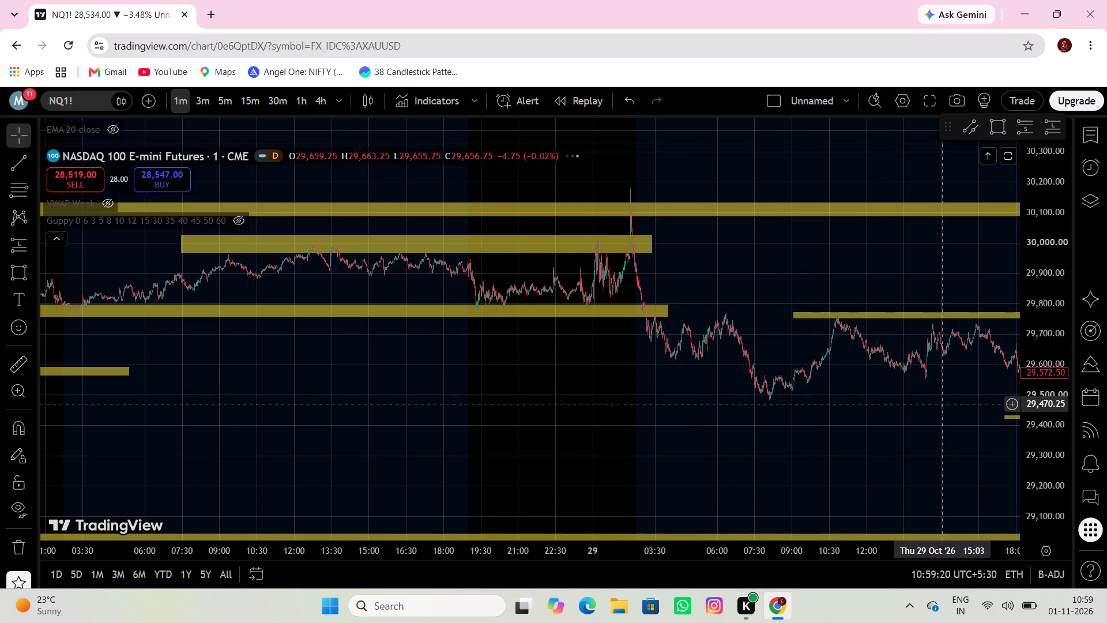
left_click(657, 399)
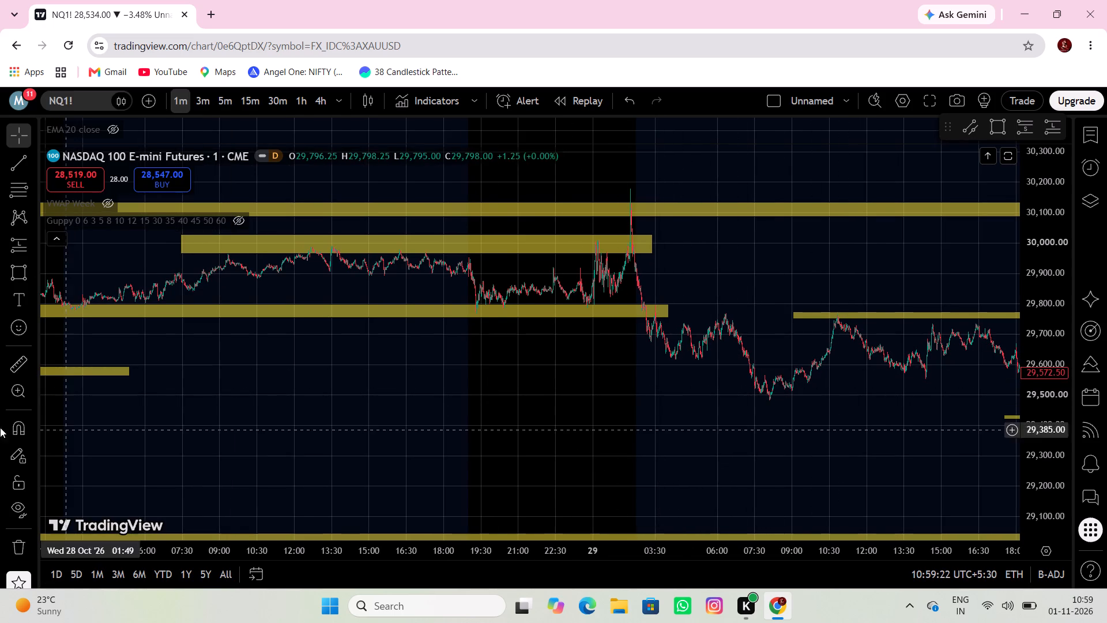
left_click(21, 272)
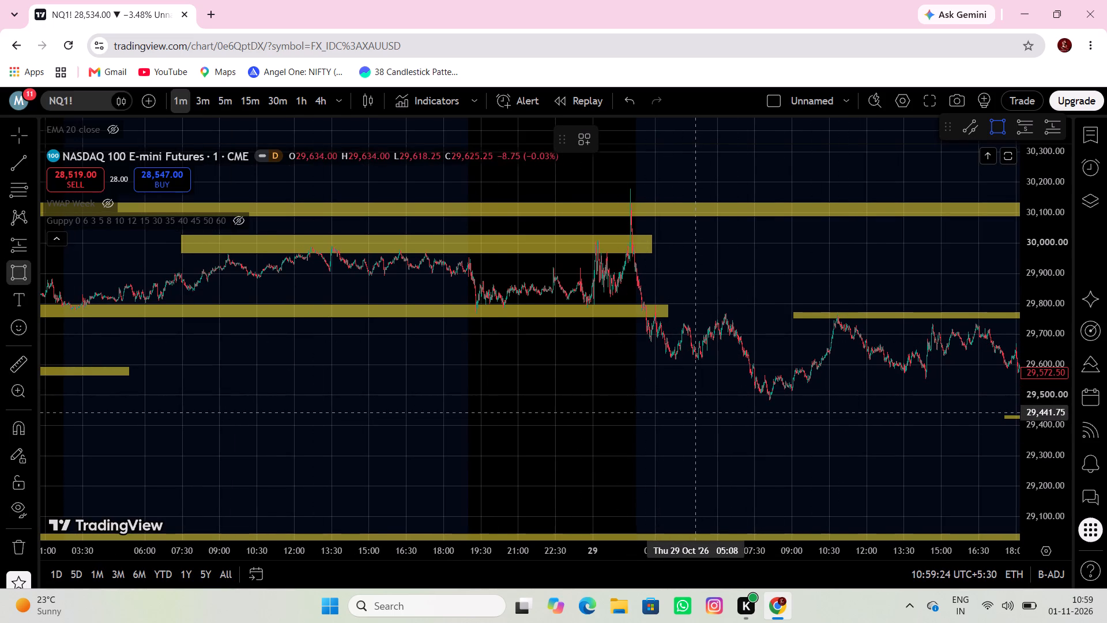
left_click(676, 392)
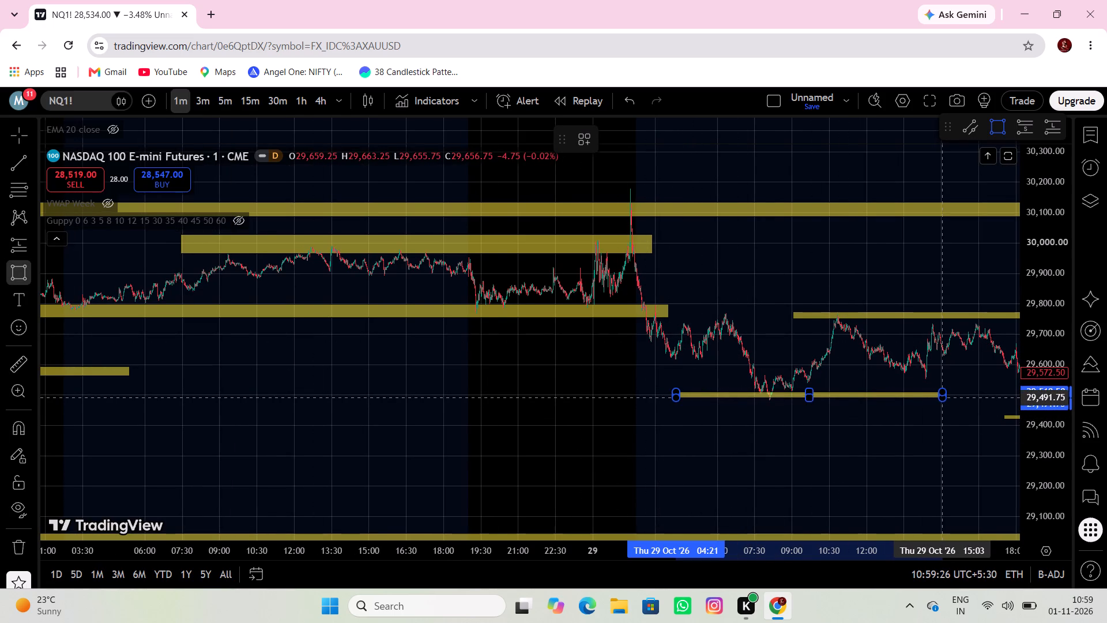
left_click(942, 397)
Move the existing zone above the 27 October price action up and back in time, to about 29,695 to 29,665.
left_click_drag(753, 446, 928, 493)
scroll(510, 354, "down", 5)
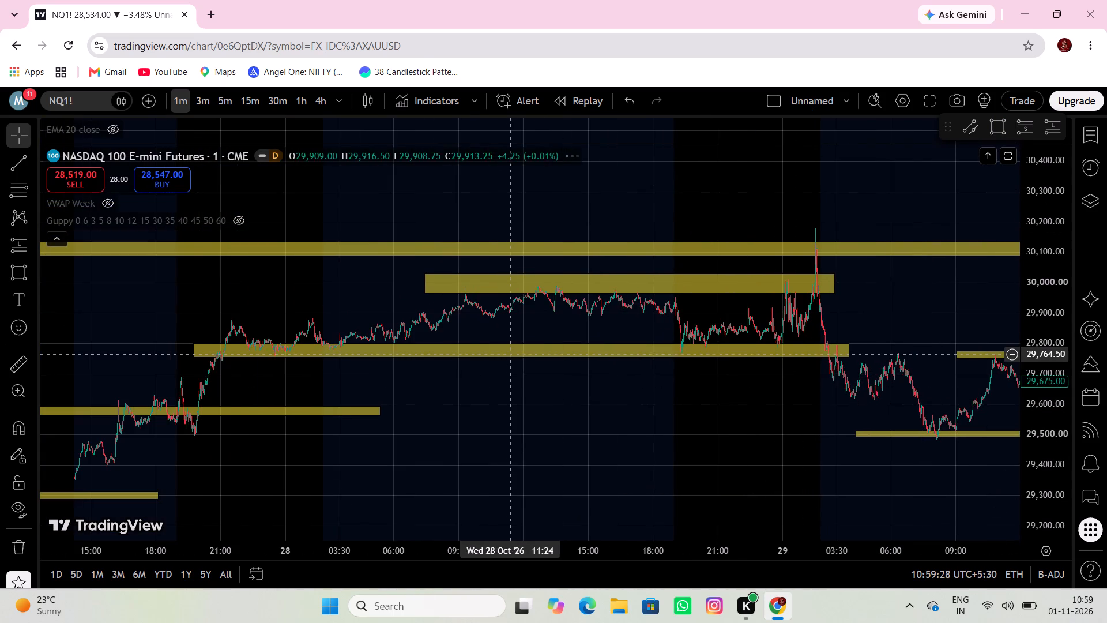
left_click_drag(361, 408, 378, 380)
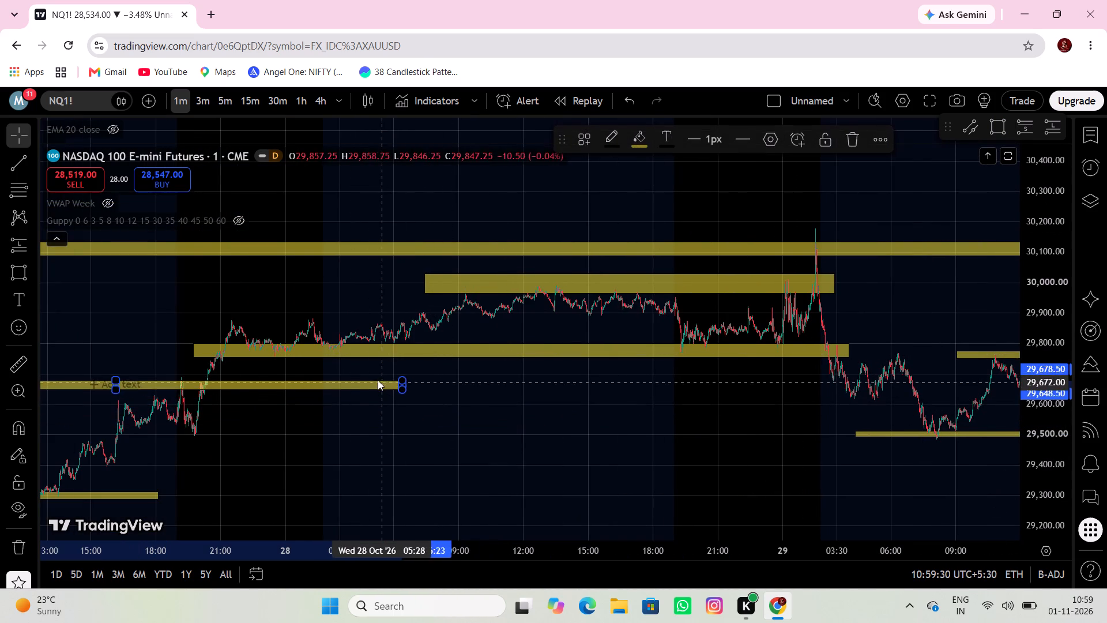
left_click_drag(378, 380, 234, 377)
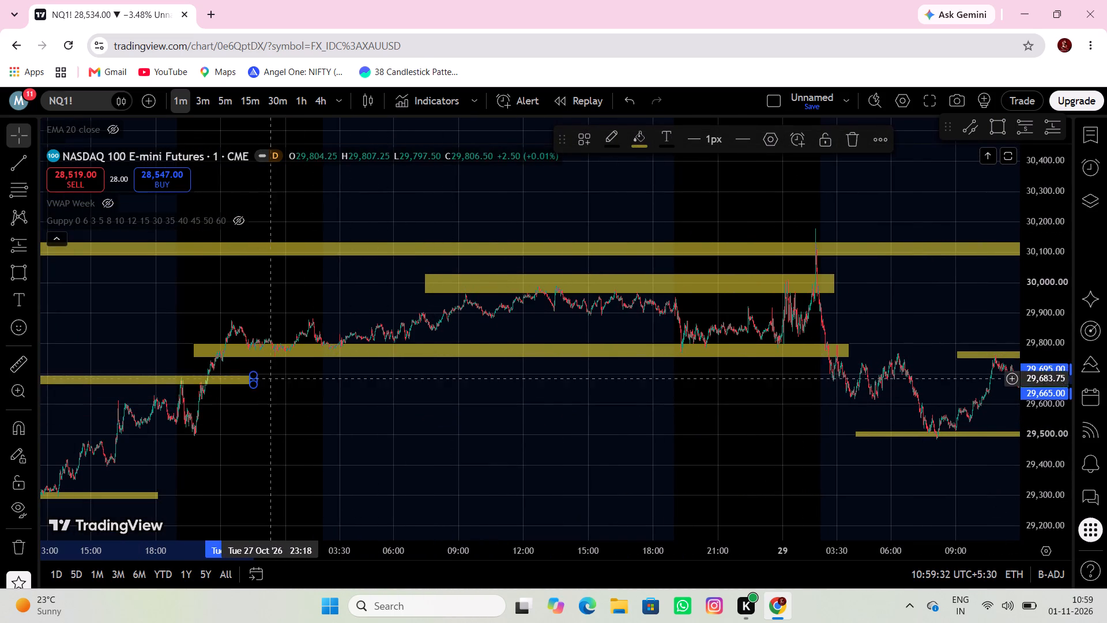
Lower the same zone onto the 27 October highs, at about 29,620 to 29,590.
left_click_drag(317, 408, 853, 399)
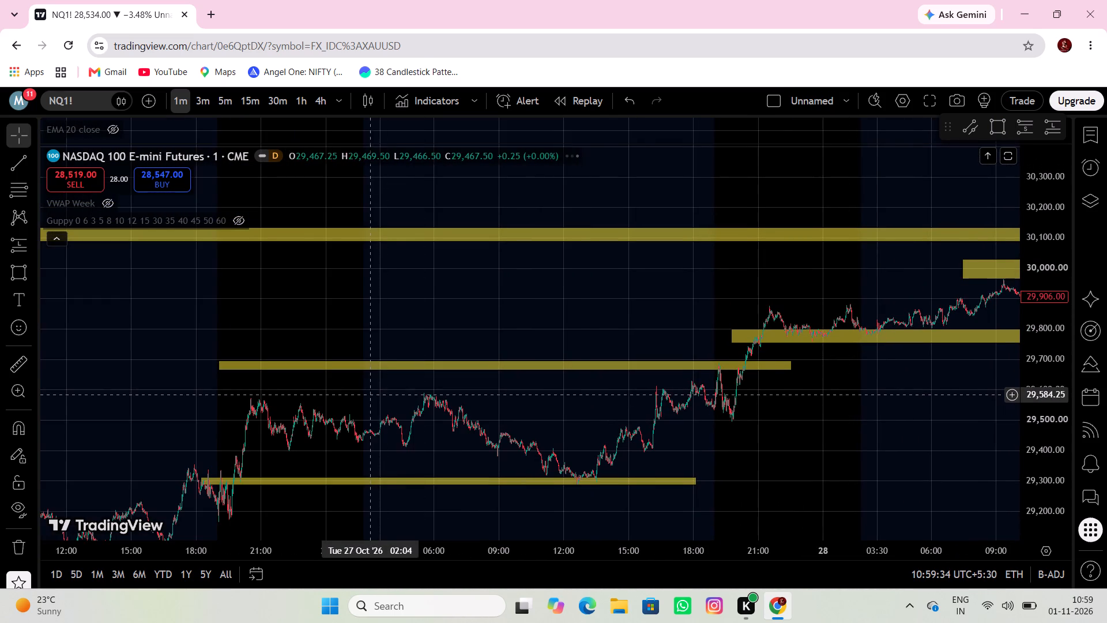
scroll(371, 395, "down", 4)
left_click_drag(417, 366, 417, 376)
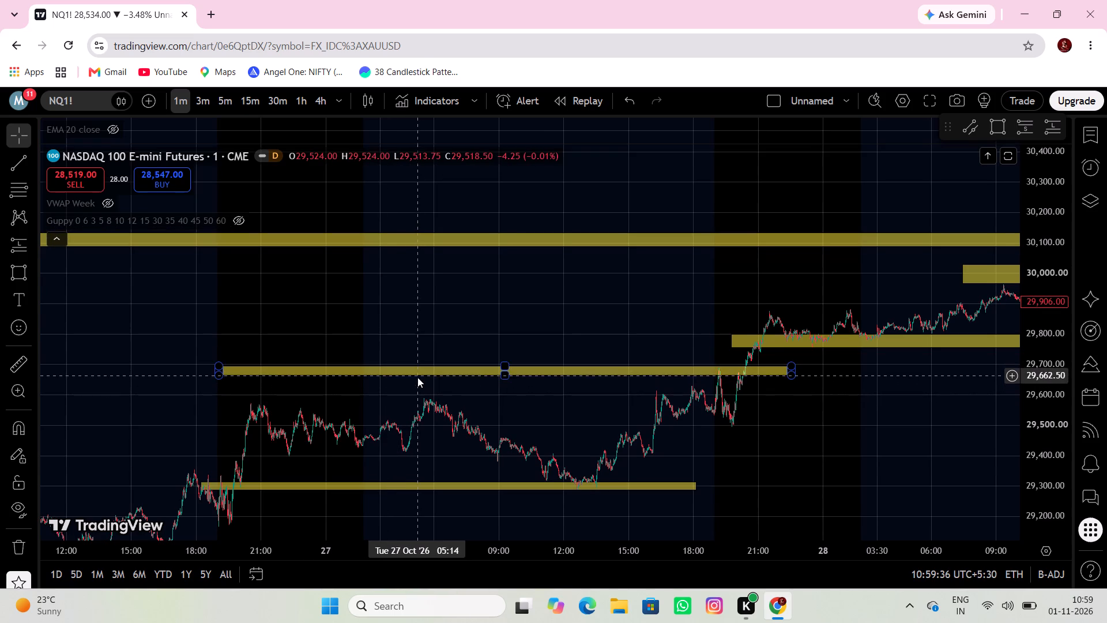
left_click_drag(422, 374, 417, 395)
Review the earliest loaded candles and zones around 26 and 27 October, dismissing the advertisement.
left_click_drag(442, 431, 600, 377)
left_click_drag(522, 396, 733, 355)
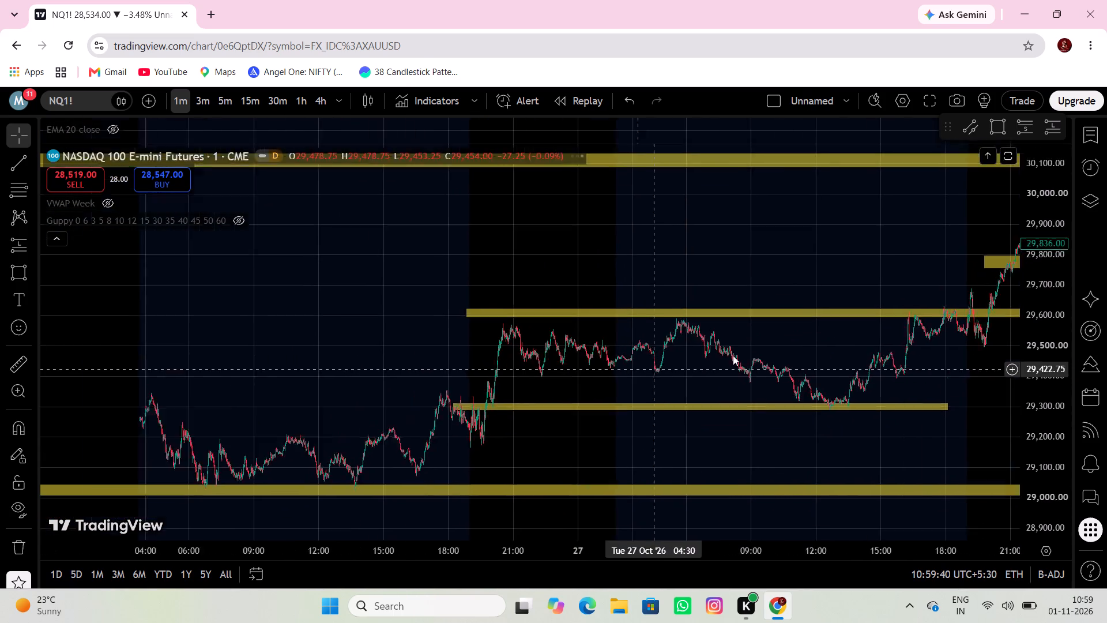
left_click_drag(733, 355, 744, 354)
scroll(420, 282, "down", 1)
left_click_drag(423, 341, 745, 254)
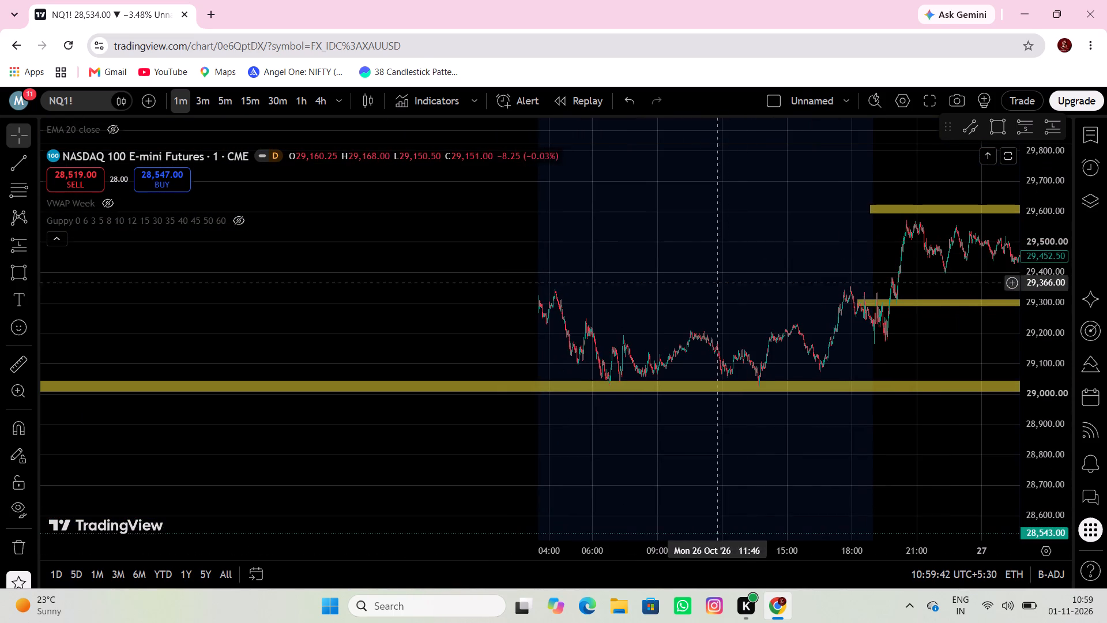
left_click_drag(400, 346, 544, 344)
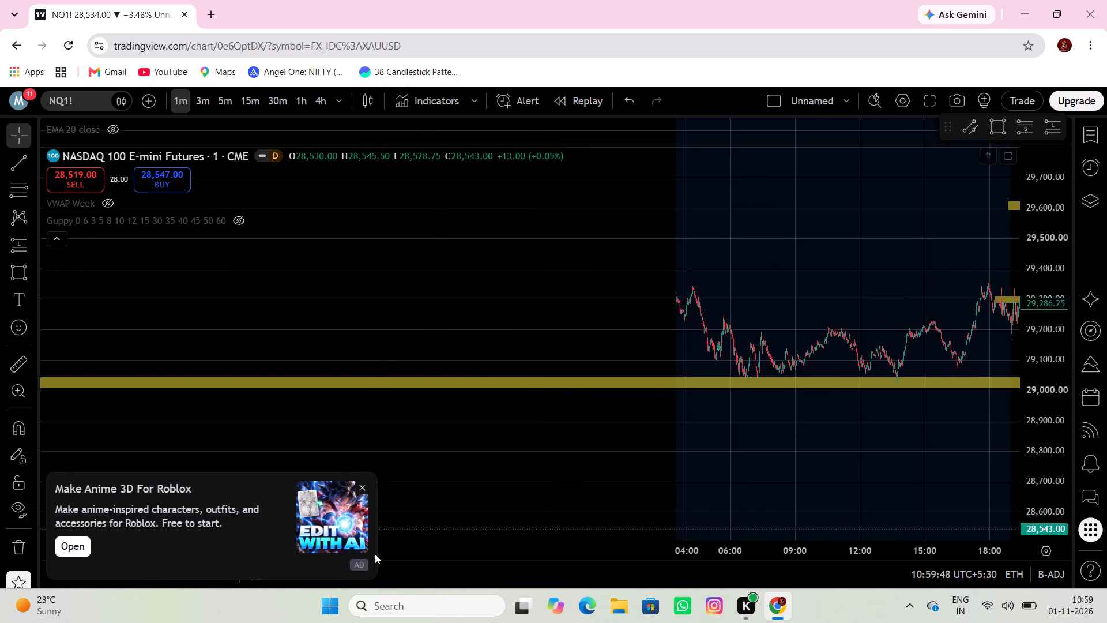
left_click(361, 487)
left_click_drag(615, 490, 795, 556)
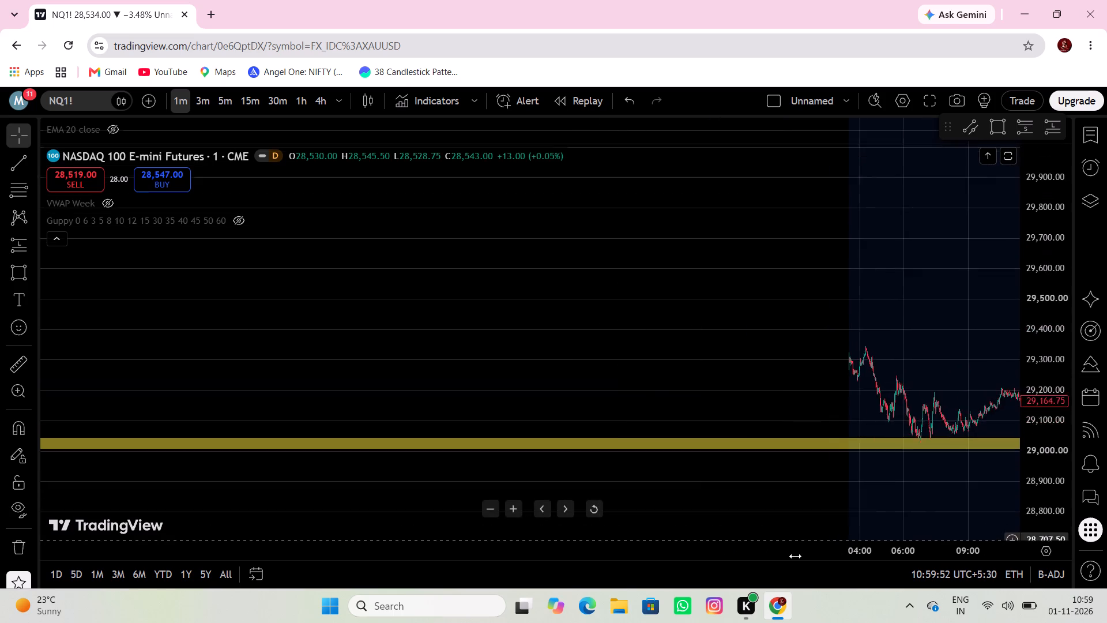
left_click_drag(795, 556, 263, 517)
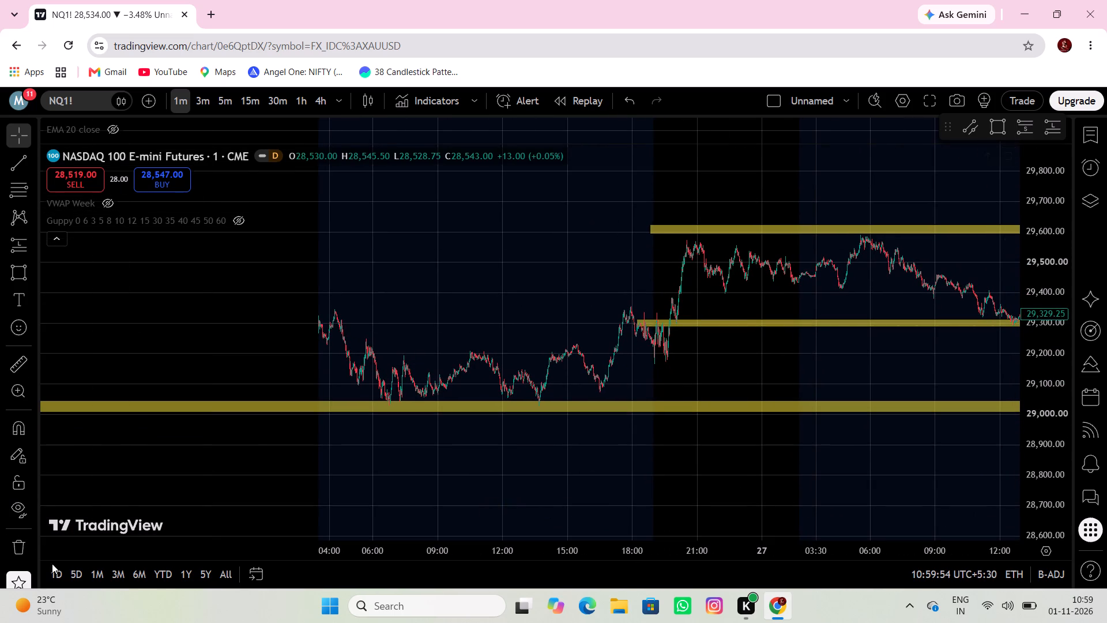
Remove all the drawn zones from the NQ1! chart, keeping the indicators.
left_click(19, 551)
left_click(113, 496)
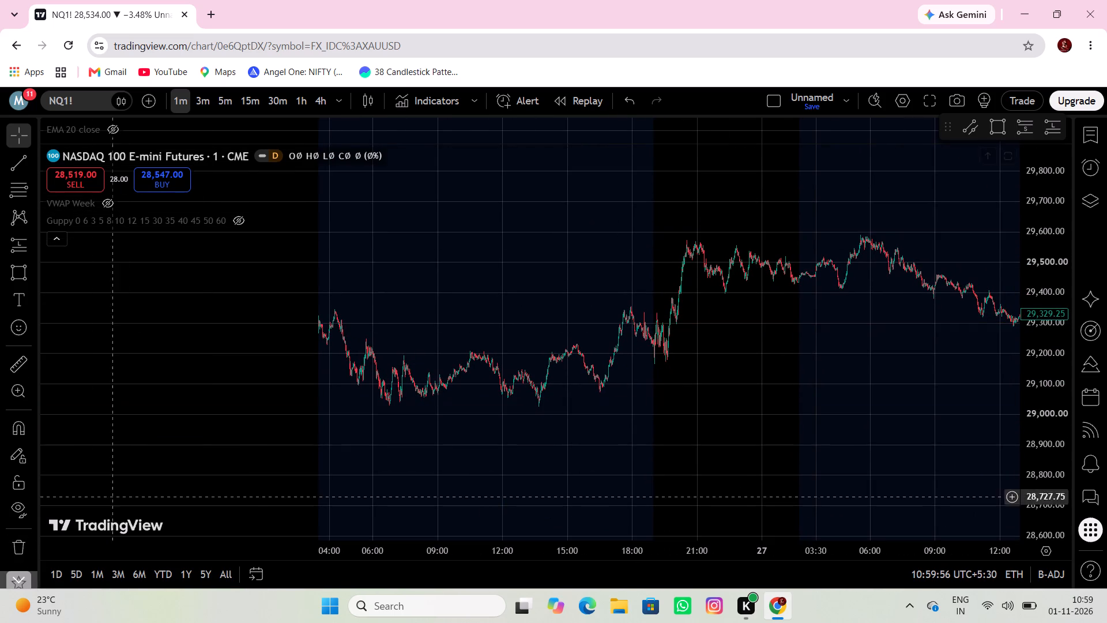
Switch the chart symbol to NIFTY, the Nifty 50 Index.
left_click(89, 102)
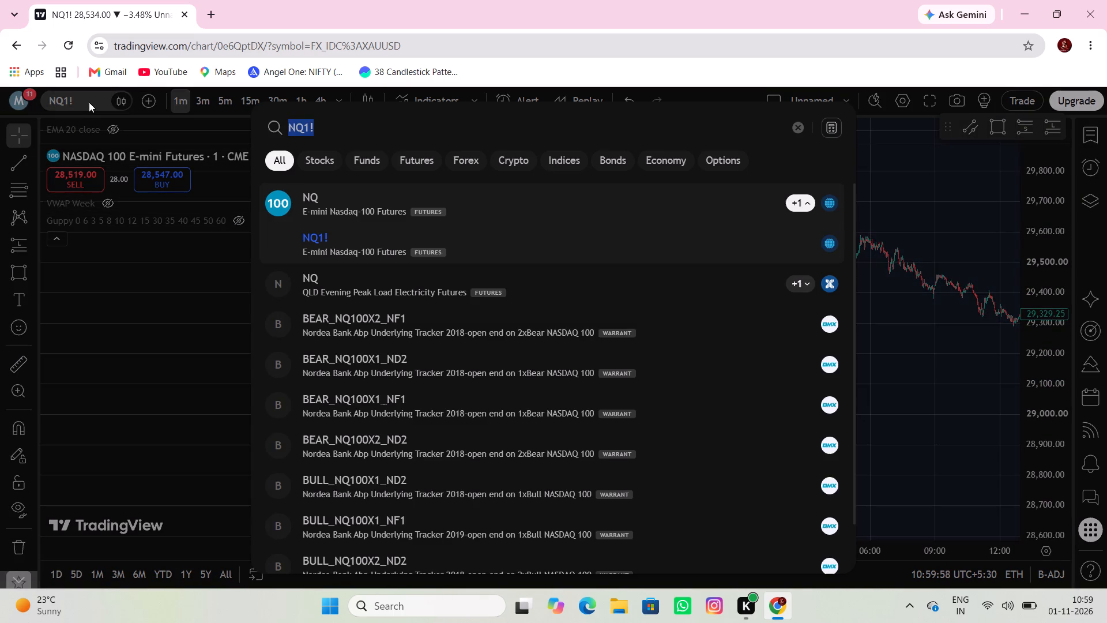
key("BackSpace")
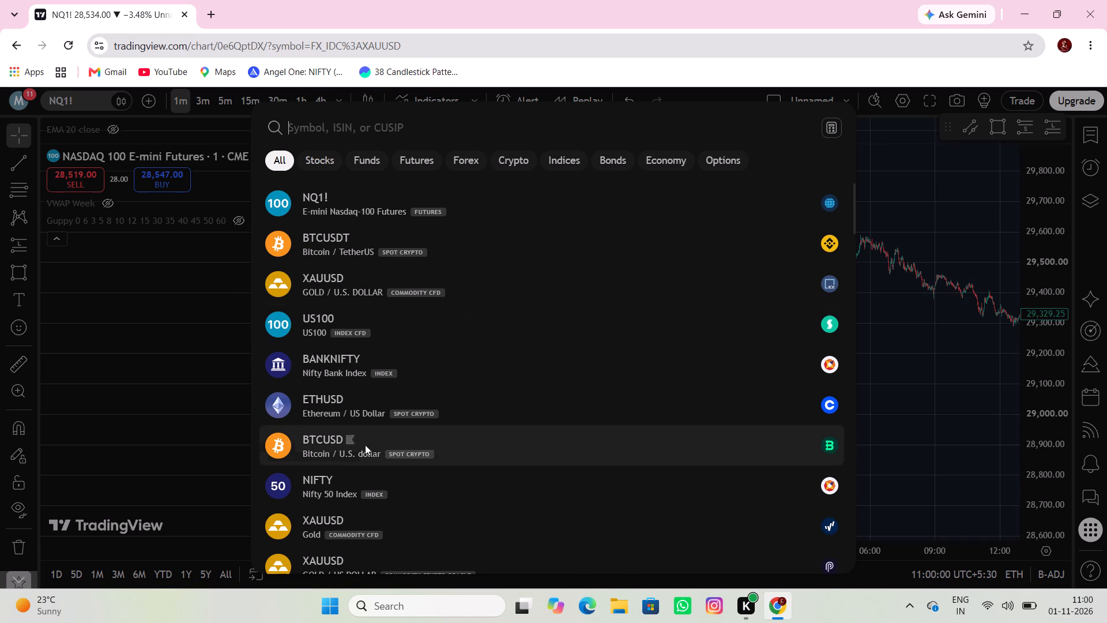
left_click(497, 485)
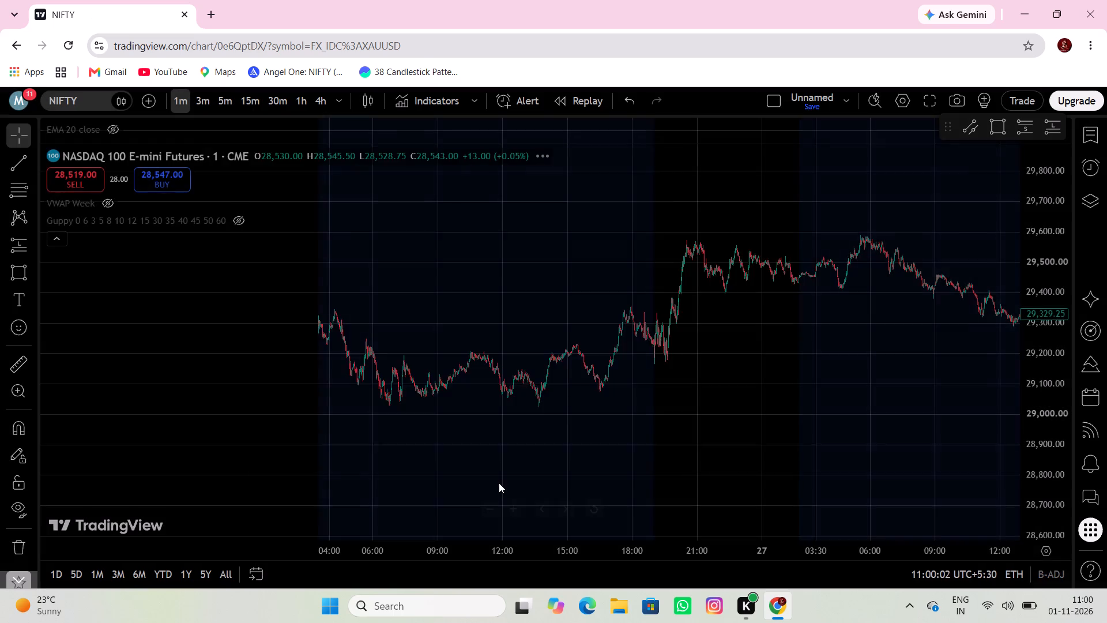
Move the horizontal line below the 30 October morning swing up to that day's 09:50-area high, at 23,018.85.
scroll(689, 425, "up", 4)
scroll(778, 414, "down", 1)
scroll(778, 413, "up", 2)
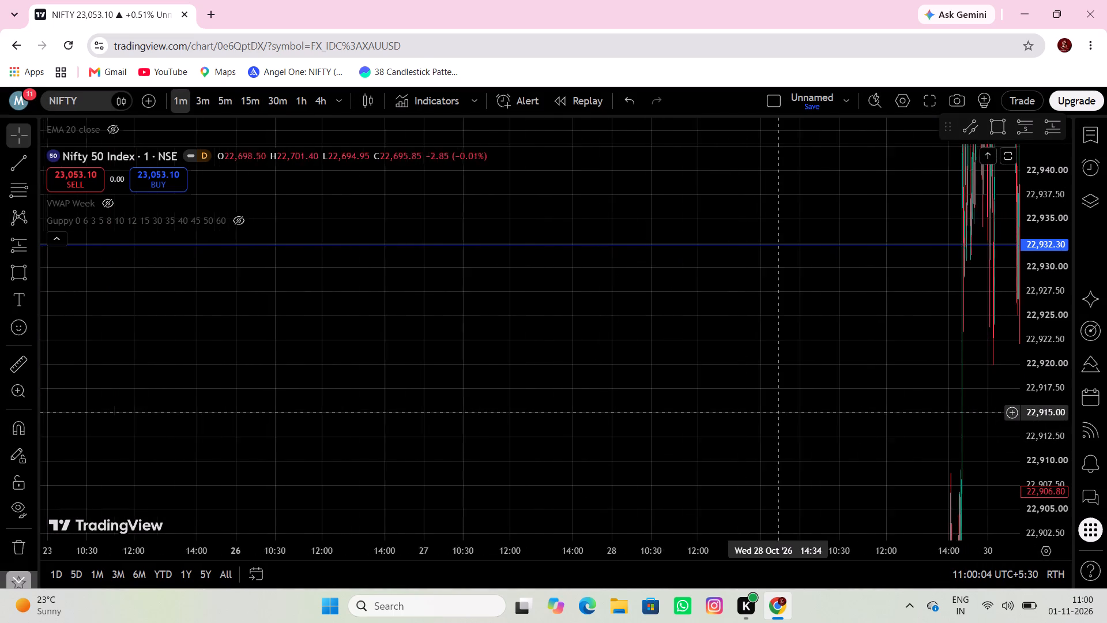
scroll(778, 413, "up", 19)
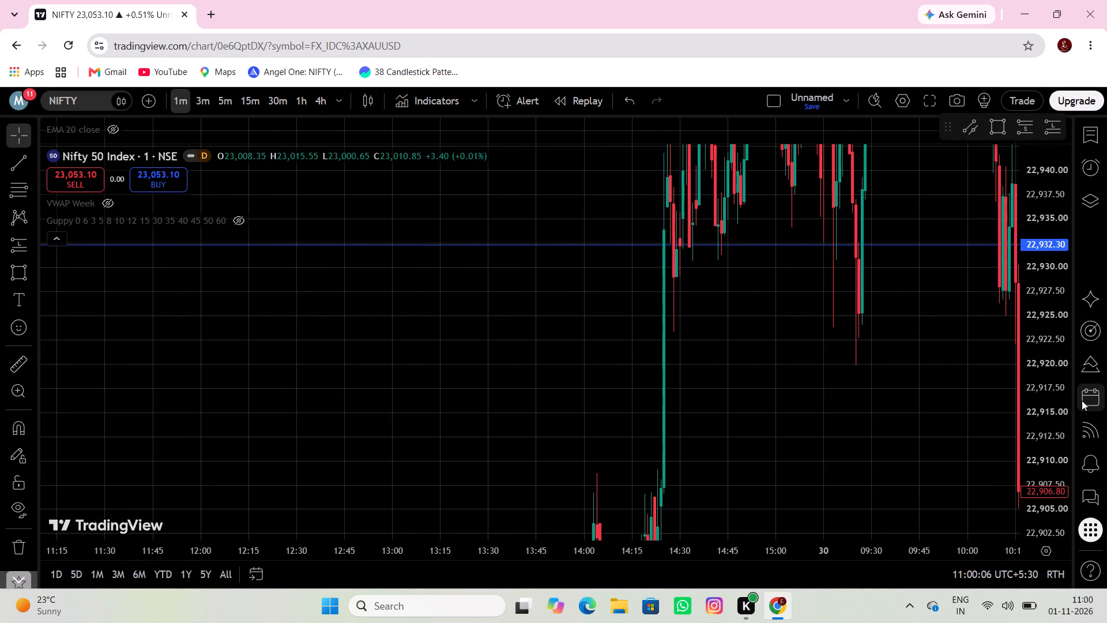
scroll(1062, 396, "down", 4)
scroll(1041, 469, "down", 16)
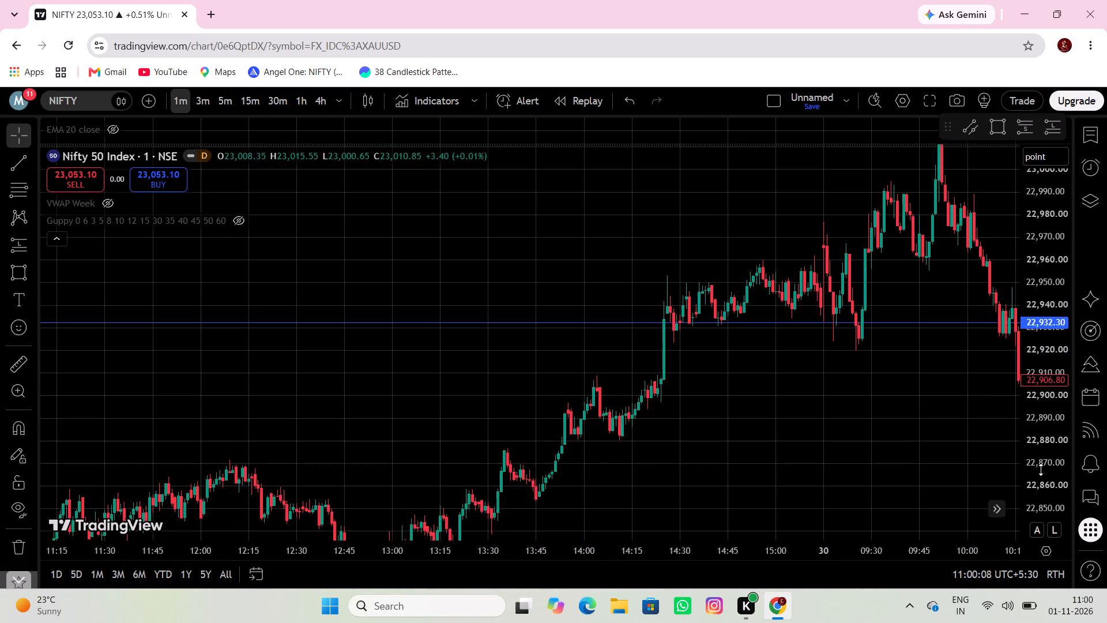
scroll(1041, 470, "down", 3)
left_click_drag(633, 332, 365, 343)
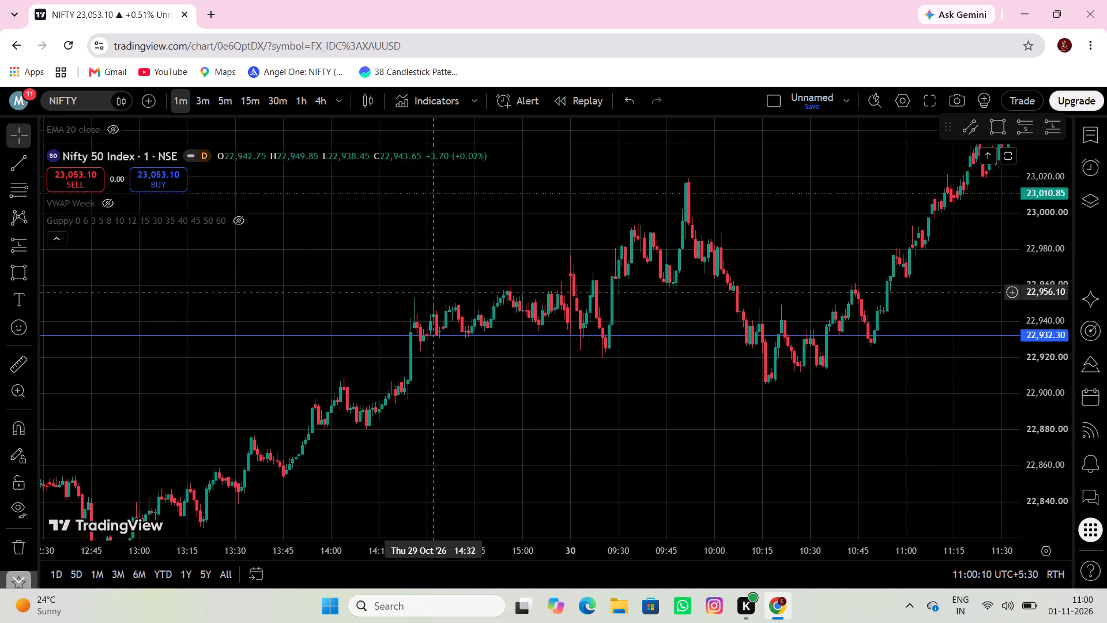
left_click_drag(545, 335, 533, 350)
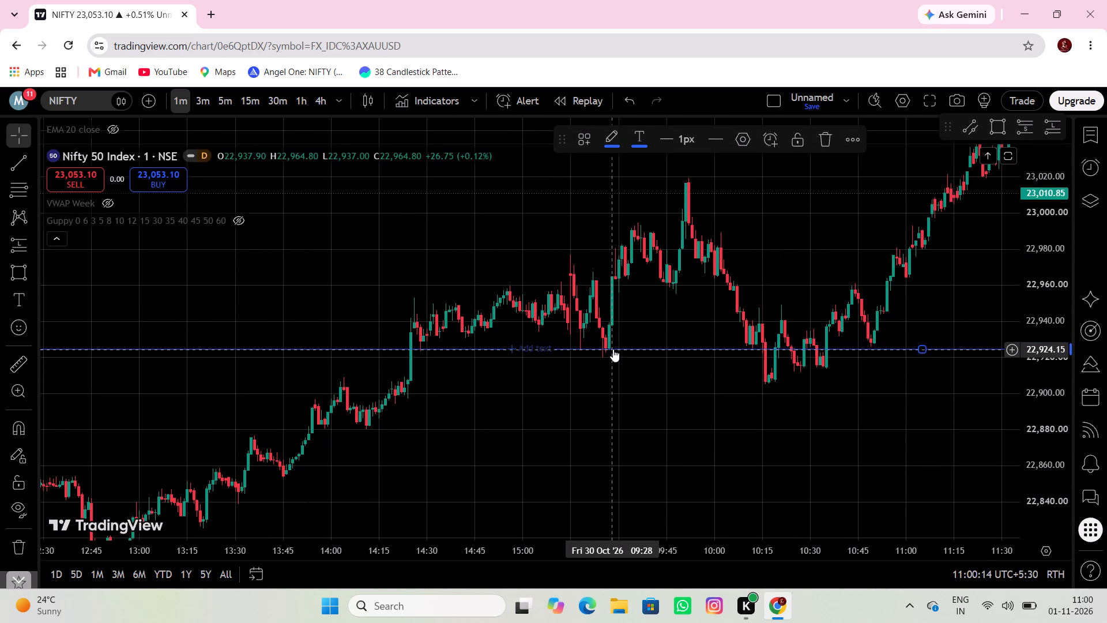
left_click_drag(613, 349, 740, 179)
Draw a rectangle zone from 29 October 14:03 to 30 October about 10:34, between about 22,958 and 22,950.
left_click_drag(709, 264, 577, 333)
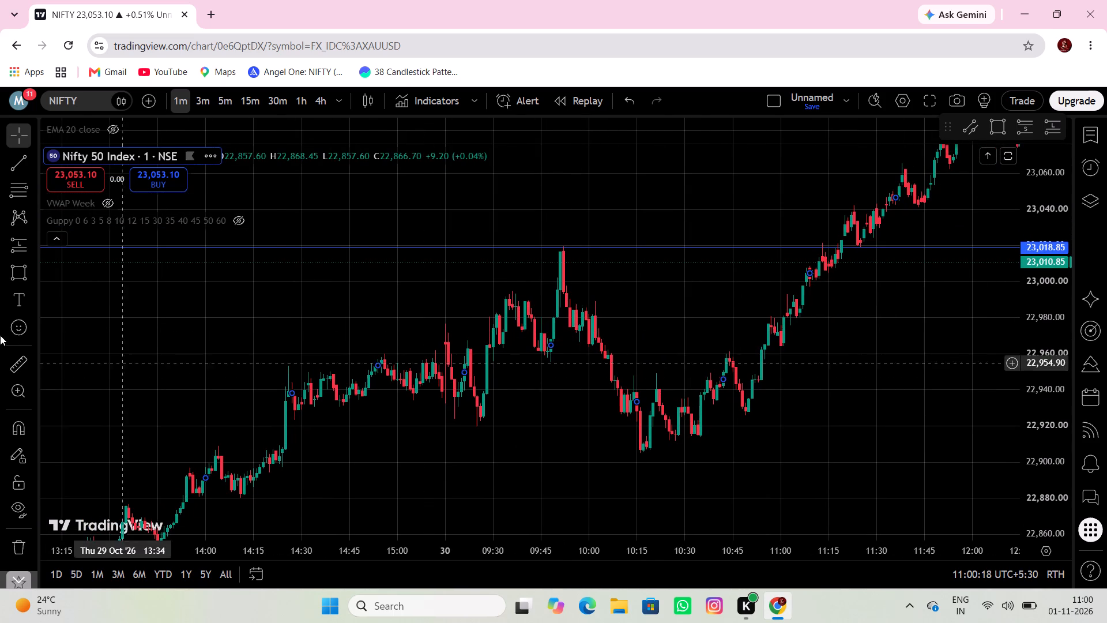
left_click(14, 276)
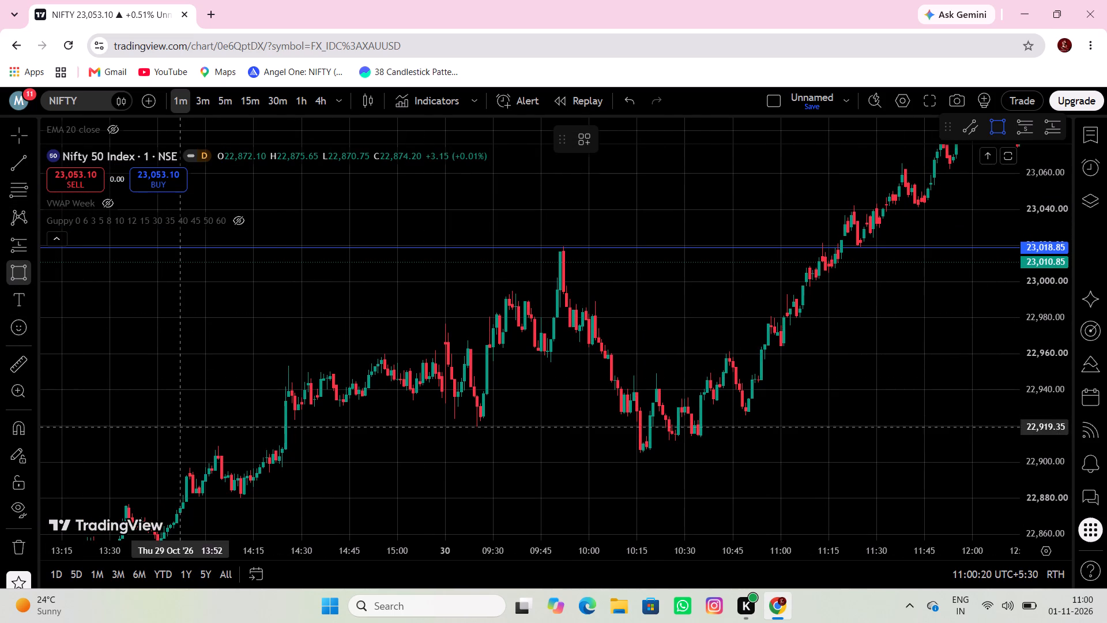
left_click(214, 358)
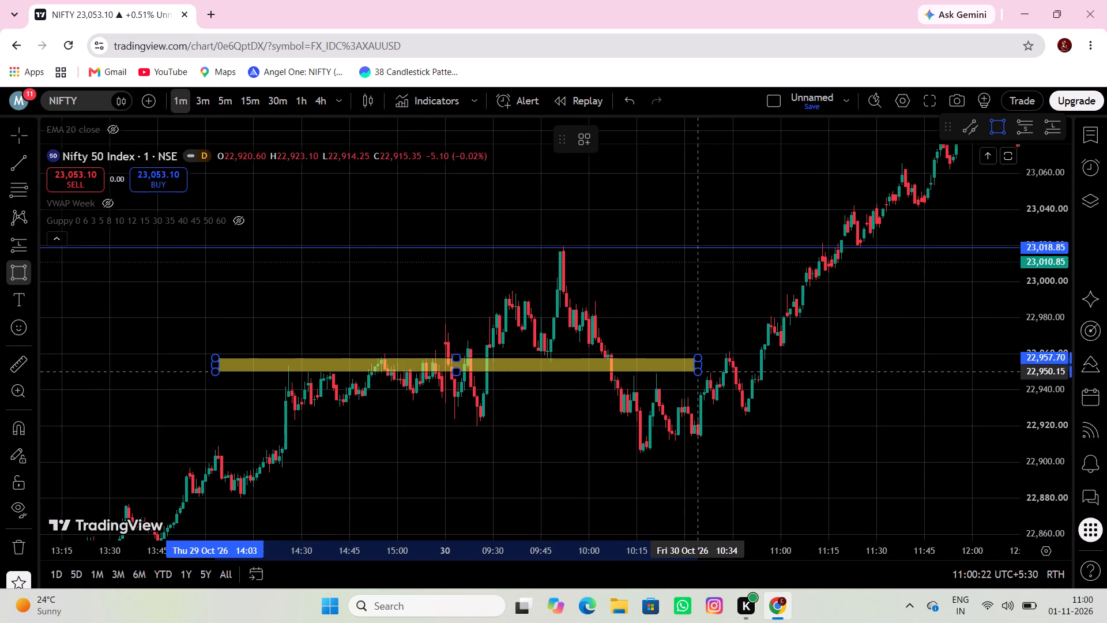
left_click(699, 372)
Draw a thin rectangle zone from 29 October 13:59 to 30 October about 11:15, between about 22,921 and 22,917.
left_click_drag(614, 472, 758, 405)
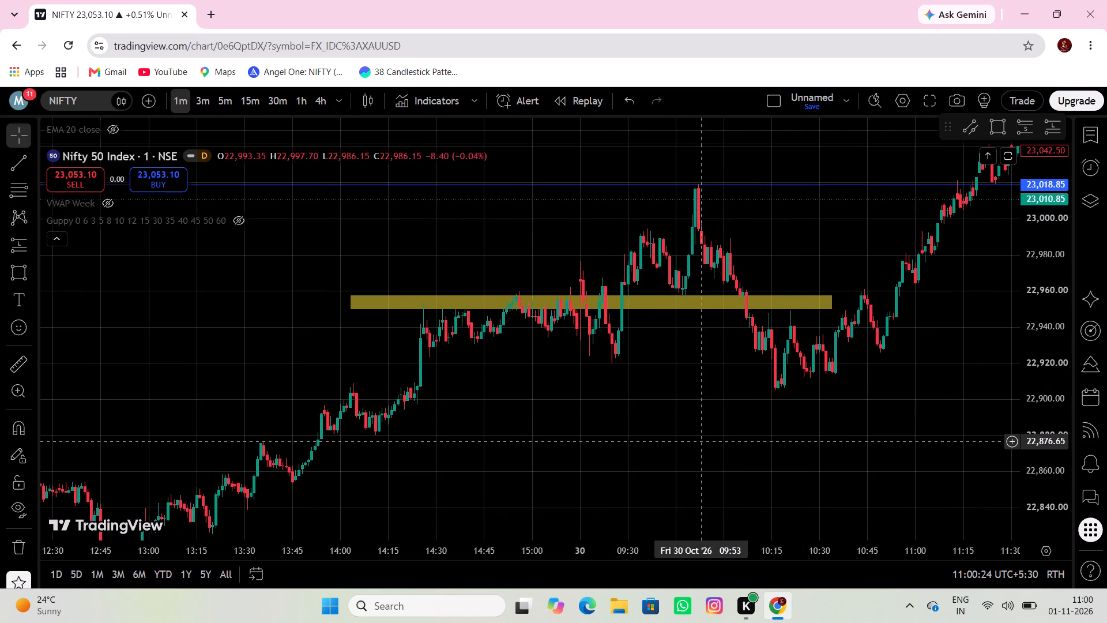
left_click(5, 270)
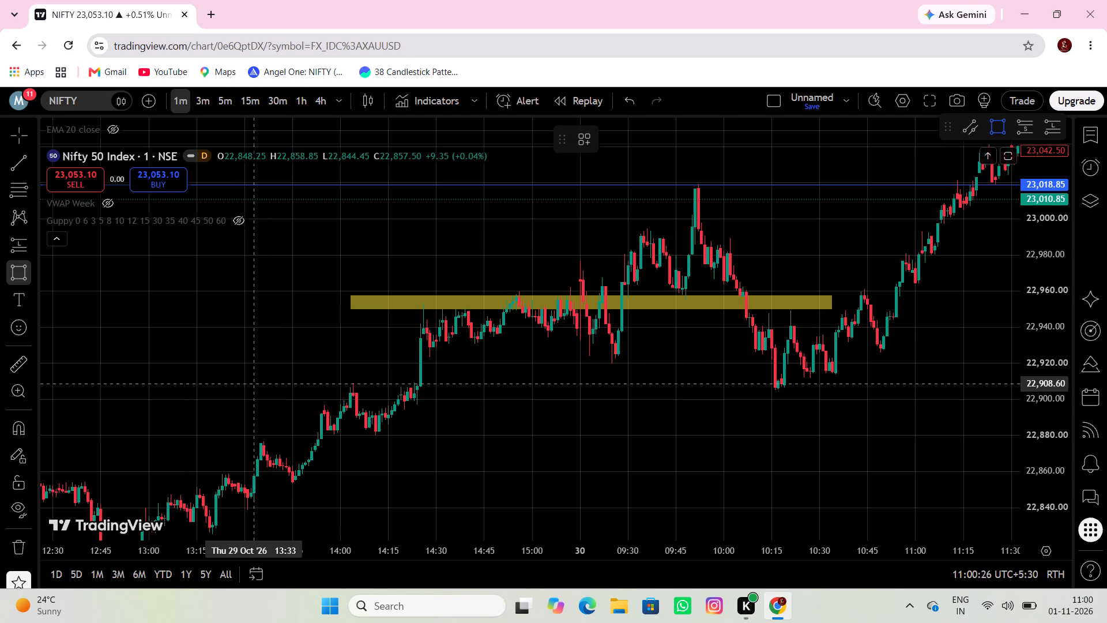
left_click(337, 362)
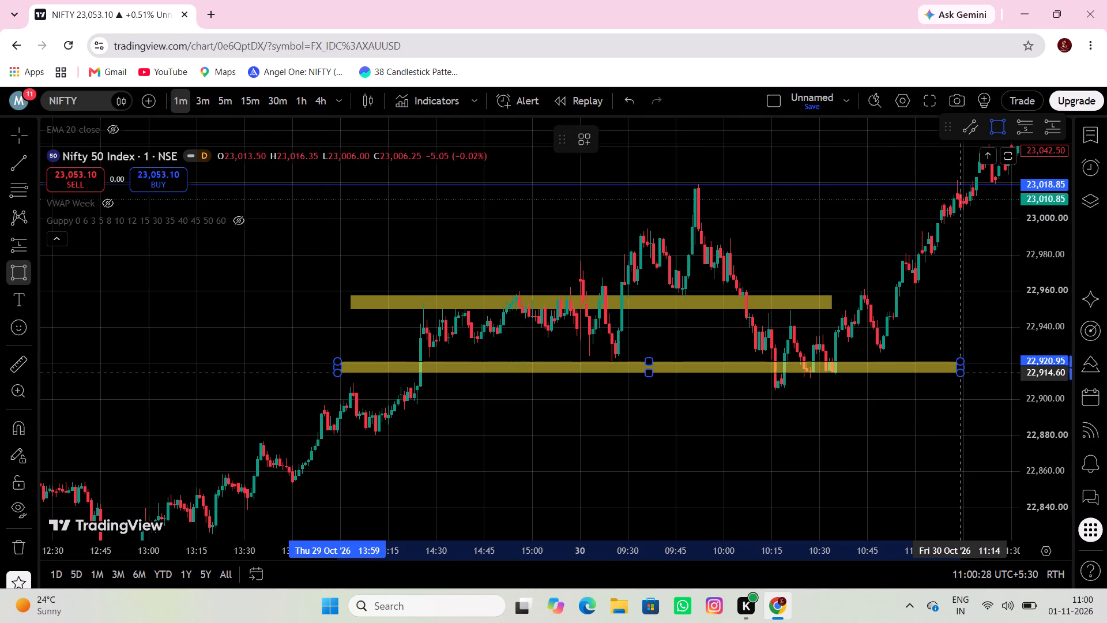
left_click(969, 368)
Draw a rectangle zone just under the 23,018.85 line, from 30 October 09:43 to about 12:55, between about 23,008 and 23,018.
left_click_drag(900, 428, 839, 440)
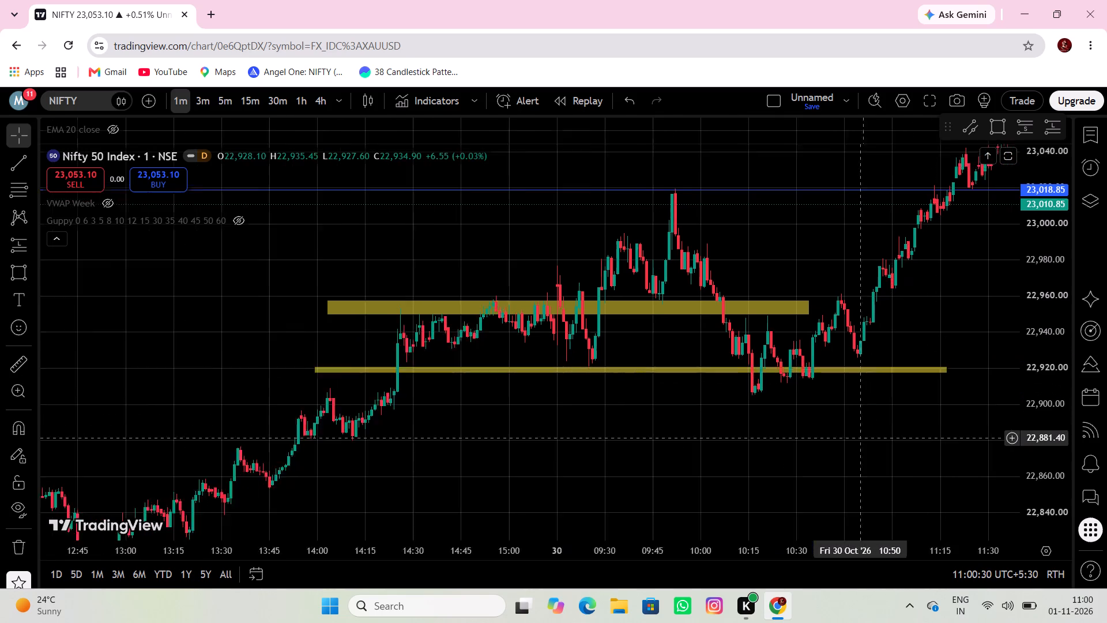
left_click_drag(839, 440, 477, 506)
left_click_drag(621, 344, 574, 456)
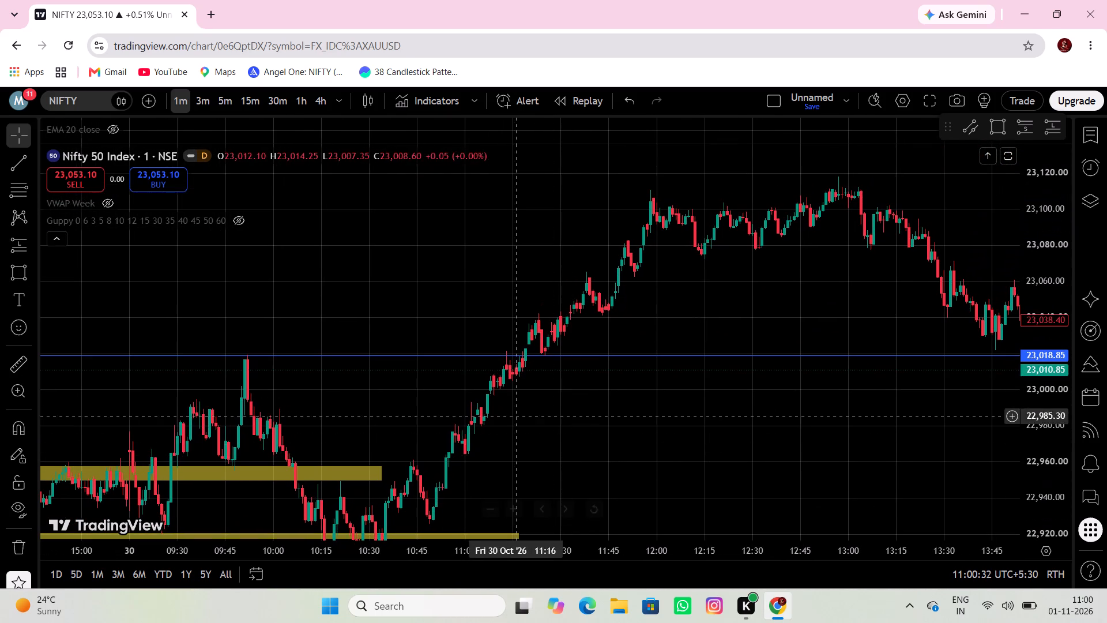
left_click(20, 272)
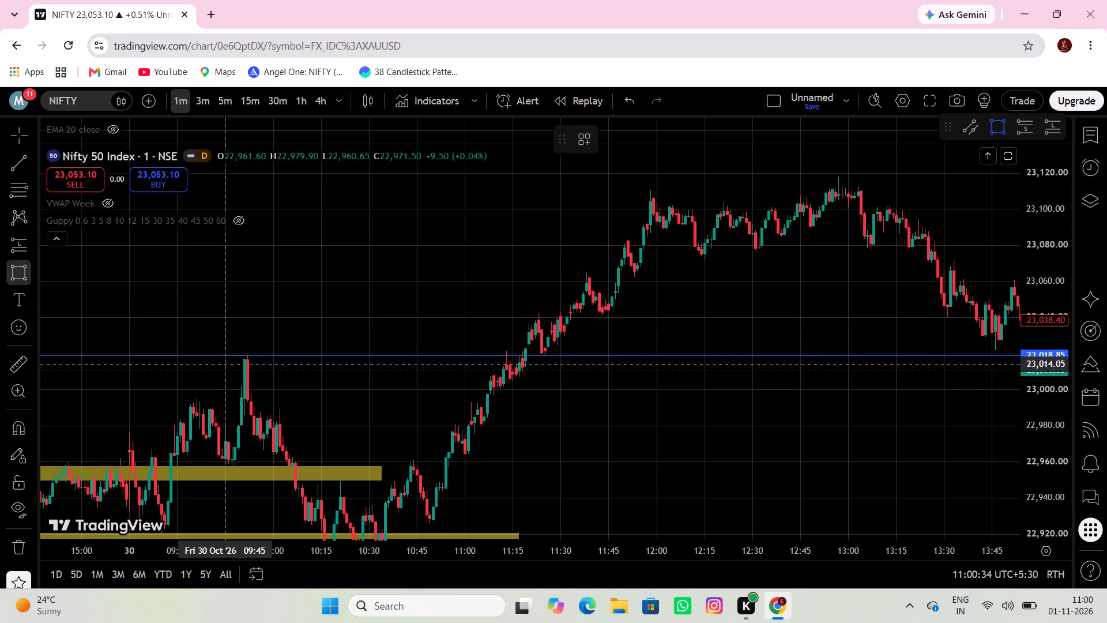
left_click(220, 375)
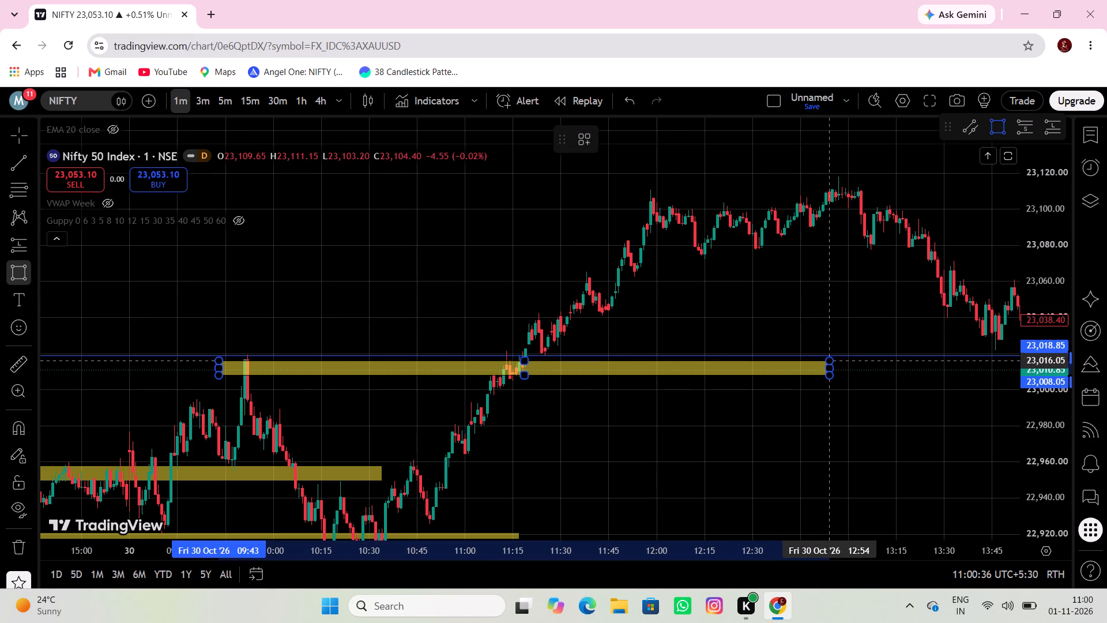
left_click(836, 357)
Draw a rectangle zone along the 30 October midday highs, from 11:37 to 14:10, between about 23,111 and 23,117.
left_click_drag(768, 455, 691, 513)
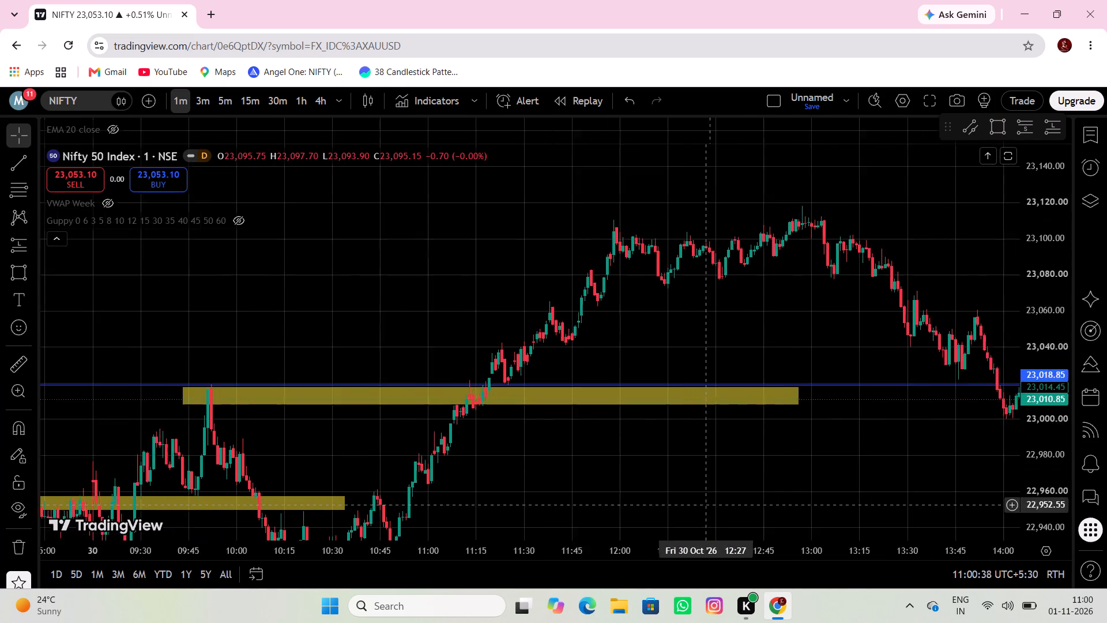
left_click_drag(691, 513, 547, 538)
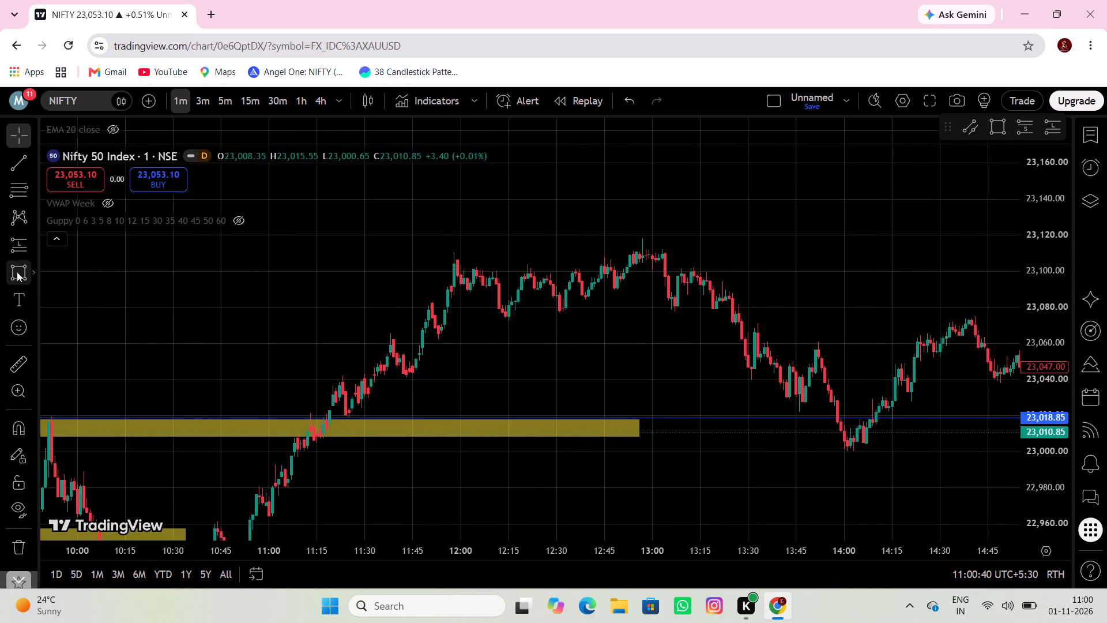
left_click(17, 272)
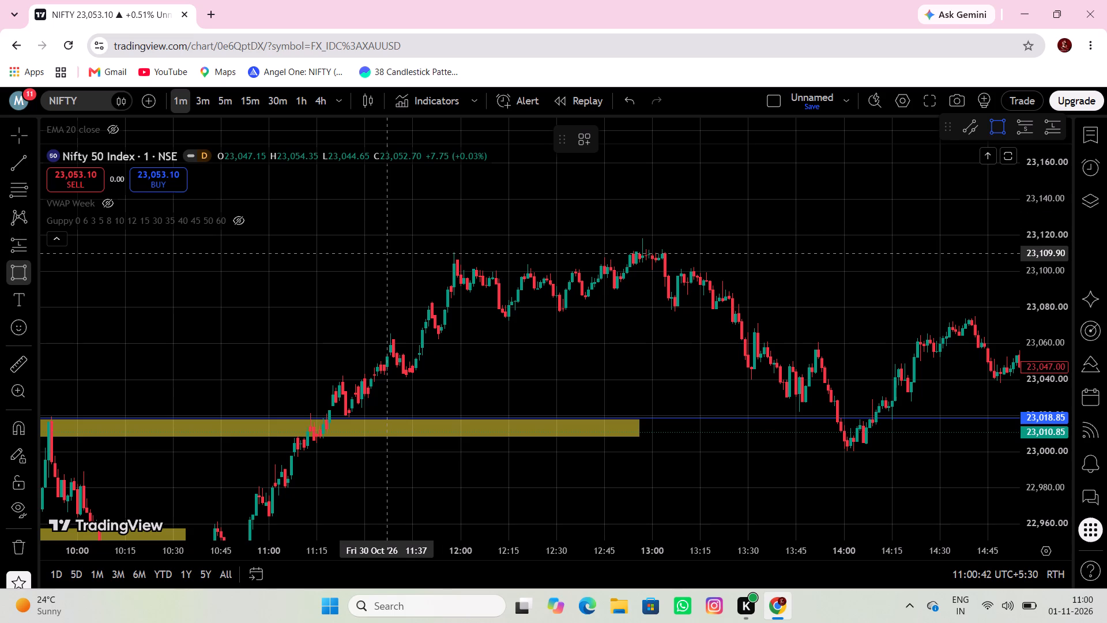
left_click(387, 252)
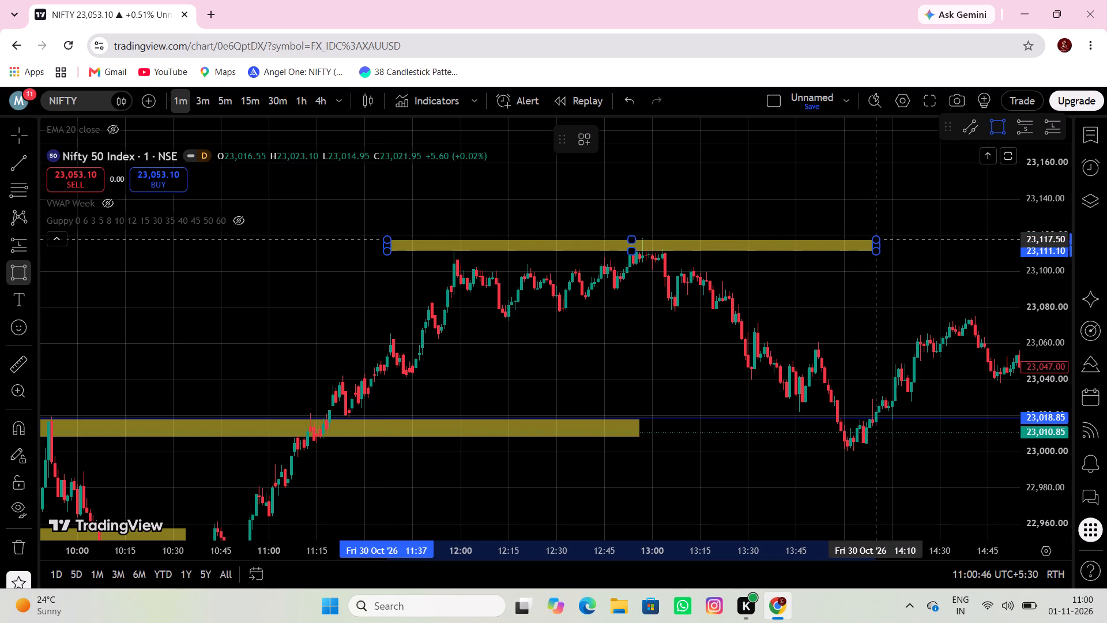
left_click(876, 239)
Draw a rectangle zone beneath the midday range, from 30 October 11:37 to 14:01, between about 23,075 and 23,069.
left_click_drag(889, 286, 814, 275)
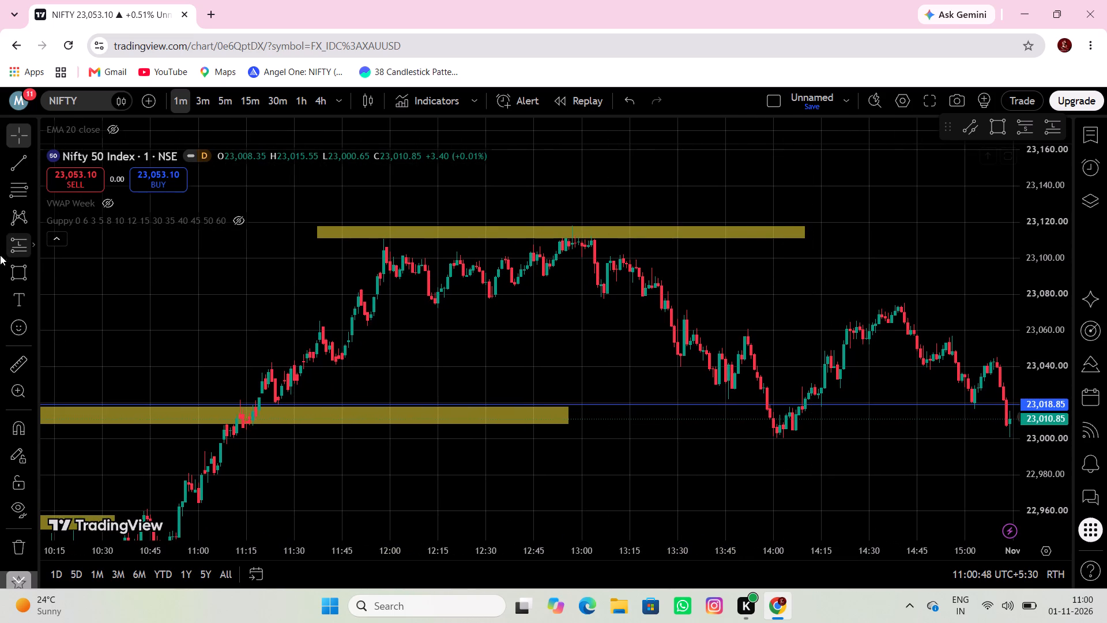
left_click(14, 276)
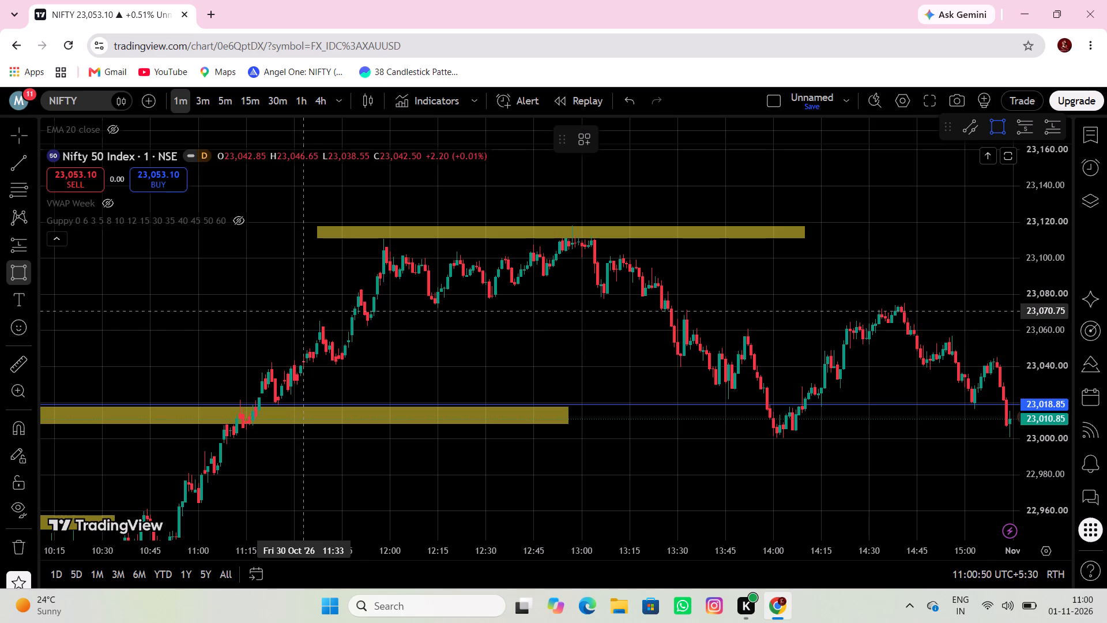
left_click(315, 304)
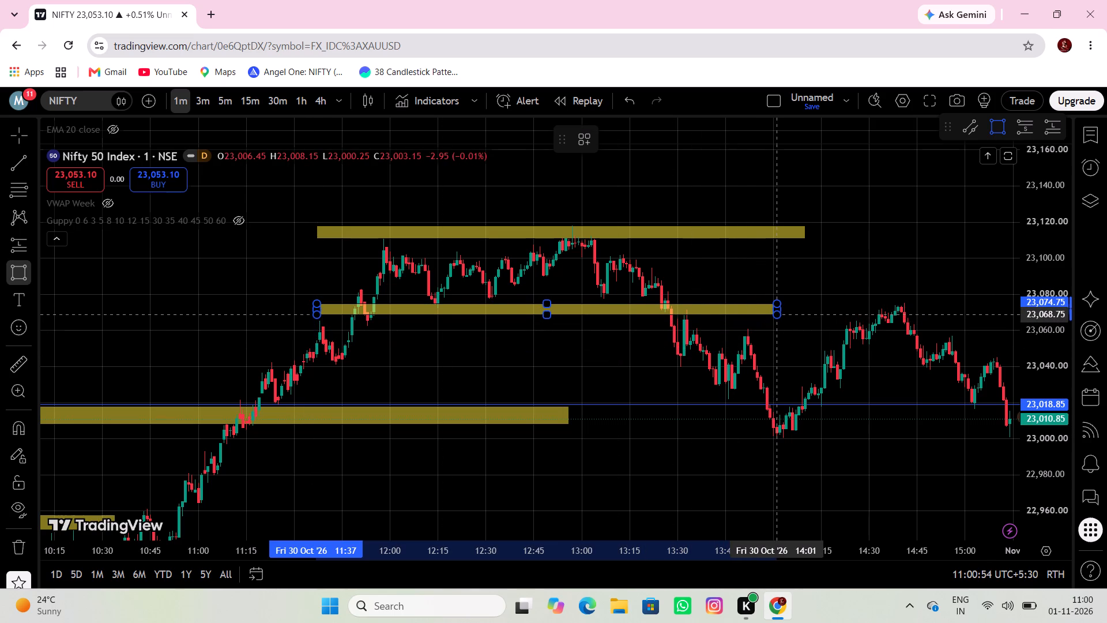
left_click_drag(767, 353, 673, 356)
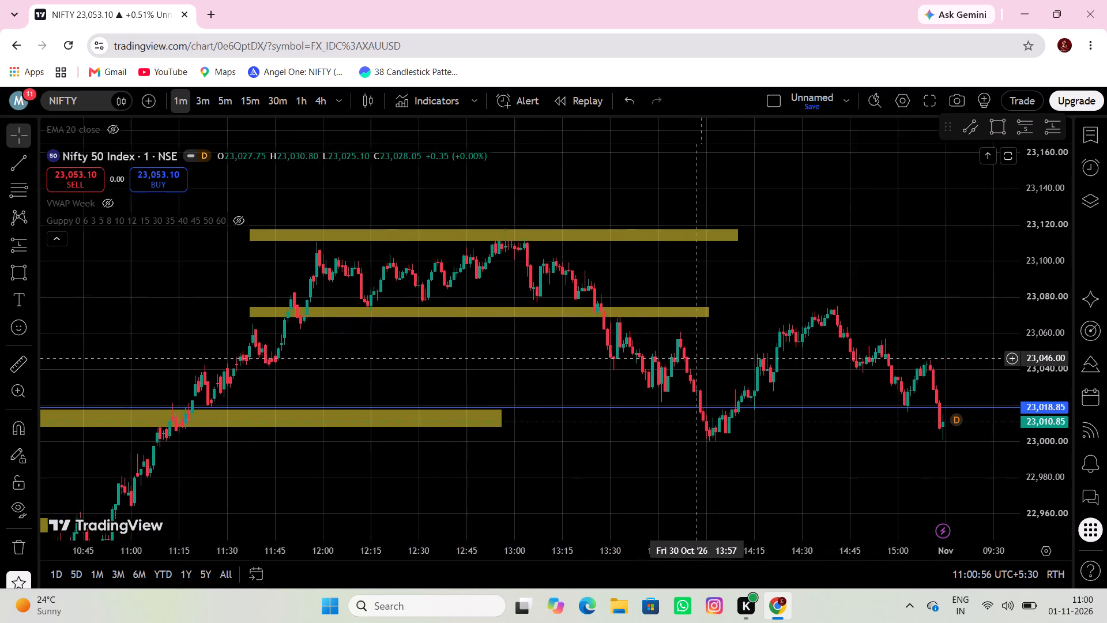
Draw a rectangle zone from 30 October 13:29 to 2 November about 09:43, between about 23,023 and 23,028.
left_click_drag(673, 356, 588, 342)
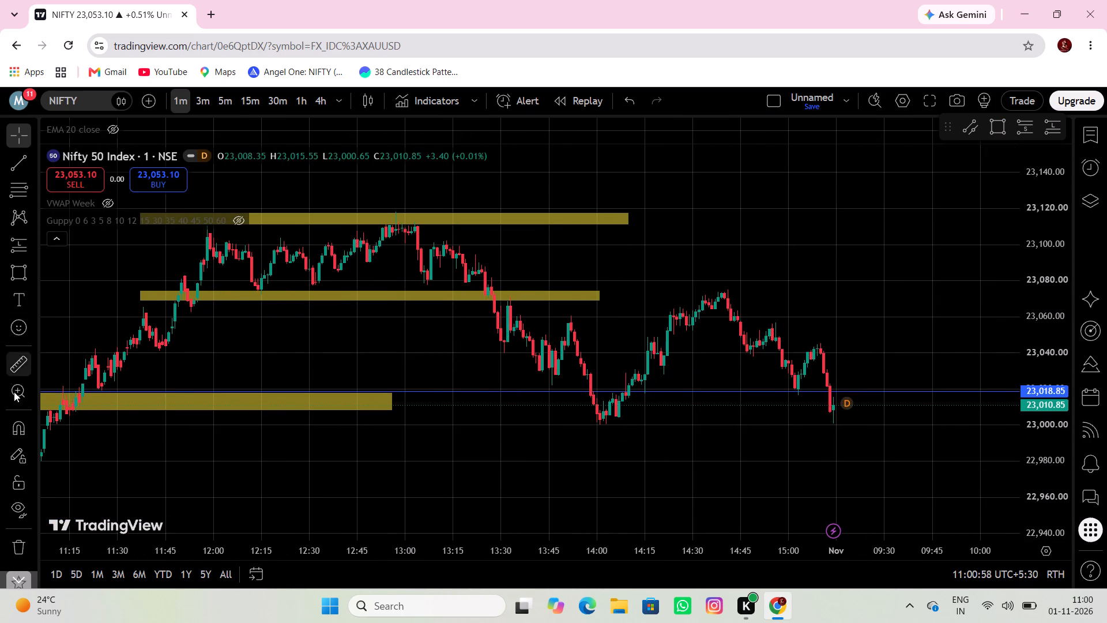
left_click(20, 277)
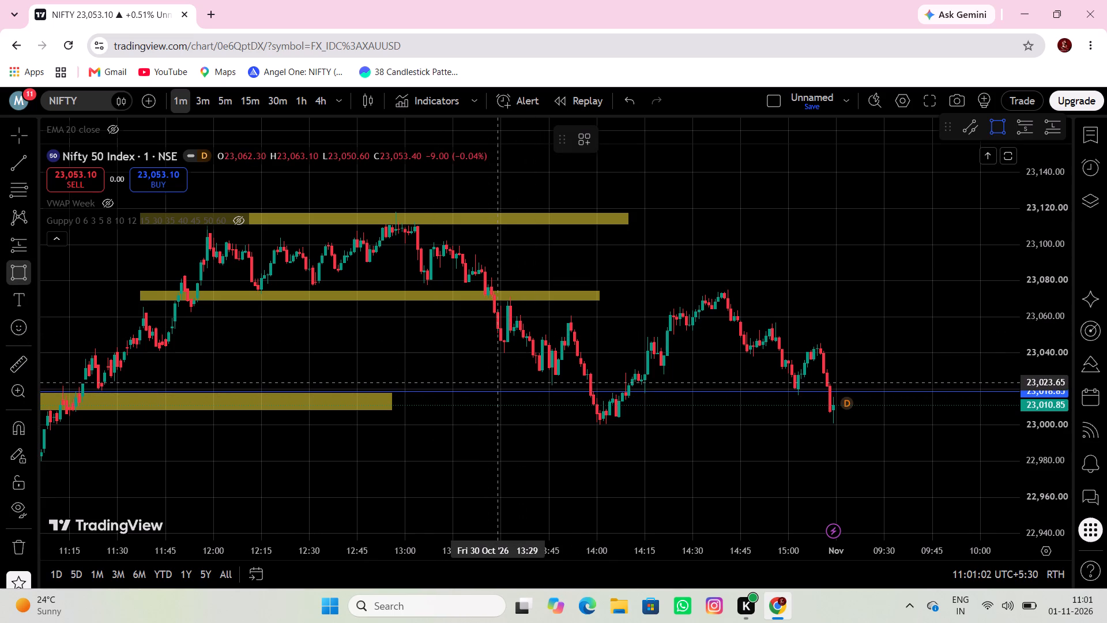
left_click(499, 384)
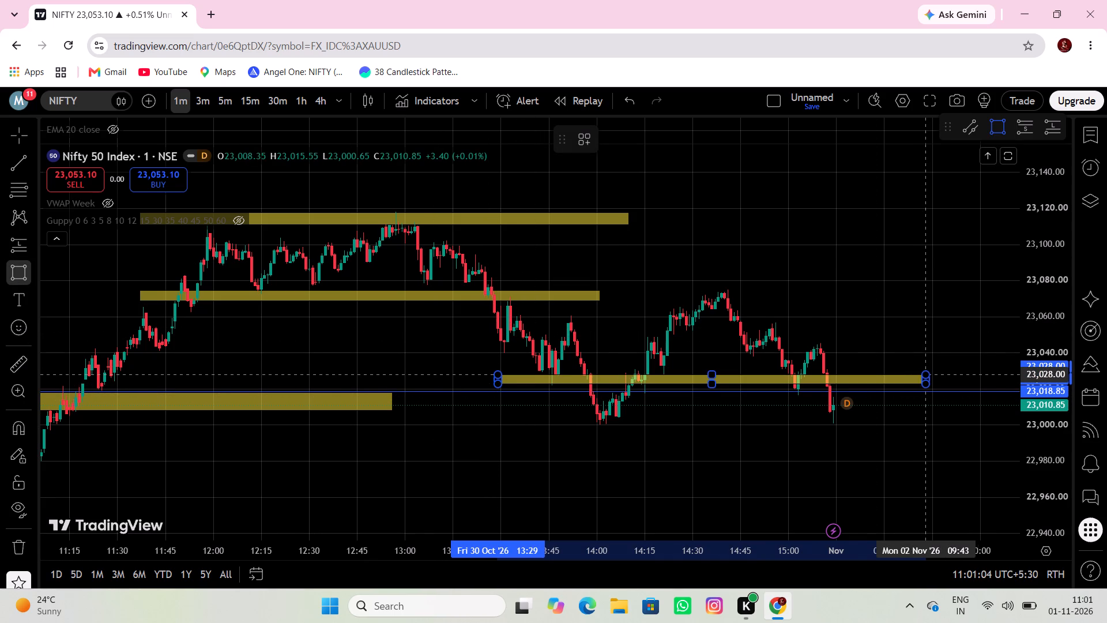
left_click(928, 374)
Draw a rectangle zone along the 29 October midday highs, from 10:17 to 13:46, between about 22,880 and 22,873.
left_click_drag(906, 441, 951, 402)
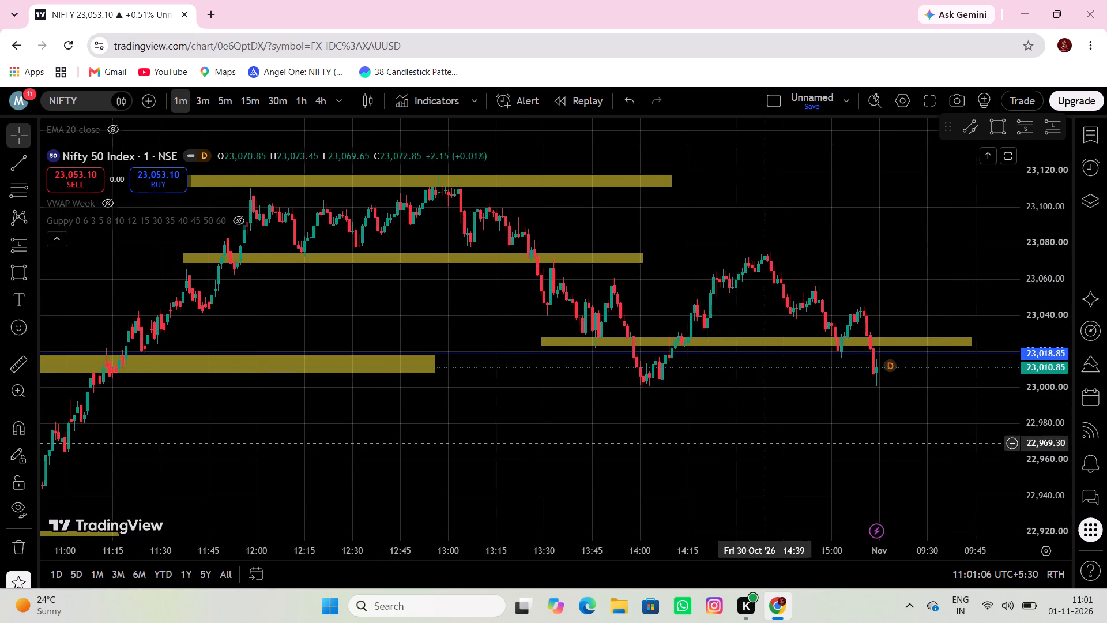
scroll(574, 389, "down", 3)
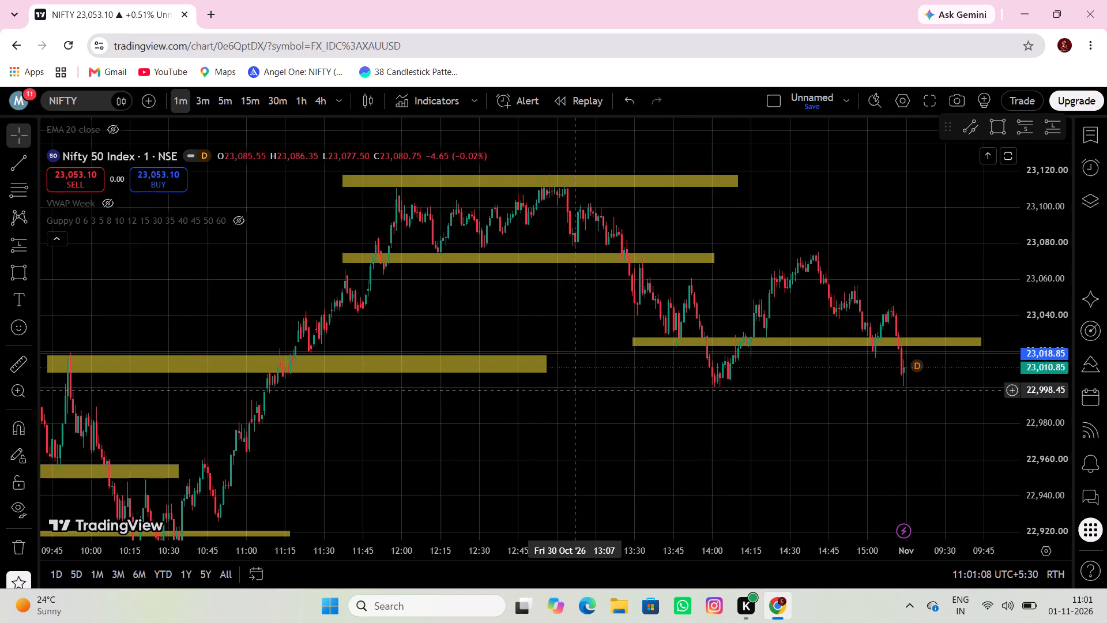
left_click_drag(574, 433, 885, 370)
left_click_drag(664, 438, 902, 327)
left_click_drag(679, 452, 835, 399)
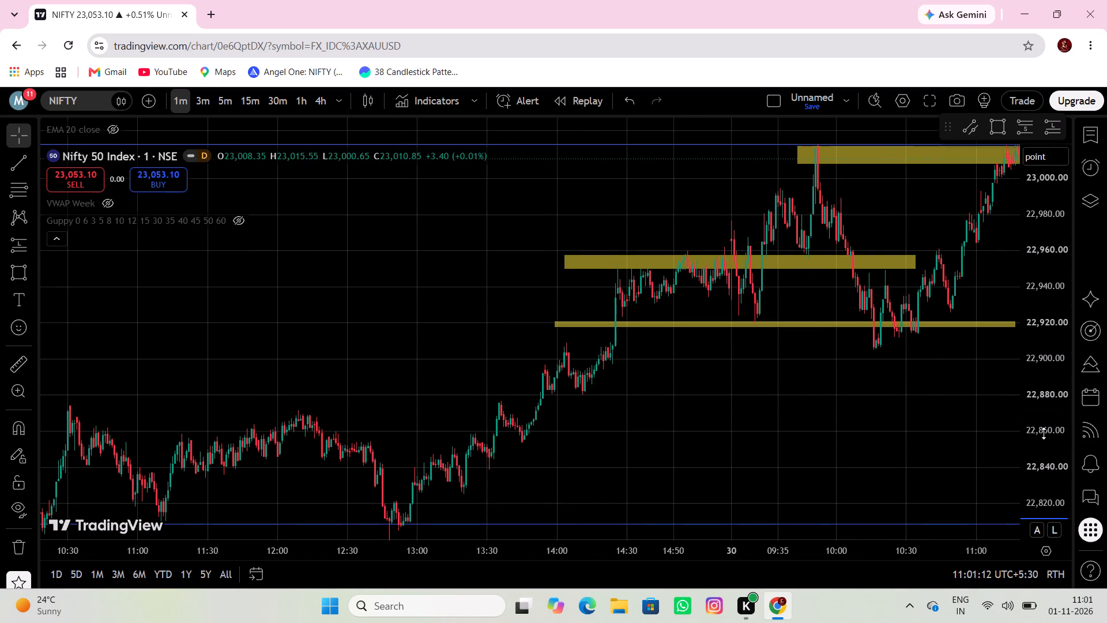
scroll(1044, 433, "down", 6)
left_click_drag(762, 435, 895, 388)
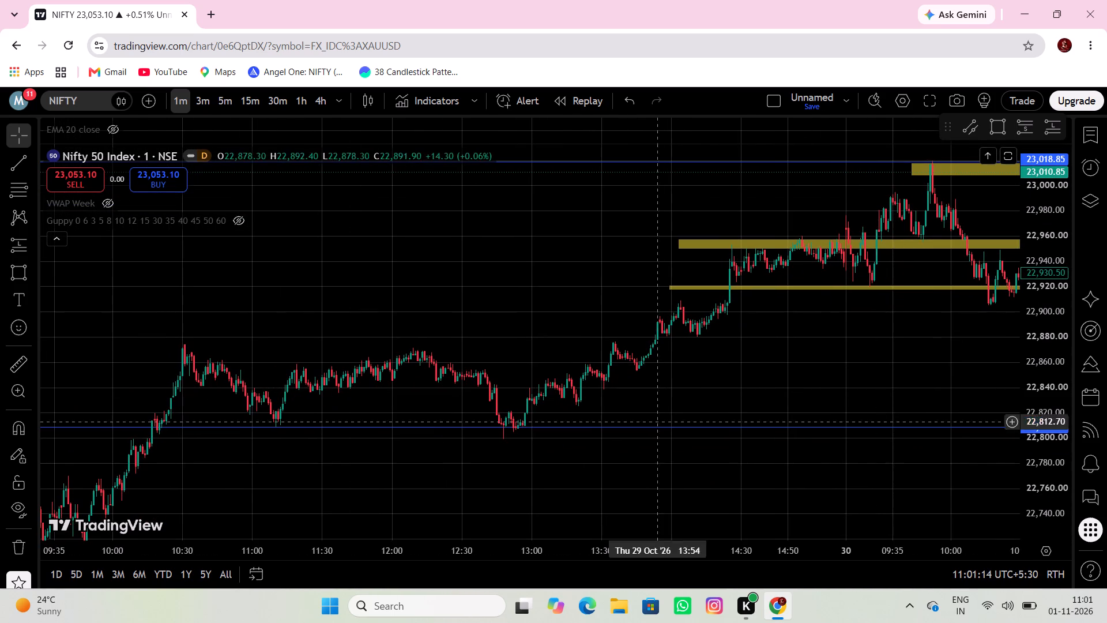
left_click(6, 281)
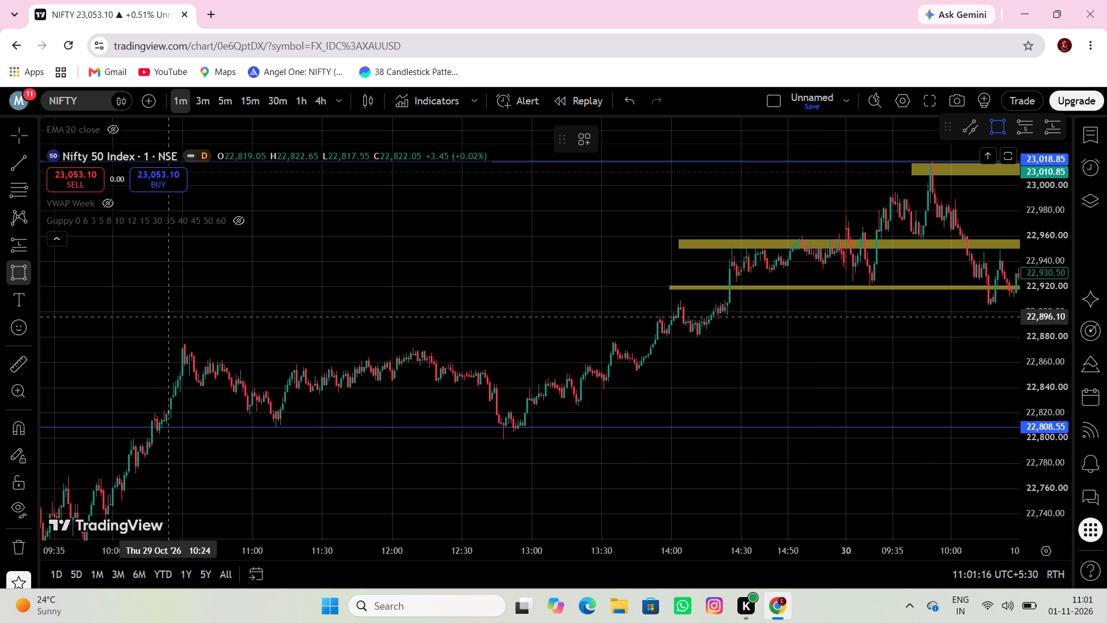
left_click(153, 338)
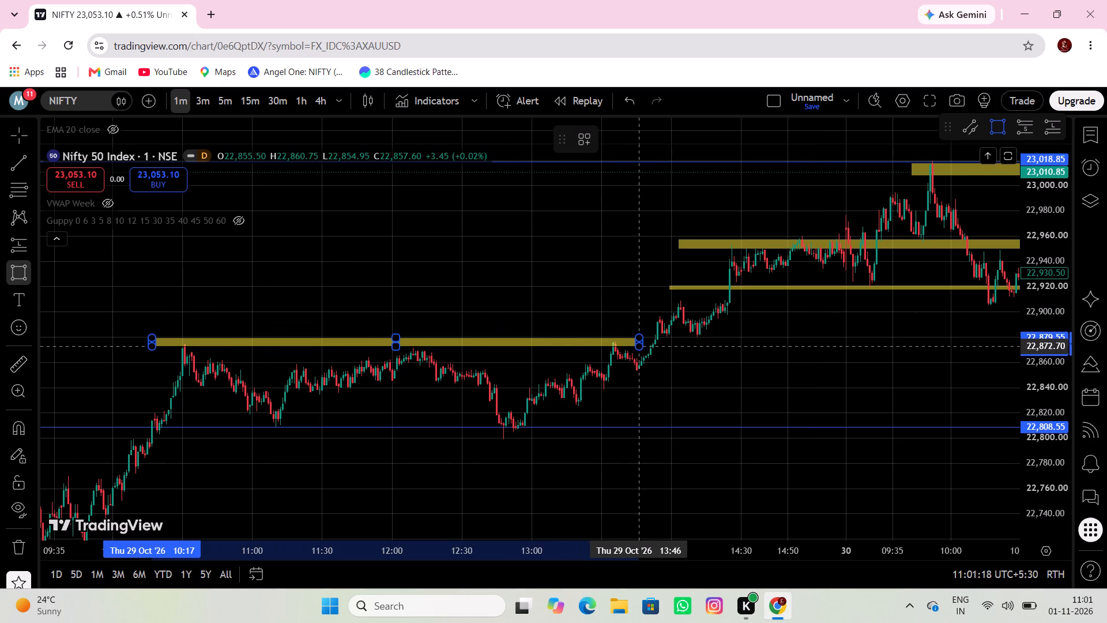
left_click(639, 347)
Draw a rectangle zone along the 29 October midday lows, from 10:56 to about 13:35, between about 22,817 and 22,812.
left_click_drag(609, 398, 662, 384)
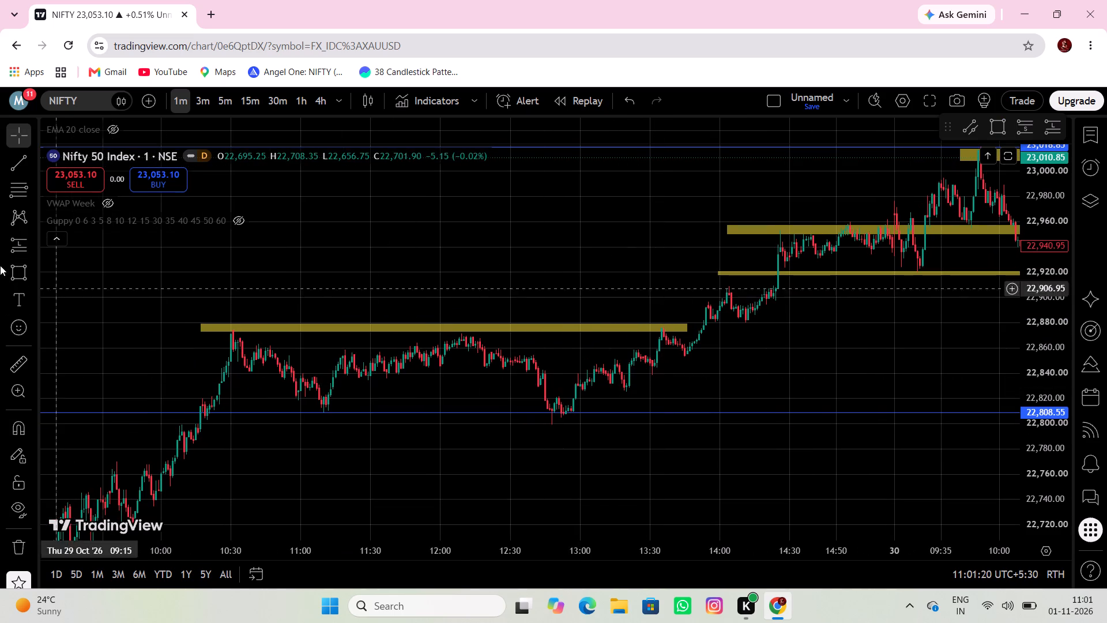
left_click(3, 268)
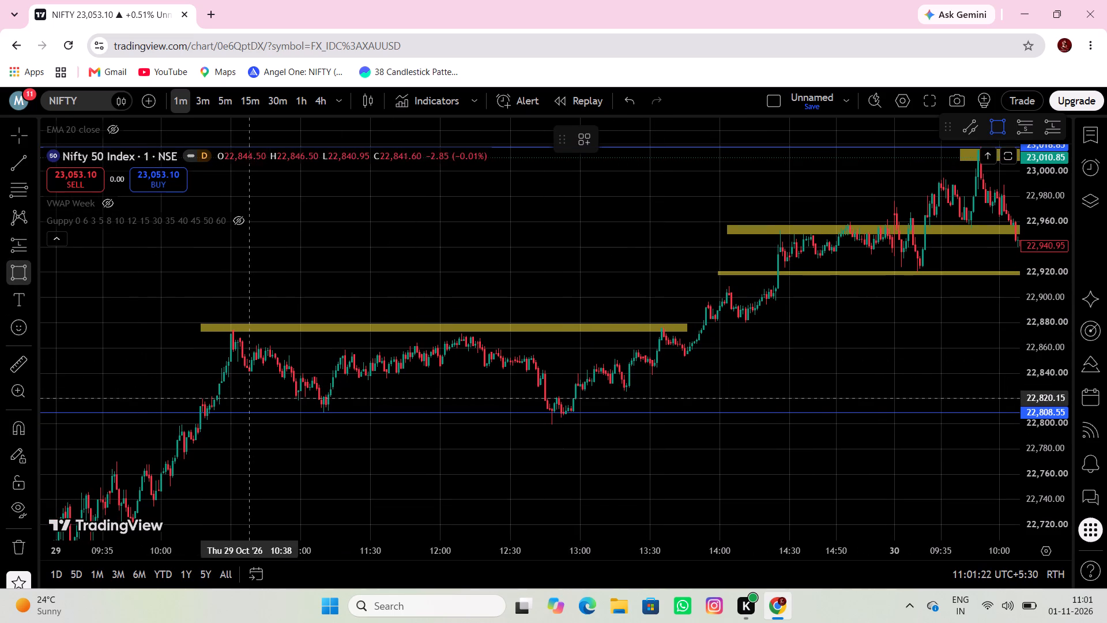
left_click(291, 402)
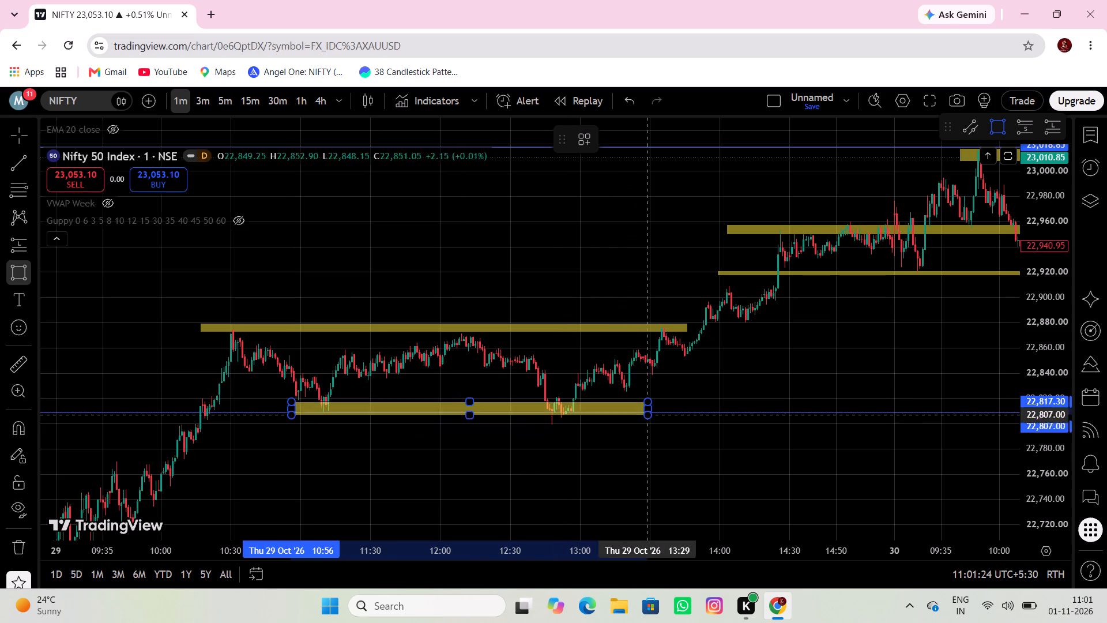
left_click(661, 408)
Draw a rectangle zone at the 28 October 13:00 high, from 28 October 12:21 to 29 October 12:18, between about 22,777 and 22,781.
left_click_drag(701, 384, 703, 384)
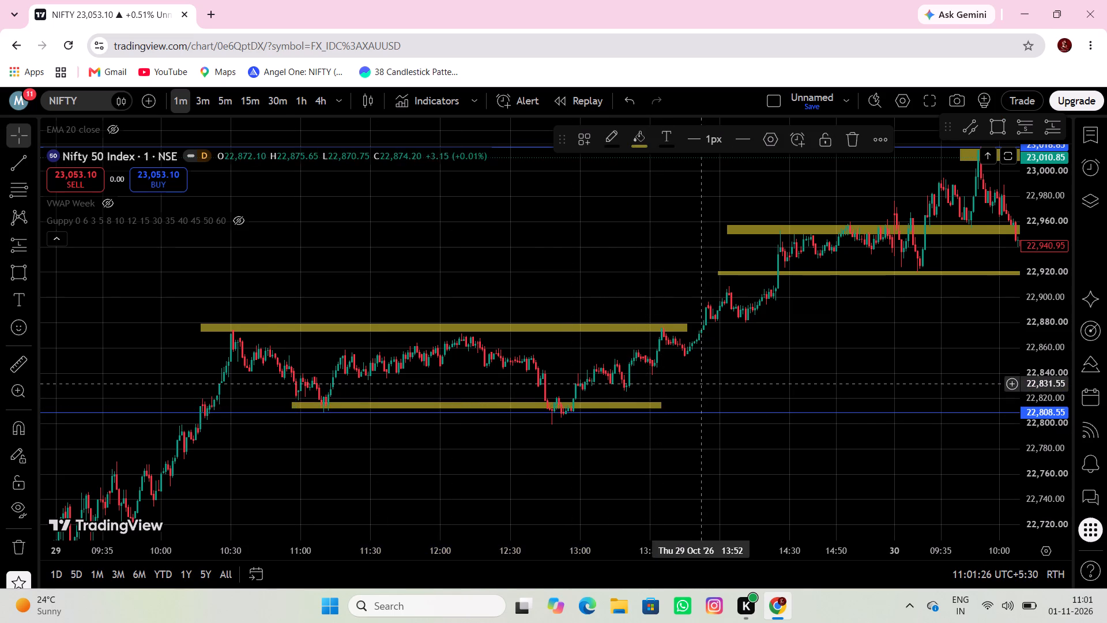
left_click_drag(703, 384, 759, 361)
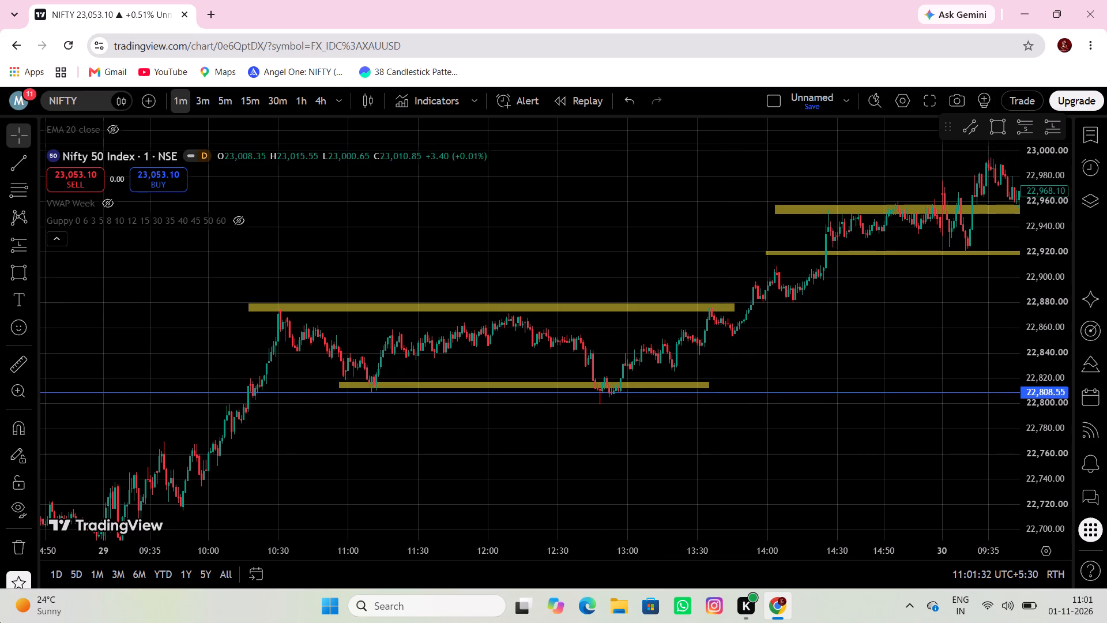
scroll(292, 448, "down", 6)
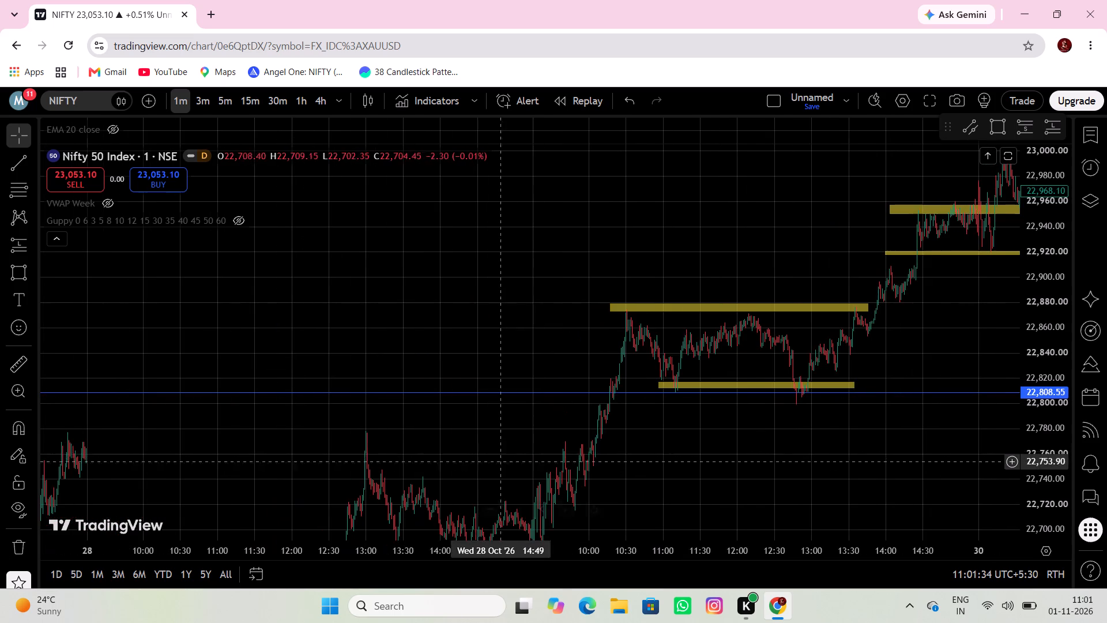
left_click_drag(520, 455, 688, 288)
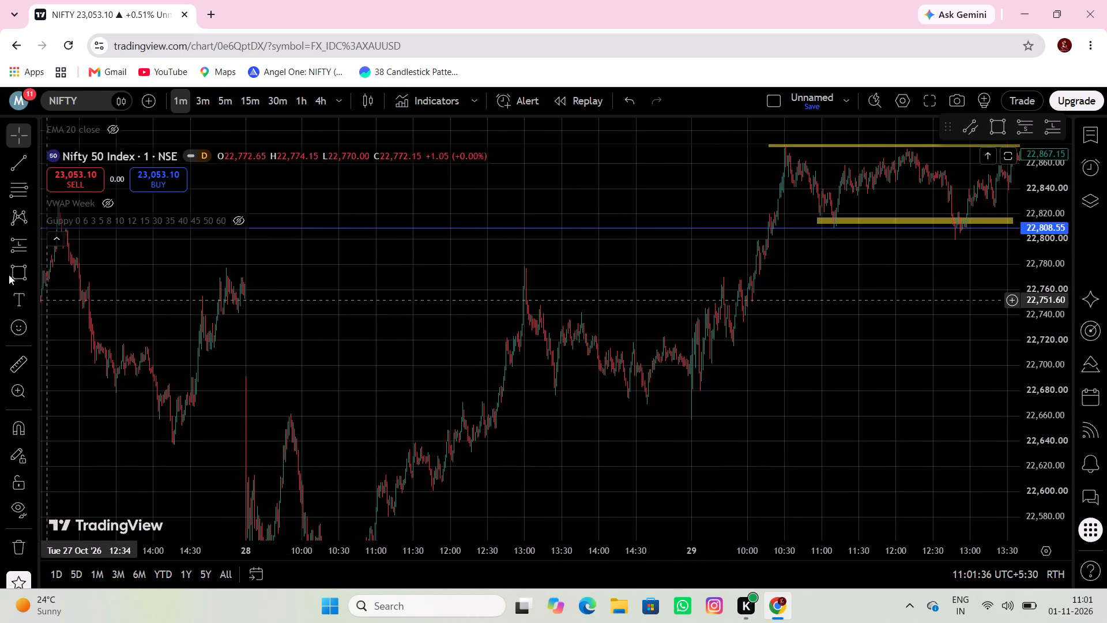
left_click(14, 265)
left_click(476, 269)
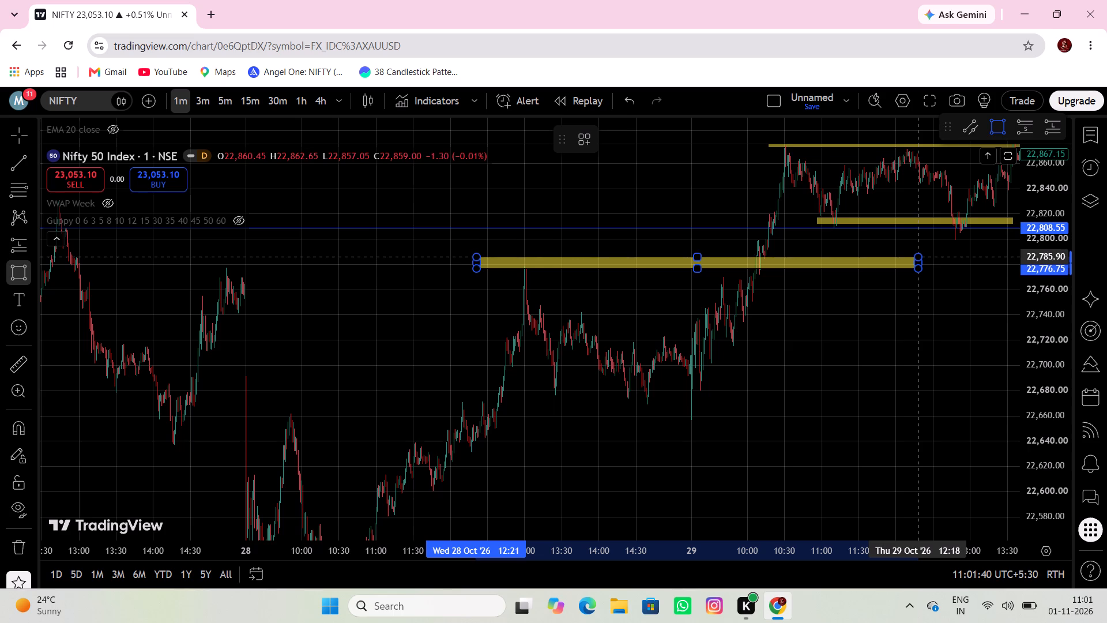
left_click(918, 263)
Resize the zone at the 28 October high to end on 29 October about 11:10, between about 22,777 and 22,772.
left_click_drag(846, 346, 871, 343)
left_click_drag(935, 264, 927, 265)
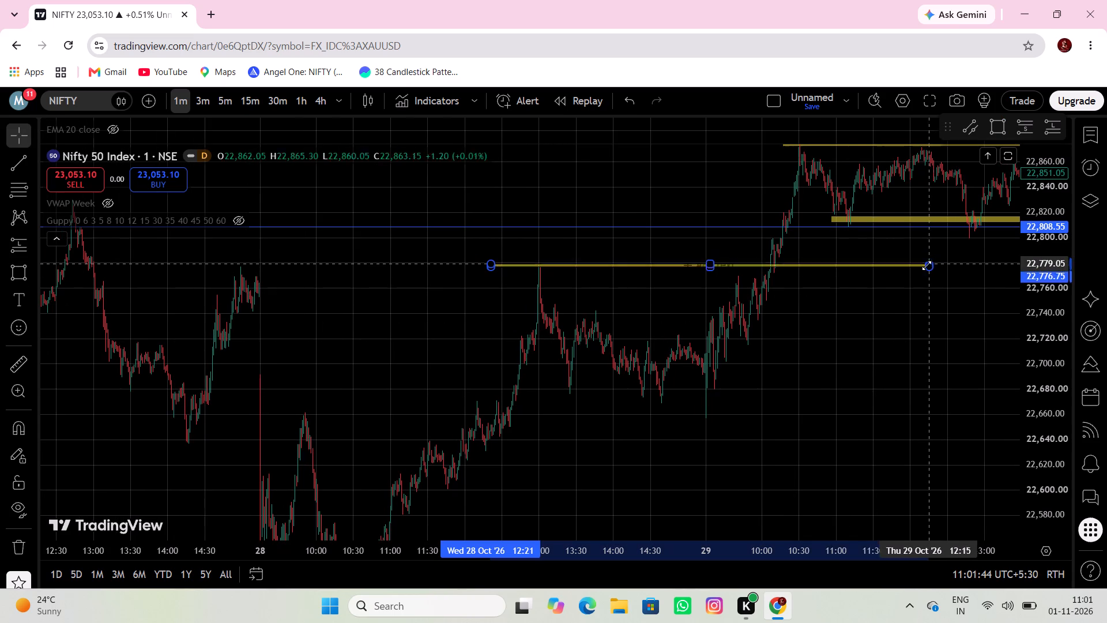
left_click_drag(927, 265, 848, 273)
Draw a rectangle zone along the 28 October afternoon lows, from 28 October 11:52 to 29 October 11:45, between about 22,677 and 22,670.
left_click_drag(798, 332, 856, 325)
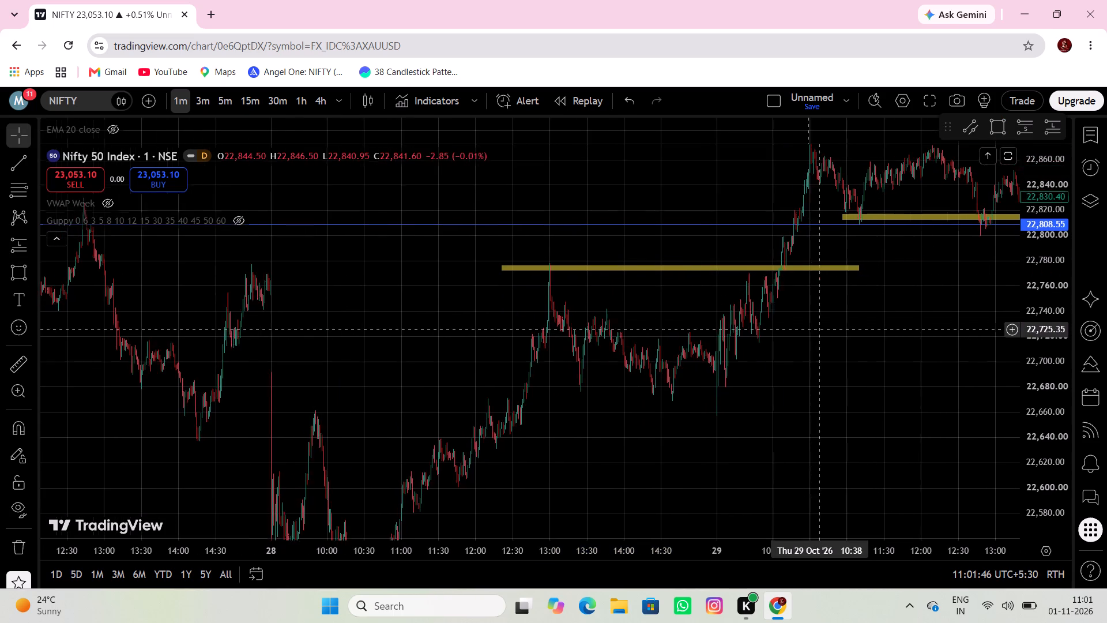
left_click_drag(856, 325, 888, 328)
left_click(28, 269)
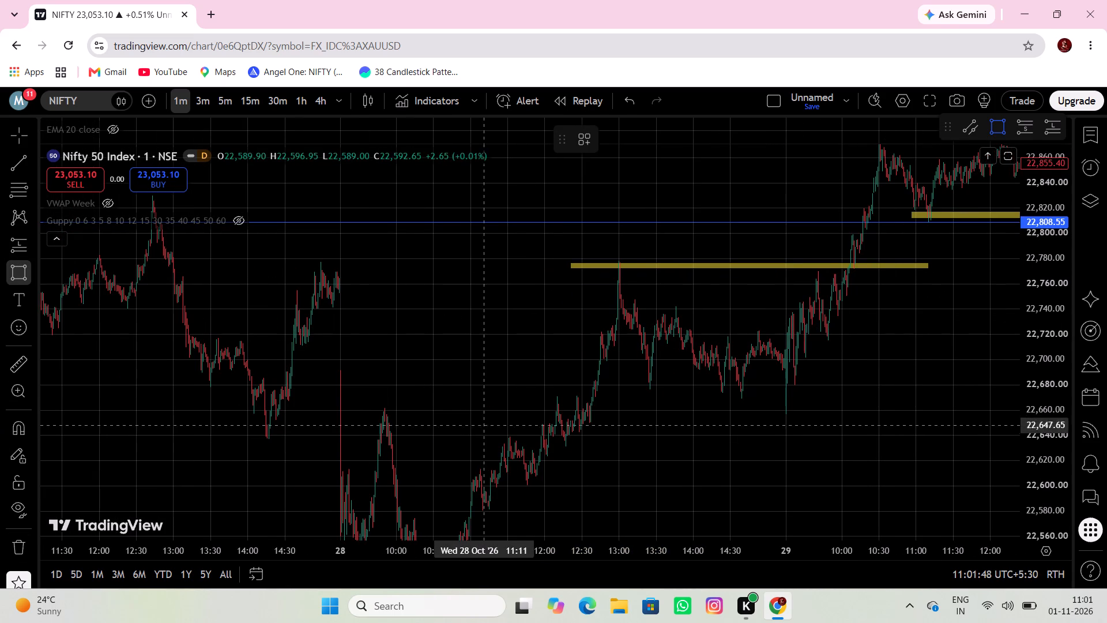
left_click(534, 389)
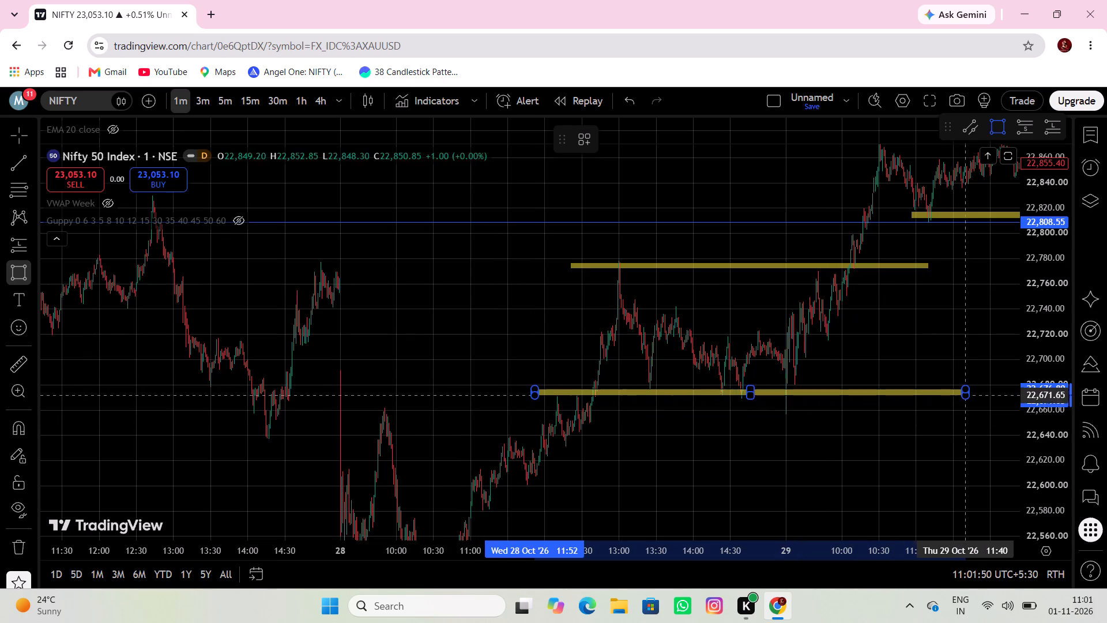
left_click(972, 397)
Extend the zone at the 28 October afternoon lows back to 27 October about 13:19, between about 22,671 and 22,664.
left_click_drag(840, 467, 1015, 414)
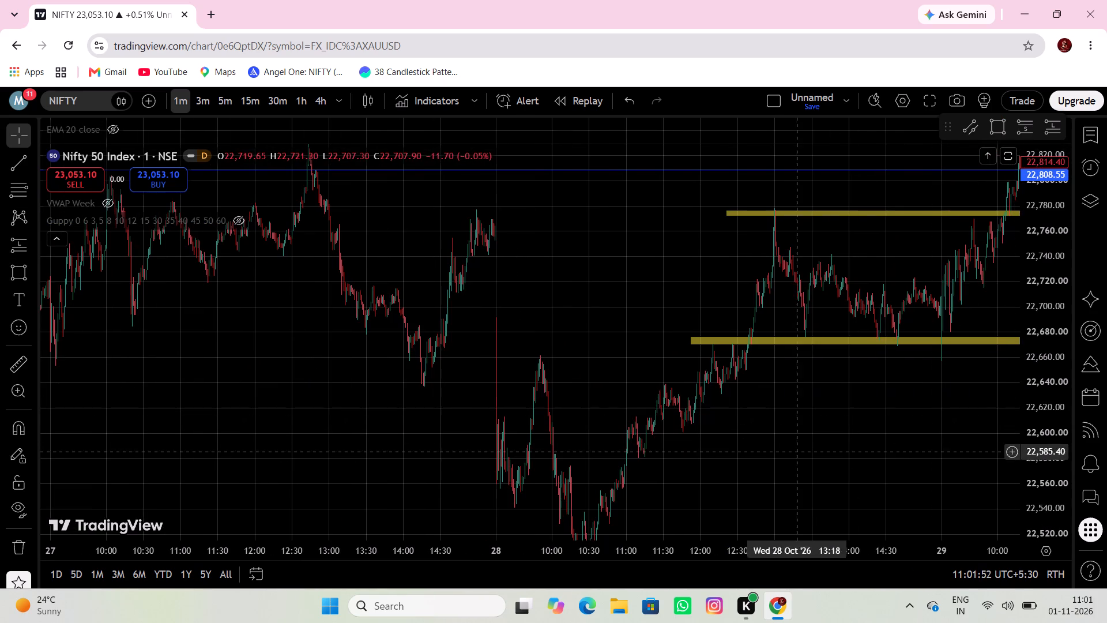
left_click_drag(692, 344, 586, 353)
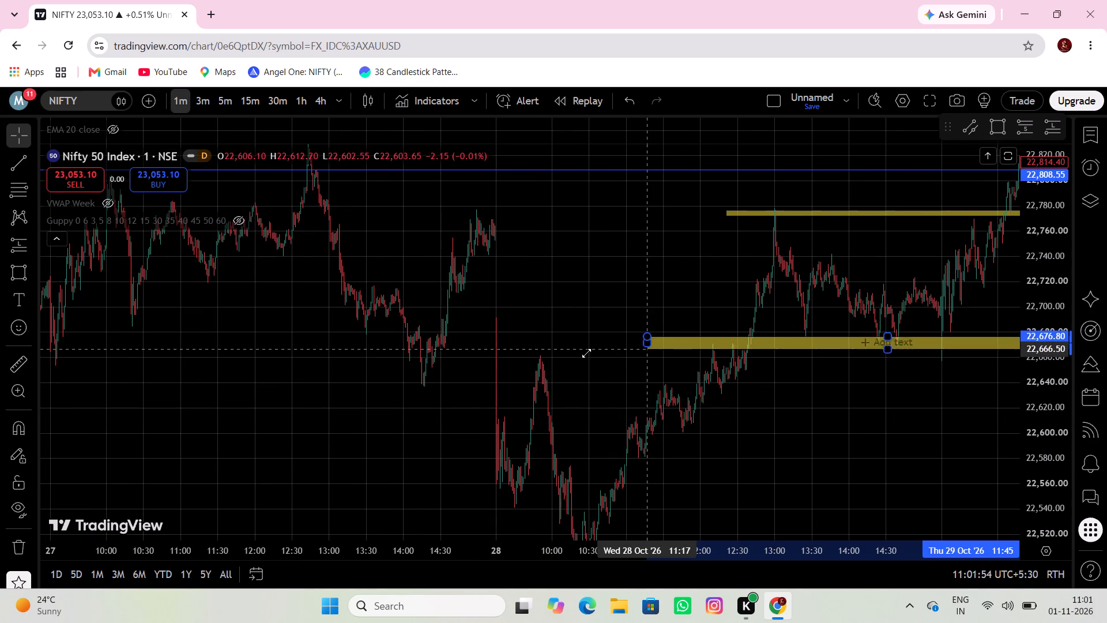
left_click_drag(586, 353, 345, 346)
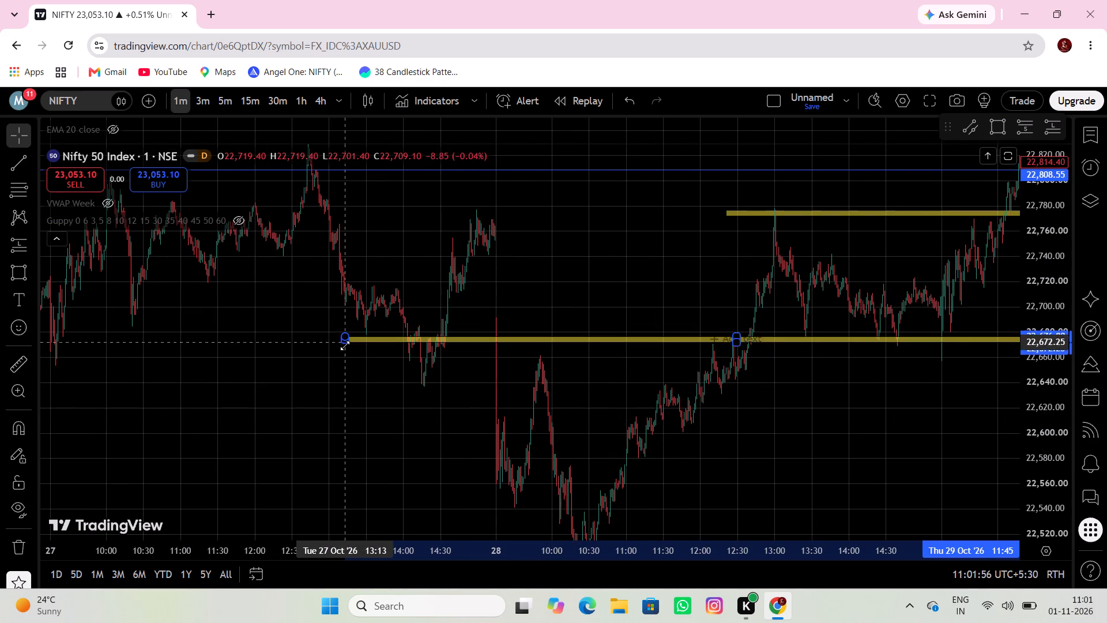
left_click_drag(345, 346, 352, 352)
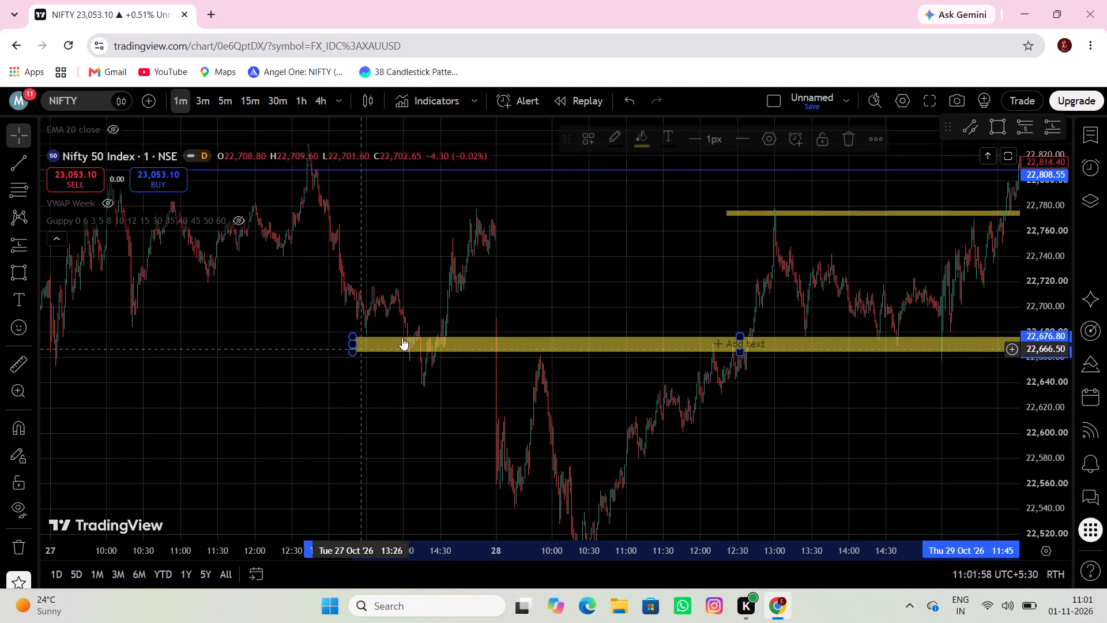
left_click_drag(745, 335, 747, 342)
Draw a thin rectangle zone across the 28 October morning lows, from 27 October 14:50 to 28 October 14:50, between about 22,552 and 22,556.
left_click_drag(725, 429, 809, 363)
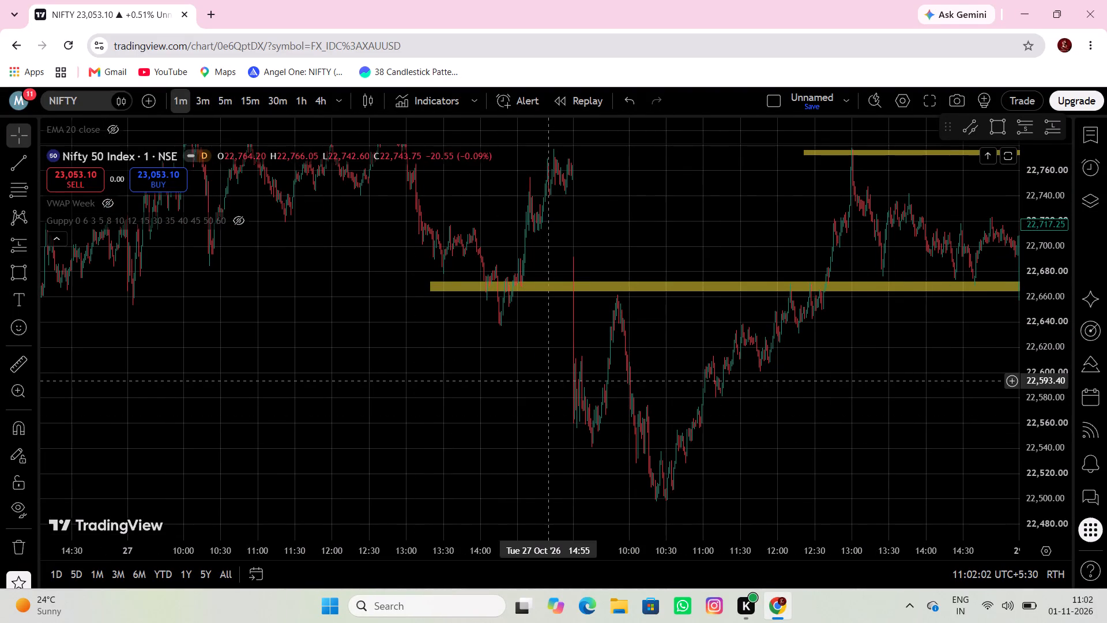
left_click_drag(564, 381, 444, 344)
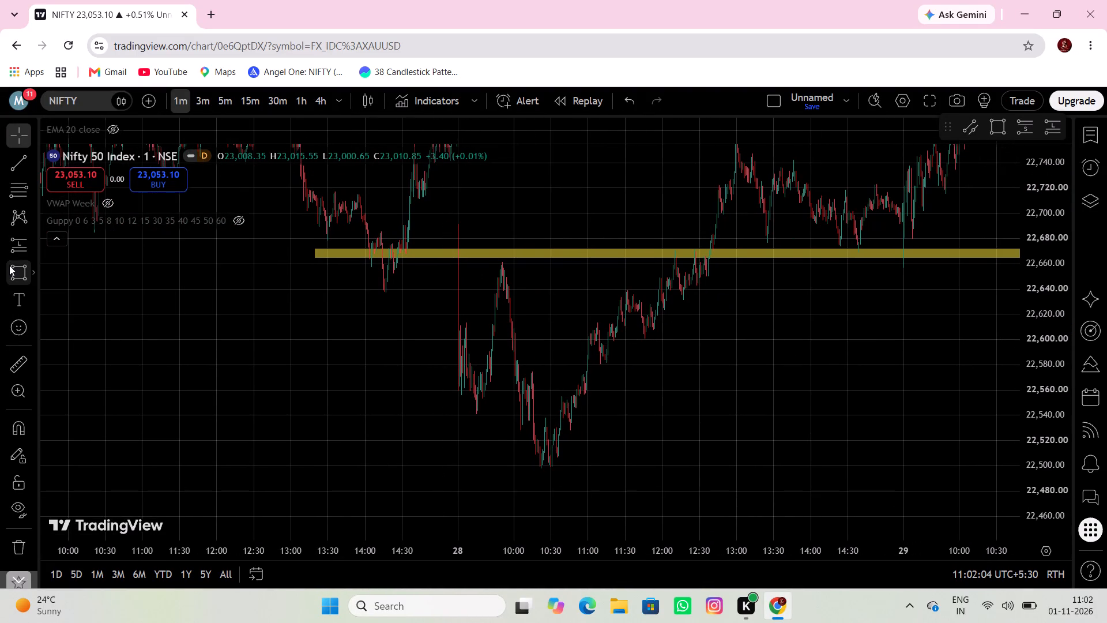
left_click(10, 266)
left_click(427, 400)
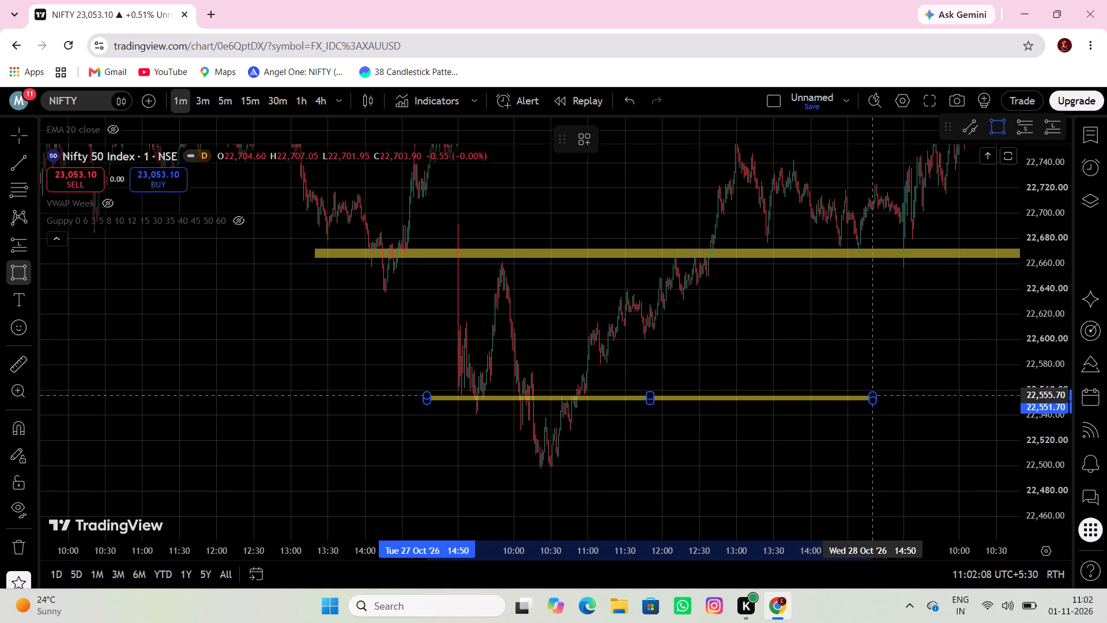
left_click(872, 396)
Draw a rectangle zone above the 23 October afternoon high, from 23 October 11:48 to 27 October about 12:10, between about 22,579 and 22,600.
left_click_drag(736, 338, 989, 393)
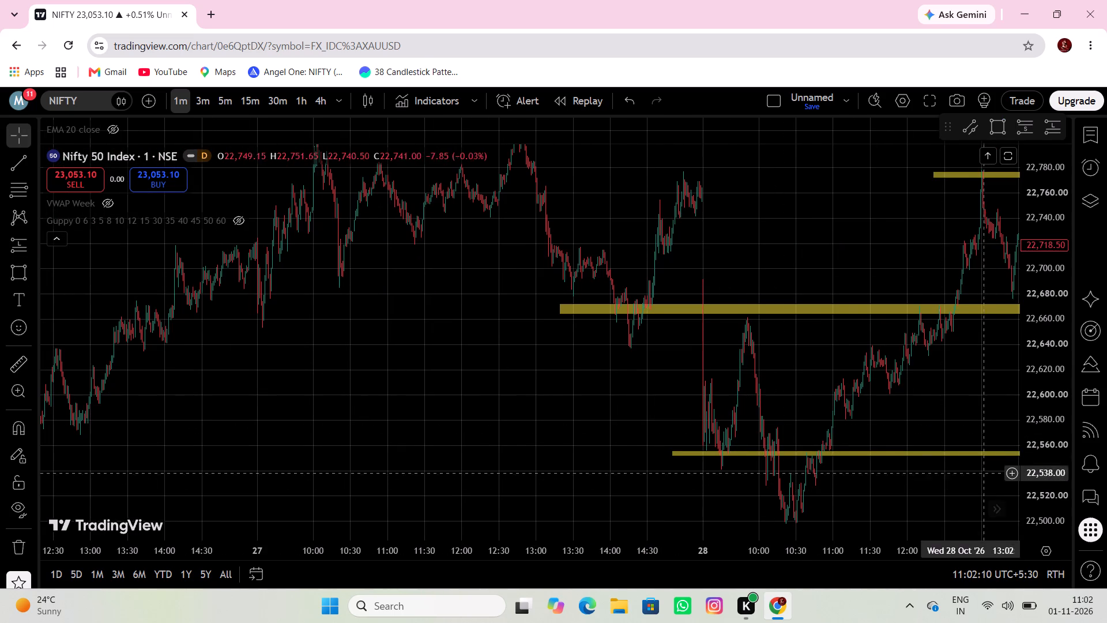
scroll(1062, 406, "down", 20)
scroll(534, 384, "down", 5)
left_click_drag(557, 386, 645, 441)
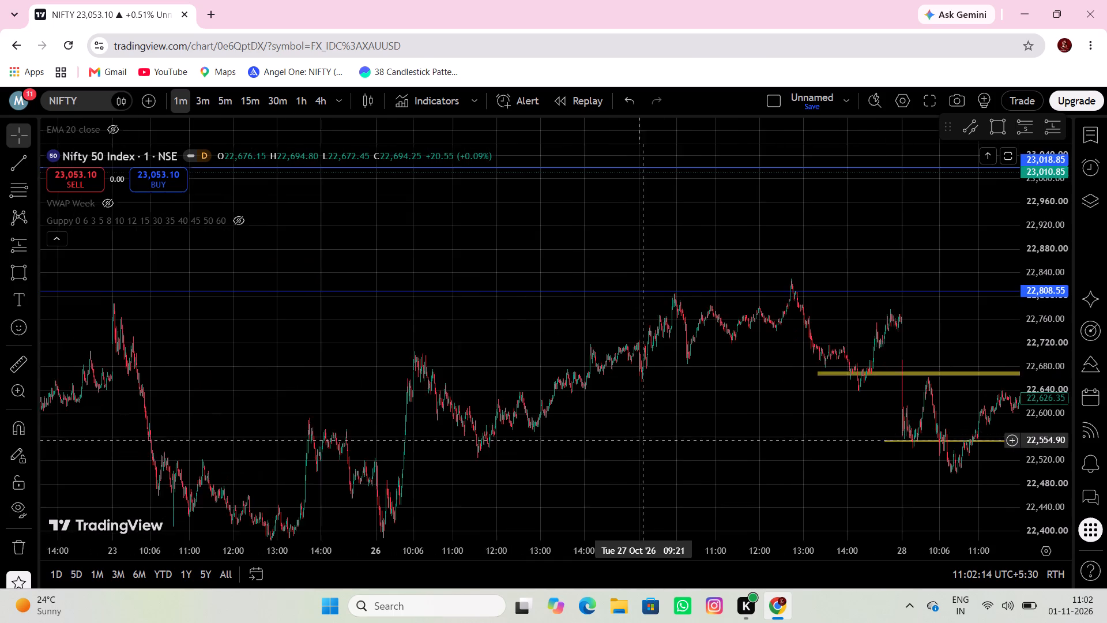
left_click_drag(645, 441, 725, 380)
left_click(9, 269)
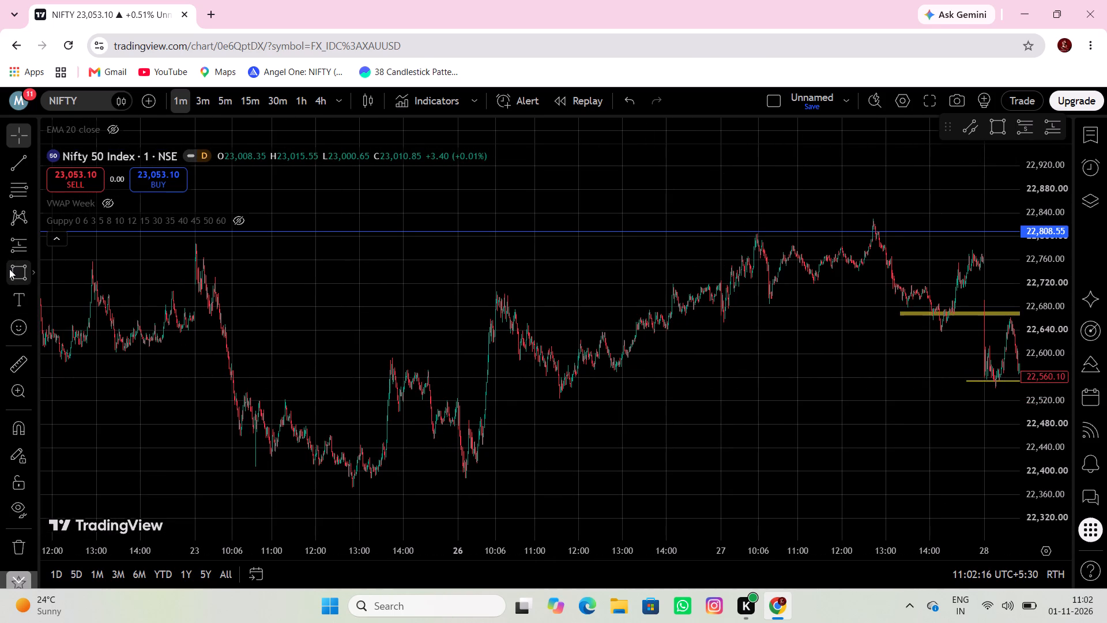
left_click_drag(307, 366, 318, 366)
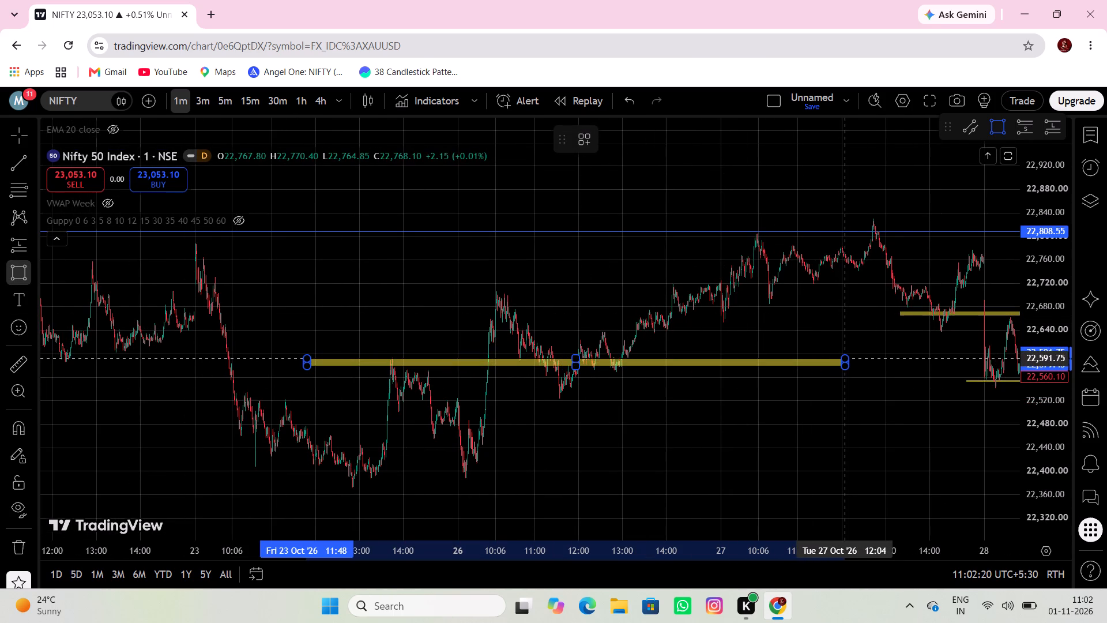
left_click(849, 353)
Draw a rectangle zone along the 23 and 26 October lows, from 23 October 09:19 to 26 October 14:03, between about 22,394 and 22,374.
left_click_drag(630, 428, 696, 361)
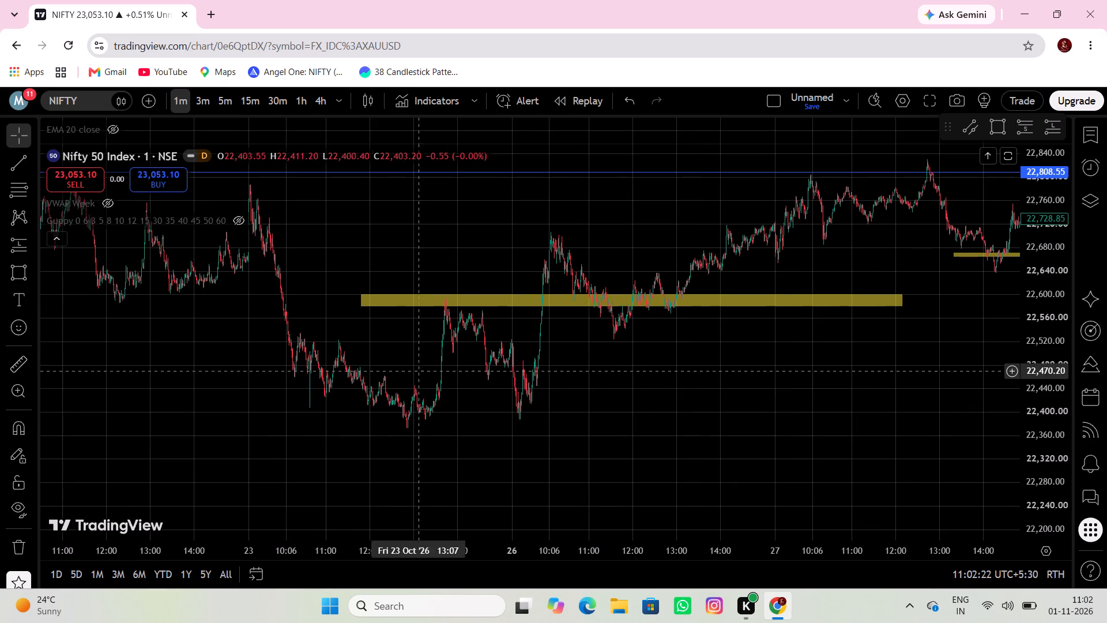
left_click(24, 266)
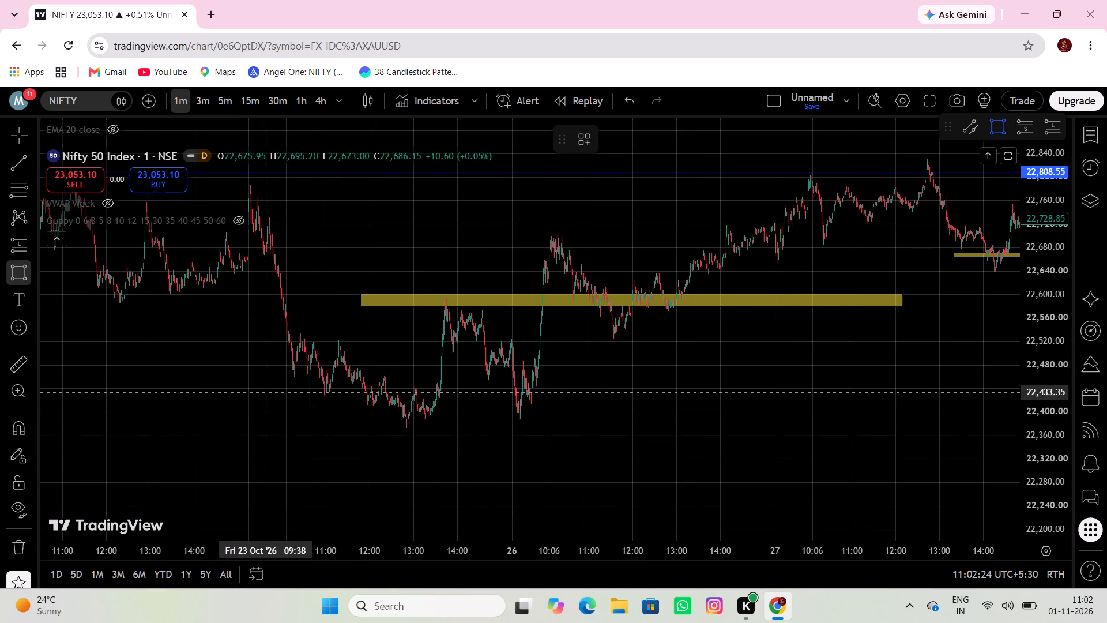
left_click(252, 416)
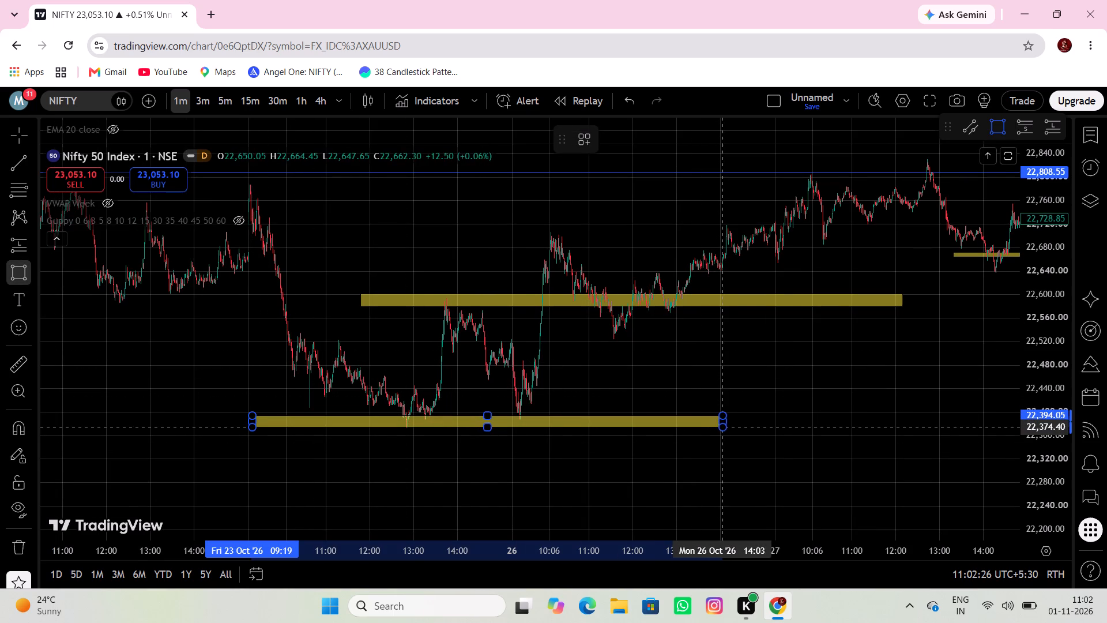
left_click(722, 427)
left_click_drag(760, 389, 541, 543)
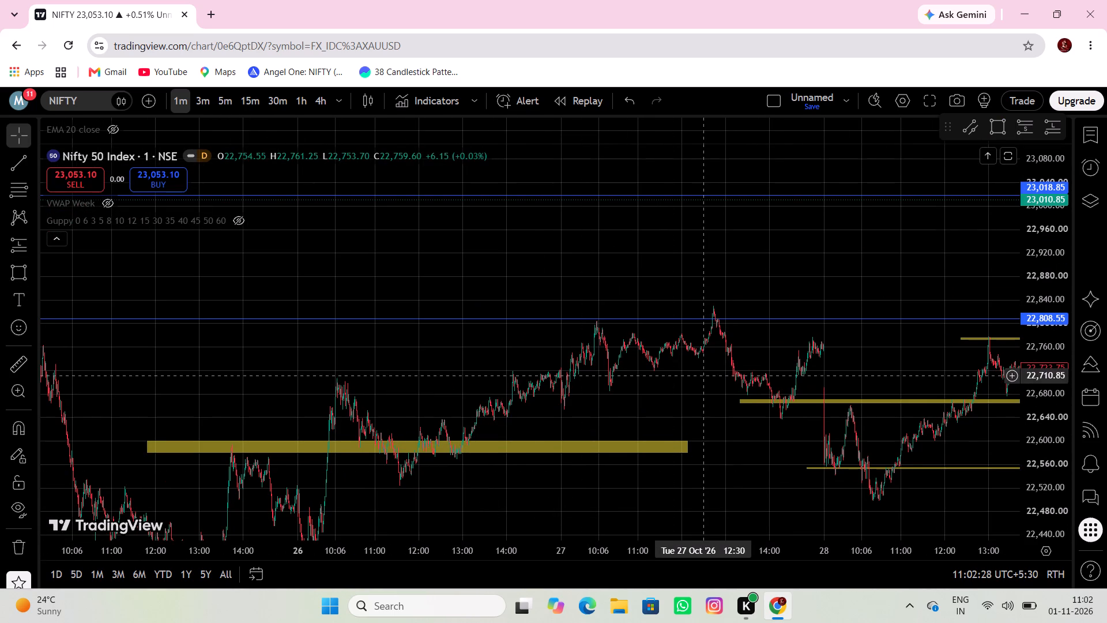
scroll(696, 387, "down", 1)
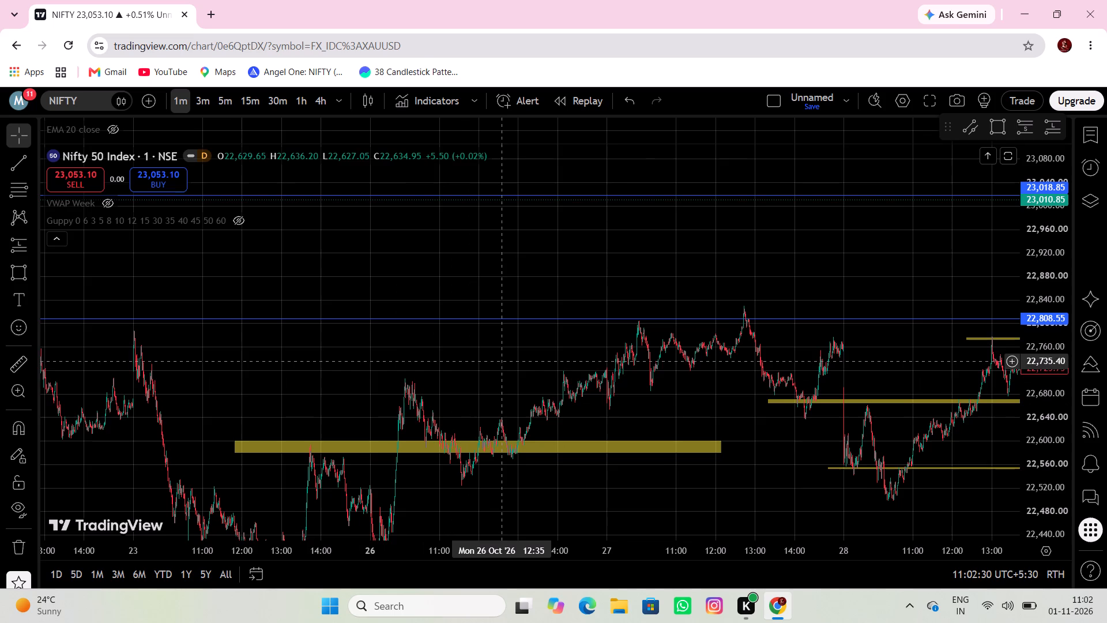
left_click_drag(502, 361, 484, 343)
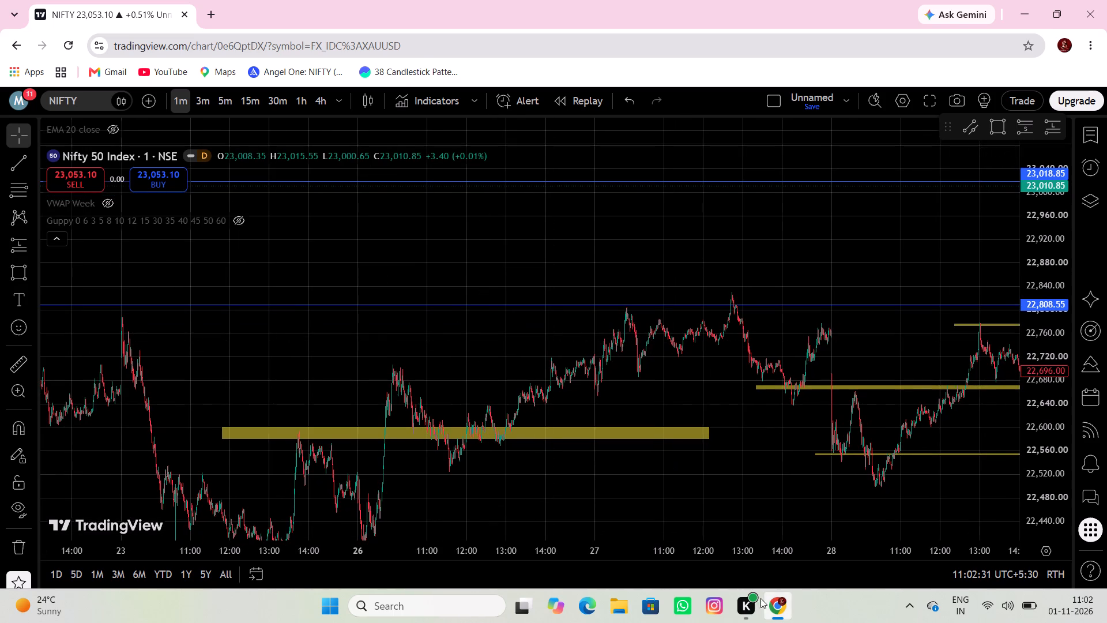
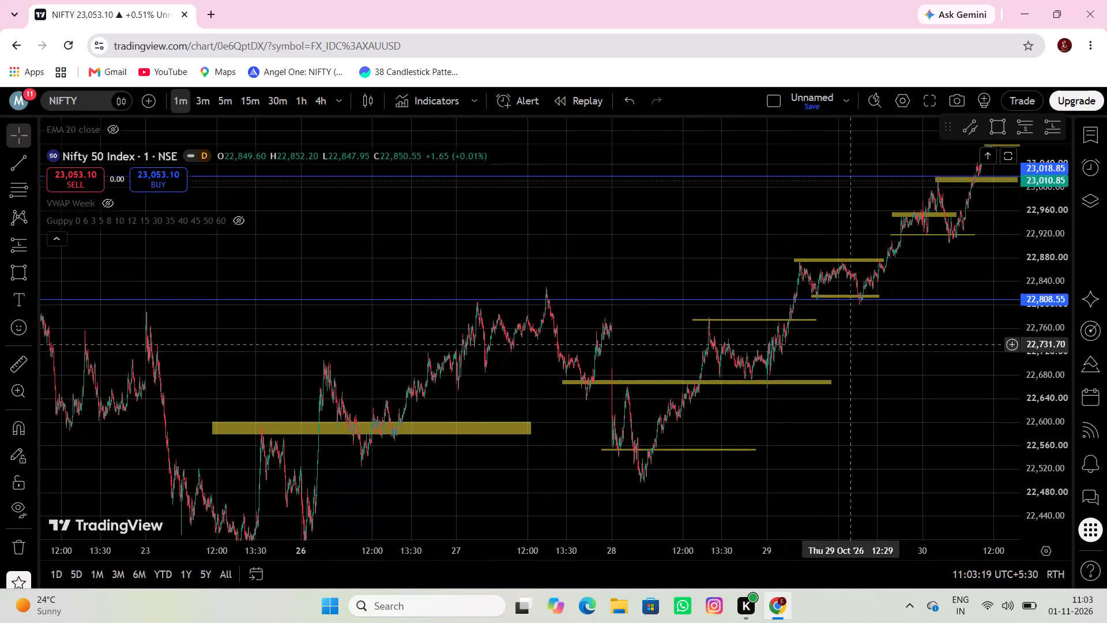
Review the zones already marked on the NIFTY chart from 23 to 30 October against the surrounding price swings.
left_click_drag(851, 370, 912, 385)
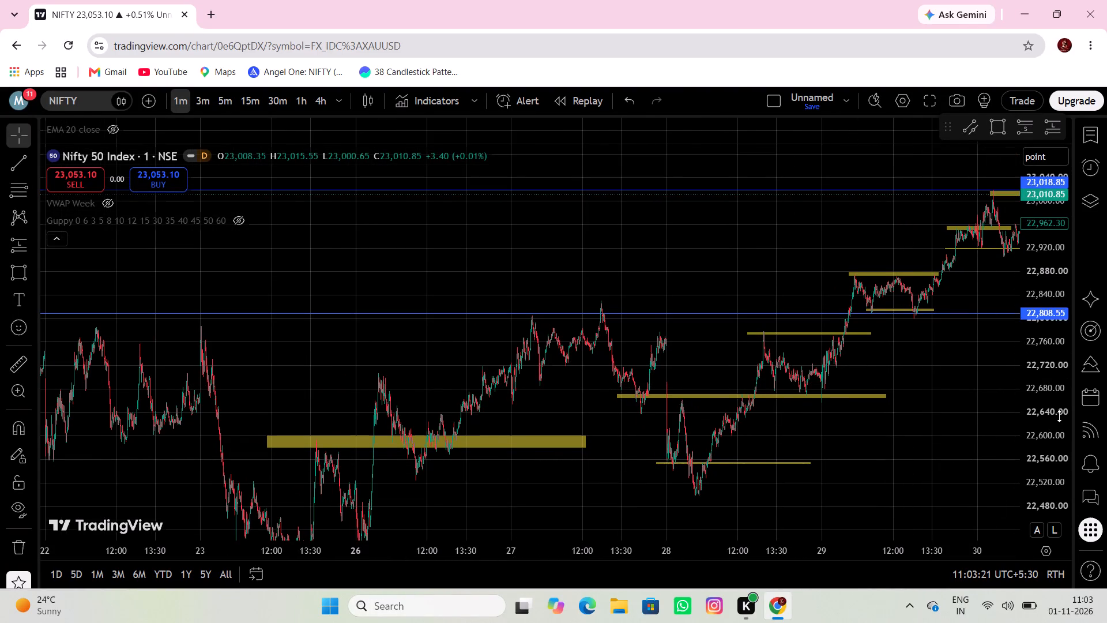
scroll(1059, 416, "down", 5)
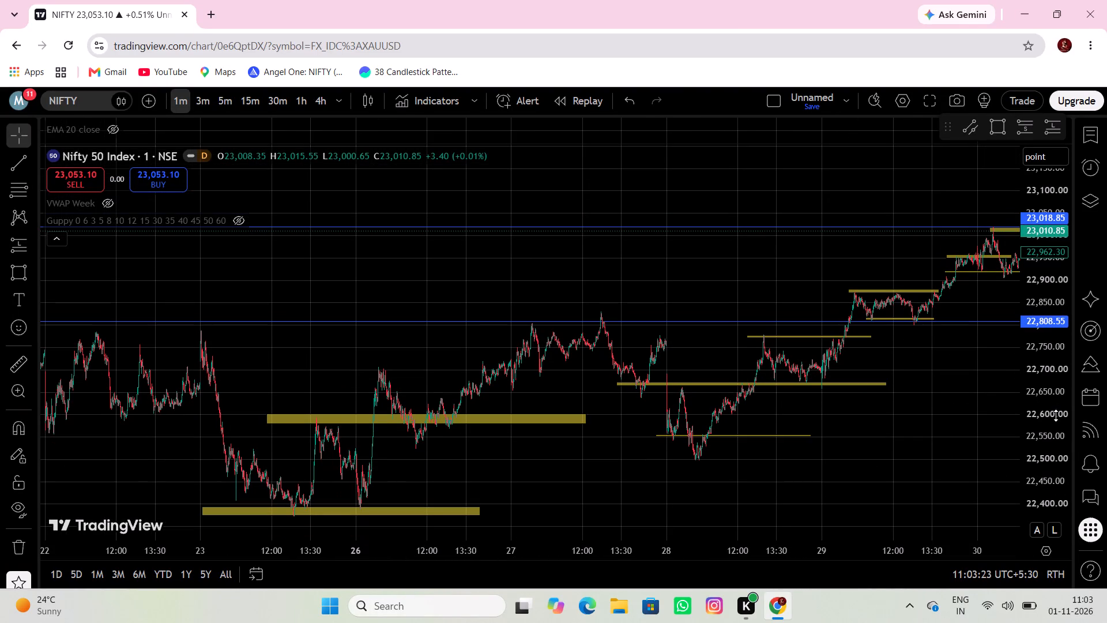
scroll(1055, 414, "down", 8)
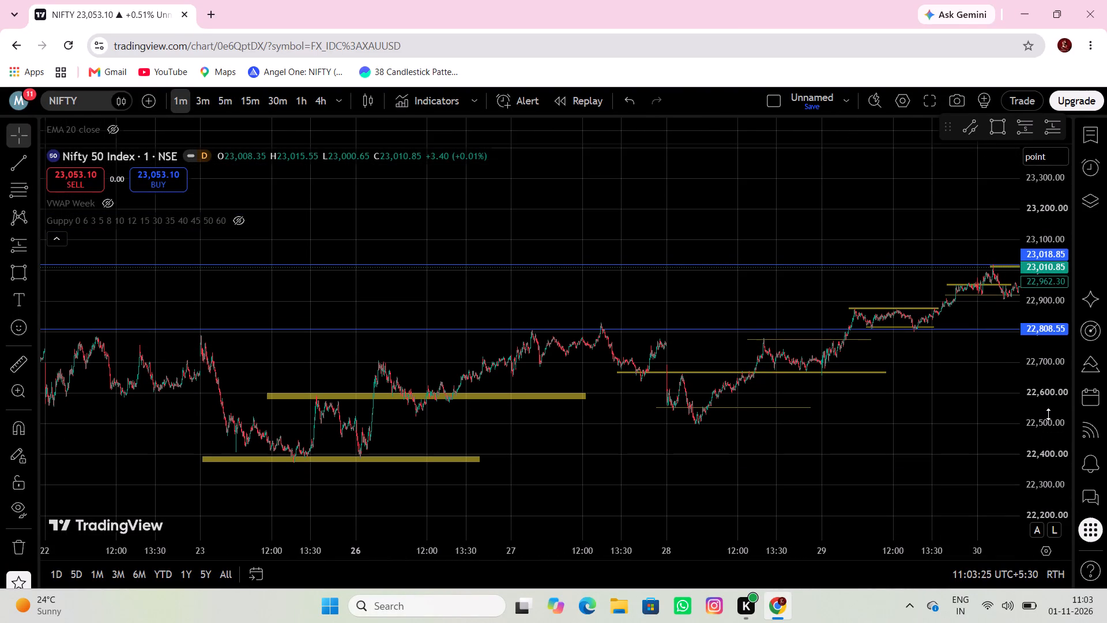
scroll(1048, 414, "down", 2)
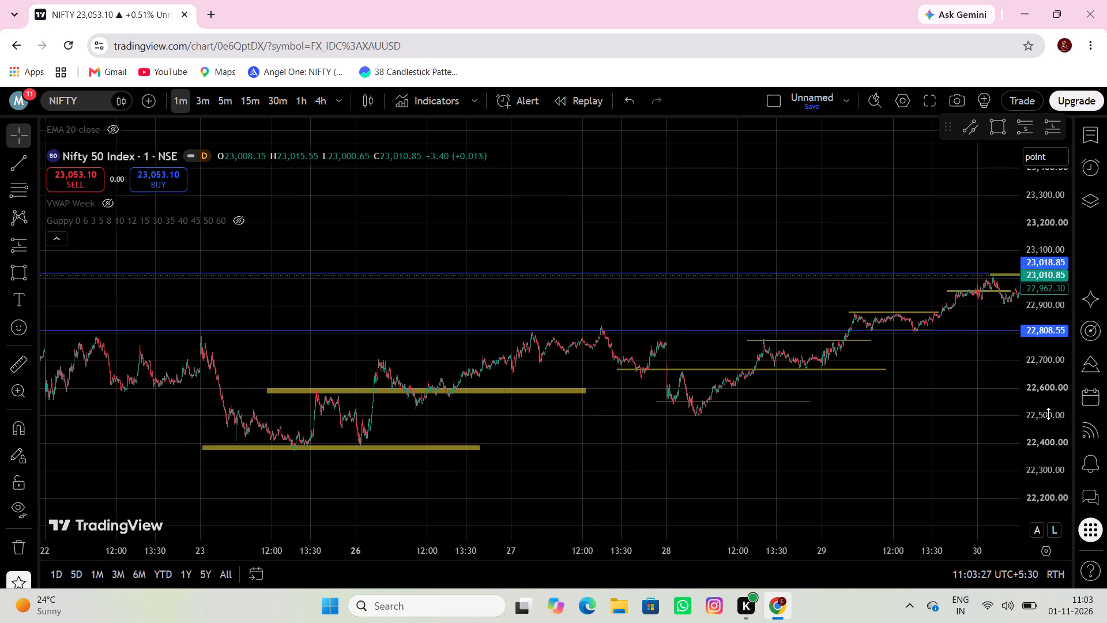
scroll(1048, 414, "down", 4)
scroll(1043, 408, "up", 5)
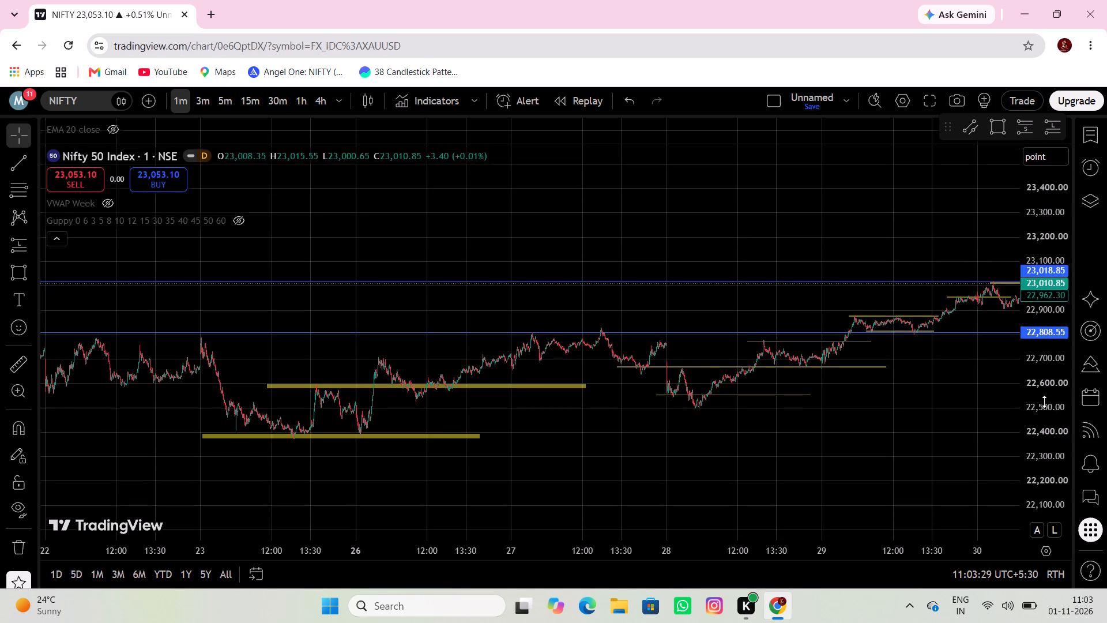
scroll(1044, 401, "up", 11)
left_click_drag(886, 434, 886, 431)
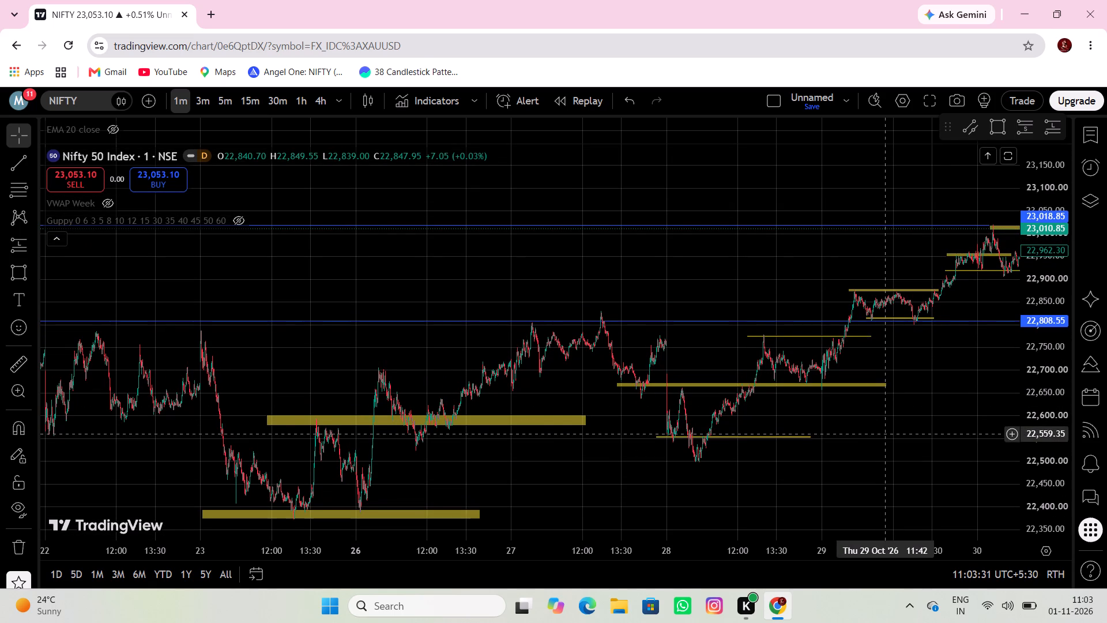
left_click_drag(886, 431, 886, 429)
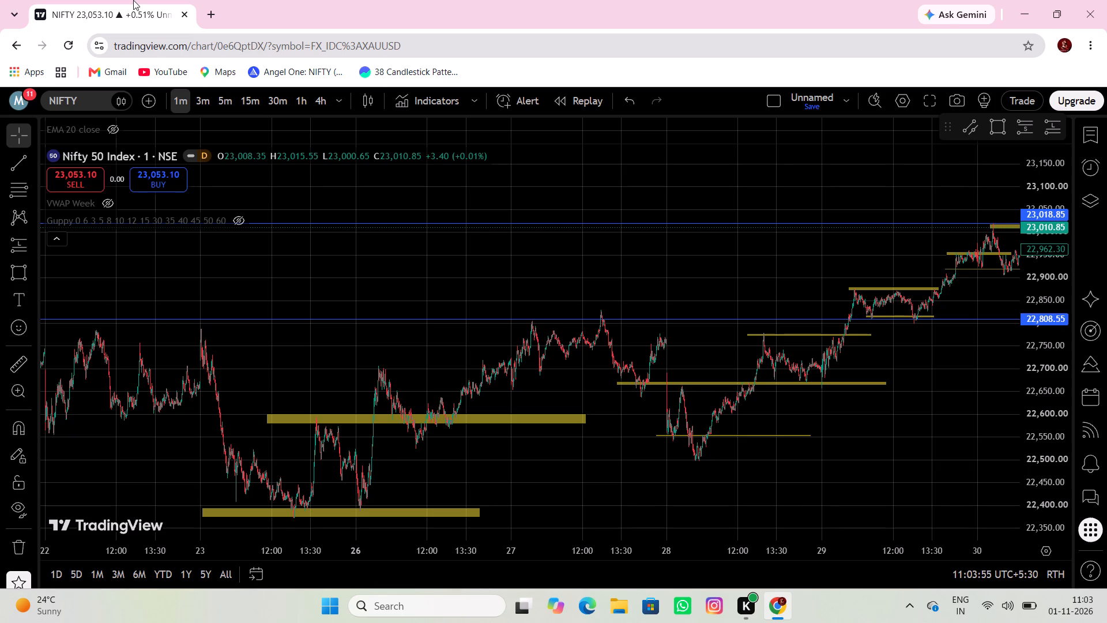
Draw a rectangle zone along the 16 October morning low, from 15 October 10:36 to 21 October about 10:00, between about 22,908 and 22,928.
scroll(130, 9, "down", 3)
scroll(602, 296, "down", 3)
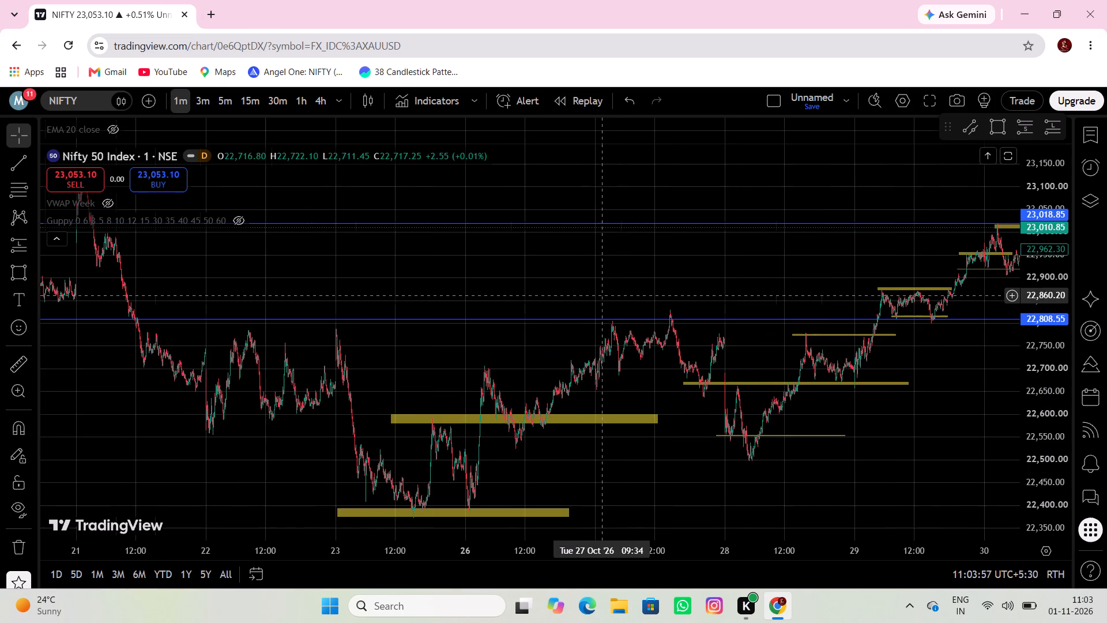
scroll(602, 296, "down", 1)
left_click_drag(575, 280, 905, 295)
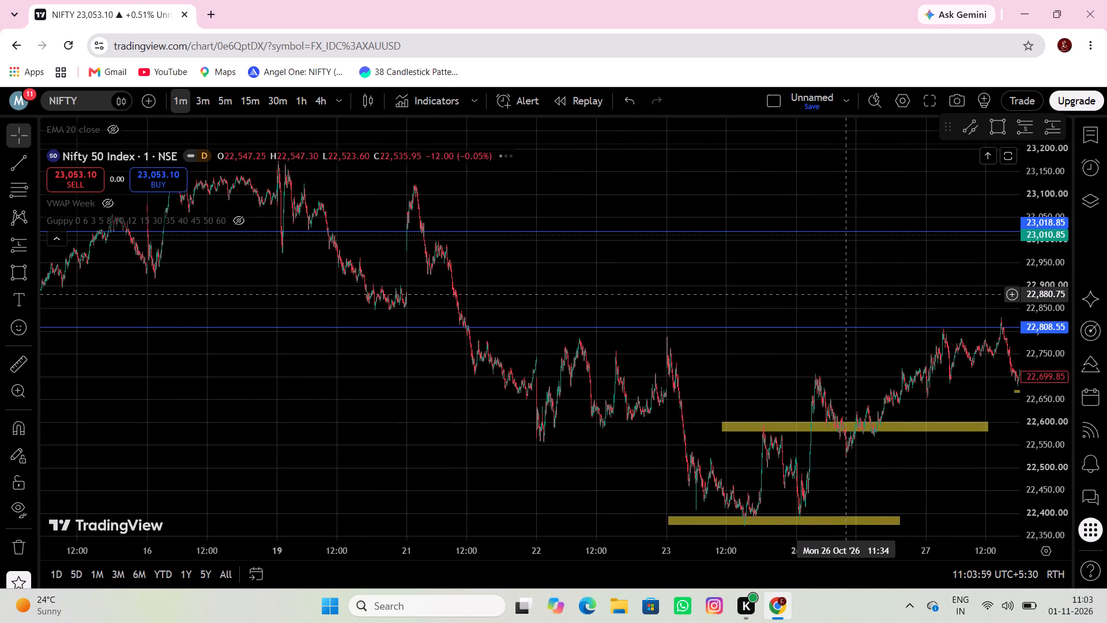
left_click_drag(539, 305, 637, 295)
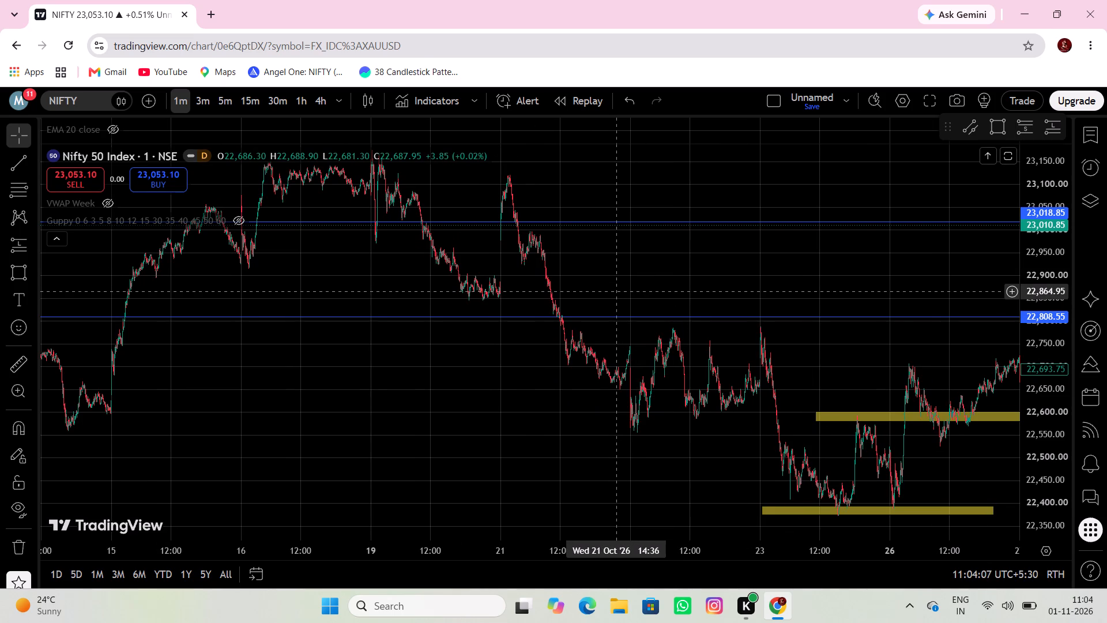
left_click_drag(506, 279, 598, 298)
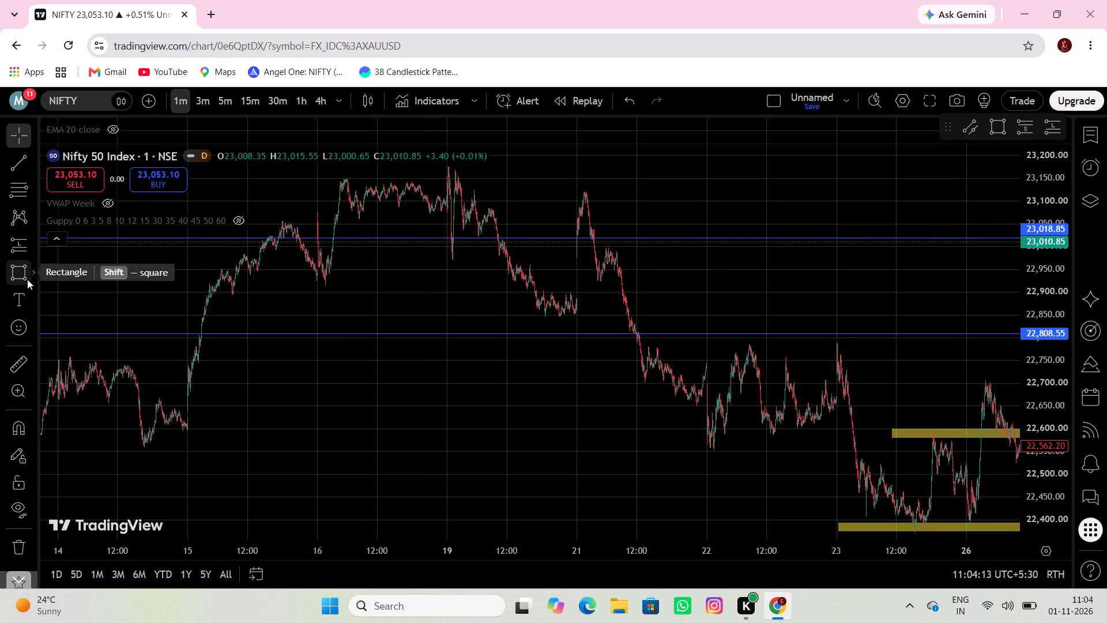
left_click(21, 277)
left_click(217, 288)
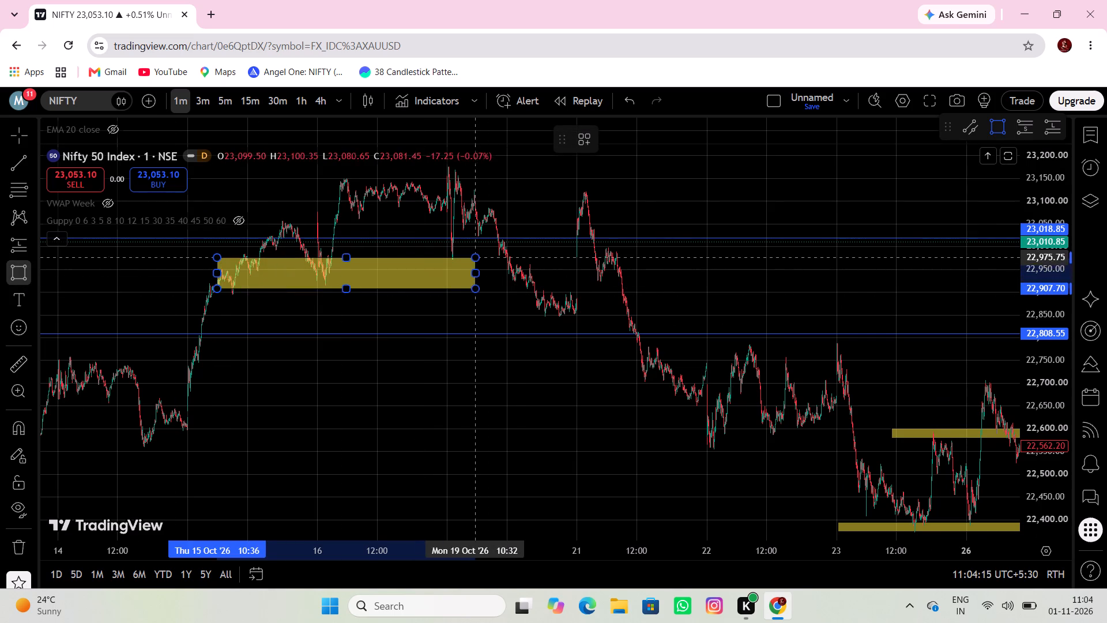
left_click(592, 279)
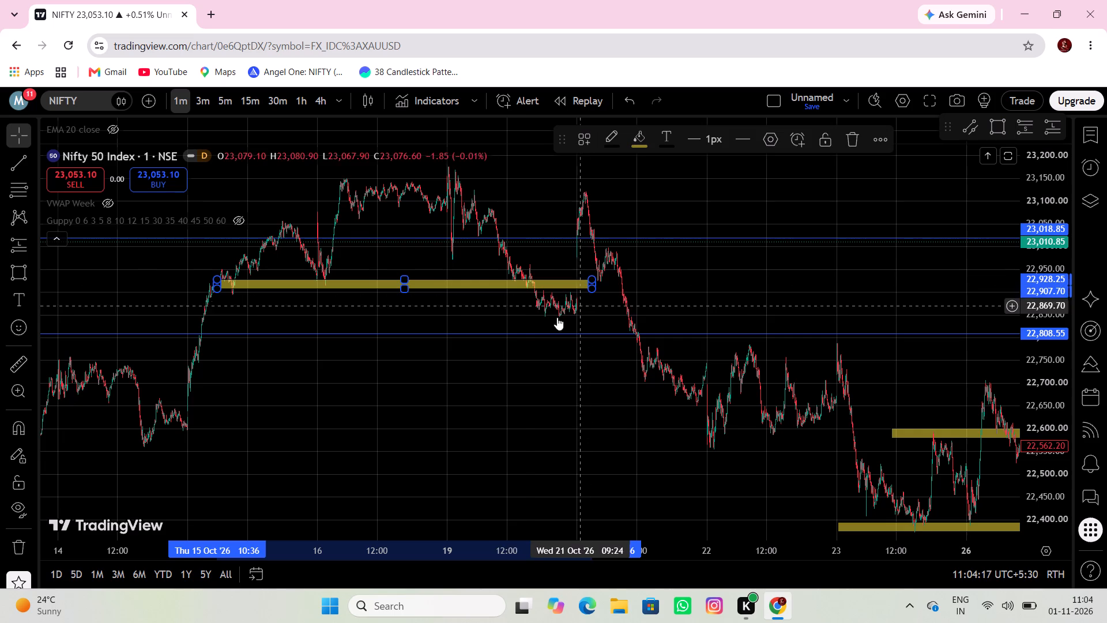
Draw a rectangle zone across the 16 and 19 October highs, from 15 October 12:50 to 21 October about 13:38, between about 23,132 and 23,153.
left_click_drag(539, 321, 461, 378)
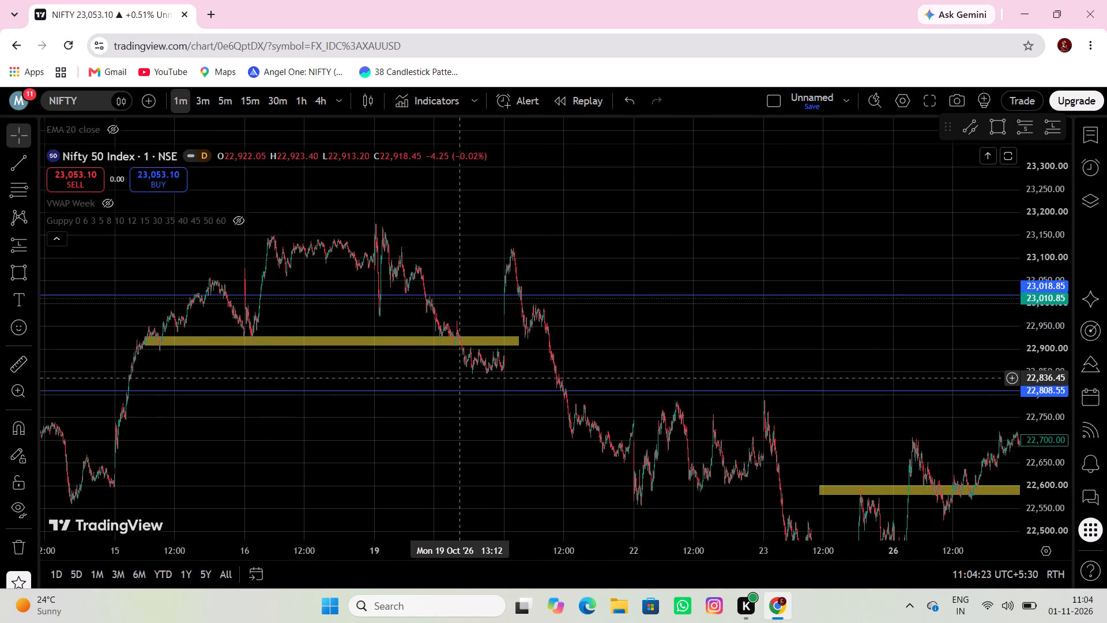
left_click(13, 277)
left_click_drag(193, 243, 227, 247)
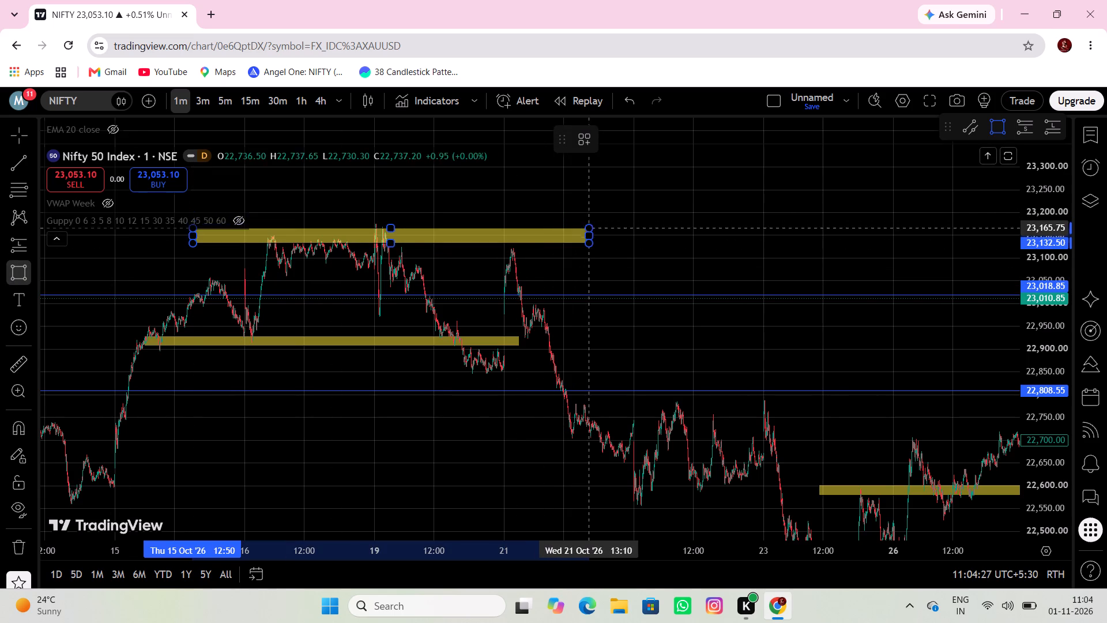
left_click(598, 234)
Draw a rectangle zone across the 14 October highs, from 13 October 10:22 to 16 October about 11:17, between about 22,727 and 22,760.
left_click_drag(630, 238, 707, 222)
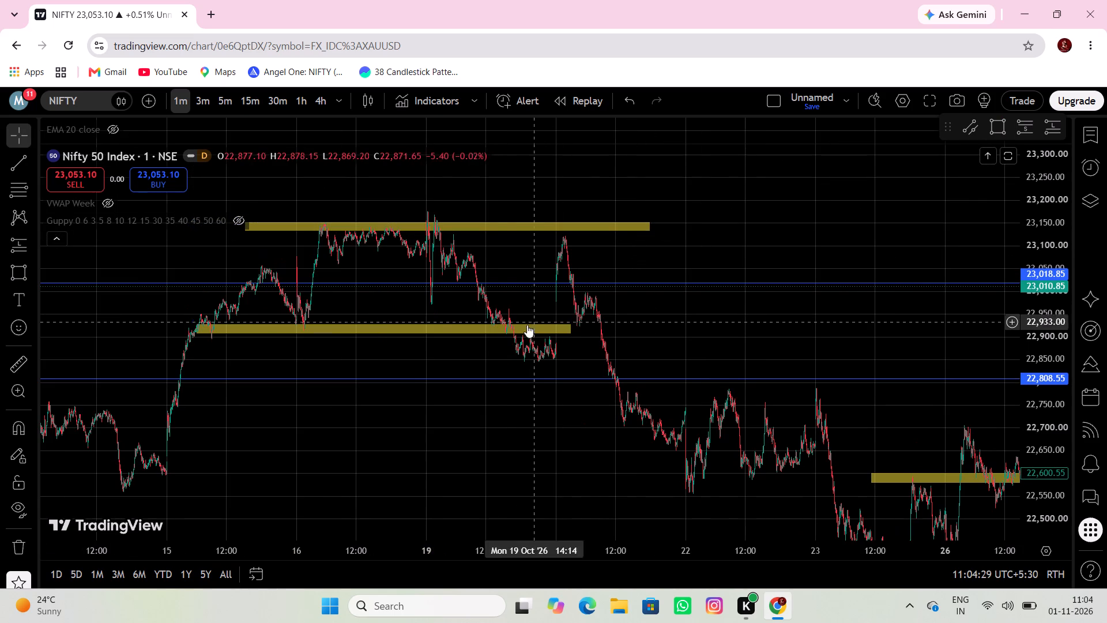
scroll(498, 326, "down", 3)
left_click_drag(407, 363, 623, 349)
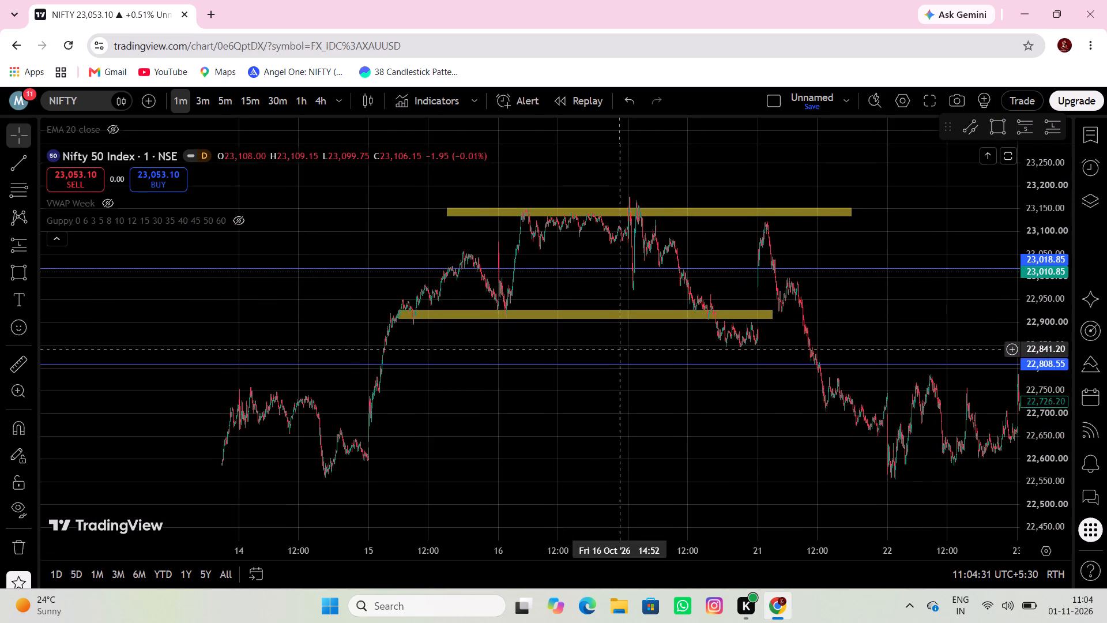
left_click_drag(623, 349, 624, 348)
left_click_drag(458, 443, 617, 380)
left_click_drag(470, 466, 590, 416)
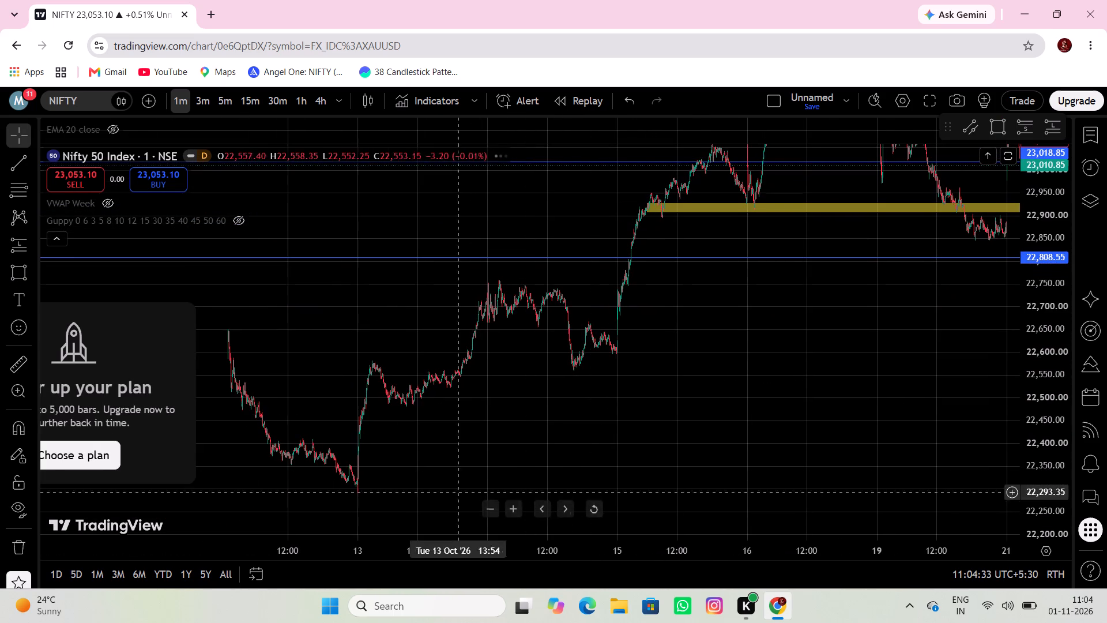
left_click(7, 278)
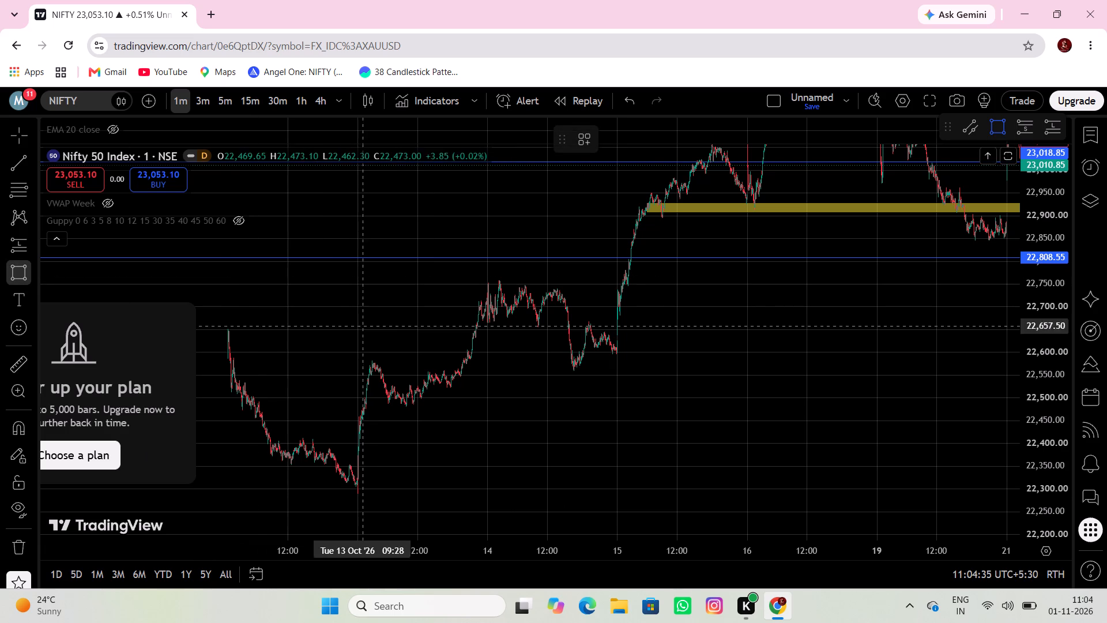
left_click(382, 294)
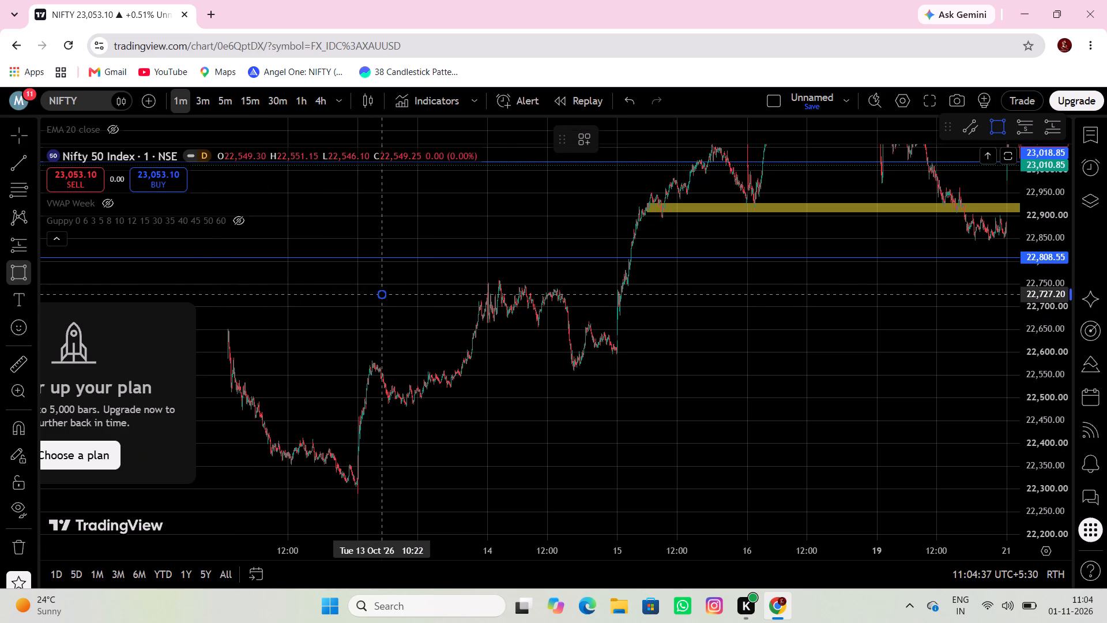
left_click(789, 279)
left_click(743, 363)
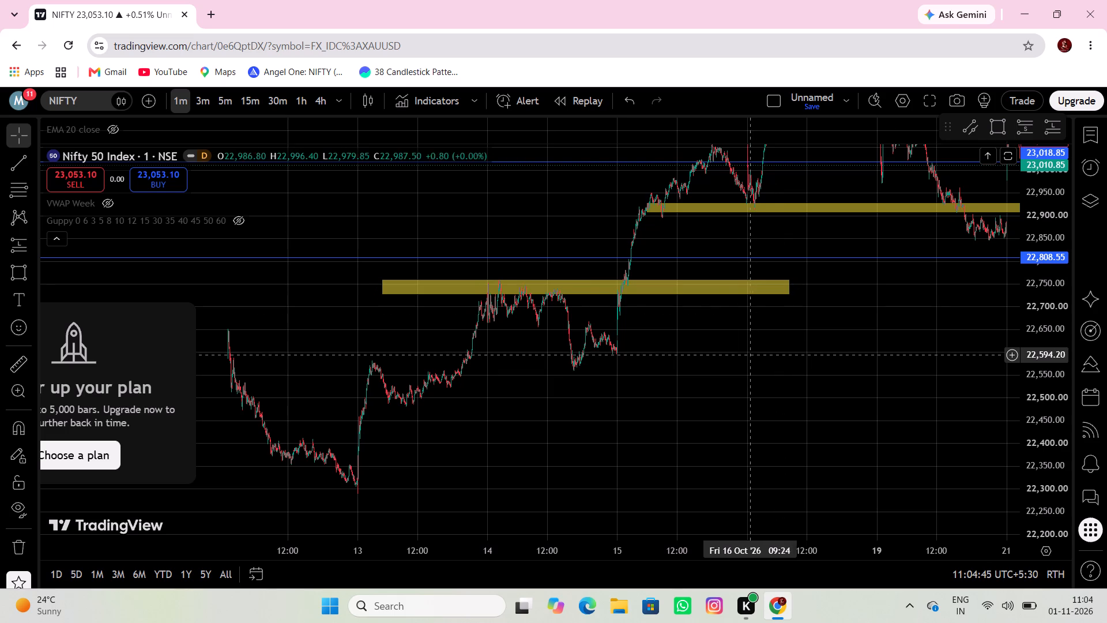
Draw a rectangle zone through the 13 October high and 14 October low, from 12 October 13:16 to 19 October about 10:40, between about 22,581 and 22,558.
left_click(19, 271)
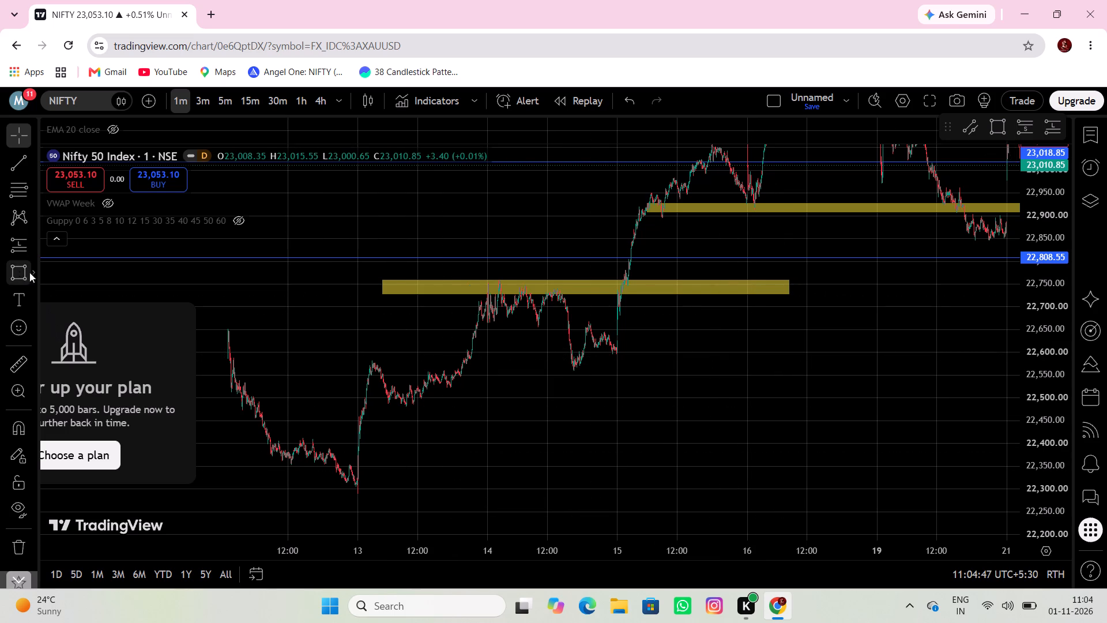
left_click(315, 361)
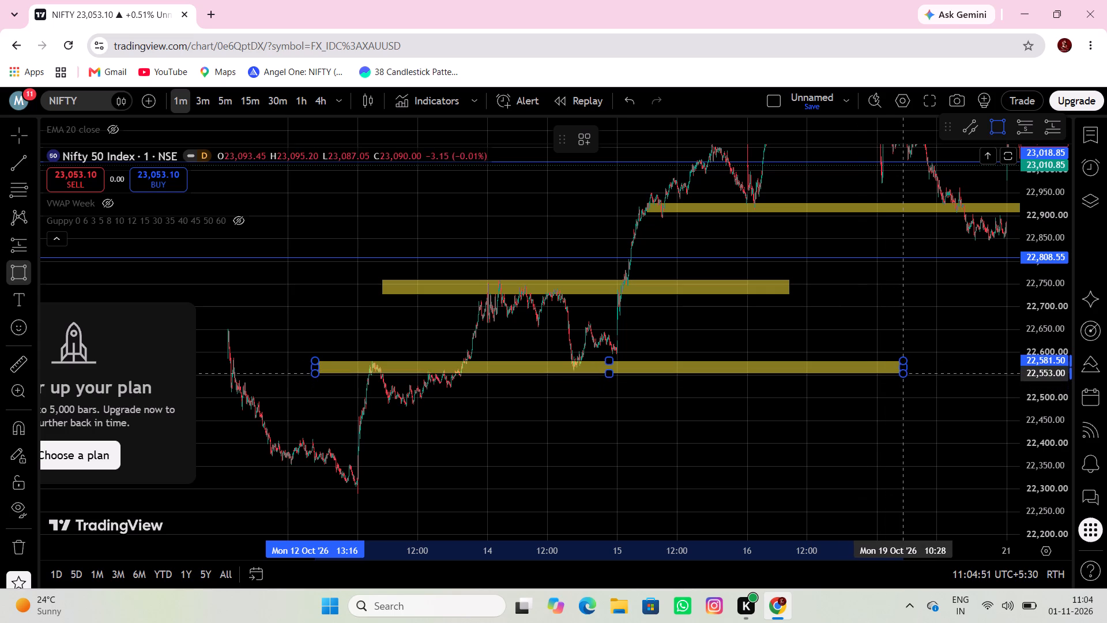
left_click(908, 371)
Draw a rectangle zone across the 22 and 23 October highs, from 21 October 11:20 to 26 October 12:04, between about 22,760 and 22,778.
left_click_drag(828, 413, 509, 464)
left_click_drag(788, 370, 770, 375)
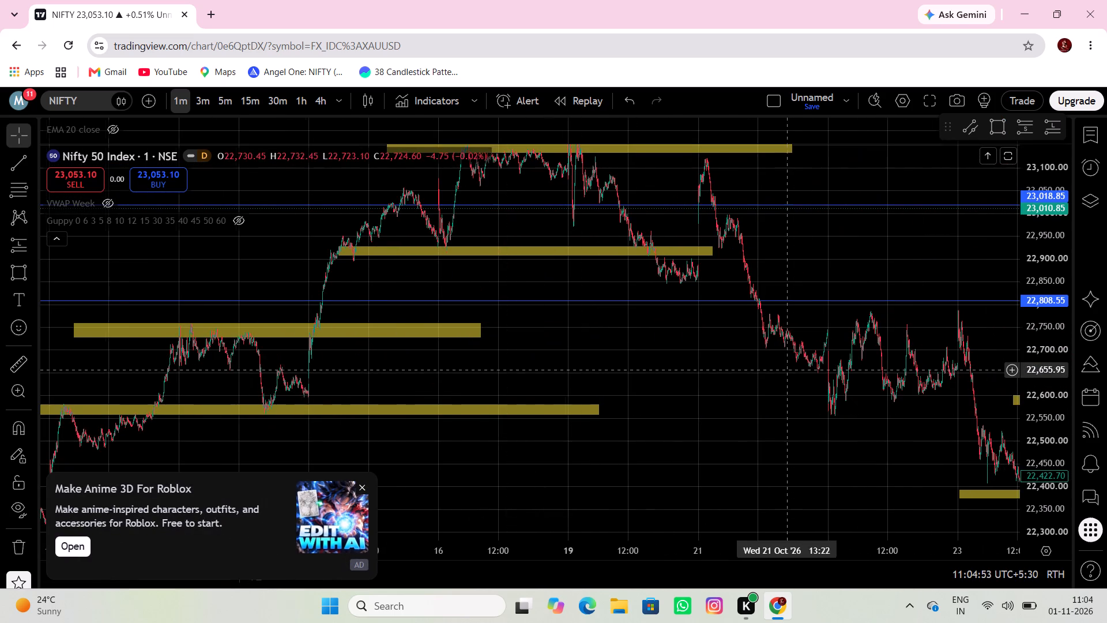
left_click_drag(770, 375, 415, 360)
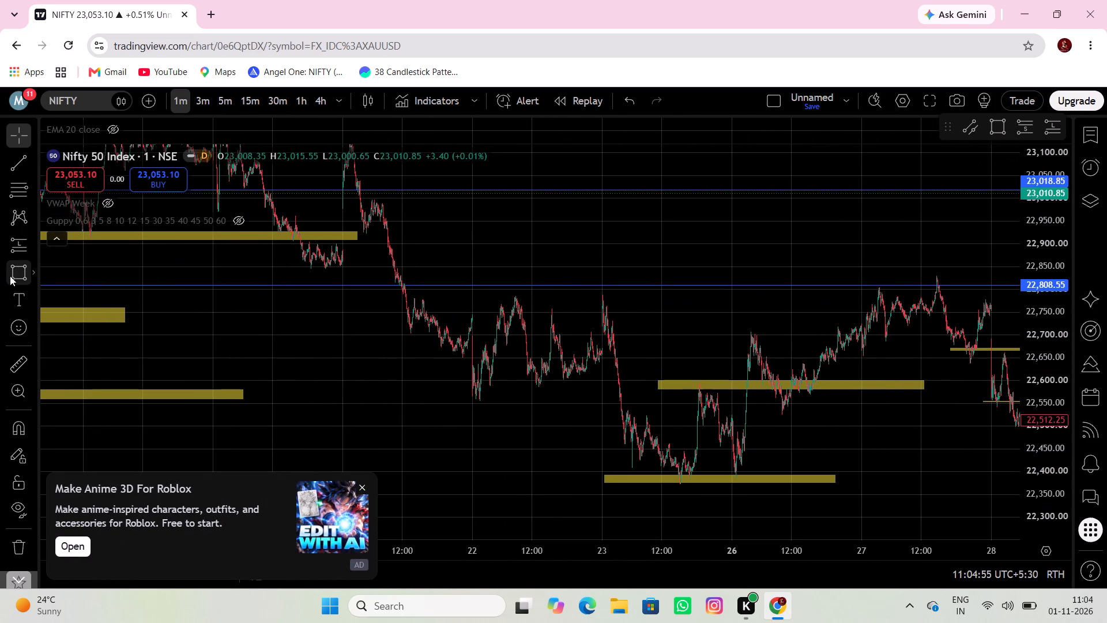
left_click(10, 276)
left_click(388, 307)
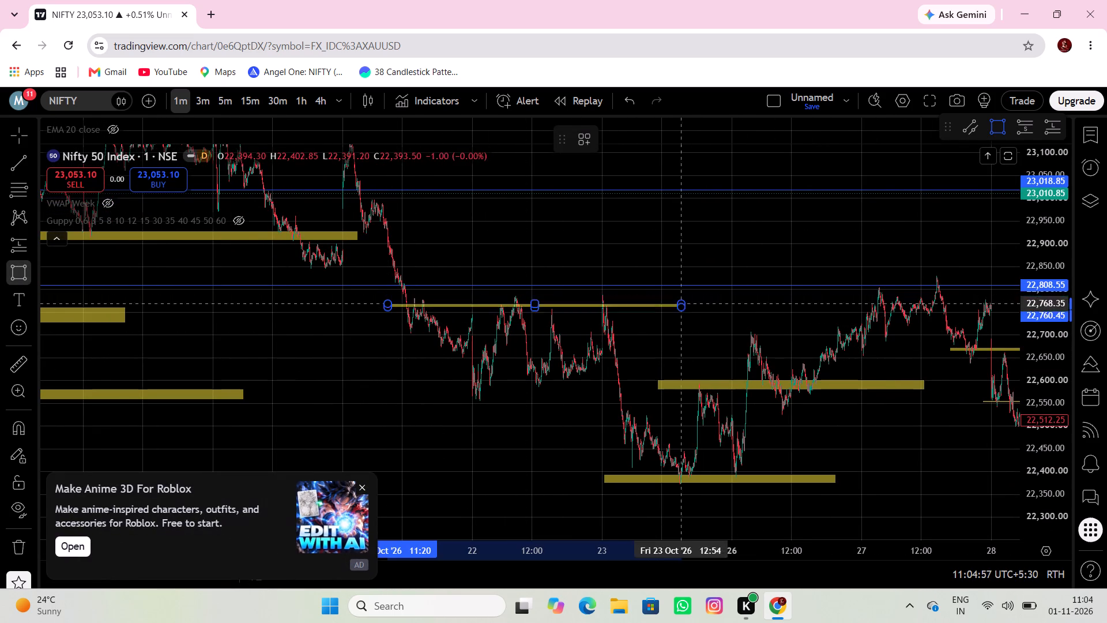
left_click(793, 299)
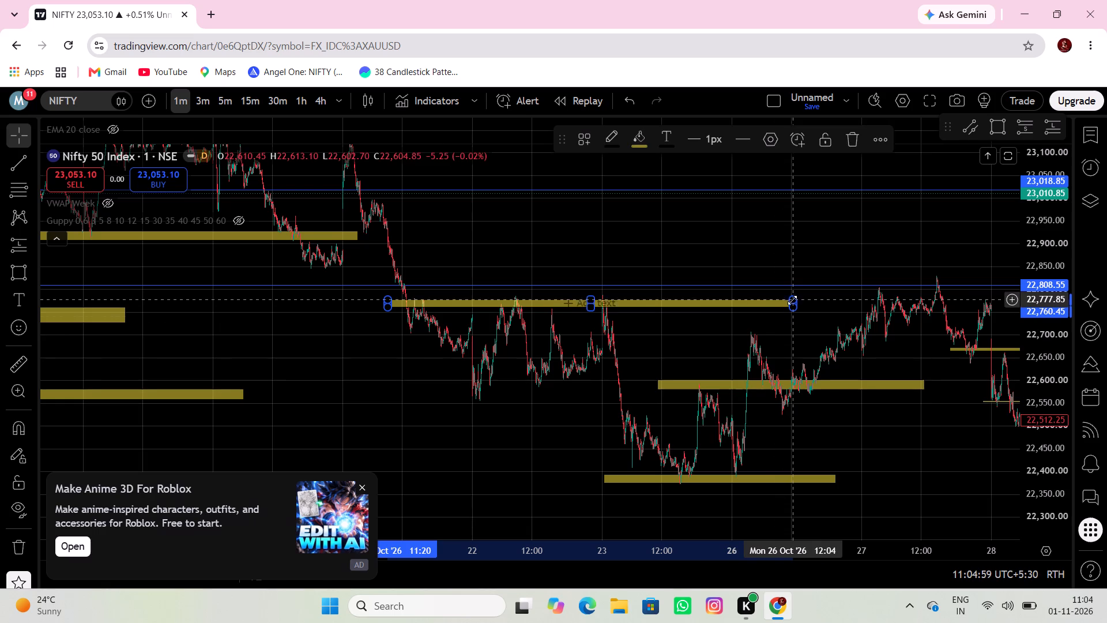
Review the marked NIFTY zones from 22 October through the latest 30 October candles.
left_click_drag(755, 334, 705, 335)
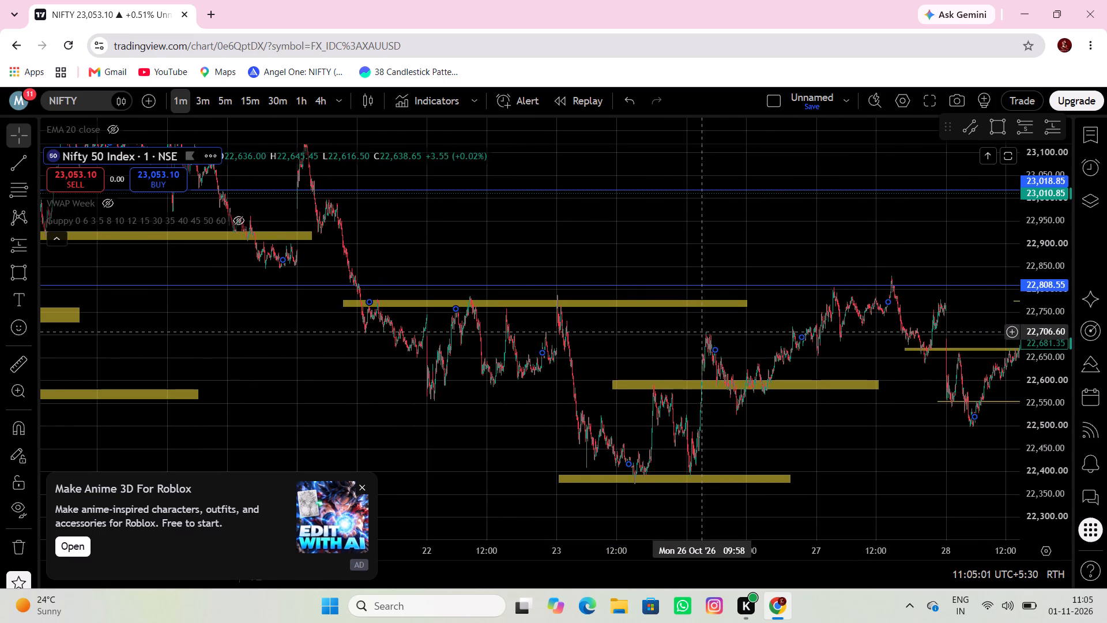
left_click_drag(801, 336, 474, 349)
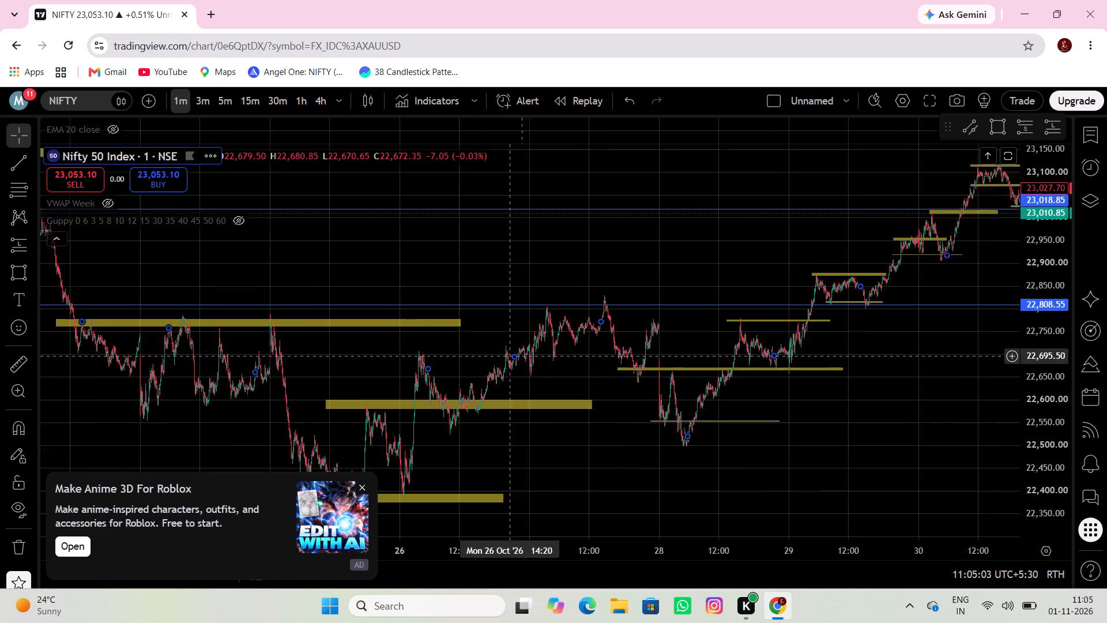
left_click_drag(474, 349, 442, 341)
left_click_drag(794, 374, 637, 399)
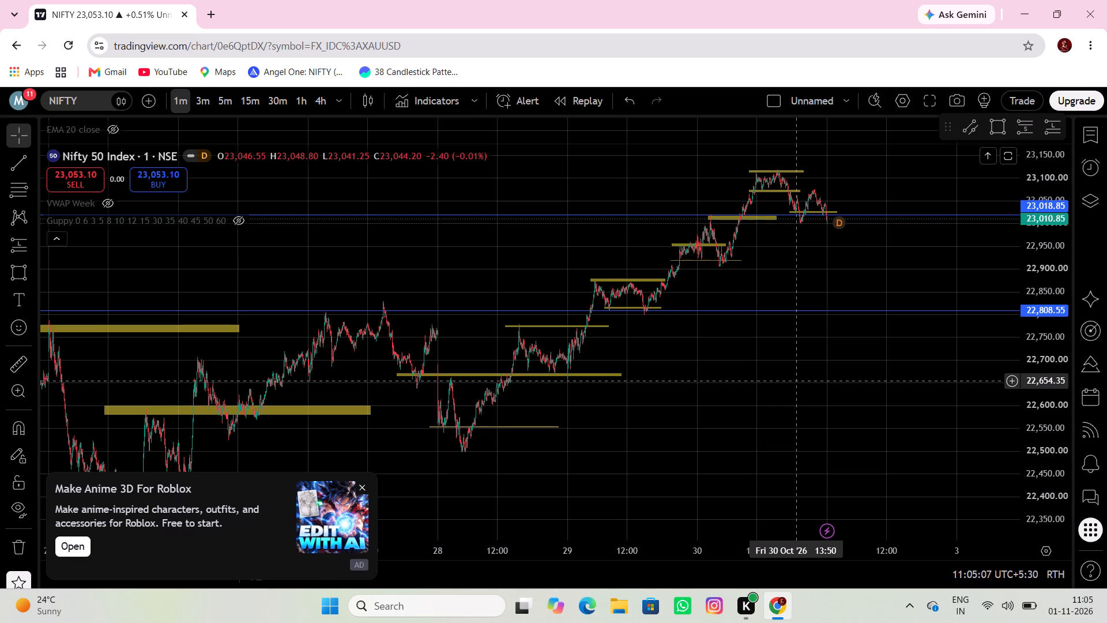
left_click_drag(797, 381, 688, 382)
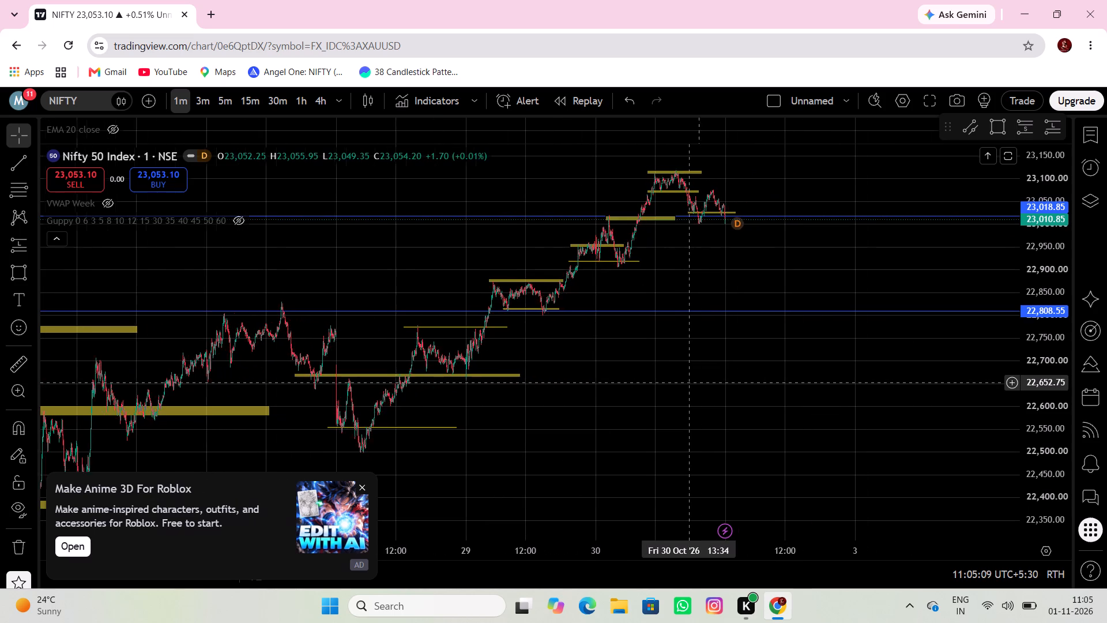
left_click_drag(688, 382, 688, 382)
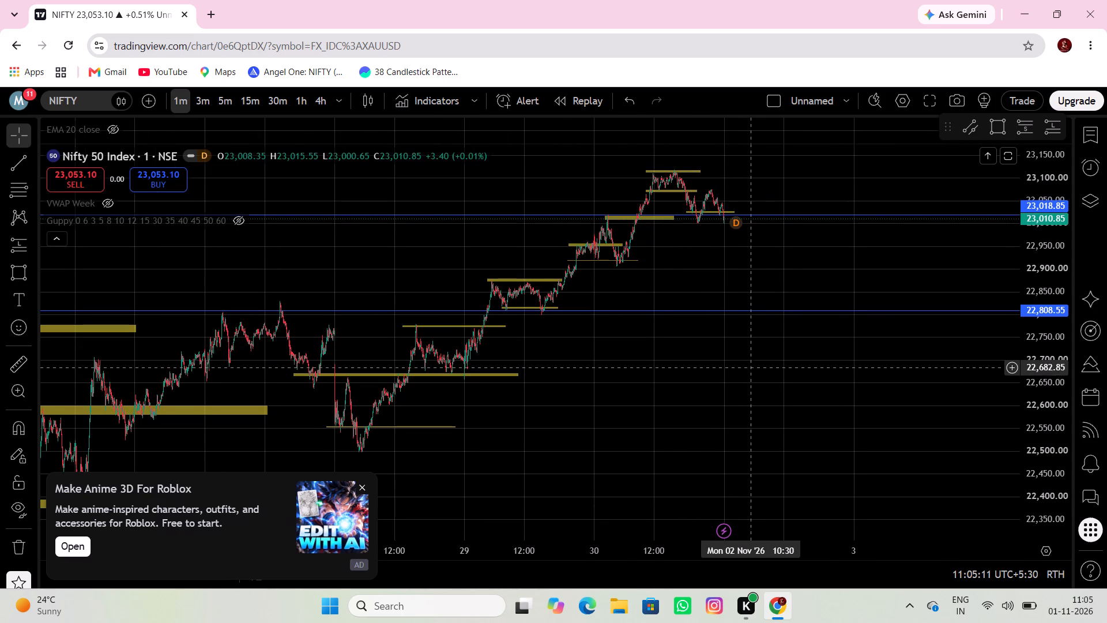
left_click_drag(755, 367, 619, 372)
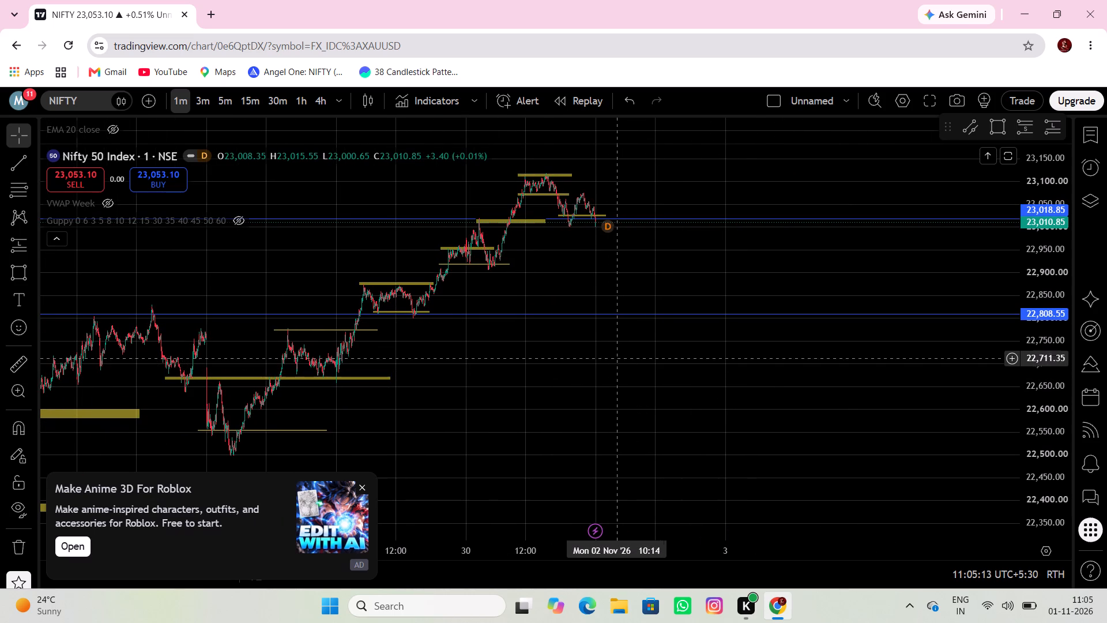
scroll(594, 351, "up", 2)
left_click_drag(531, 283, 788, 322)
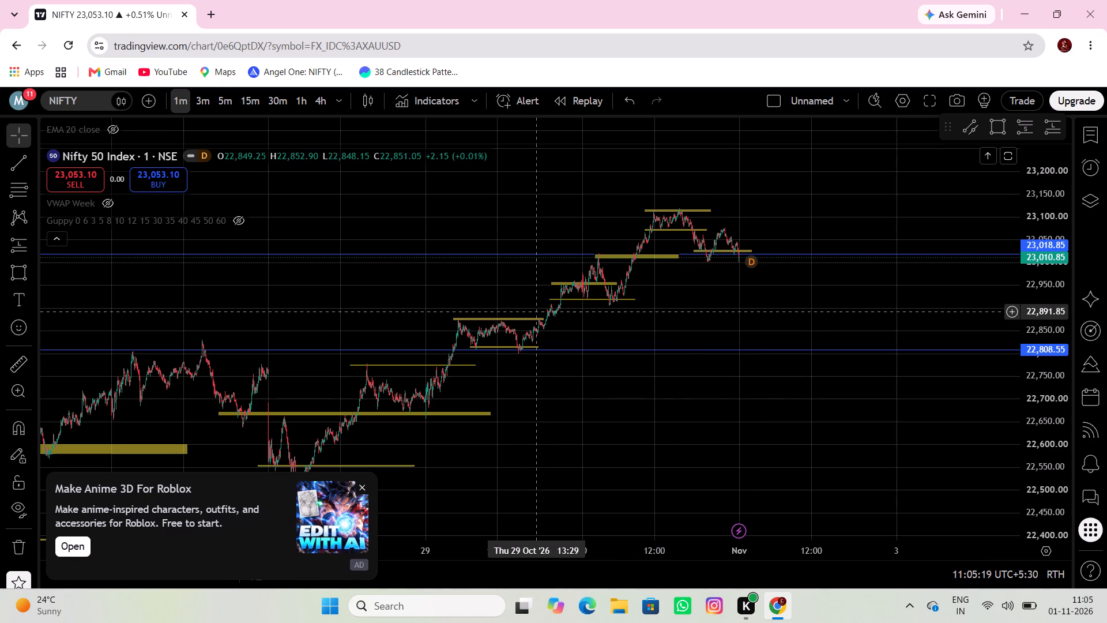
left_click_drag(529, 405, 675, 384)
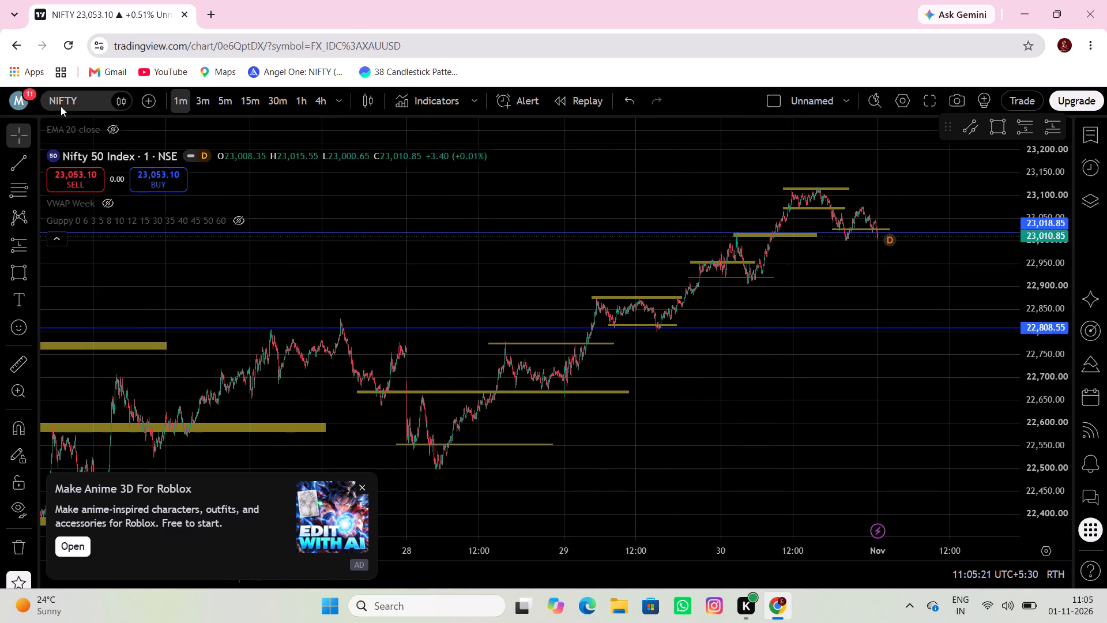
Switch the chart's symbol to XAUUSD, the Gold commodity CFD from OANDA.
left_click_drag(70, 104, 75, 104)
key("BackSpace")
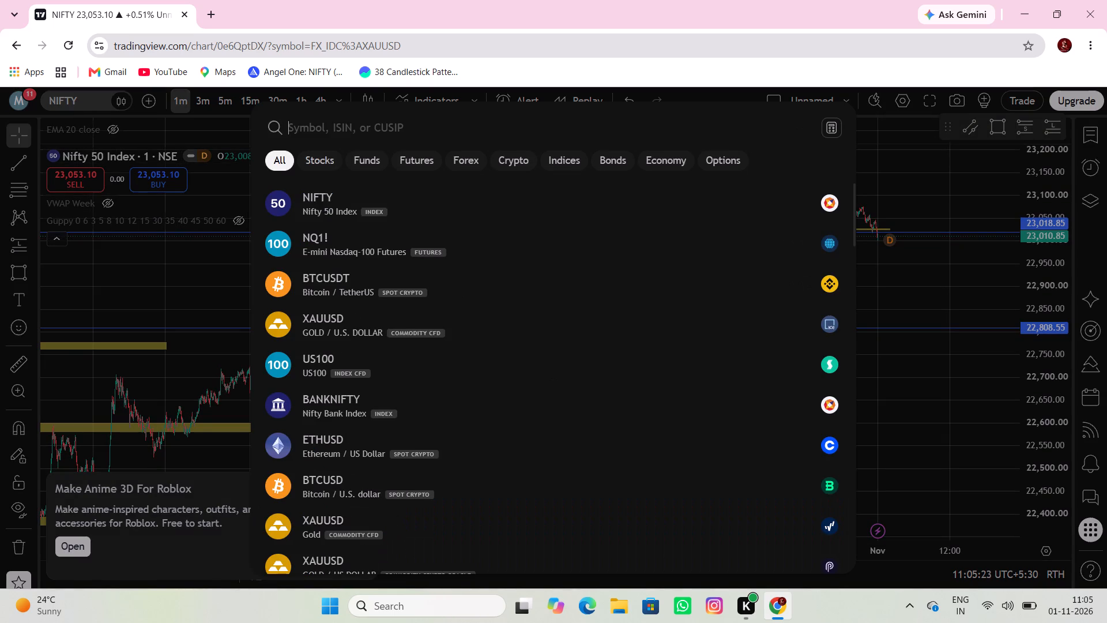
scroll(358, 486, "down", 2)
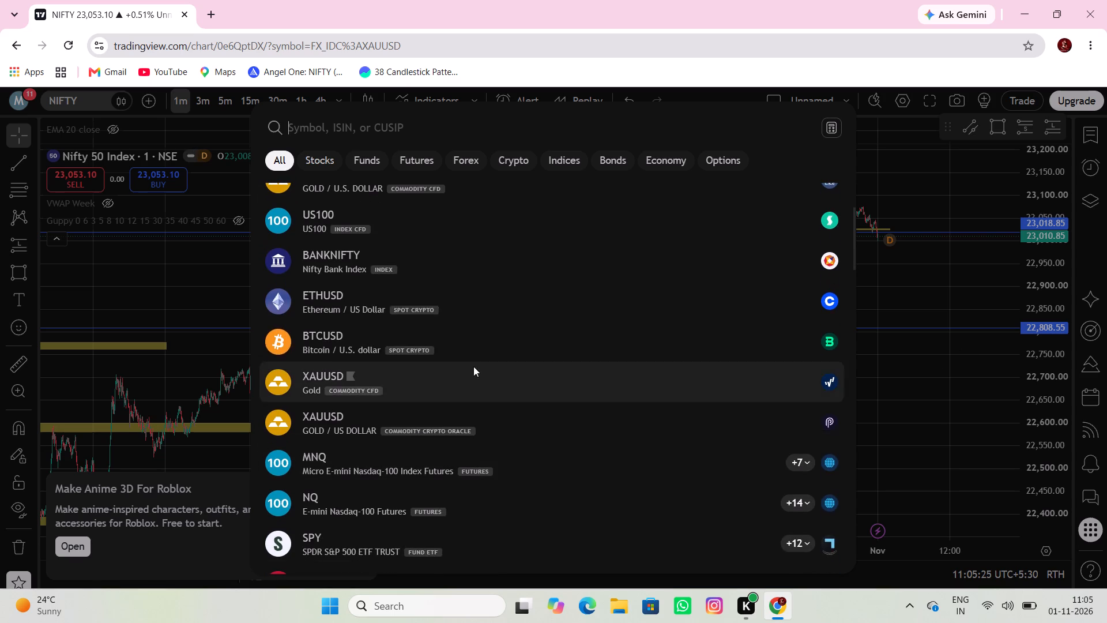
left_click(442, 374)
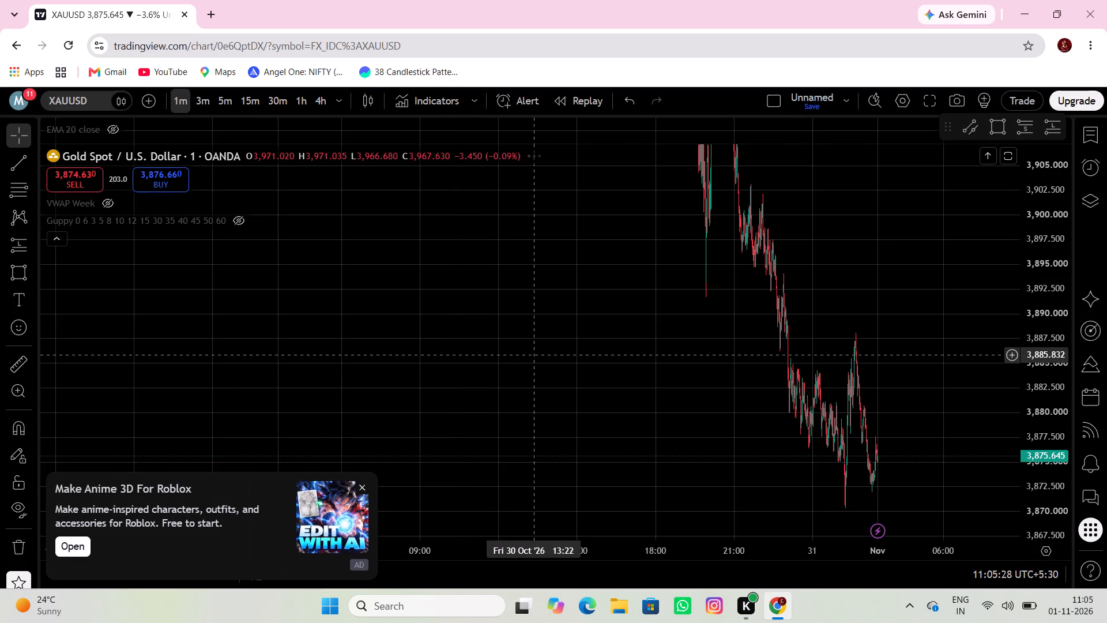
Draw a rectangle zone across the 31 October lows, from 31 October 00:38 to 2 November about 05:30, between about 3,872.7 and 3,870.3.
scroll(639, 348, "down", 4)
scroll(669, 352, "up", 11)
left_click_drag(720, 333, 820, 288)
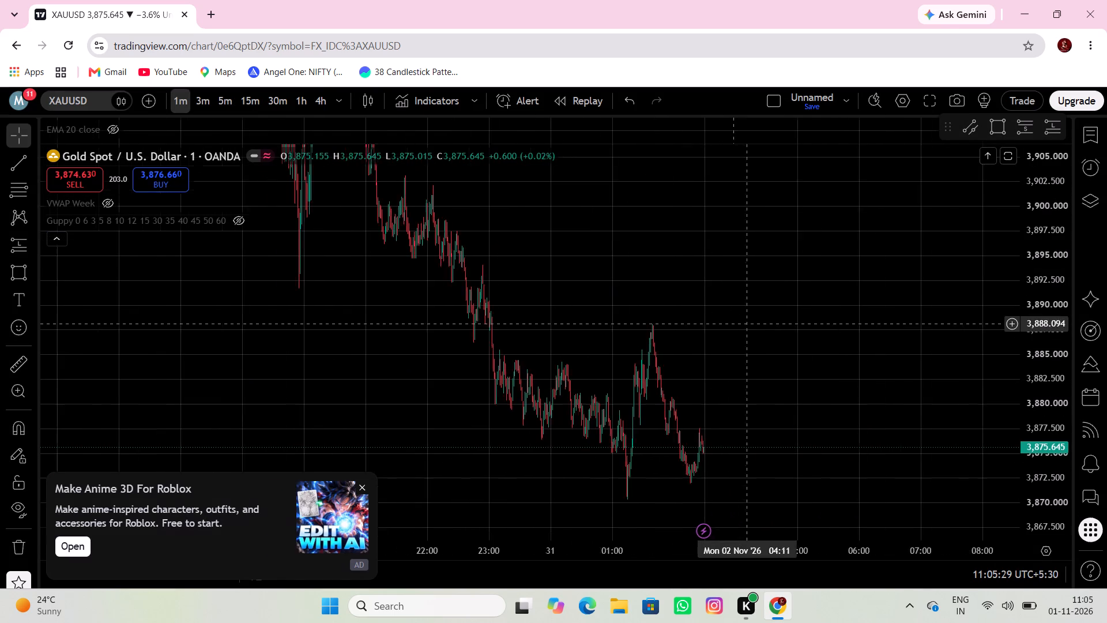
left_click_drag(820, 288, 836, 272)
scroll(788, 304, "up", 4)
left_click_drag(742, 333, 832, 299)
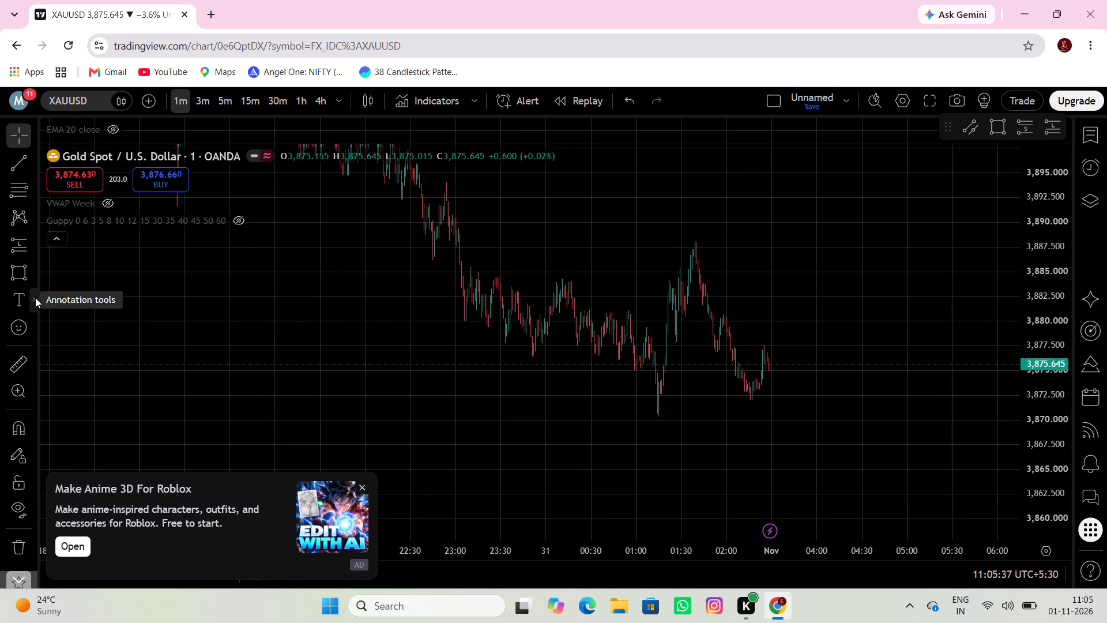
left_click(21, 268)
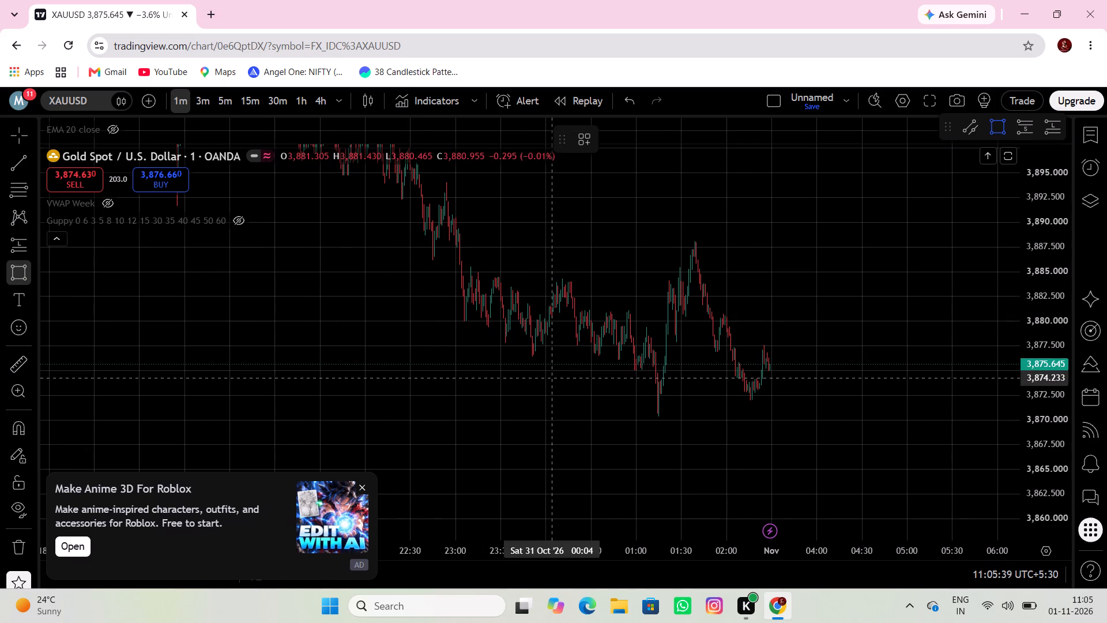
left_click(603, 393)
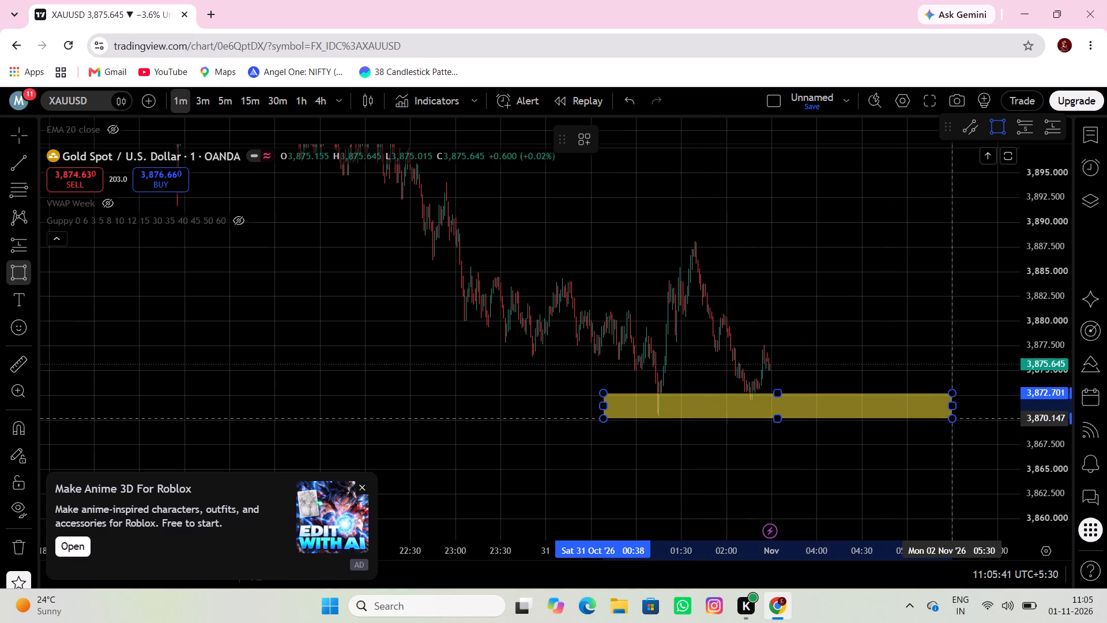
left_click(955, 416)
Draw a rectangle zone across the late 30 October highs, from 30 October 22:43 to 2 November 04:34, between about 3,884.4 and 3,883.1.
left_click_drag(826, 441, 811, 463)
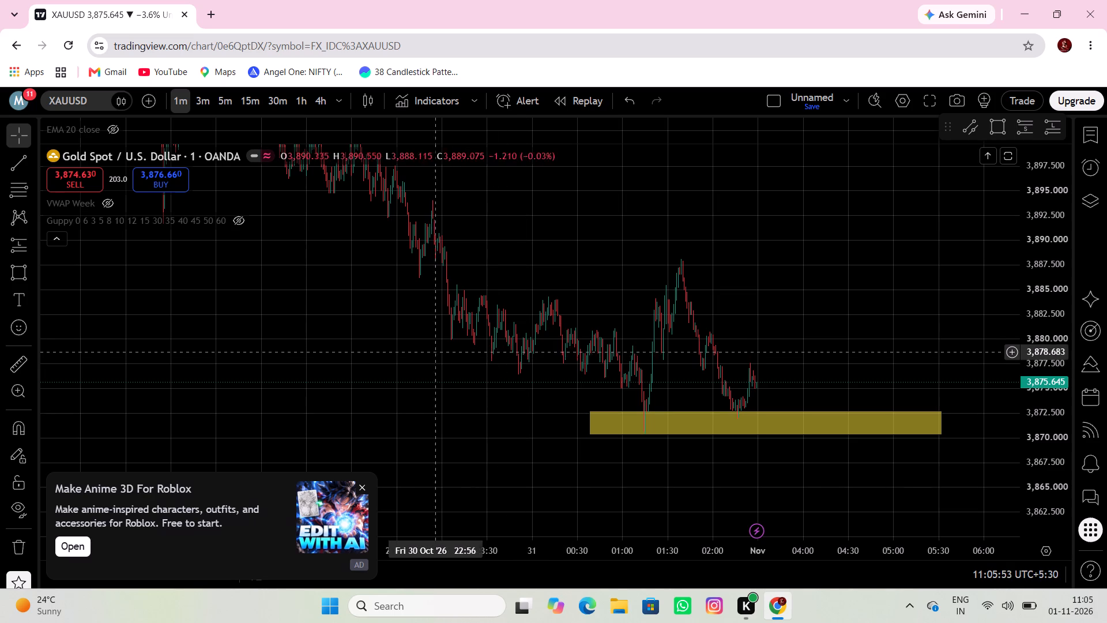
left_click(13, 276)
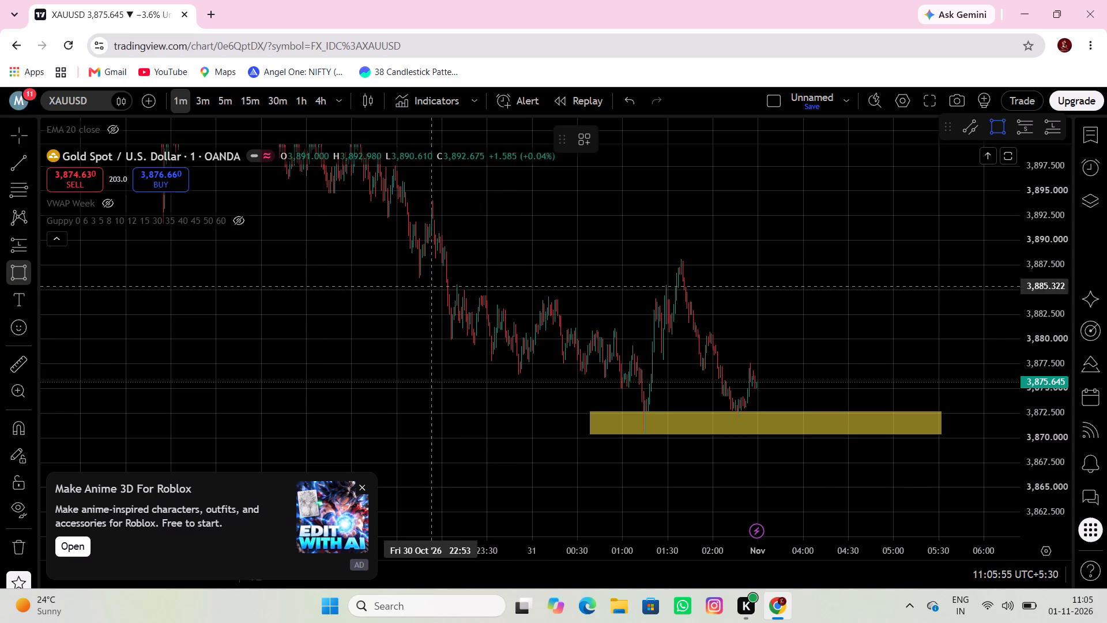
left_click(416, 296)
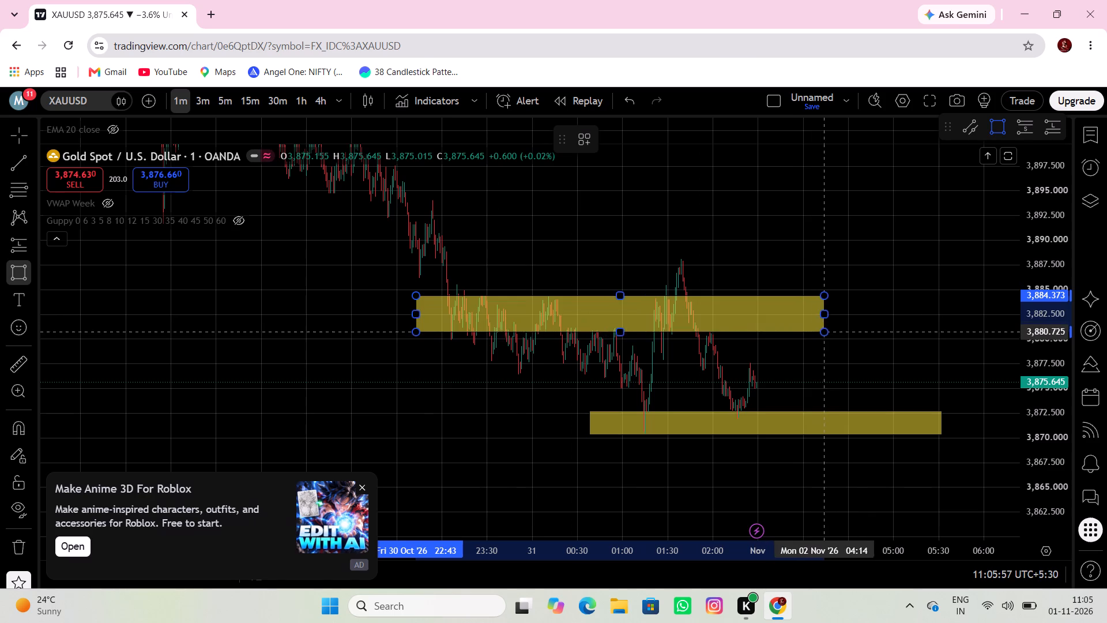
left_click(854, 309)
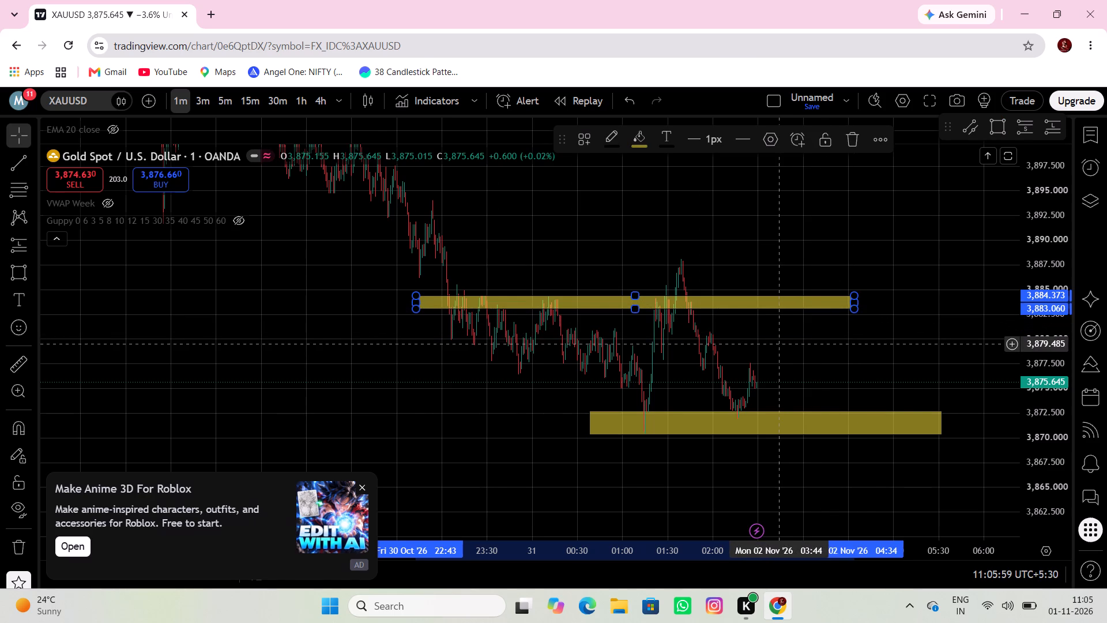
Draw a rectangle zone at the 20:30 swing high on 30 October, from about 19:02 to 22:01, between about 3,925.8 and 3,923.6.
left_click_drag(780, 344, 850, 335)
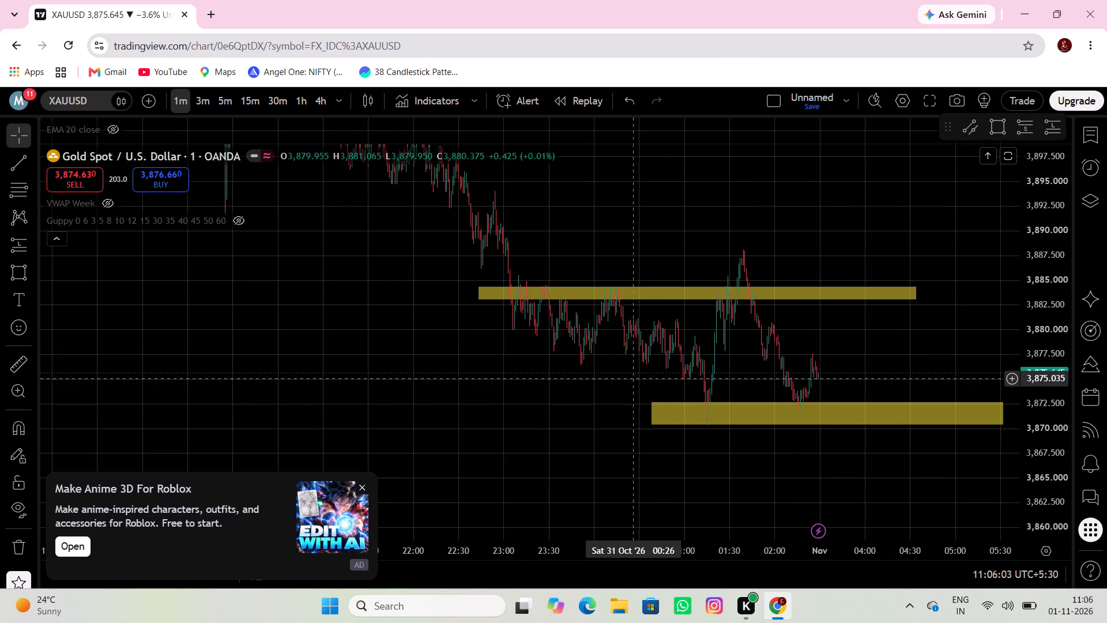
left_click(631, 385)
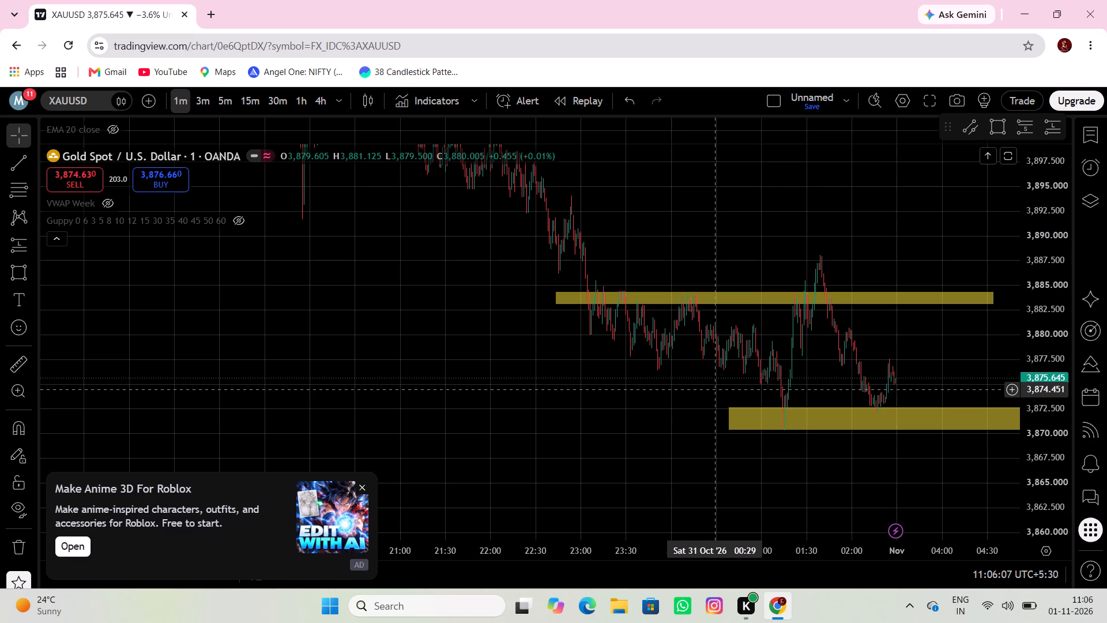
left_click_drag(672, 401, 809, 406)
left_click_drag(688, 397, 749, 487)
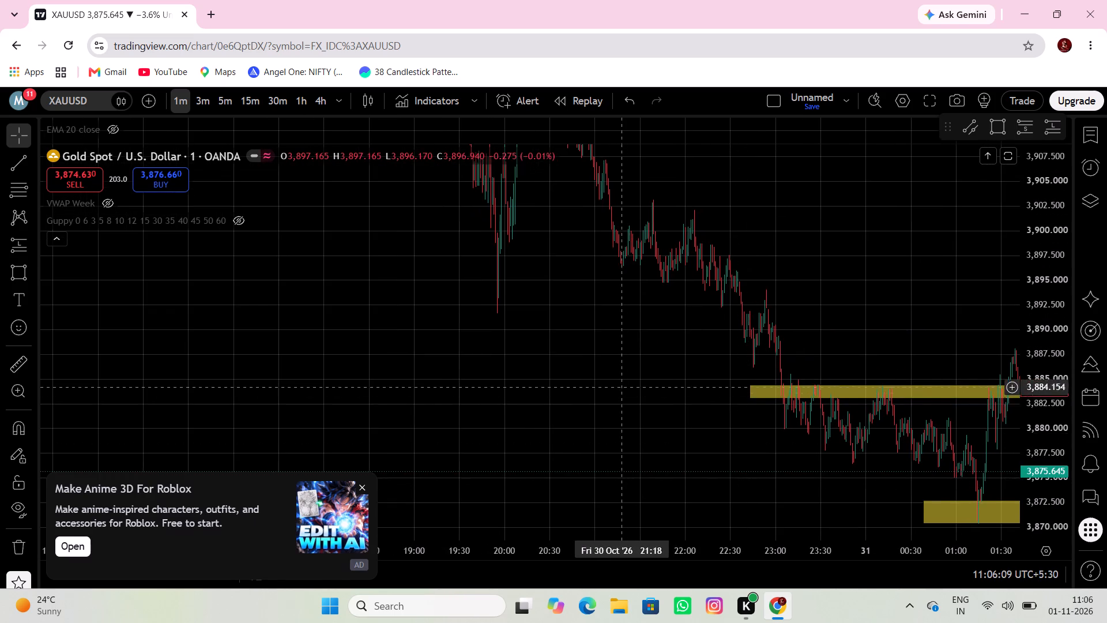
left_click_drag(621, 386, 731, 427)
scroll(524, 362, "up", 3)
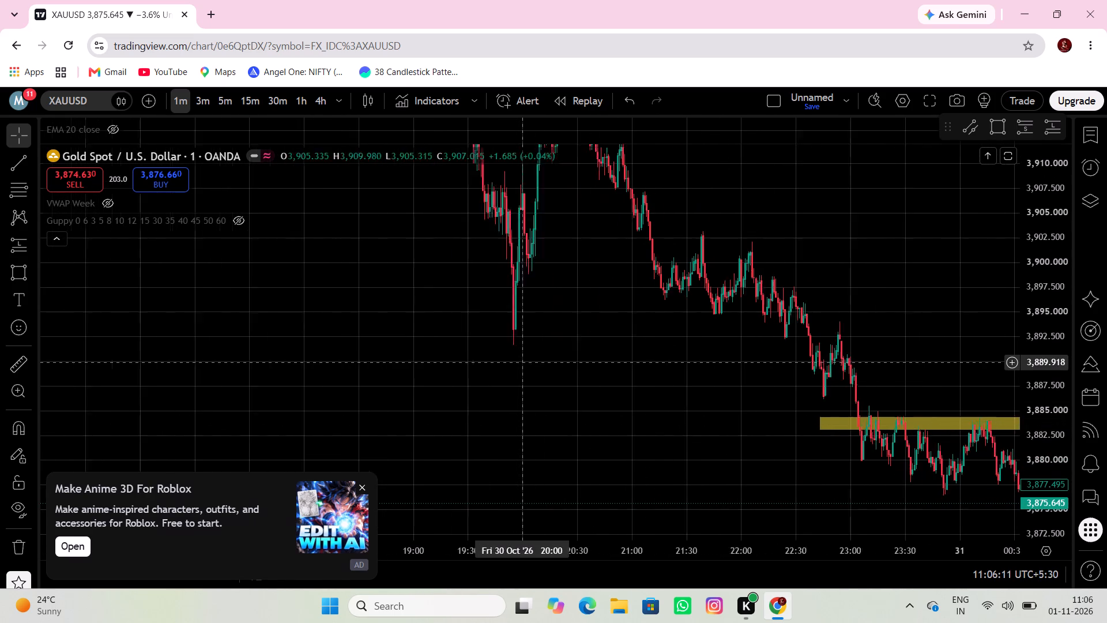
left_click_drag(530, 361, 622, 403)
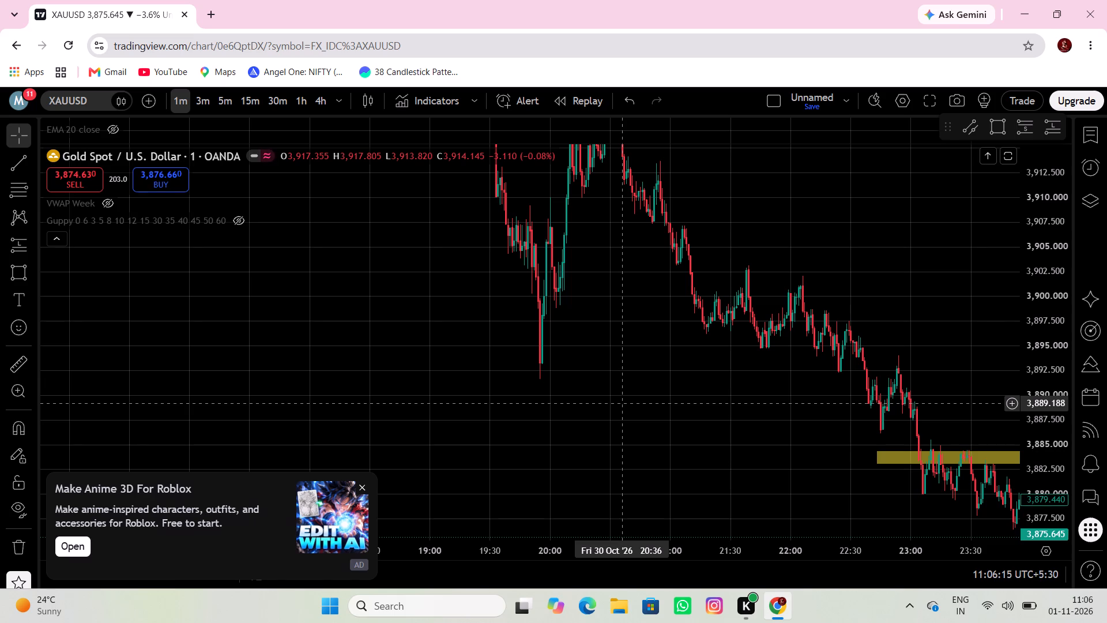
left_click_drag(622, 403, 622, 403)
left_click_drag(622, 403, 650, 412)
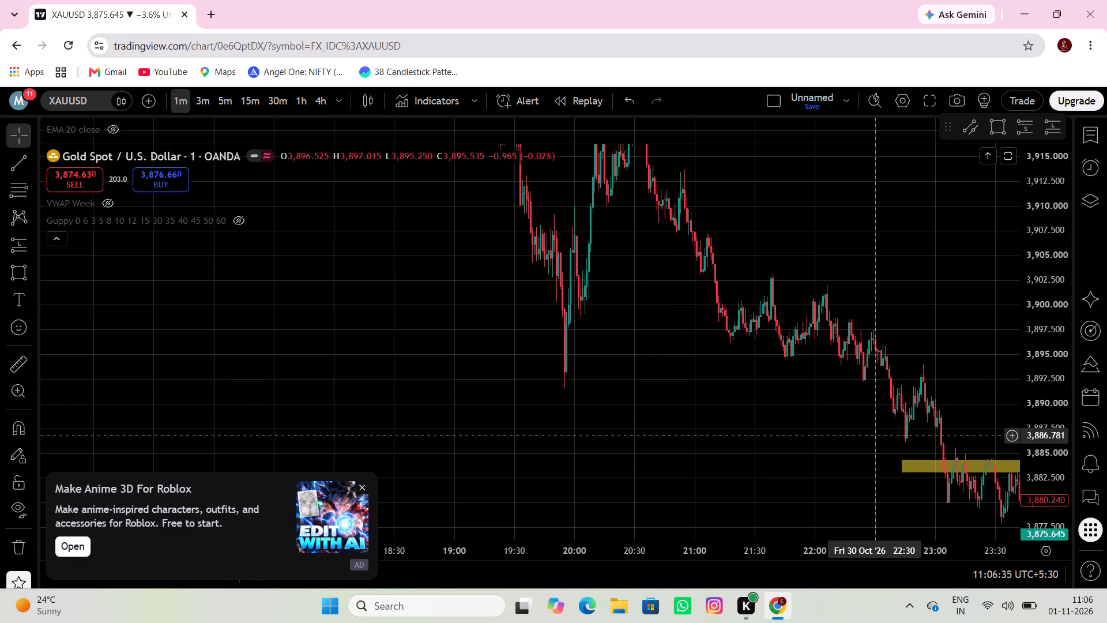
scroll(1056, 342, "down", 10)
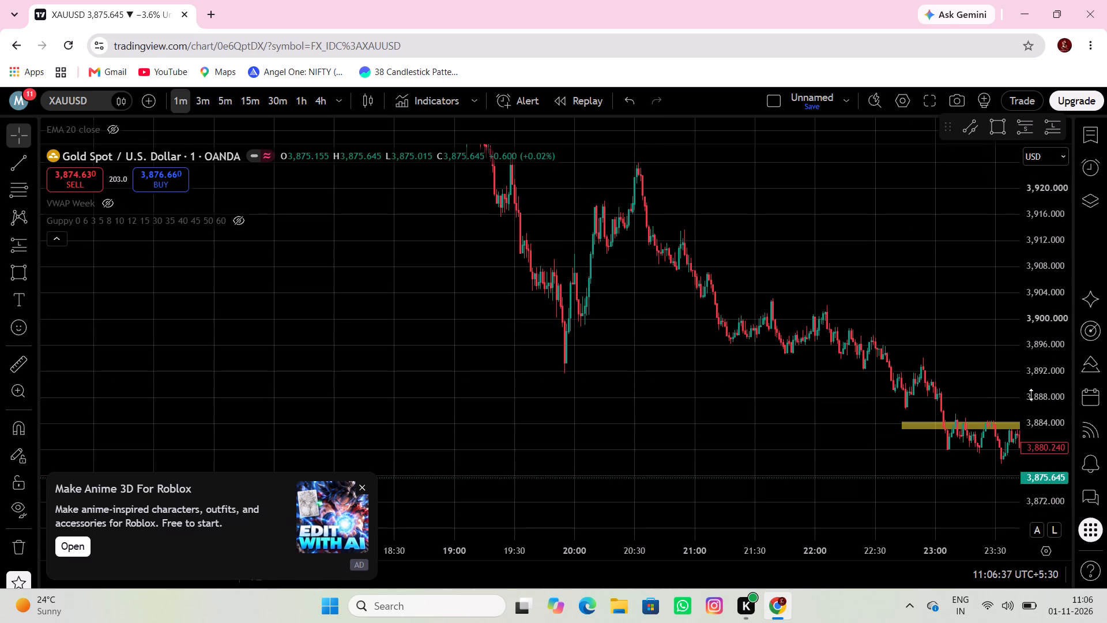
scroll(1031, 395, "down", 11)
left_click_drag(962, 350, 929, 361)
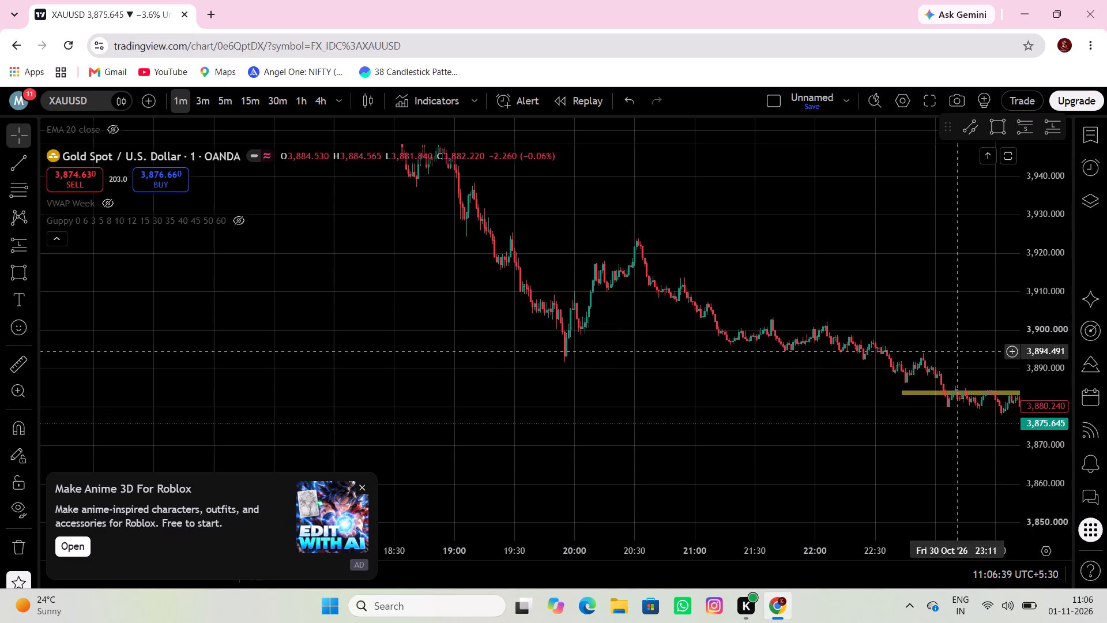
left_click_drag(929, 361, 784, 369)
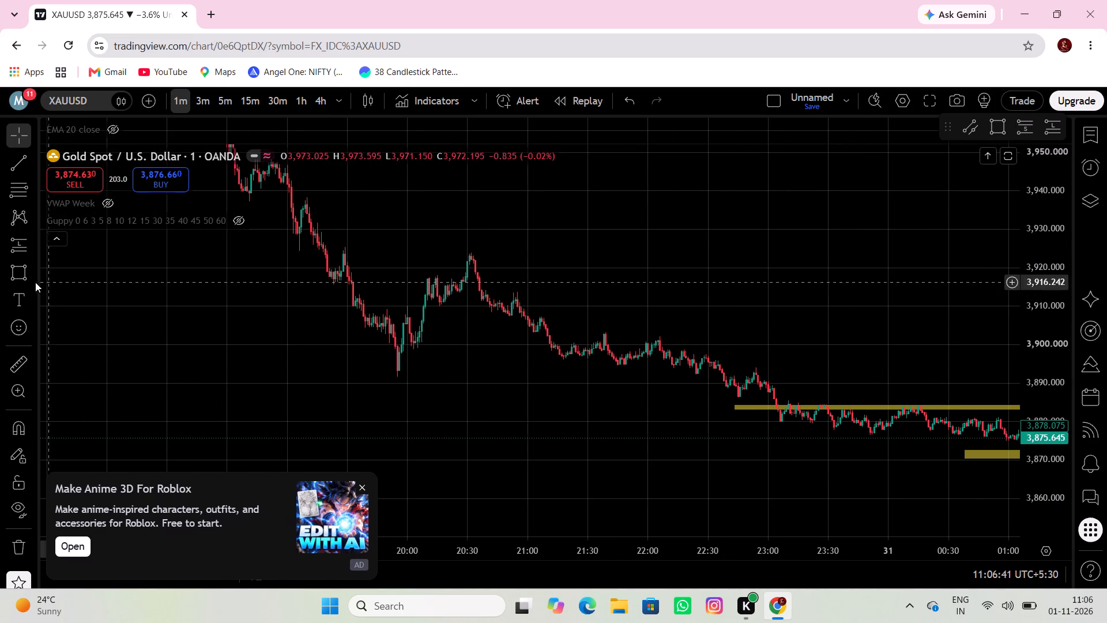
left_click(19, 272)
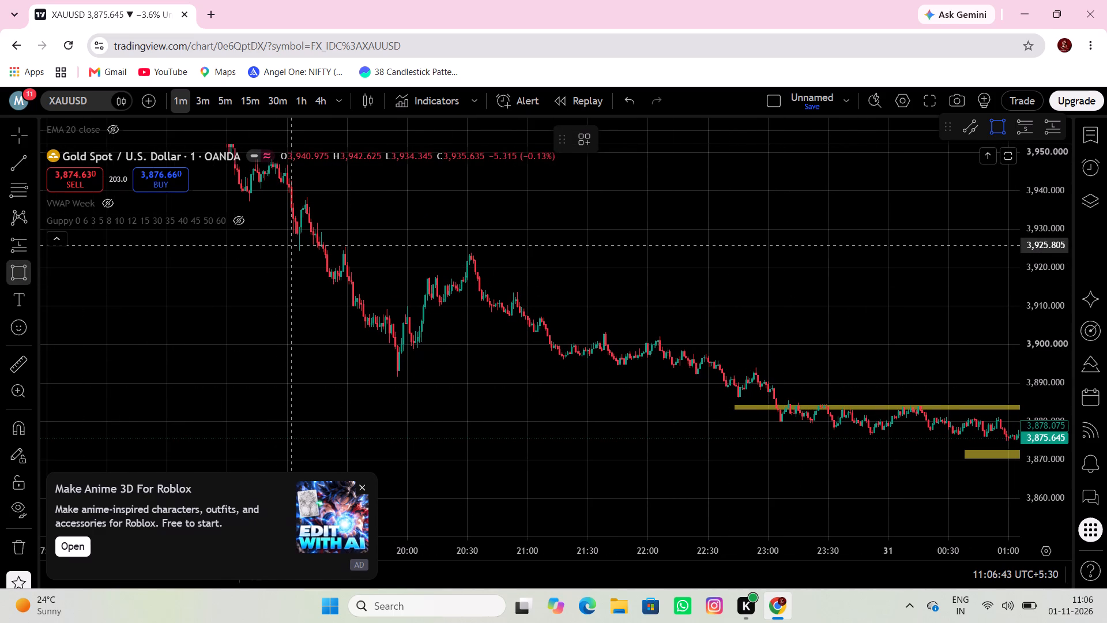
left_click(291, 246)
left_click(650, 254)
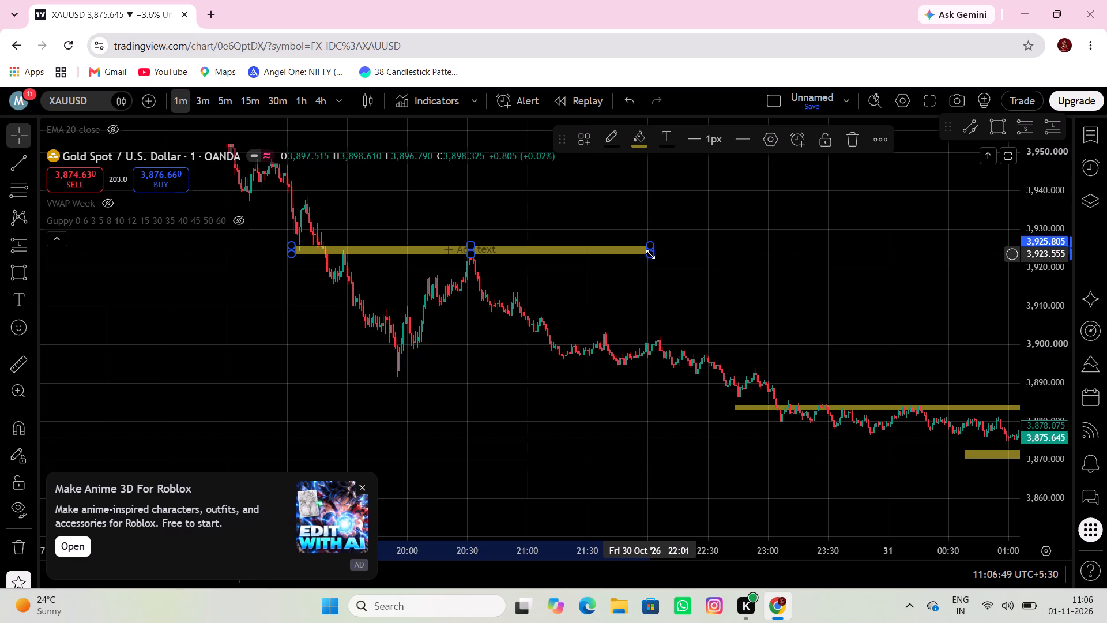
Draw a rectangle zone through the 20:00 swing low on 30 October, from 19:34 to about 22:36, between about 3,894.9 and 3,893.3.
left_click_drag(684, 228, 705, 227)
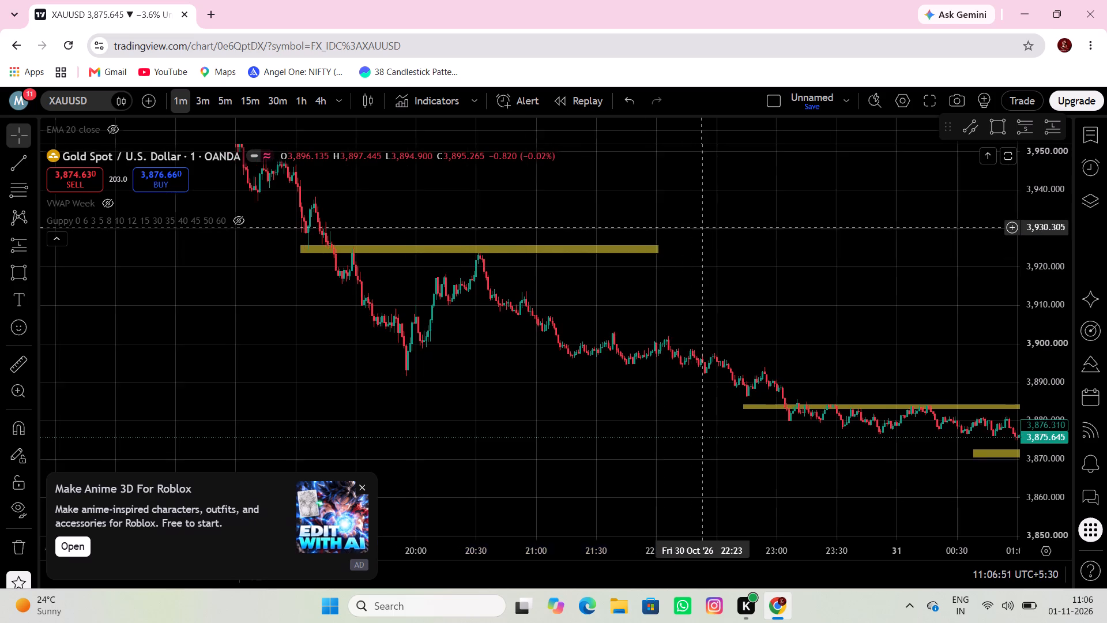
left_click_drag(705, 227, 754, 222)
left_click(14, 276)
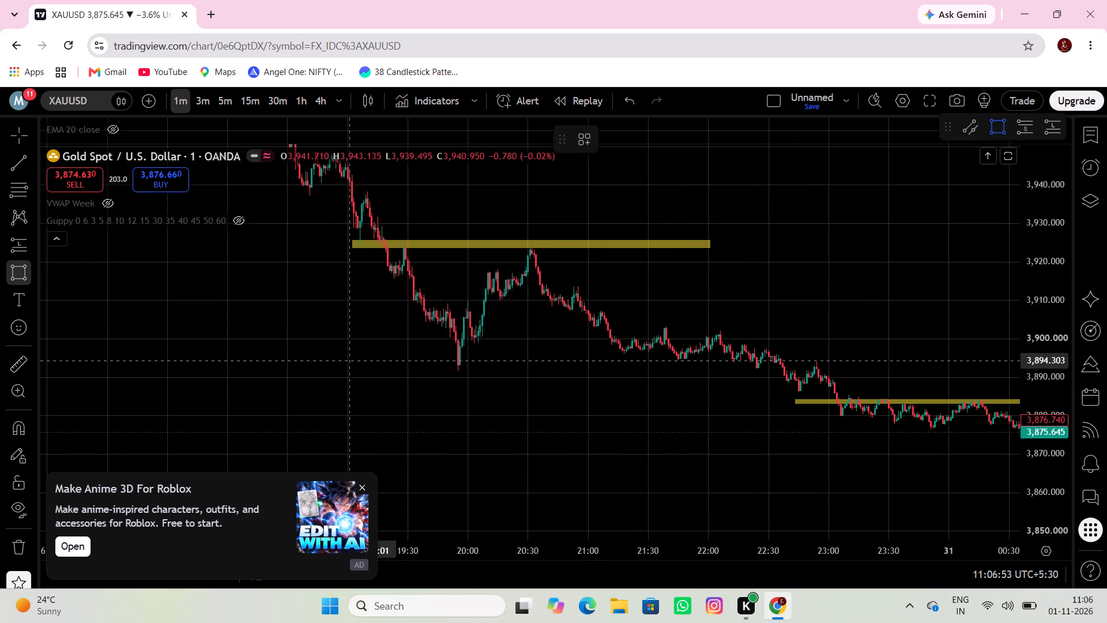
left_click(416, 359)
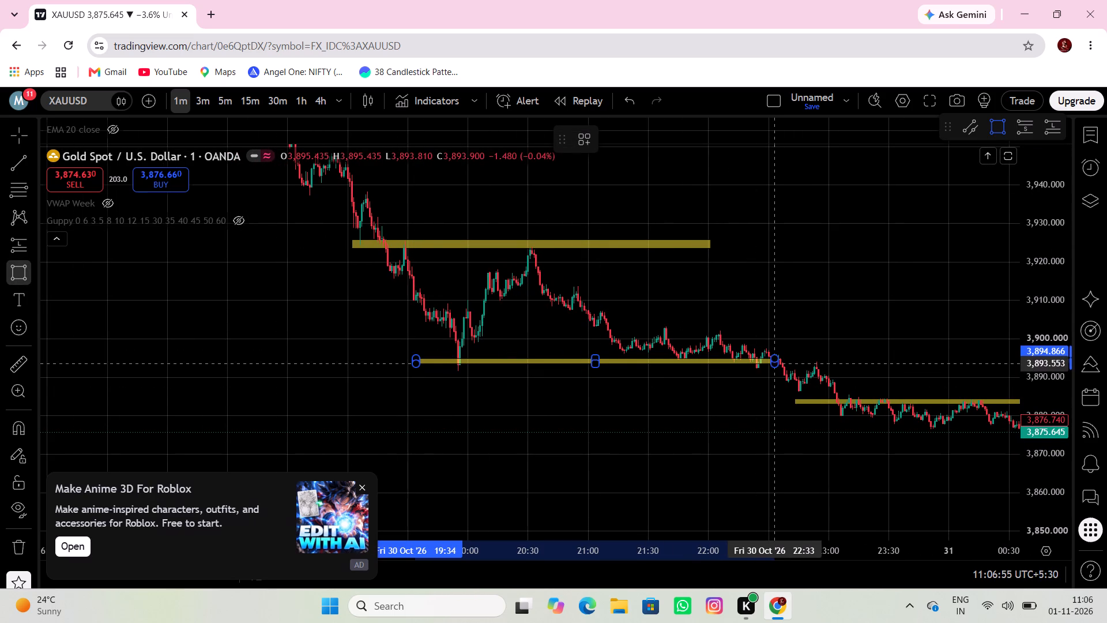
left_click(780, 364)
Draw a thin rectangle zone midway between the two previous zones on 30 October, from 19:17 to about 22:21, between about 3,913.5 and 3,912.4.
left_click_drag(780, 318, 827, 323)
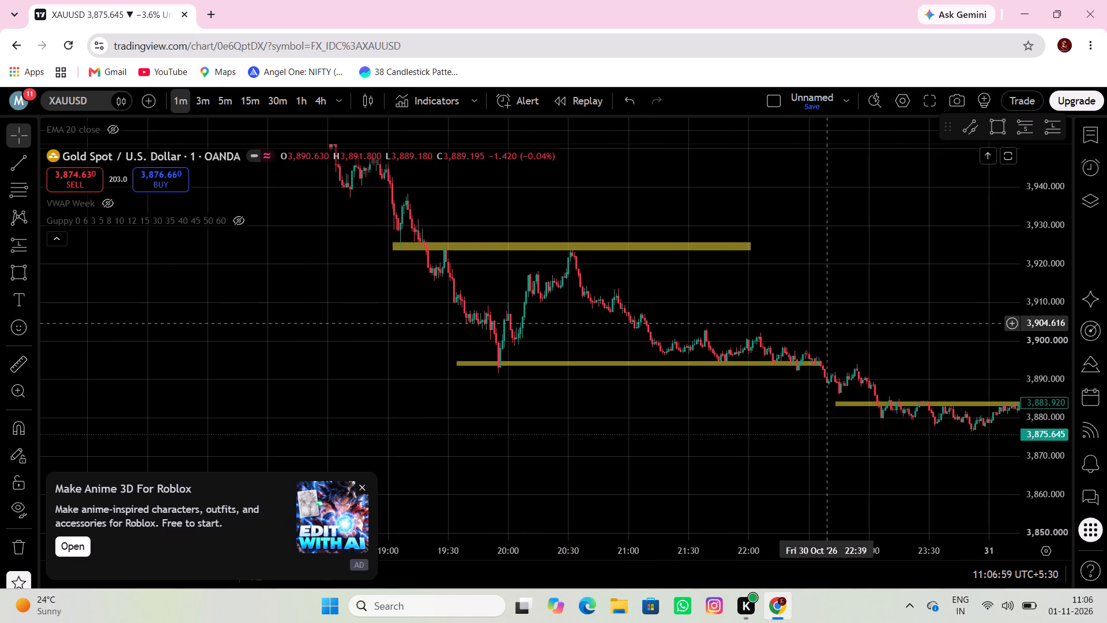
left_click_drag(432, 323, 693, 382)
left_click_drag(360, 319, 125, 381)
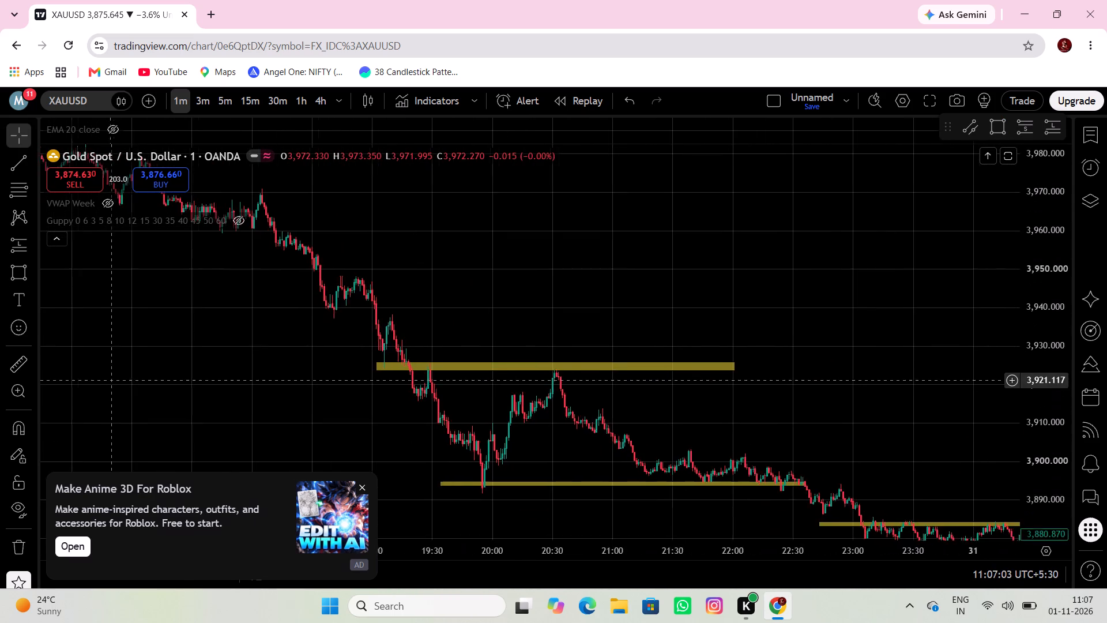
left_click_drag(125, 381, 187, 317)
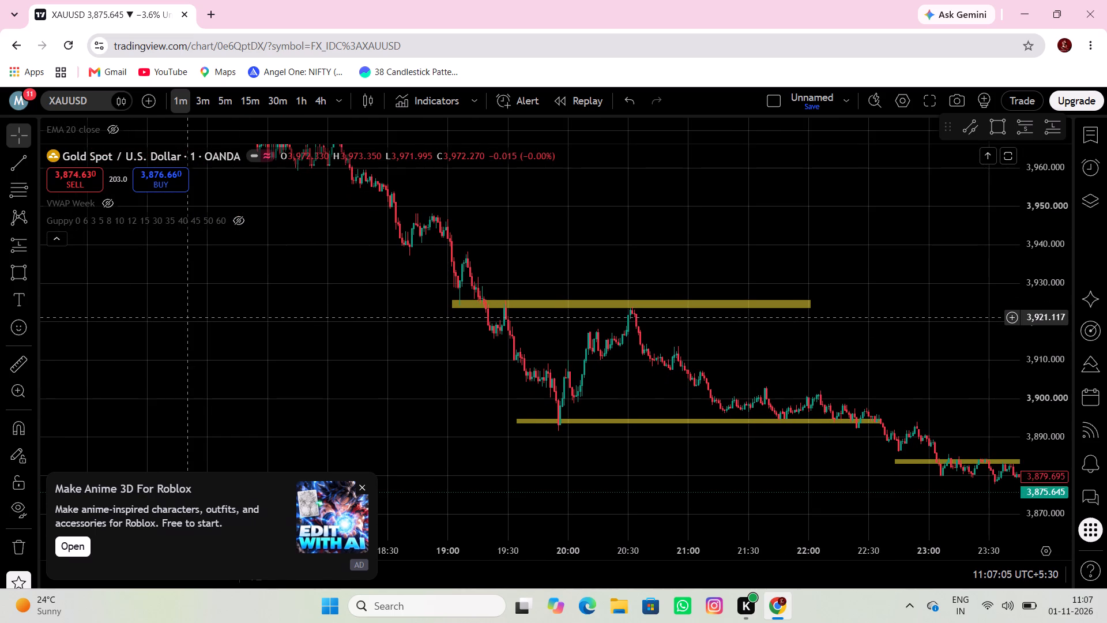
left_click_drag(238, 318, 114, 331)
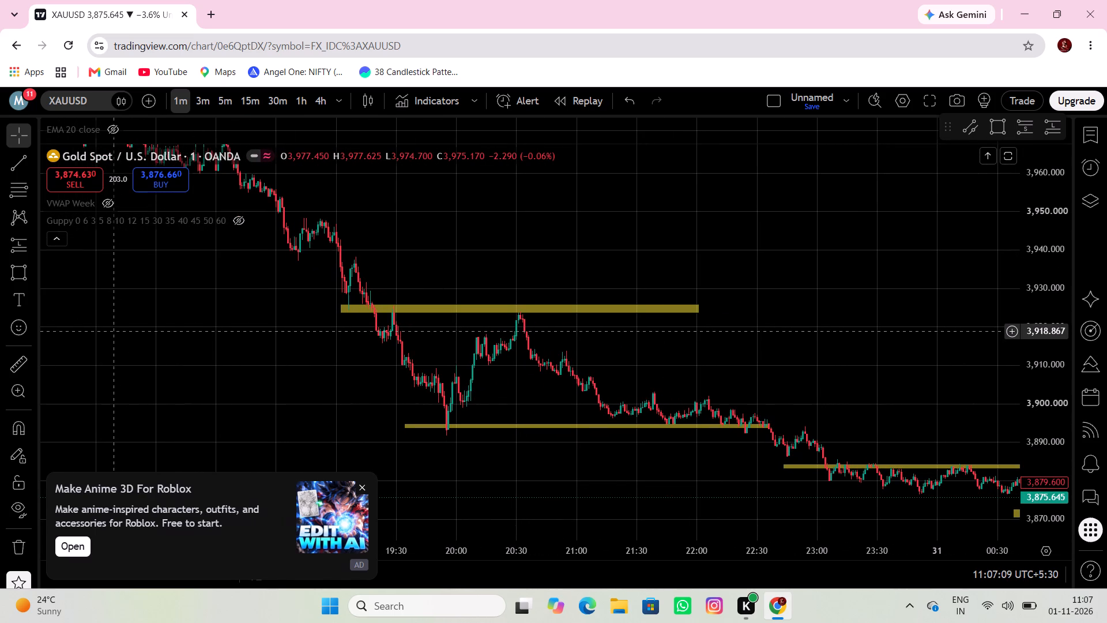
left_click(11, 277)
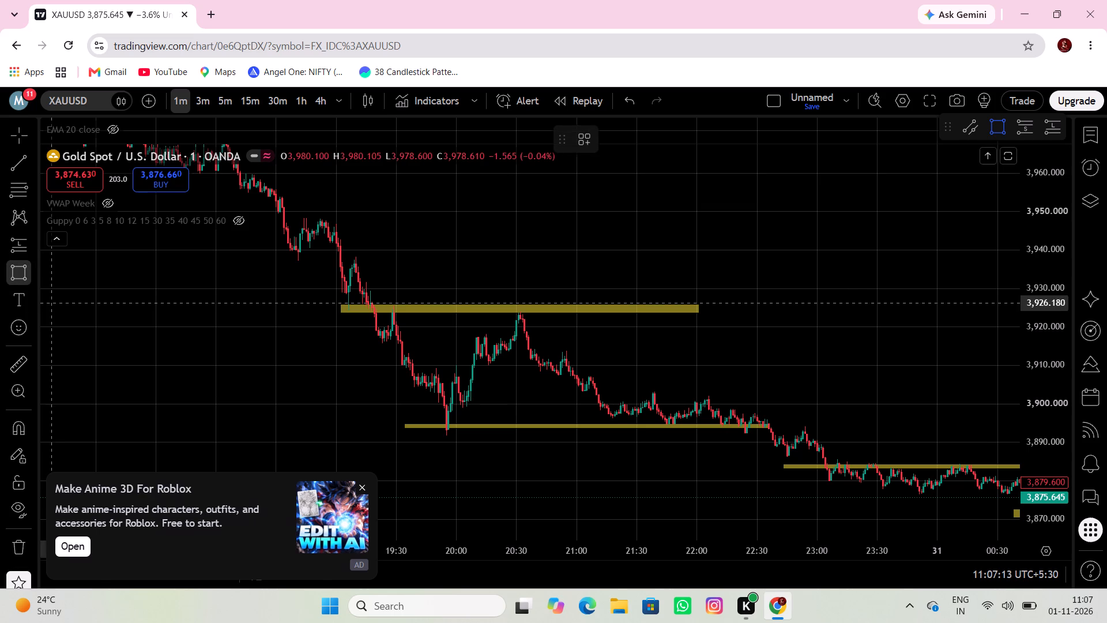
left_click(26, 273)
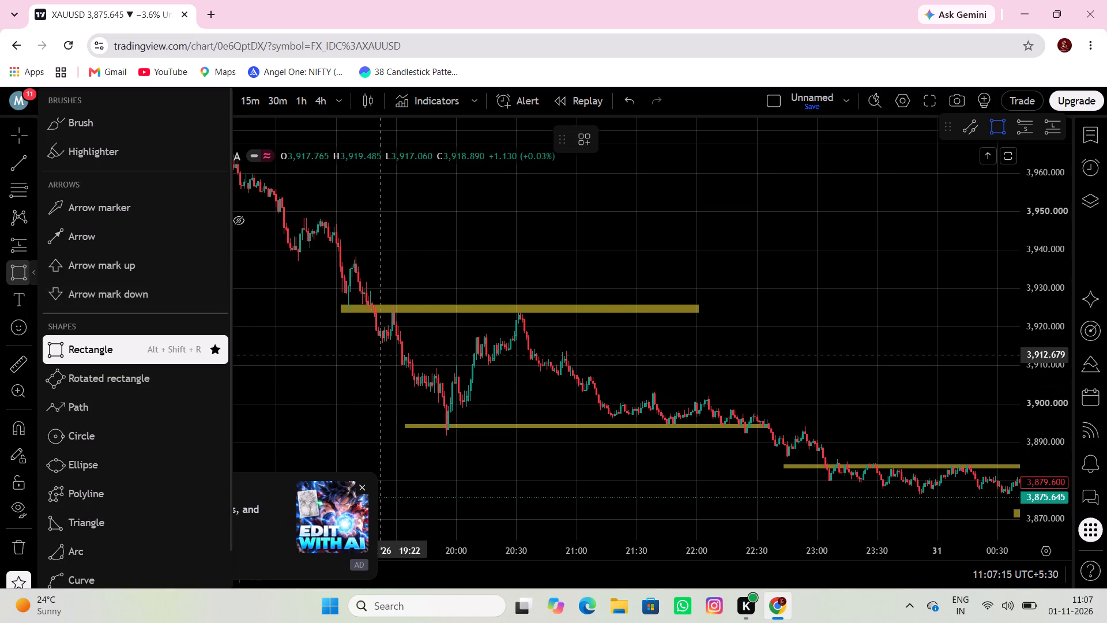
left_click(371, 355)
left_click(739, 352)
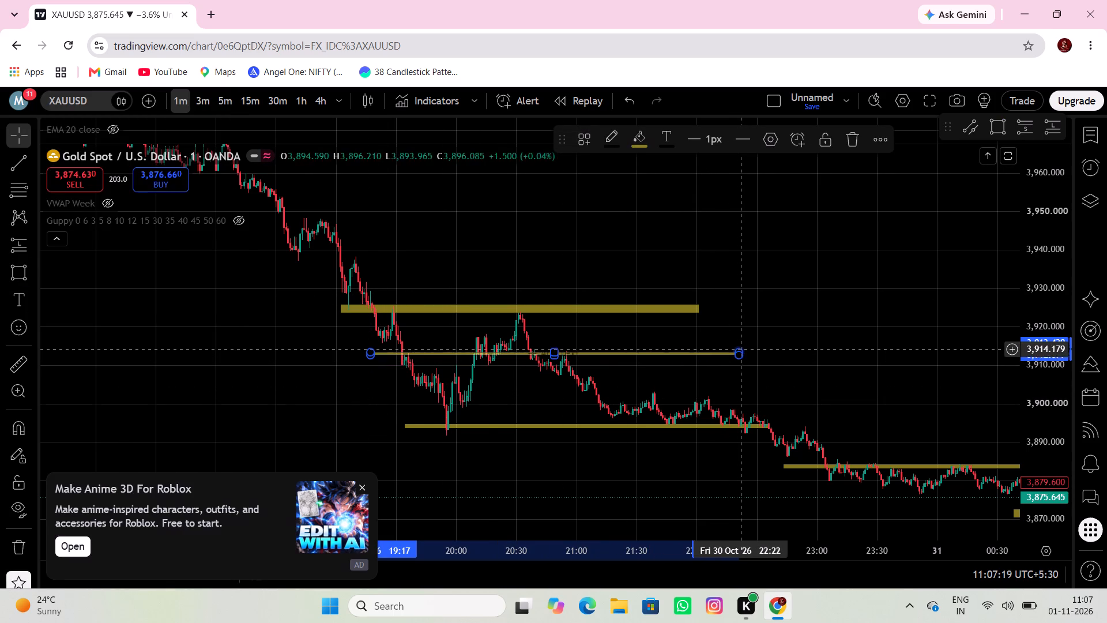
left_click_drag(747, 346, 533, 290)
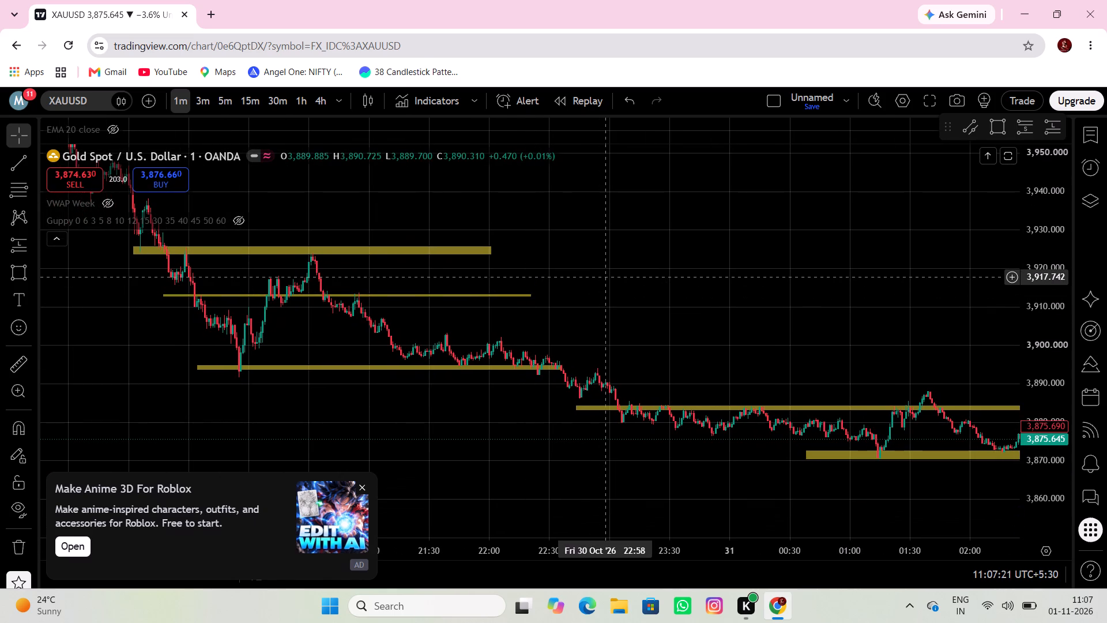
left_click_drag(603, 277, 522, 201)
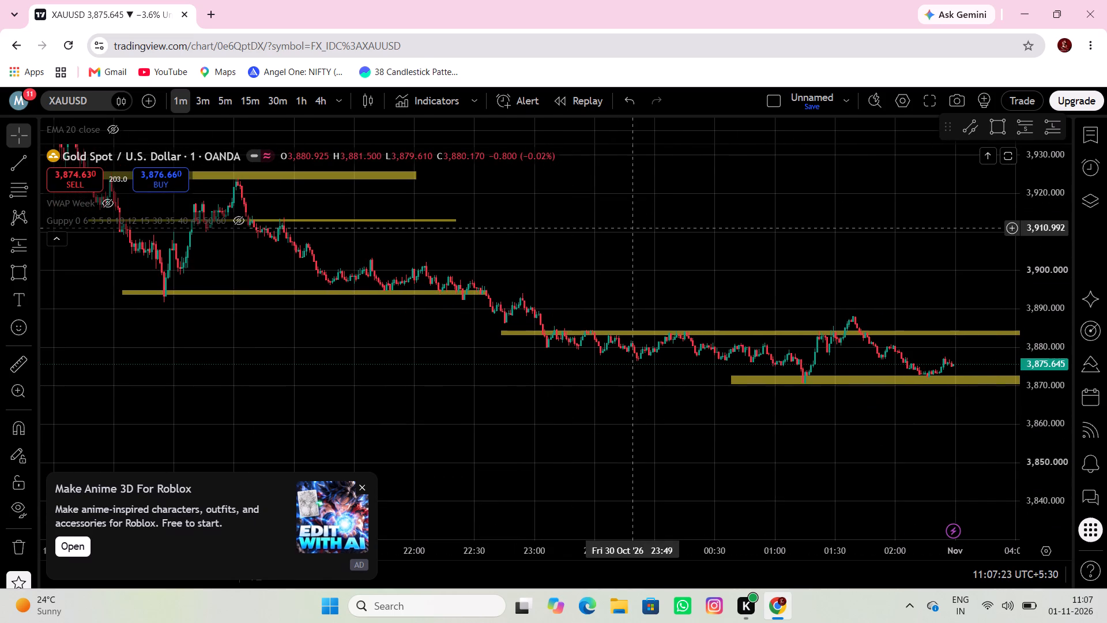
Draw a rectangle zone at the 19:00 swing high on 30 October, from 17:39 to about 20:13, between about 3,948.7 and 3,947.0.
left_click_drag(634, 230, 481, 215)
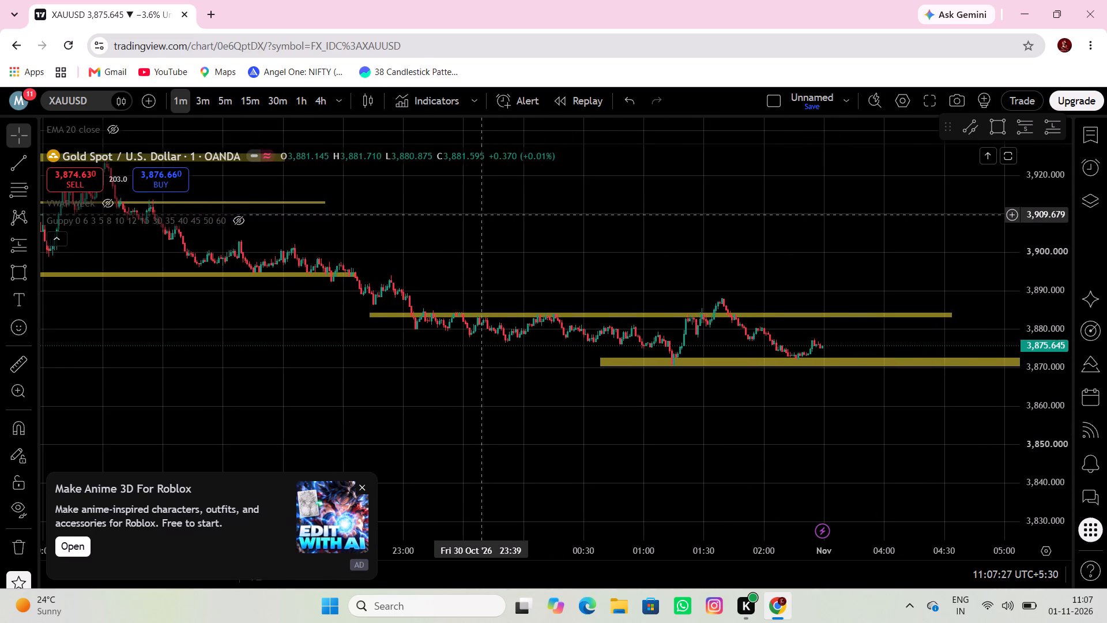
left_click_drag(538, 225, 522, 242)
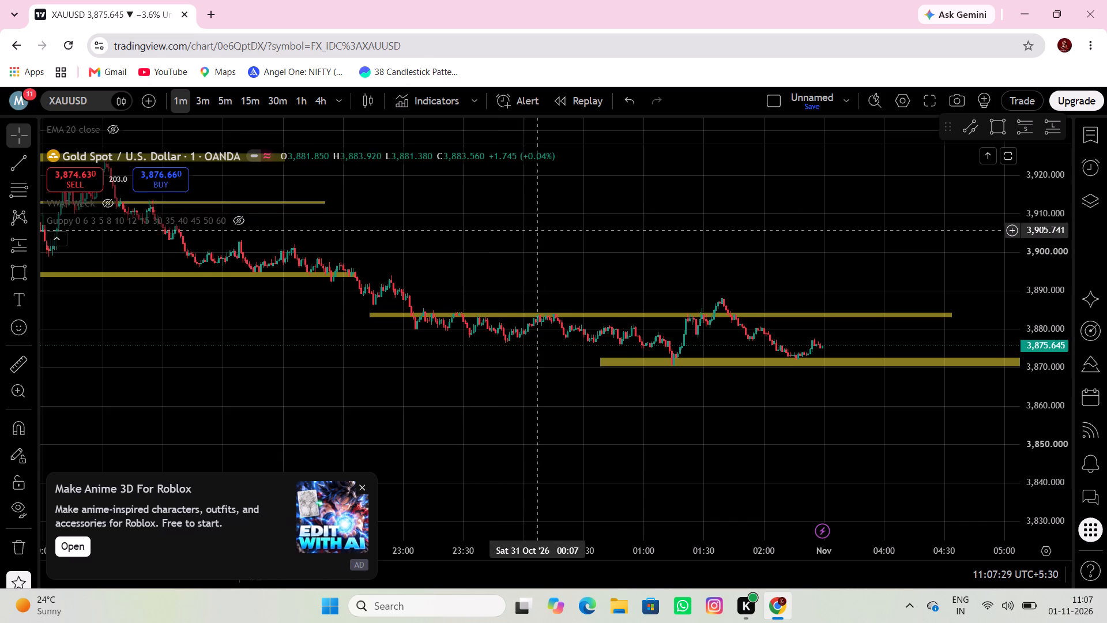
left_click_drag(522, 242, 1102, 401)
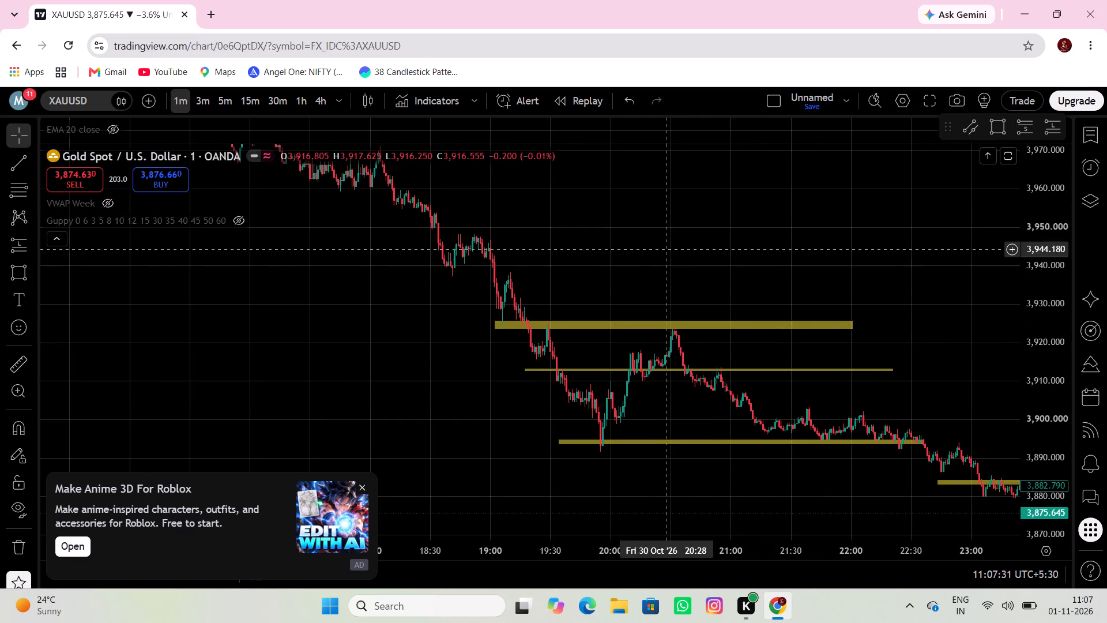
left_click_drag(667, 250, 751, 356)
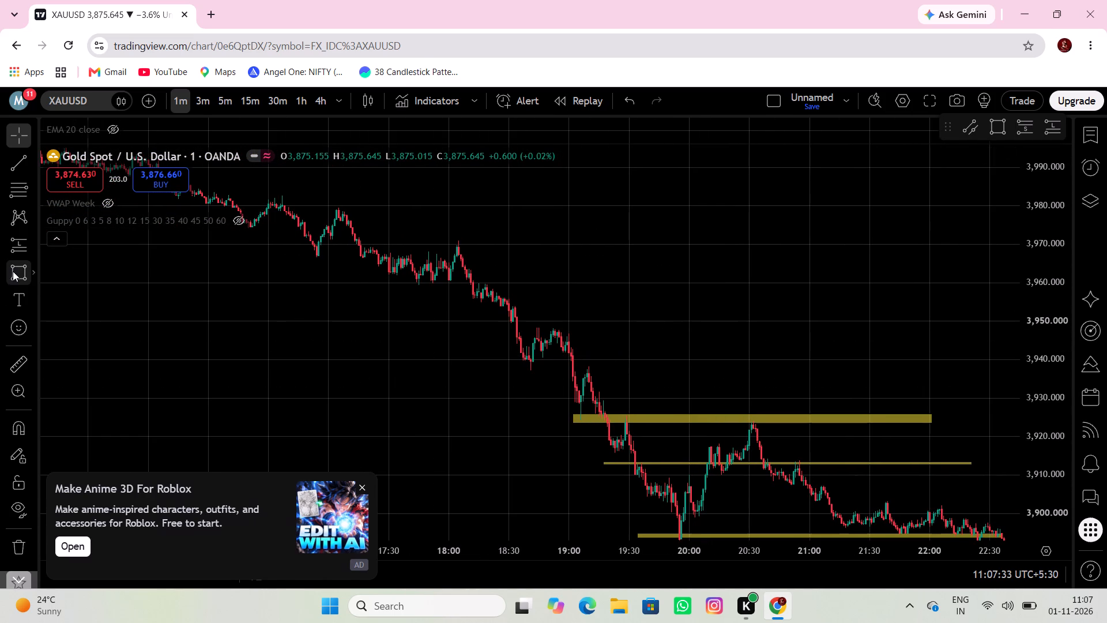
left_click(13, 271)
left_click_drag(407, 326, 440, 335)
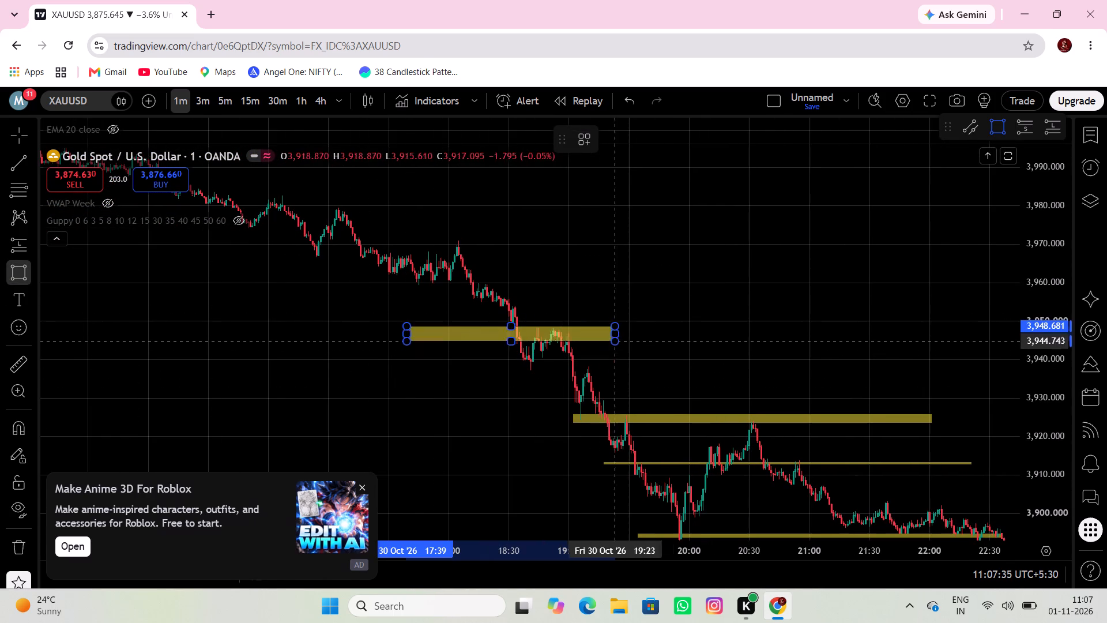
left_click(715, 333)
Draw a rectangle zone at the 16:30 swing high on 30 October, from about 16:23 to 18:56, between about 3,983.6 and 3,979.9.
left_click_drag(612, 367, 635, 397)
left_click(10, 273)
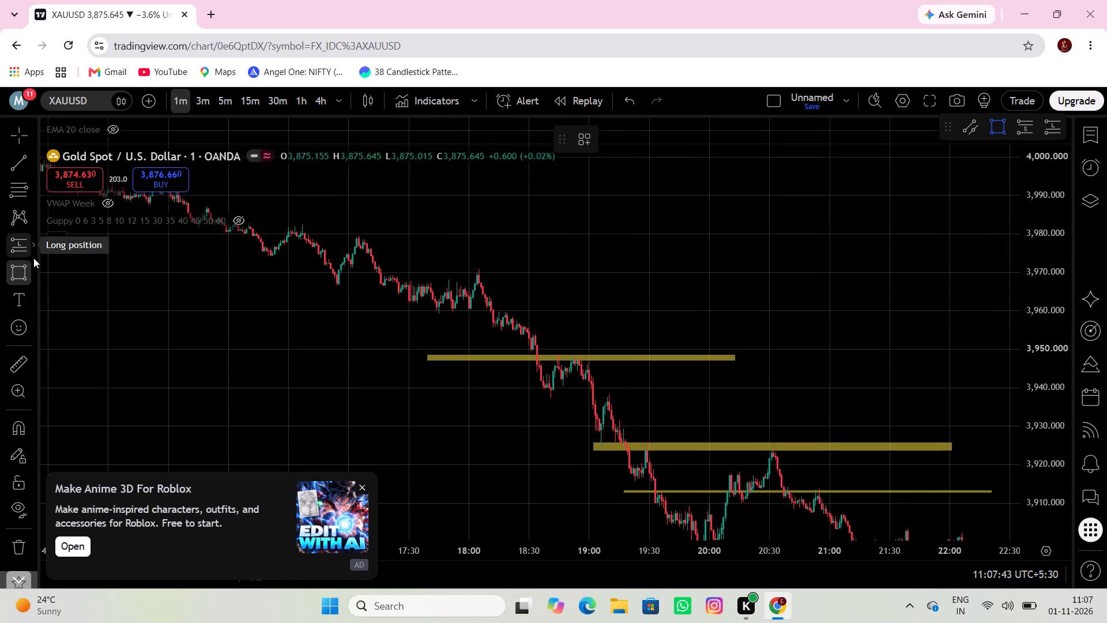
left_click(276, 221)
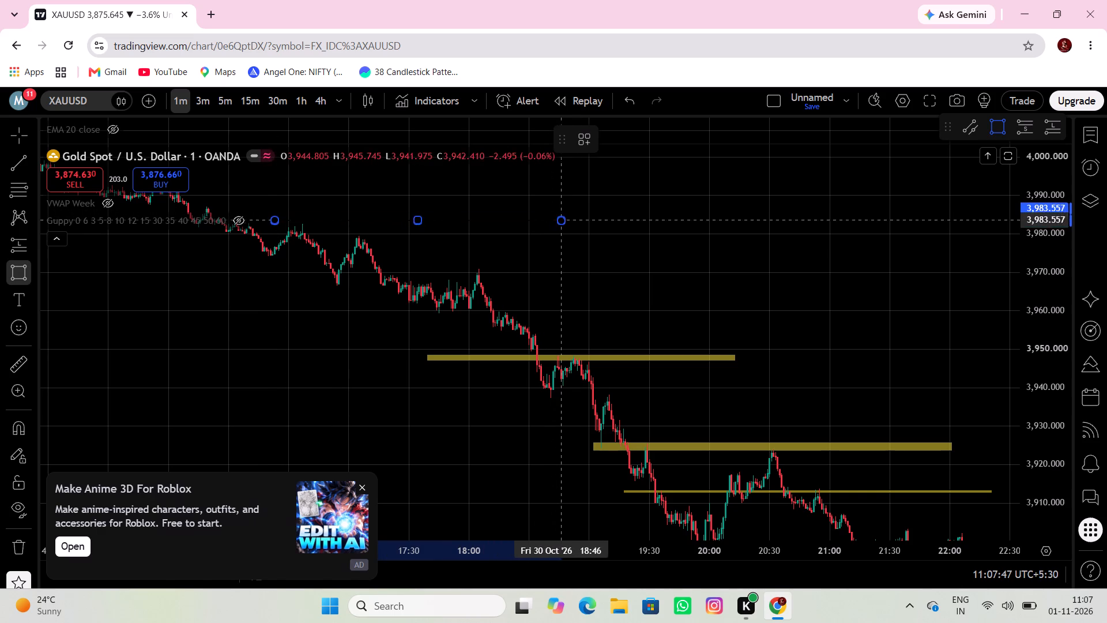
left_click(580, 234)
left_click(525, 257)
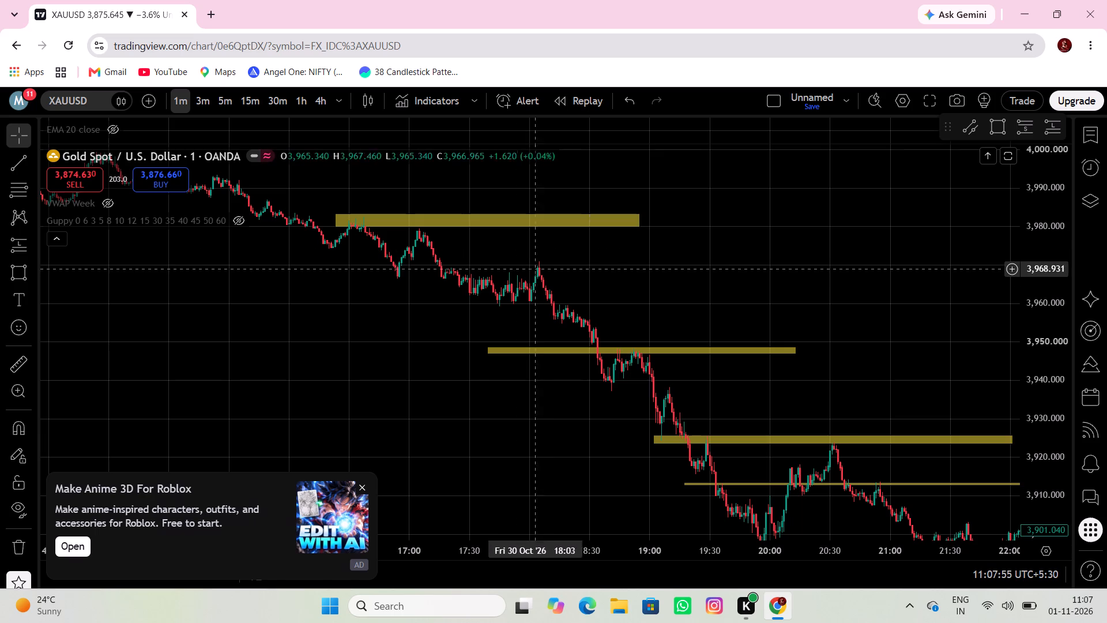
Draw a rectangle zone at the 14:30 swing high on 30 October, from about 11:47 to 15:01, between about 3,999.1 and 3,995.6.
left_click_drag(313, 280, 582, 323)
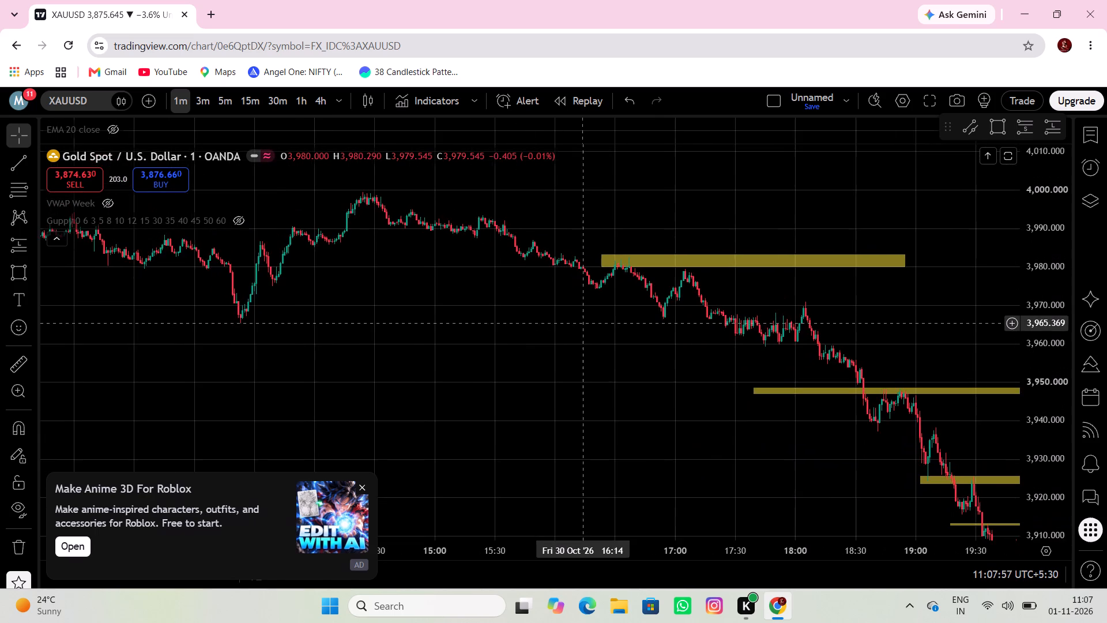
left_click_drag(582, 323, 495, 332)
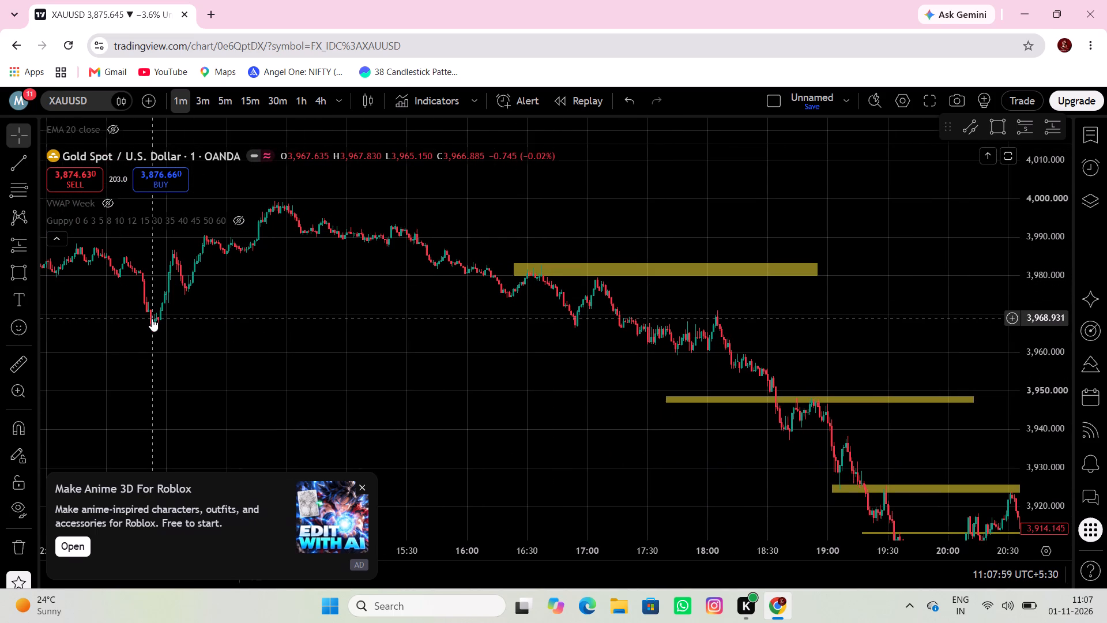
left_click_drag(174, 322, 362, 361)
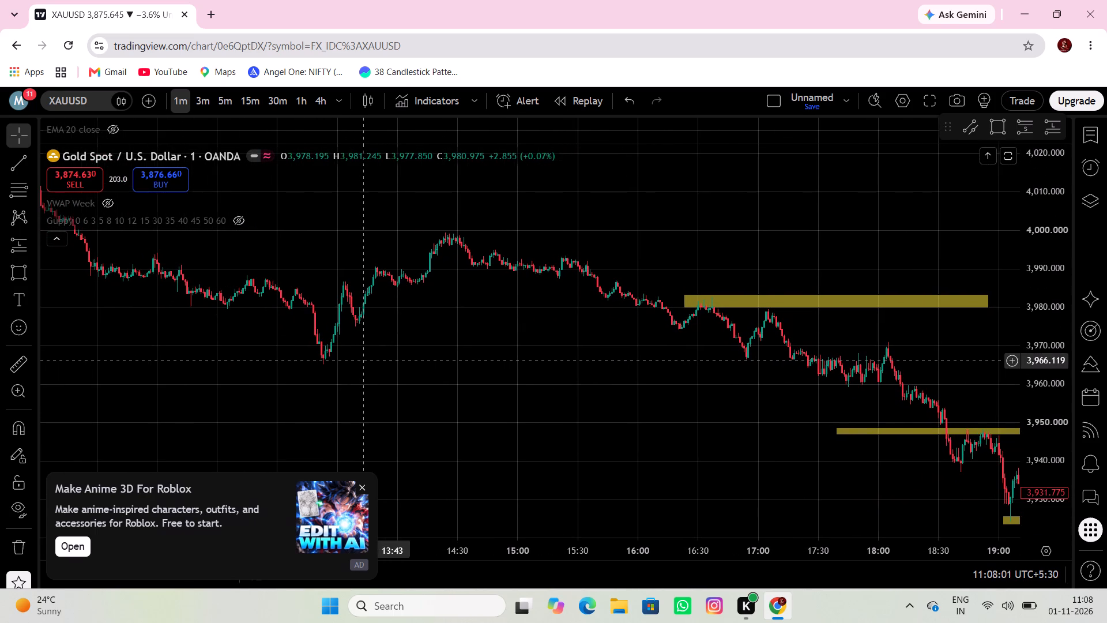
left_click(16, 269)
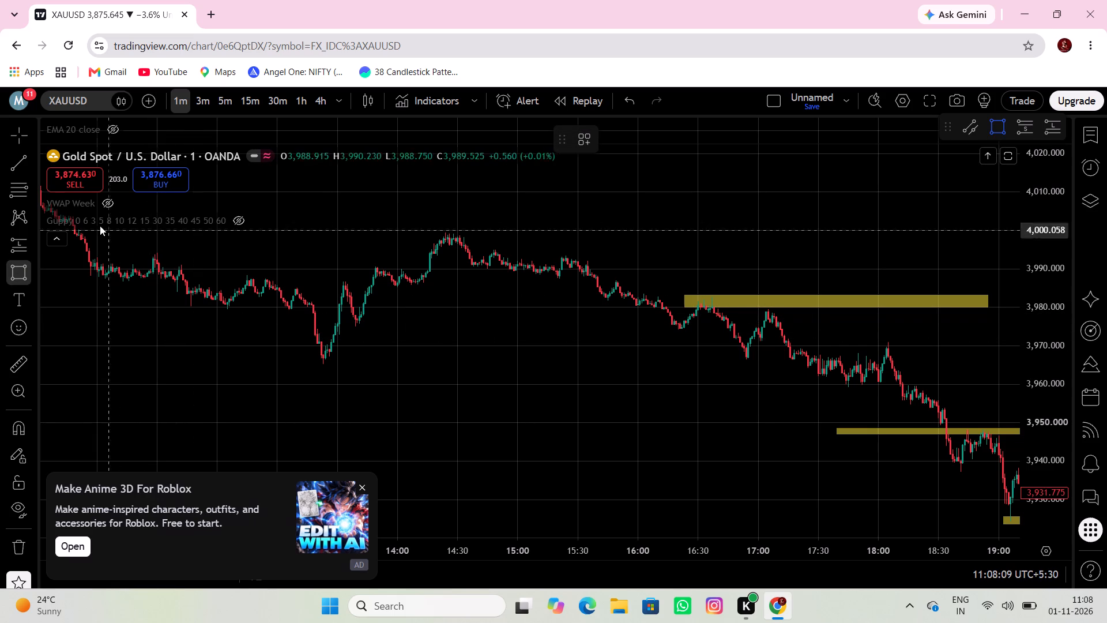
left_click(130, 247)
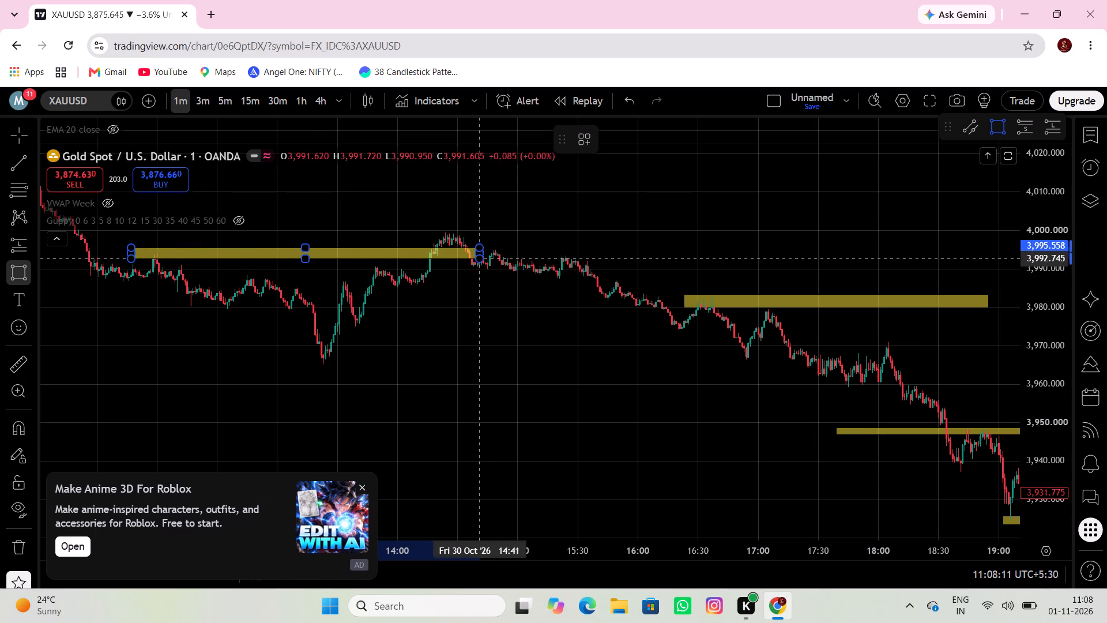
left_click(519, 234)
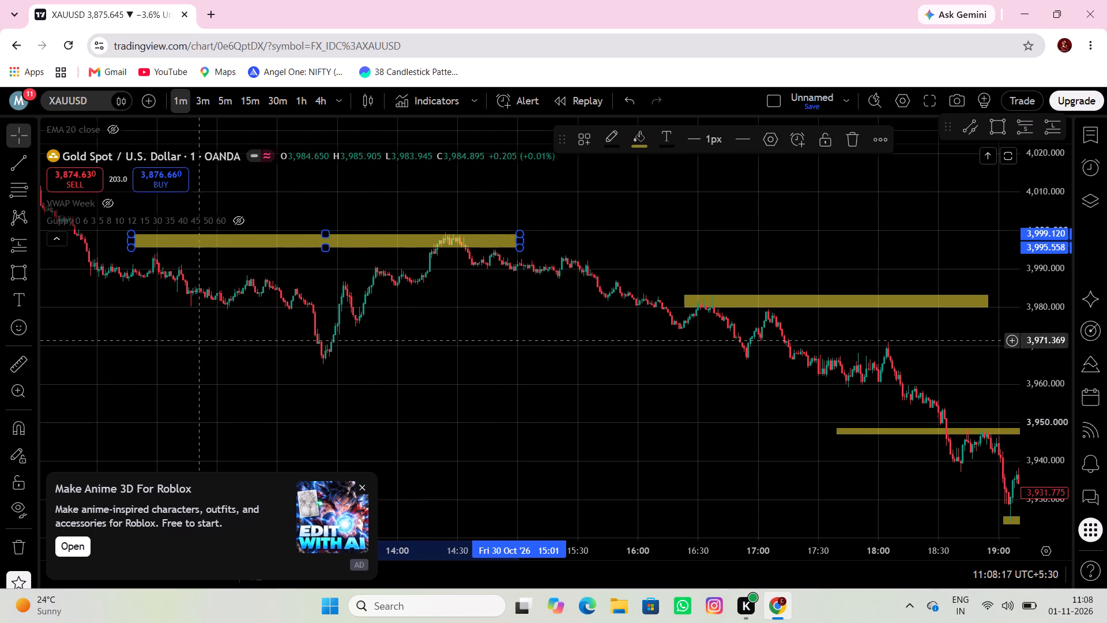
Draw a thin rectangle zone along the 12:30 lows on 30 October, from about 11:54 to 15:02, between about 3,981.7 and 3,980.4.
left_click(12, 277)
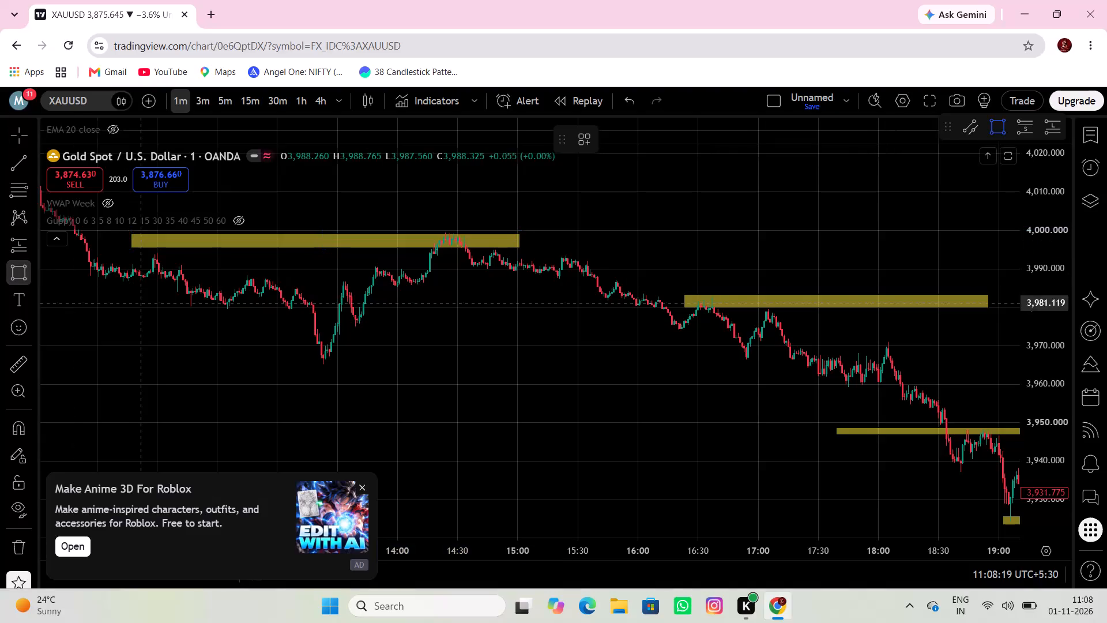
left_click(145, 301)
left_click(522, 306)
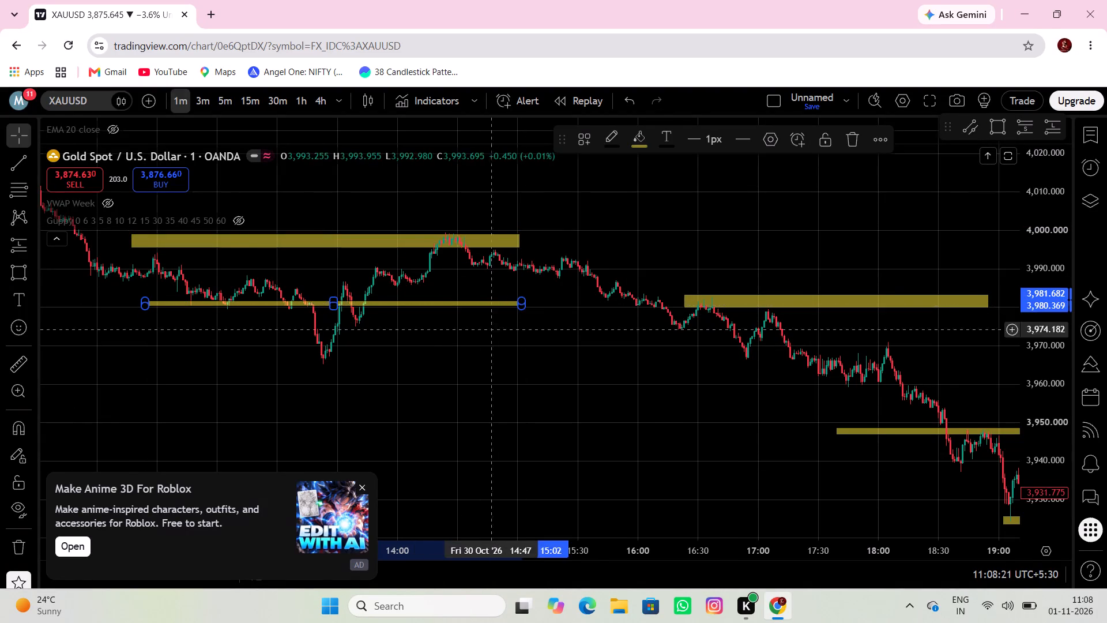
Draw a rectangle zone above the 07:00–08:00 highs on 30 October, from about 06:53 to 11:32, between about 4,015.6 and 4,013.4.
left_click_drag(409, 379, 555, 425)
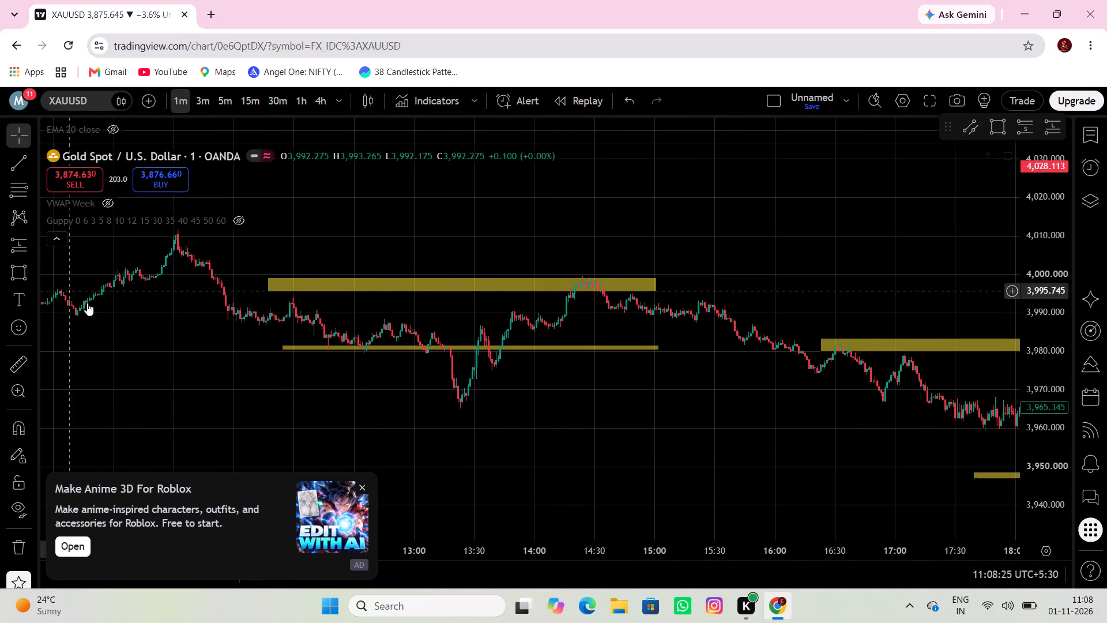
left_click_drag(137, 336, 568, 389)
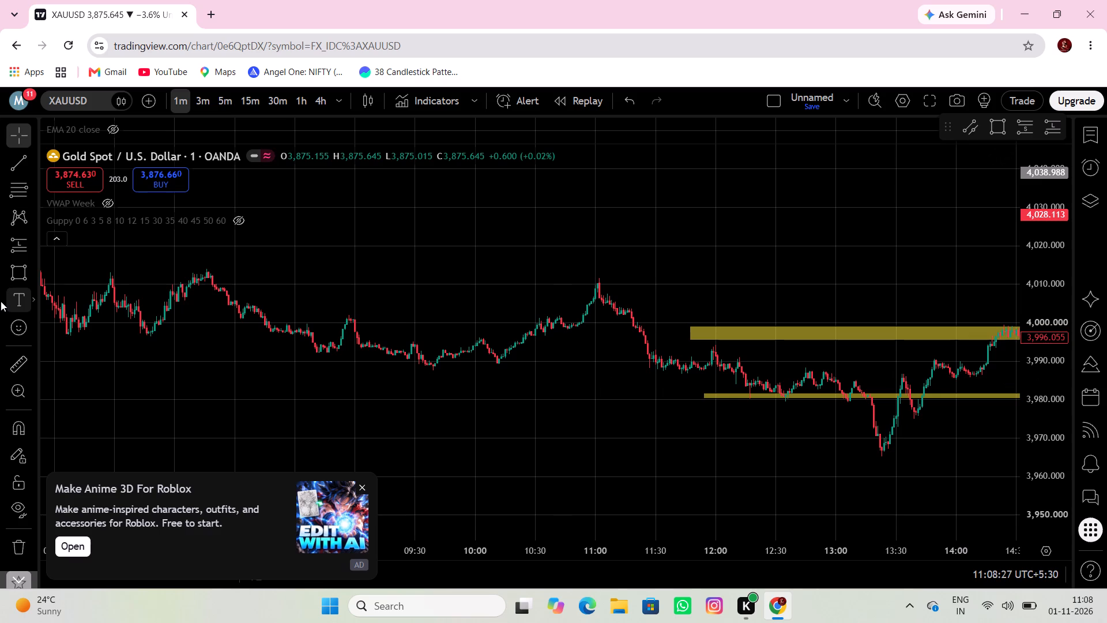
left_click(25, 268)
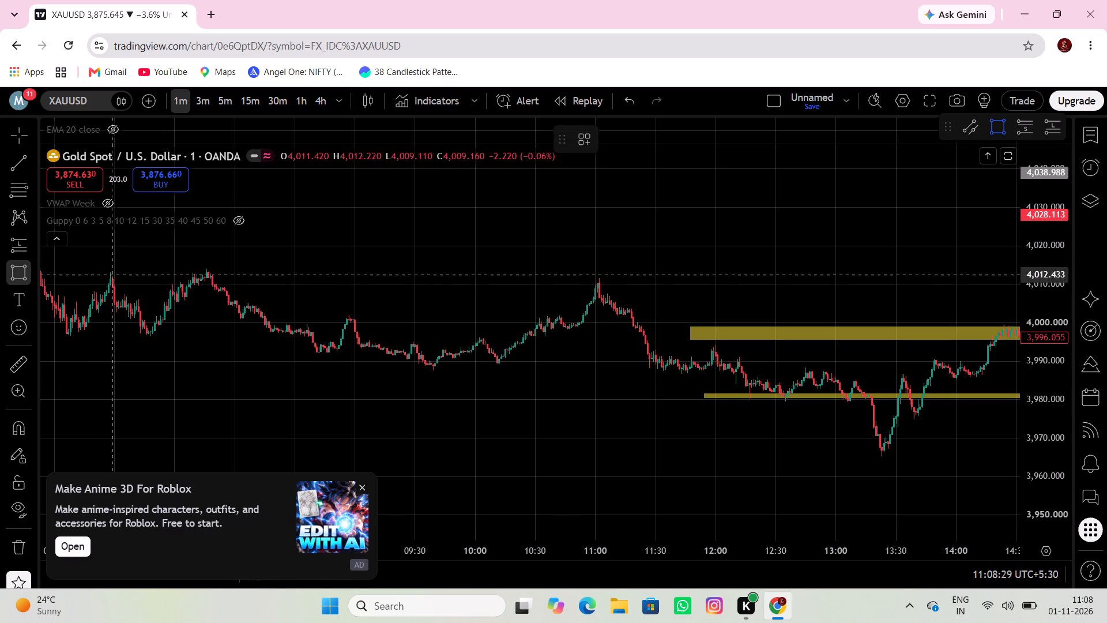
left_click(101, 271)
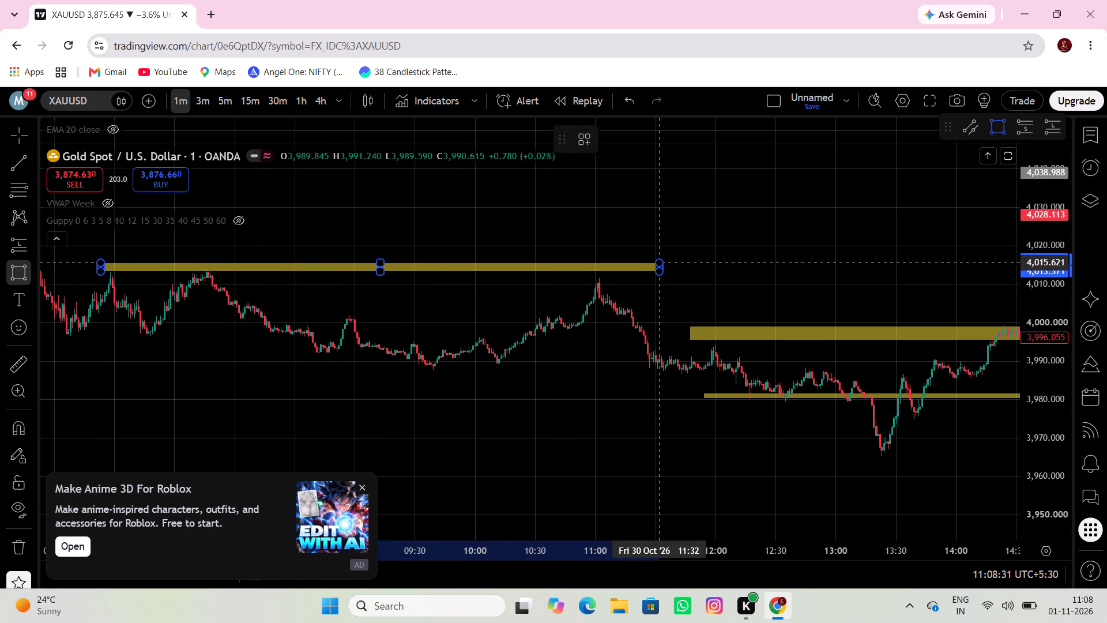
left_click(661, 262)
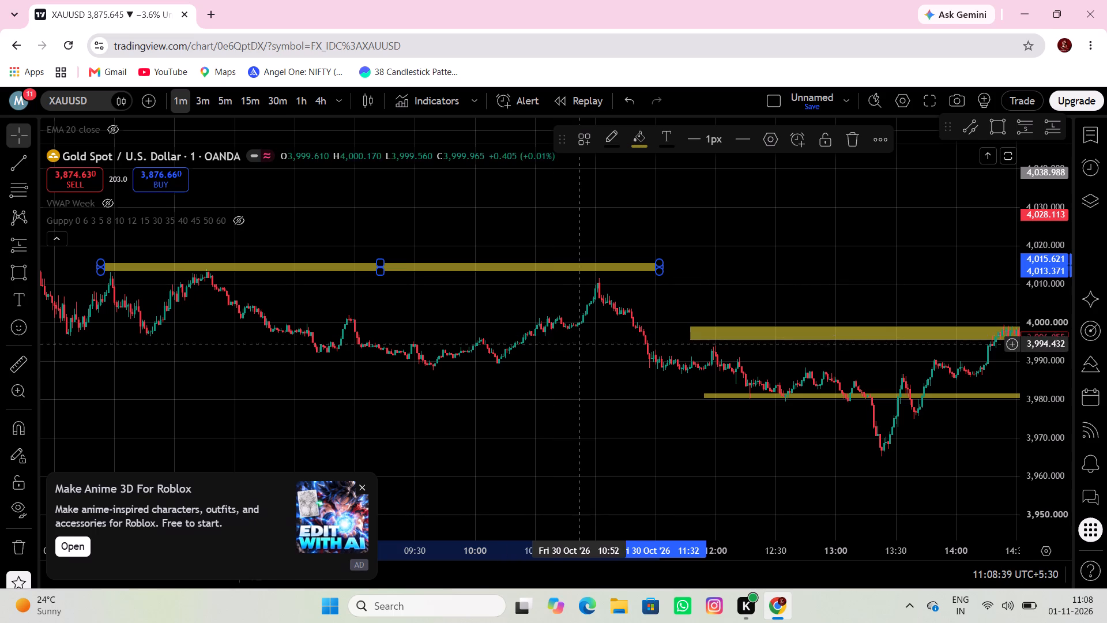
Draw a rectangle zone under the 06:30–07:30 lows on 30 October, from about 06:25 to 10:18, between about 3,996.1 and 3,993.1.
left_click_drag(488, 372, 591, 335)
left_click(23, 272)
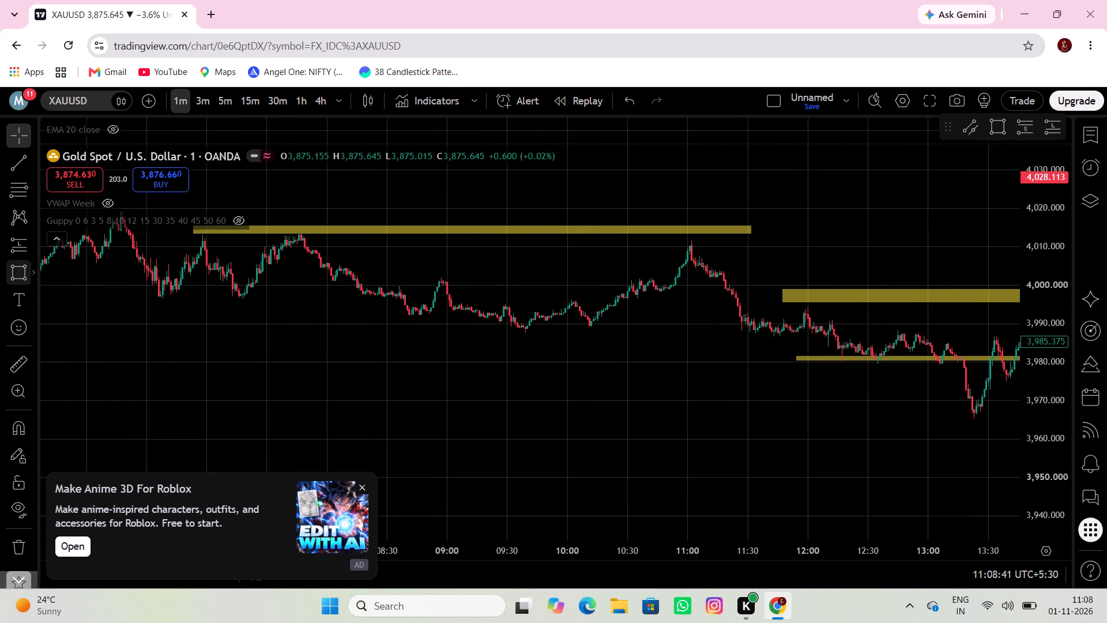
left_click(136, 301)
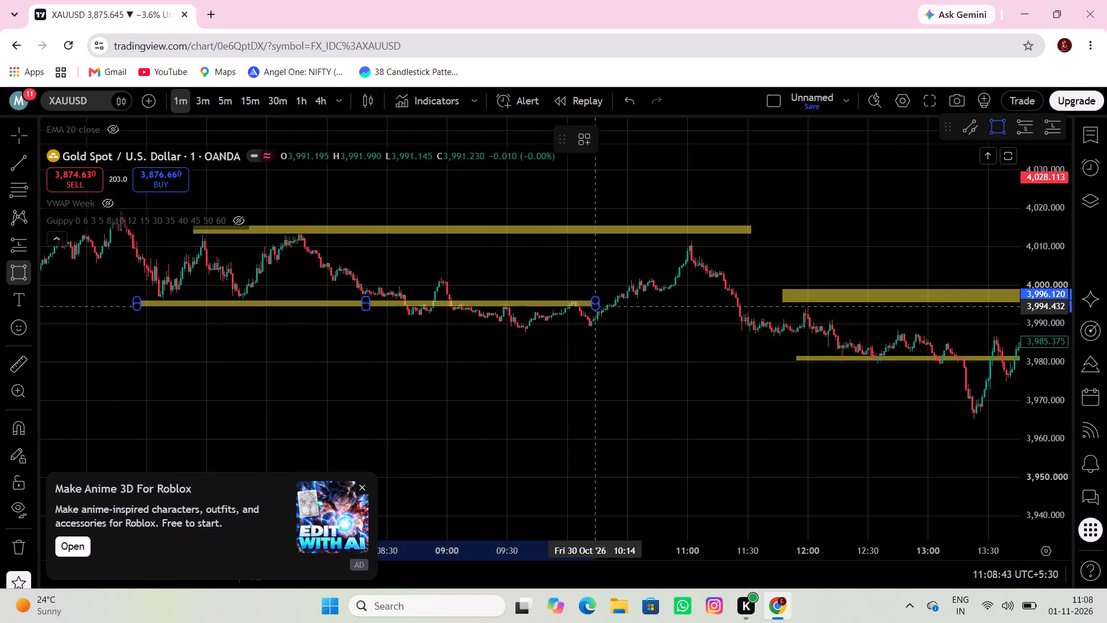
left_click(603, 311)
Draw a rectangle zone at the early-morning peak on 30 October, from about 01:13 to 06:20, between about 4,033.6 and 4,030.1.
left_click_drag(494, 335, 494, 335)
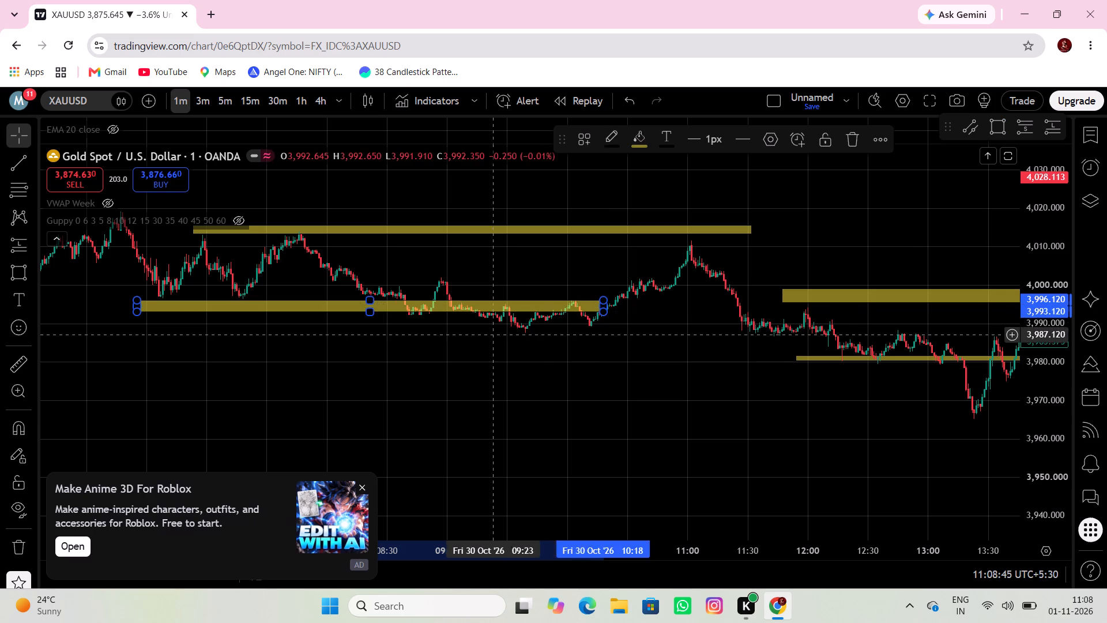
left_click_drag(494, 335, 784, 359)
left_click_drag(586, 351, 706, 356)
left_click_drag(487, 354, 671, 410)
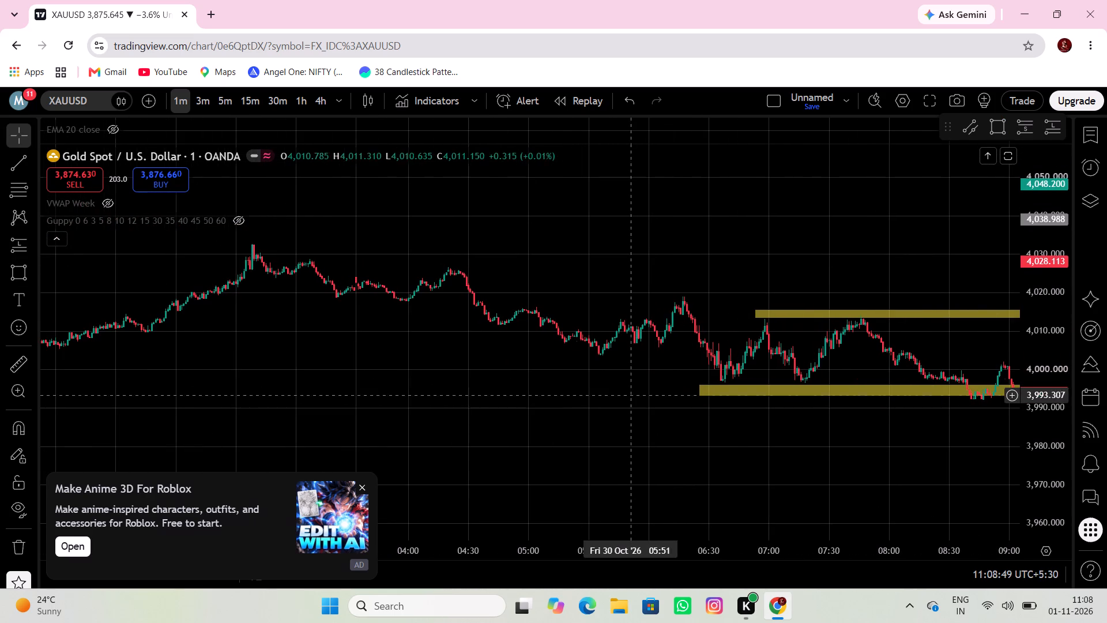
left_click(11, 270)
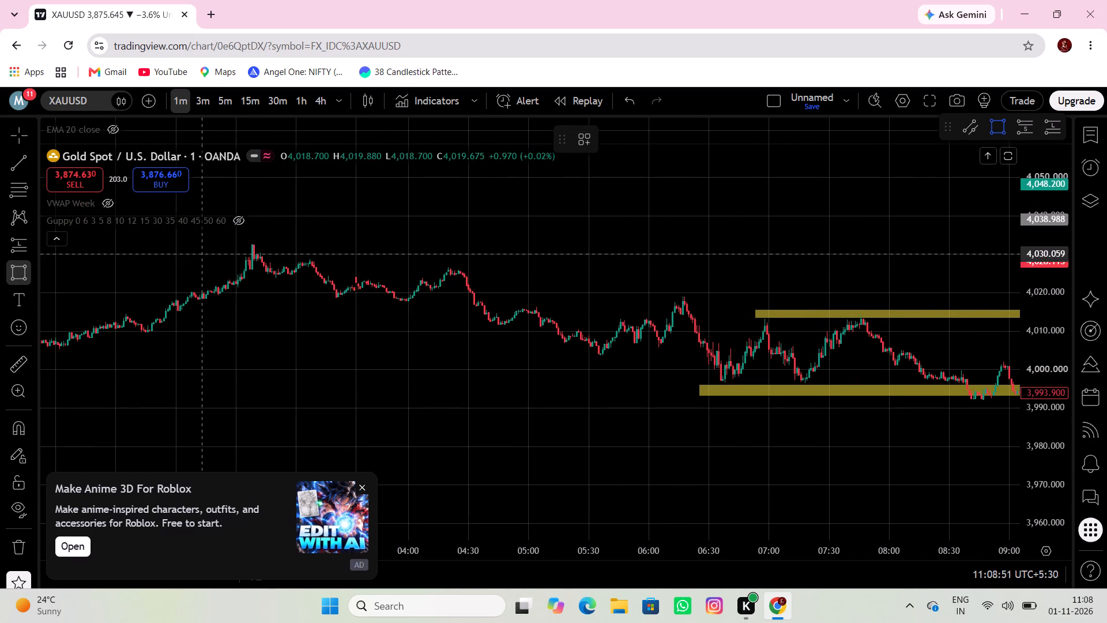
left_click(202, 254)
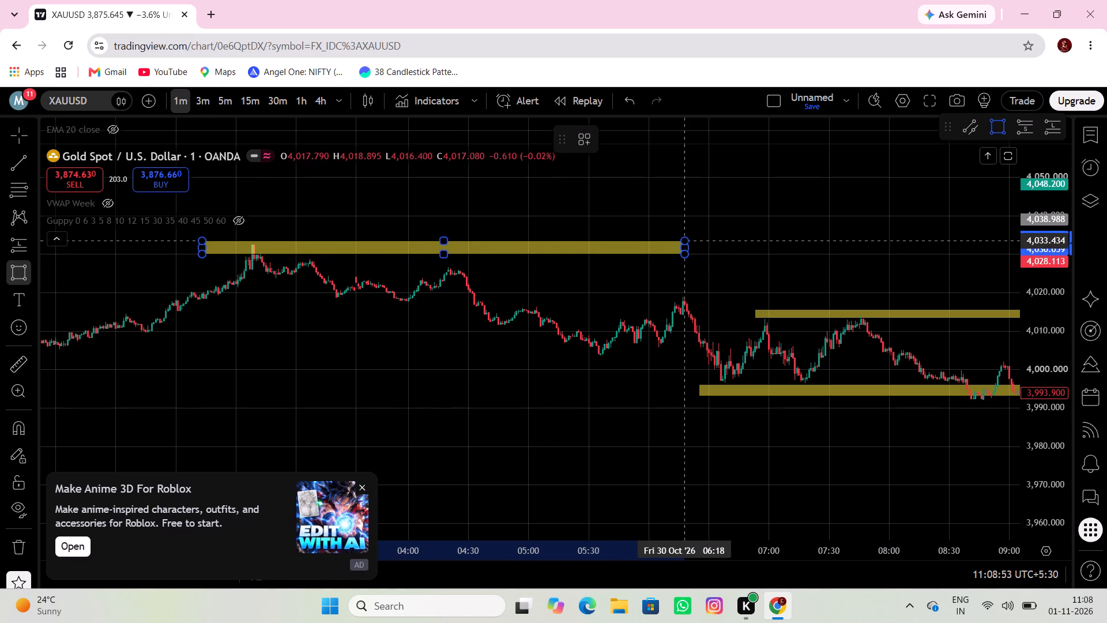
left_click(687, 240)
Draw a rectangle zone along the 04:00 low on 30 October, from about 01:18 to 06:41, between about 4,019.0 and 4,016.6.
left_click_drag(431, 302, 499, 323)
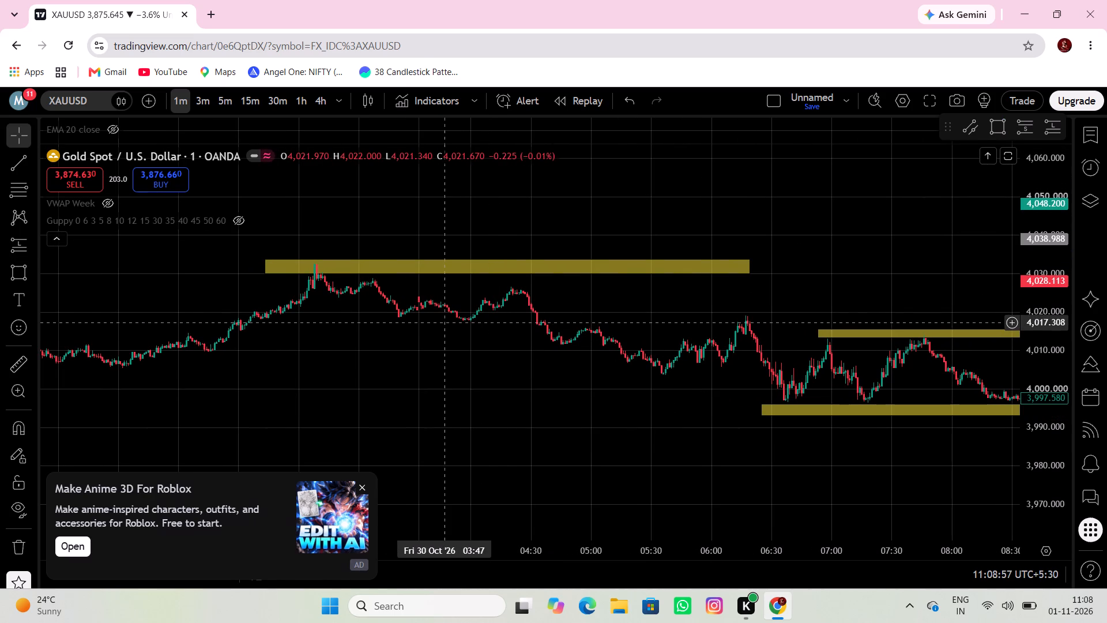
left_click_drag(445, 322, 486, 317)
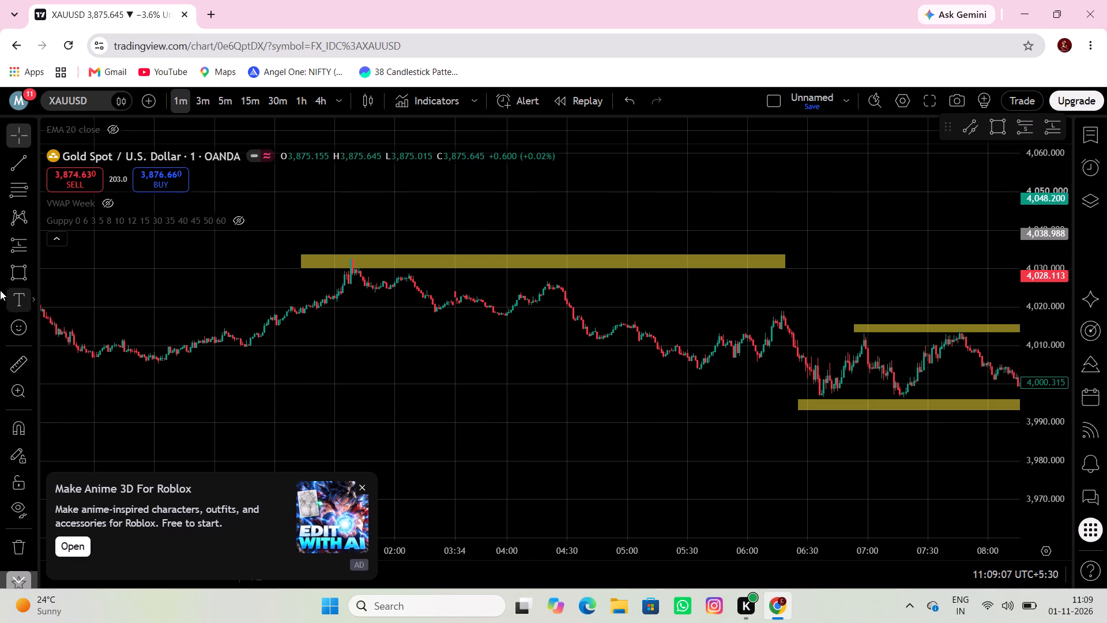
left_click(14, 276)
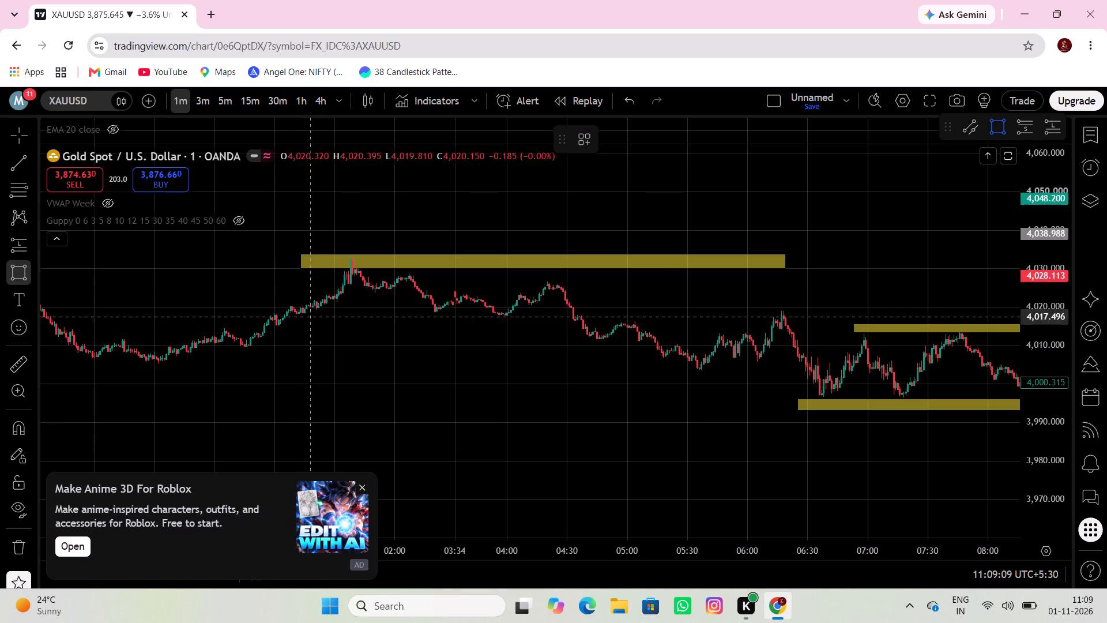
left_click(312, 311)
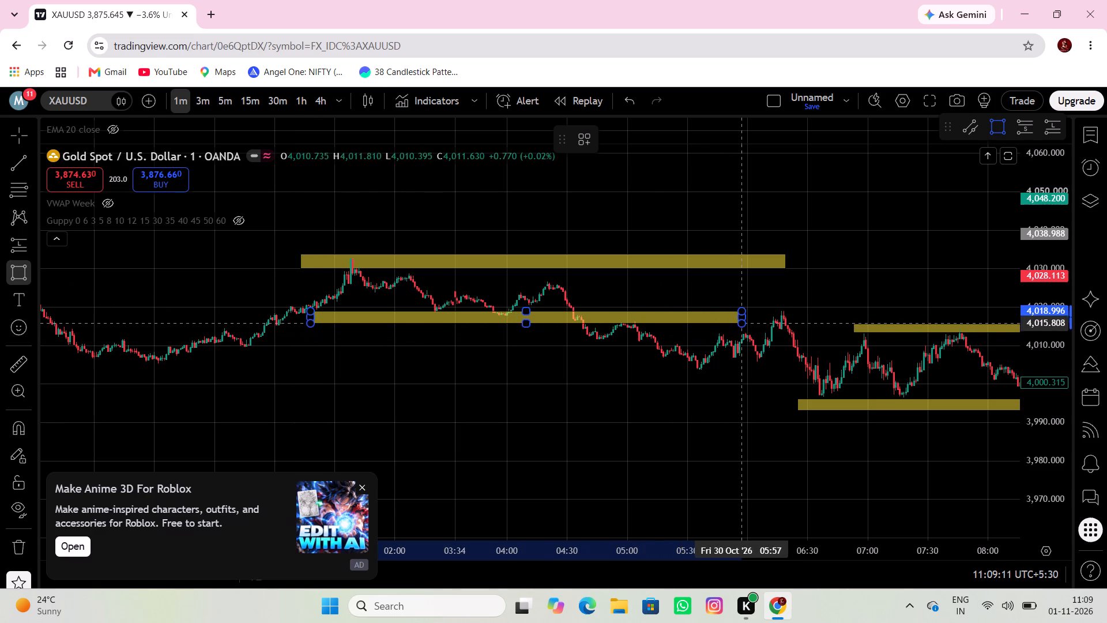
left_click(829, 319)
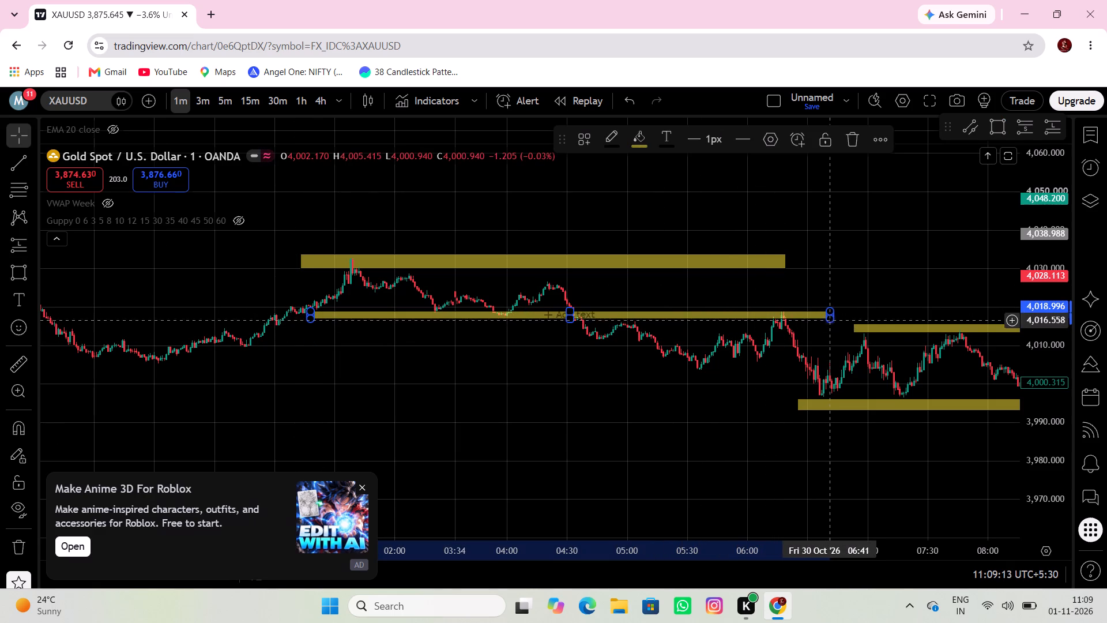
Measure the price rise from the low around midnight on 29–30 October up to the 30 October peak near 01:40.
left_click_drag(609, 361, 835, 379)
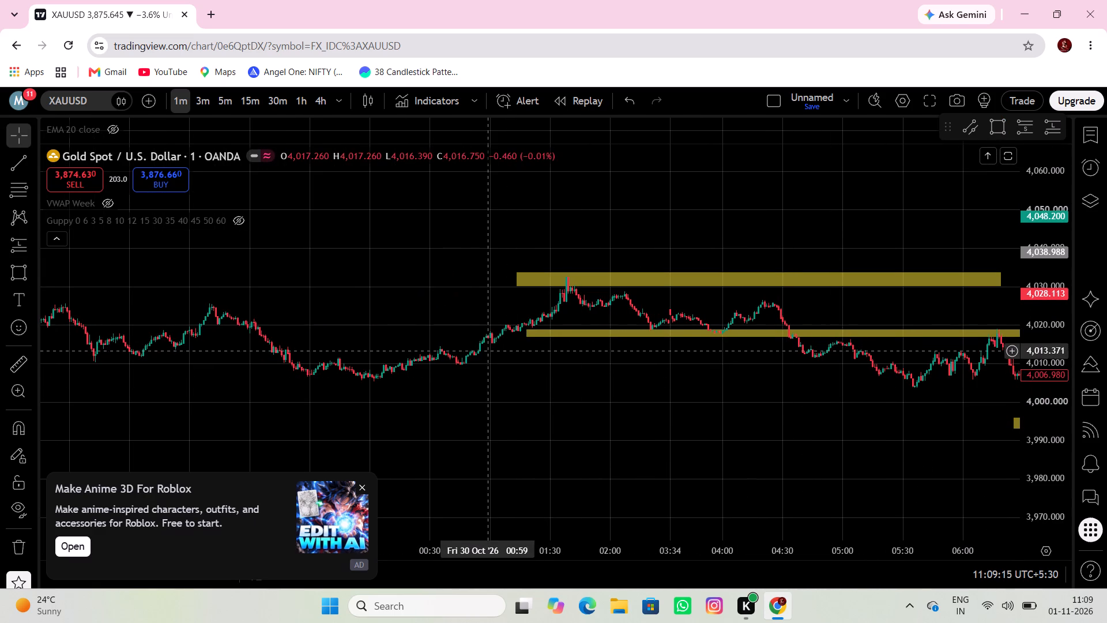
left_click_drag(485, 357, 726, 402)
scroll(544, 379, "down", 4)
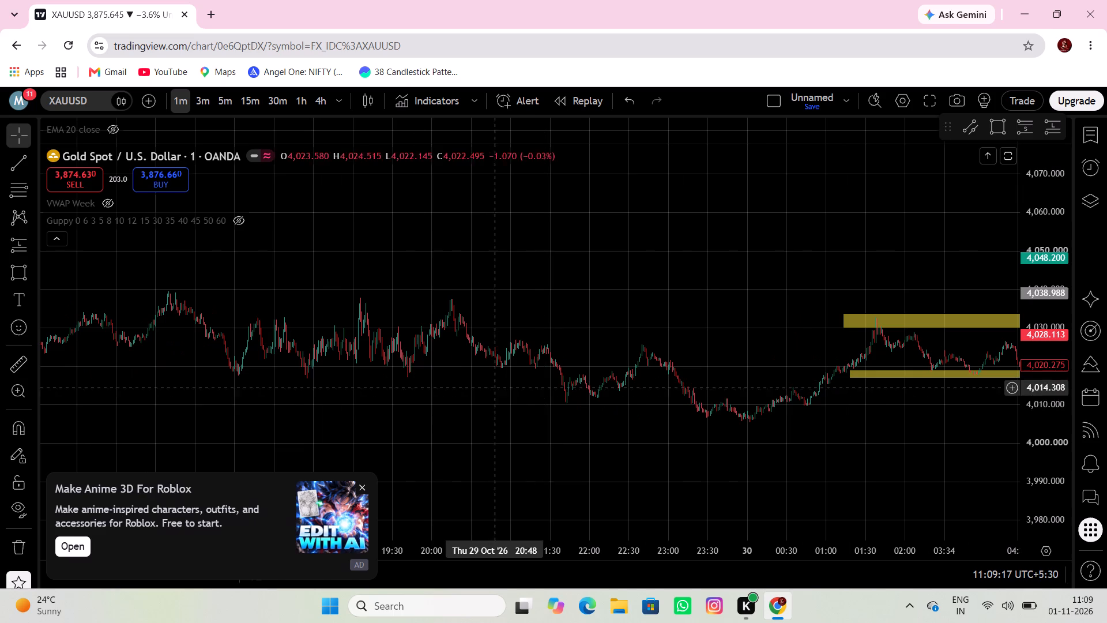
left_click(18, 355)
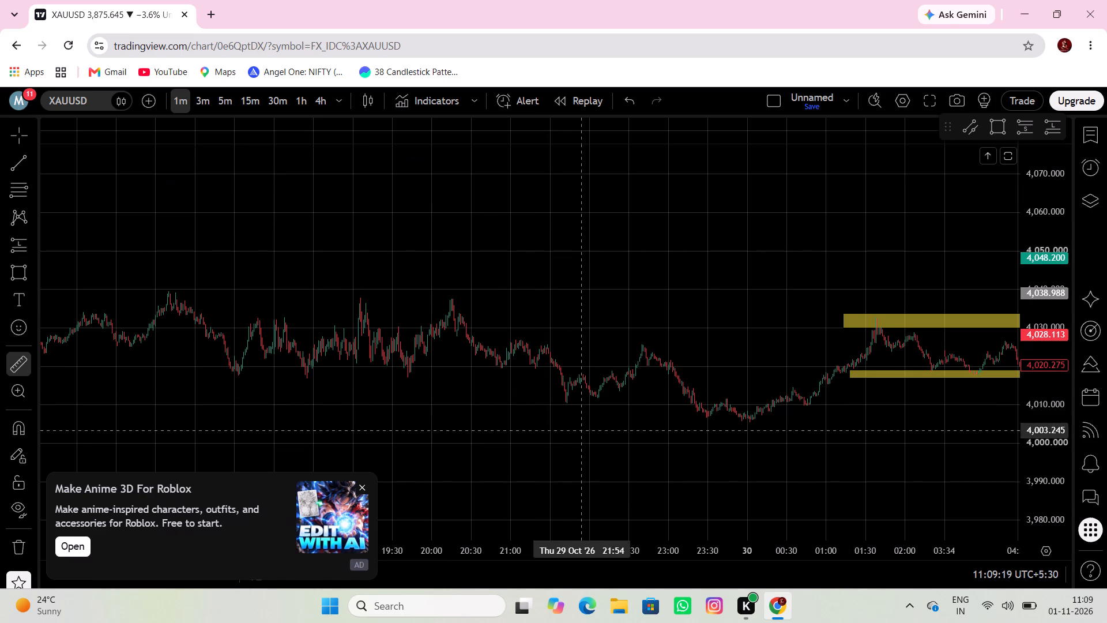
left_click(737, 412)
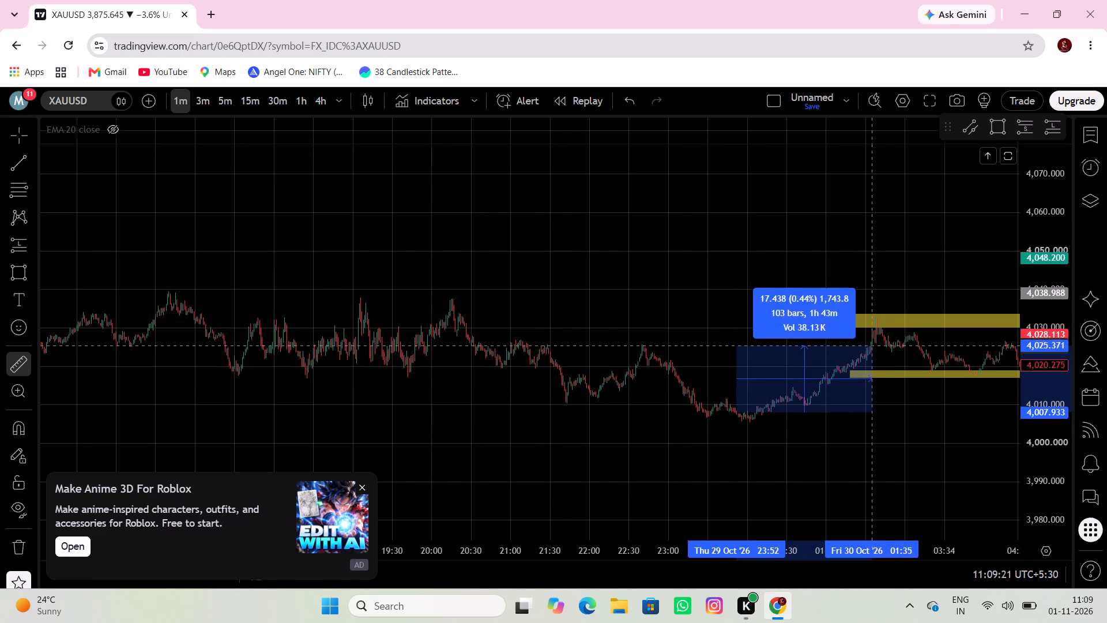
left_click(884, 334)
Measure the price fall from the 29 October high at about 20:17 to the low at about 00:05 on 30 October.
left_click_drag(593, 316, 695, 264)
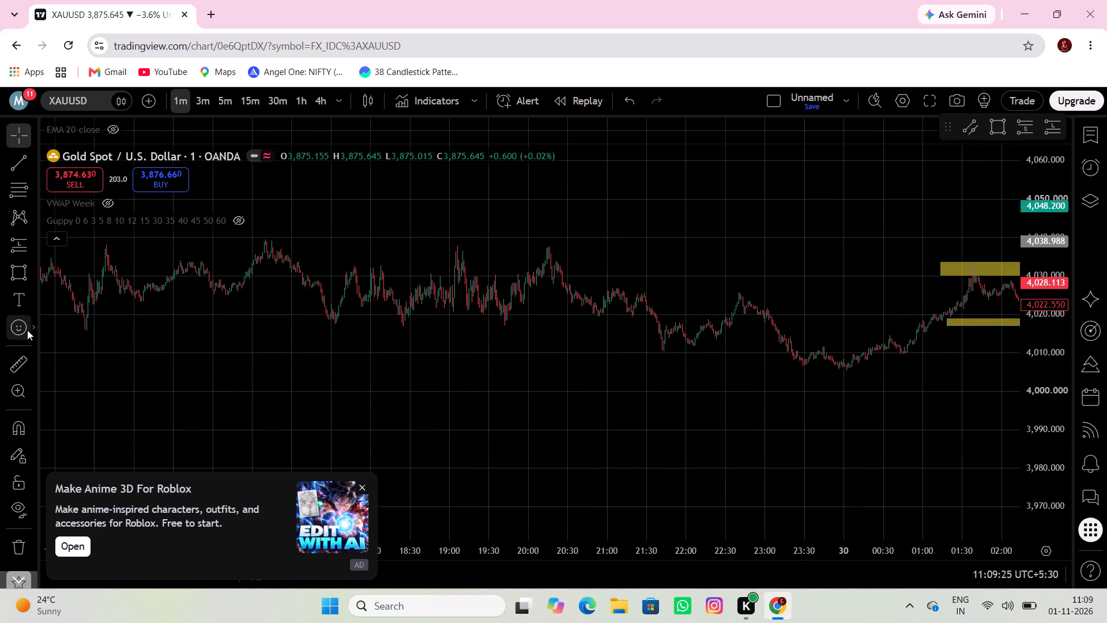
left_click(18, 359)
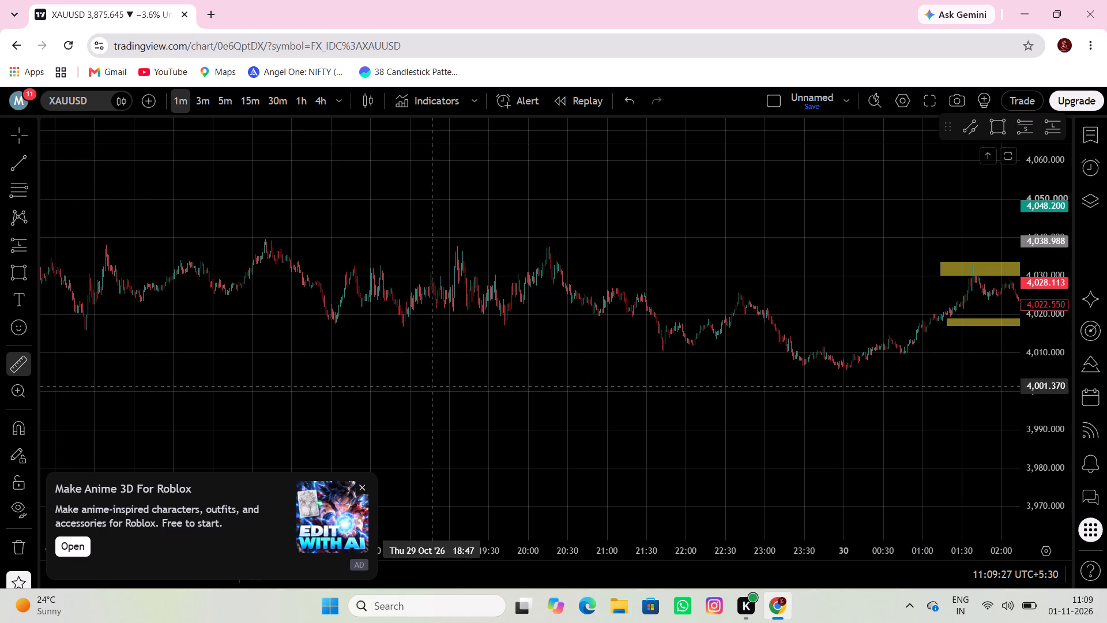
left_click(550, 252)
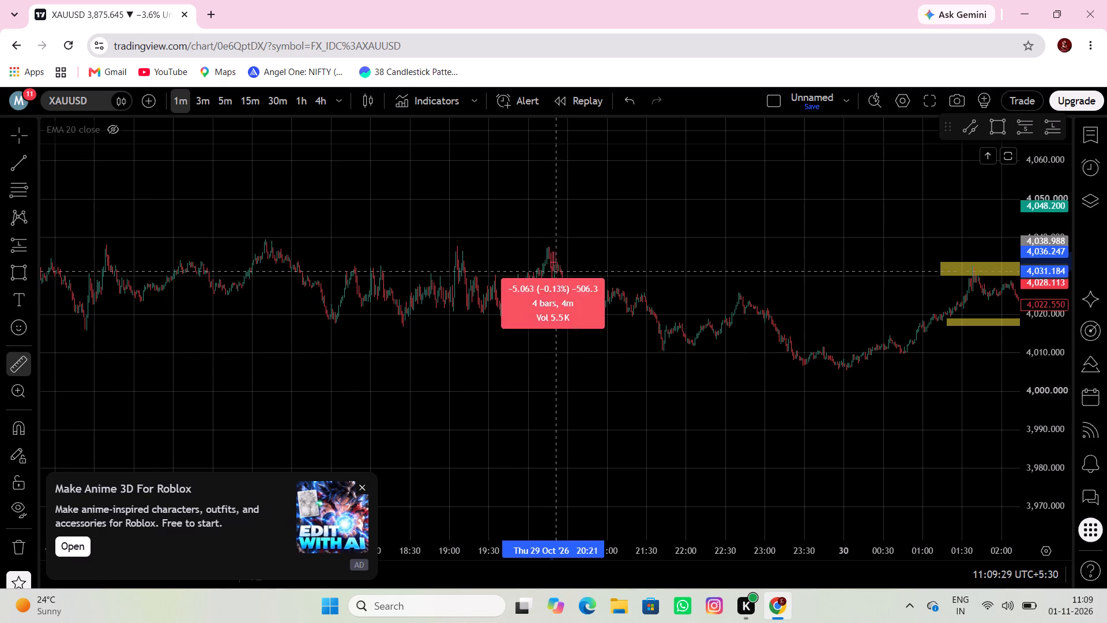
left_click(851, 367)
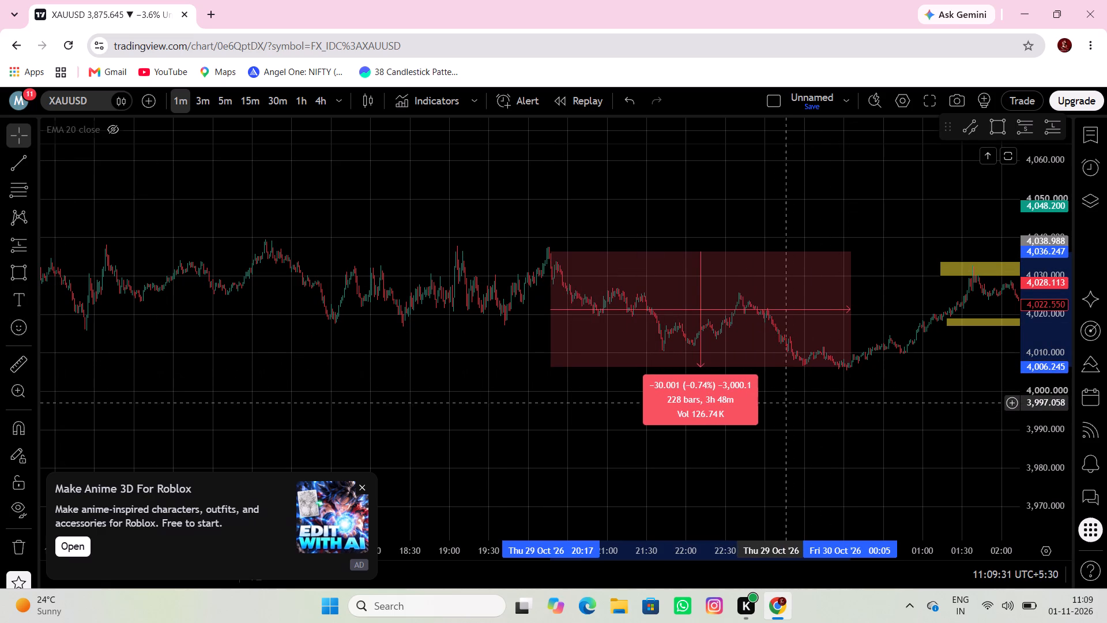
left_click_drag(771, 407, 777, 408)
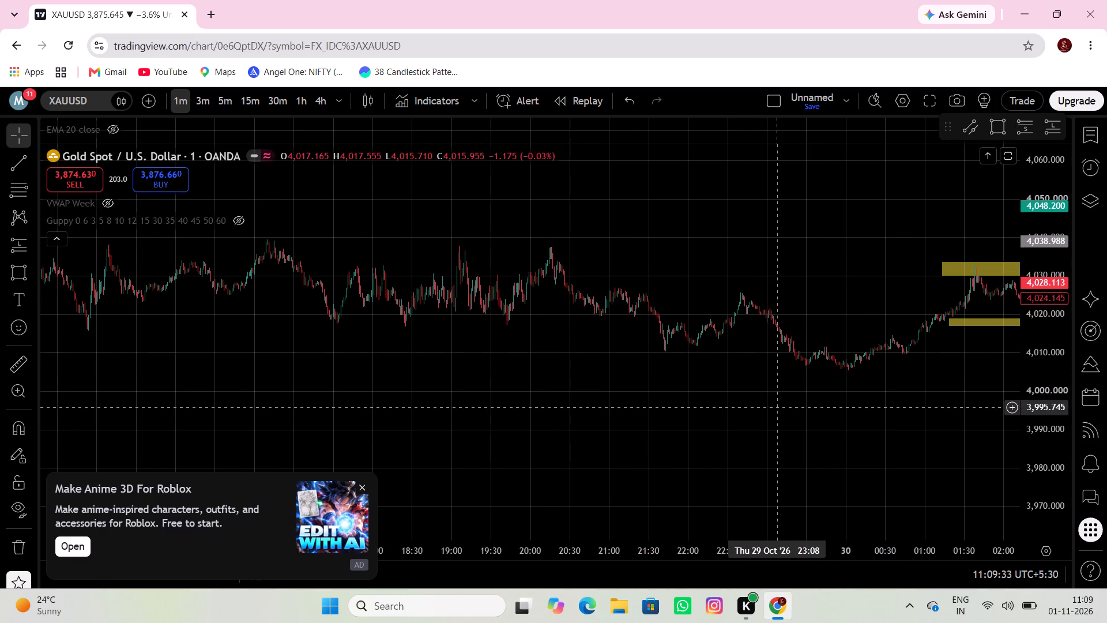
Draw a thin rectangle zone along the 29 October 16:40 peak, from about 16:38 to 21:27, with its top at about 4,039.4.
left_click_drag(777, 408, 784, 411)
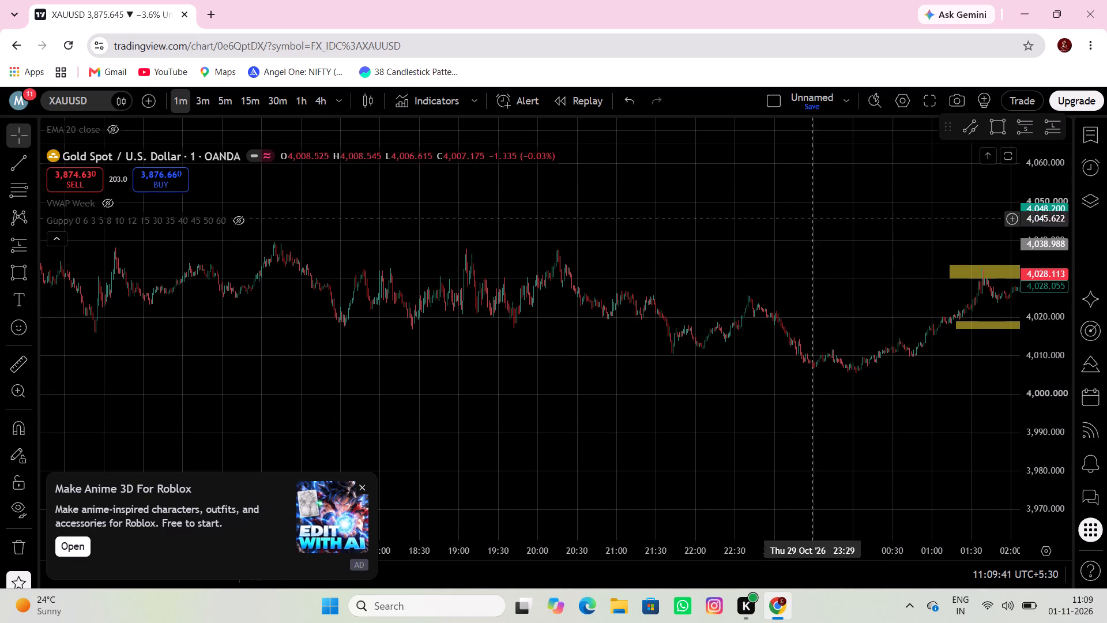
left_click_drag(708, 293, 905, 311)
scroll(1041, 325, "up", 2)
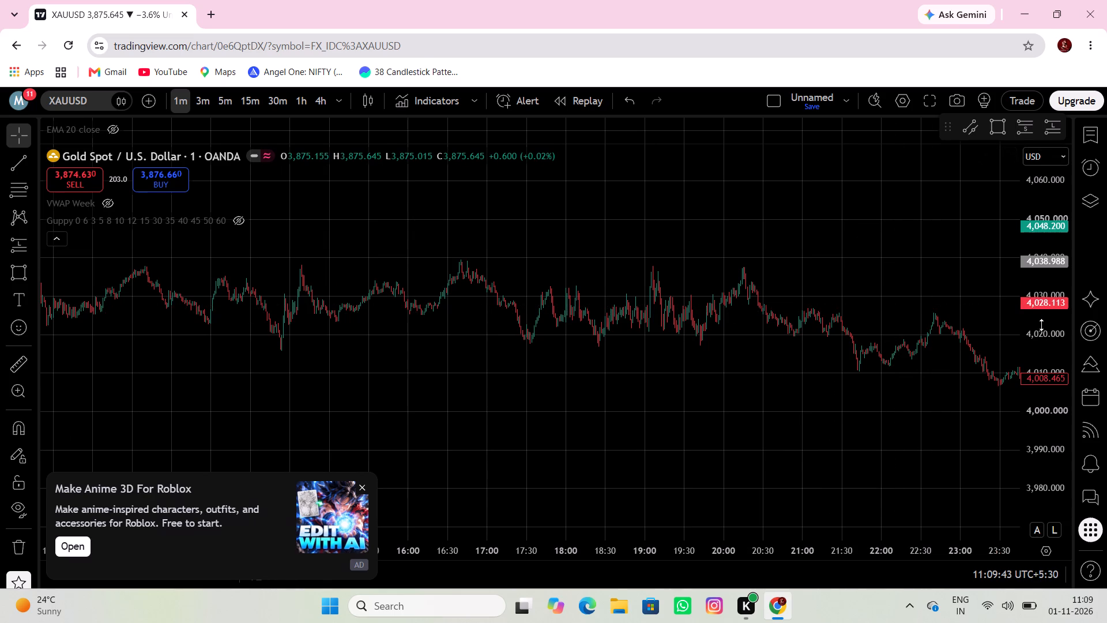
scroll(1041, 325, "up", 11)
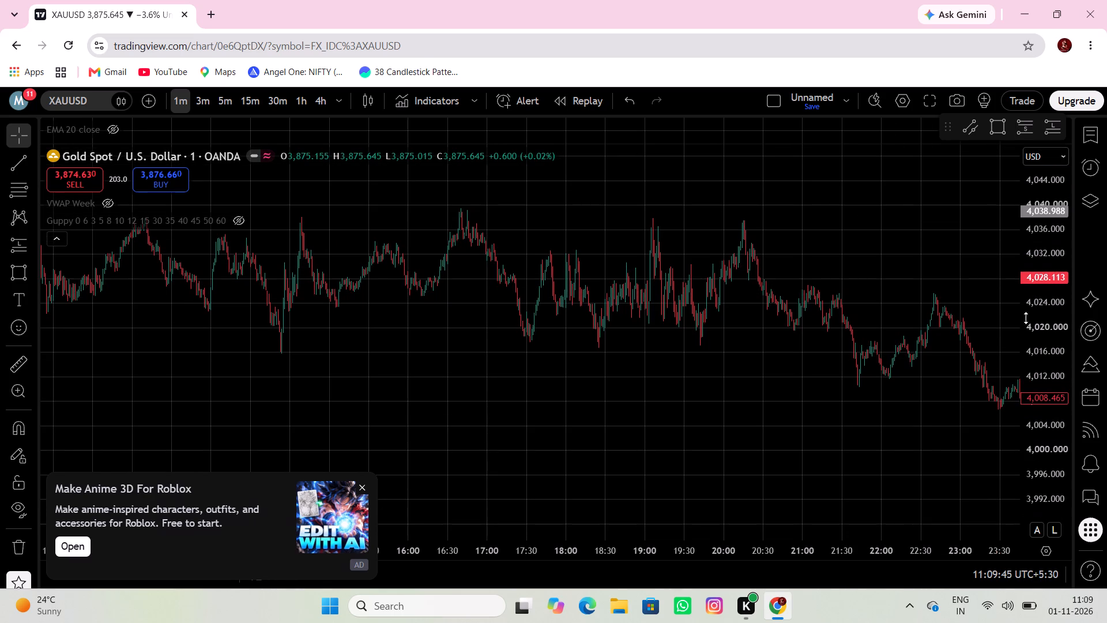
scroll(730, 273, "up", 3)
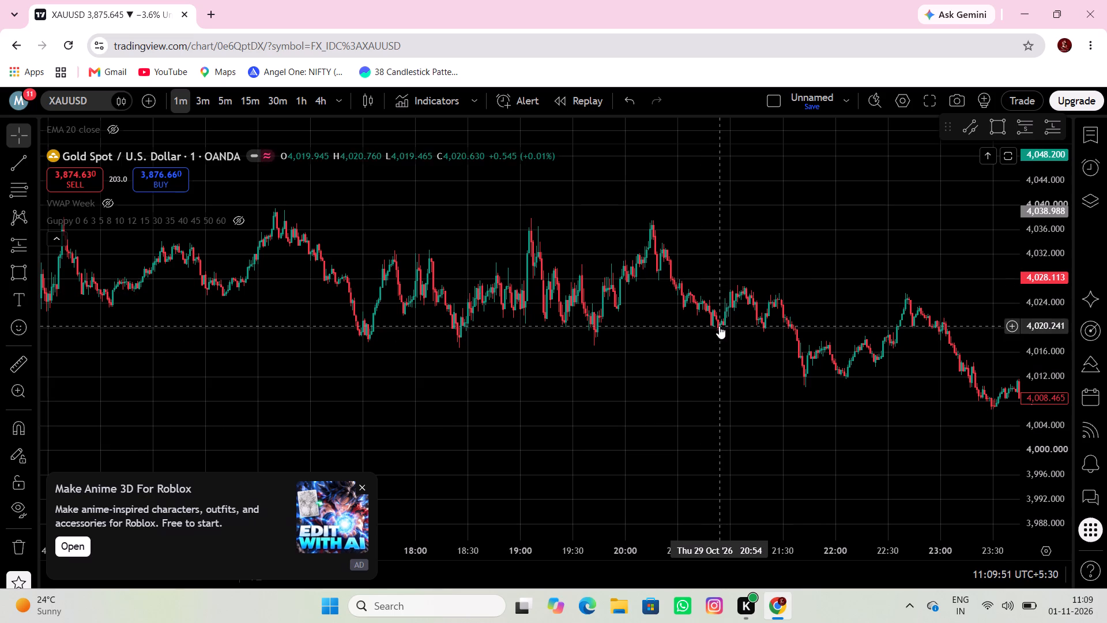
left_click_drag(683, 355, 709, 352)
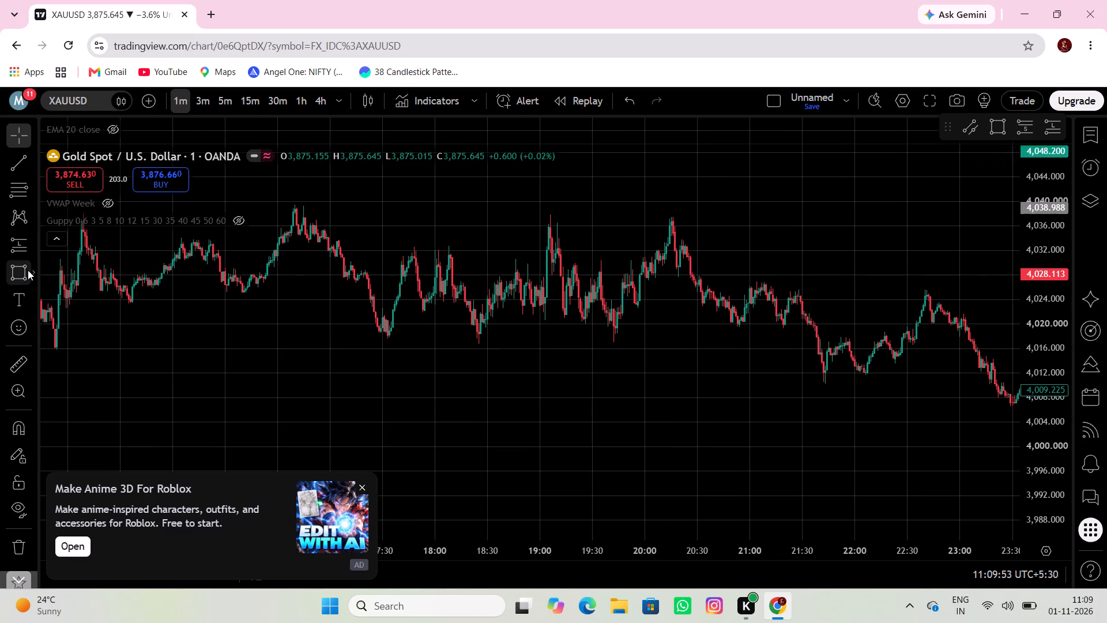
left_click(28, 270)
left_click(291, 211)
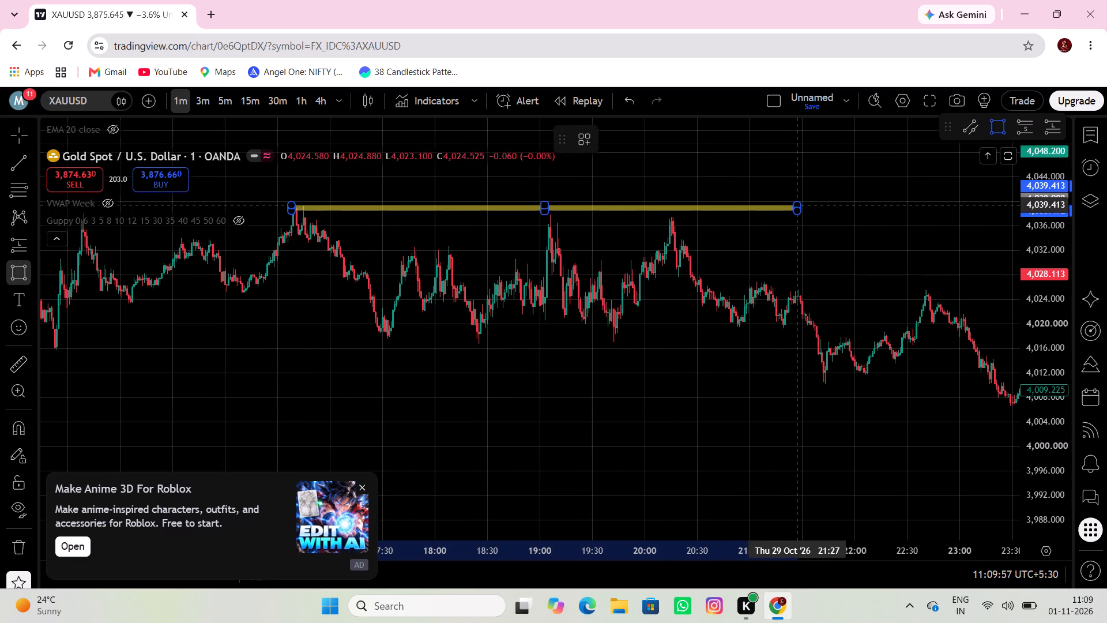
left_click(797, 205)
left_click(669, 312)
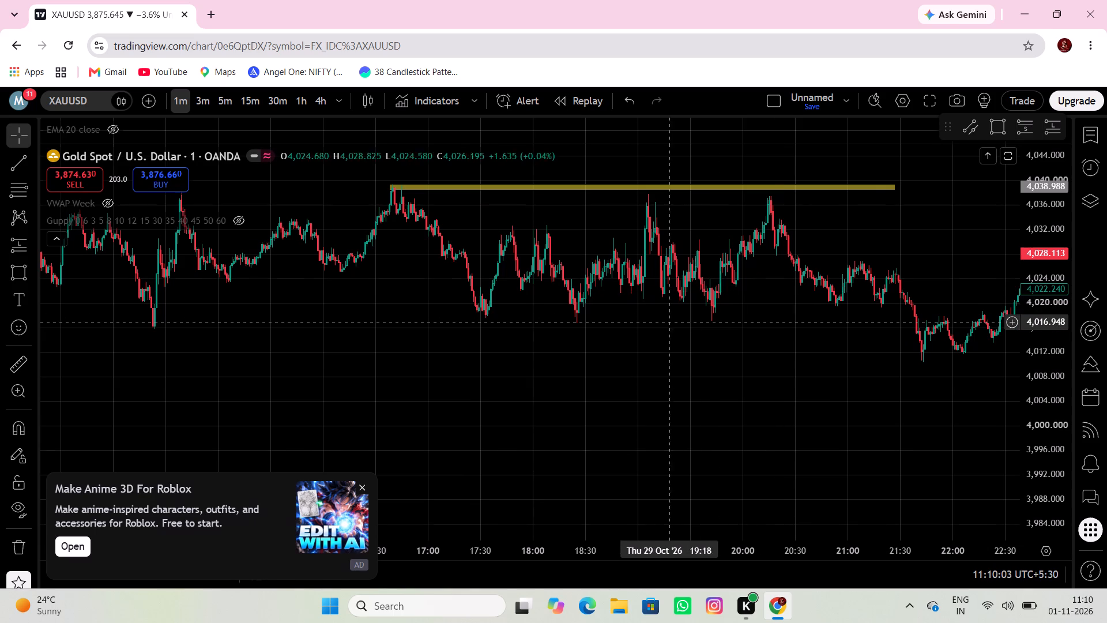
Draw a rectangle zone along the 17:30–19:45 lows on 29 October, from about 16:29 to 22:00, between about 4,018.8 and 4,016.9.
left_click_drag(628, 322, 784, 320)
left_click_drag(367, 360, 336, 386)
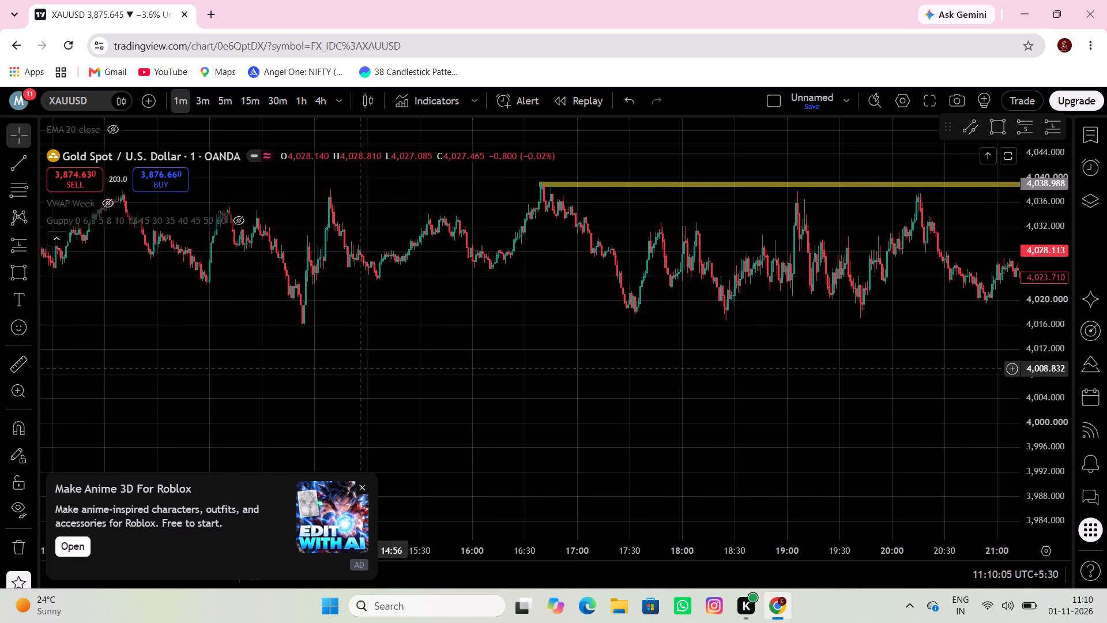
left_click_drag(336, 386, 215, 384)
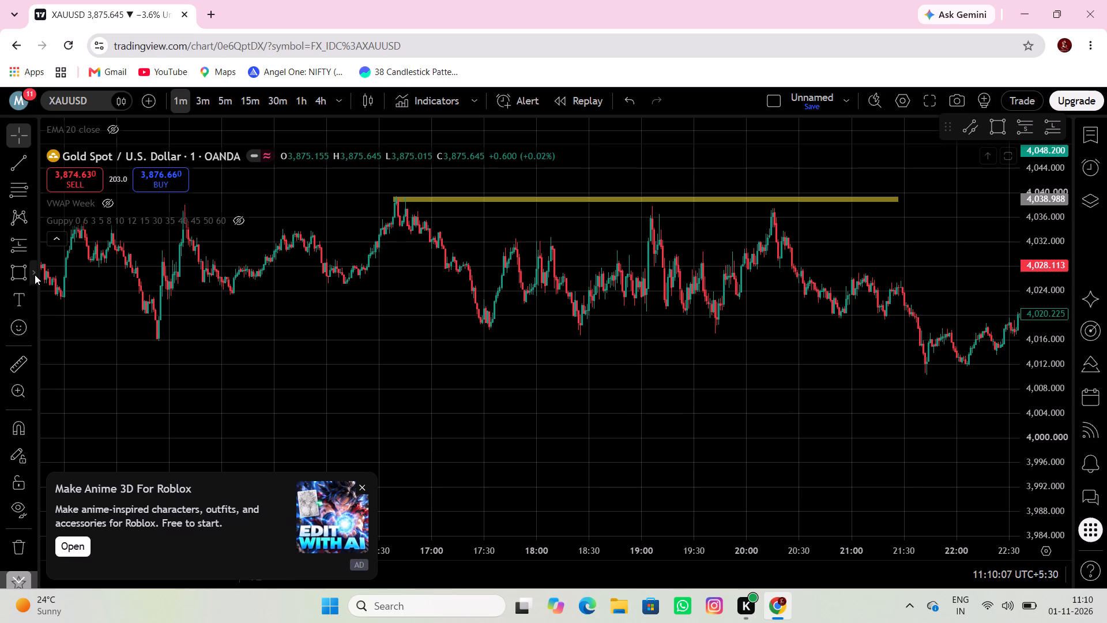
left_click(22, 275)
left_click(378, 322)
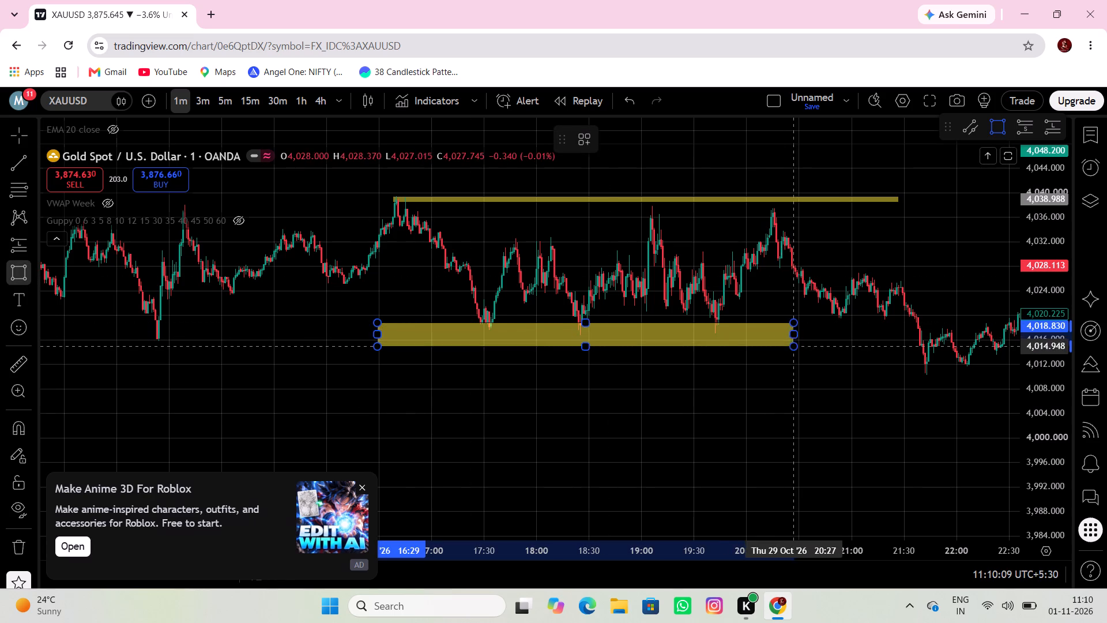
left_click(956, 334)
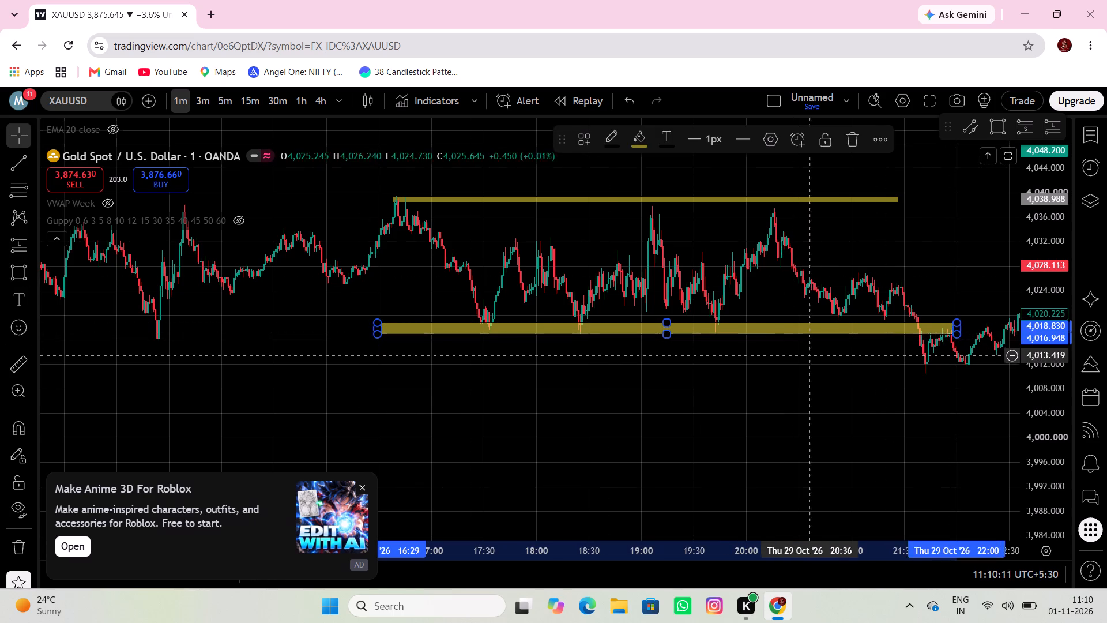
Draw a rectangle zone across the 17:45–18:15 highs on 29 October, from about 17:24 to 22:50, between about 4,032.9 and 4,031.2.
left_click_drag(777, 355, 875, 396)
scroll(655, 305, "down", 1)
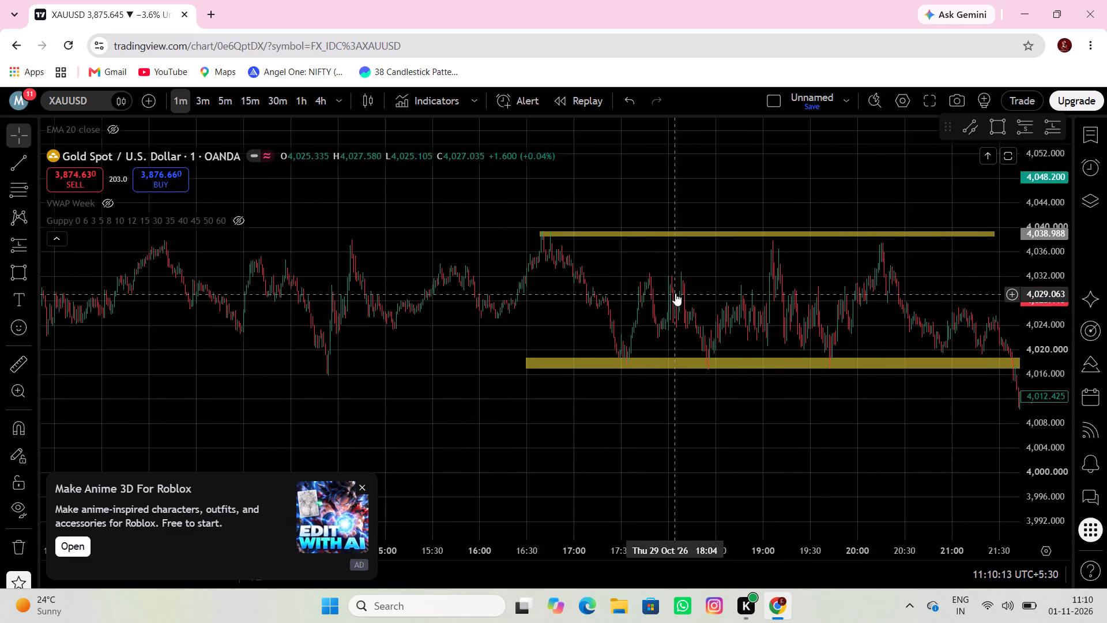
left_click_drag(643, 302, 439, 289)
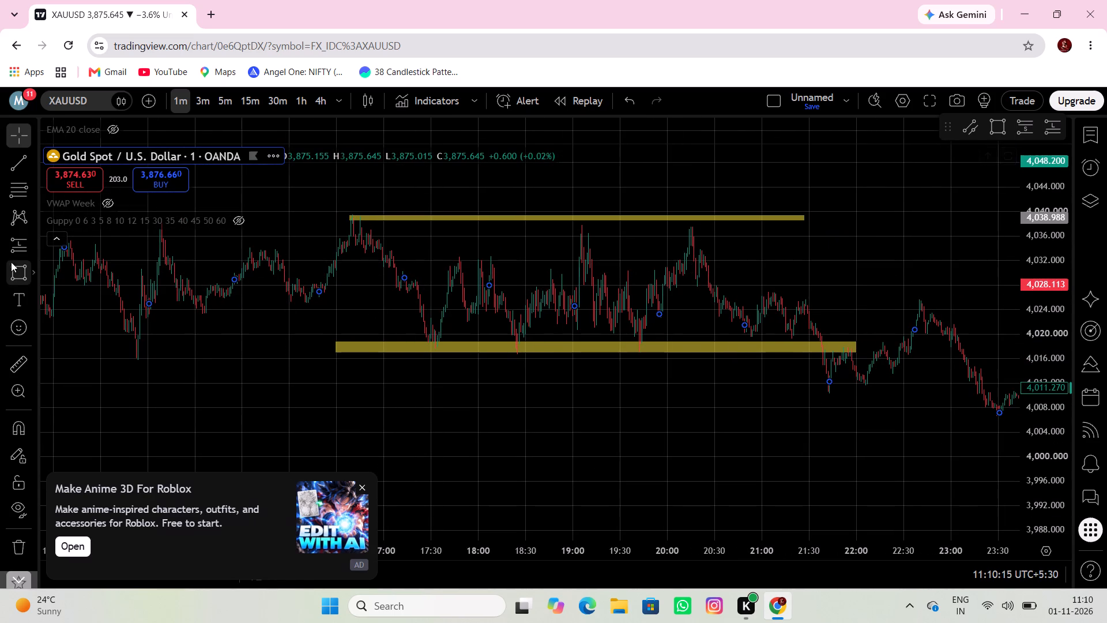
left_click(12, 261)
left_click_drag(421, 255, 432, 256)
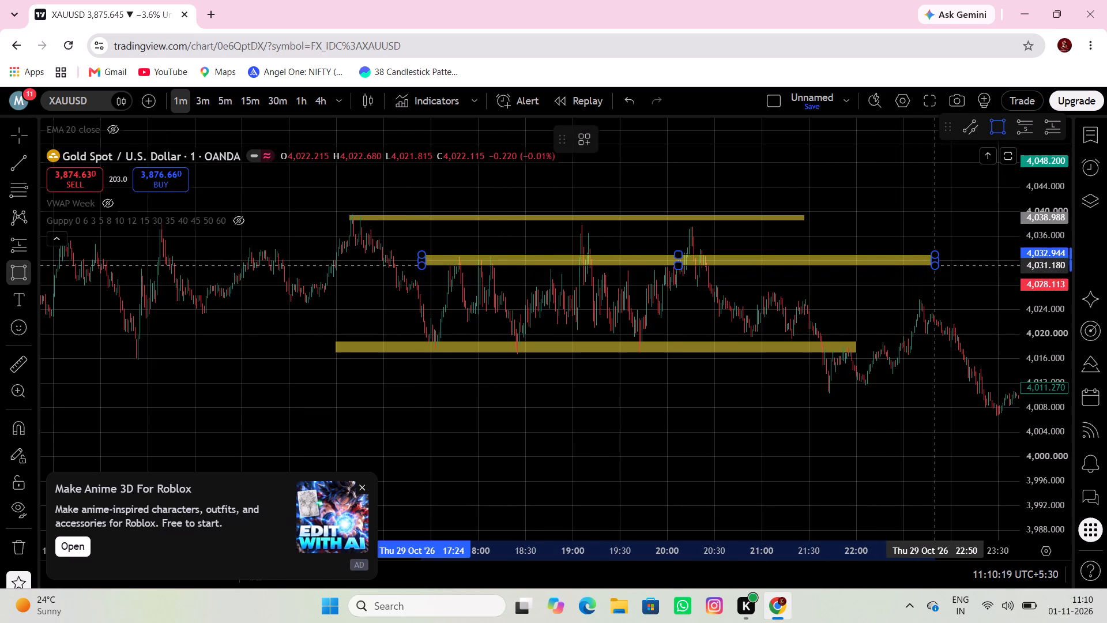
left_click(934, 265)
Draw a rectangle zone across the 13:30–16:00 highs on 29 October, from about 13:23 to 16:19, between about 4,035.8 and 4,034.2.
left_click_drag(745, 290, 838, 293)
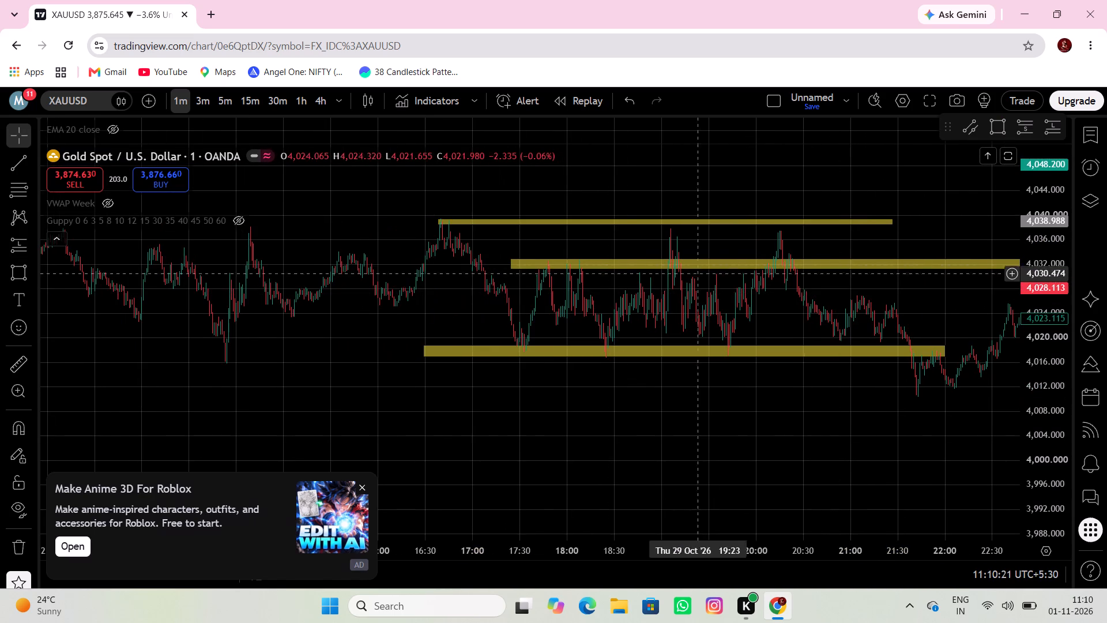
left_click_drag(357, 309, 656, 298)
left_click_drag(504, 292, 515, 339)
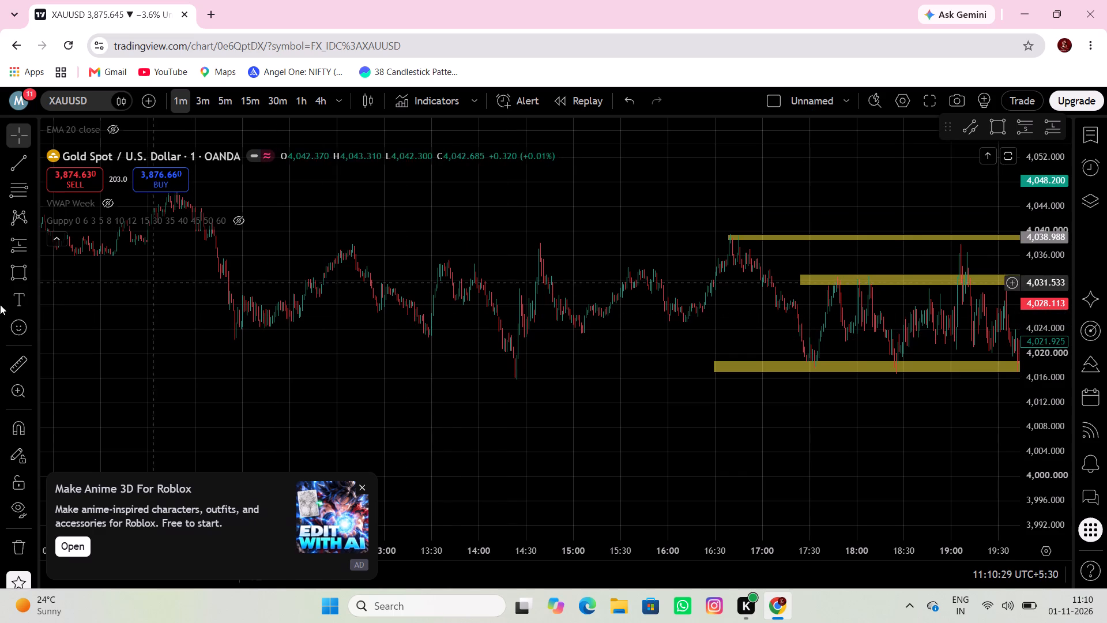
left_click(14, 280)
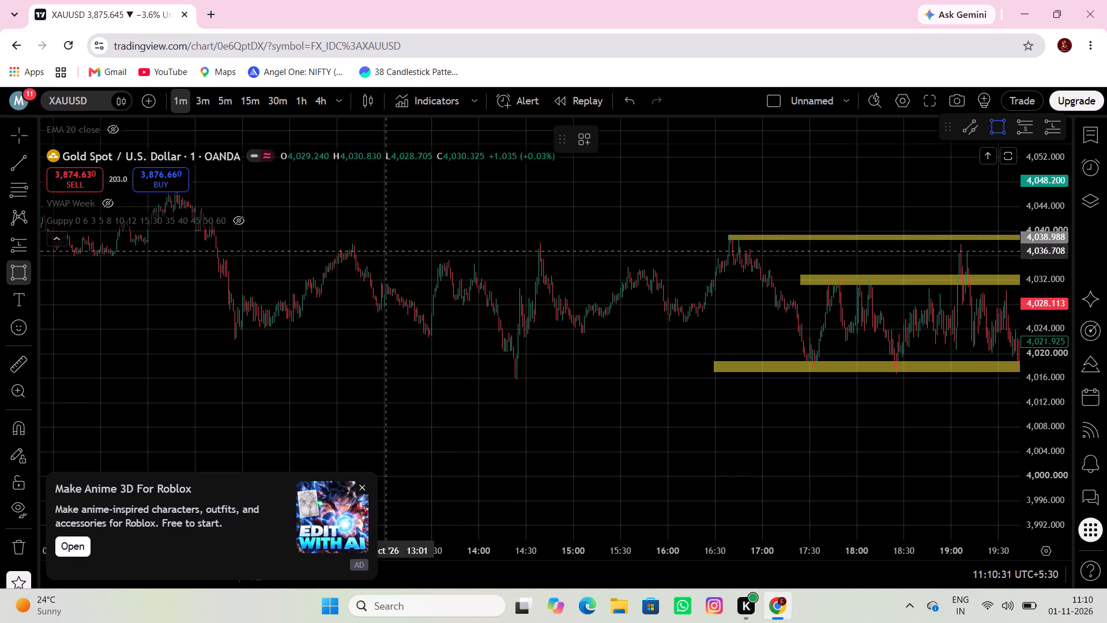
left_click_drag(421, 267, 429, 267)
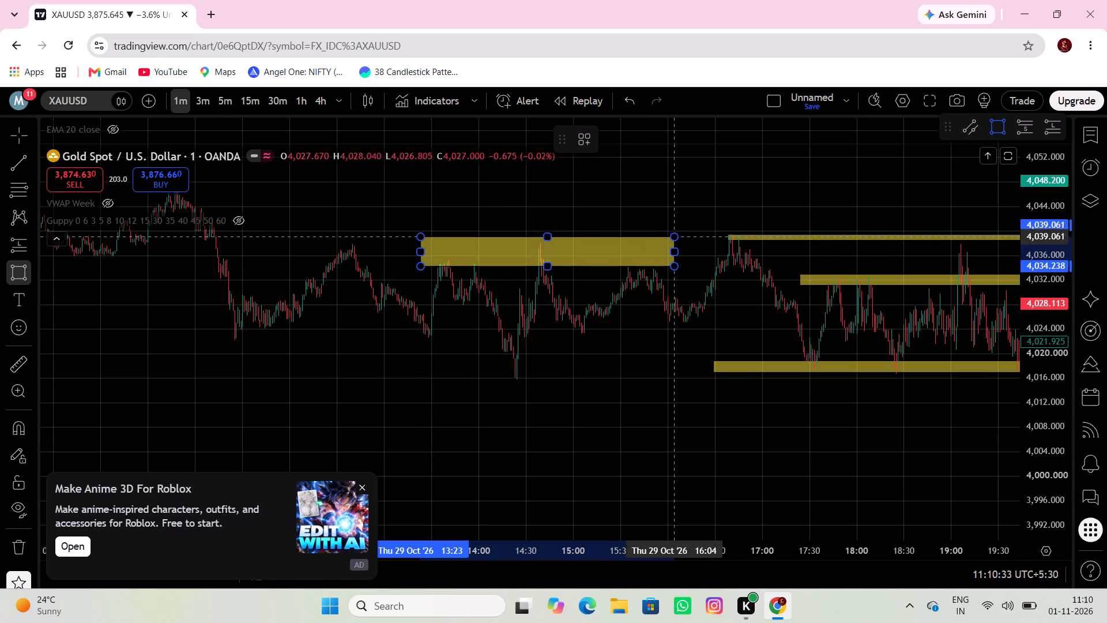
left_click(698, 257)
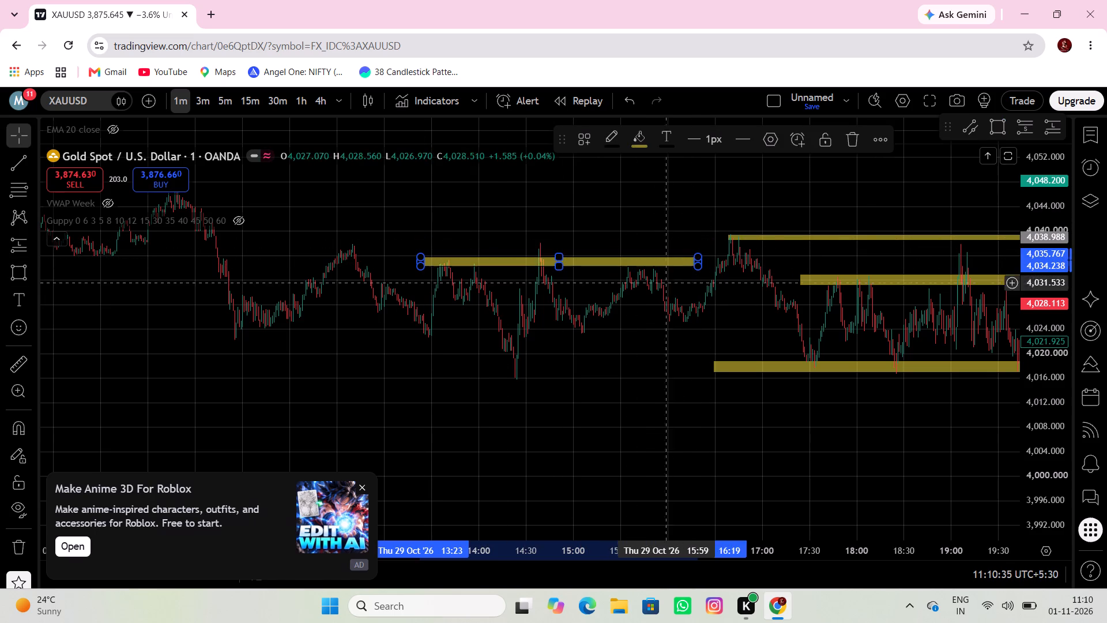
Draw a rectangle zone along the 11:30 and 13:30 lows on 29 October, from about 10:54 to 16:01, between about 4,023.1 and 4,022.0.
left_click_drag(631, 302, 695, 275)
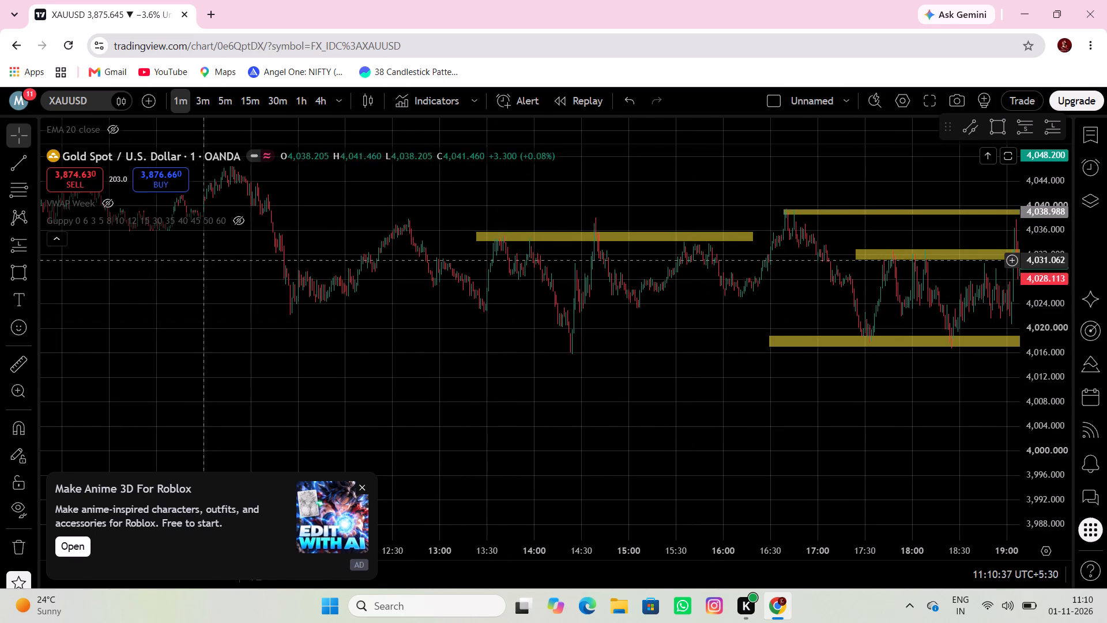
left_click(23, 275)
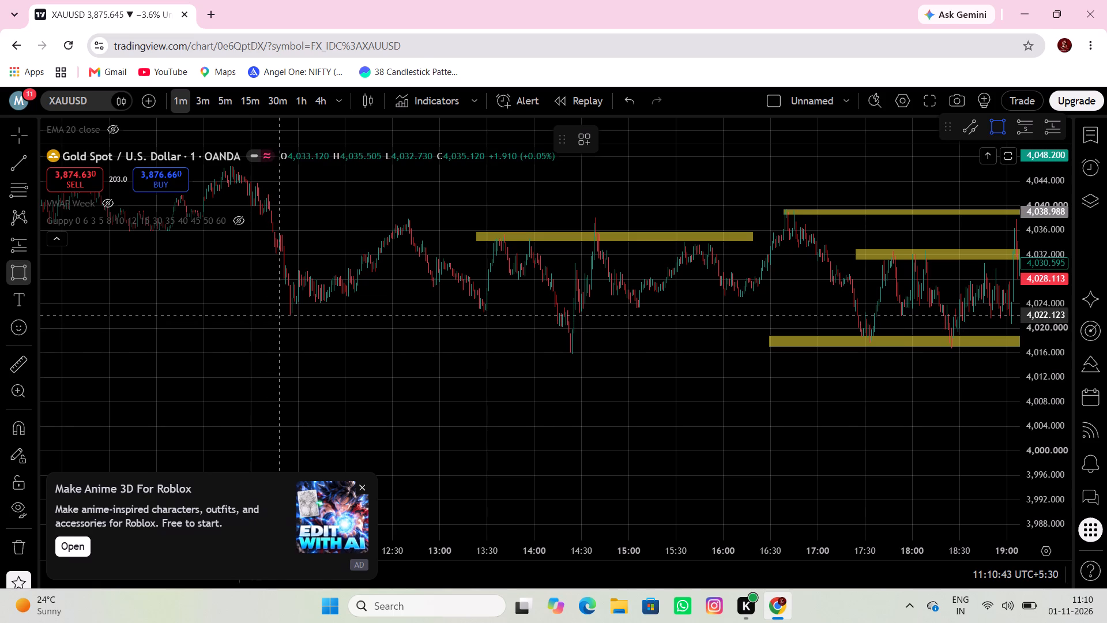
left_click(242, 309)
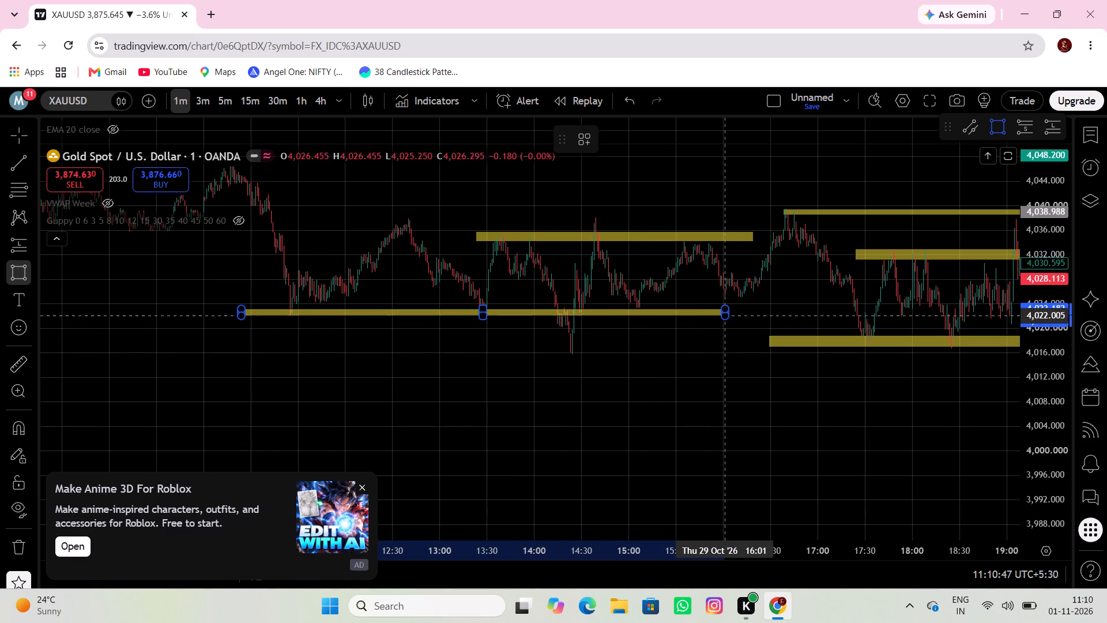
left_click(726, 316)
Draw a rectangle zone across the 09:15–10:45 highs on 29 October, from about 08:58 to 12:03, between about 4,047.3 and 4,045.2.
left_click_drag(669, 359, 647, 366)
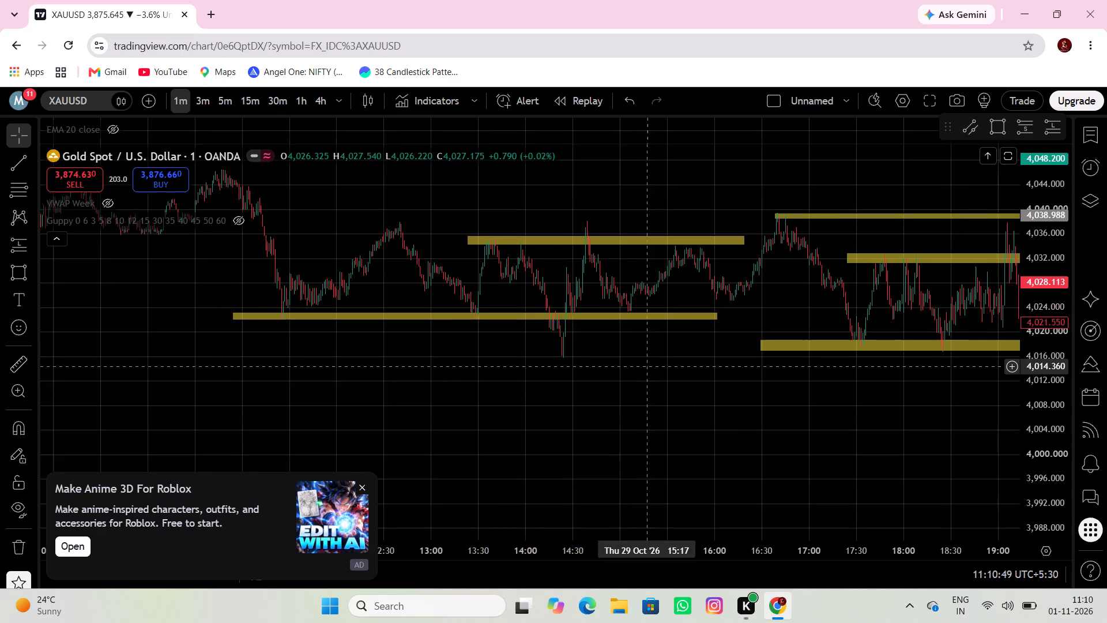
left_click_drag(647, 366, 568, 365)
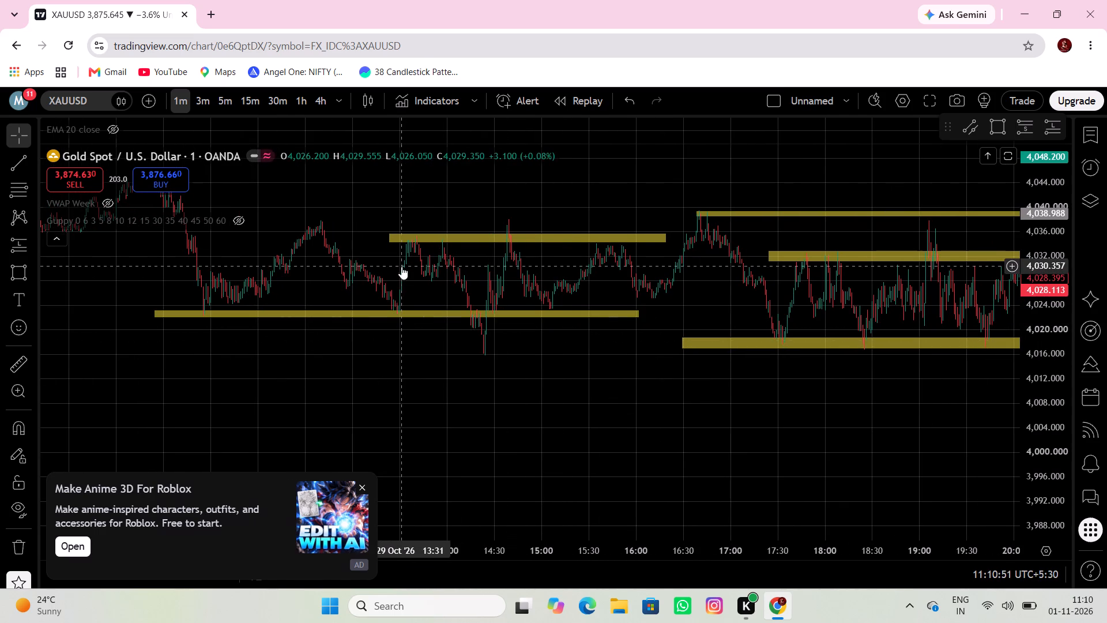
left_click_drag(401, 267, 642, 334)
left_click_drag(468, 267, 722, 261)
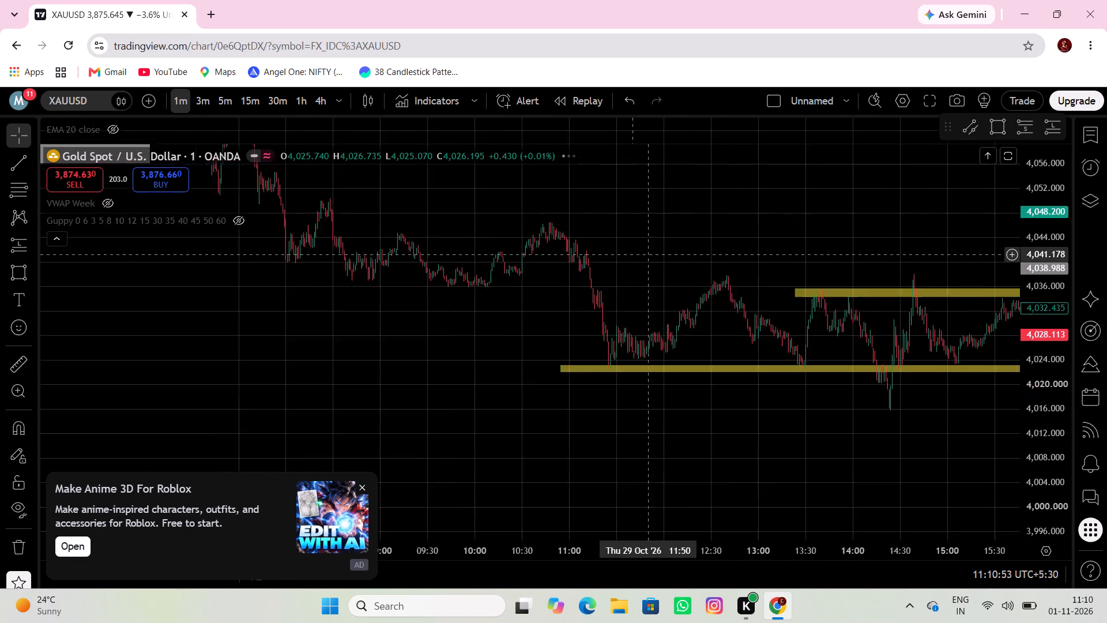
left_click_drag(722, 261, 723, 266)
left_click(9, 265)
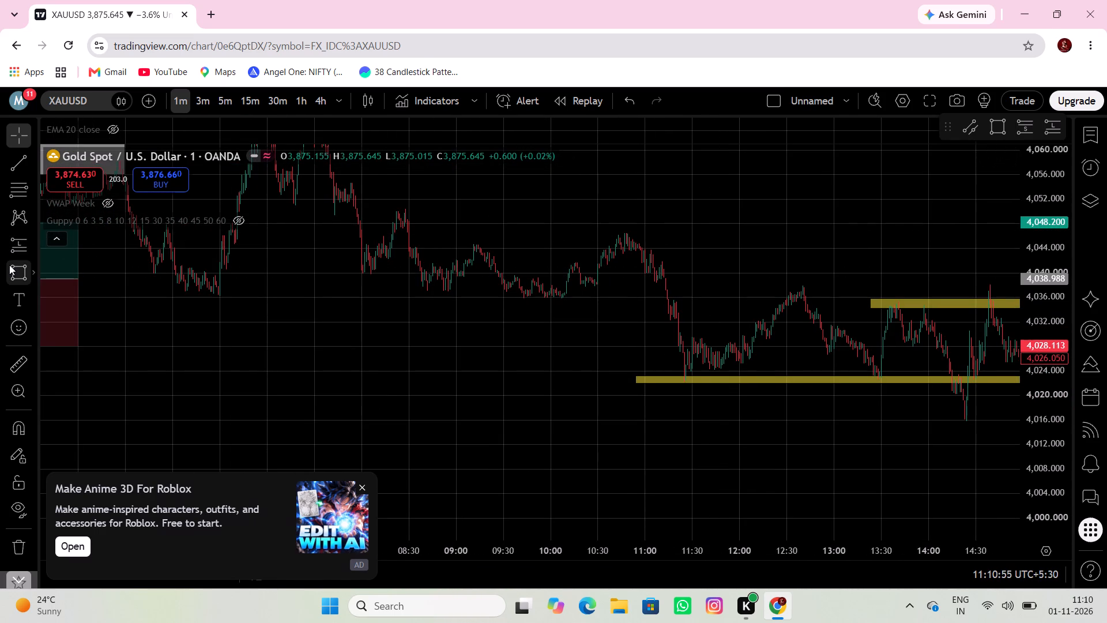
left_click(453, 241)
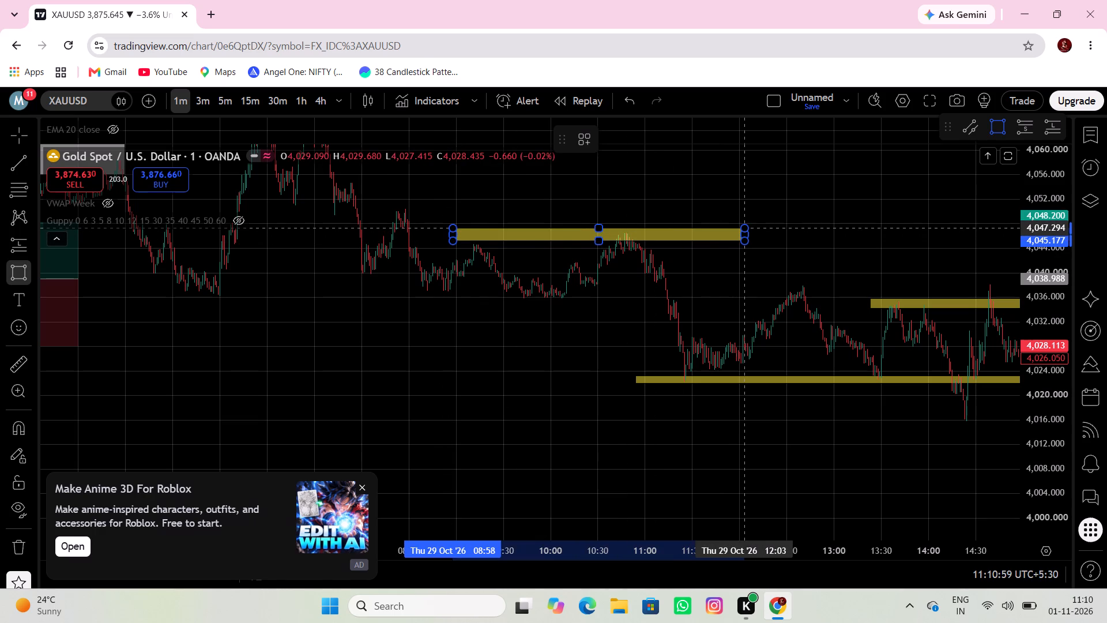
left_click(744, 228)
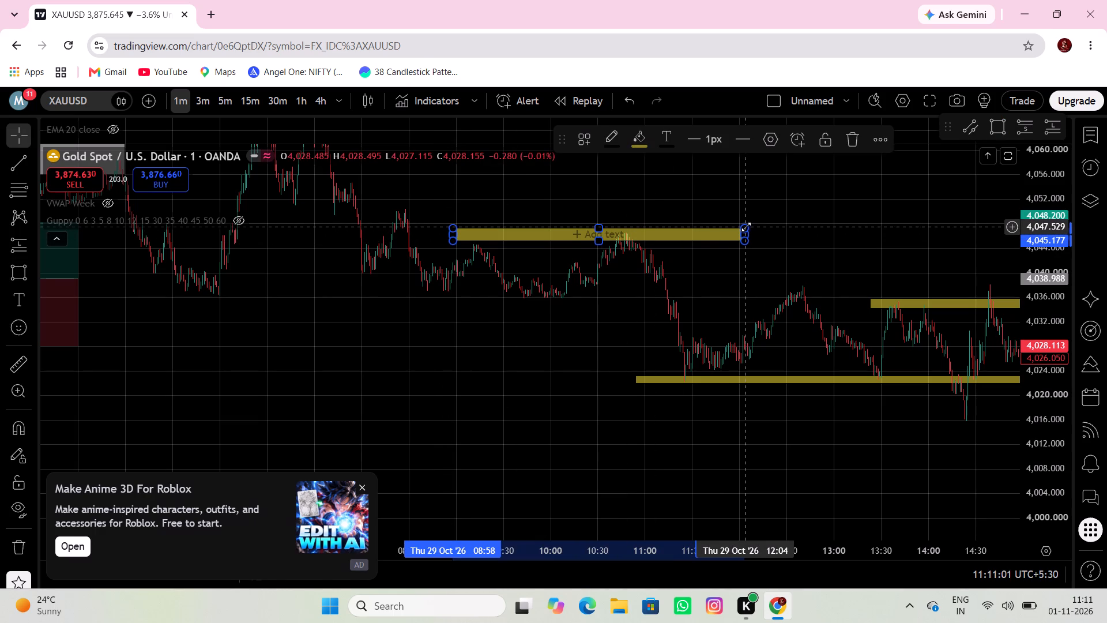
left_click(746, 227)
left_click(805, 243)
Draw a rectangle zone along the 09:00–10:15 lows on 29 October, from about 08:03 to 12:00, between about 4,037.2 and 4,035.
left_click(16, 268)
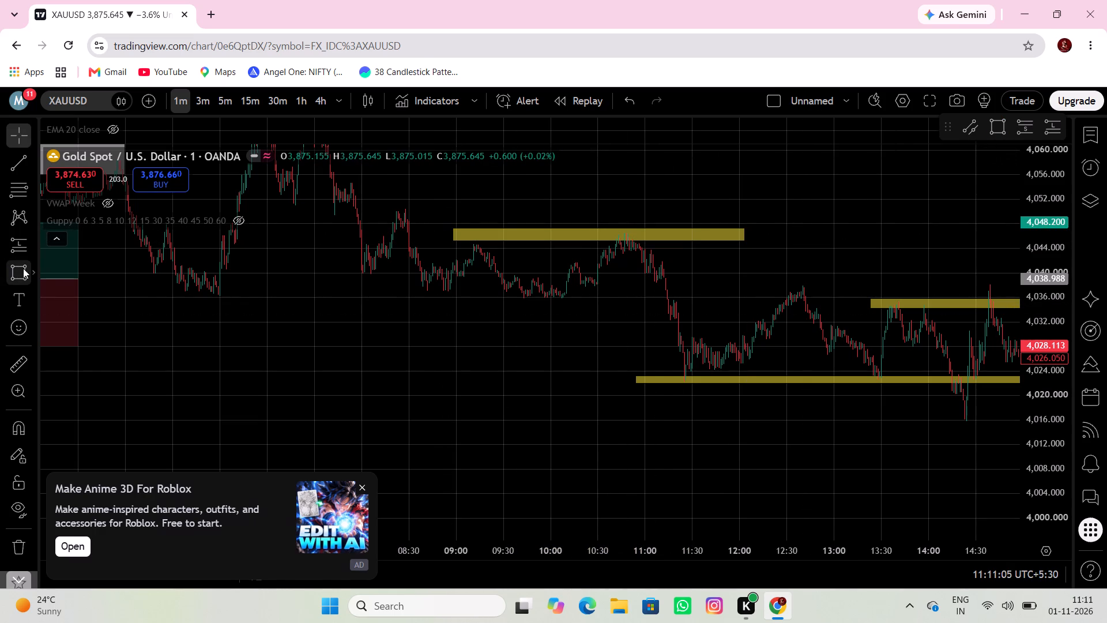
left_click(366, 290)
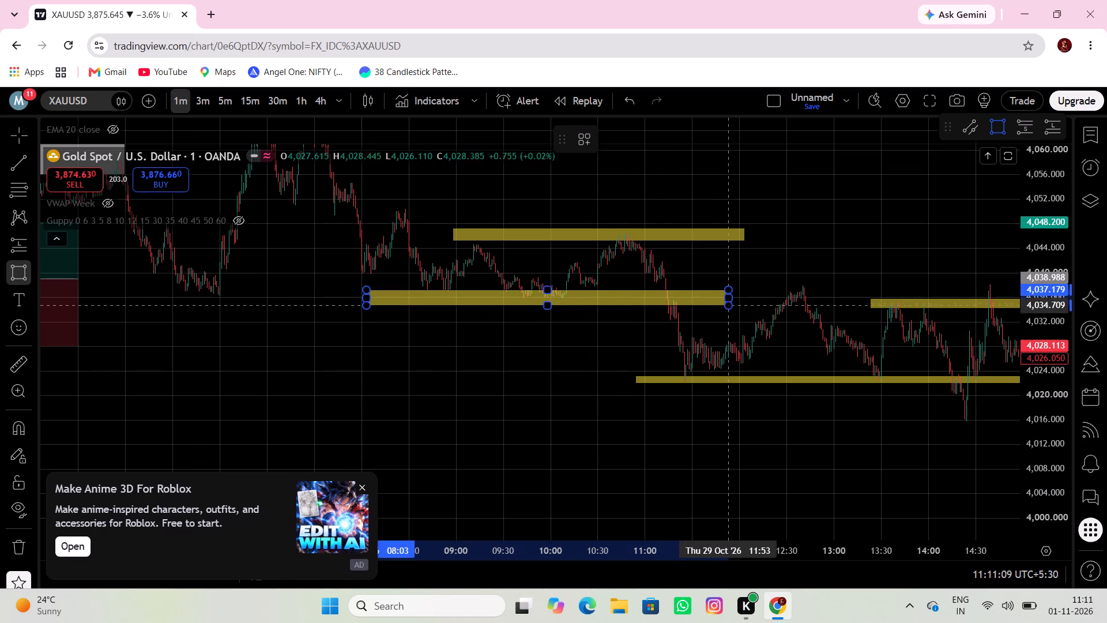
left_click(737, 303)
Stretch the end of the existing long position drawing to about 05:04 on 29 October.
left_click_drag(570, 374, 606, 377)
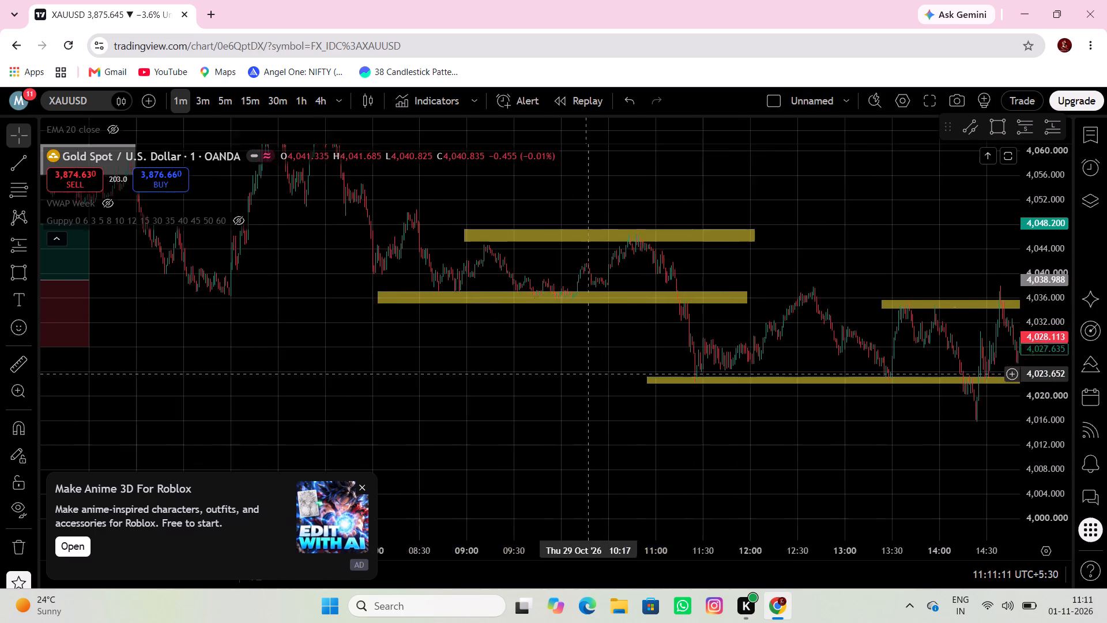
left_click_drag(606, 377, 716, 410)
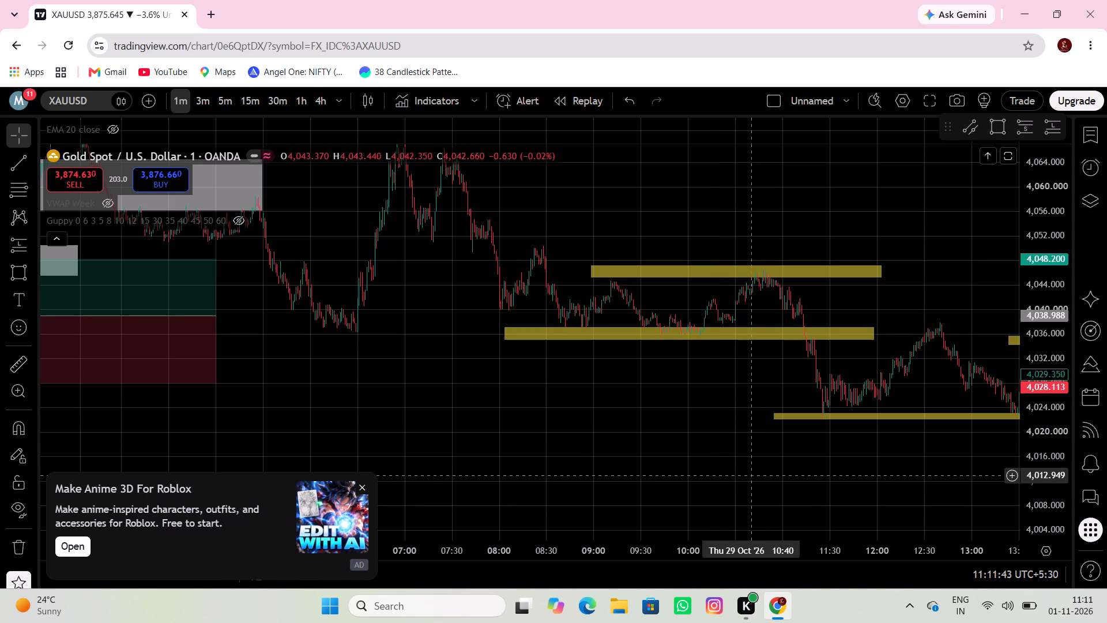
left_click_drag(741, 486, 758, 489)
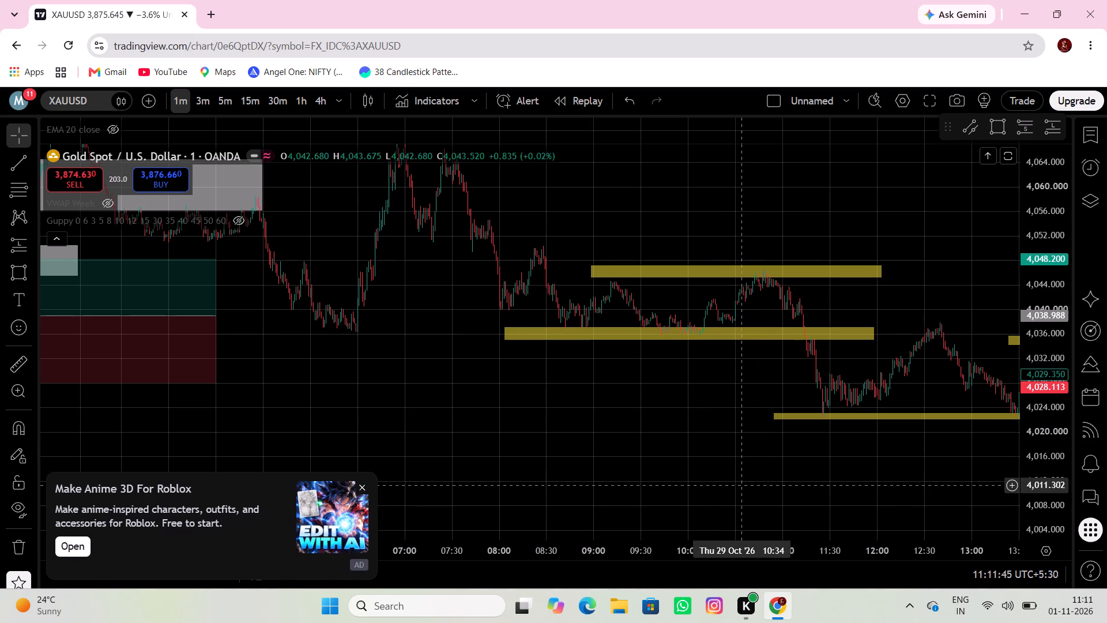
left_click_drag(758, 489, 841, 527)
left_click_drag(623, 459, 697, 486)
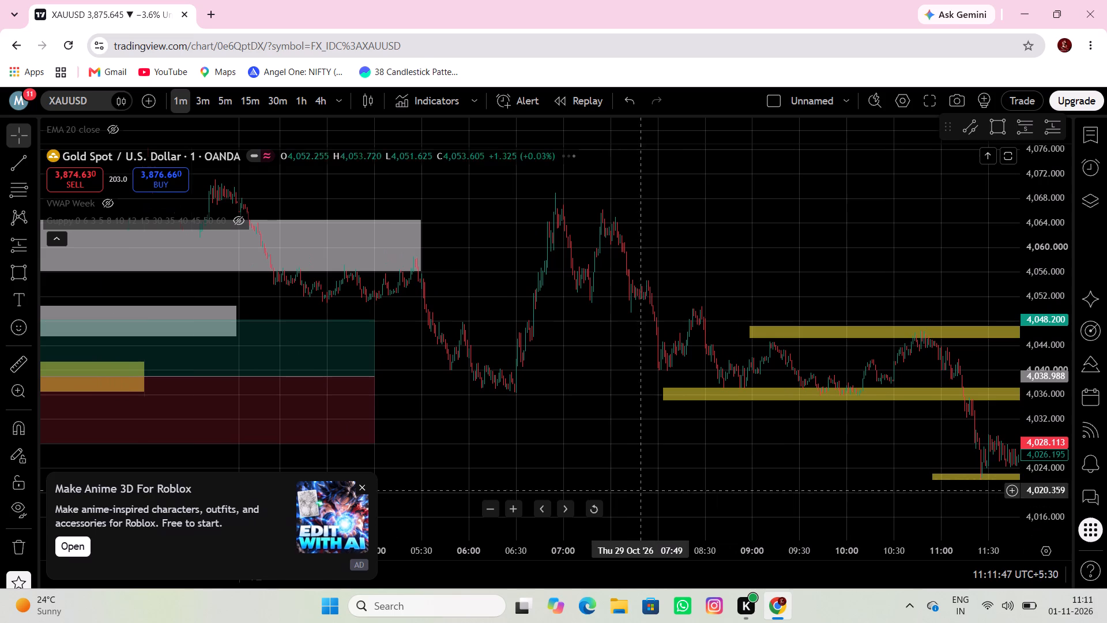
left_click_drag(653, 466, 742, 498)
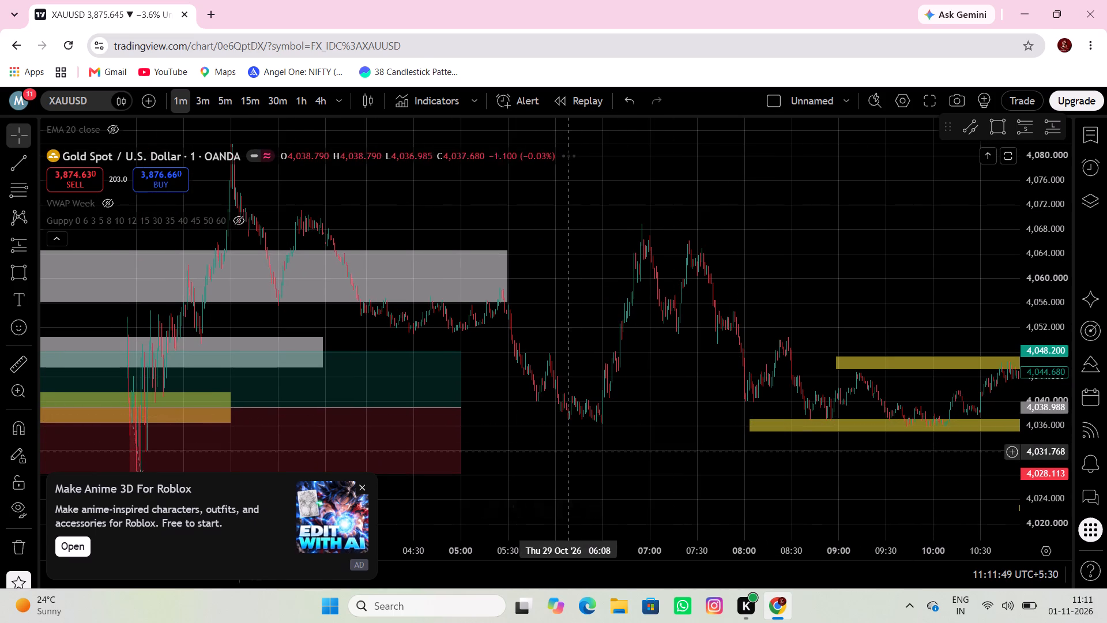
left_click_drag(461, 403, 467, 403)
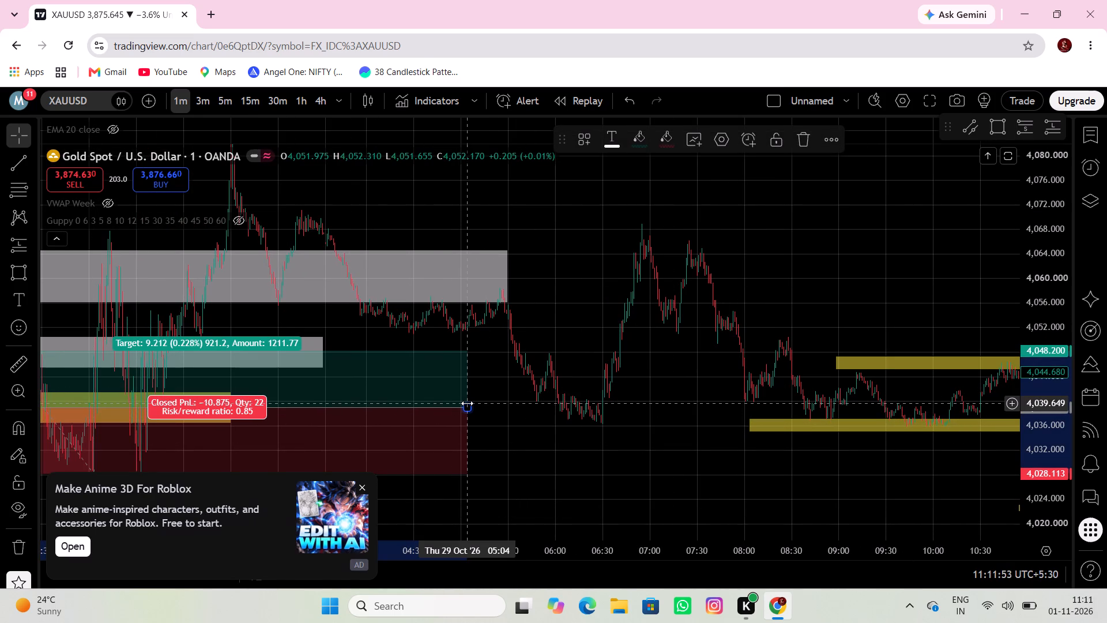
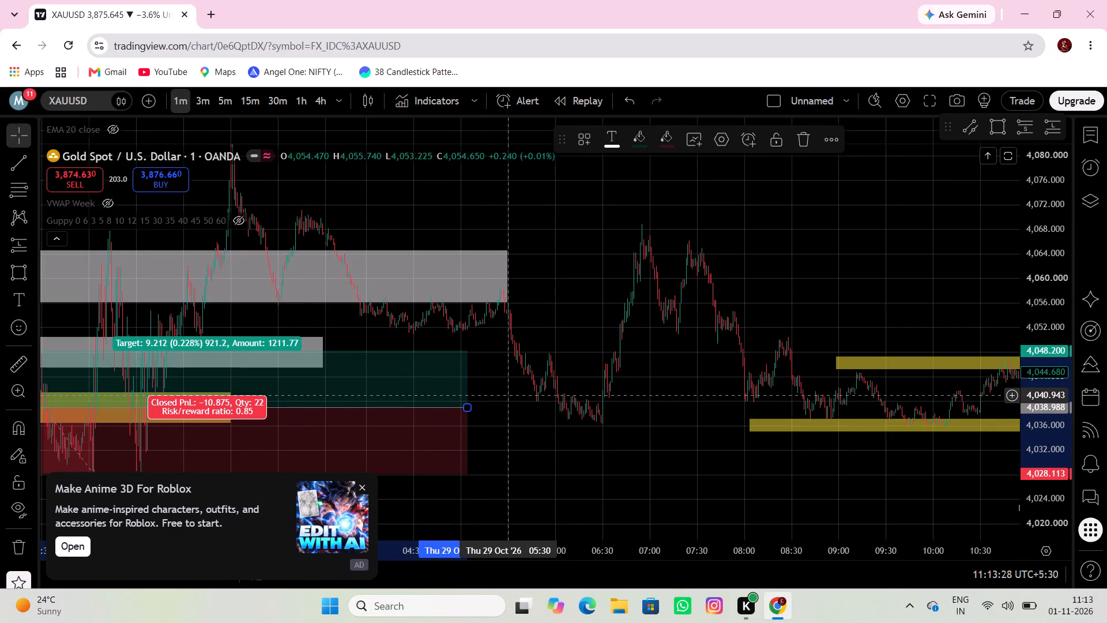
Delete the upper grey rectangle zone between about 4,064.7 and 4,056.0 that ends at 05:30 on 29 October.
left_click_drag(496, 404, 624, 389)
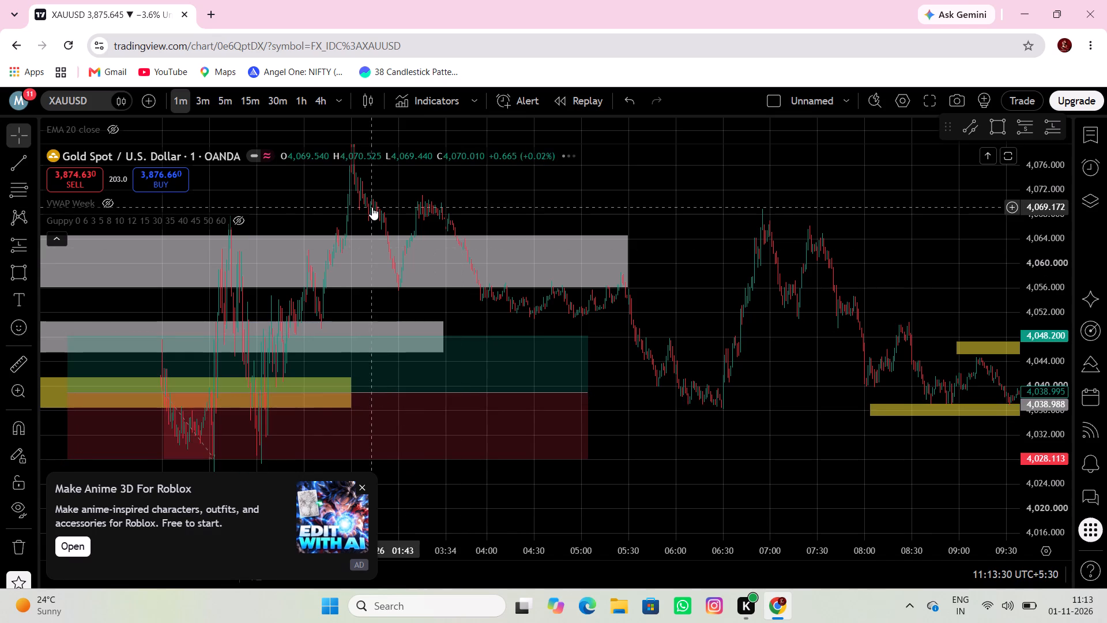
left_click_drag(372, 205, 687, 198)
left_click(637, 243)
left_click(613, 229)
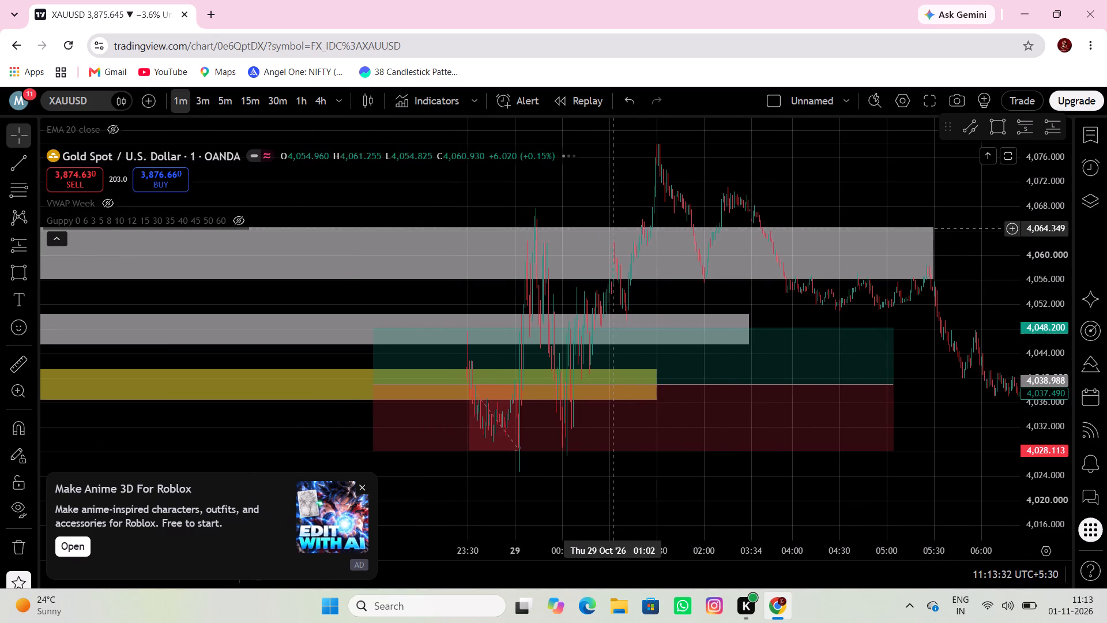
left_click(397, 227)
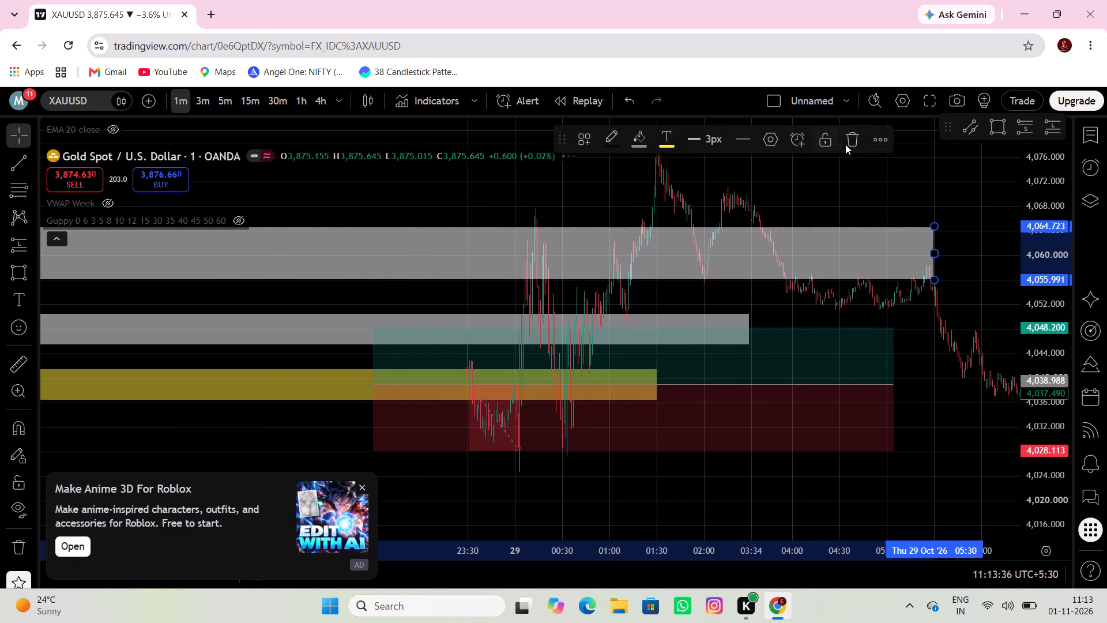
left_click(850, 141)
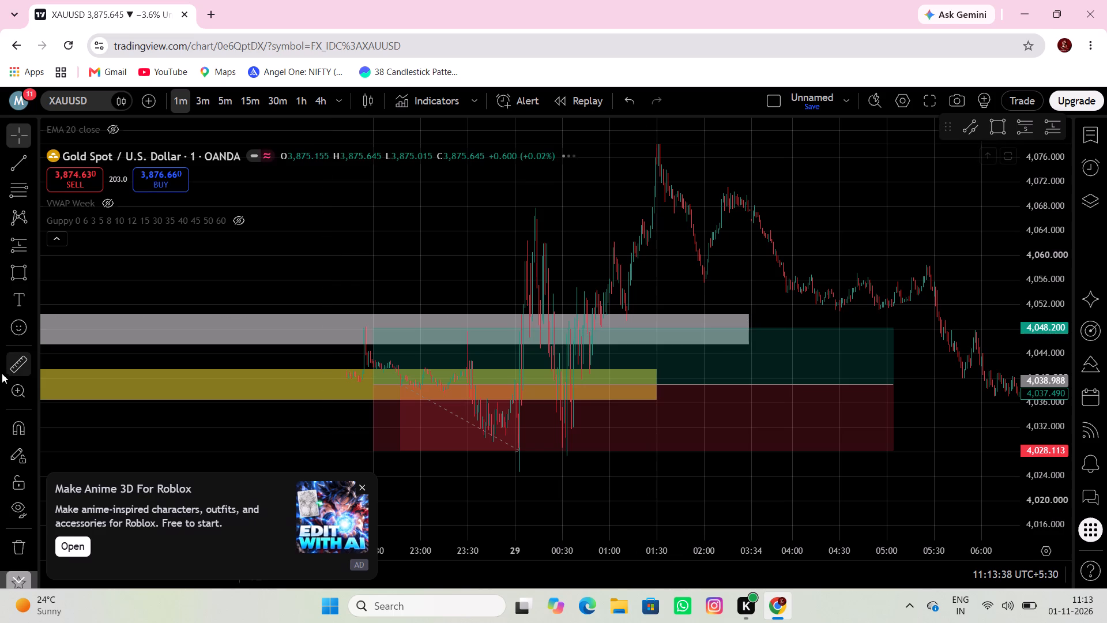
Remove all remaining drawings from the XAUUSD chart, keeping the indicators.
left_click(21, 544)
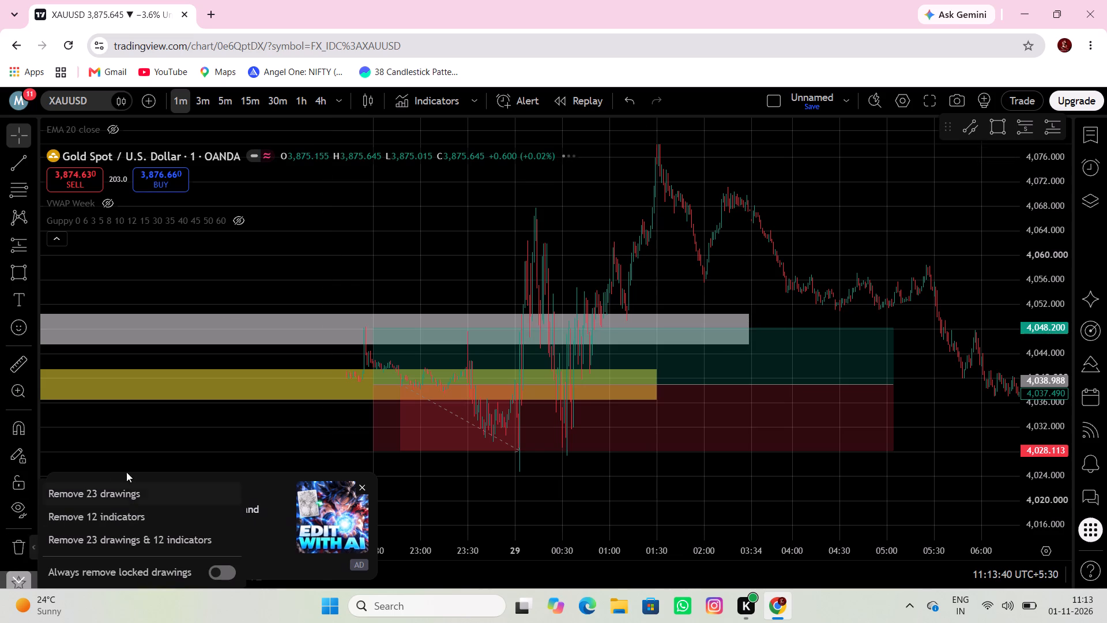
left_click(124, 491)
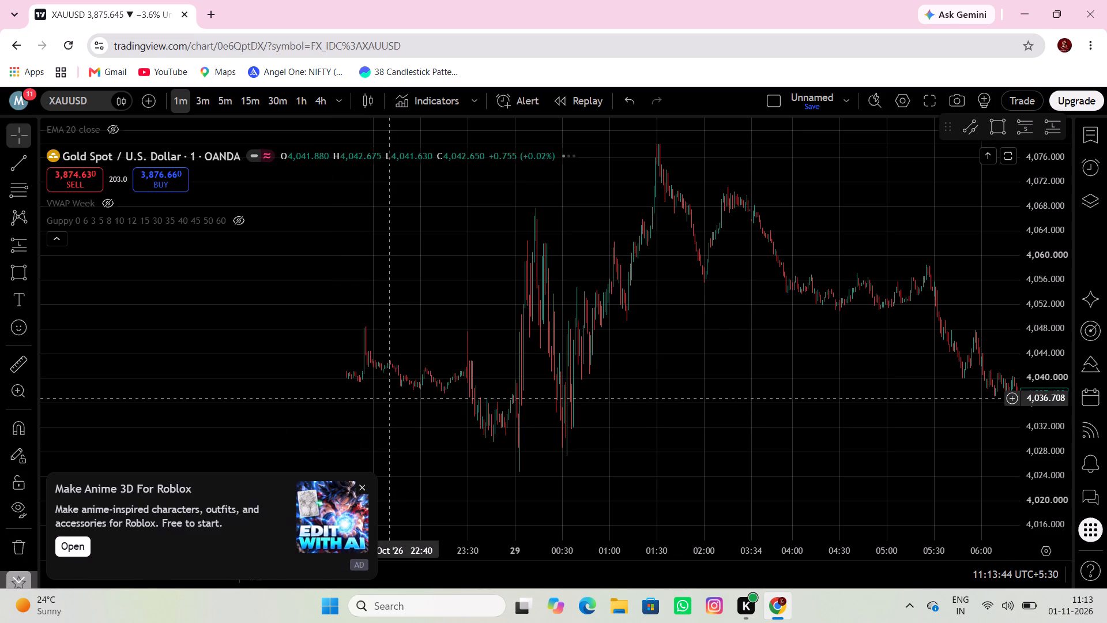
Switch the chart's symbol to the US100 index CFD and dismiss the advertisement covering the chart.
left_click_drag(390, 399, 564, 416)
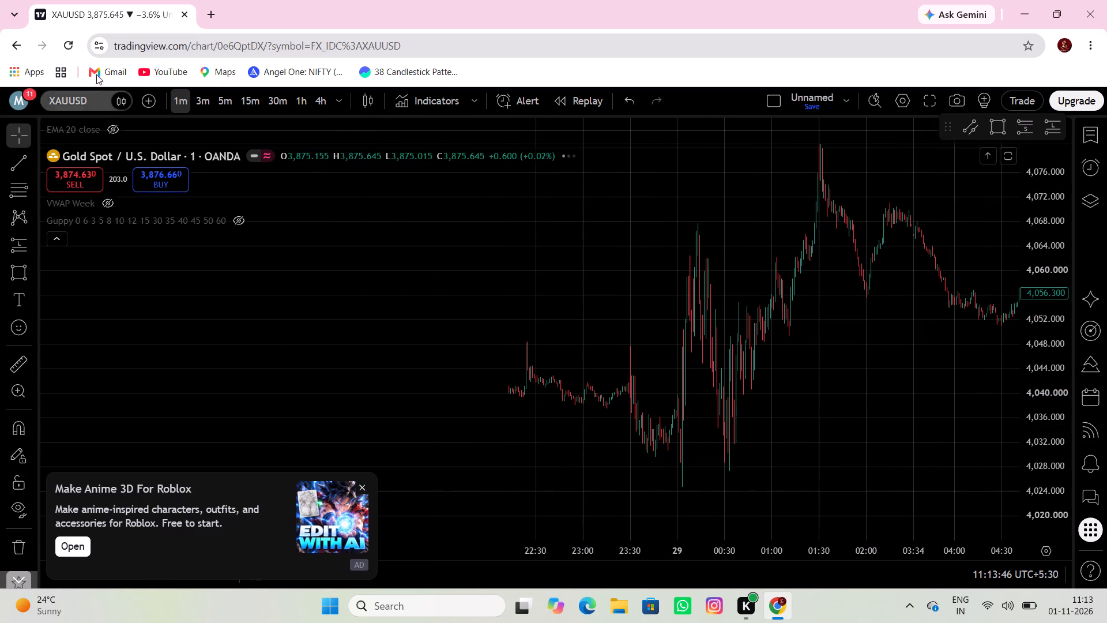
left_click(86, 99)
key("BackSpace")
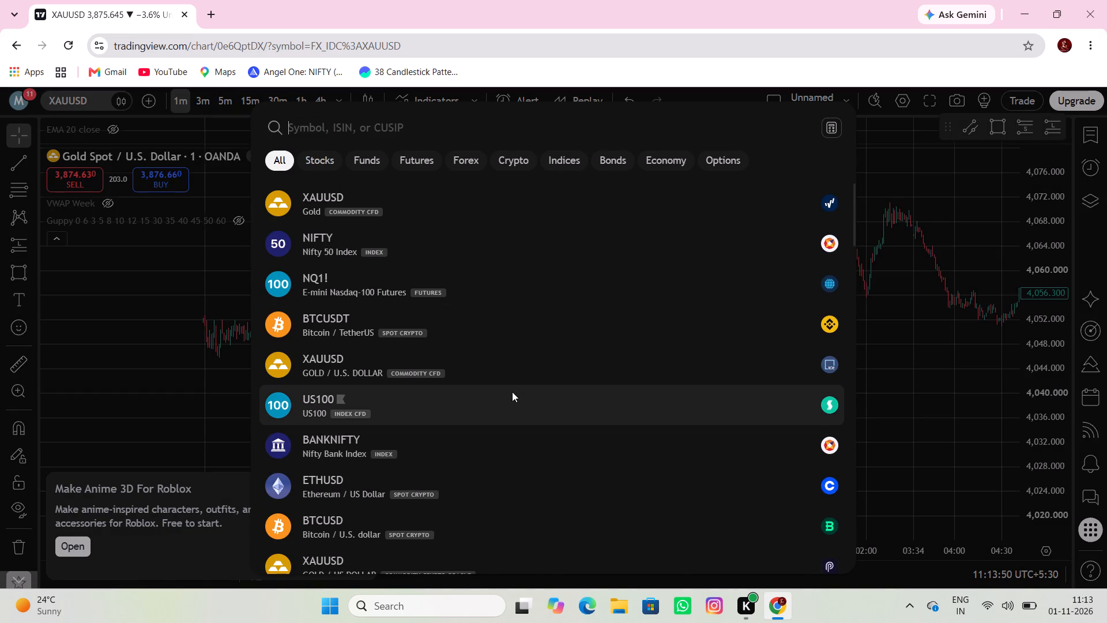
left_click(512, 392)
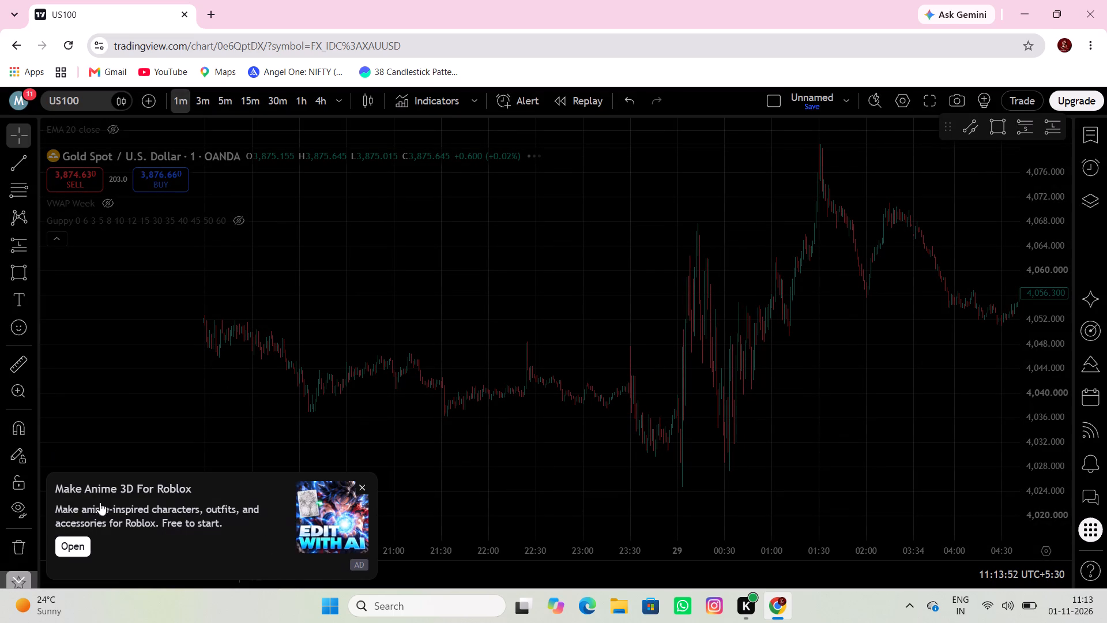
left_click(359, 487)
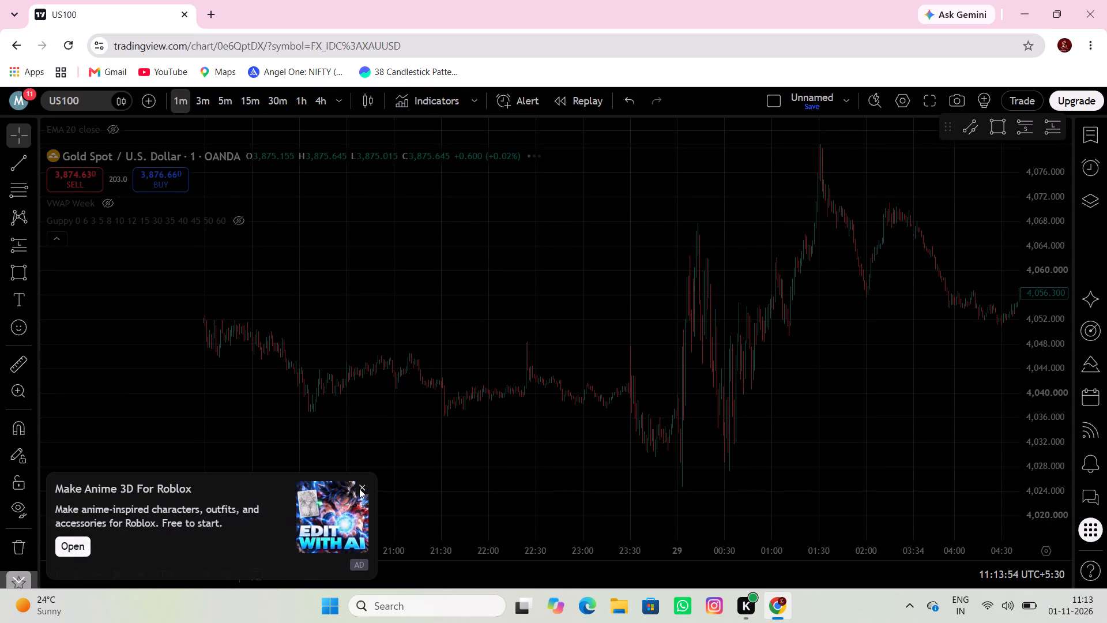
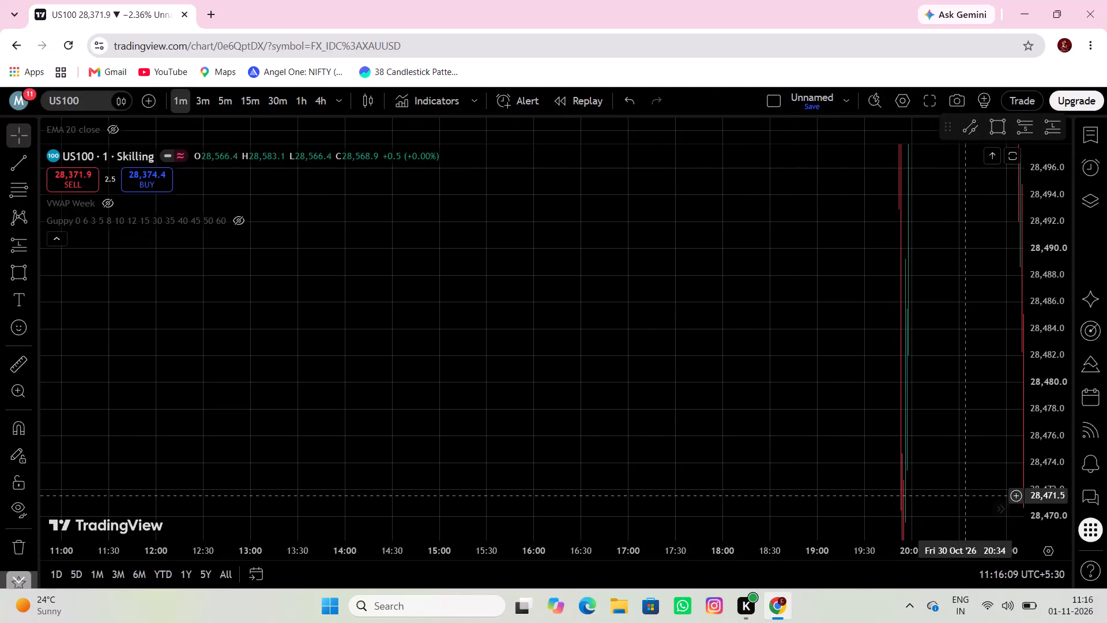
Draw a yellow rectangle zone on US100 from about 28,684.4 to 28,702.3, spanning 17:18 to 21:27 on 30 October.
scroll(933, 427, "down", 6)
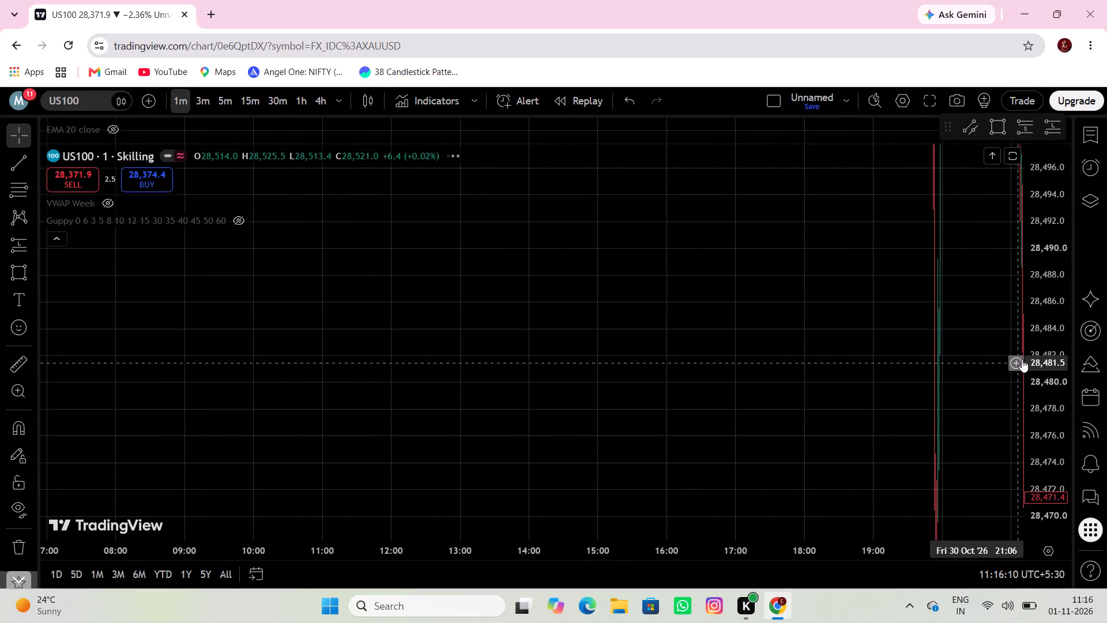
scroll(1025, 357, "down", 20)
scroll(1025, 357, "down", 13)
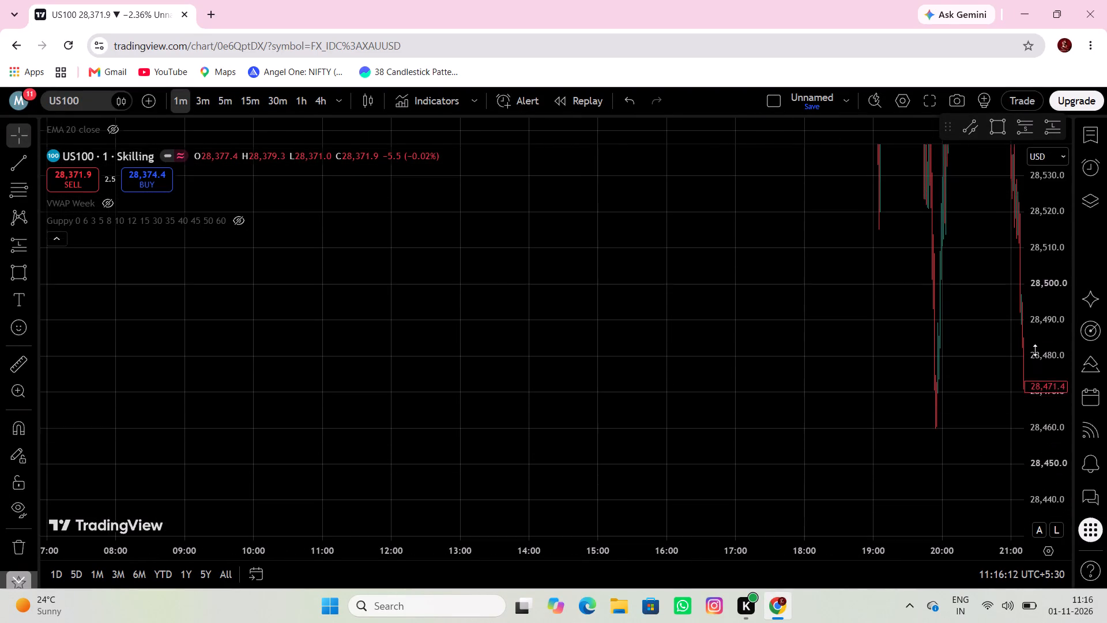
scroll(1035, 350, "down", 19)
left_click_drag(883, 380, 712, 431)
scroll(1042, 348, "down", 11)
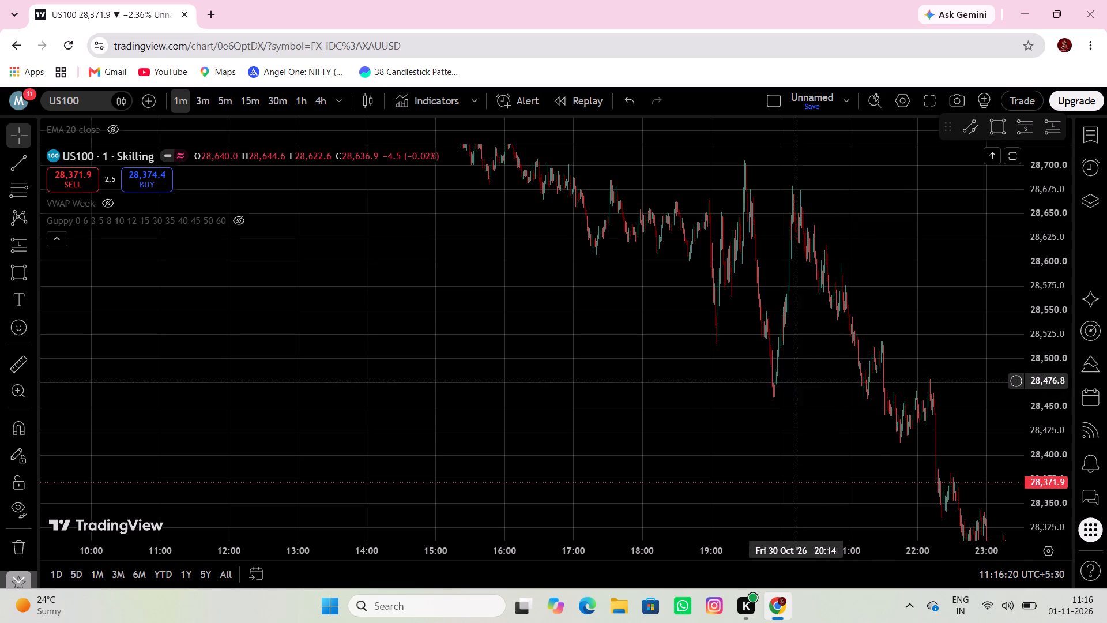
scroll(535, 374, "up", 4)
left_click(6, 273)
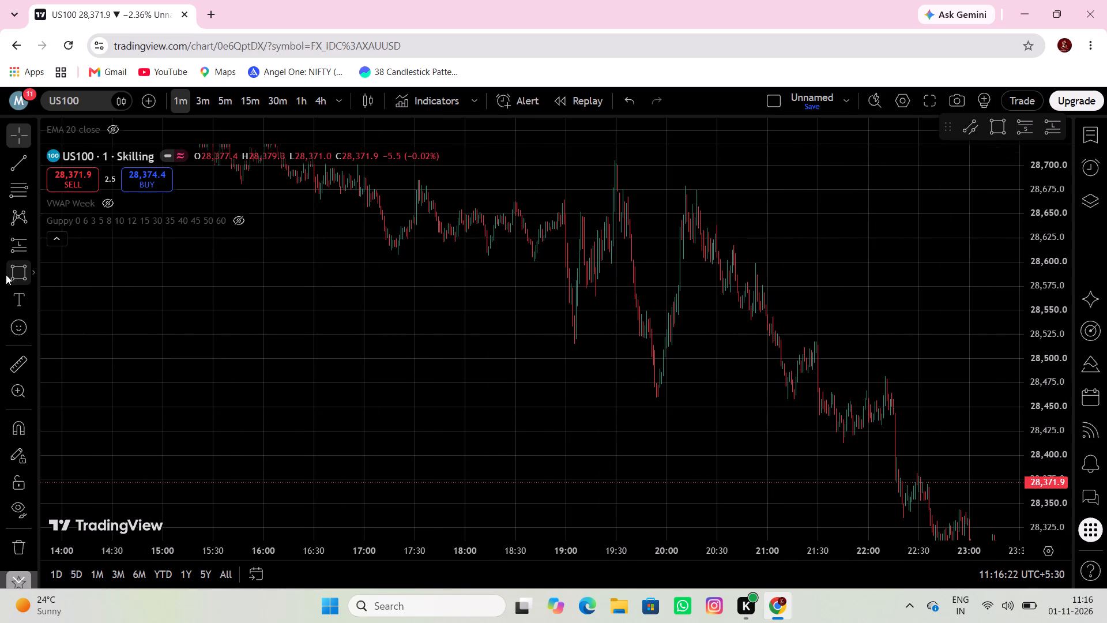
left_click(396, 181)
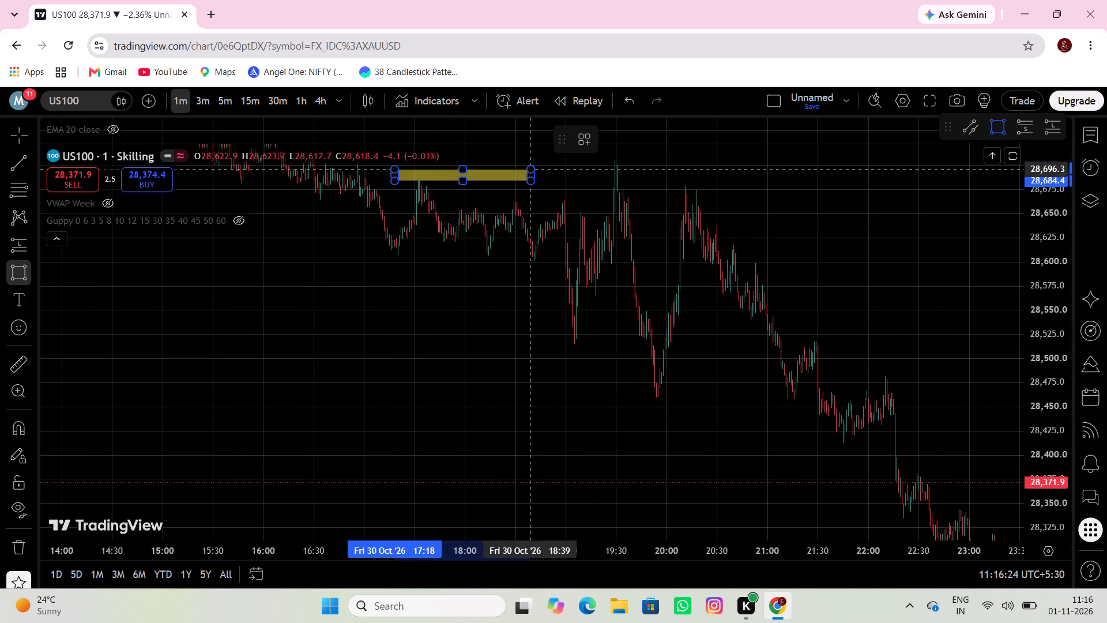
left_click(814, 163)
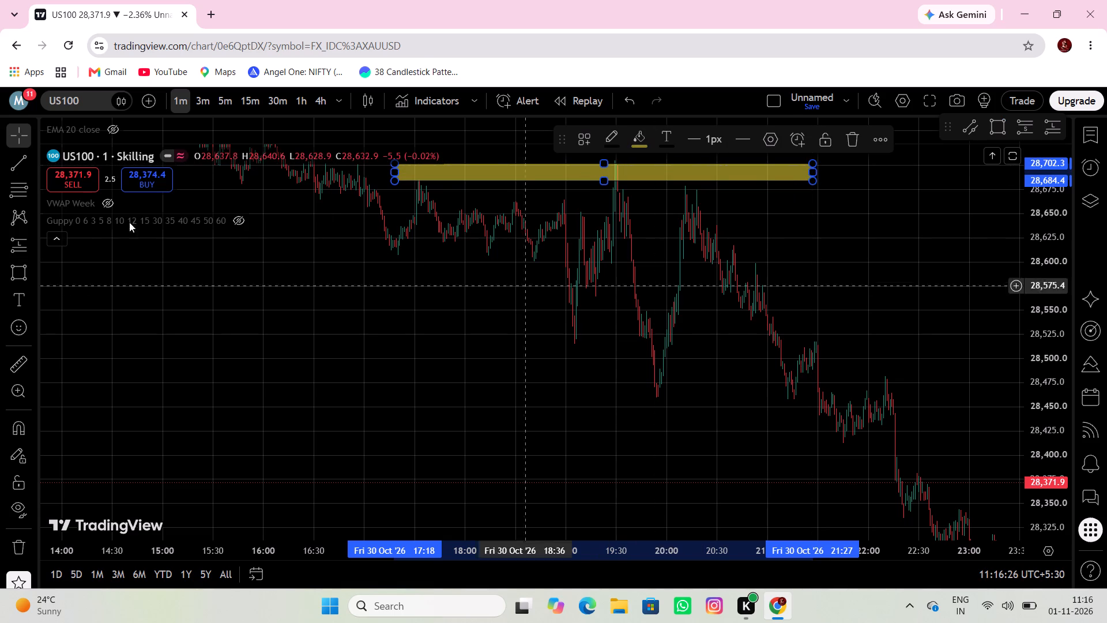
Draw a rectangle zone from about 28,605.2 to 28,623.9, spanning 16:31 to about 22:20 on 30 October.
left_click(12, 276)
left_click(315, 257)
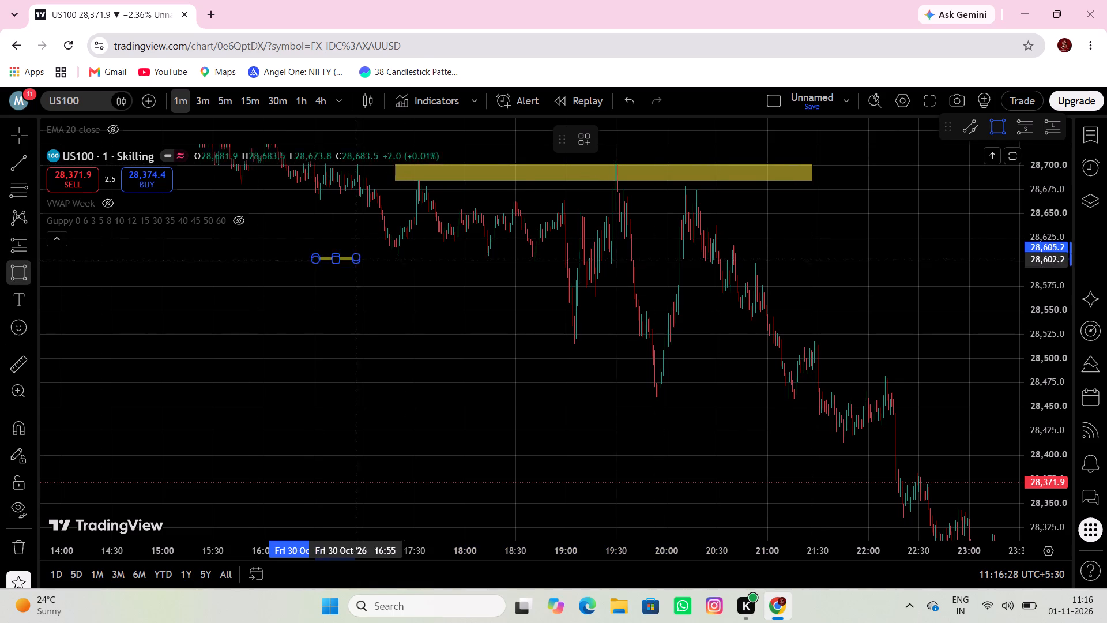
left_click(906, 239)
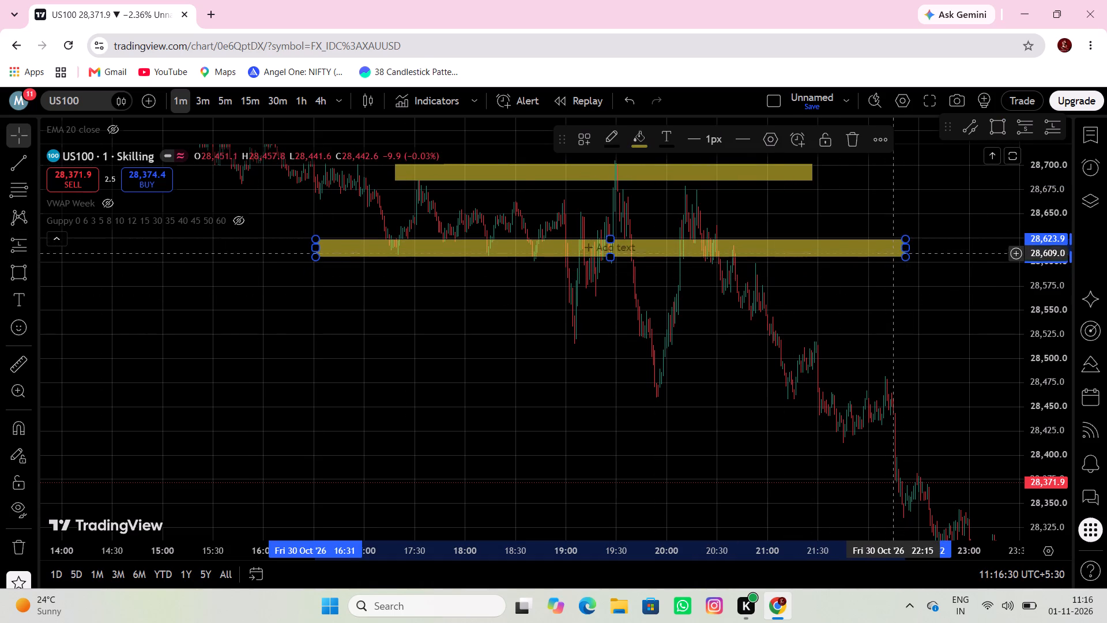
Draw a thin rectangle zone from about 28,527.6 down to 28,518, spanning 18:12 to about 23:13 on 30 October.
left_click_drag(714, 295, 588, 288)
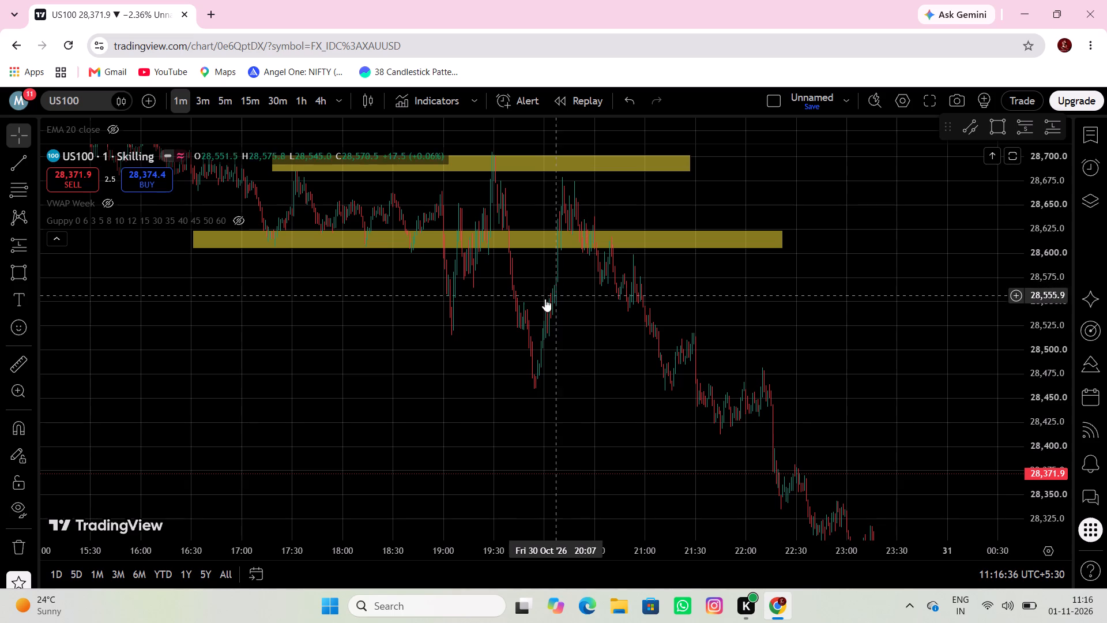
left_click(14, 275)
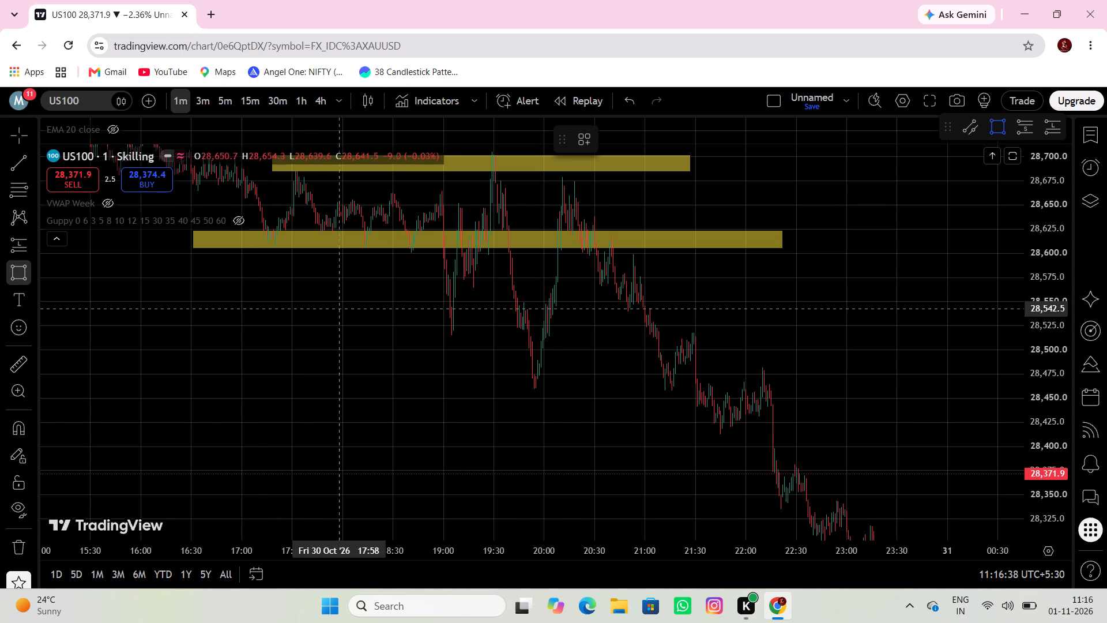
left_click(363, 324)
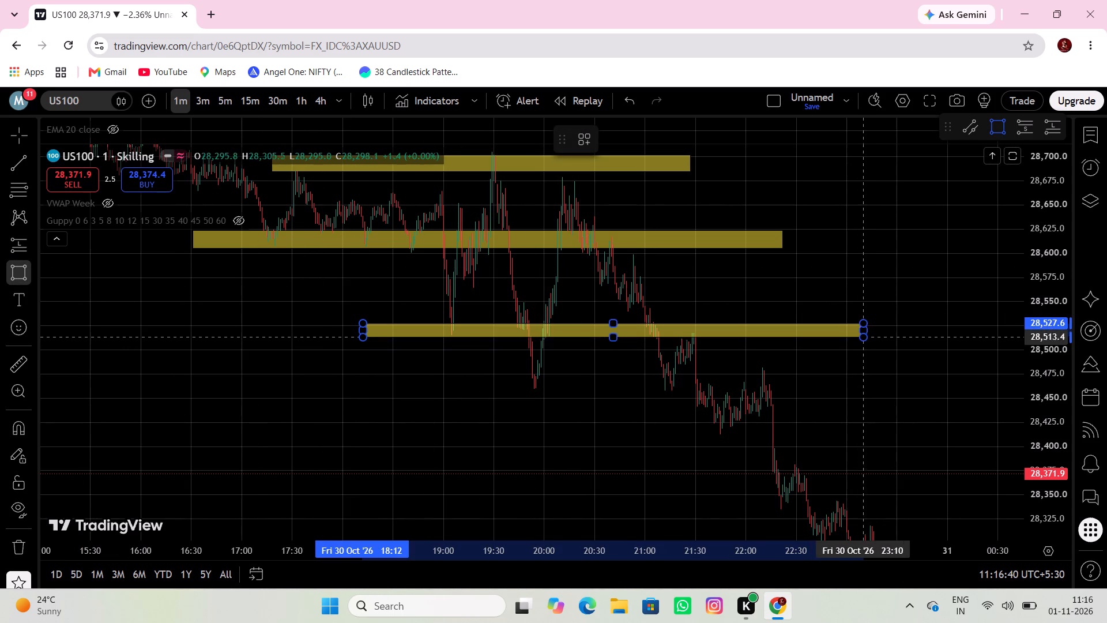
left_click(869, 332)
Draw a rectangle zone at the 12:00 peak from about 28,894.9 to 28,912.0, spanning 10:27 to 15:39 on 30 October.
left_click_drag(446, 478, 673, 459)
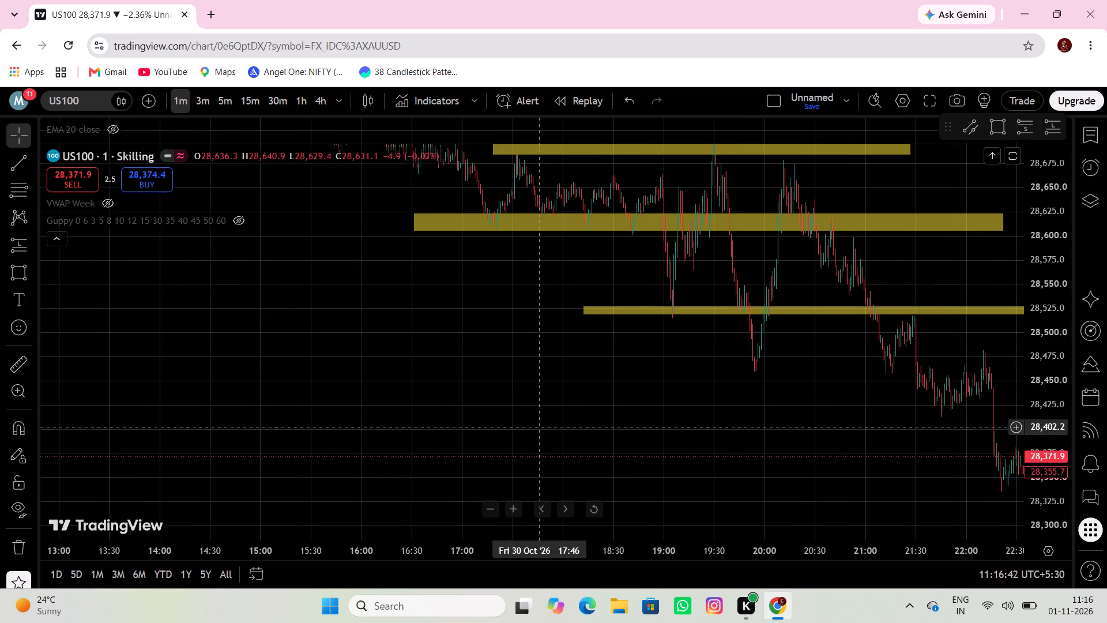
left_click_drag(502, 411, 656, 534)
left_click_drag(390, 348, 542, 429)
left_click_drag(444, 325, 544, 363)
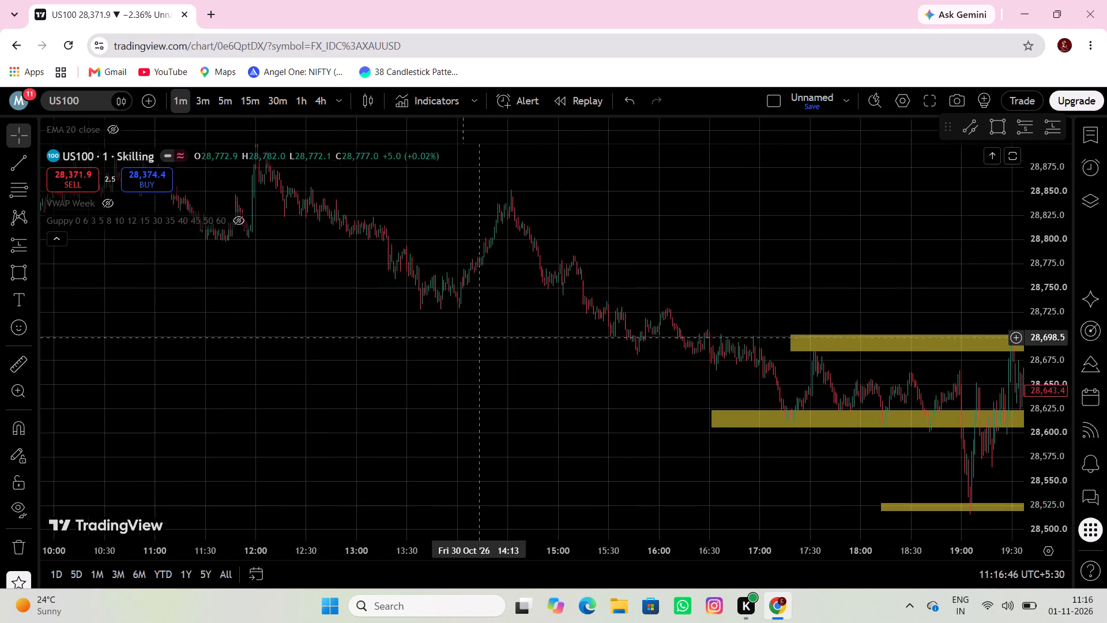
left_click_drag(544, 363, 671, 429)
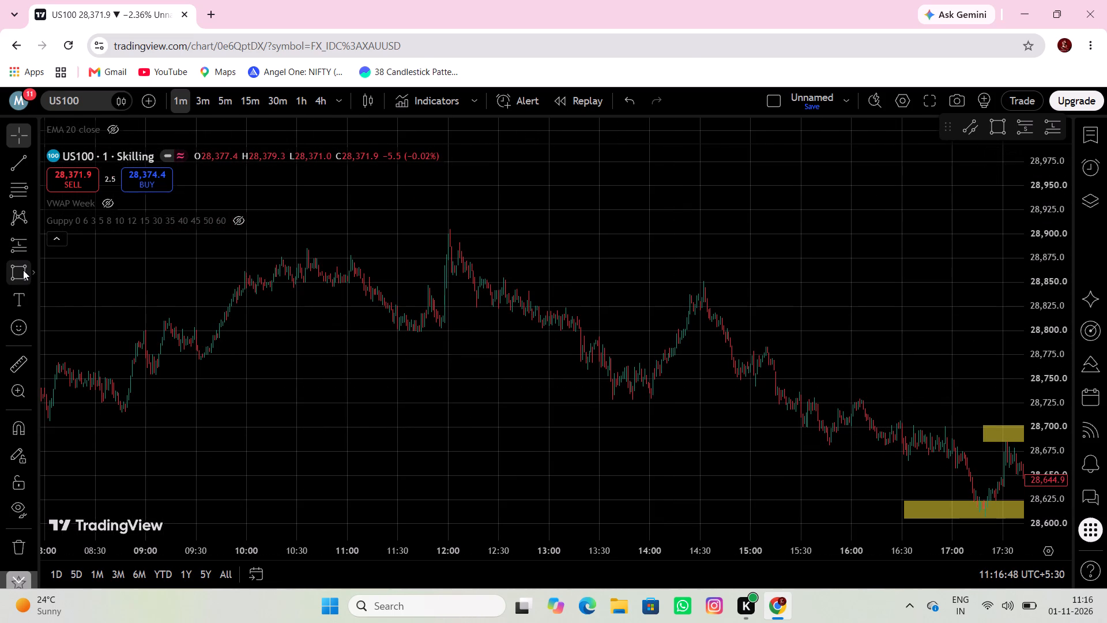
left_click(23, 270)
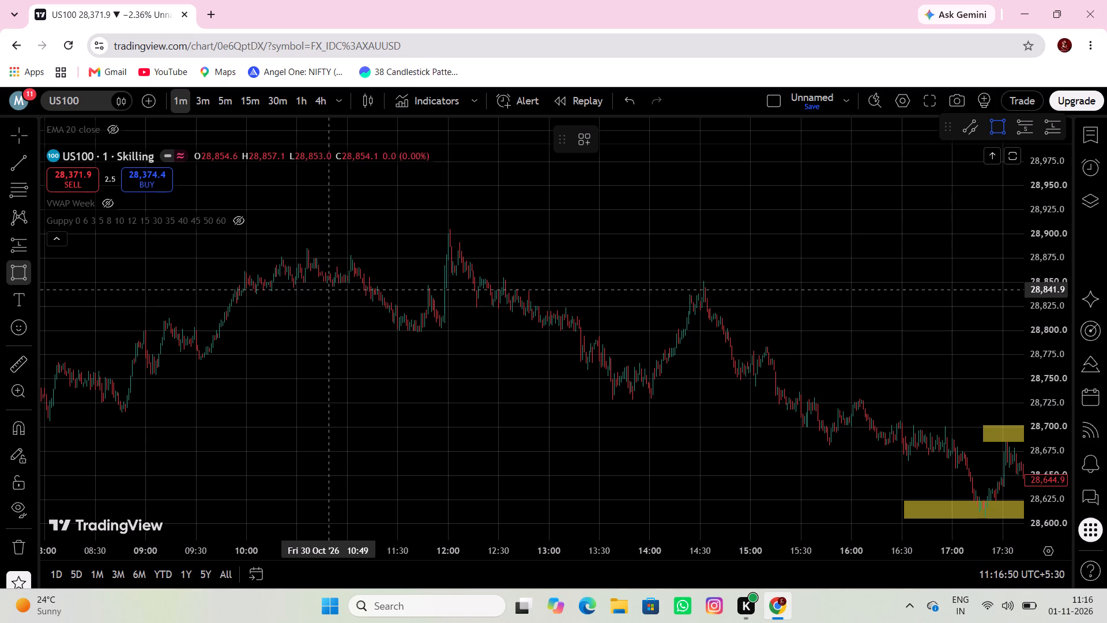
left_click(292, 239)
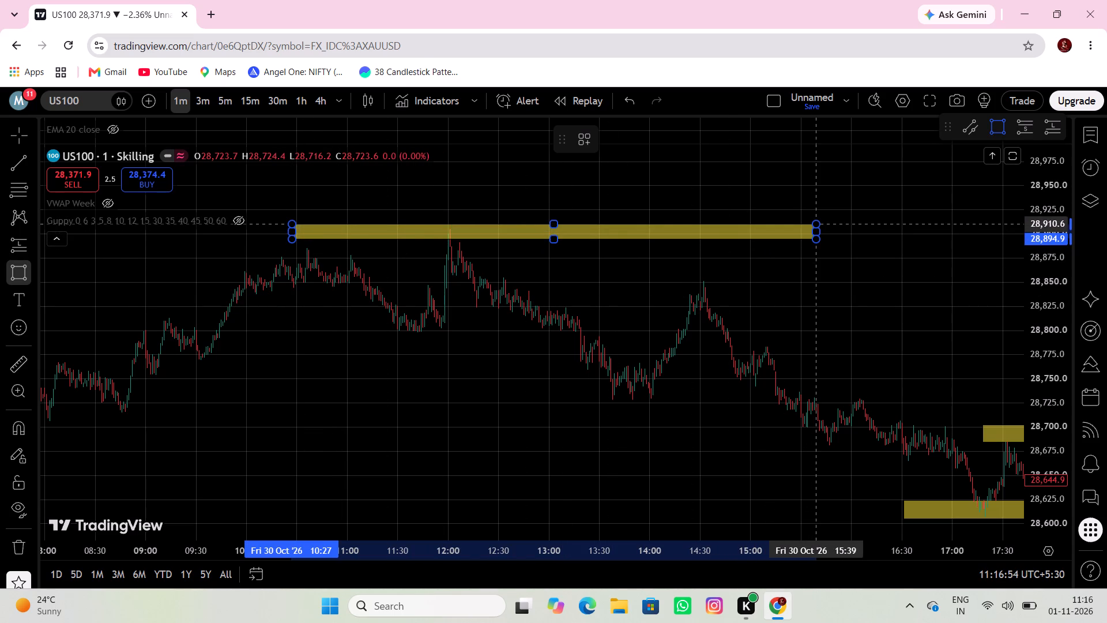
left_click(817, 222)
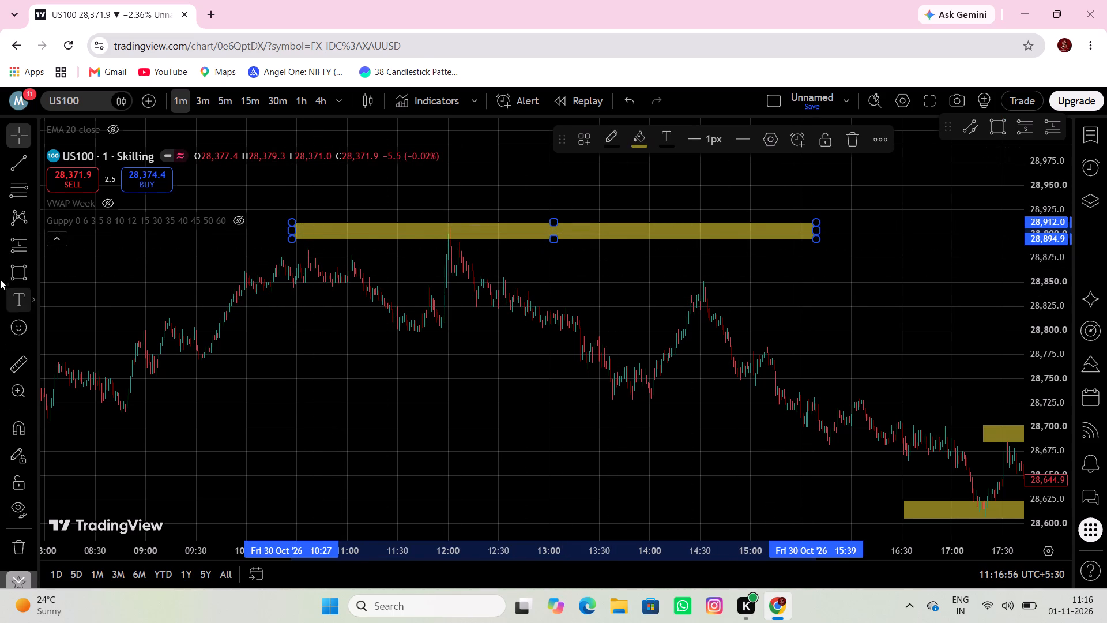
Draw a thin rectangle zone from about 28,801.6 down to 28,793.3, spanning 10:38 to 15:45 on 30 October.
left_click(19, 271)
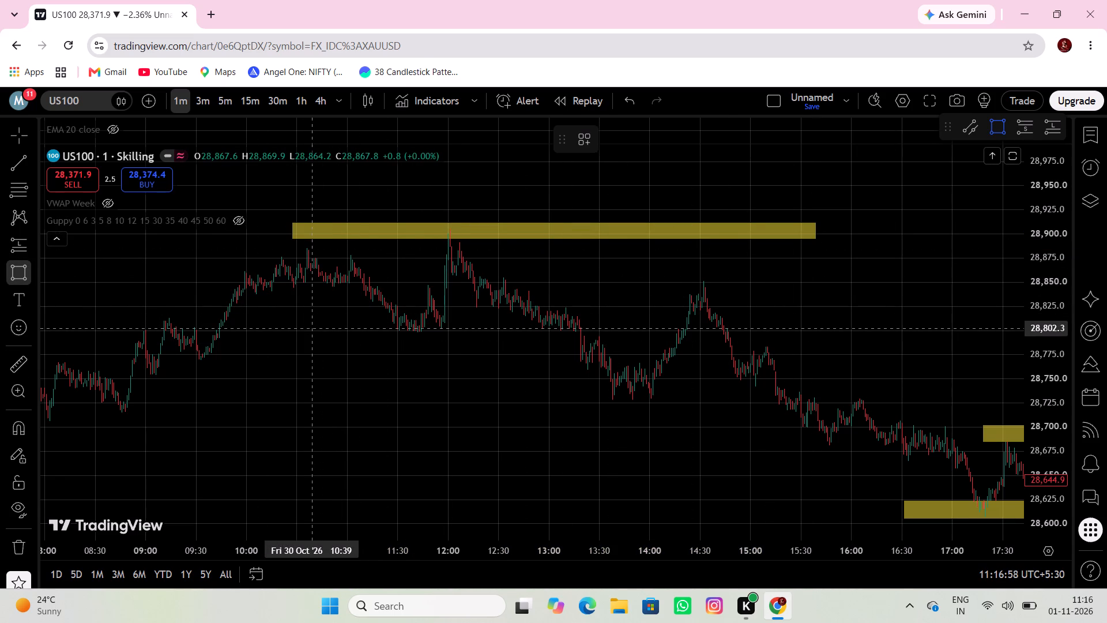
left_click(311, 329)
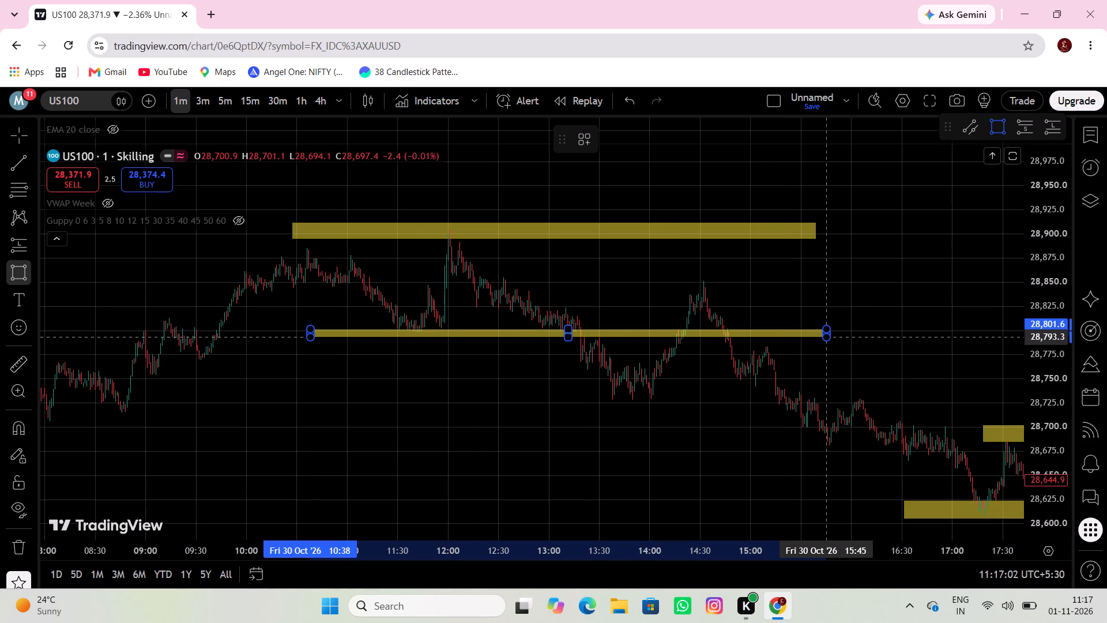
left_click(826, 337)
Draw a rectangle zone from about 28,841.1 to 28,854, spanning 11:32 to about 15:53 on 30 October.
left_click_drag(824, 316, 813, 315)
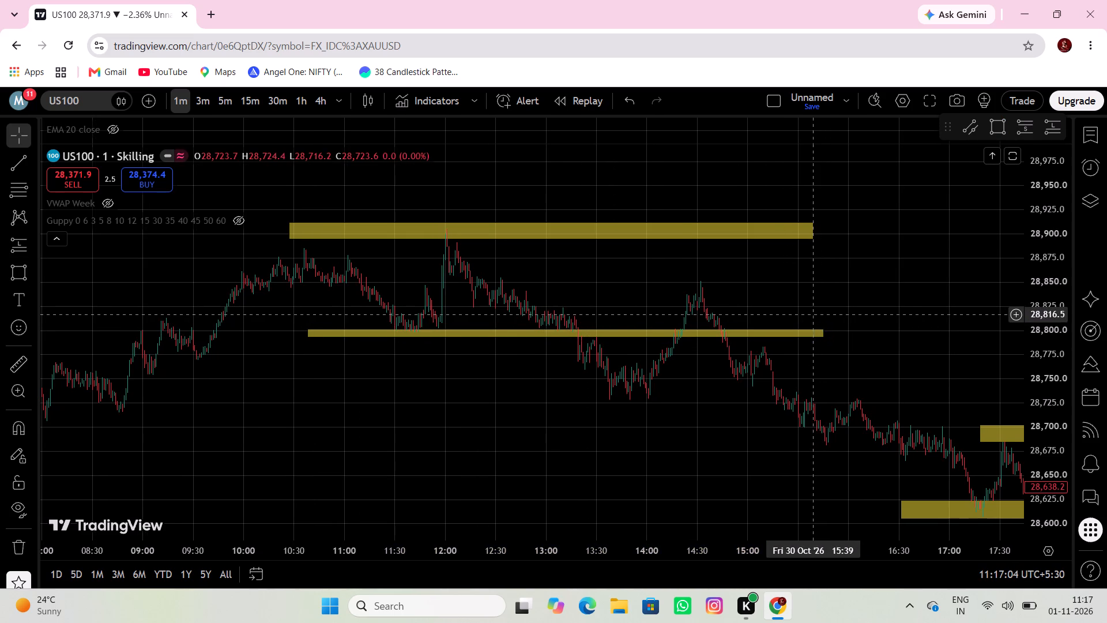
left_click(22, 267)
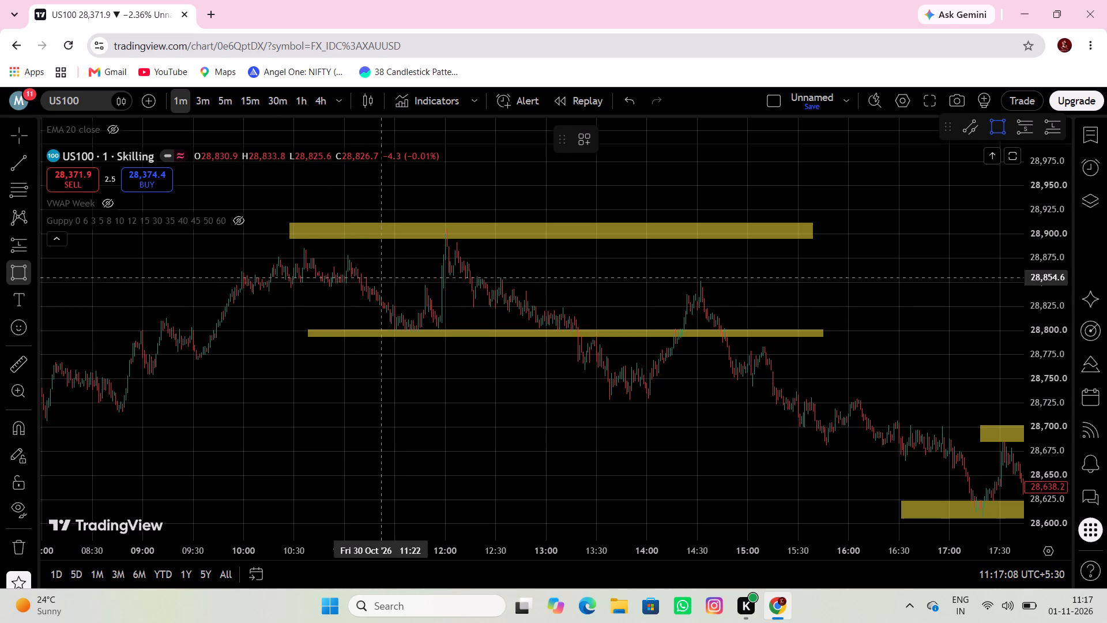
left_click_drag(398, 291, 408, 294)
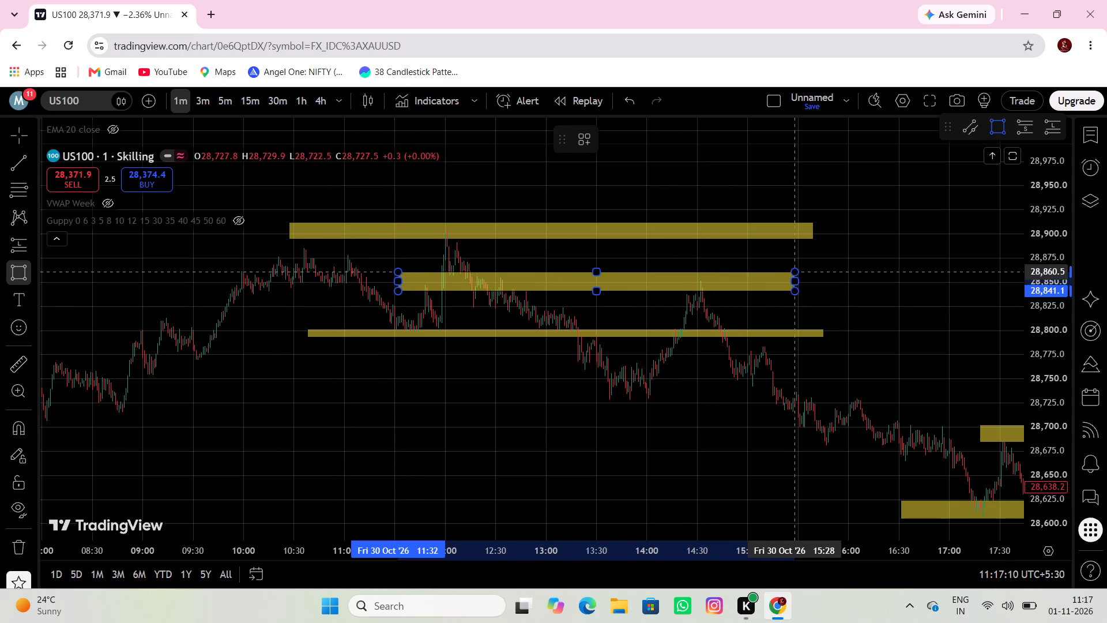
left_click(836, 278)
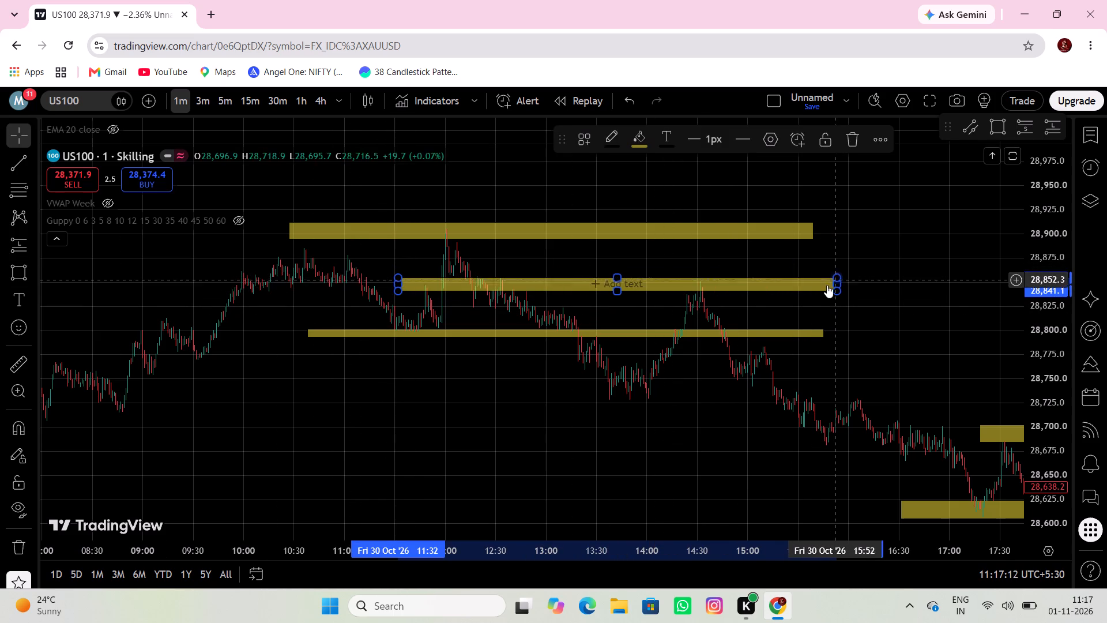
Draw a rectangle zone from about 28,768.7 down to 28,759.0, spanning 05:47 to 10:48 on 30 October.
left_click_drag(818, 299, 571, 261)
scroll(611, 319, "down", 3)
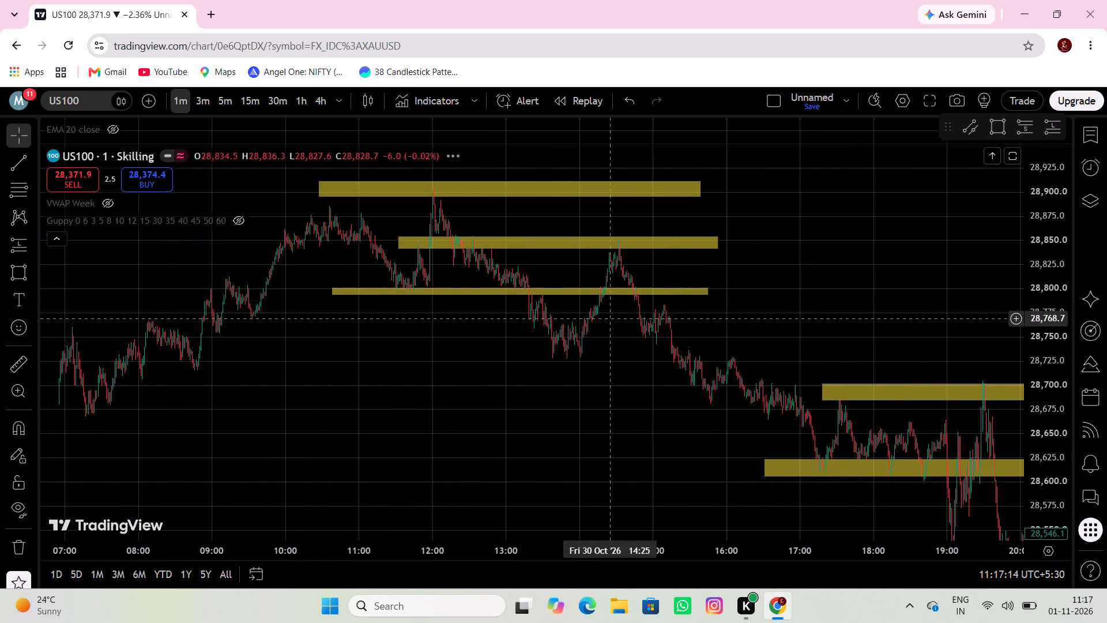
left_click_drag(542, 378, 678, 387)
left_click_drag(285, 421, 511, 412)
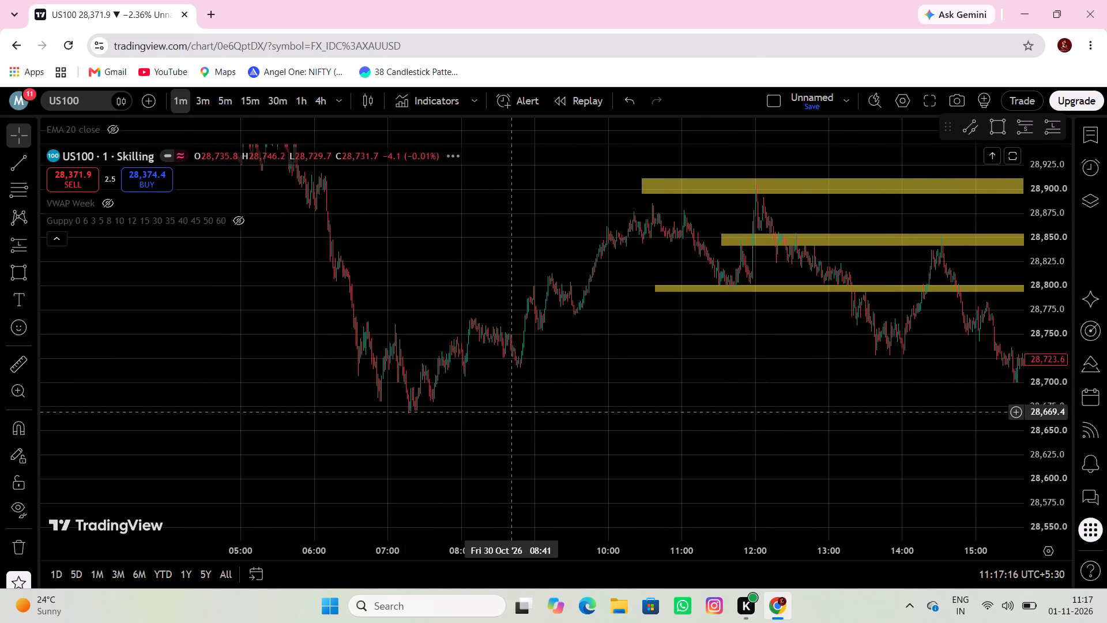
left_click(11, 282)
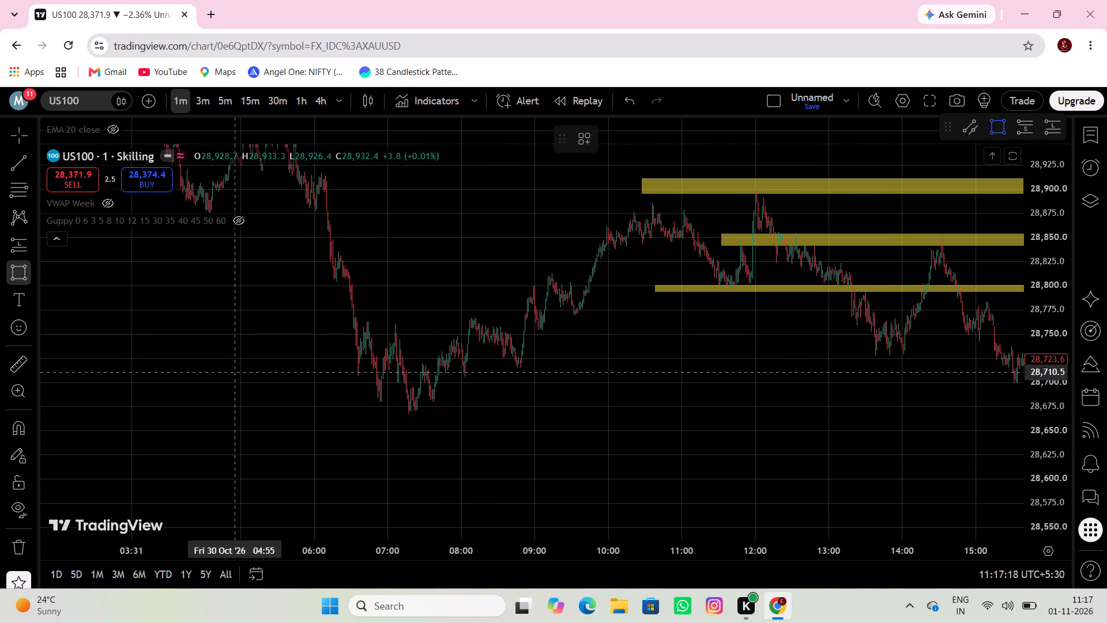
left_click(299, 316)
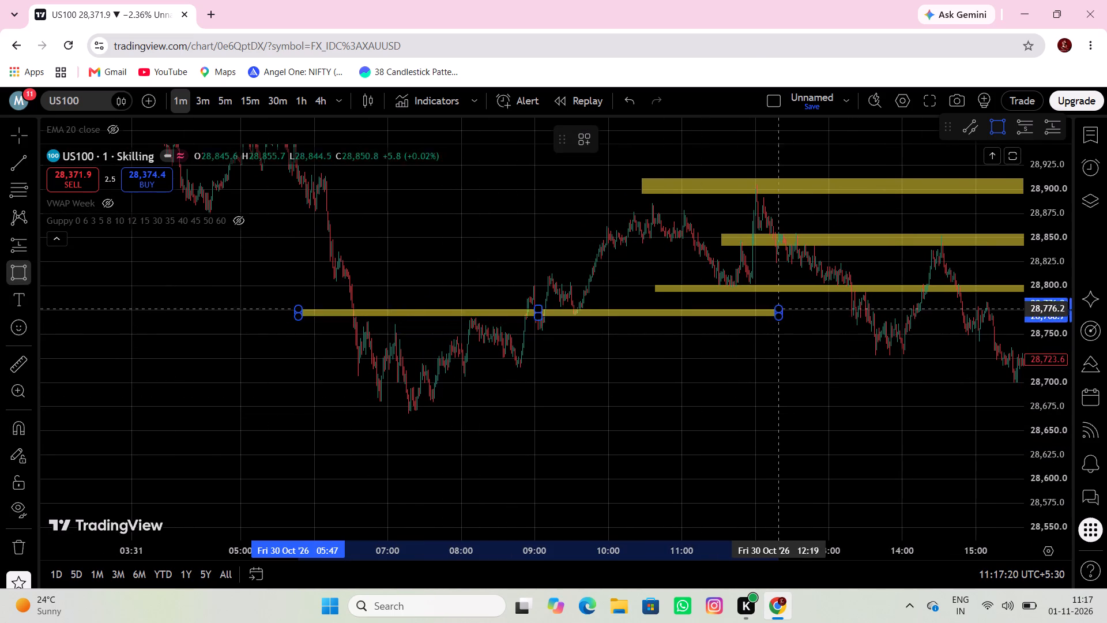
left_click(668, 325)
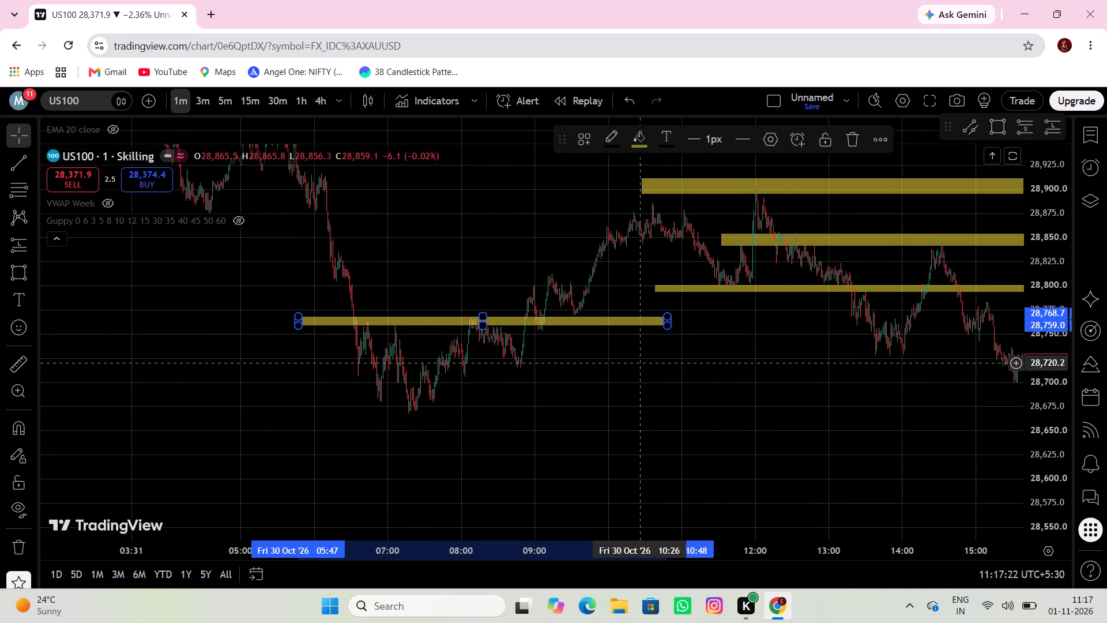
Draw a thin rectangle zone from about 28,832 to 28,837, spanning 05:38 to about 10:44 on 30 October.
left_click_drag(635, 372, 607, 411)
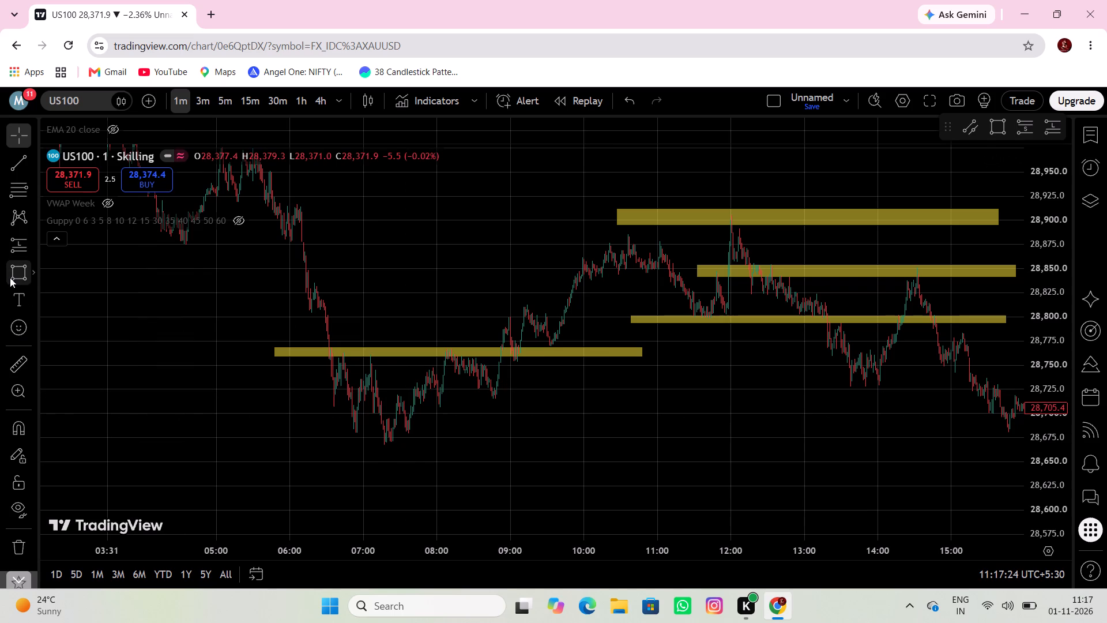
left_click(11, 277)
left_click(263, 286)
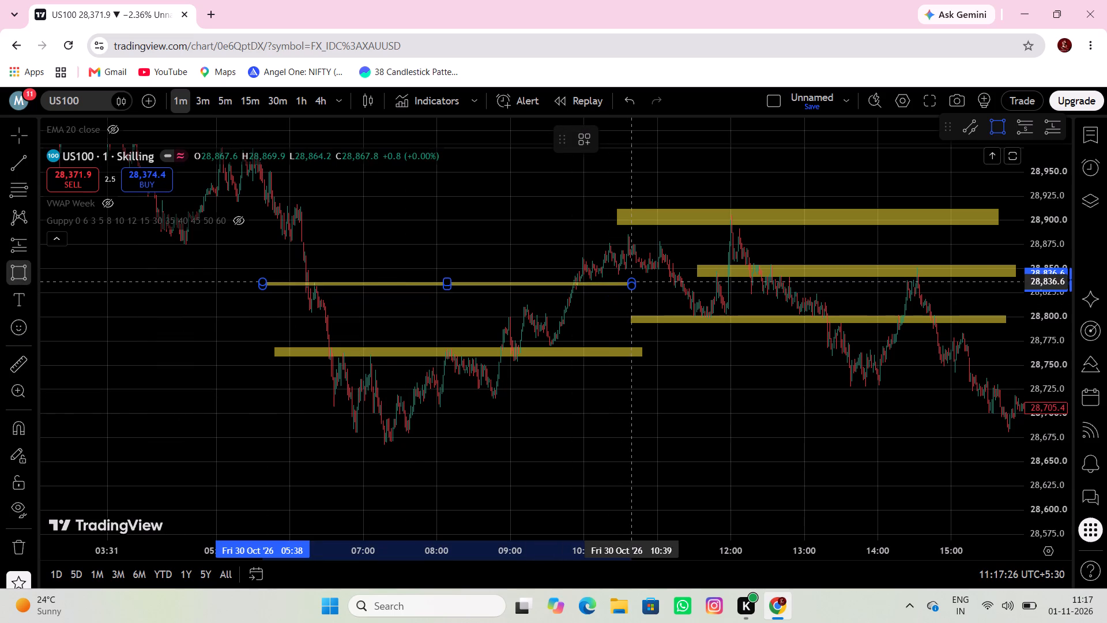
left_click(638, 281)
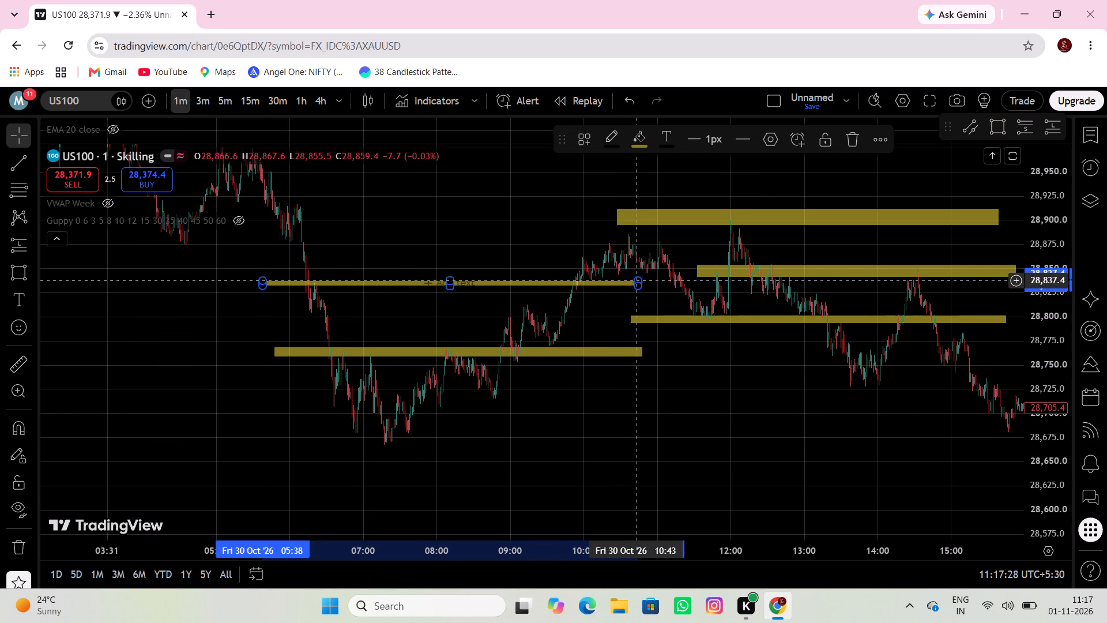
left_click(564, 307)
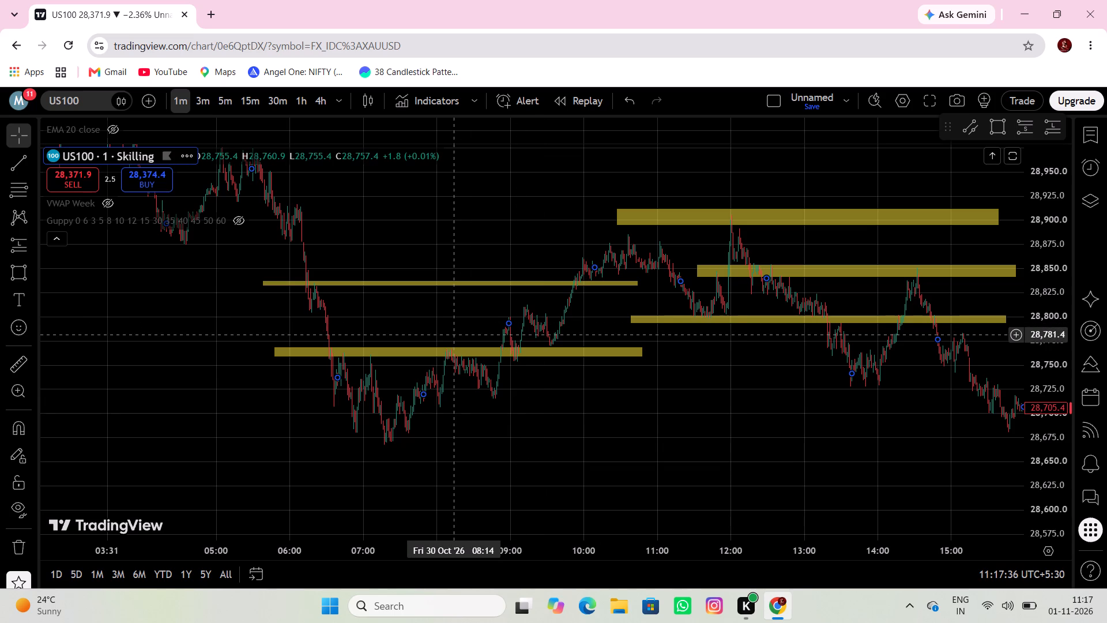
Draw a rectangle zone from about 28,966.3 to 28,996.4, spanning 01:17 to 04:53 on 30 October.
left_click_drag(371, 353, 586, 385)
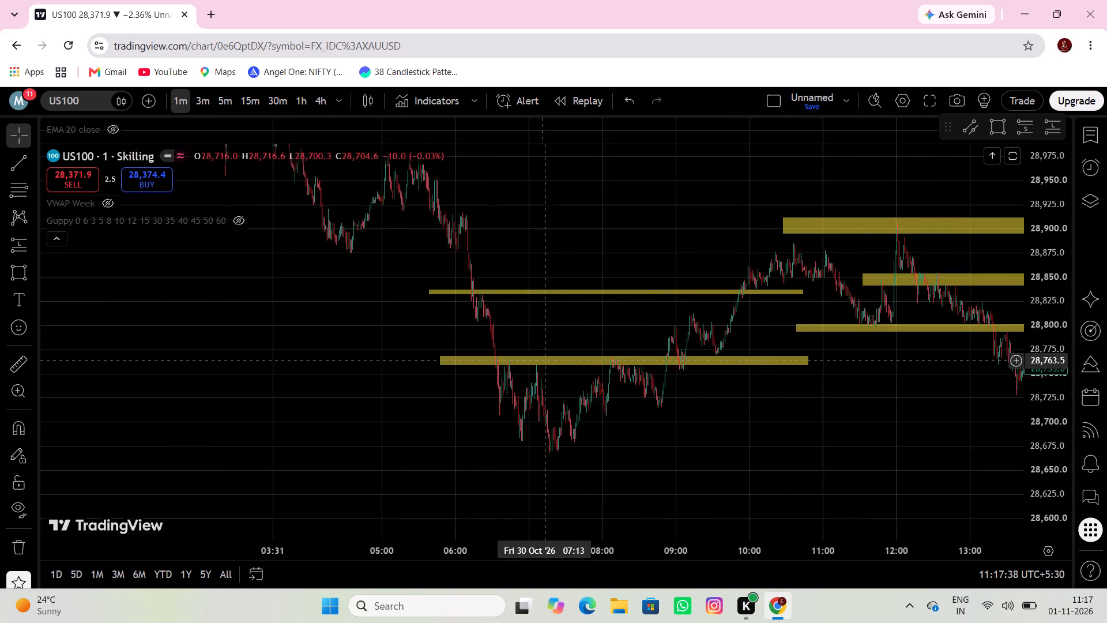
left_click_drag(586, 385, 607, 400)
left_click_drag(338, 332, 402, 356)
left_click_drag(332, 359, 378, 384)
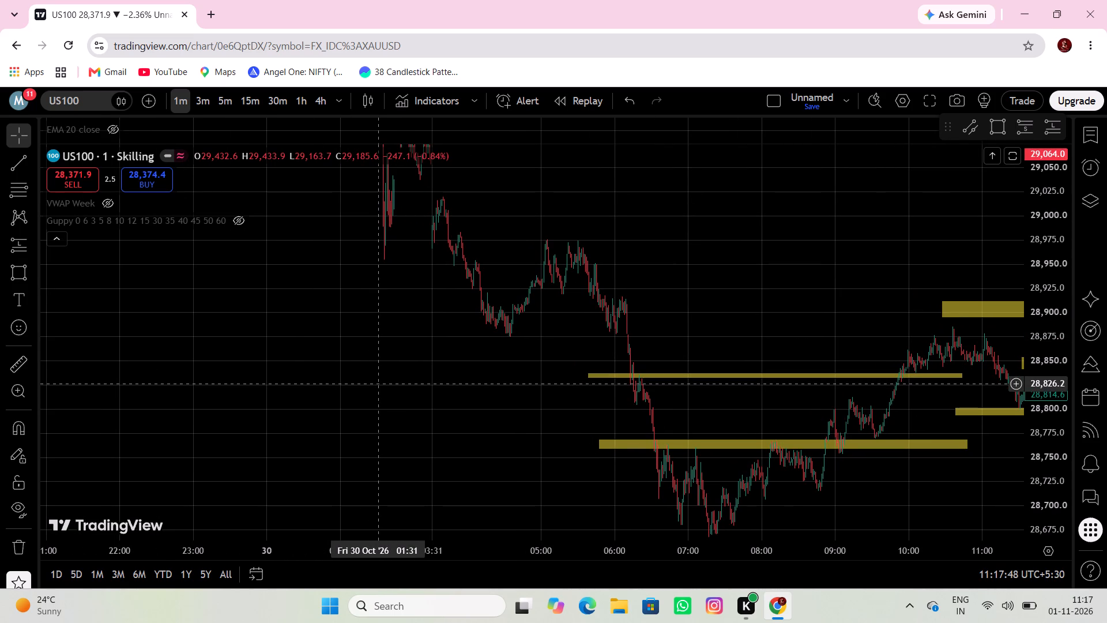
left_click_drag(378, 384, 452, 411)
left_click_drag(368, 321, 496, 418)
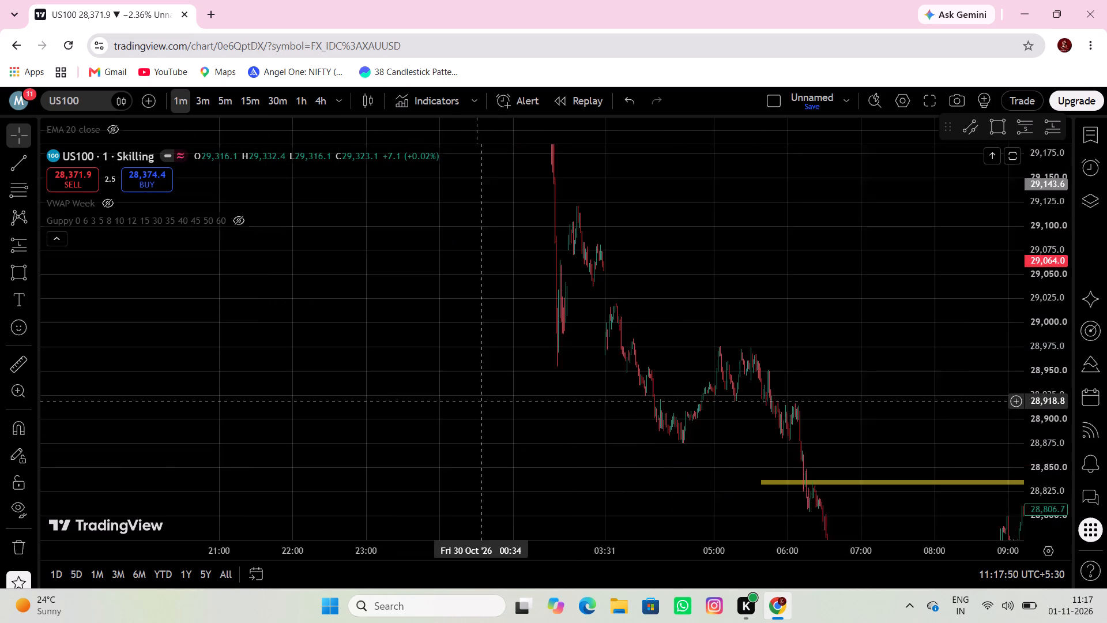
left_click_drag(496, 418, 506, 447)
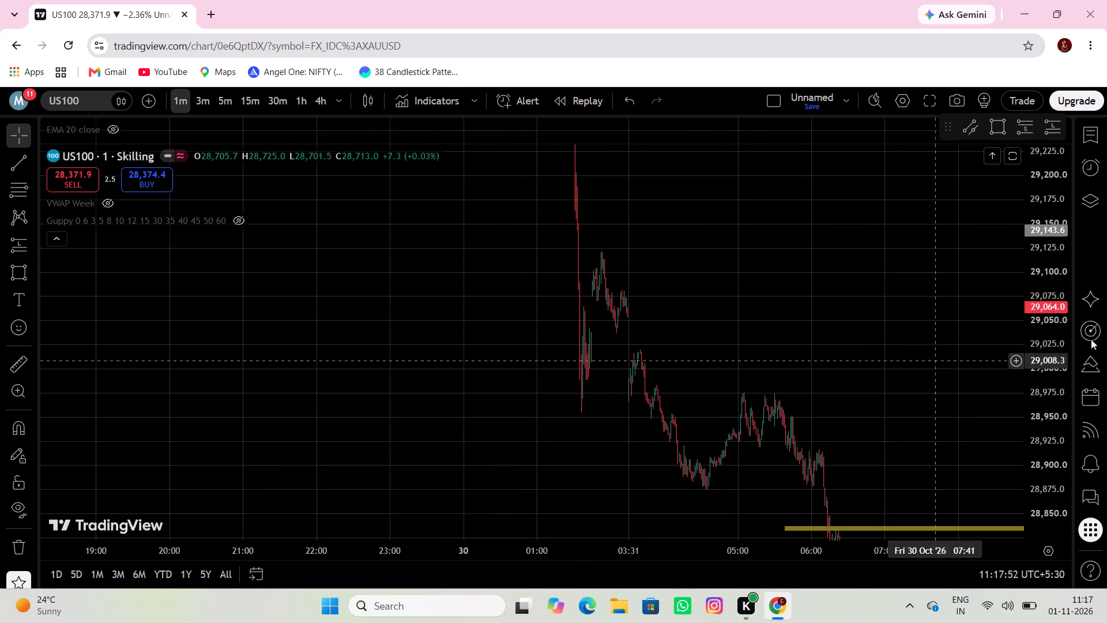
scroll(1053, 280, "down", 4)
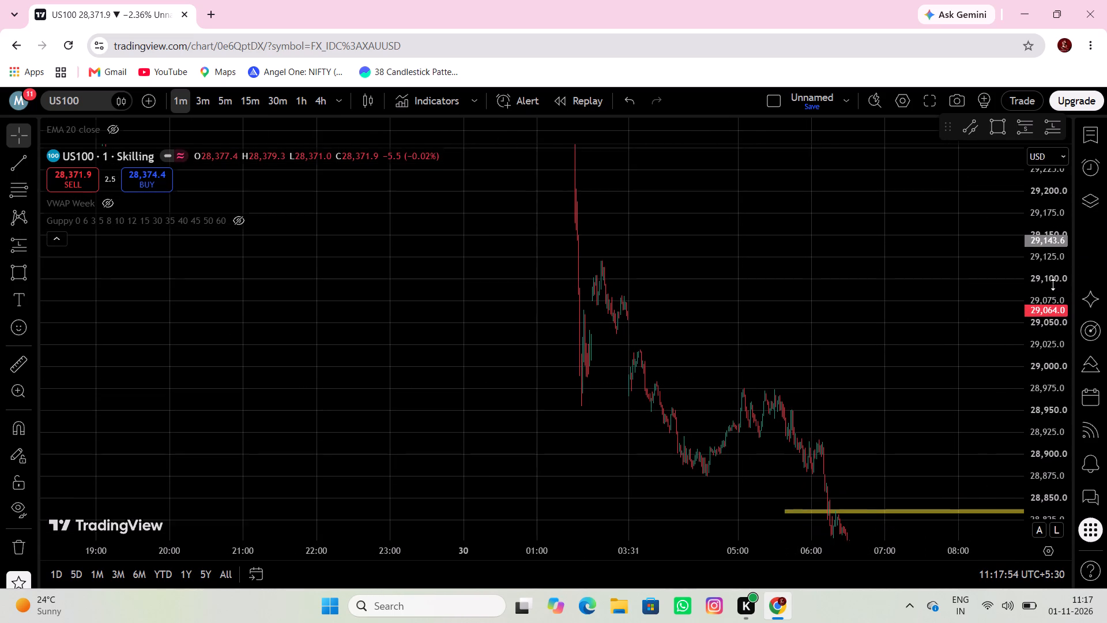
scroll(1053, 284, "down", 18)
scroll(1057, 275, "down", 3)
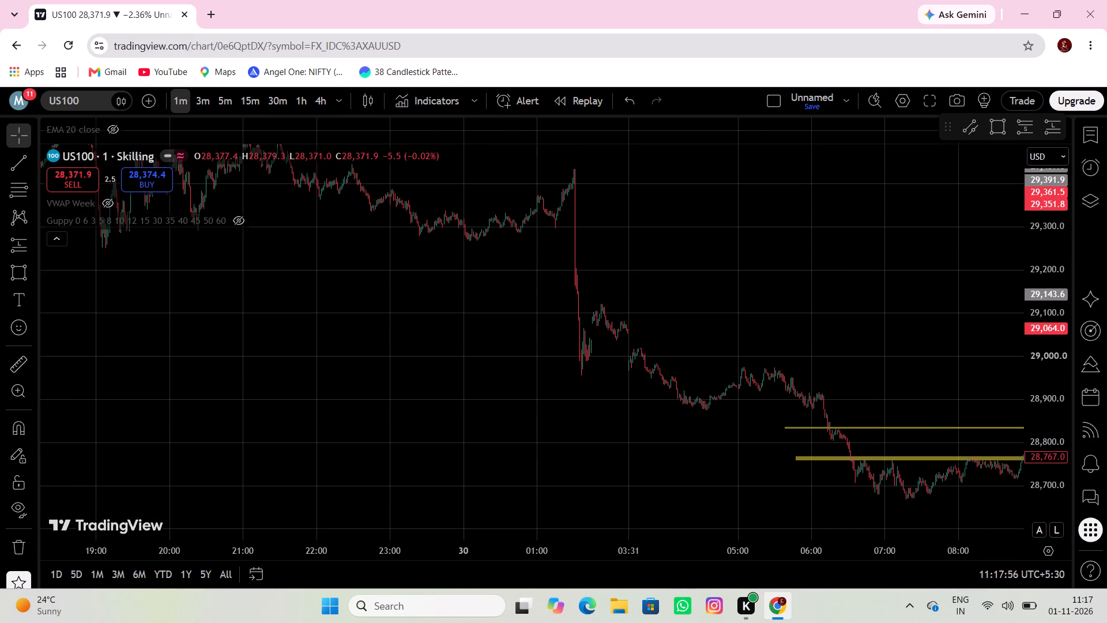
scroll(841, 265, "up", 3)
left_click_drag(532, 299, 676, 252)
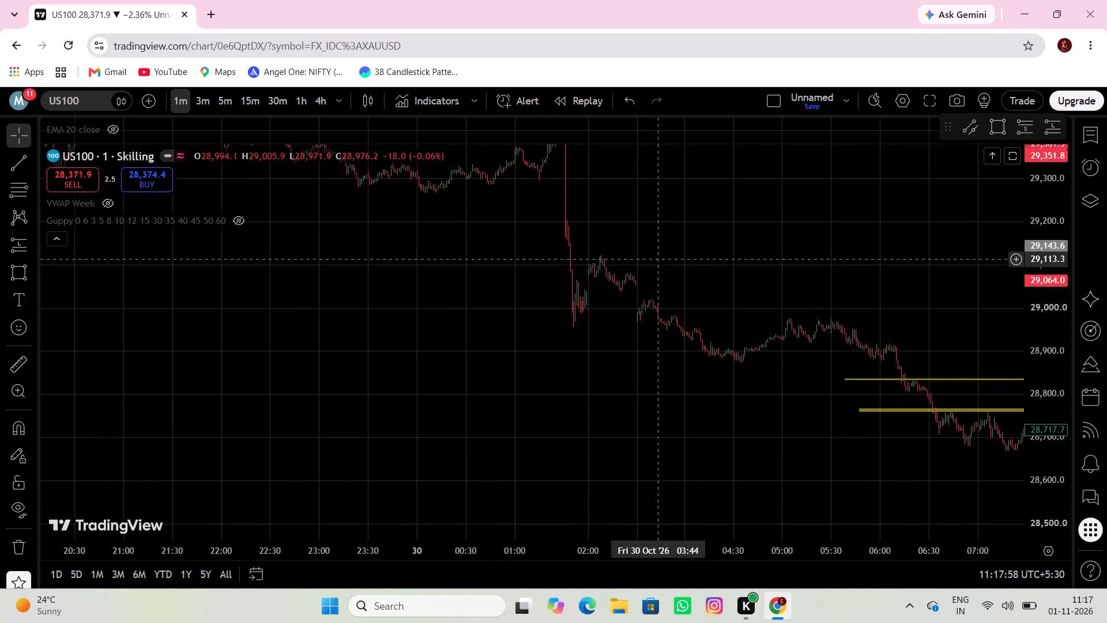
scroll(616, 269, "up", 3)
left_click_drag(594, 257, 646, 232)
scroll(543, 254, "up", 3)
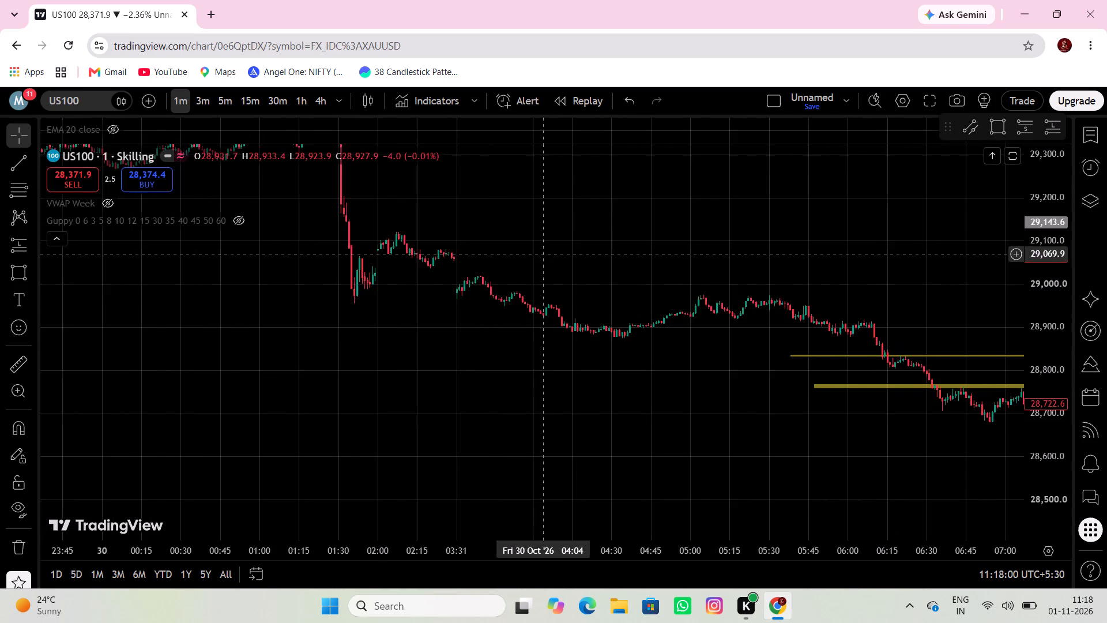
left_click_drag(542, 242, 567, 260)
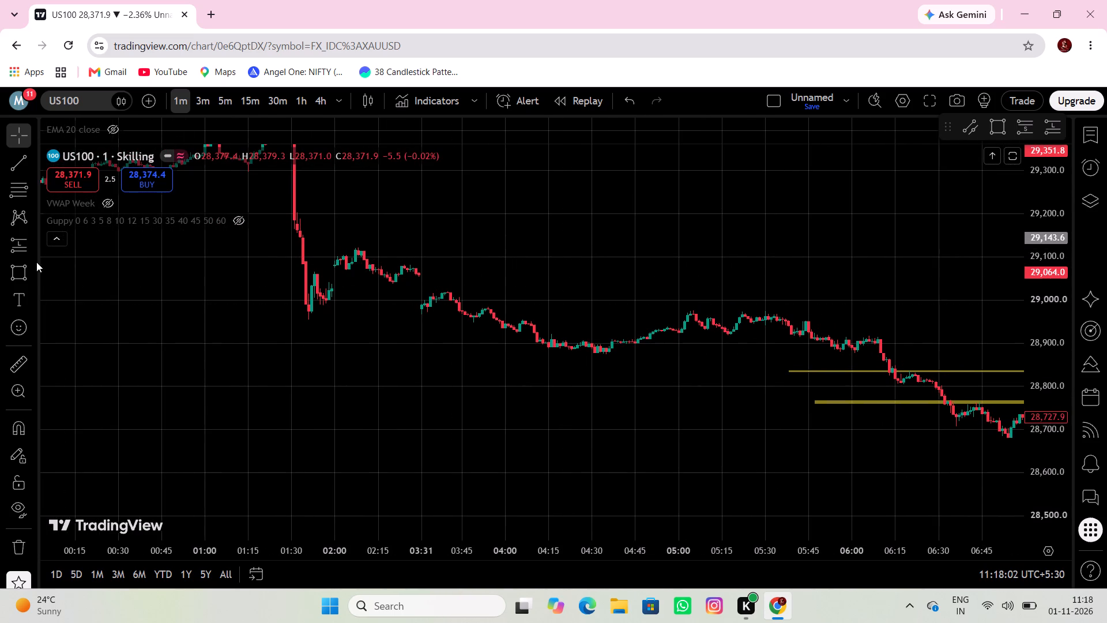
left_click(14, 276)
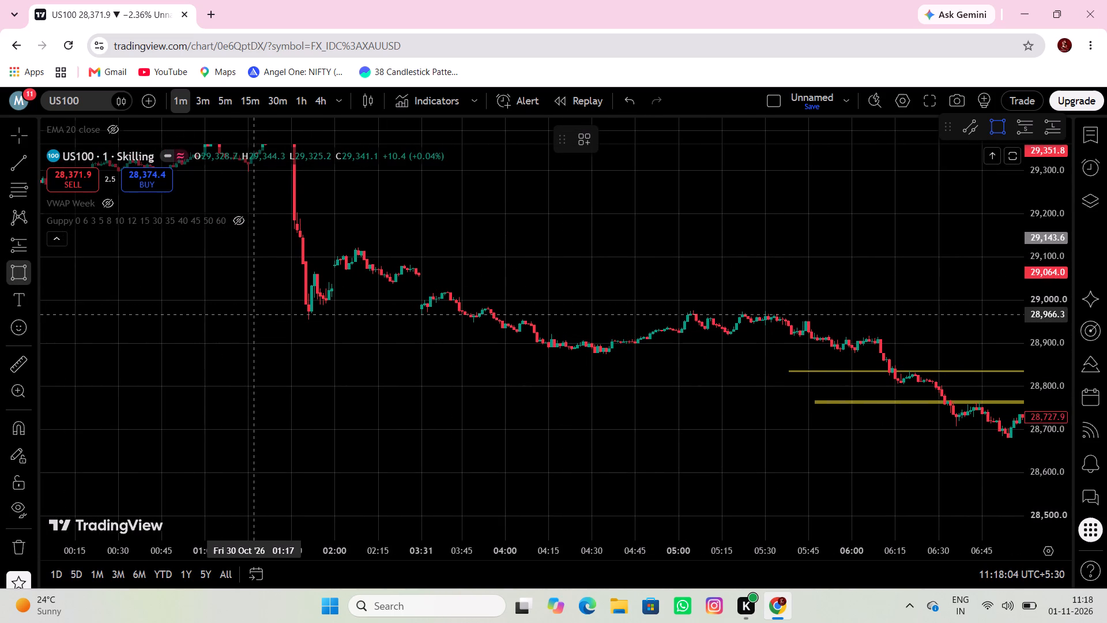
left_click(254, 314)
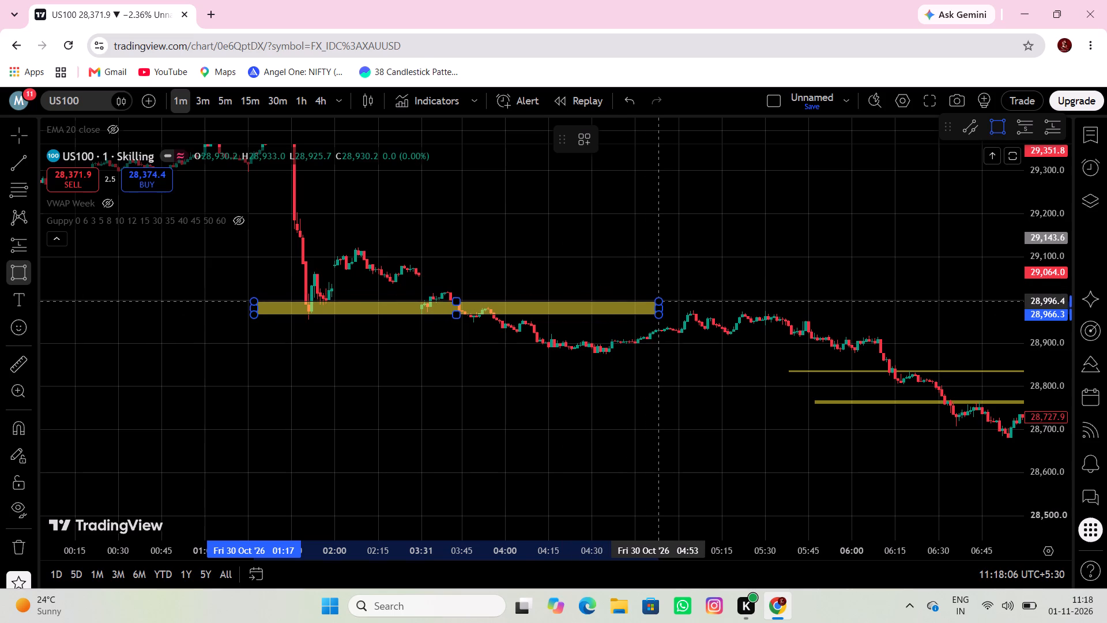
left_click(658, 302)
Draw a thin rectangle zone from about 29,150 down to 29,132, spanning 01:22 to about 04:19 on 30 October.
left_click(10, 270)
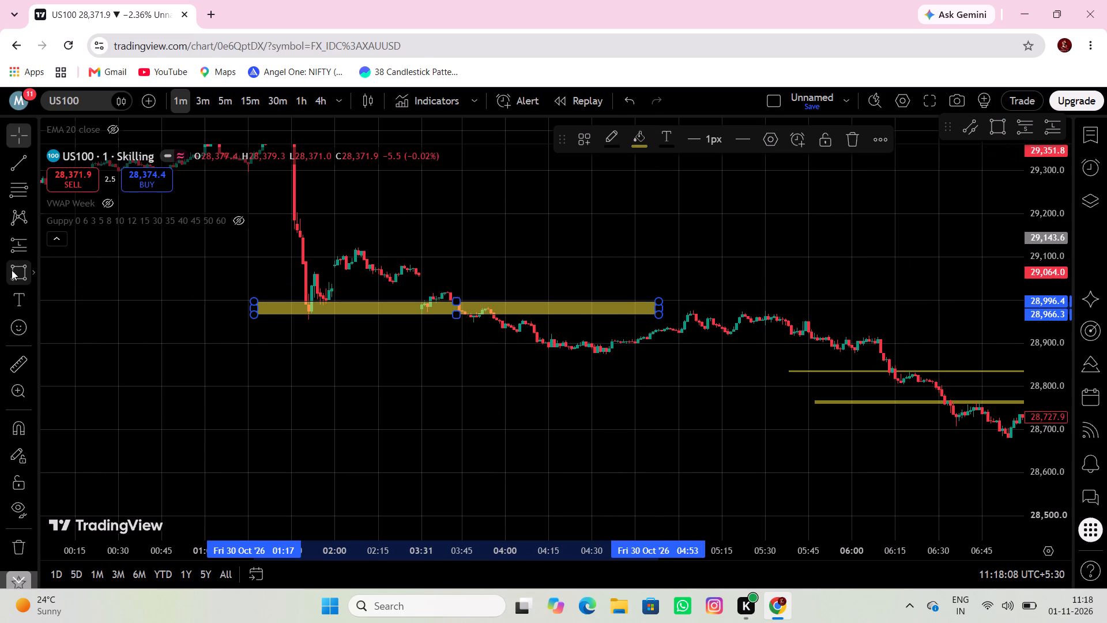
left_click(269, 235)
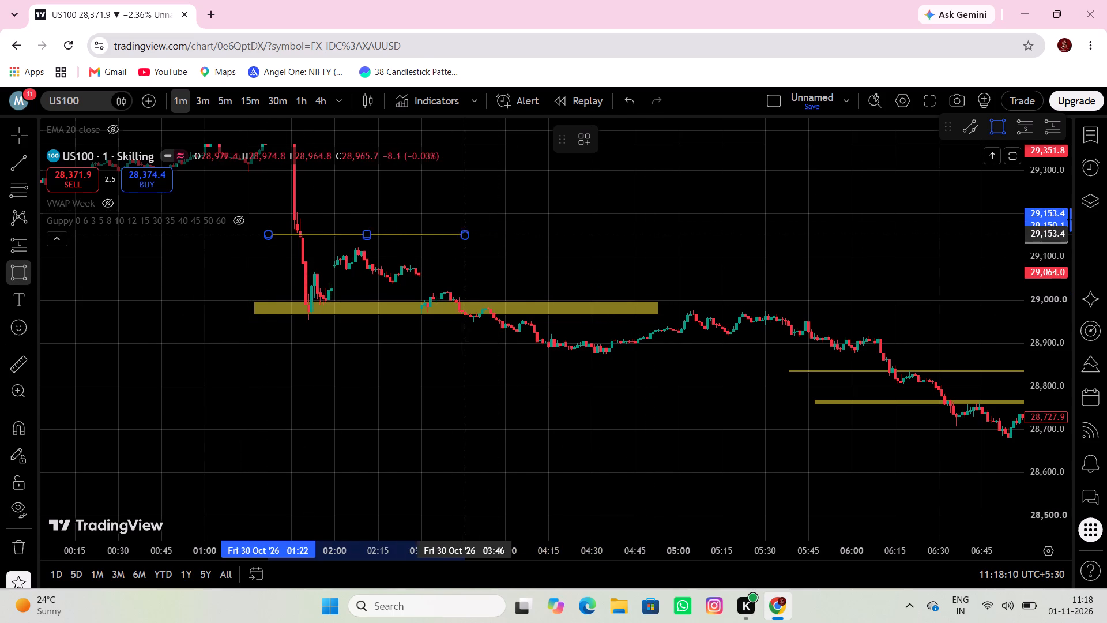
left_click(559, 243)
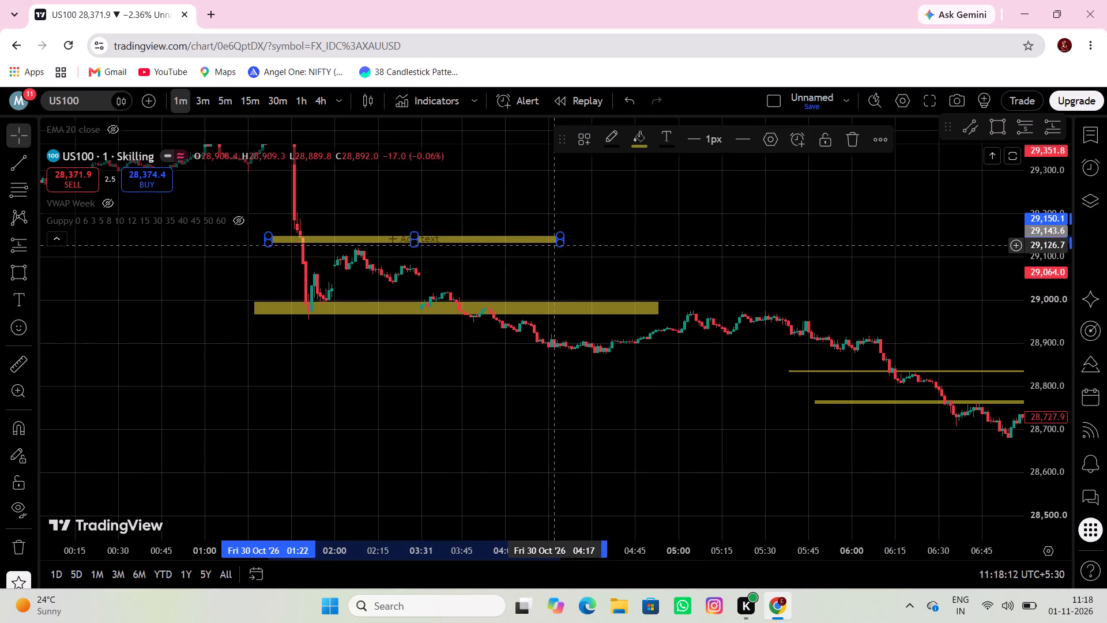
left_click(539, 258)
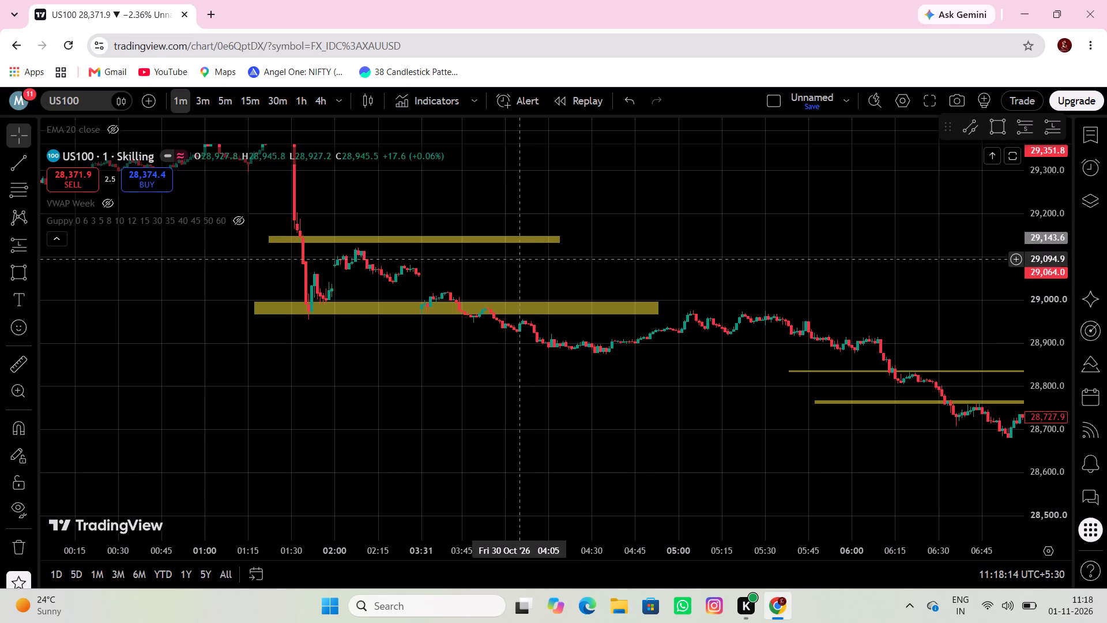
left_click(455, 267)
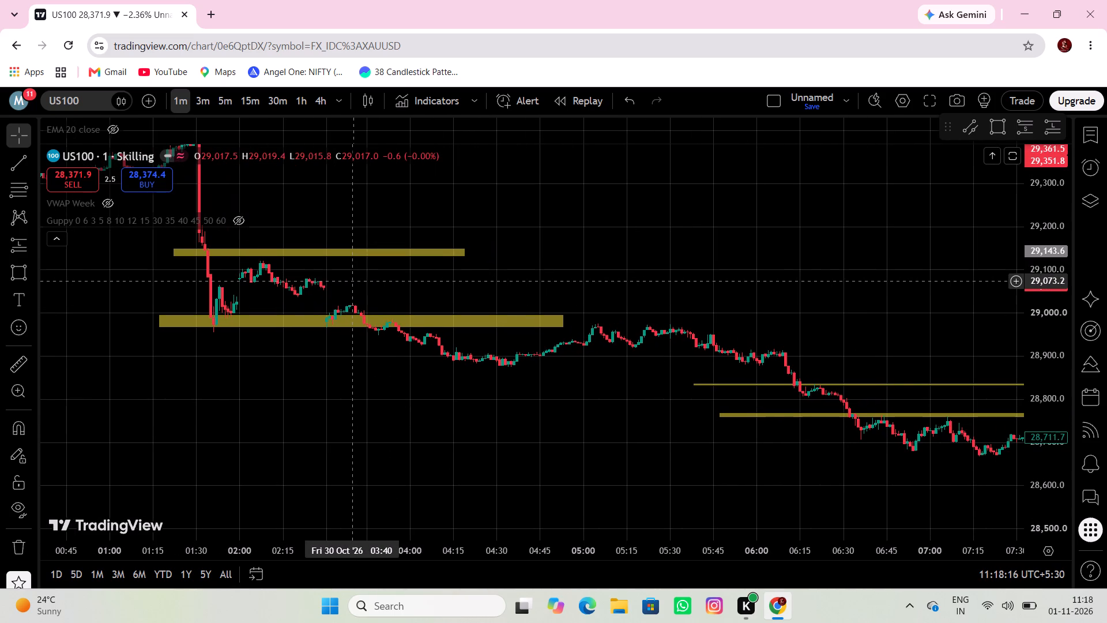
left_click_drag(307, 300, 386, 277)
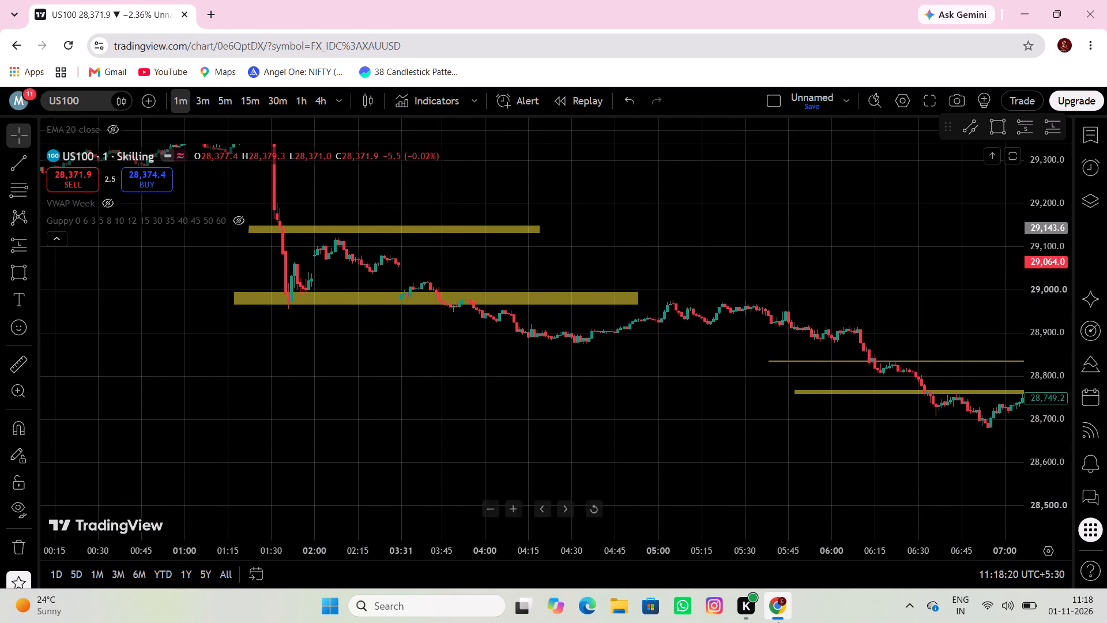
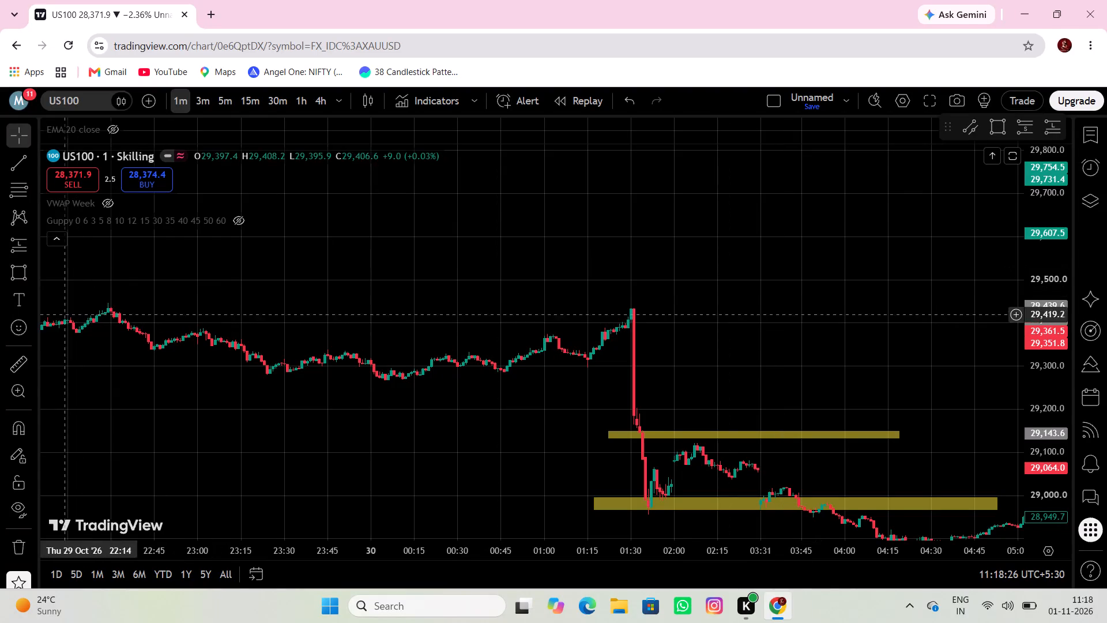
Draw a rectangle zone from about 29,445.9 to 29,467.6, spanning 22:21 on 29 October to 03:33 on 30 October.
left_click(18, 269)
left_click(85, 303)
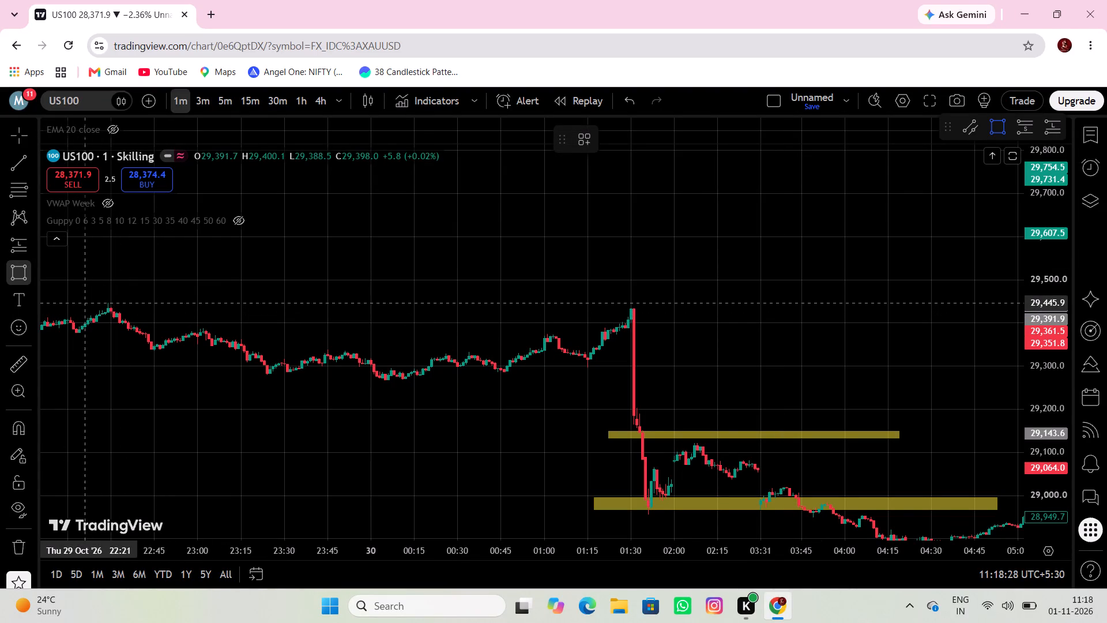
left_click(768, 294)
Draw a rectangle zone from about 29,355.6 down to 29,336, spanning 22:32 on 29 October to about 04:00 on 30 October.
left_click(25, 276)
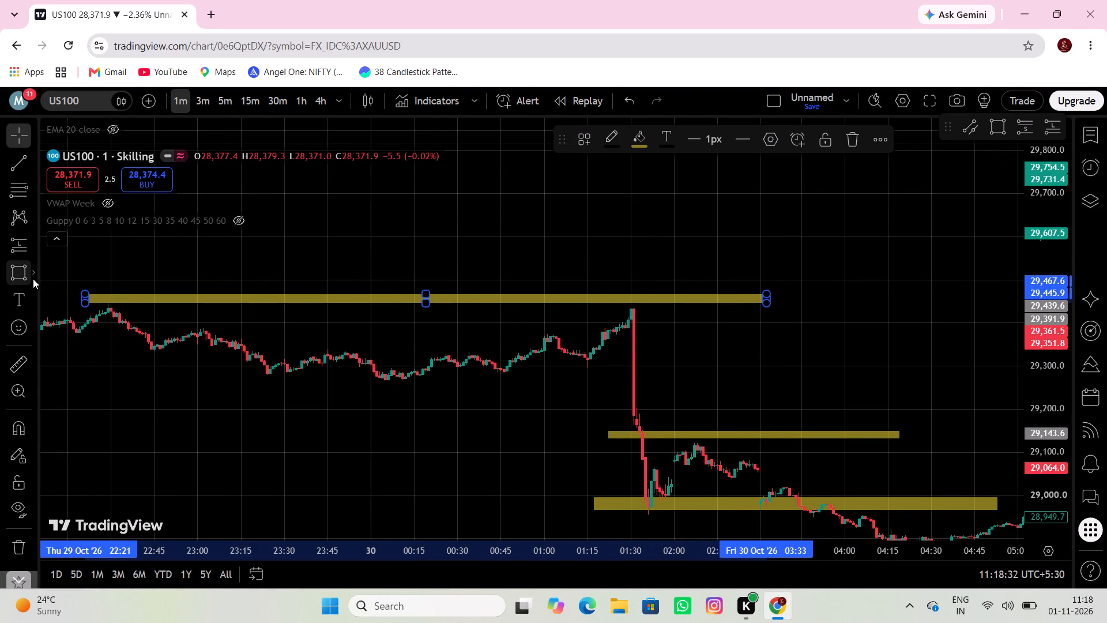
left_click_drag(116, 342, 129, 348)
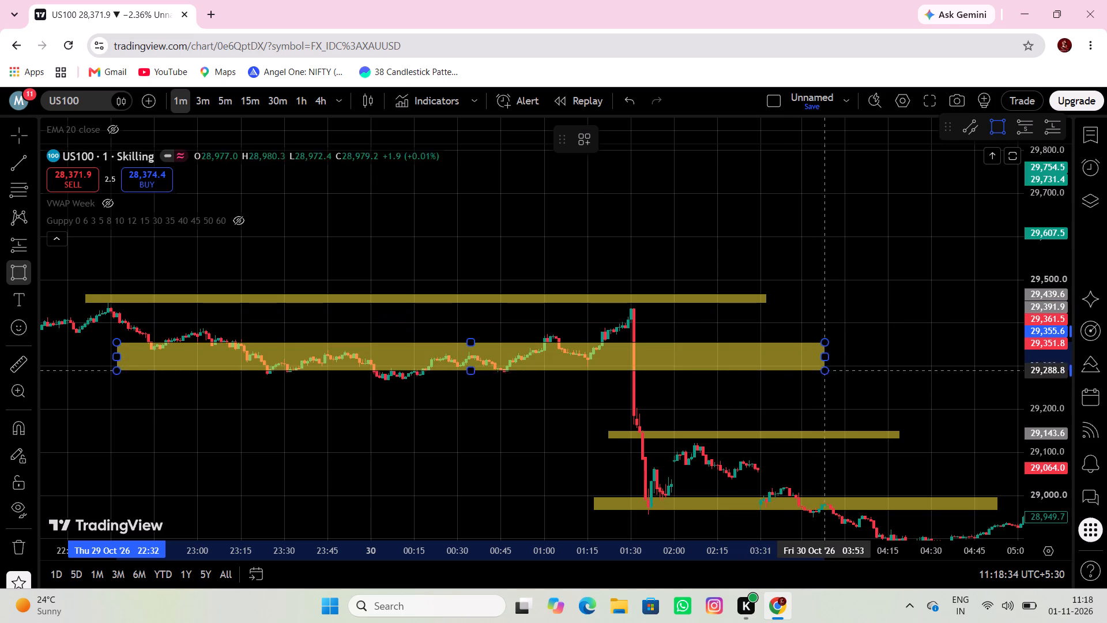
left_click(849, 351)
Draw a rectangle zone from 22:44 on 29 October to 02:28 on 30 October, bottom at 29,247.0, and lower its top edge to about 29,280.
left_click_drag(118, 458, 208, 448)
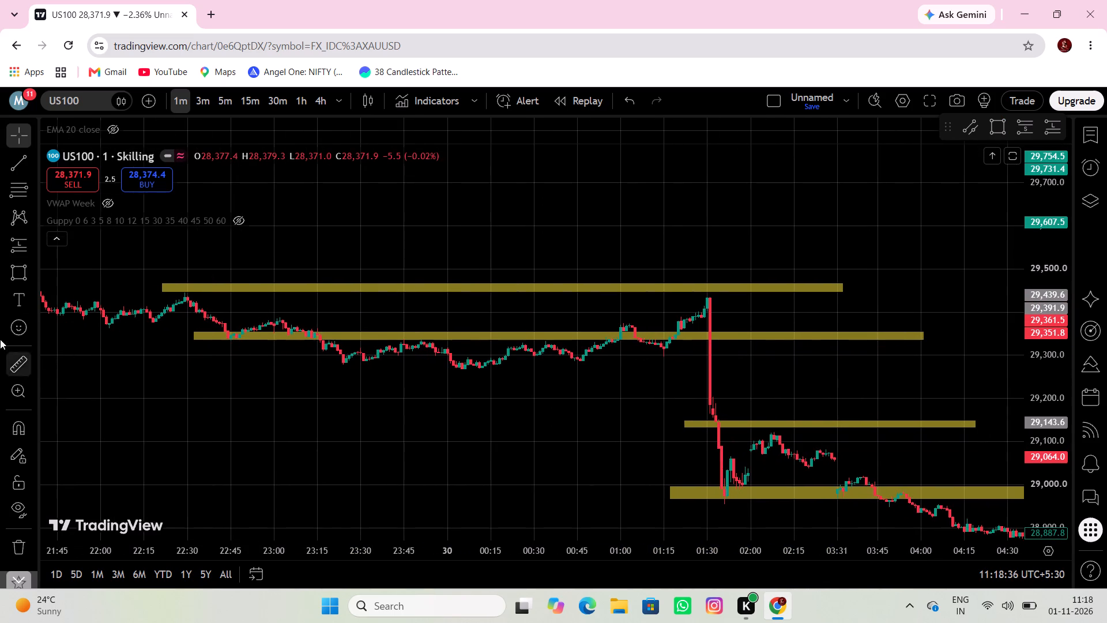
left_click(14, 273)
left_click(228, 359)
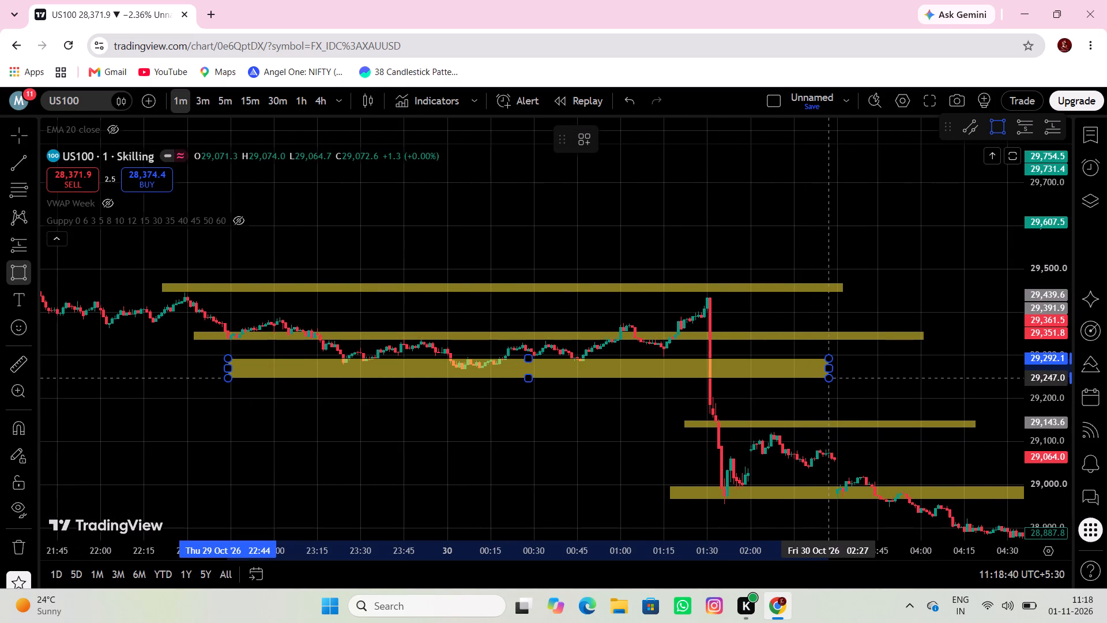
left_click(830, 378)
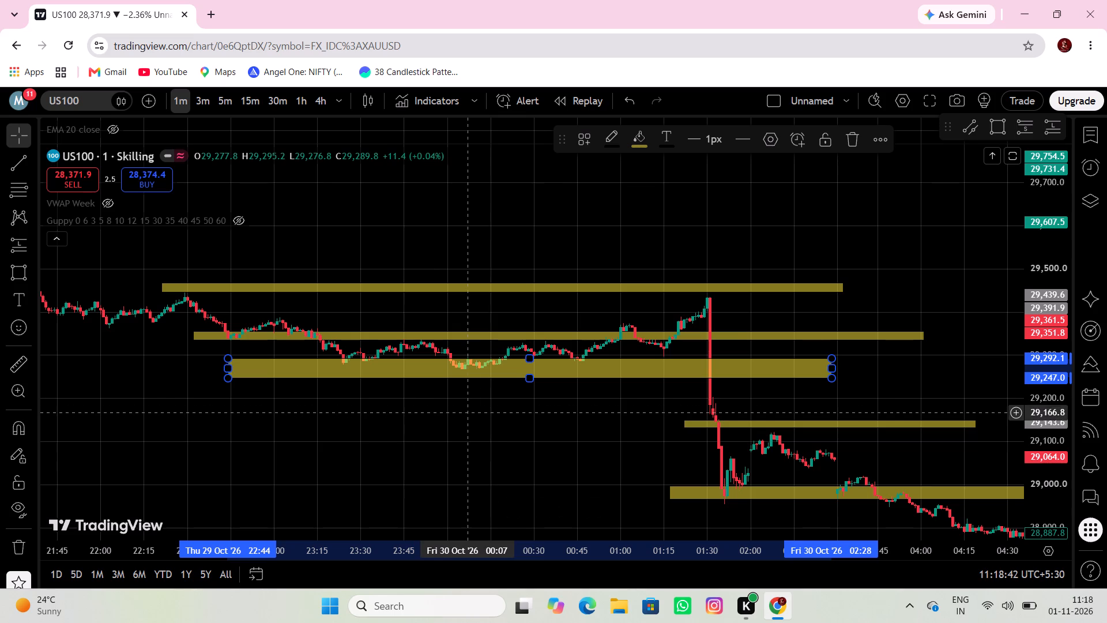
left_click_drag(526, 360, 539, 363)
Draw a rectangle zone from about 29,524.4 to 29,544.5, spanning about 17:30 to 20:31 on 29 October.
left_click_drag(482, 428, 612, 461)
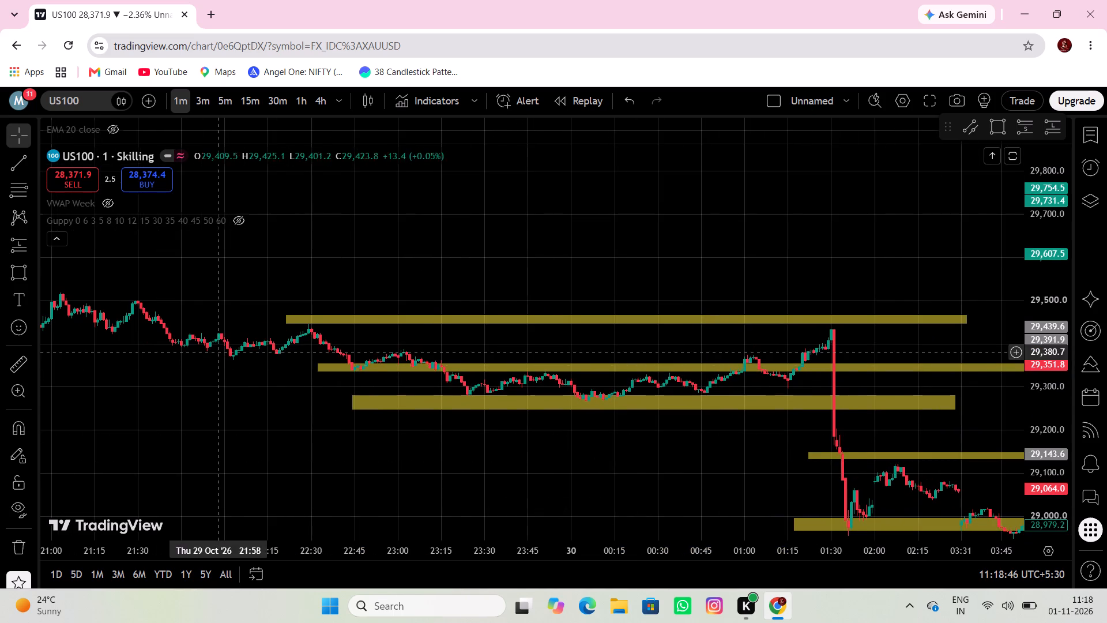
left_click_drag(220, 358, 478, 408)
left_click_drag(340, 412, 502, 359)
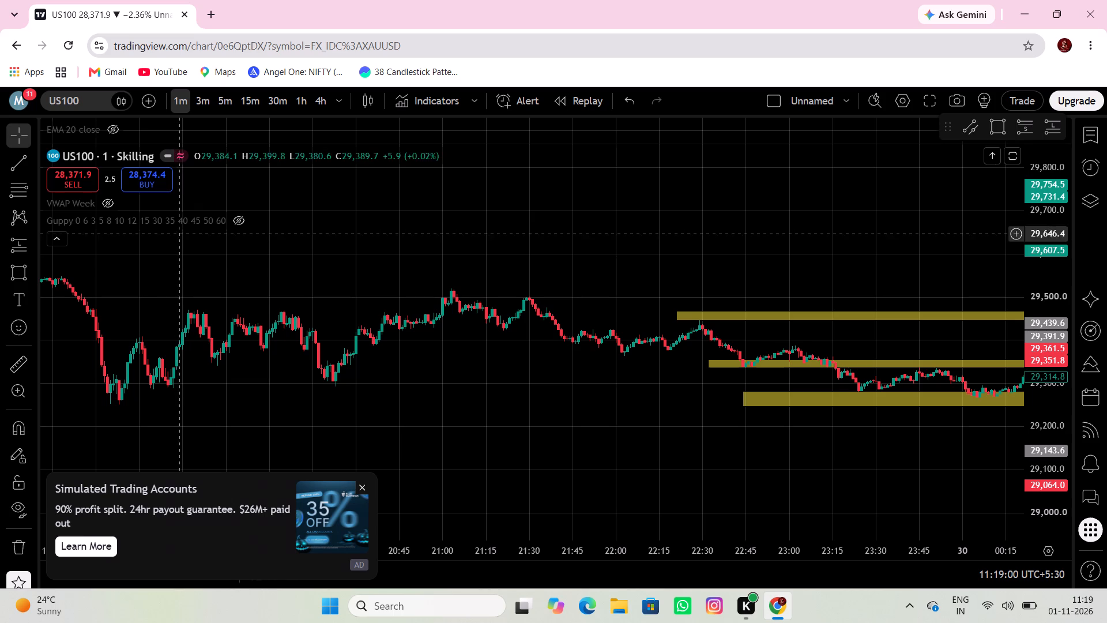
scroll(228, 245, "down", 1)
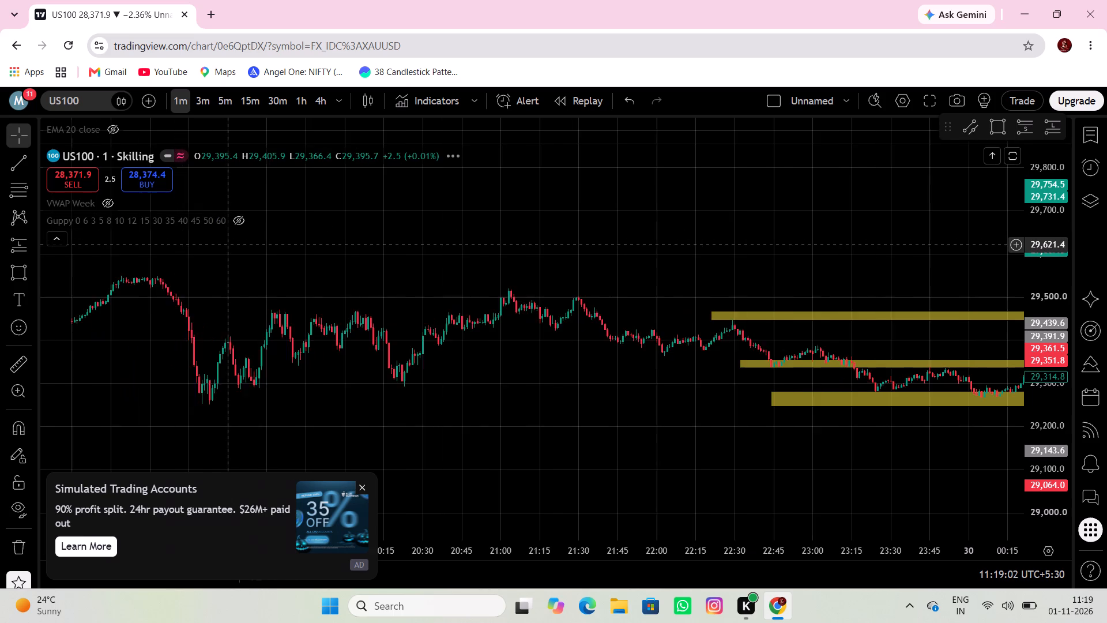
scroll(228, 245, "down", 1)
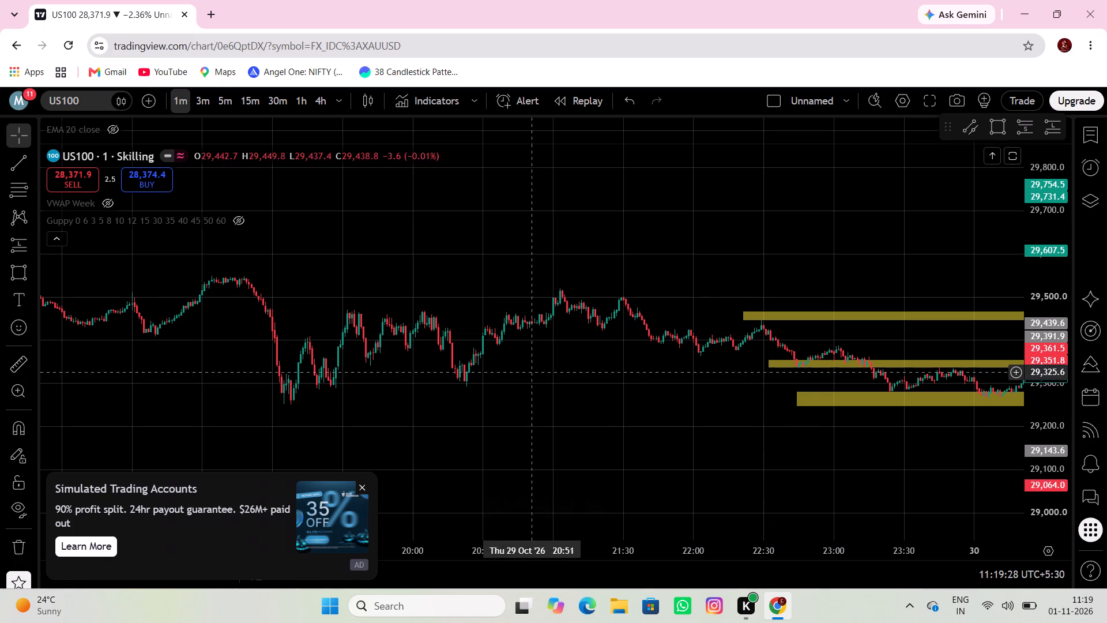
left_click_drag(543, 374, 727, 357)
left_click_drag(376, 404, 373, 382)
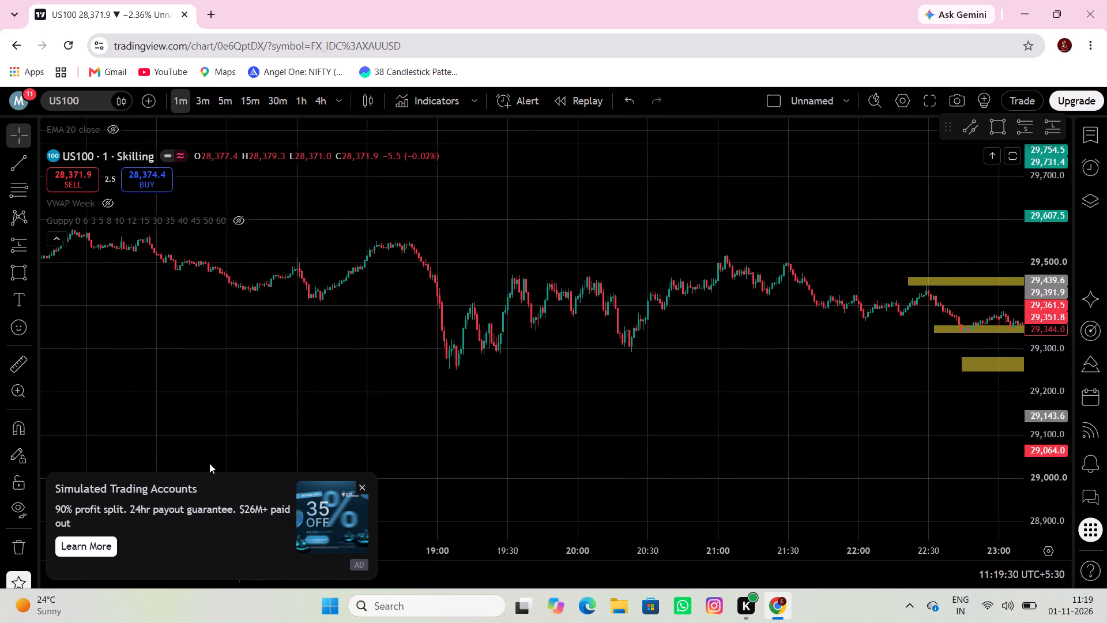
left_click(35, 276)
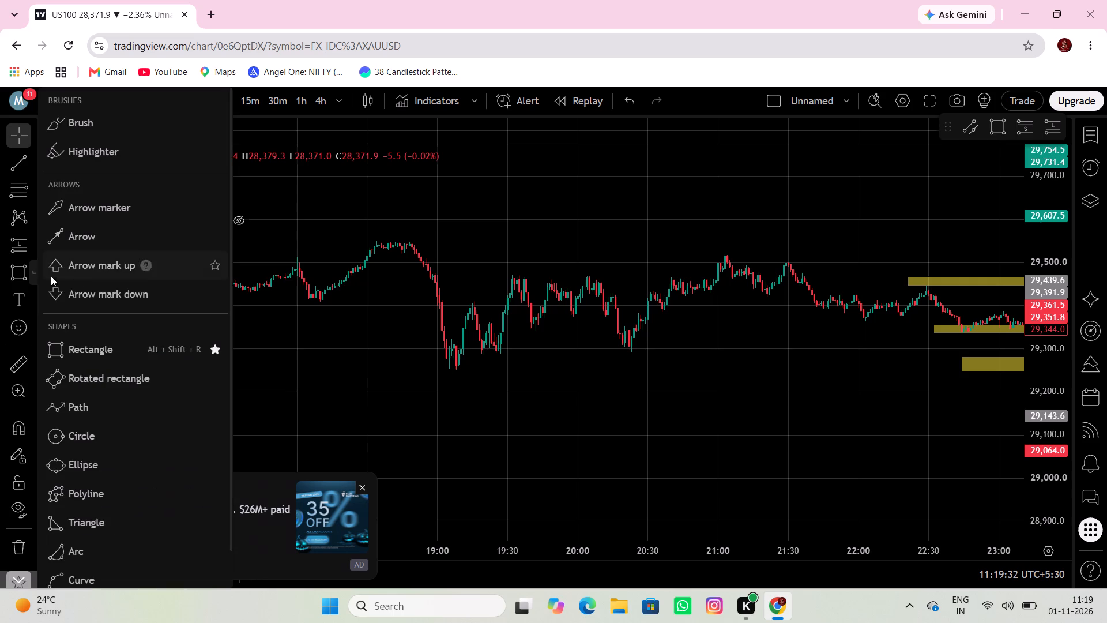
left_click(16, 279)
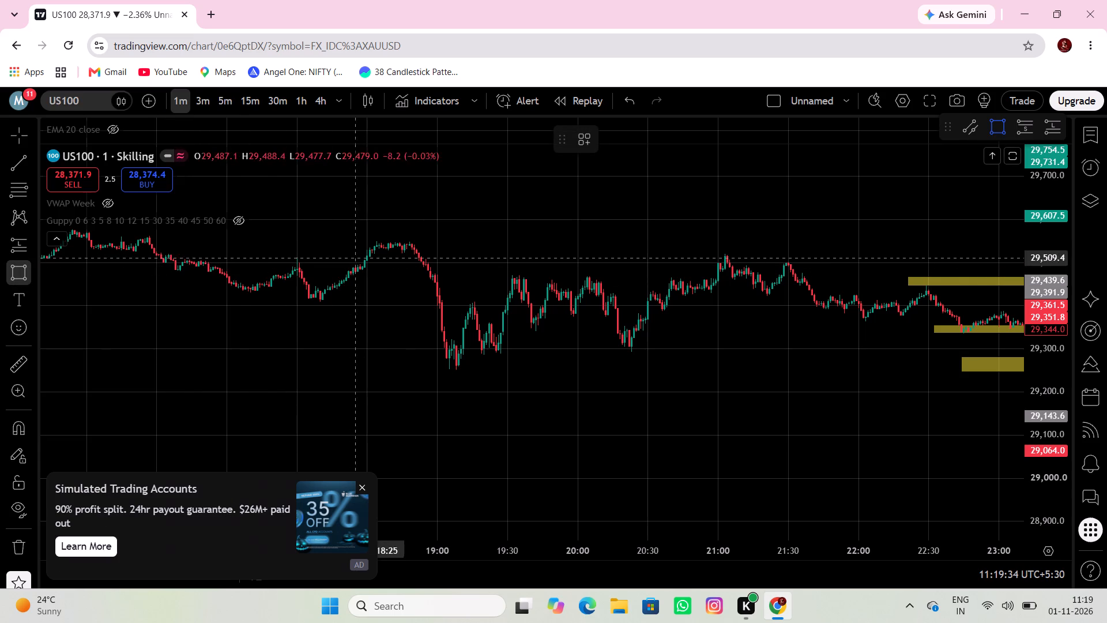
left_click_drag(225, 252, 248, 250)
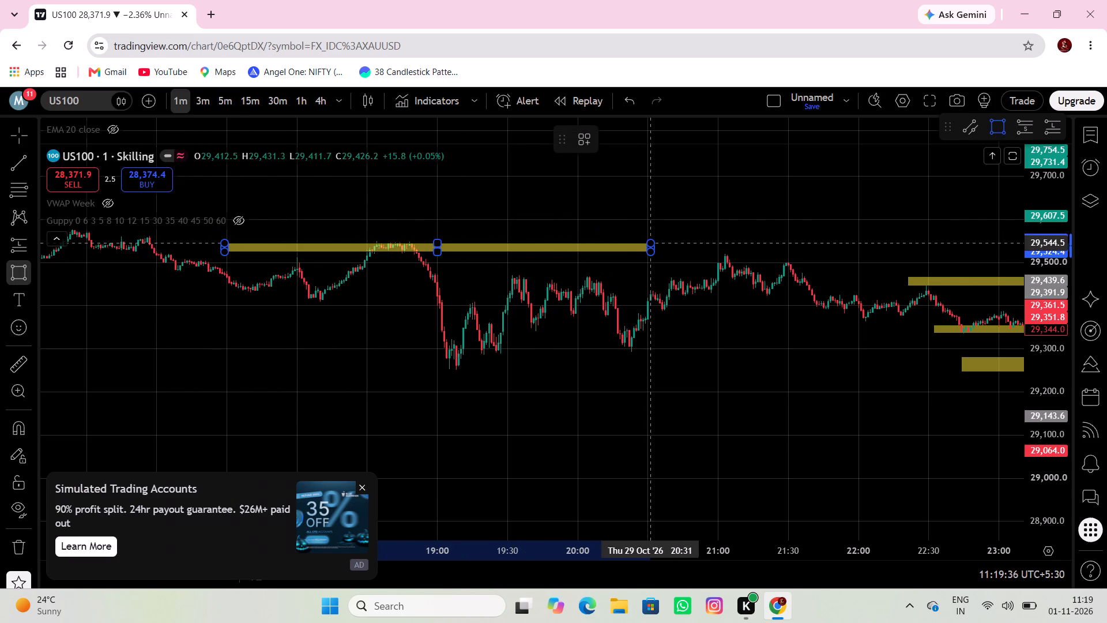
left_click(650, 243)
Draw a rectangle zone from about 29,404 to 29,440.9, spanning about 17:36 to 20:36 on 29 October.
left_click_drag(543, 298, 442, 282)
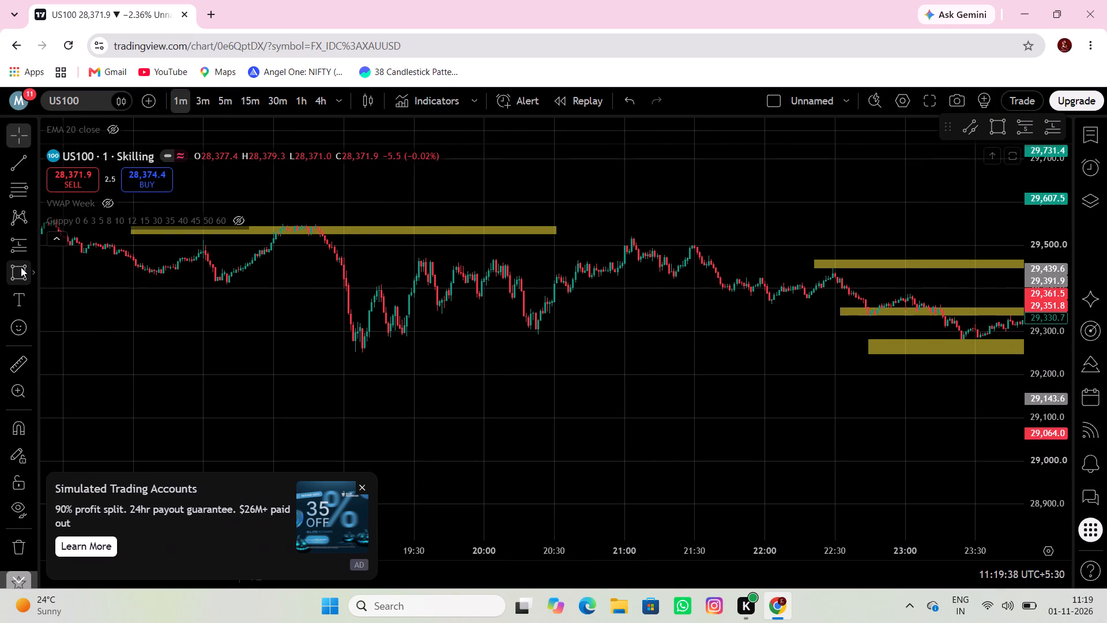
left_click(21, 267)
left_click(147, 287)
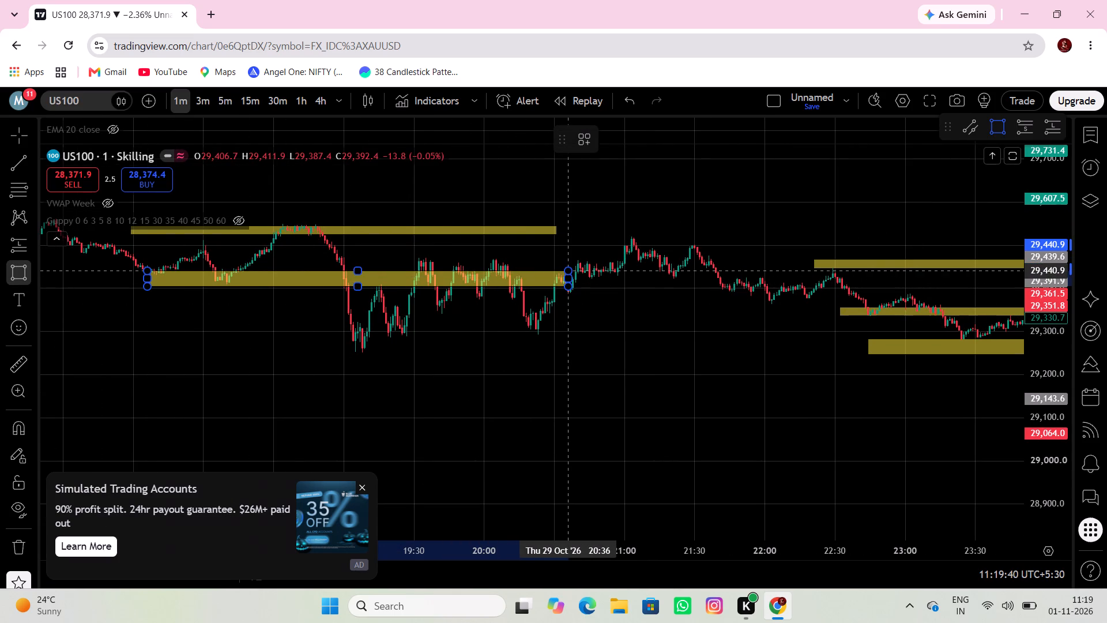
left_click(567, 271)
left_click(531, 333)
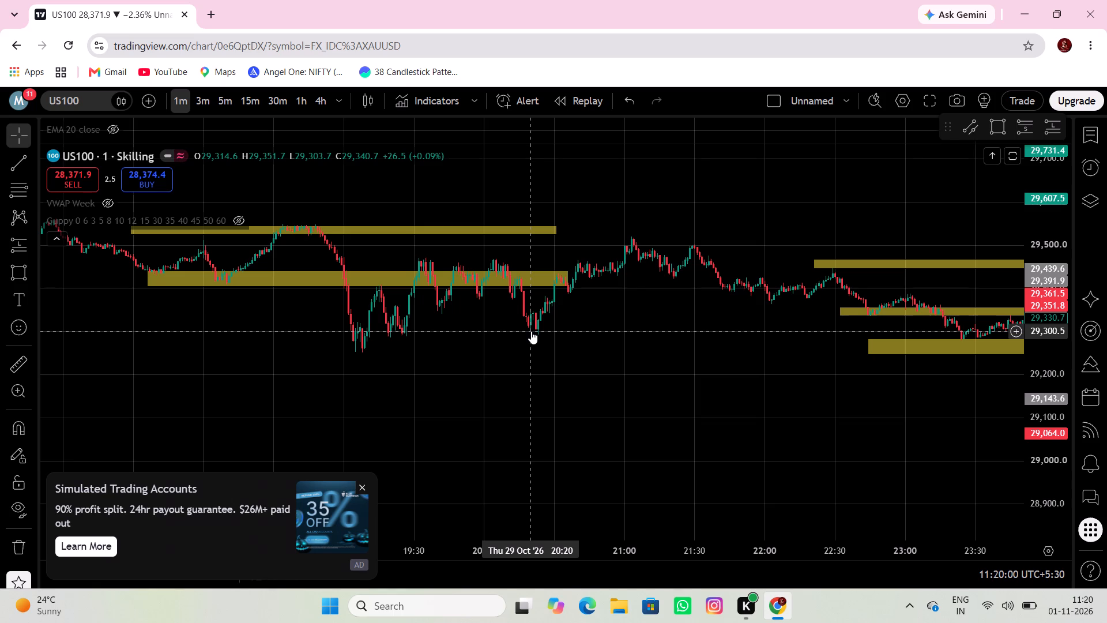
Draw a rectangle zone from about 29,285.5 down to 29,263, spanning 18:29 to about 21:40 on 29 October.
scroll(567, 401, "down", 3)
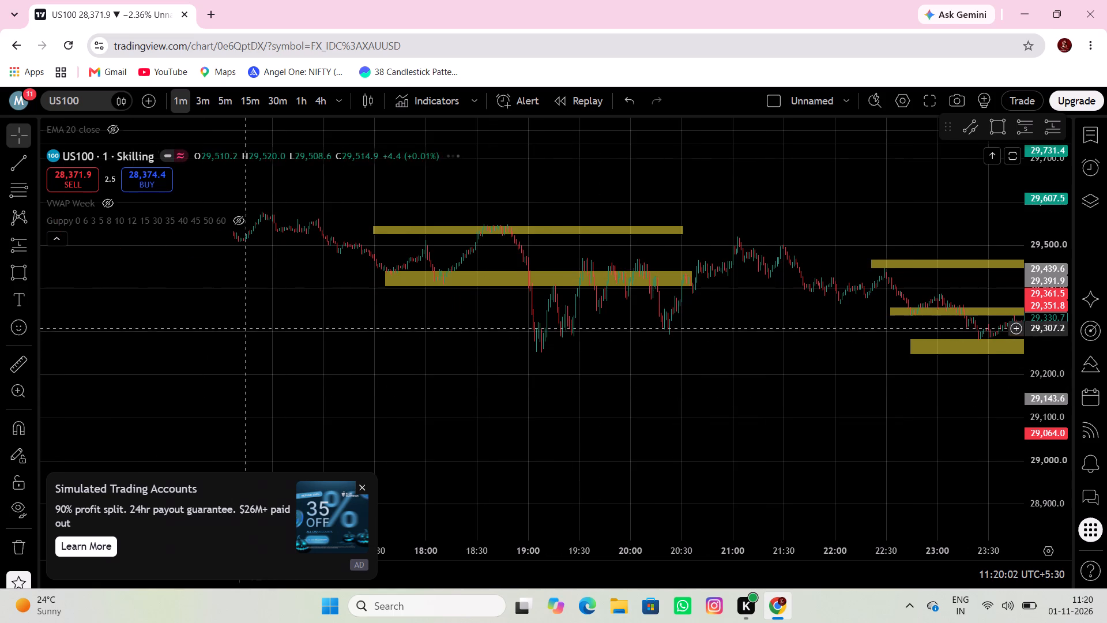
left_click(9, 276)
left_click_drag(476, 337, 482, 340)
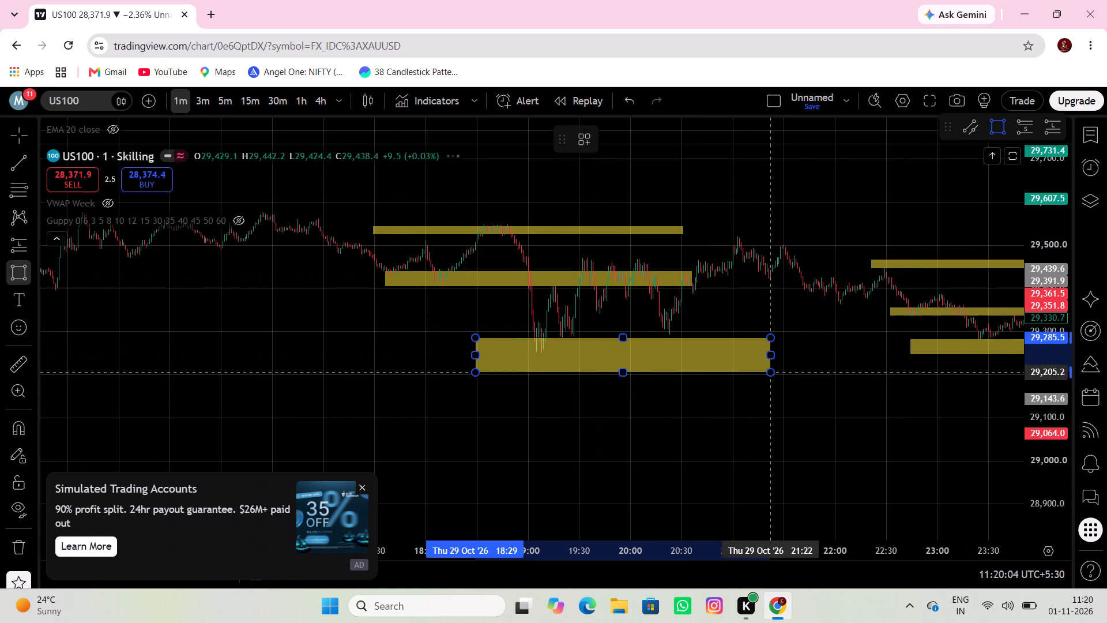
left_click(801, 347)
Draw a rectangle zone from about 29,570 to 29,590, spanning about 14:25 to 17:03 on 29 October.
left_click_drag(765, 395, 962, 479)
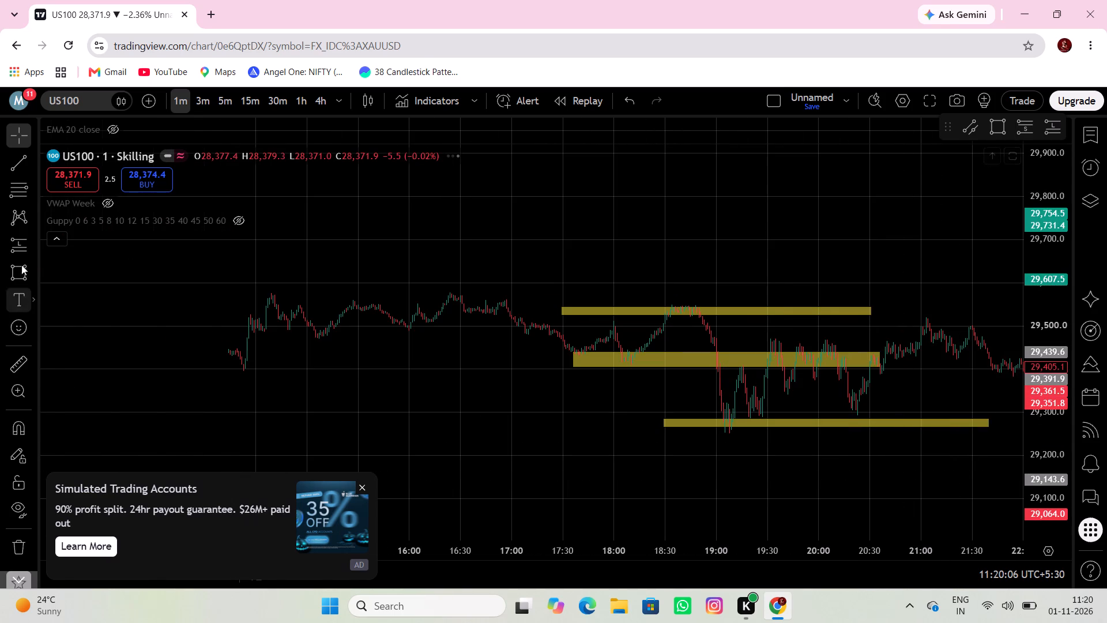
left_click(28, 260)
left_click(25, 267)
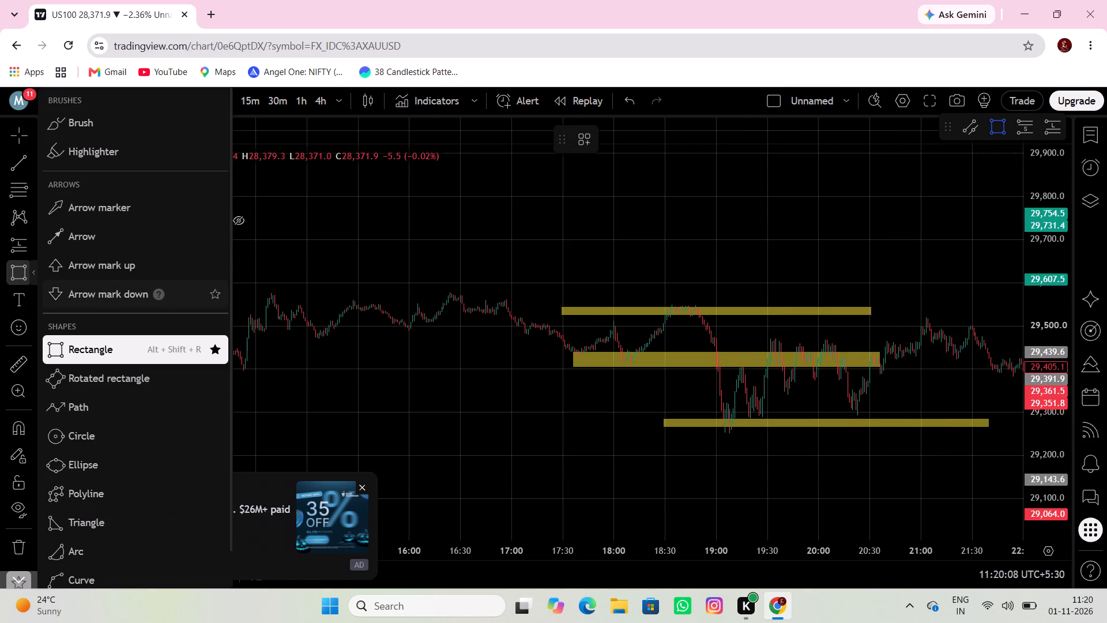
left_click_drag(246, 295, 253, 295)
left_click(517, 287)
Draw a thin rectangle zone from about 29,476 to 29,489.3, spanning about 14:50 to 17:14 on 29 October.
left_click_drag(470, 349, 474, 351)
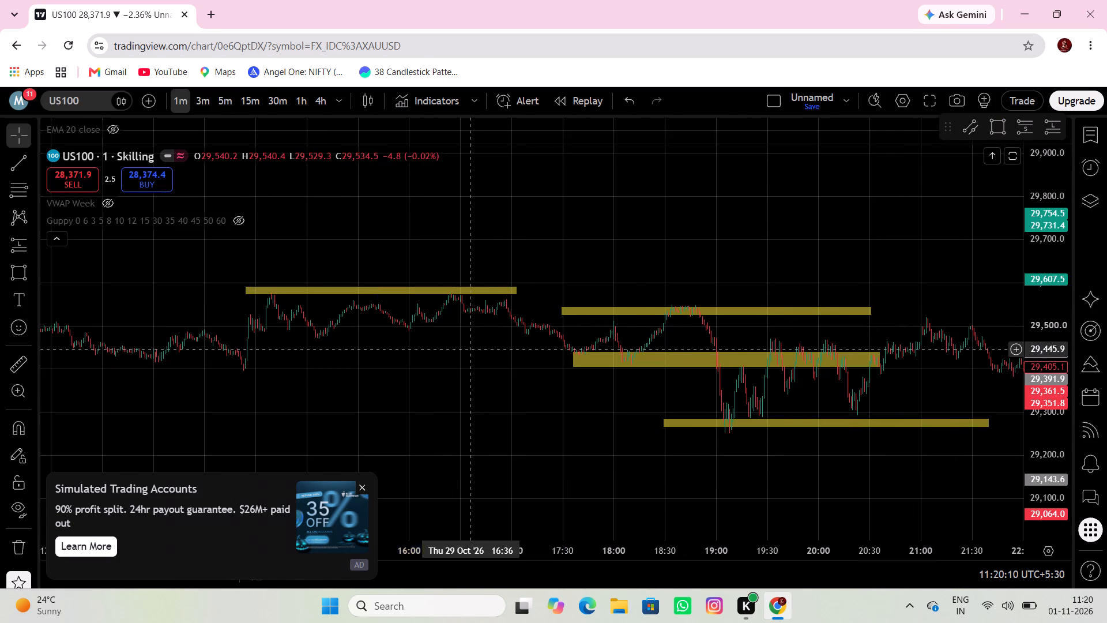
left_click_drag(474, 351, 522, 329)
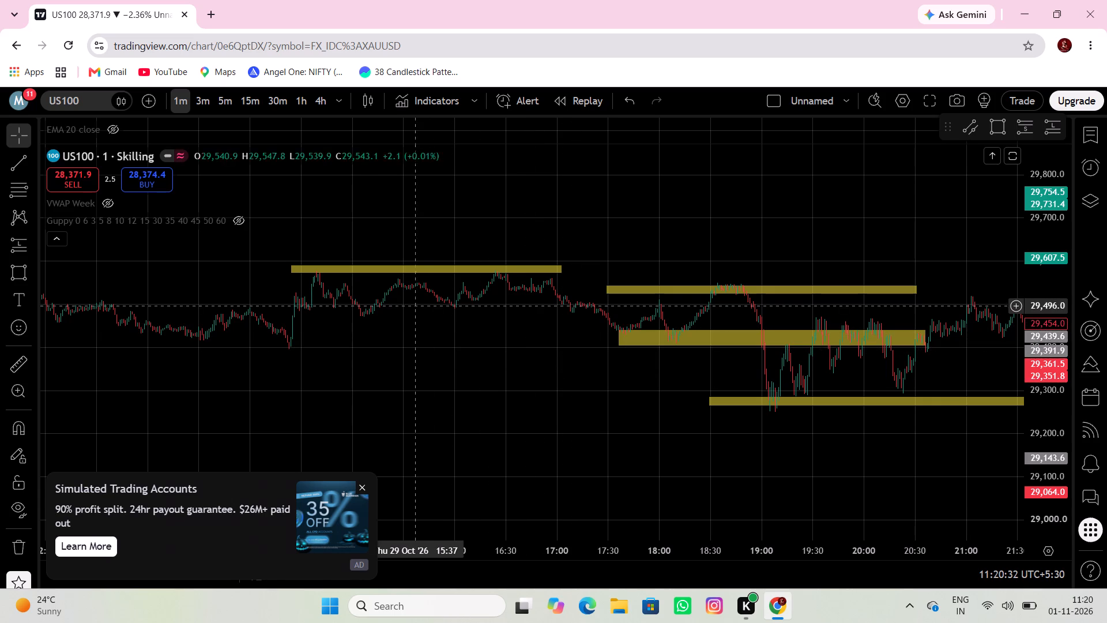
left_click(25, 274)
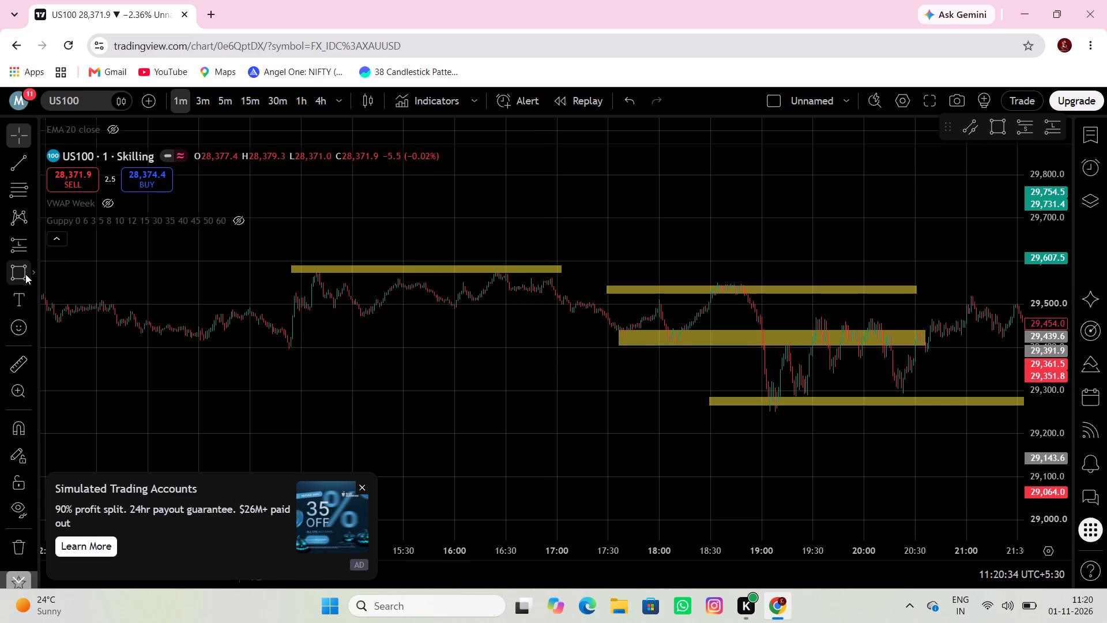
left_click_drag(334, 314, 348, 316)
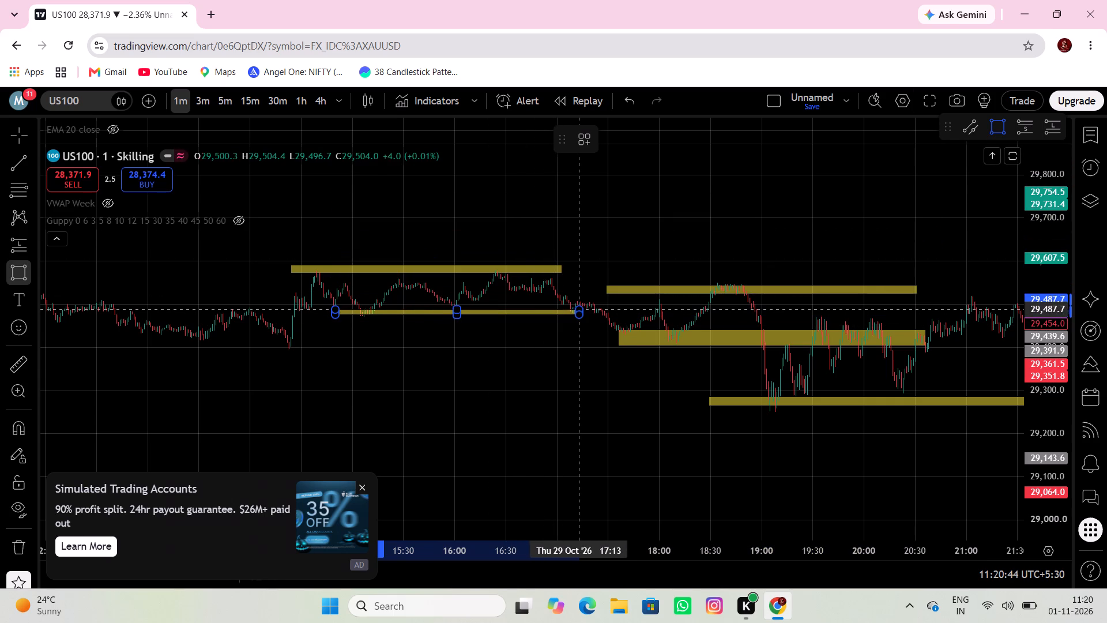
left_click(581, 309)
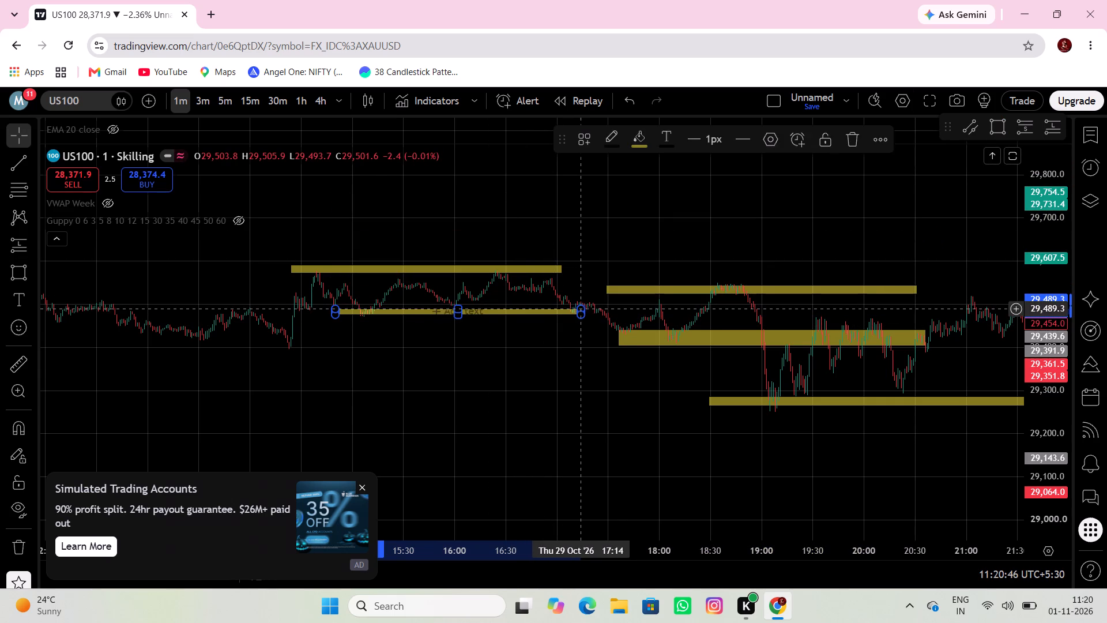
Draw a rectangle zone from about 11:22 to 14:25 on 29 October, top at 29,544.5, and extend its lower edge to about 29,529.
left_click_drag(459, 381, 711, 401)
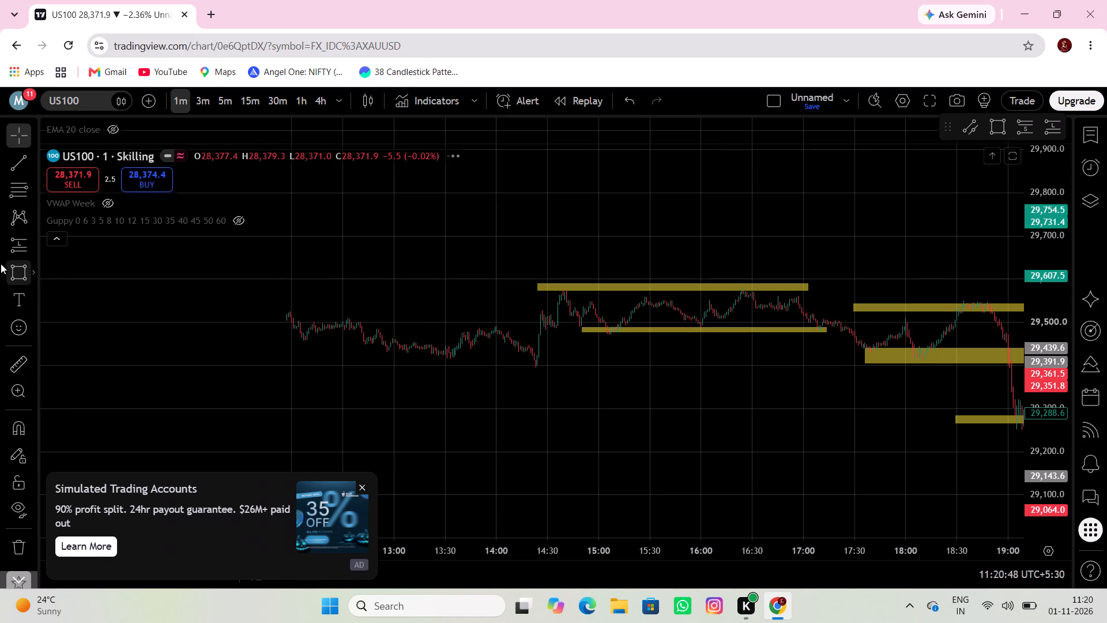
left_click(21, 275)
left_click(227, 305)
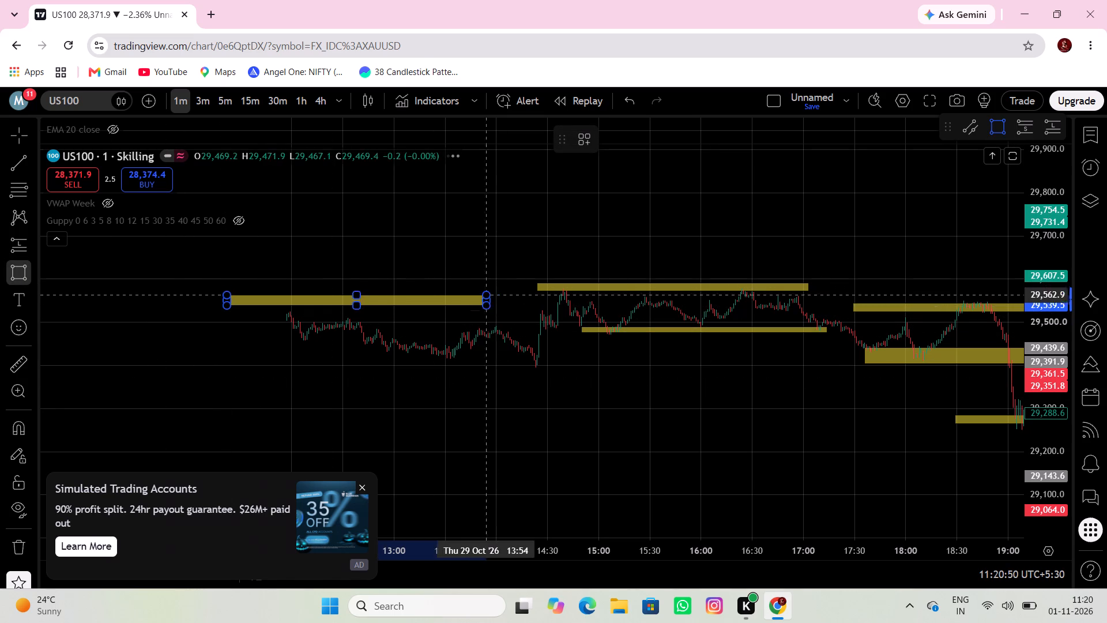
left_click(540, 303)
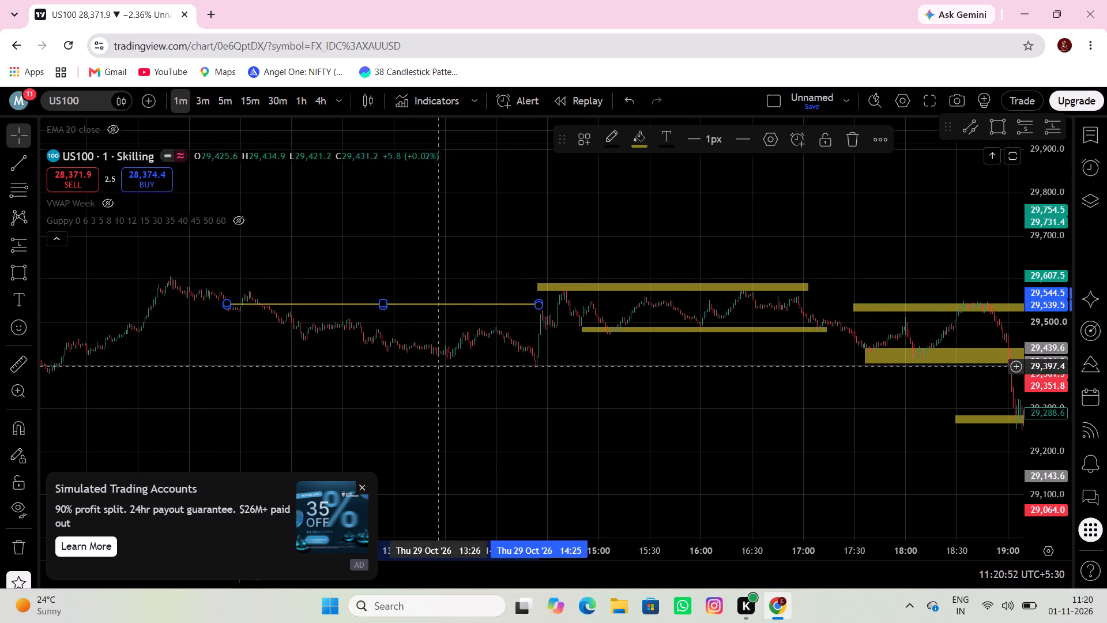
left_click_drag(407, 375, 363, 380)
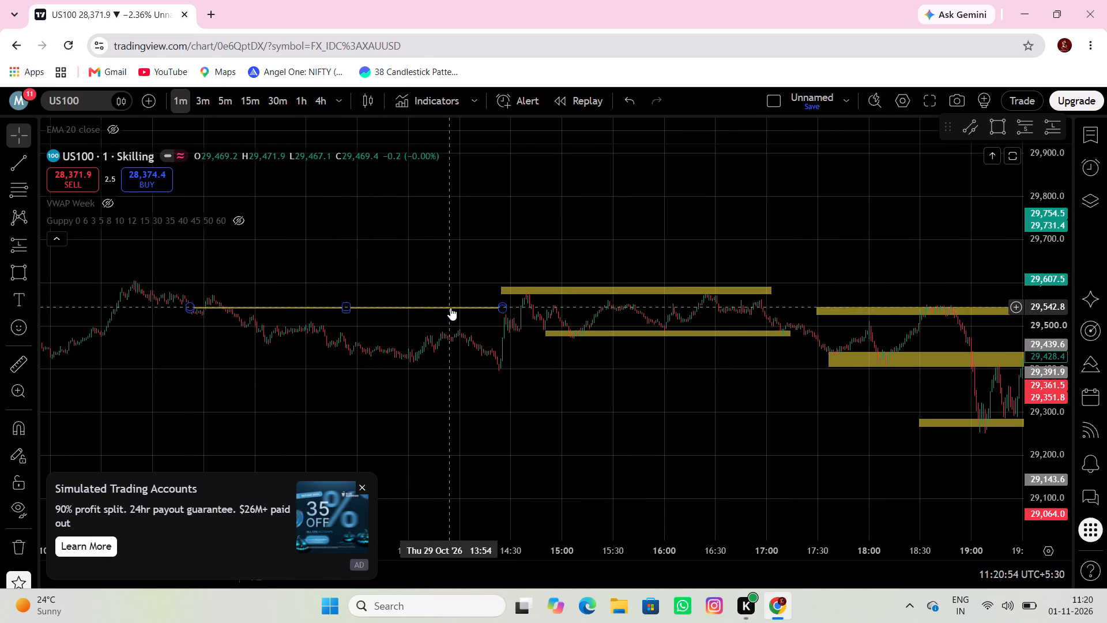
left_click_drag(347, 313, 345, 317)
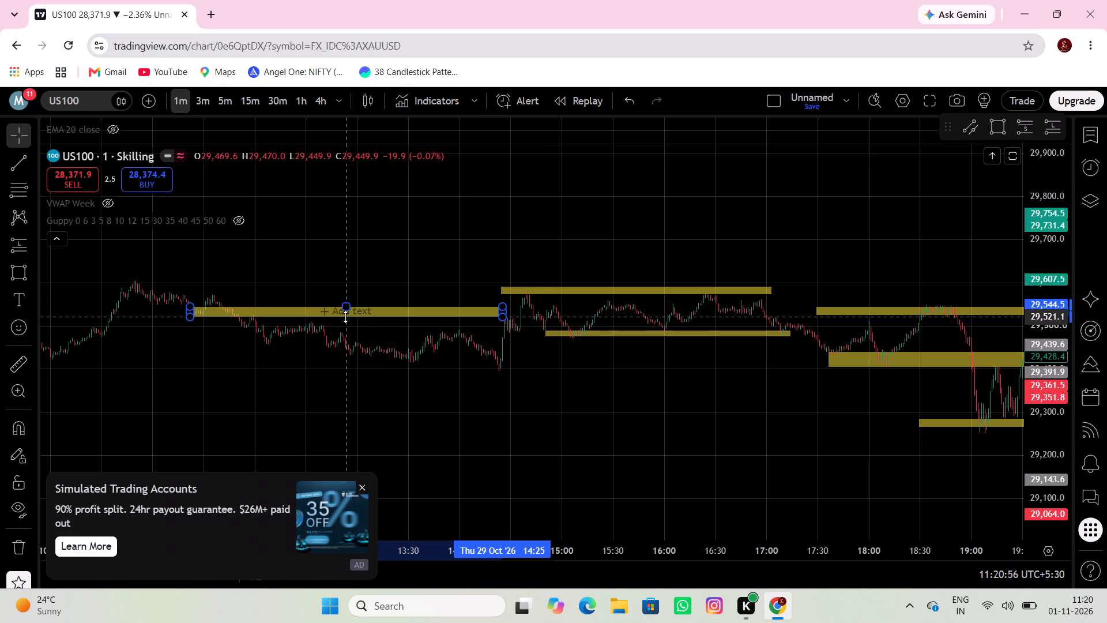
left_click_drag(345, 317, 356, 314)
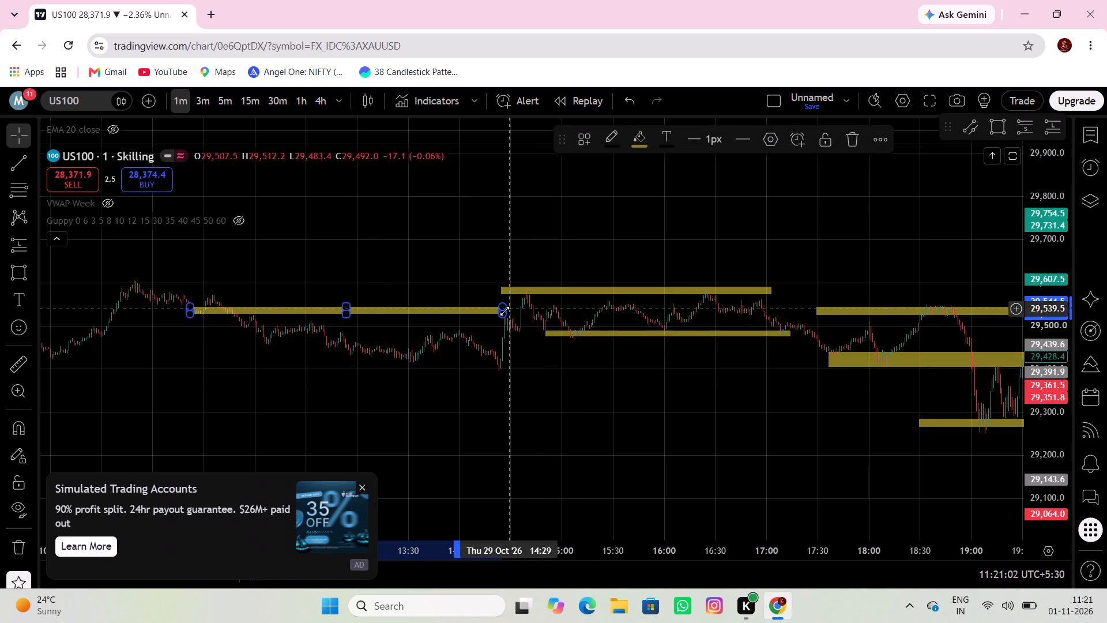
Draw a thin rectangle zone from about 29,422.5 down to 29,410, spanning about 11:58 to 15:00 on 29 October.
left_click_drag(436, 351, 583, 354)
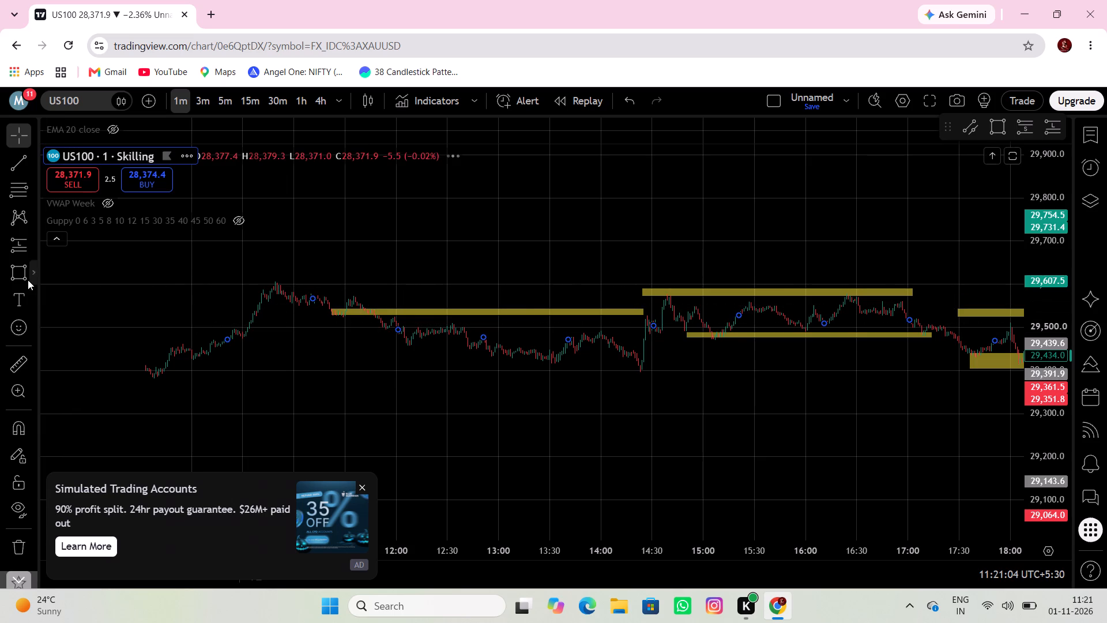
left_click(23, 279)
left_click(393, 361)
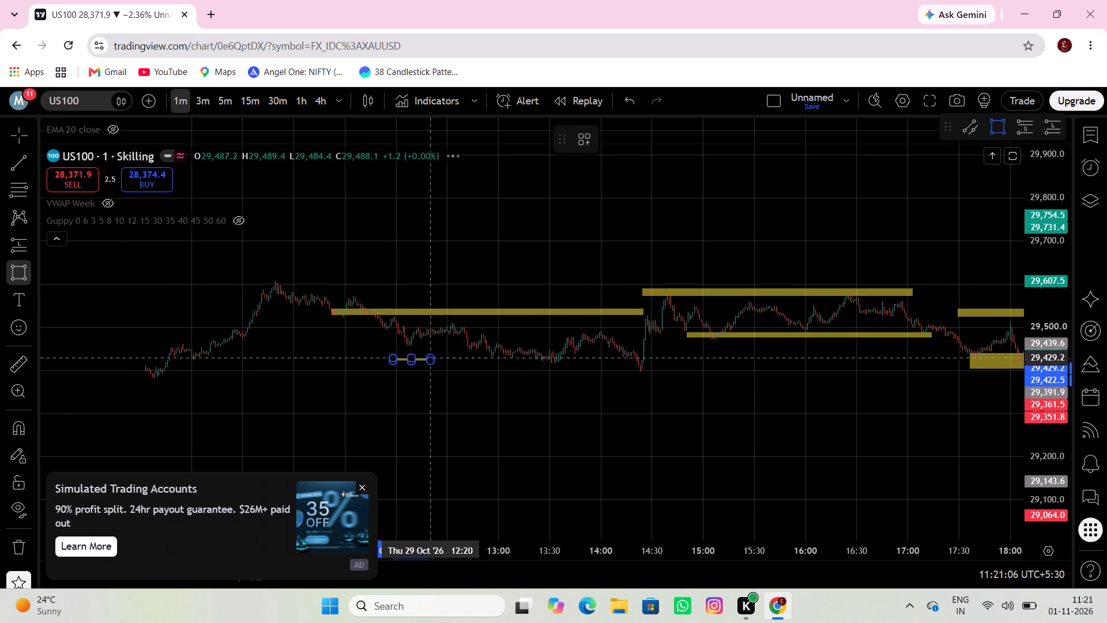
left_click(704, 366)
left_click_drag(514, 442, 594, 464)
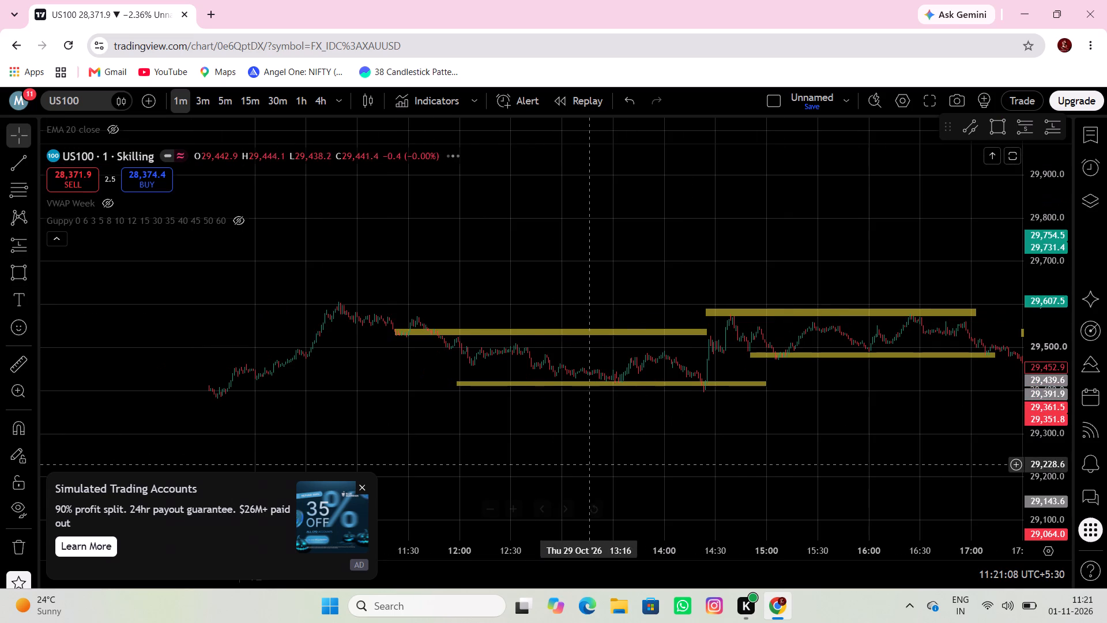
Dismiss the simulated trading accounts advert covering the chart.
left_click_drag(393, 391, 485, 385)
scroll(484, 386, "down", 5)
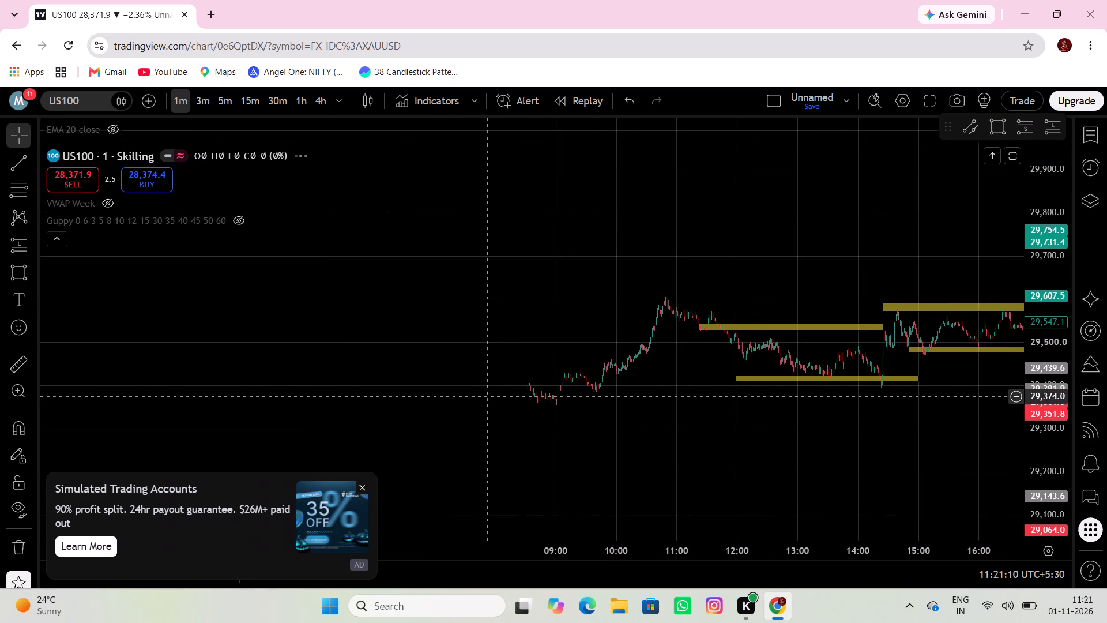
left_click_drag(491, 393, 582, 326)
left_click_drag(436, 335, 482, 303)
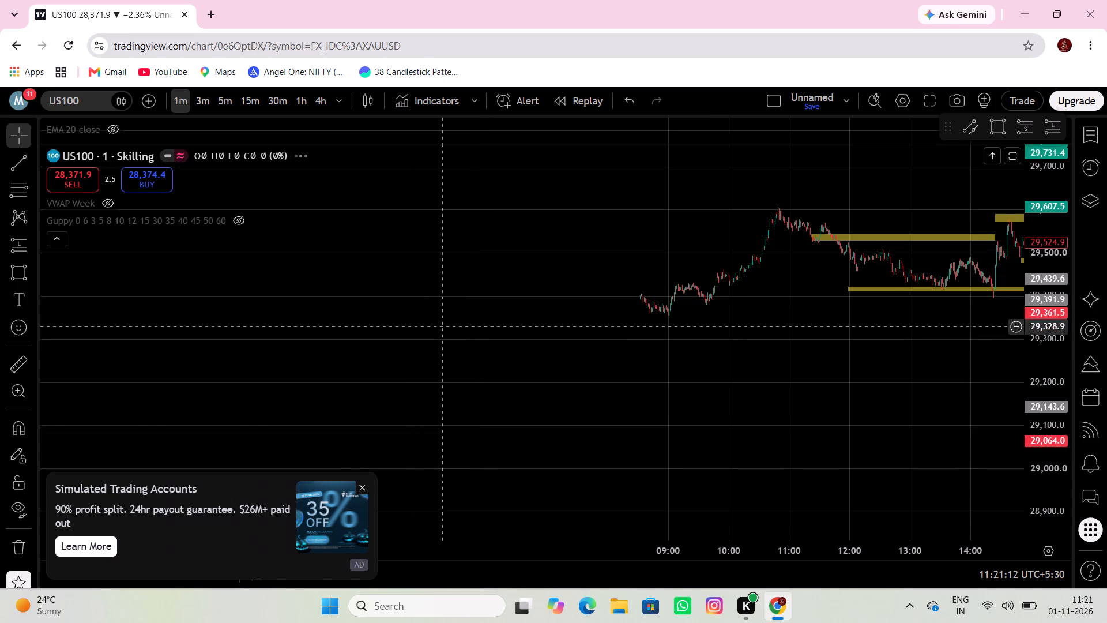
left_click(361, 486)
Draw a rectangle zone from about 29,643.4 down to 29,625, spanning about 00:57 to 08:36 on 29 October.
scroll(445, 452, "up", 5)
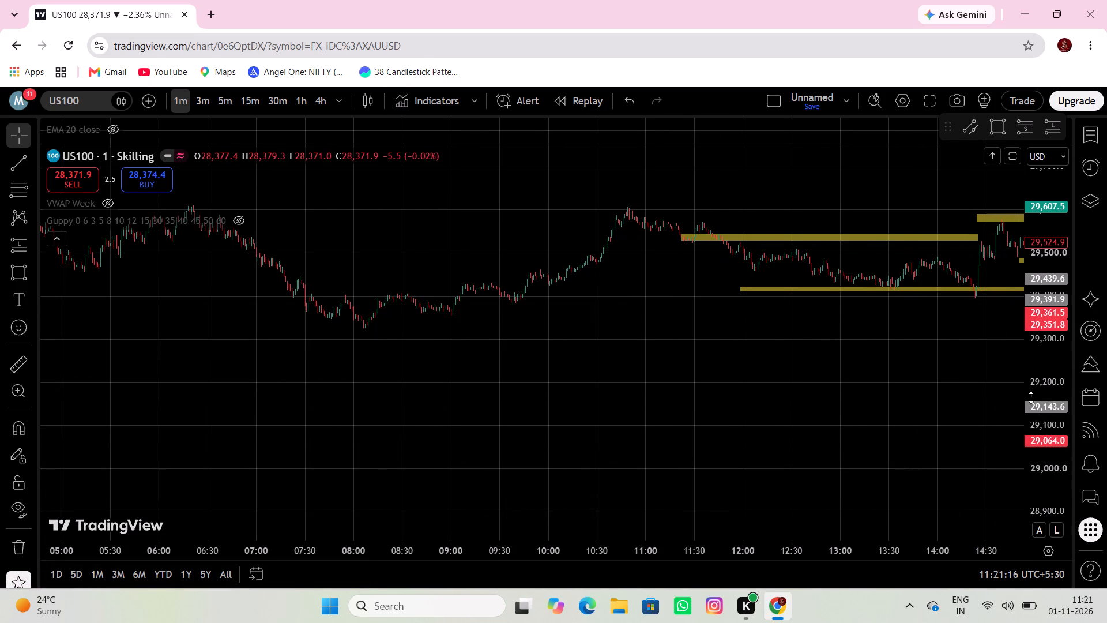
scroll(1041, 400, "up", 10)
left_click_drag(735, 358, 805, 463)
scroll(622, 410, "down", 3)
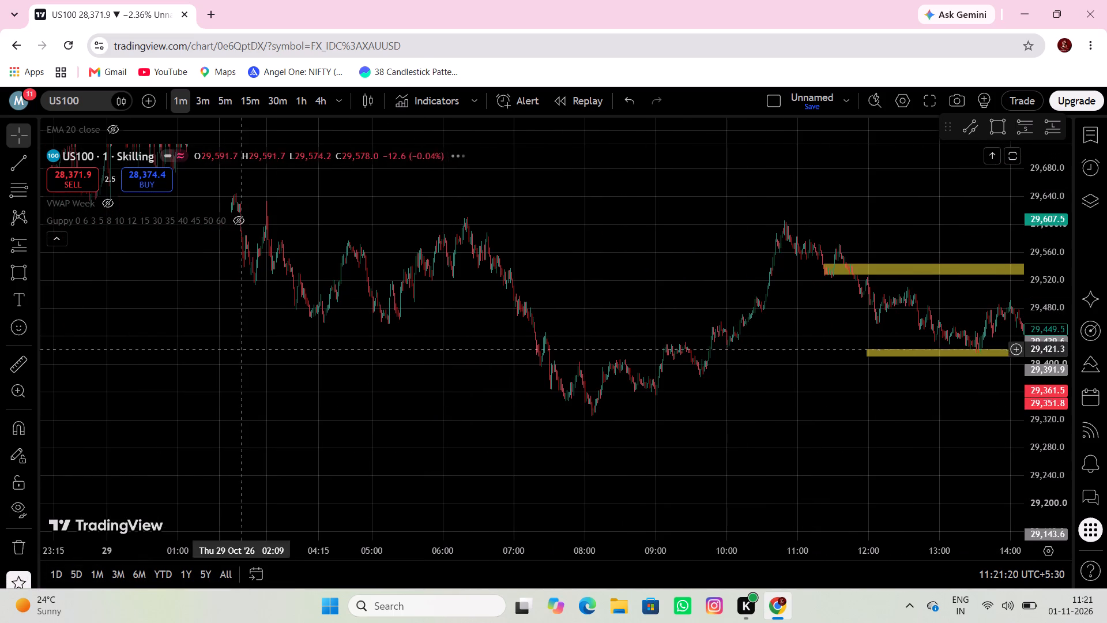
left_click_drag(257, 356, 412, 430)
left_click_drag(337, 380, 420, 427)
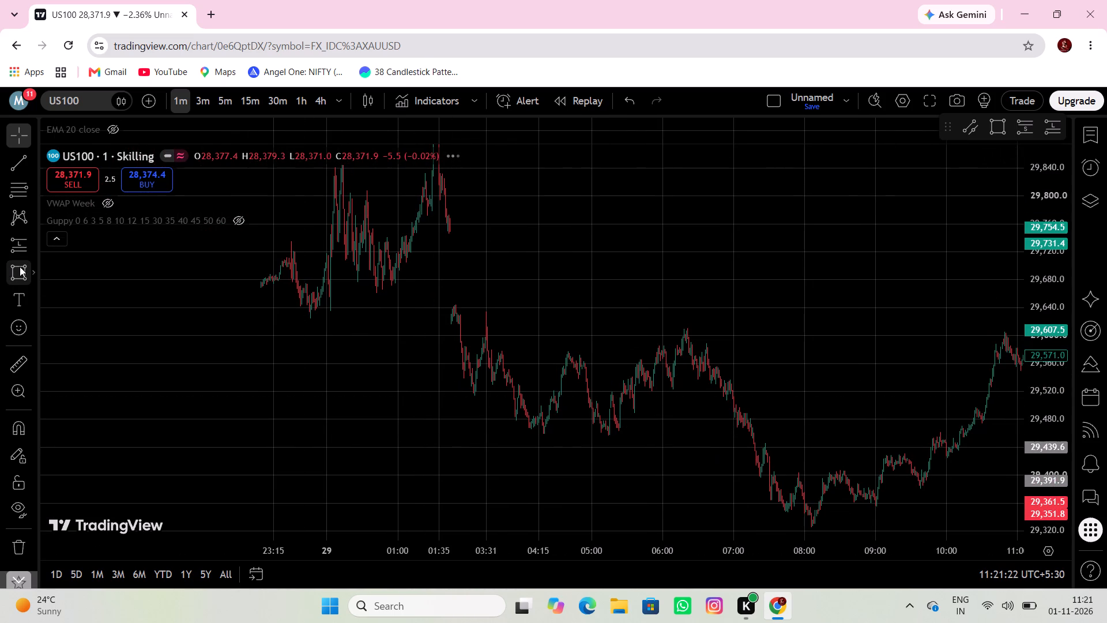
left_click(20, 267)
left_click(391, 305)
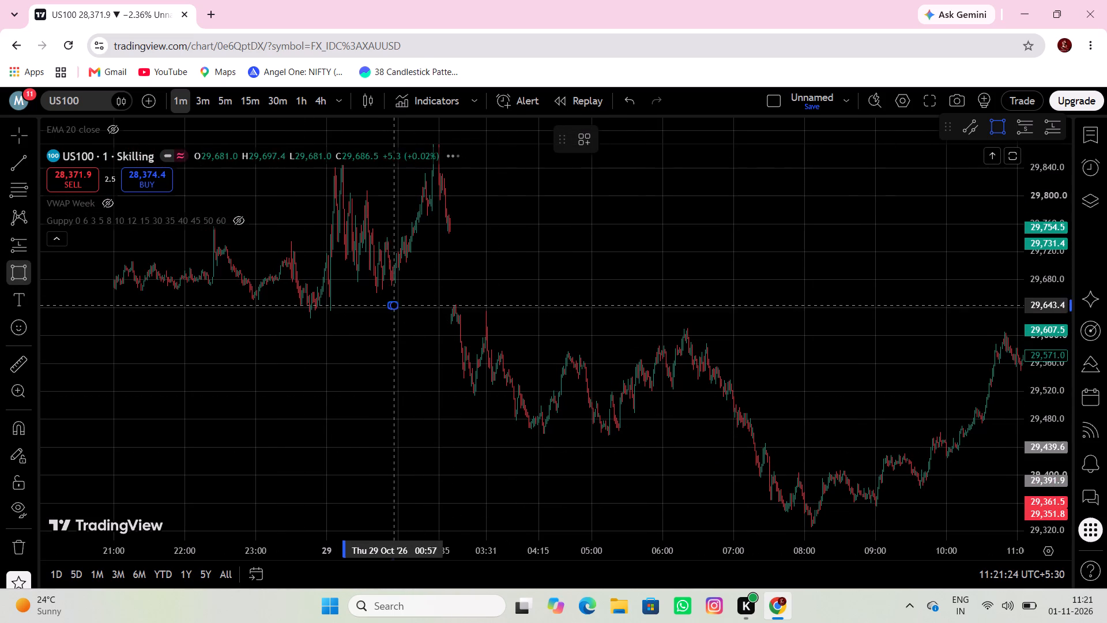
left_click(846, 318)
Draw a rectangle zone from about 29,465.7 down to 29,449.2, spanning about 02:09 to 09:20 on 29 October.
left_click_drag(762, 369, 726, 369)
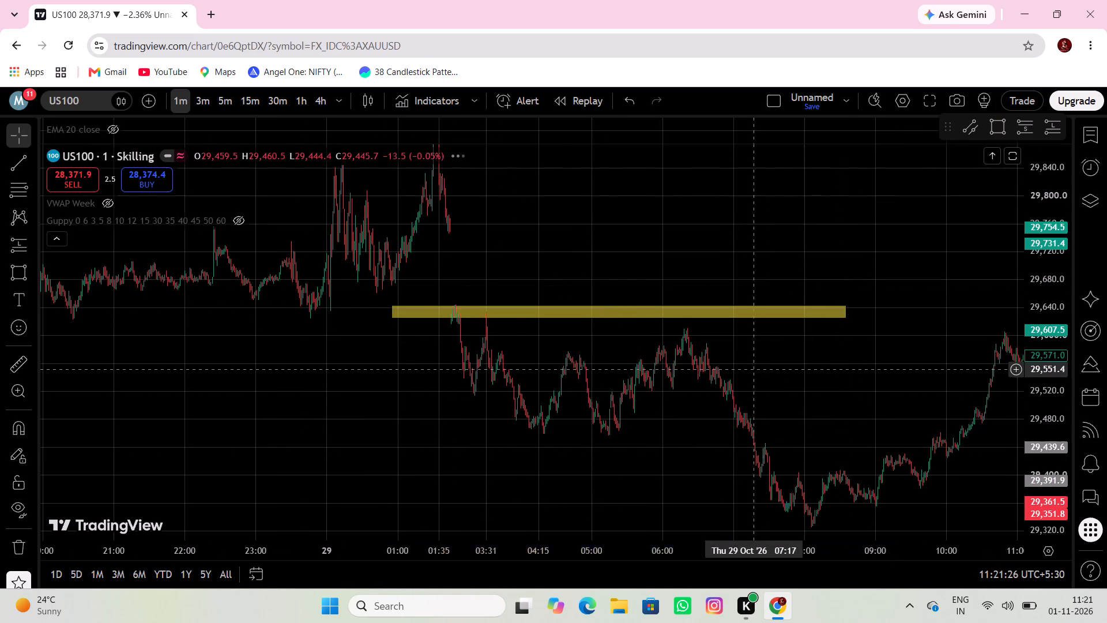
left_click_drag(726, 369, 624, 326)
left_click(9, 272)
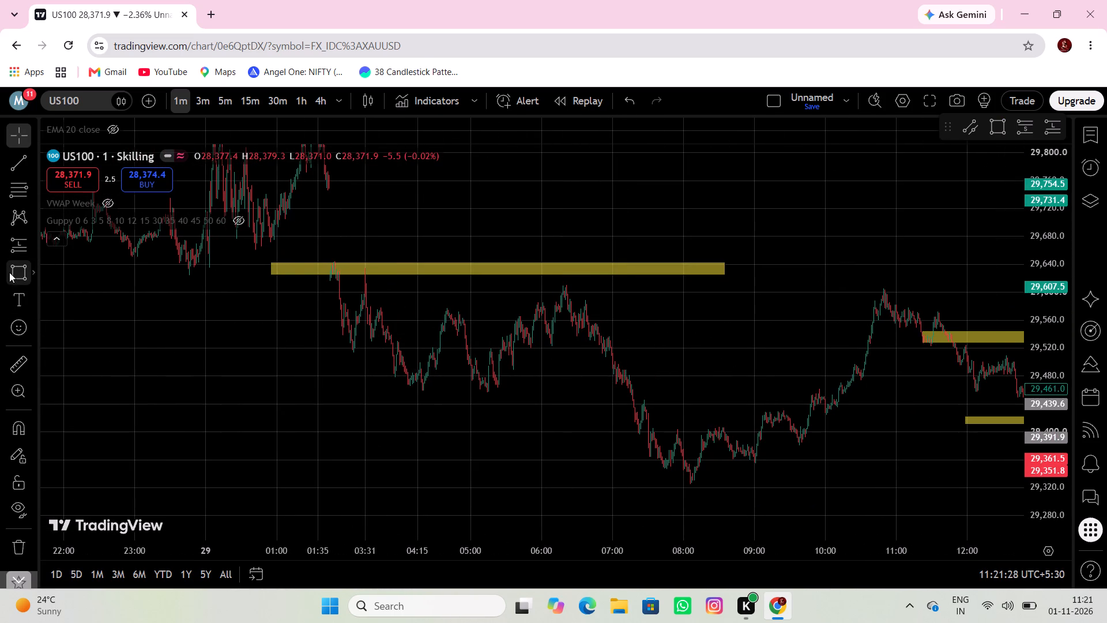
left_click(340, 386)
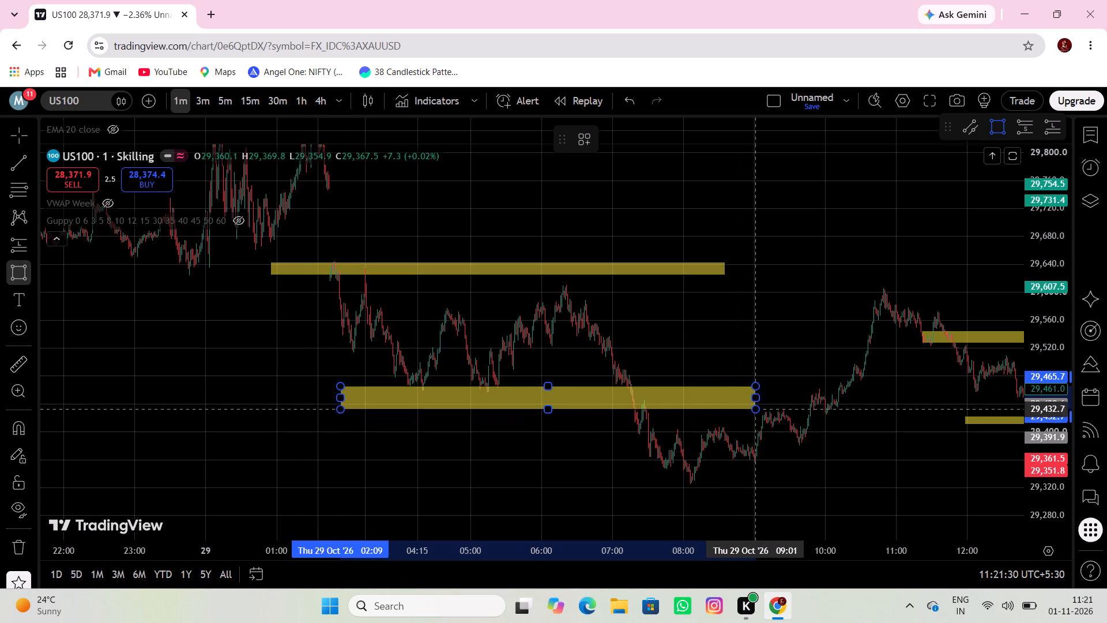
left_click(779, 397)
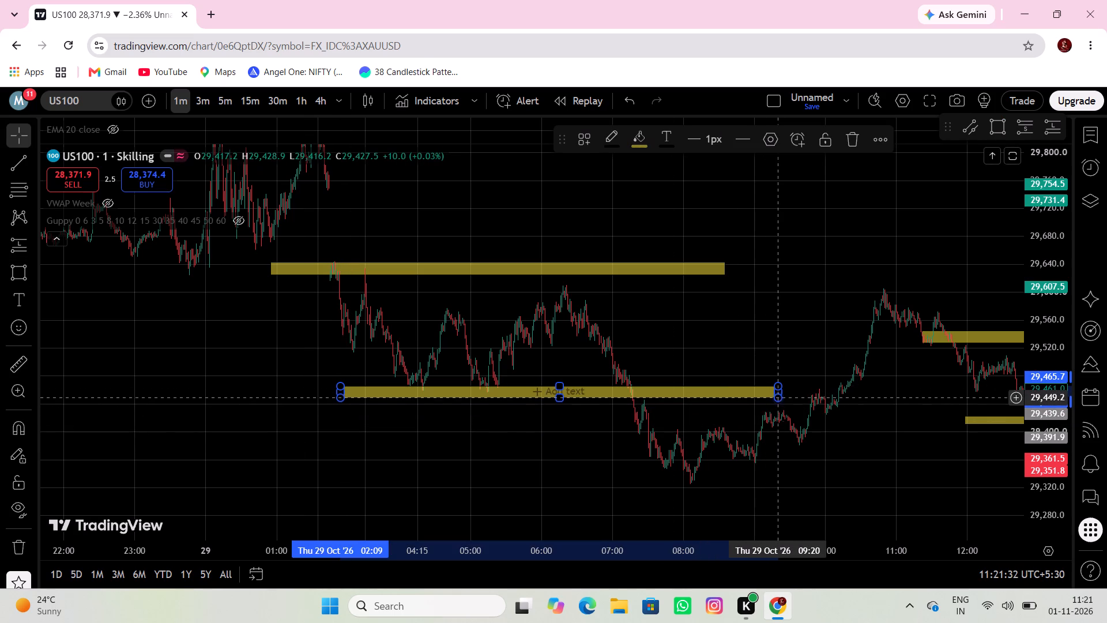
Draw a rectangle zone from about 29,860.3 down to 29,829, spanning about 23:07 on 28 October to 04:32 on 29 October.
left_click_drag(522, 340, 679, 337)
left_click_drag(345, 316, 533, 352)
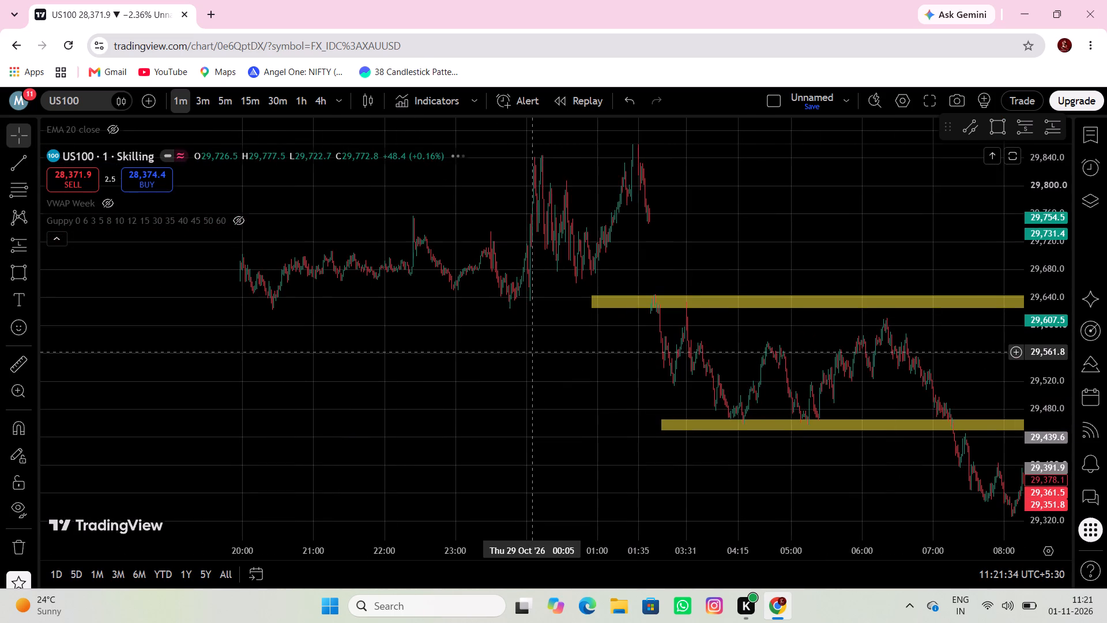
left_click_drag(513, 355, 558, 422)
left_click_drag(443, 311, 457, 380)
scroll(455, 373, "up", 4)
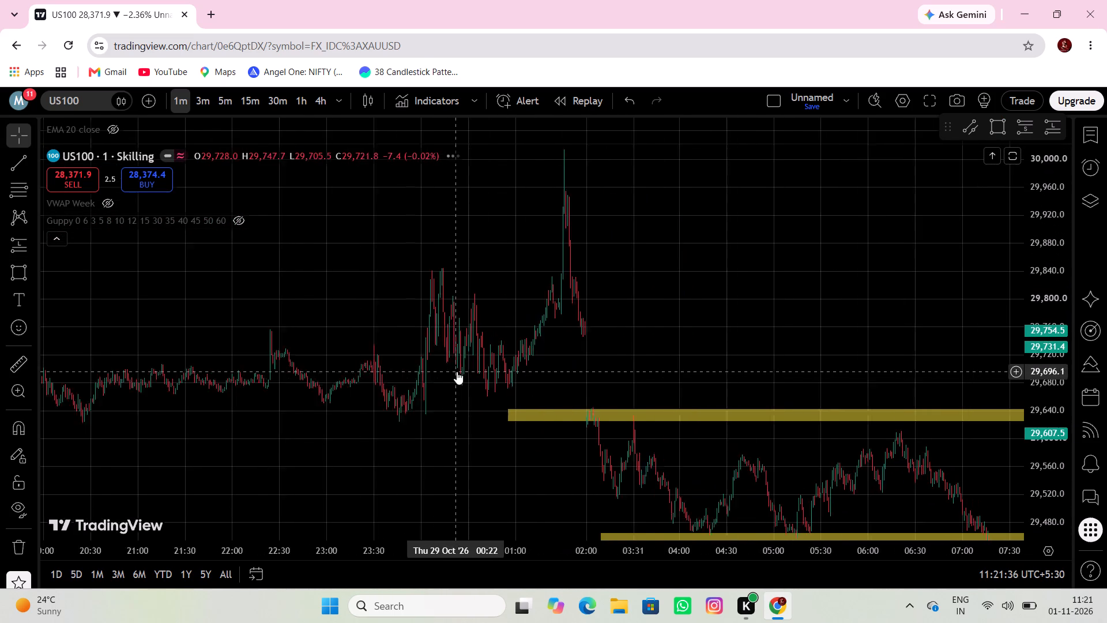
left_click(10, 272)
left_click(270, 257)
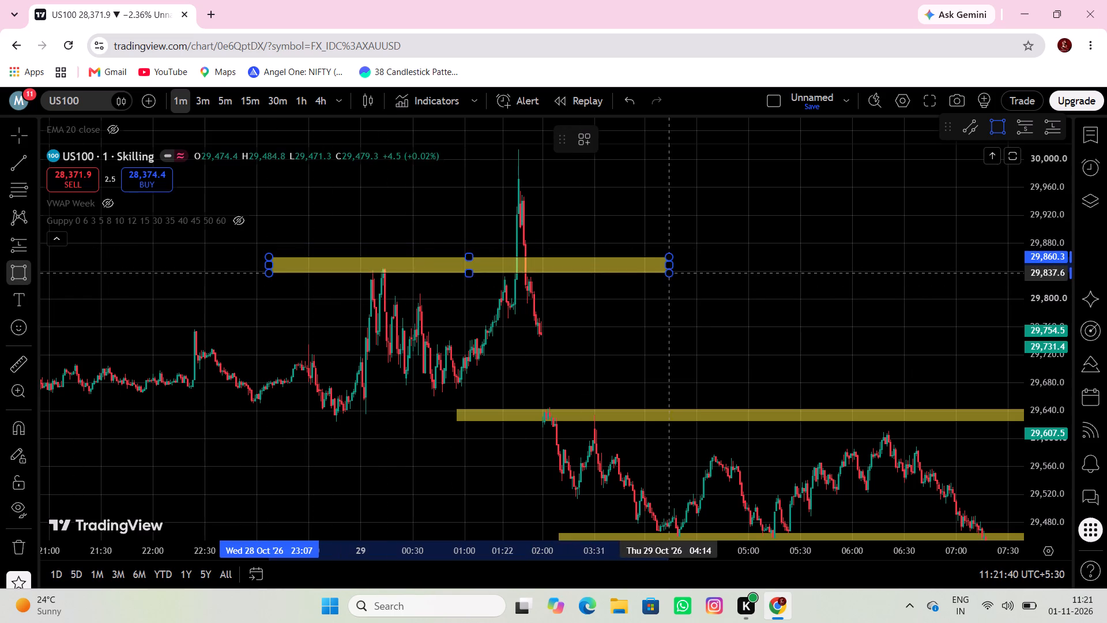
left_click(700, 279)
Draw a rectangle zone from about 29,827.2 down to 29,809, spanning about 13:23 to 21:23 on 28 October.
left_click_drag(589, 322, 611, 314)
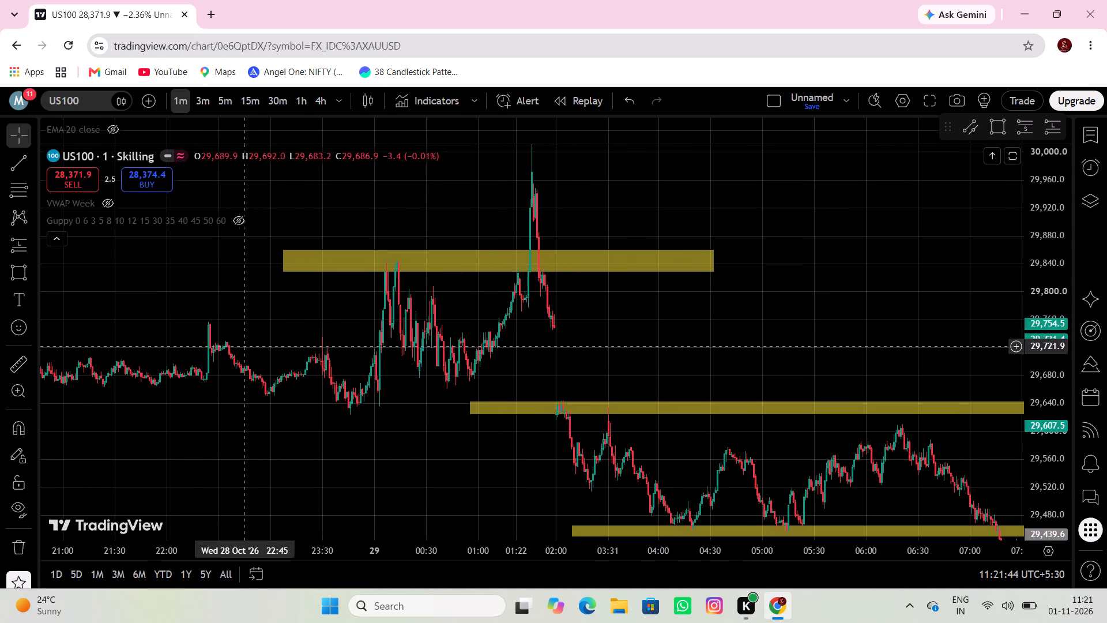
left_click_drag(276, 338, 375, 305)
scroll(238, 391, "down", 4)
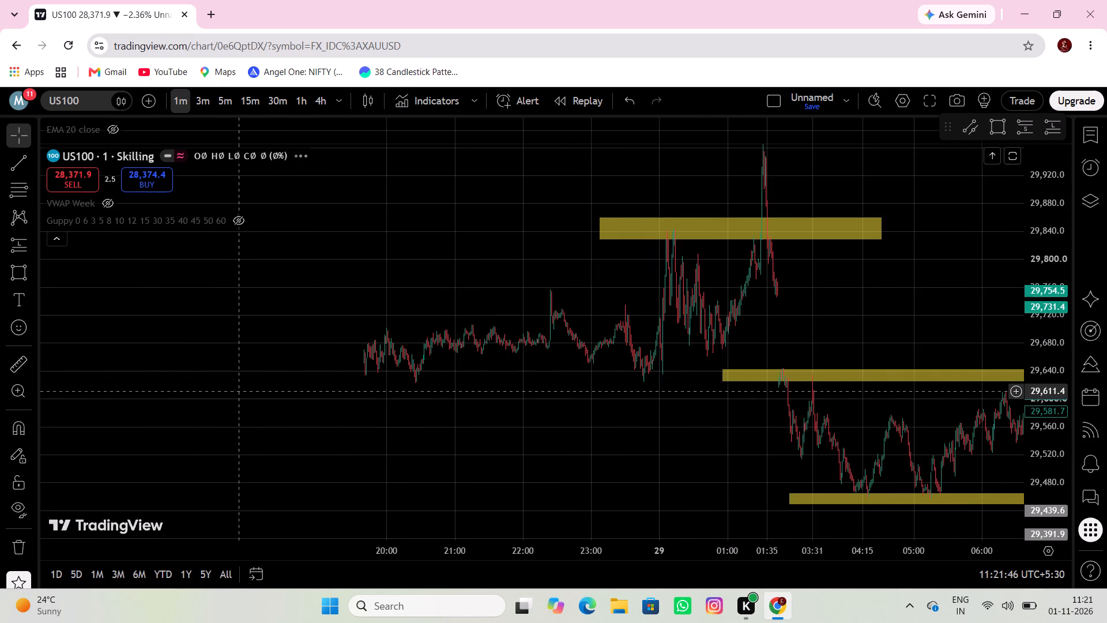
left_click_drag(242, 387, 472, 309)
left_click_drag(375, 351, 477, 478)
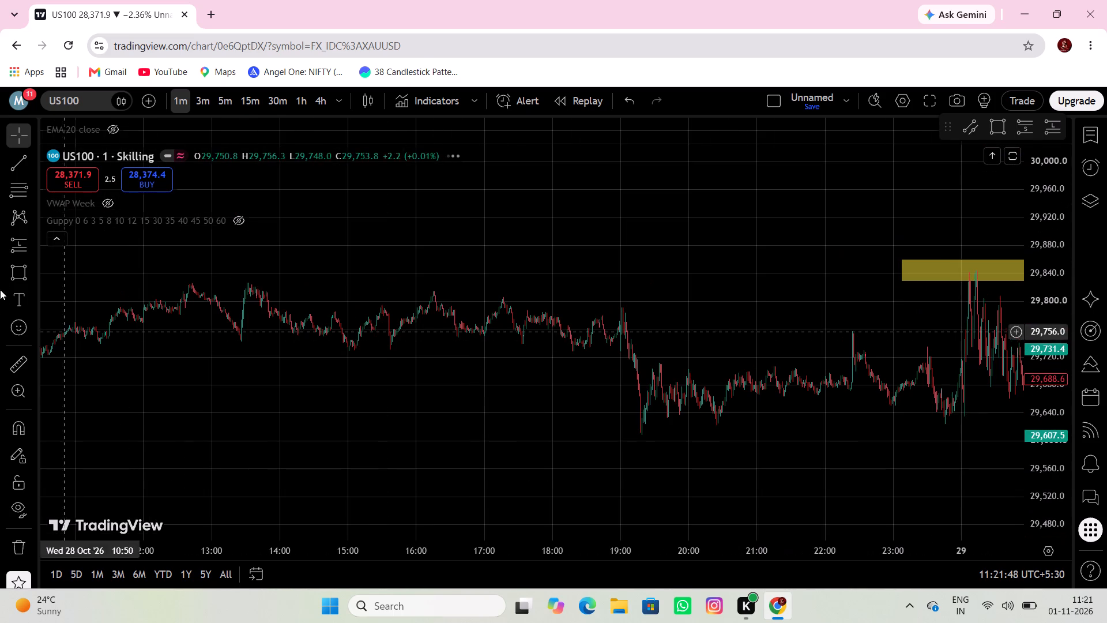
left_click(14, 272)
left_click(238, 282)
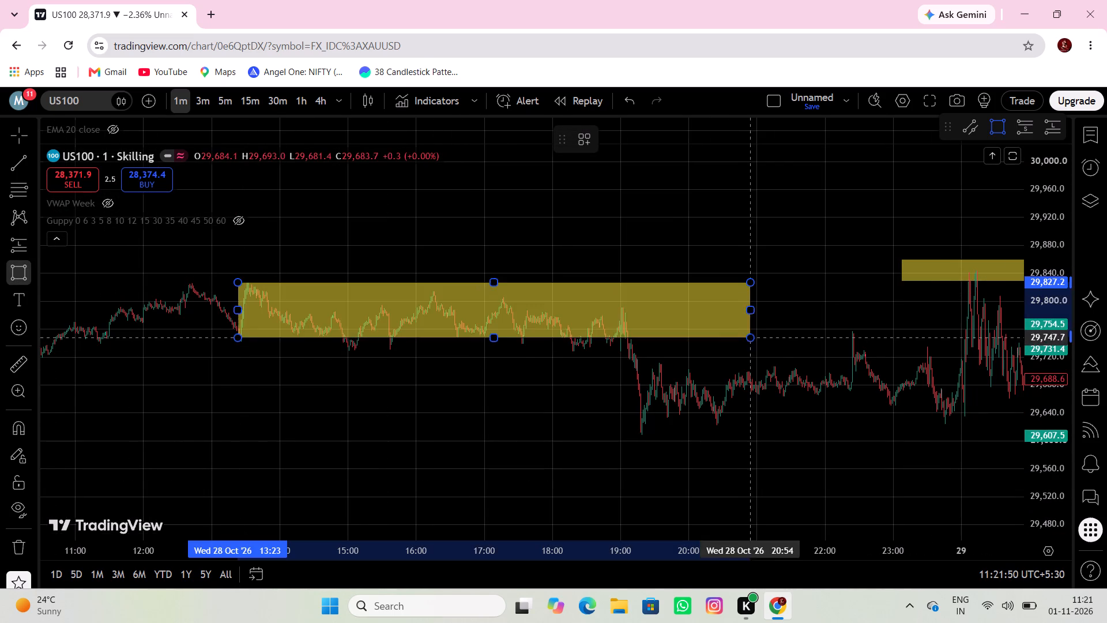
left_click(784, 295)
Draw a thin rectangle zone from about 29,746.7 down to 29,737, spanning about 13:07 to 20:03 on 28 October.
left_click_drag(537, 383, 635, 361)
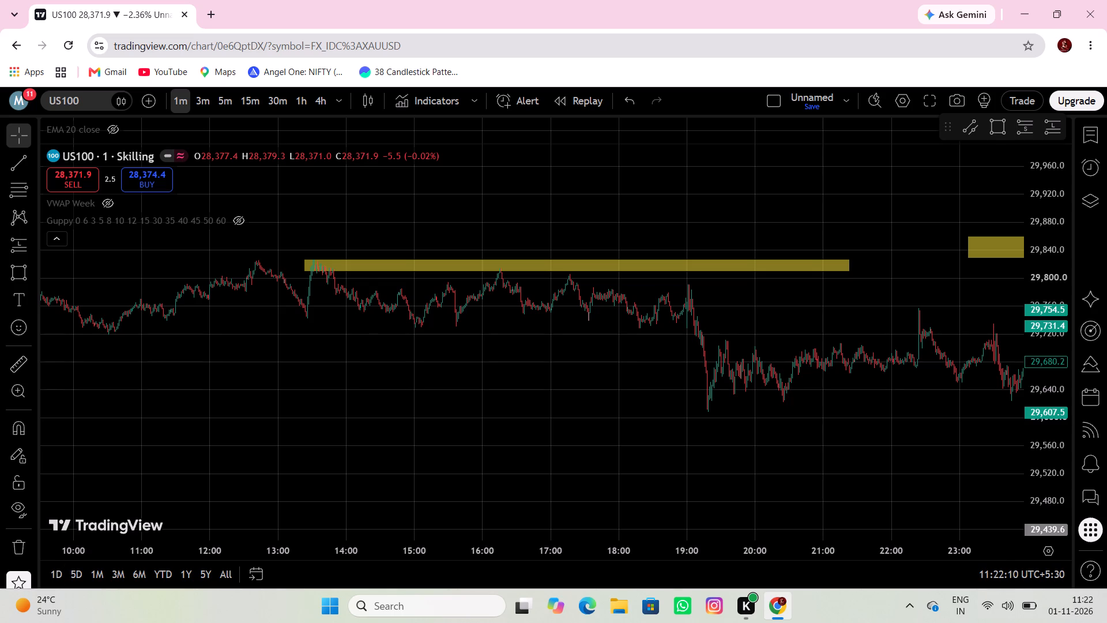
left_click(24, 268)
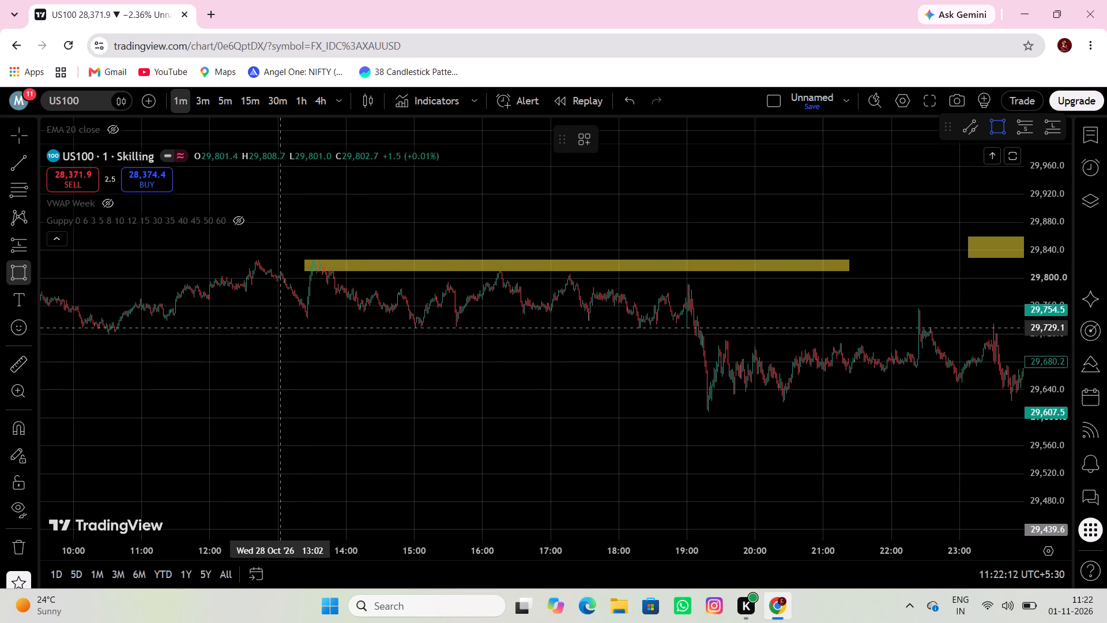
left_click(287, 316)
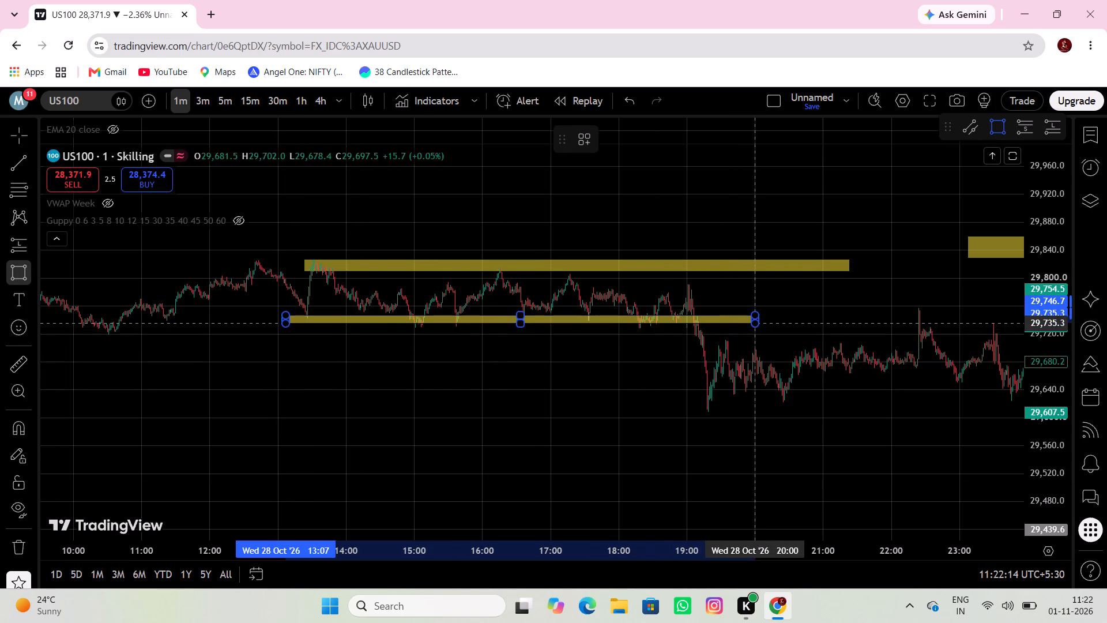
left_click(758, 322)
Move the thin lower zone on 28 October to about 29,736.3 to 29,727, spanning about 13:17 to 20:12.
left_click_drag(593, 403, 492, 406)
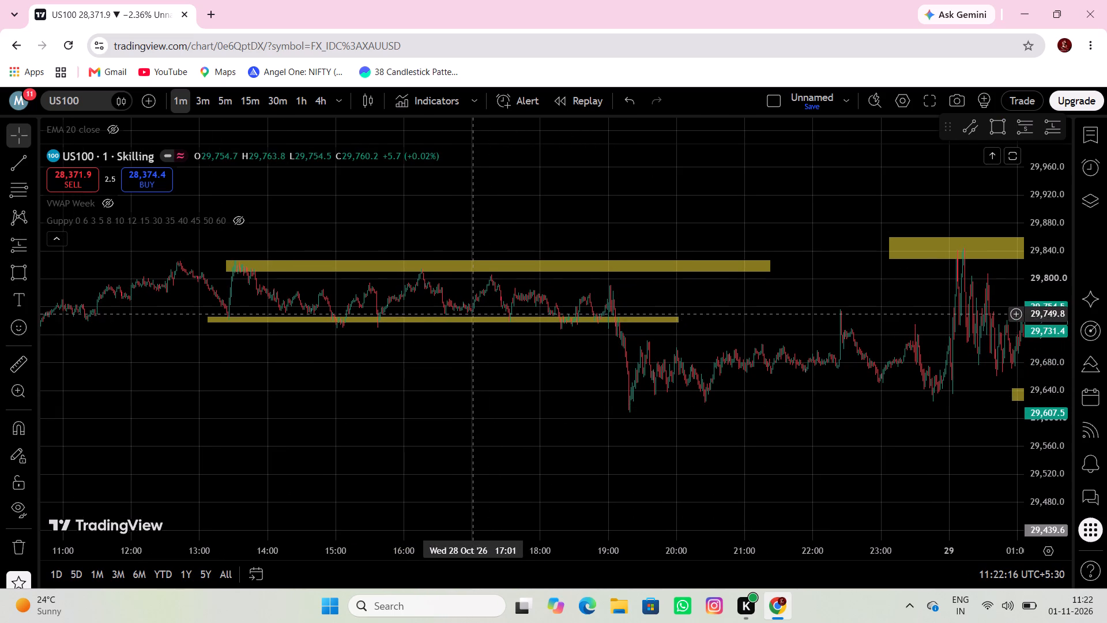
left_click_drag(480, 317, 491, 325)
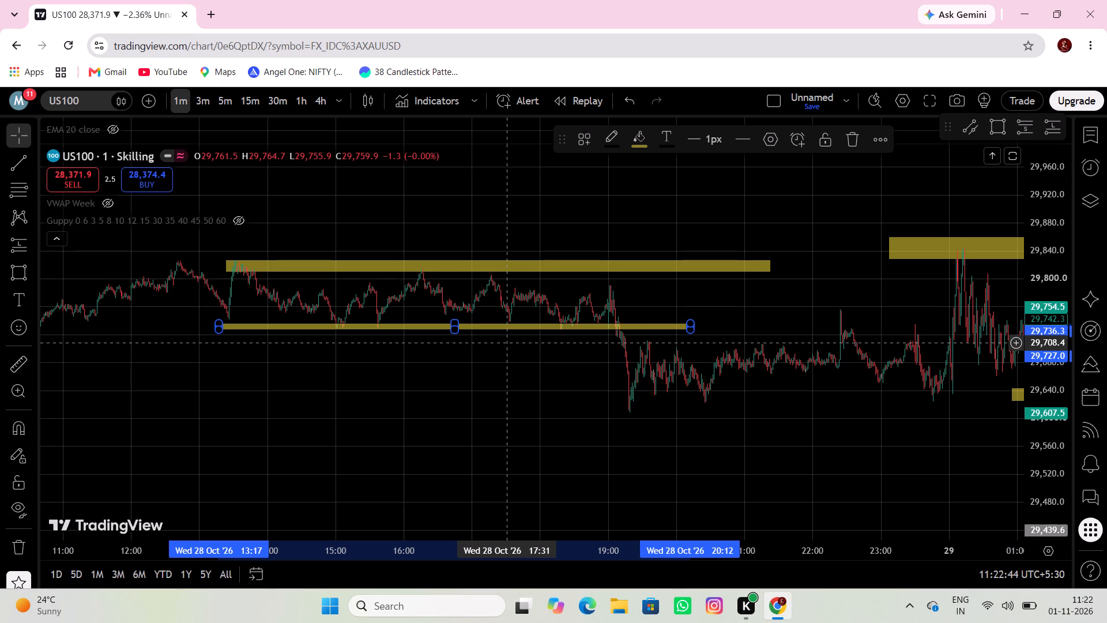
Draw a thin rectangle zone from about 29,631 down to 29,620, spanning about 18:00 on 28 October to 00:10 on 29 October.
left_click_drag(450, 283, 413, 297)
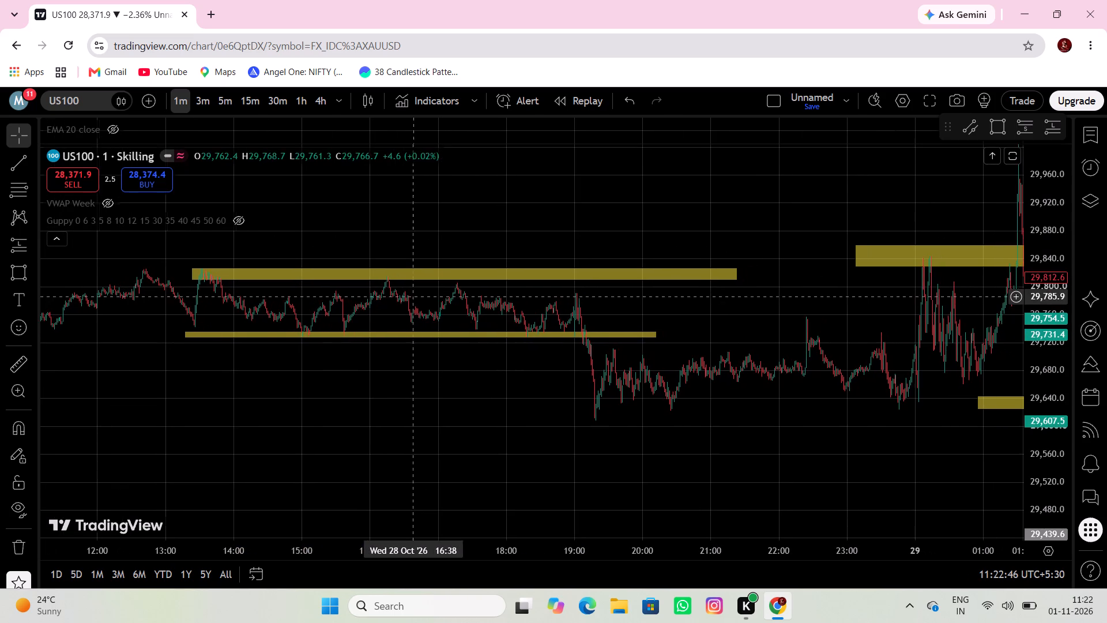
left_click_drag(413, 297, 412, 297)
left_click(7, 274)
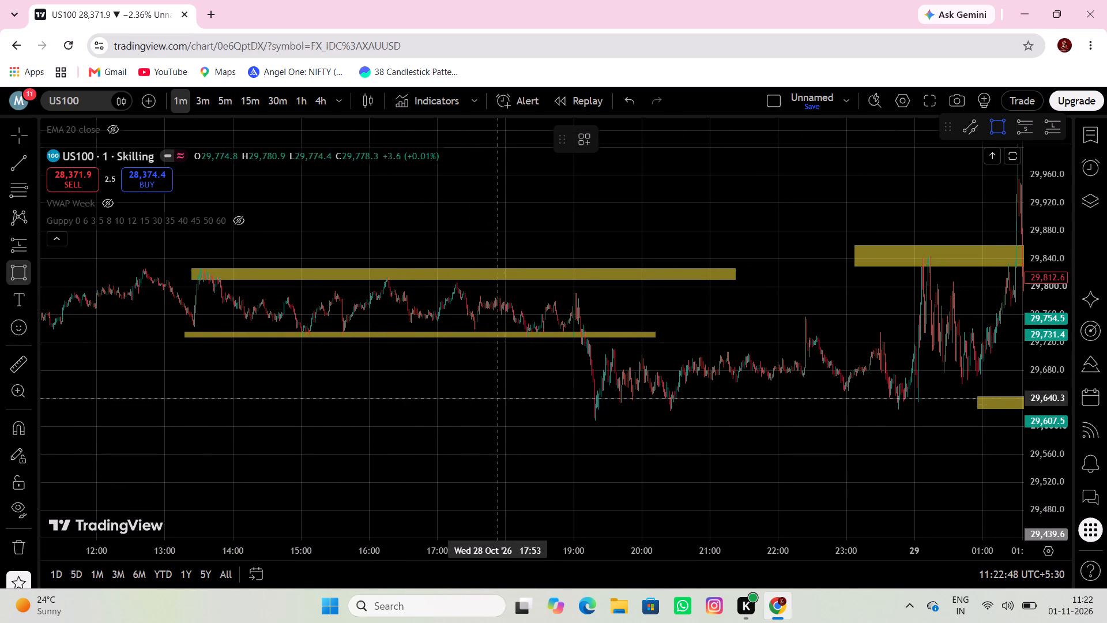
left_click(504, 405)
left_click(927, 412)
Draw a thin rectangle zone from about 29,745.6 up to 29,755, spanning about 21:39 on 28 October to 04:25 on 29 October.
left_click_drag(872, 477, 660, 460)
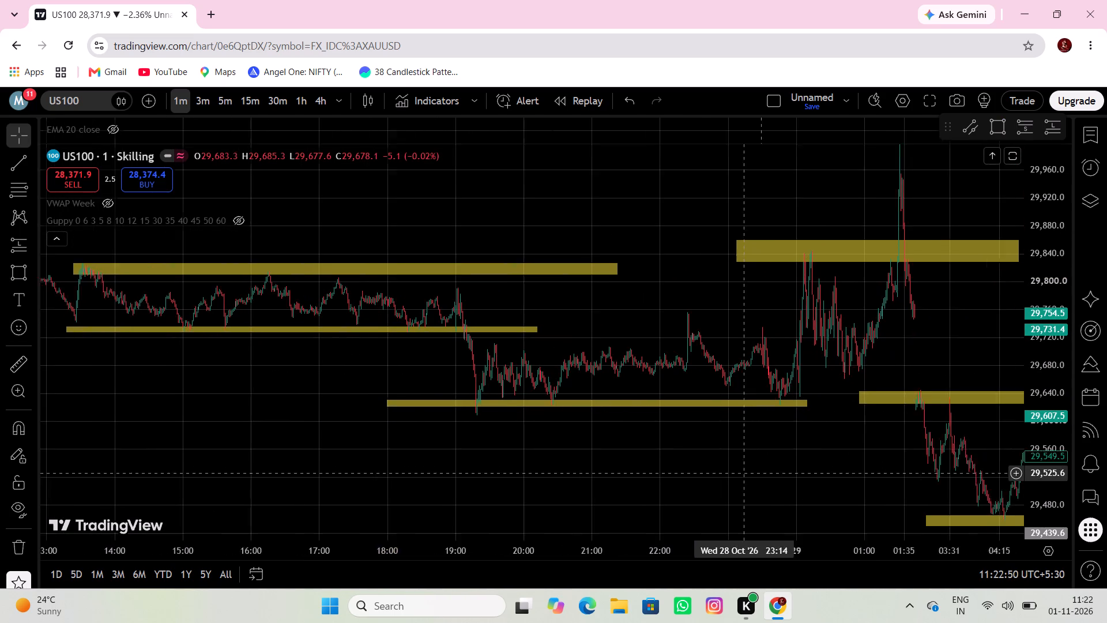
left_click_drag(660, 460, 547, 446)
left_click_drag(545, 445, 730, 463)
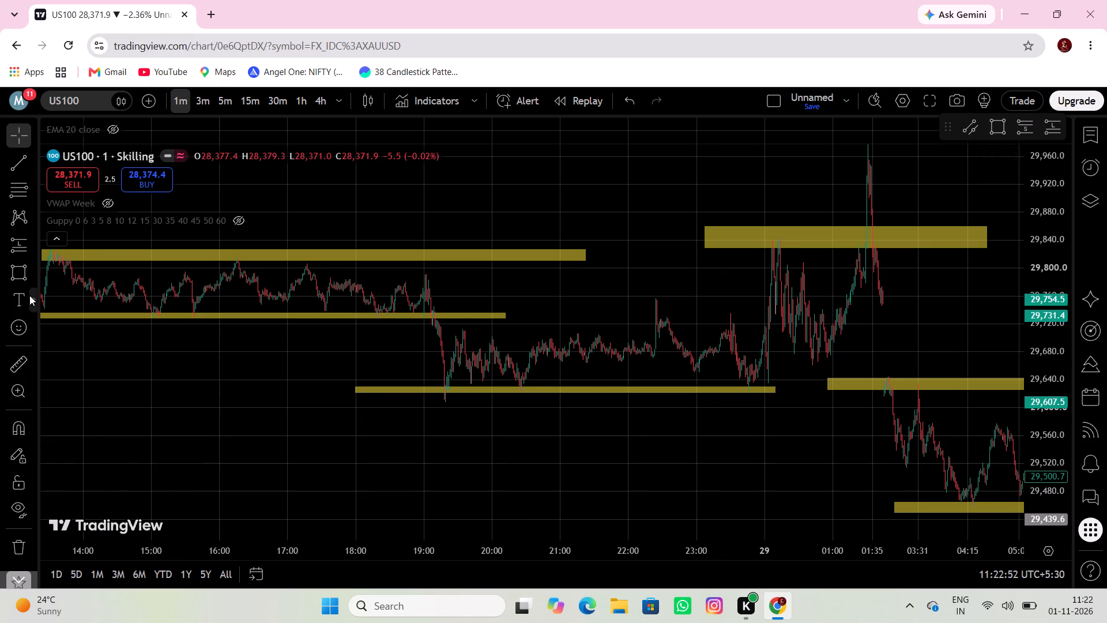
left_click(18, 277)
left_click(604, 306)
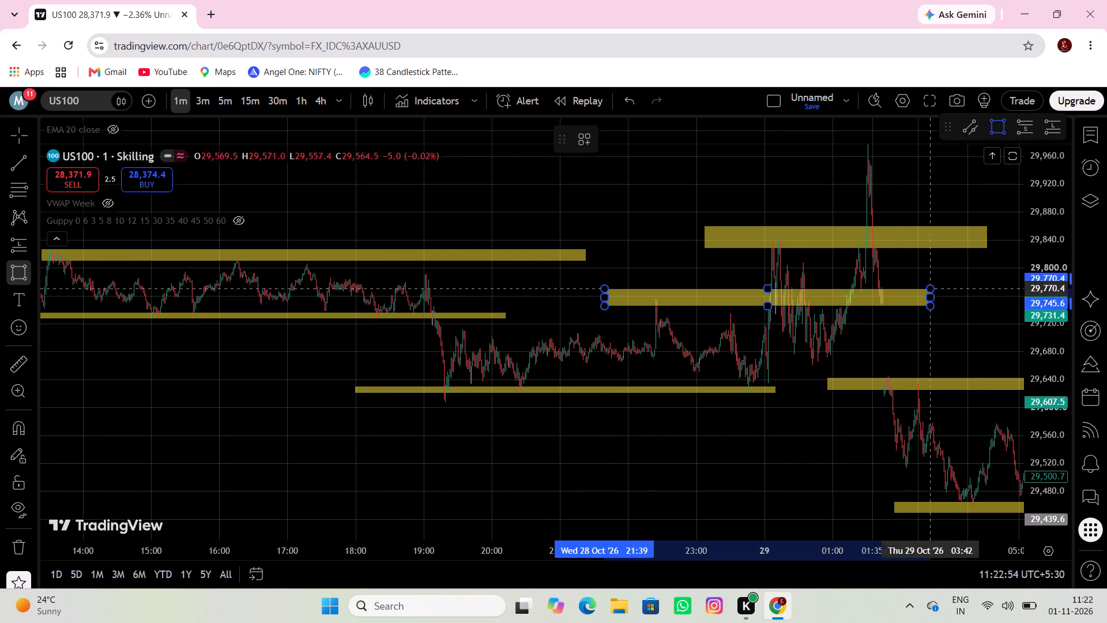
left_click(978, 299)
Draw a rectangle zone from about 29,594.8 up to 29,611, spanning about 09:44 to 13:49 on 29 October.
left_click_drag(950, 333, 548, 283)
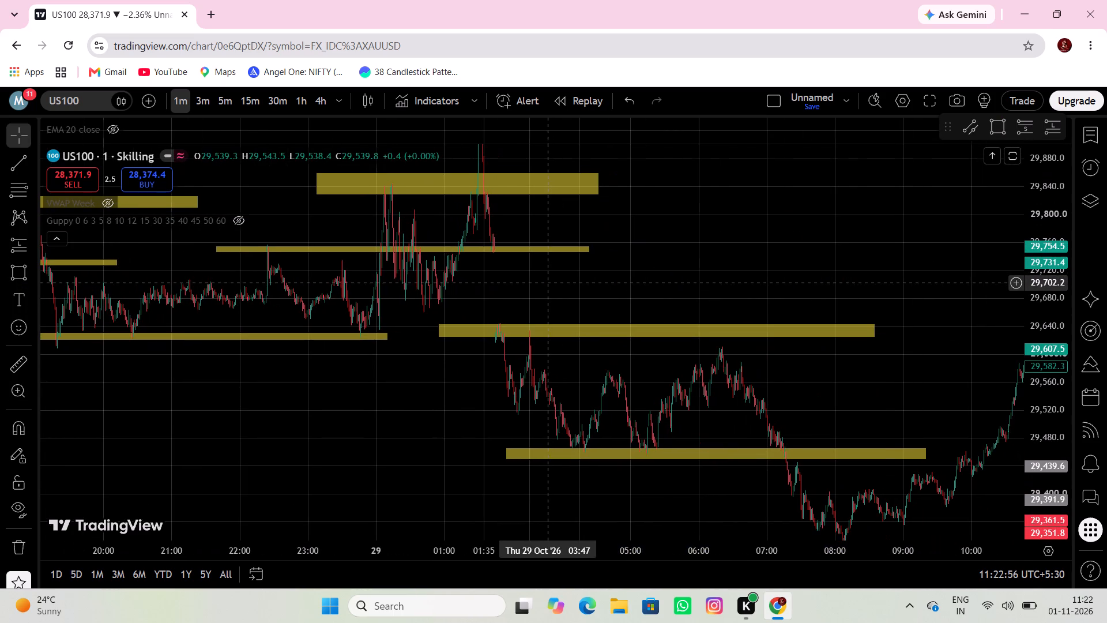
left_click_drag(716, 376, 618, 374)
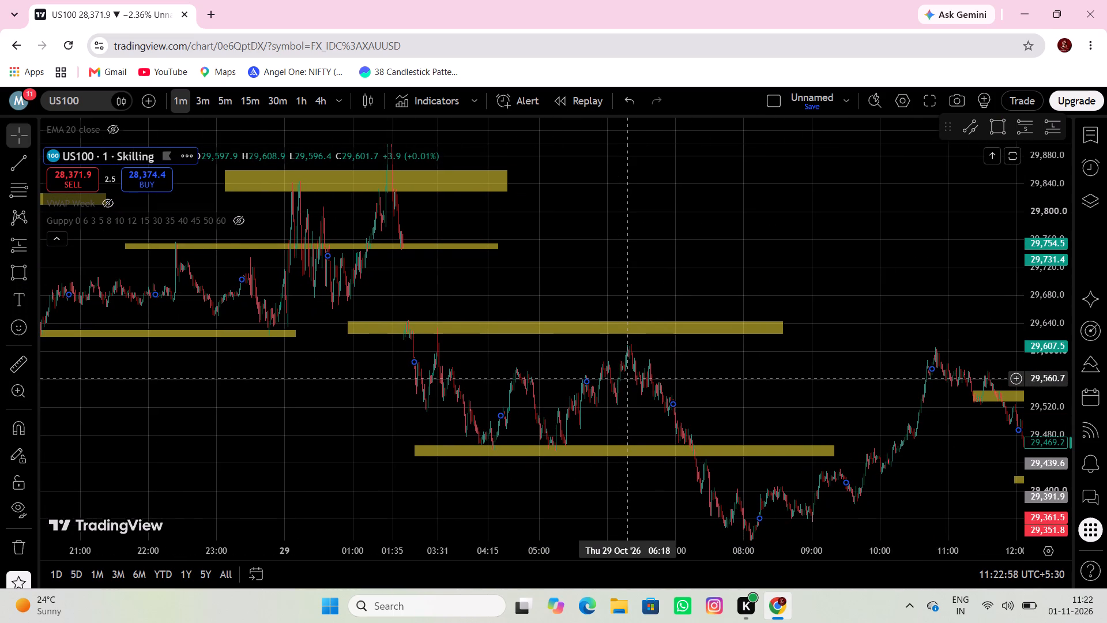
left_click_drag(628, 385, 644, 622)
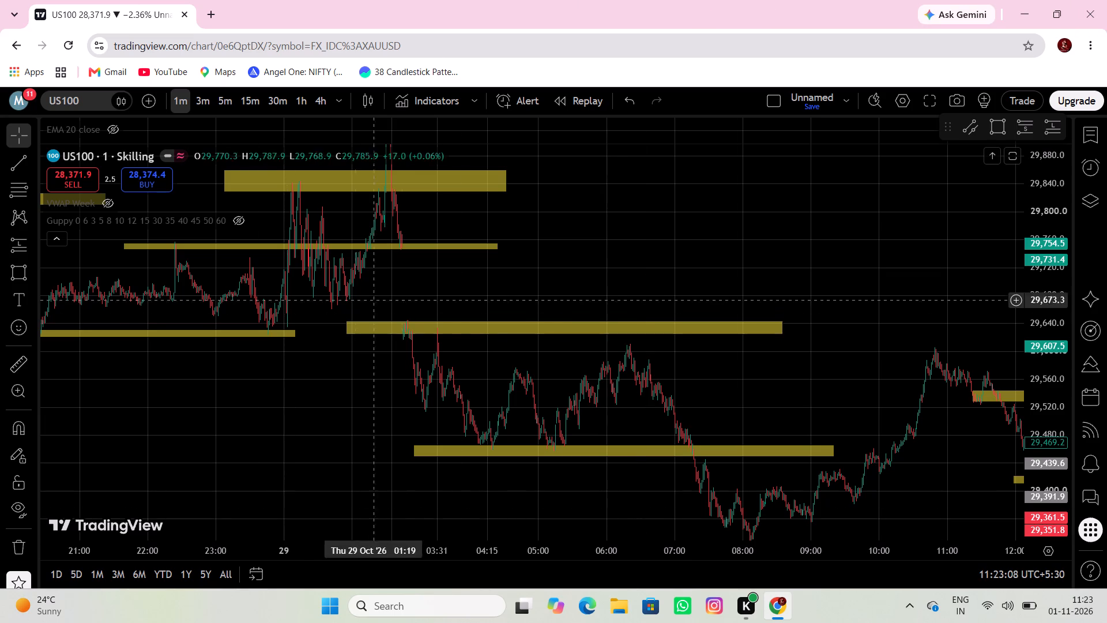
left_click_drag(635, 291, 319, 181)
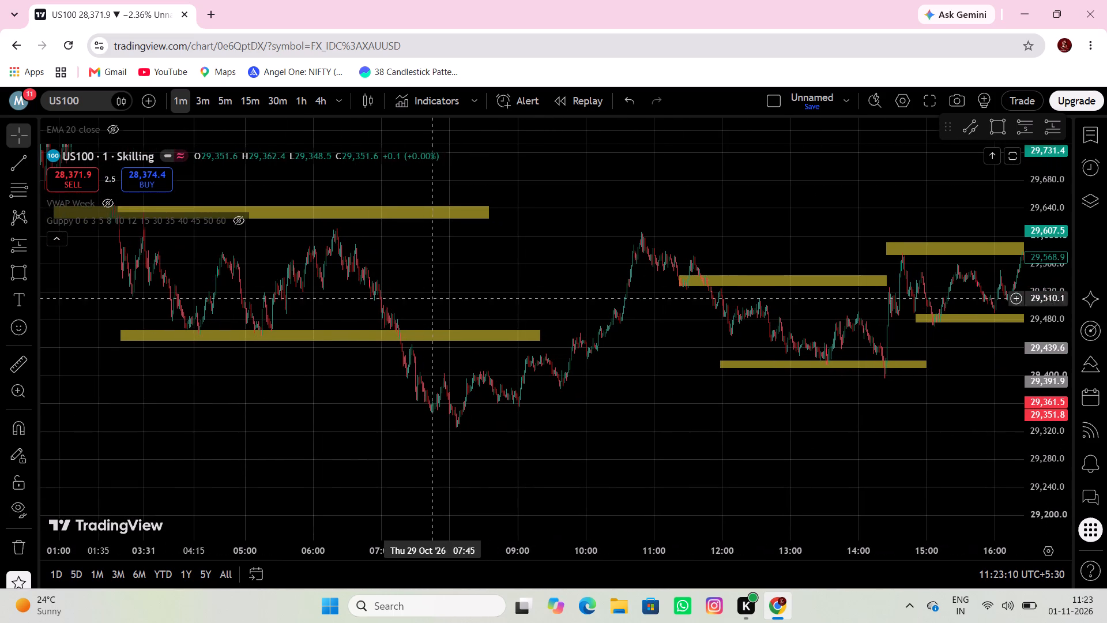
left_click(23, 268)
left_click_drag(568, 239, 597, 238)
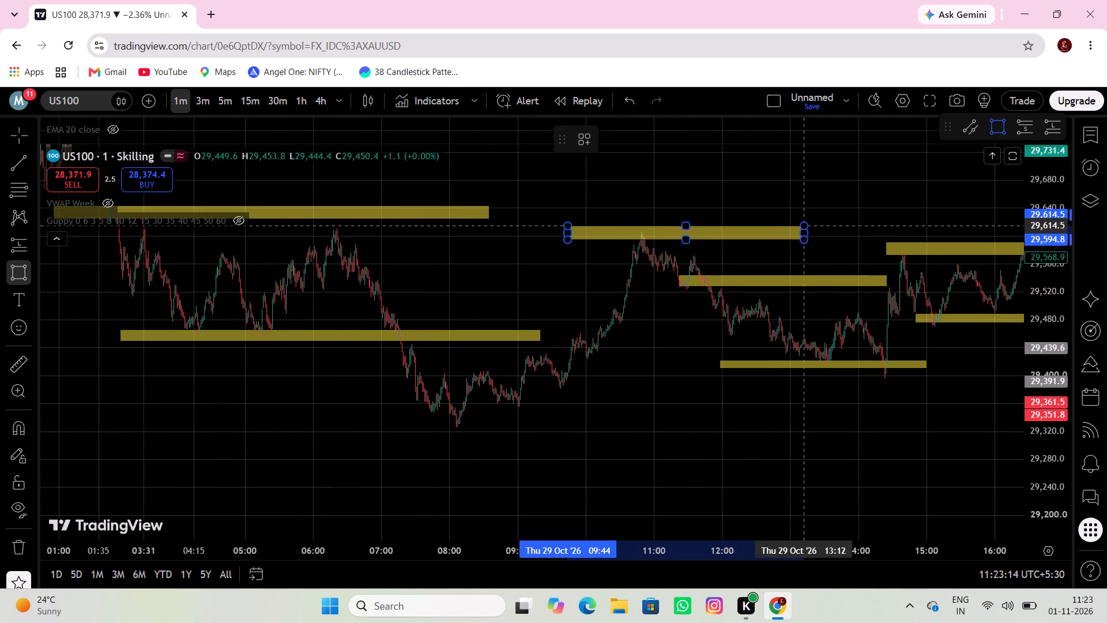
left_click(846, 228)
Draw a thin rectangle zone from about 29,501 down to 29,493, spanning about 10:13 to 14:26 on 29 October.
left_click_drag(830, 316, 548, 297)
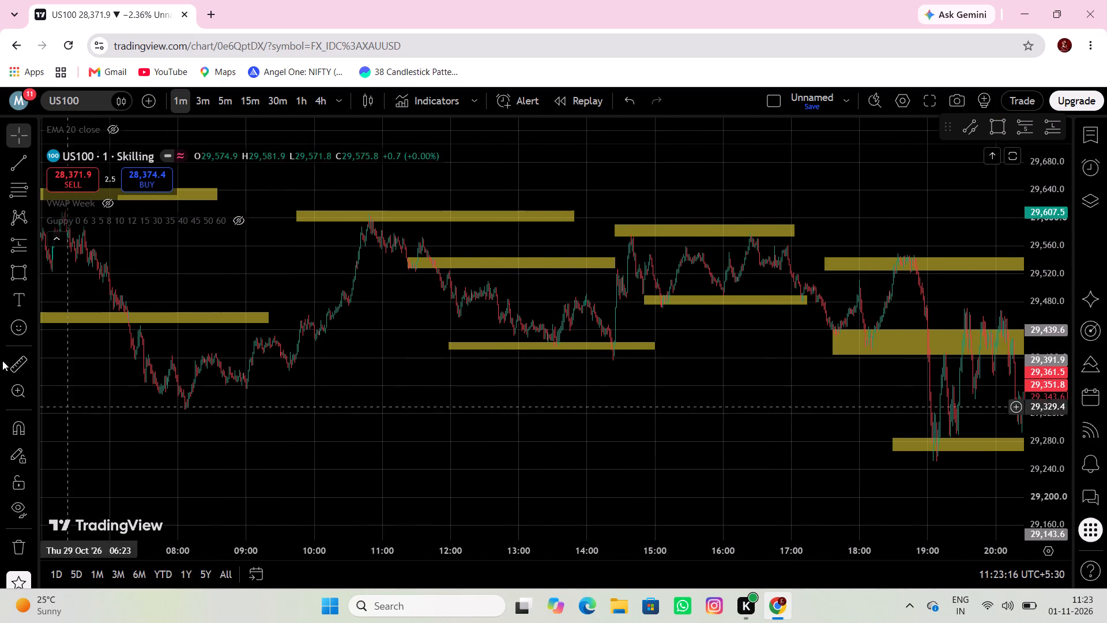
left_click(14, 268)
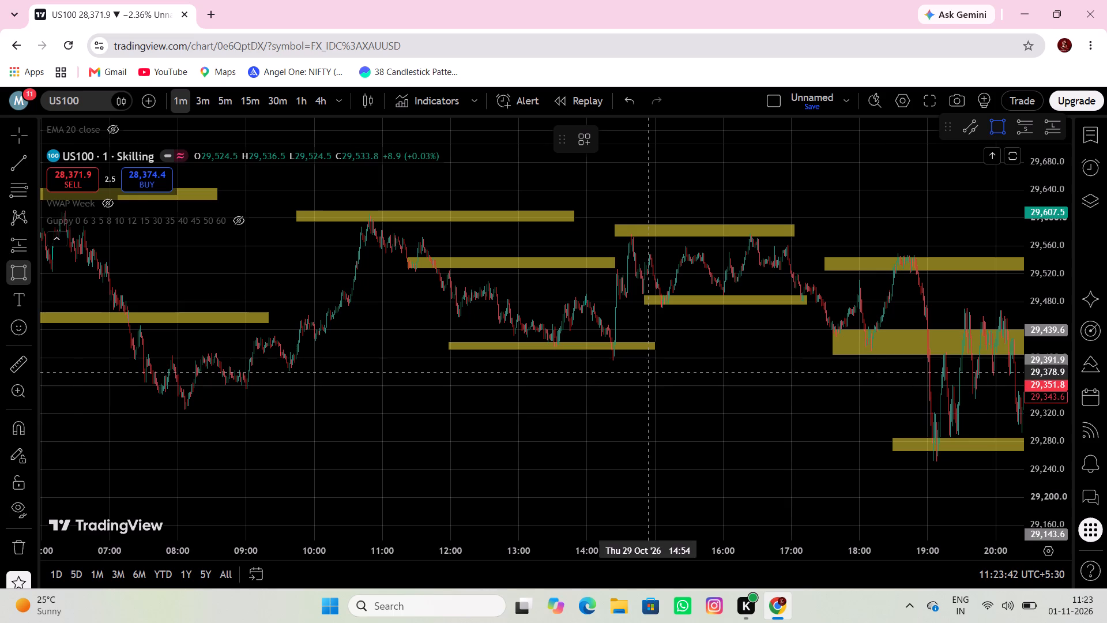
left_click(22, 280)
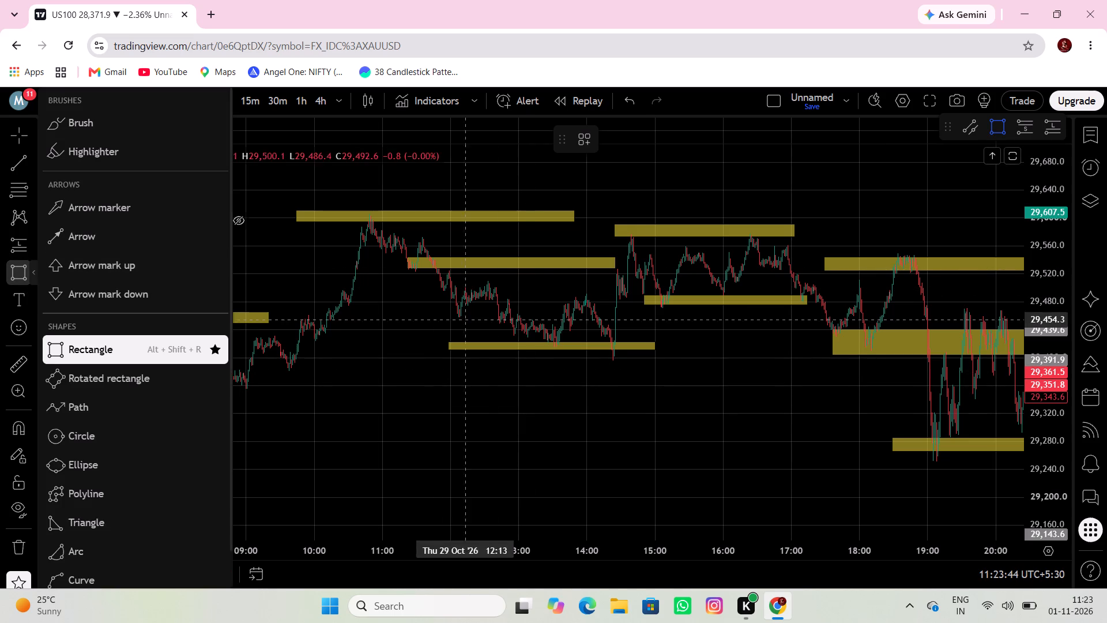
left_click(329, 287)
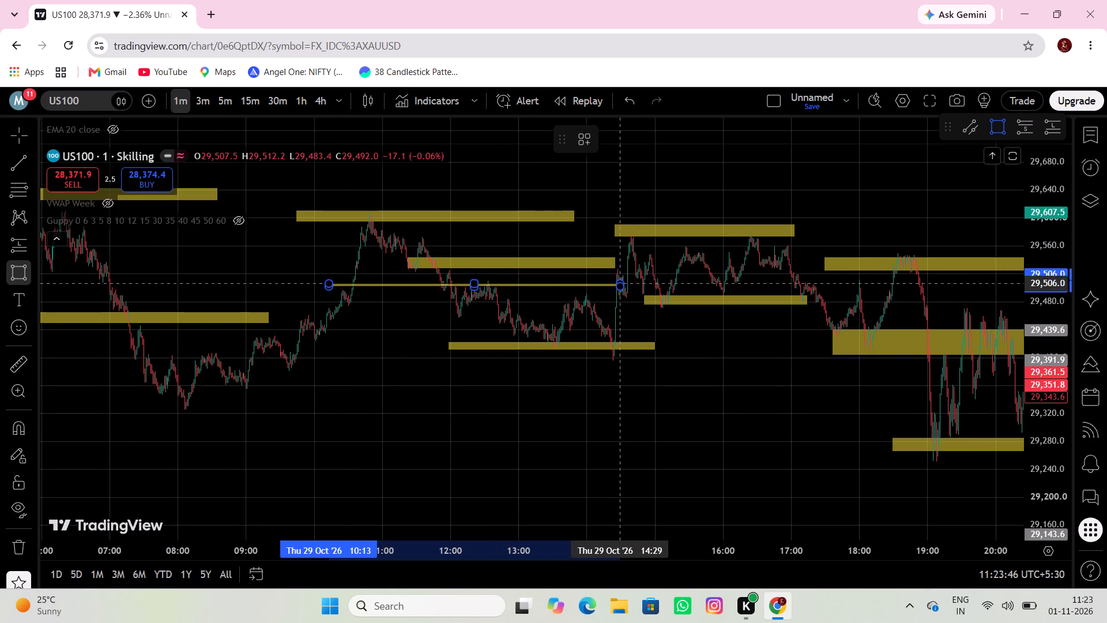
left_click(617, 292)
left_click(616, 304)
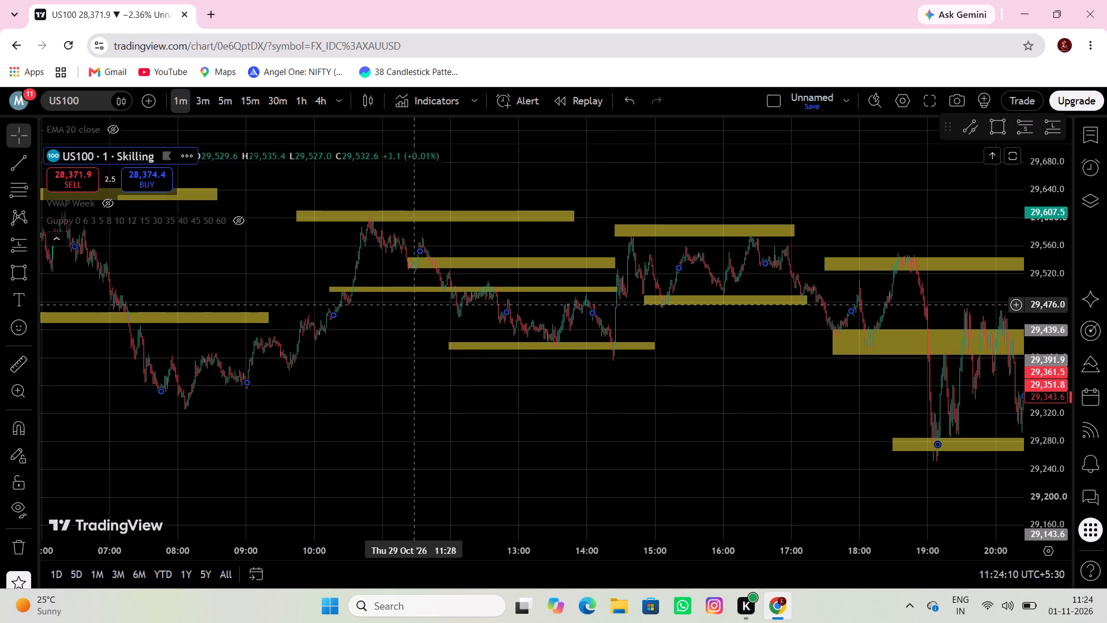
Draw a thin rectangle zone from about 29,329.4 down to 29,324.2, spanning about 05:50 to 11:25 on 29 October.
left_click_drag(383, 400, 745, 377)
left_click(7, 272)
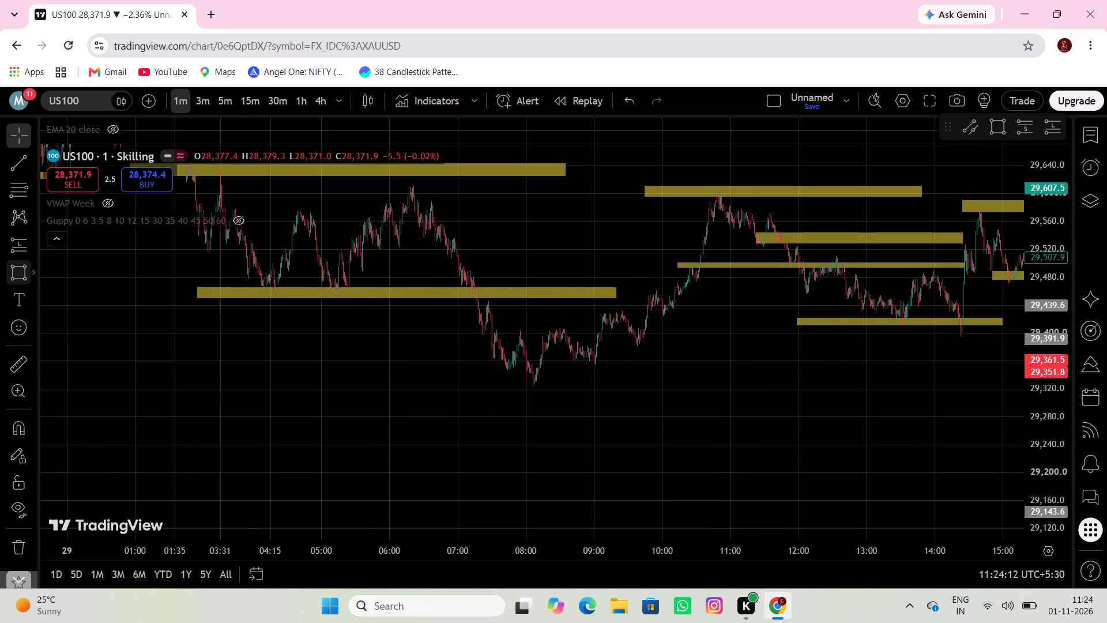
left_click(379, 382)
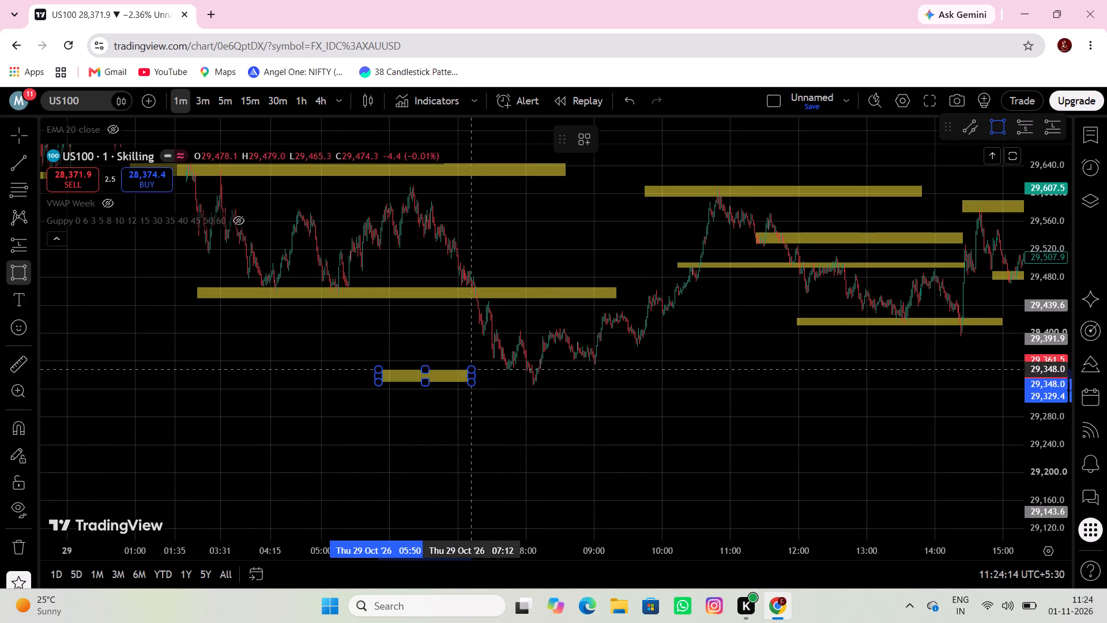
left_click(759, 386)
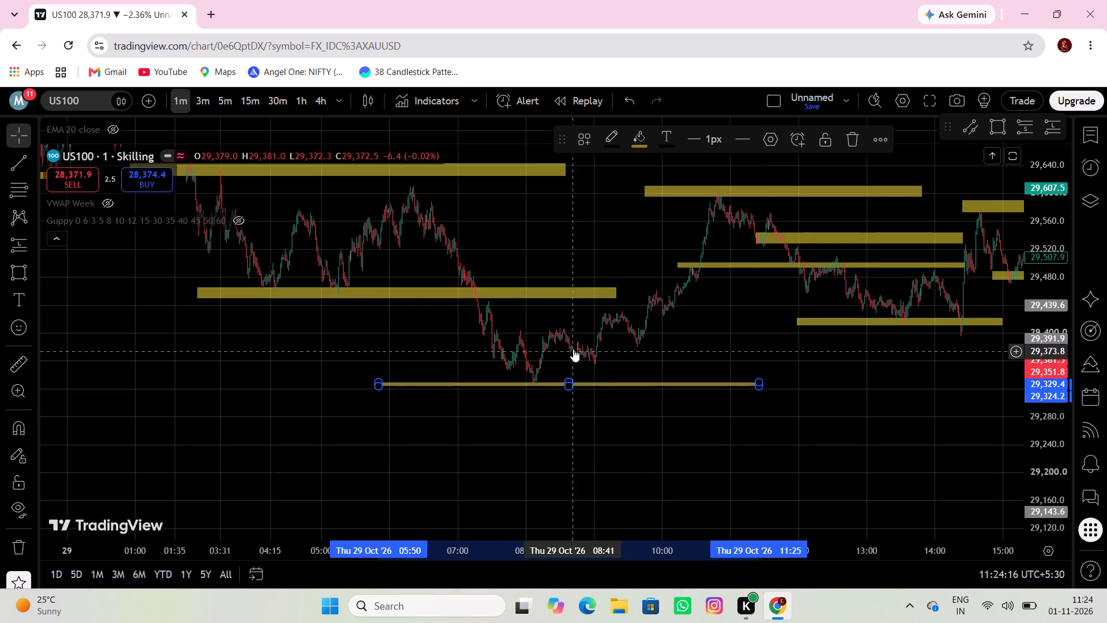
Draw a thin rectangle zone from about 29,581 down to 29,571, spanning about 03:57 to 07:59 on 29 October.
left_click_drag(575, 347, 706, 365)
left_click_drag(508, 389, 639, 468)
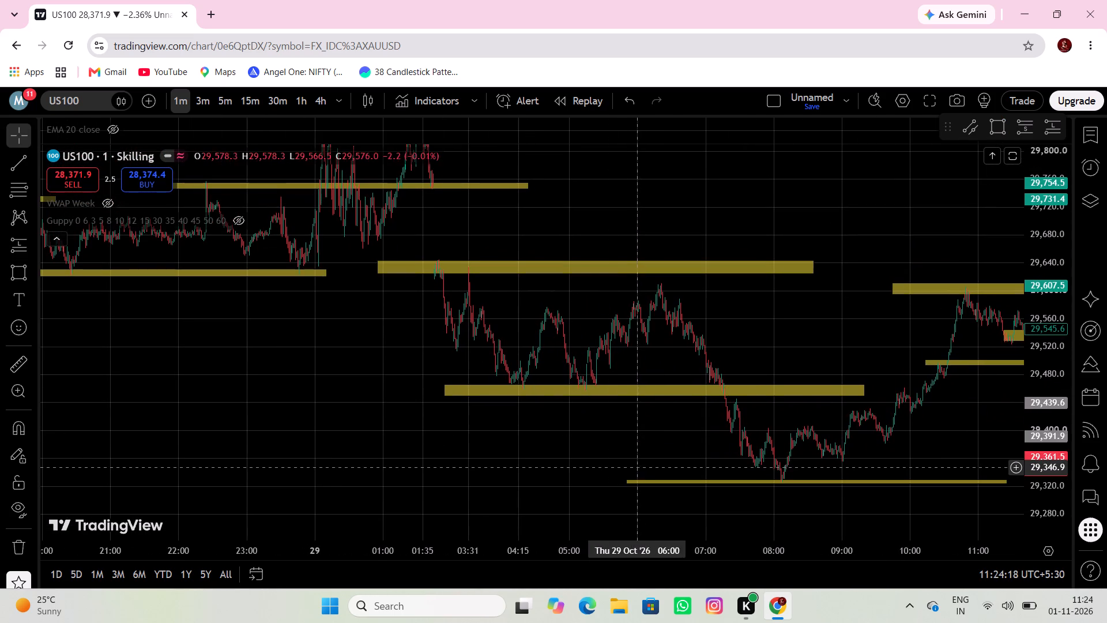
left_click_drag(578, 337, 626, 371)
left_click(8, 287)
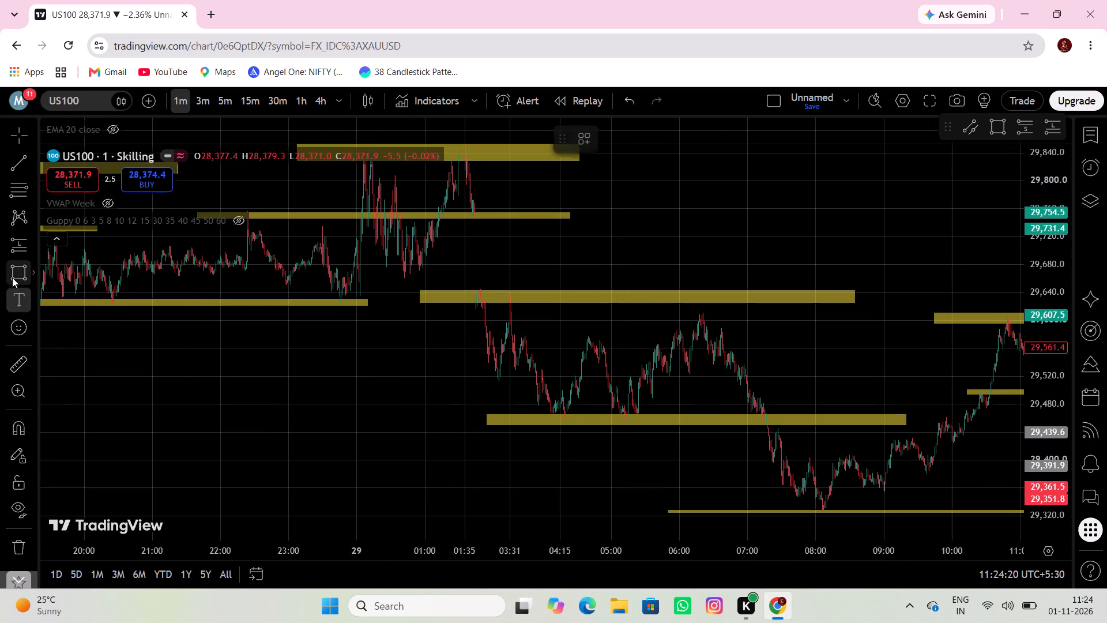
left_click(12, 275)
left_click(539, 333)
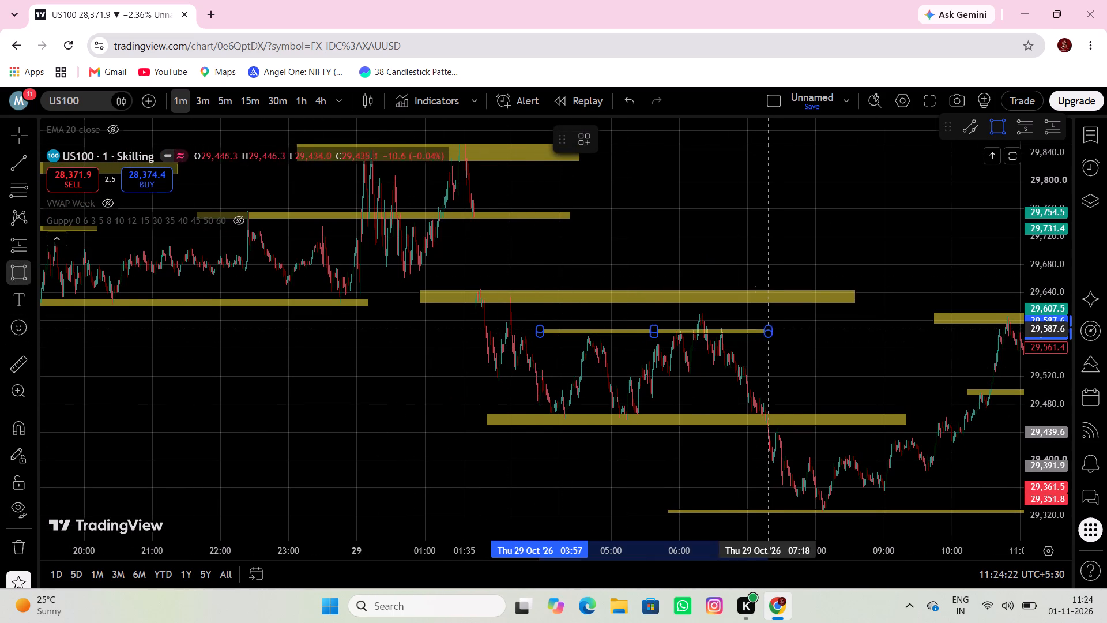
left_click(814, 340)
Draw a rectangle zone from about 29,806.6 up to 29,829.3, spanning about 07:09 to 13:10 on 28 October.
left_click_drag(797, 376, 864, 371)
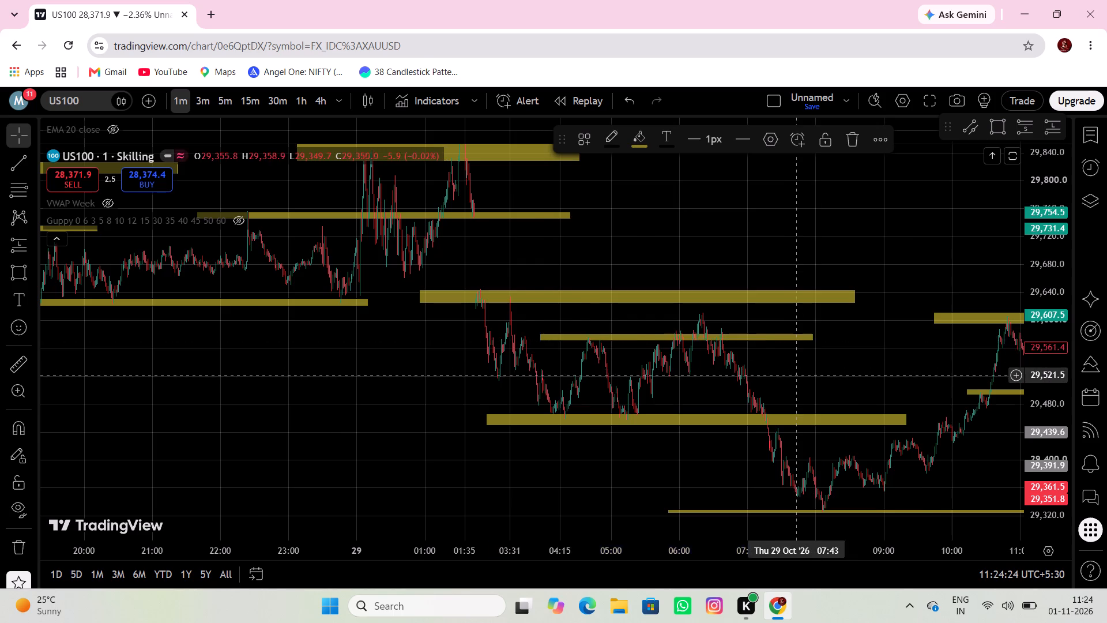
left_click_drag(864, 371, 921, 377)
left_click_drag(517, 408, 658, 423)
left_click_drag(479, 400, 613, 480)
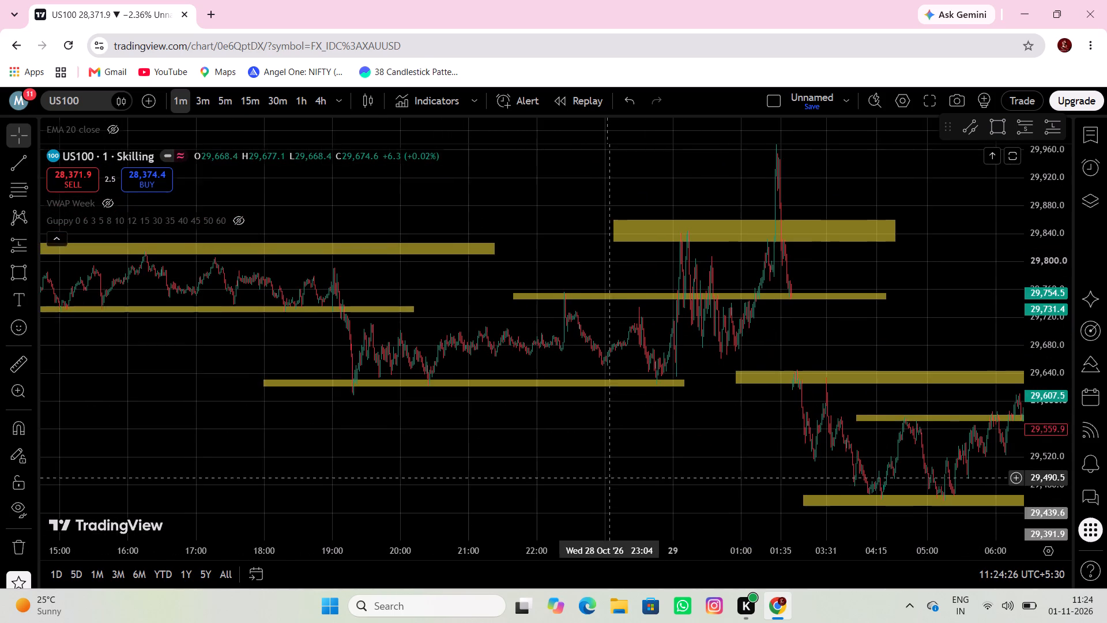
left_click_drag(613, 480, 613, 481)
scroll(452, 388, "down", 2)
left_click_drag(276, 380, 465, 428)
left_click_drag(350, 416, 523, 400)
left_click_drag(315, 417, 479, 476)
left_click_drag(347, 423, 416, 421)
left_click(14, 276)
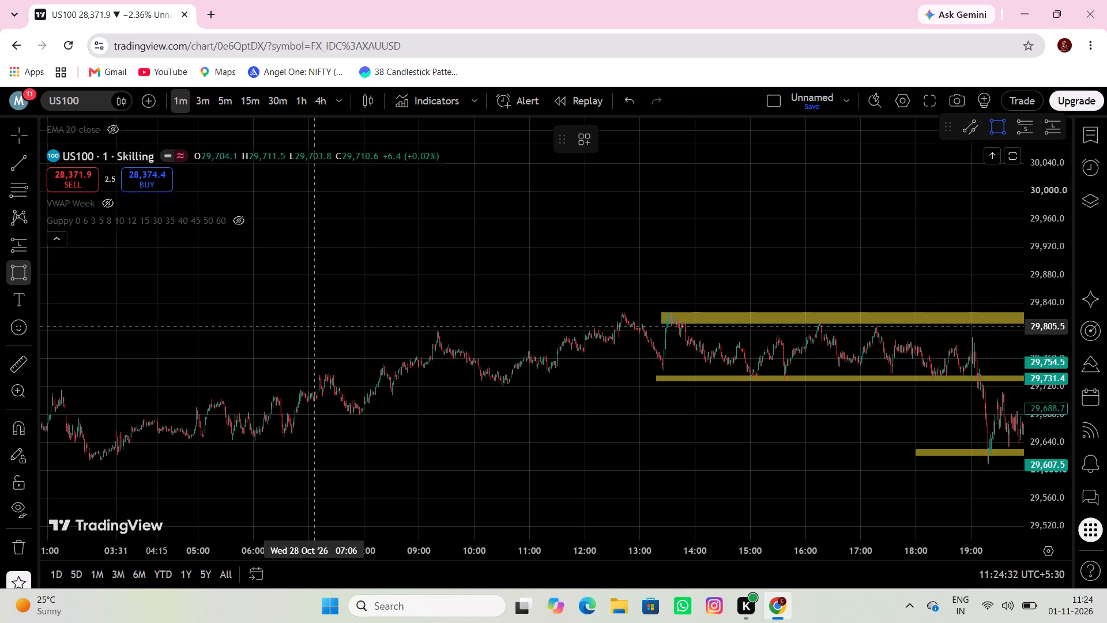
left_click_drag(318, 326, 333, 328)
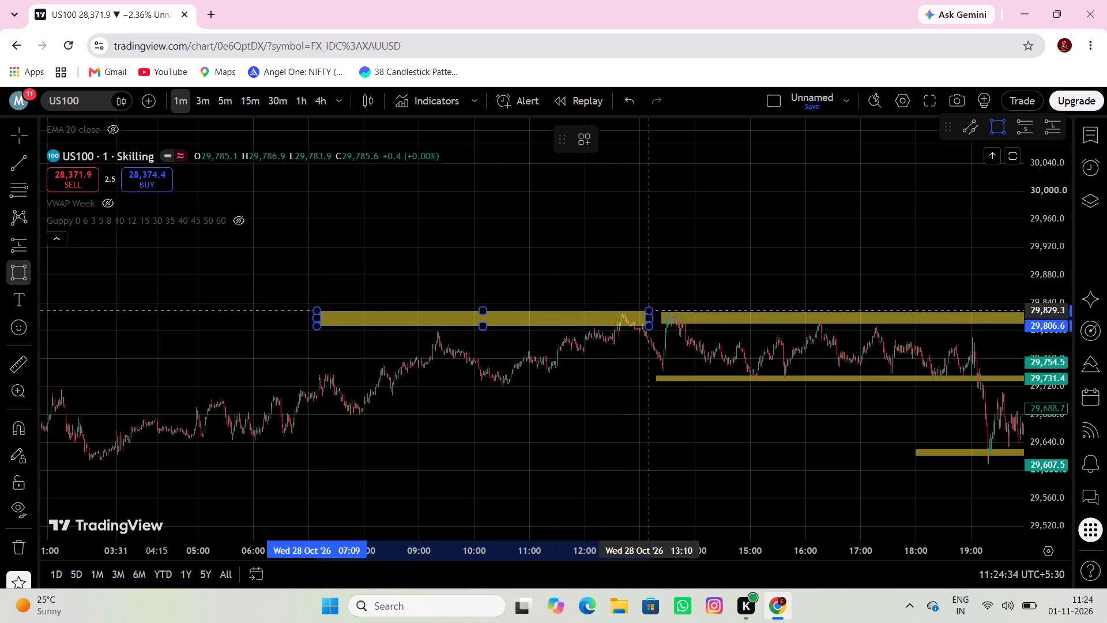
left_click(649, 310)
Draw a rectangle zone from about 29,740.5 down to 29,719.8, spanning about 07:38 to 12:53 on 28 October.
left_click_drag(558, 410, 602, 371)
left_click(16, 280)
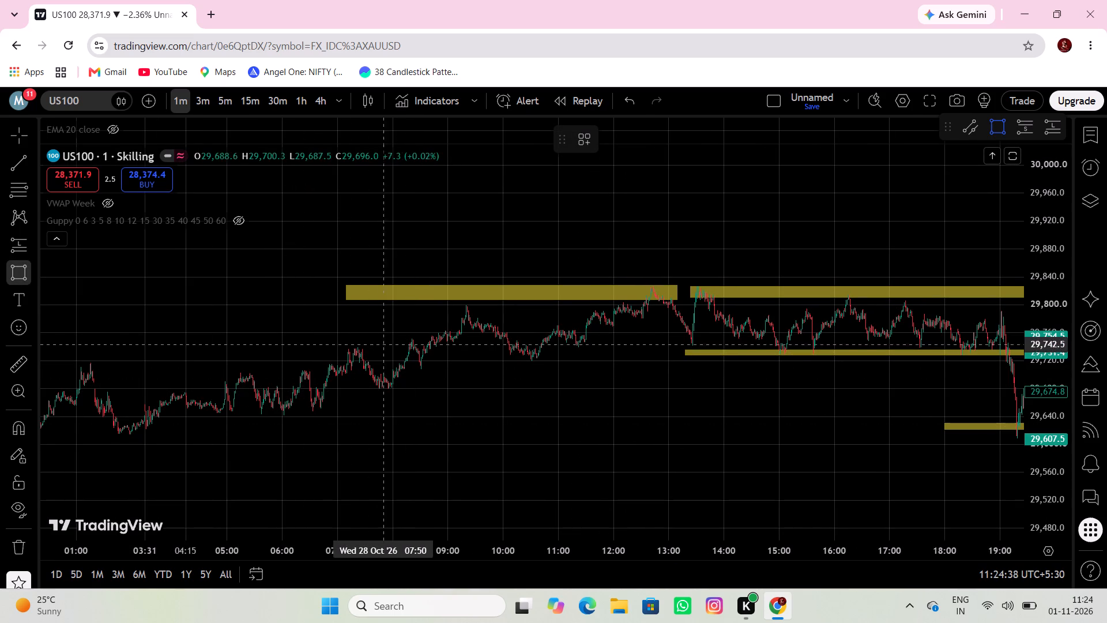
left_click_drag(372, 346, 379, 348)
left_click(662, 361)
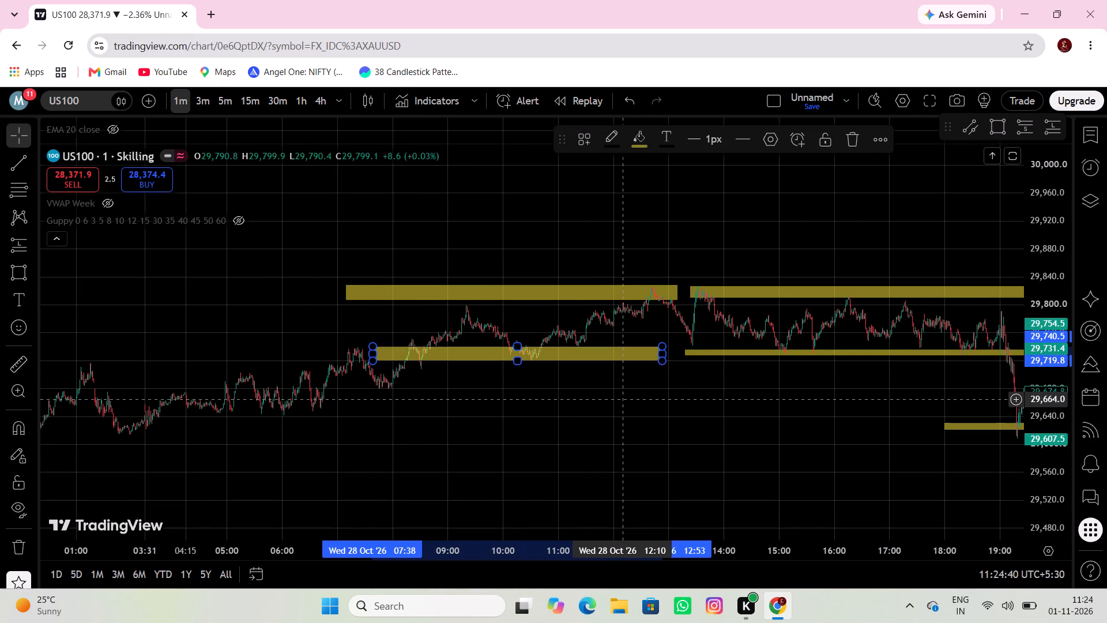
left_click(622, 401)
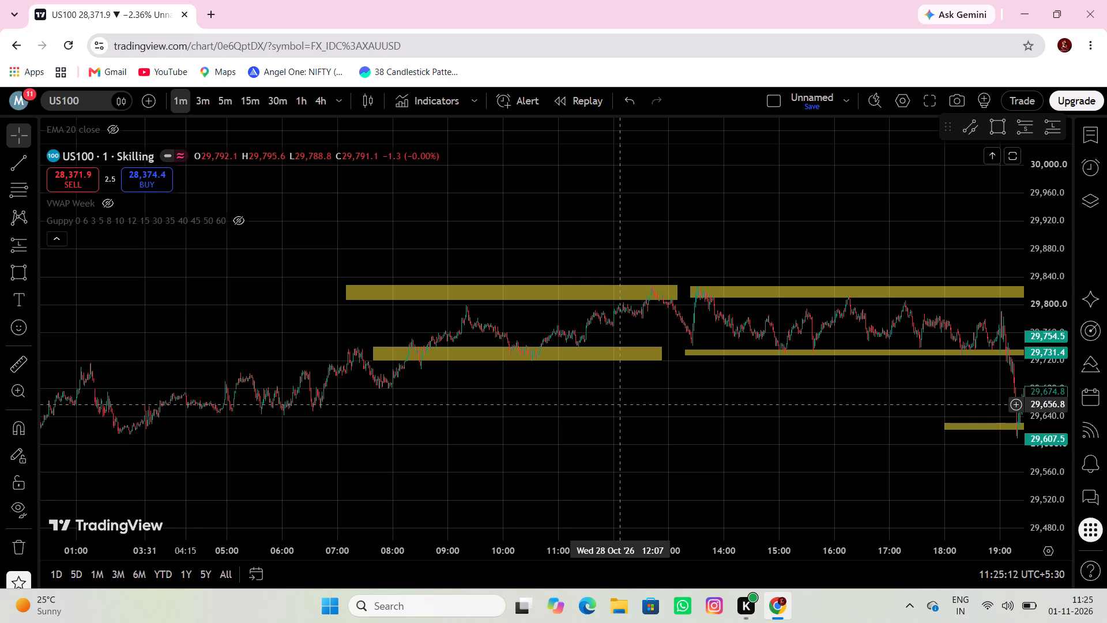
Draw a rectangle zone from about 29,707 up to 29,730.1, spanning about 00:00 to 06:54 on 28 October.
left_click_drag(401, 433, 534, 409)
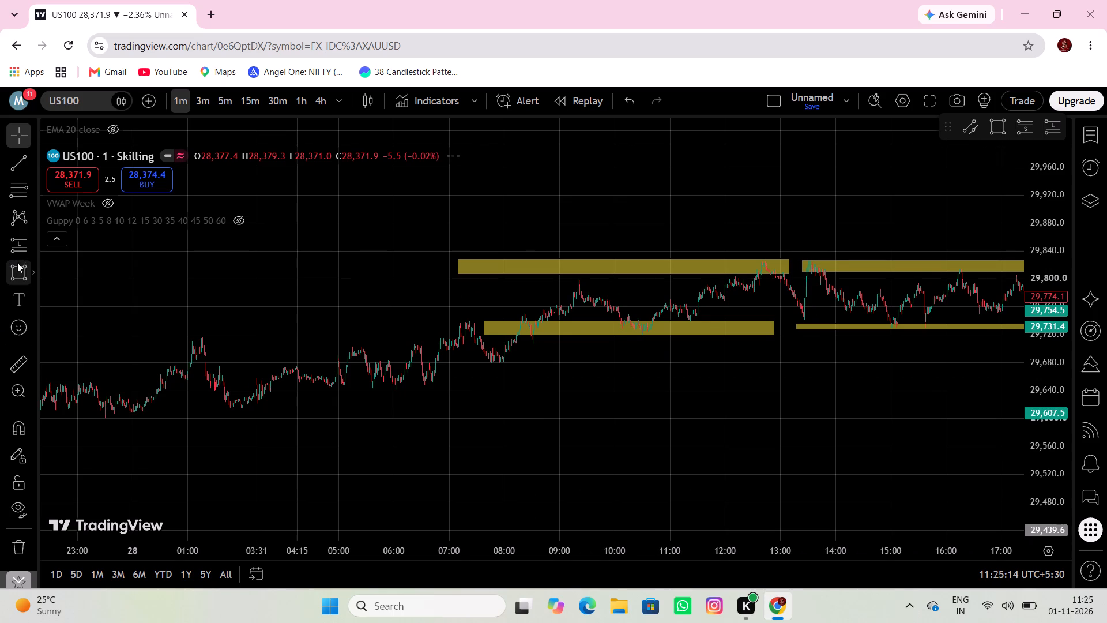
left_click(17, 262)
left_click(133, 344)
left_click(444, 328)
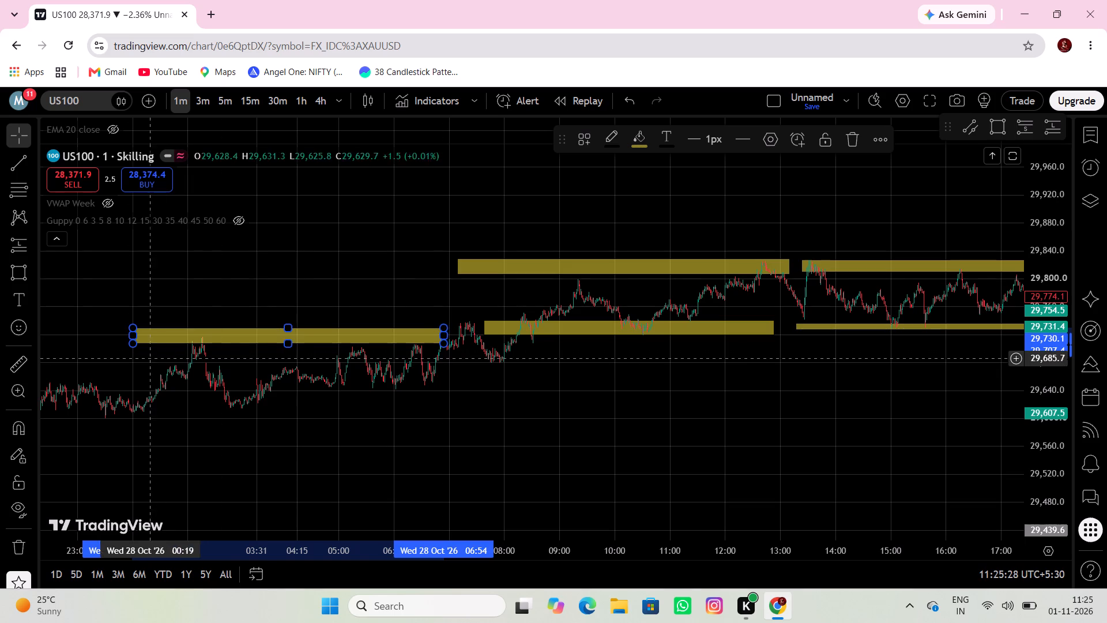
Measure the price range from about 29,615.5 at 00:06 to 29,702.2 at 02:27 on 28 October.
left_click_drag(115, 399, 259, 377)
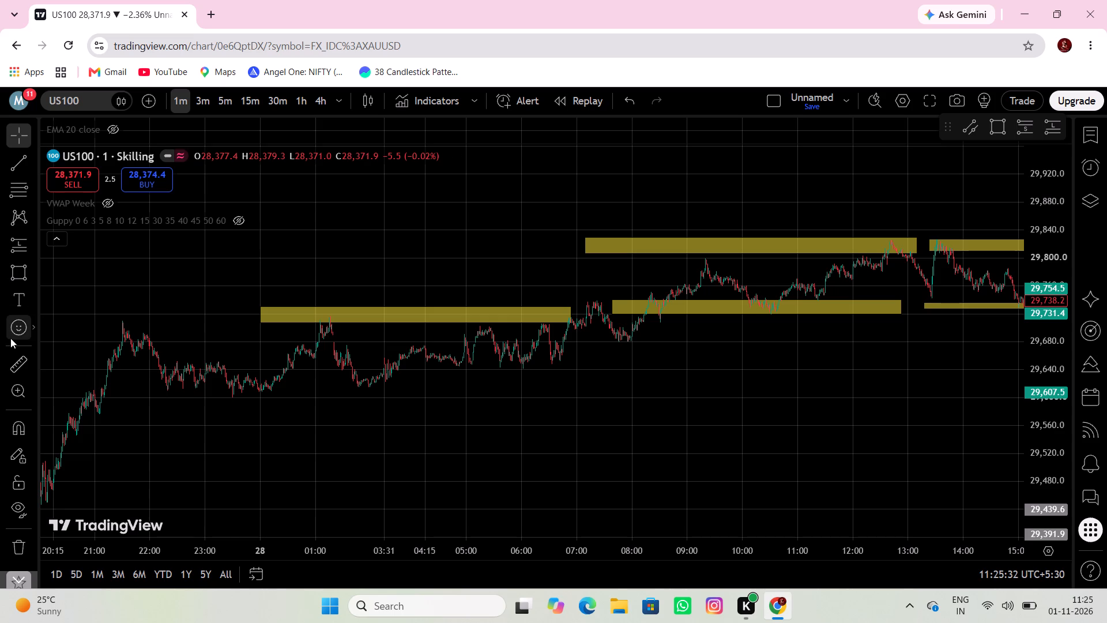
left_click(19, 367)
left_click(265, 386)
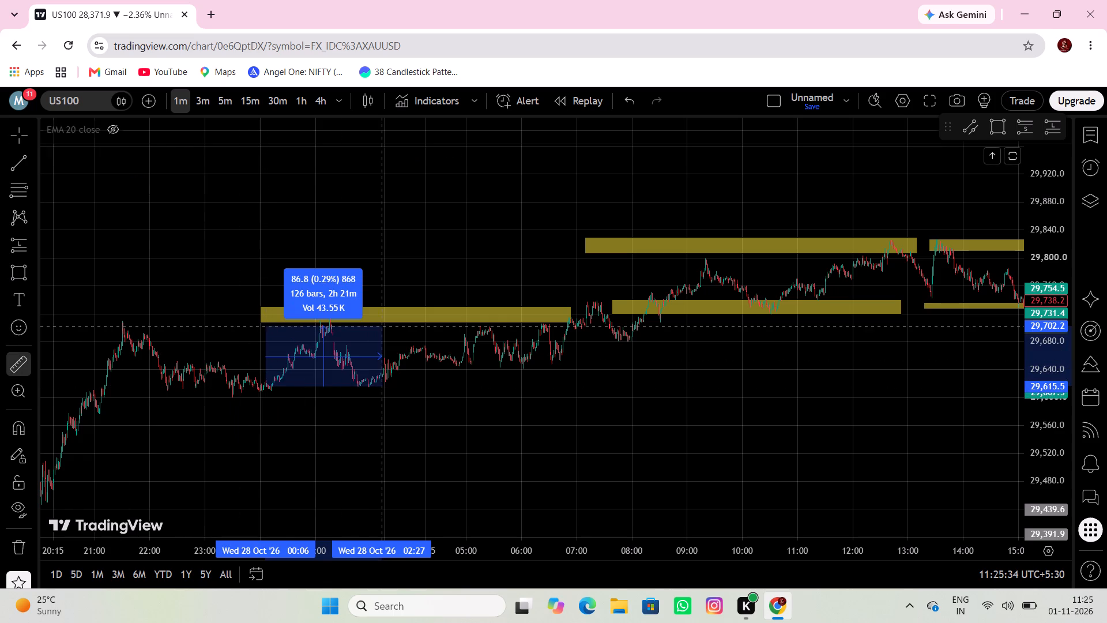
left_click(382, 326)
left_click(453, 392)
Draw a rectangle zone from about 29,617.5 down to 29,596.9, spanning about 22:11 on 27 October to 07:10 on 28 October.
left_click(17, 271)
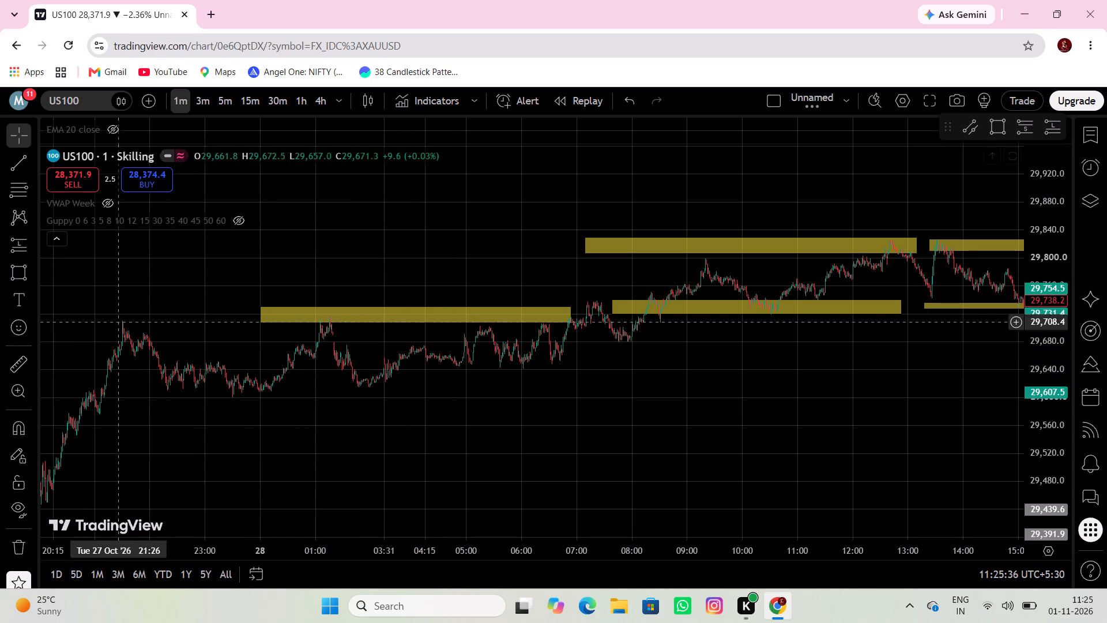
left_click(160, 385)
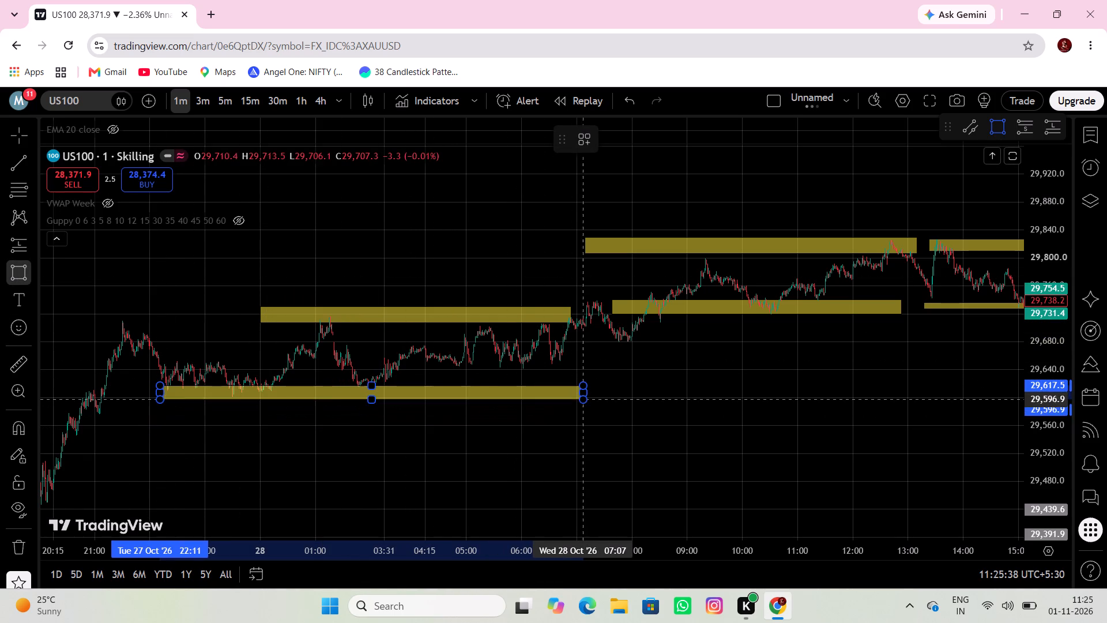
left_click(586, 399)
left_click(604, 449)
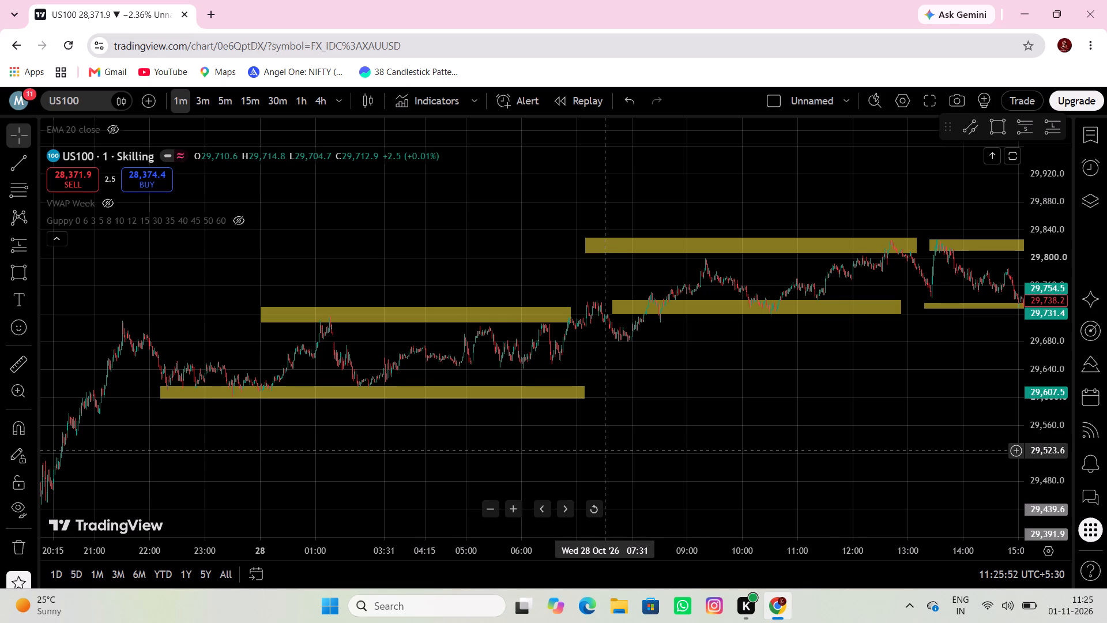
Draw a thin rectangle zone from about 29,518.4 down to 29,507, spanning about 15:45 on 27 October to the early hours of 28 October.
scroll(777, 446, "down", 4)
left_click_drag(761, 453, 922, 293)
left_click_drag(506, 383, 533, 372)
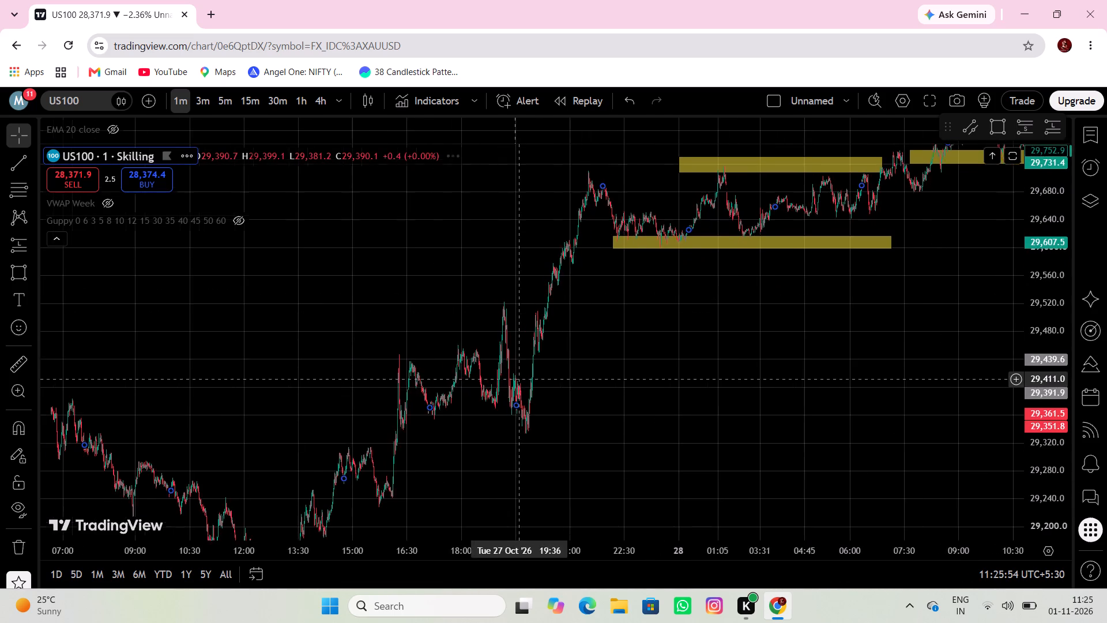
left_click_drag(533, 372, 553, 359)
left_click(20, 275)
left_click(415, 284)
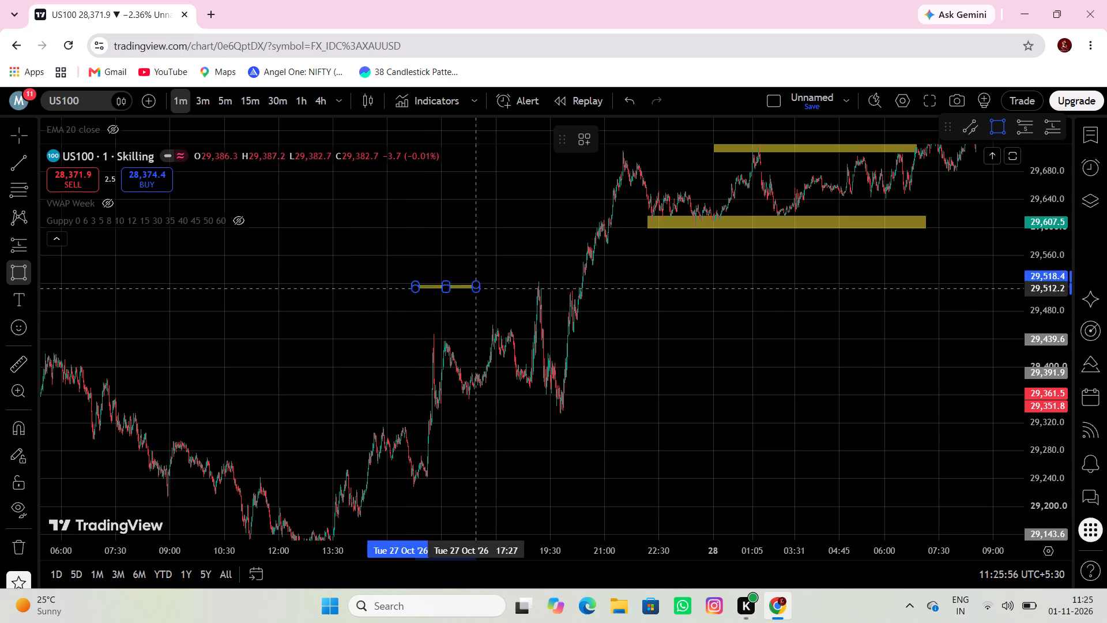
left_click(786, 292)
Draw a rectangle zone from about 29,445 up to 29,460, spanning about 15:11 on 27 October to just after midnight on 28 October.
left_click_drag(691, 362, 559, 295)
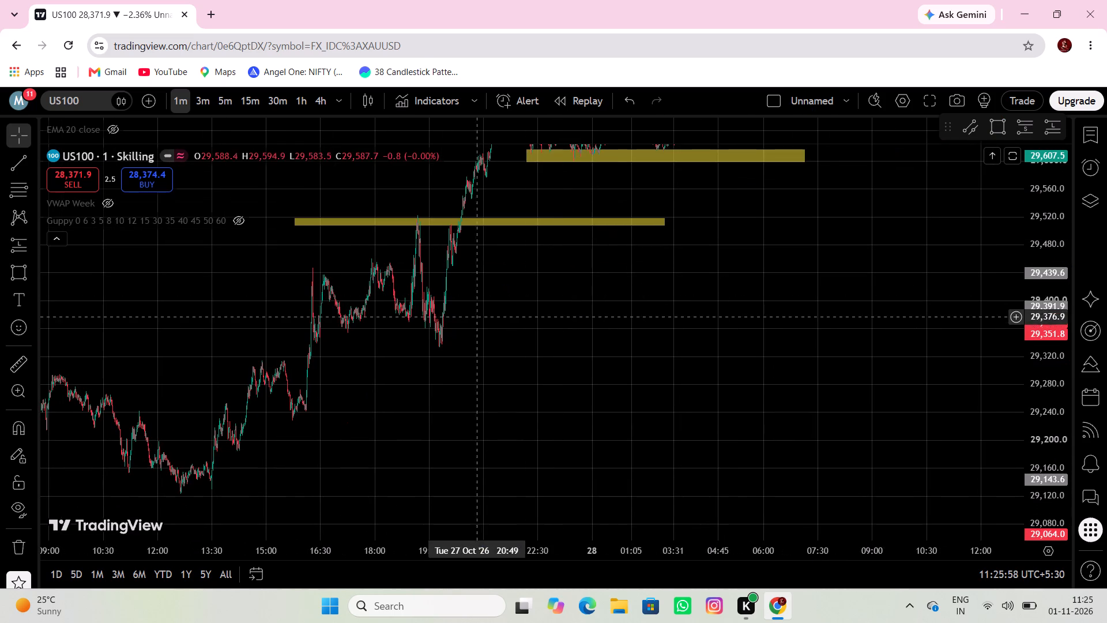
left_click(18, 270)
left_click(273, 269)
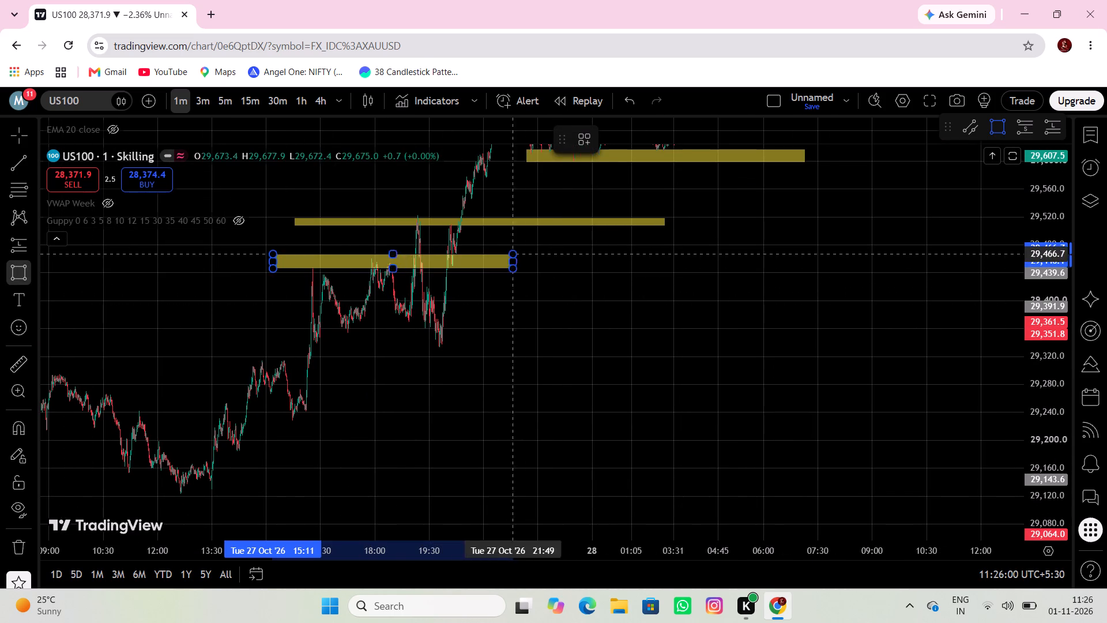
left_click(598, 259)
Draw a thin rectangle zone from about 29,331.4 down to 29,322.1, spanning about 13:35 on 27 October to 03:40 on 28 October.
left_click_drag(525, 326, 524, 313)
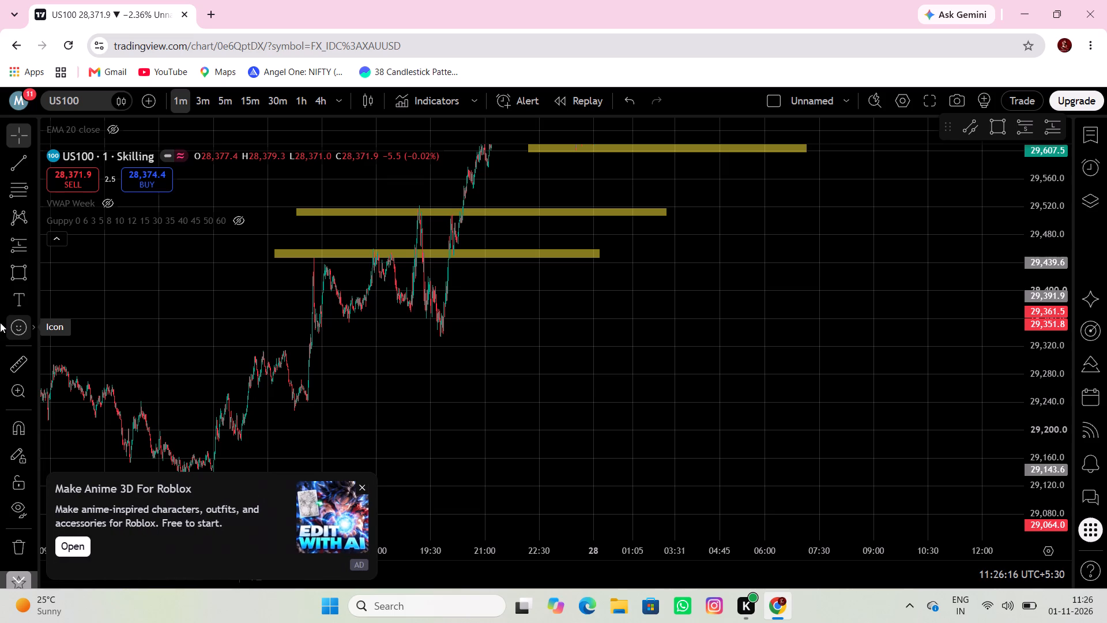
left_click_drag(135, 310, 179, 297)
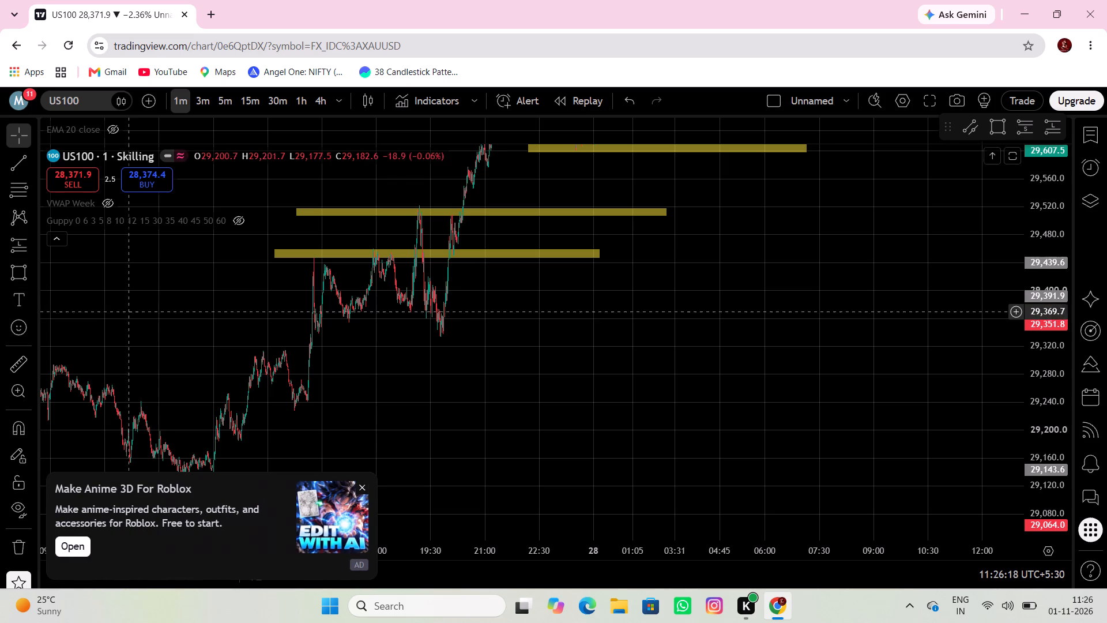
left_click_drag(179, 297, 259, 273)
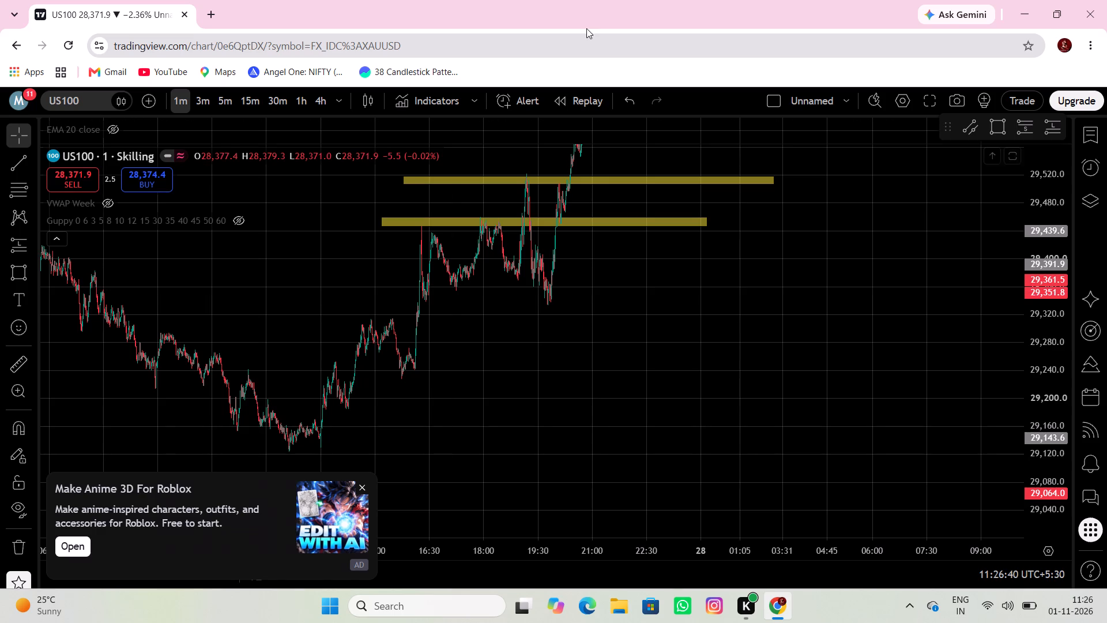
left_click_drag(527, 404, 591, 411)
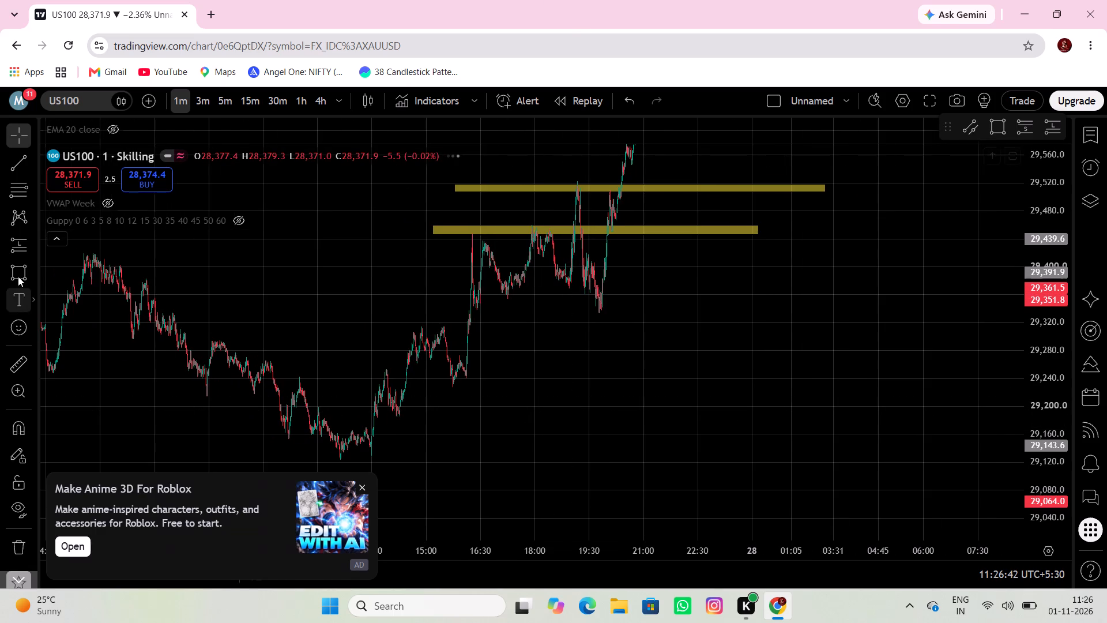
left_click(18, 276)
left_click_drag(375, 315, 389, 315)
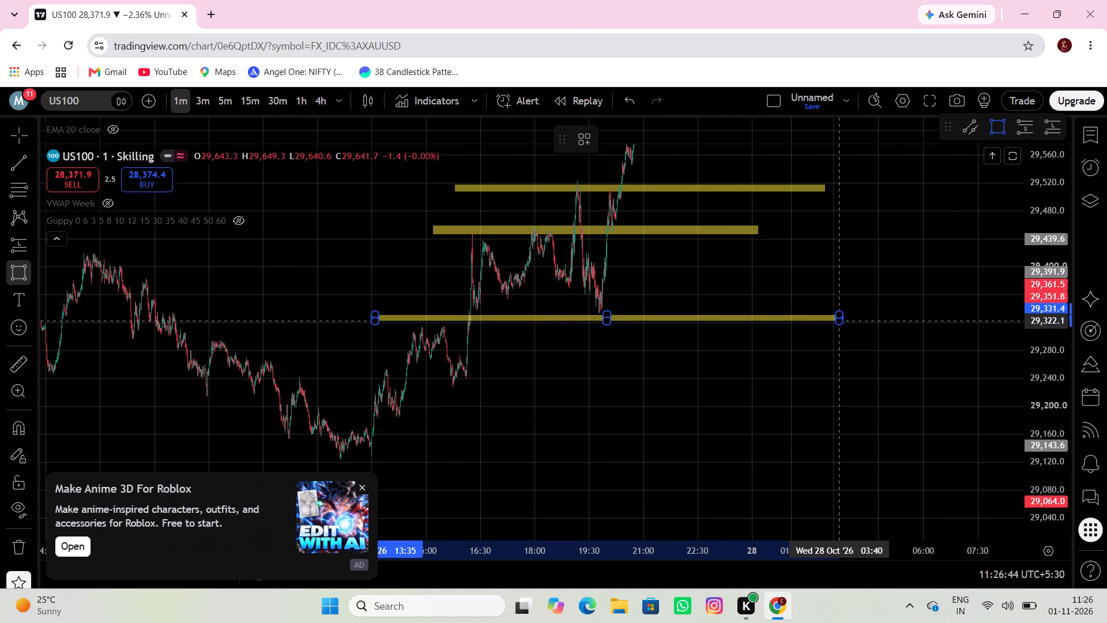
left_click(839, 321)
left_click_drag(741, 365, 548, 423)
left_click_drag(597, 321, 614, 328)
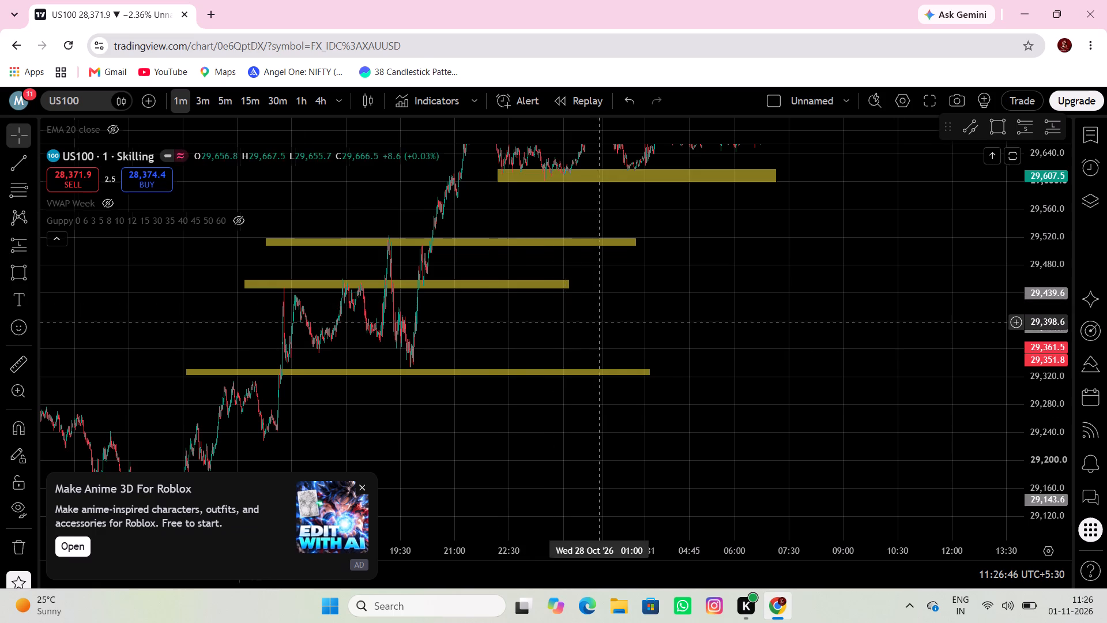
Draw a rectangle zone from about 29,396 up to 29,421, spanning about 03:35 to 14:36 on 27 October.
left_click_drag(614, 328, 724, 371)
left_click_drag(535, 452, 714, 359)
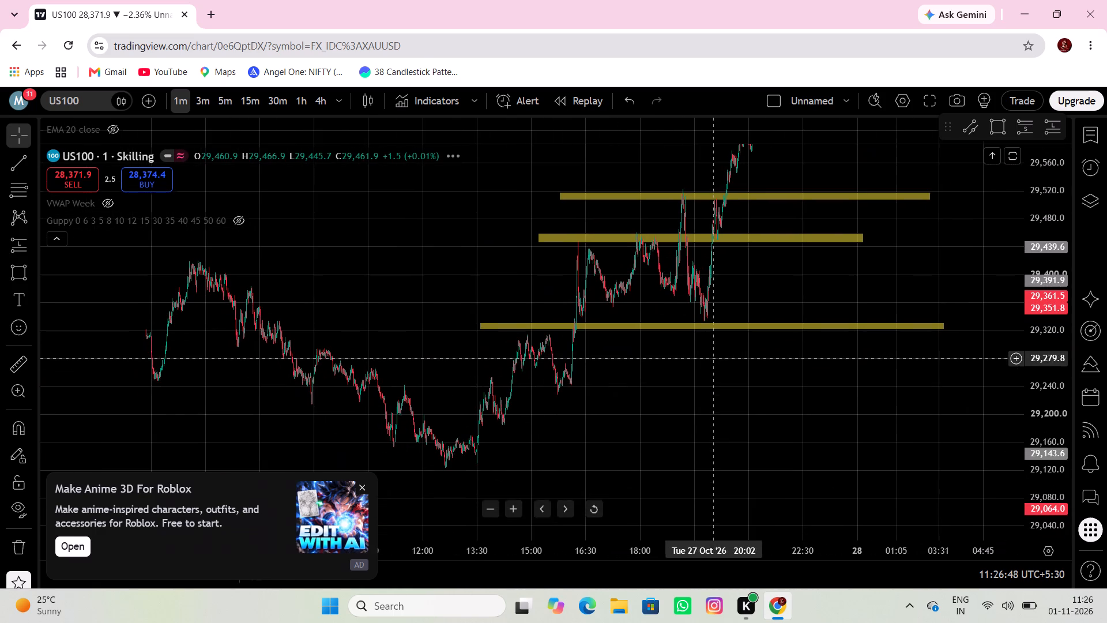
left_click_drag(269, 363, 347, 350)
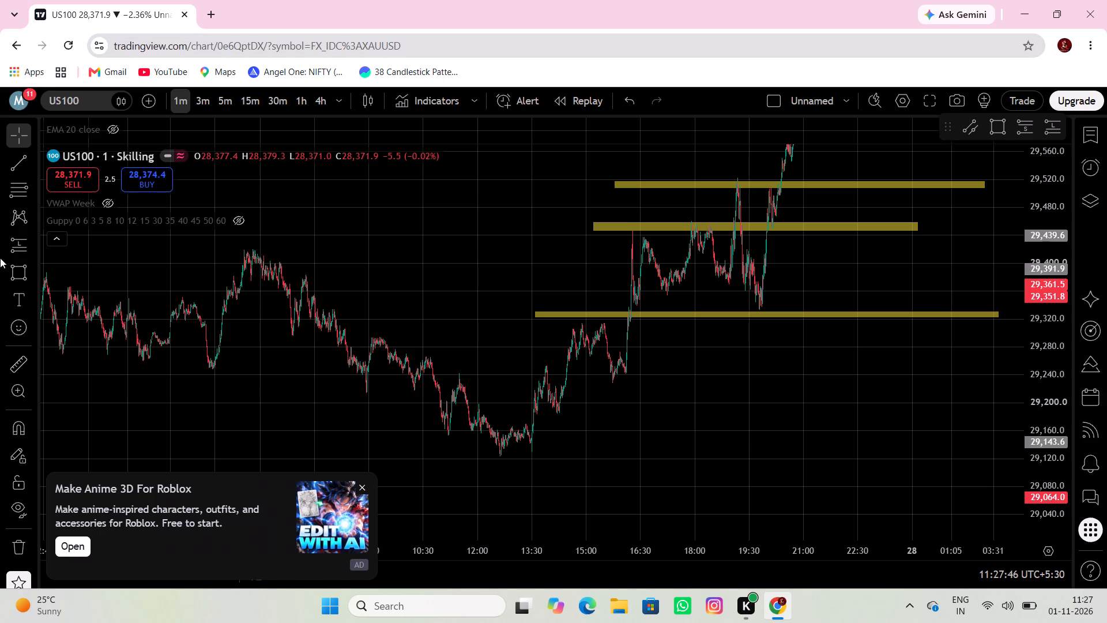
left_click(21, 280)
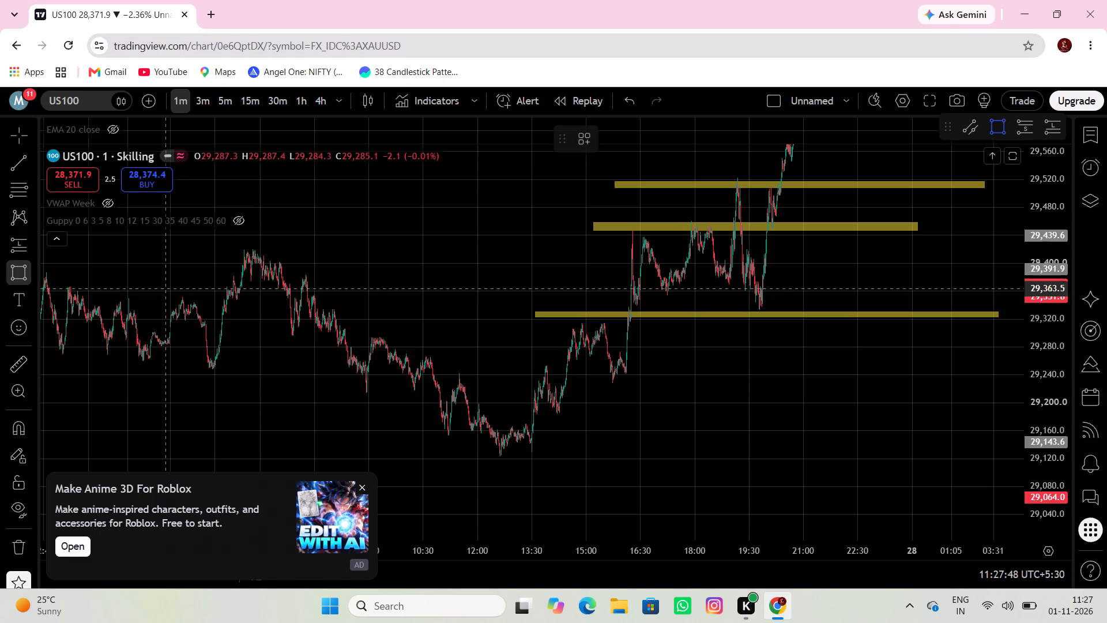
left_click_drag(174, 267, 220, 257)
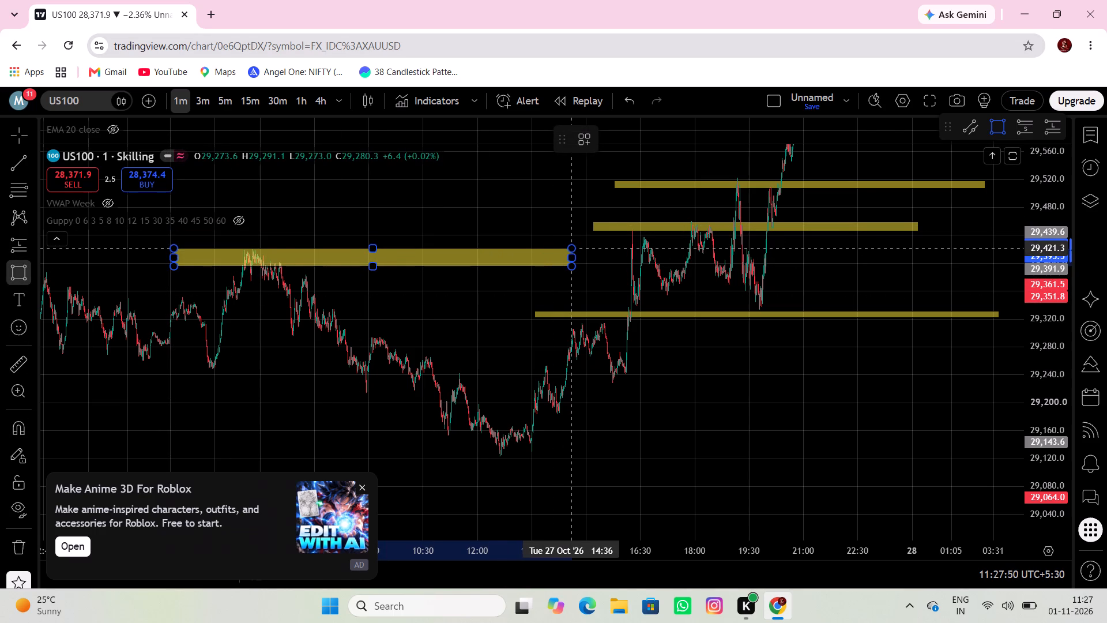
left_click(572, 249)
Draw a rectangle zone from about 29,254 down to 29,238, spanning about 03:30 to 11:30 on 27 October.
left_click_drag(469, 329, 415, 294)
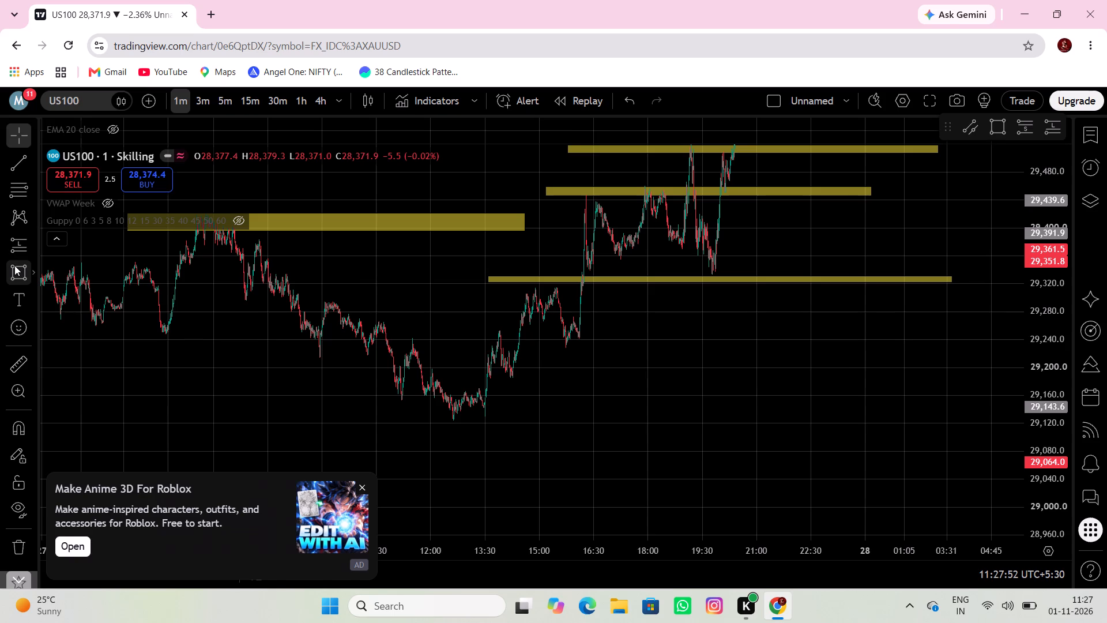
left_click(14, 265)
left_click(123, 329)
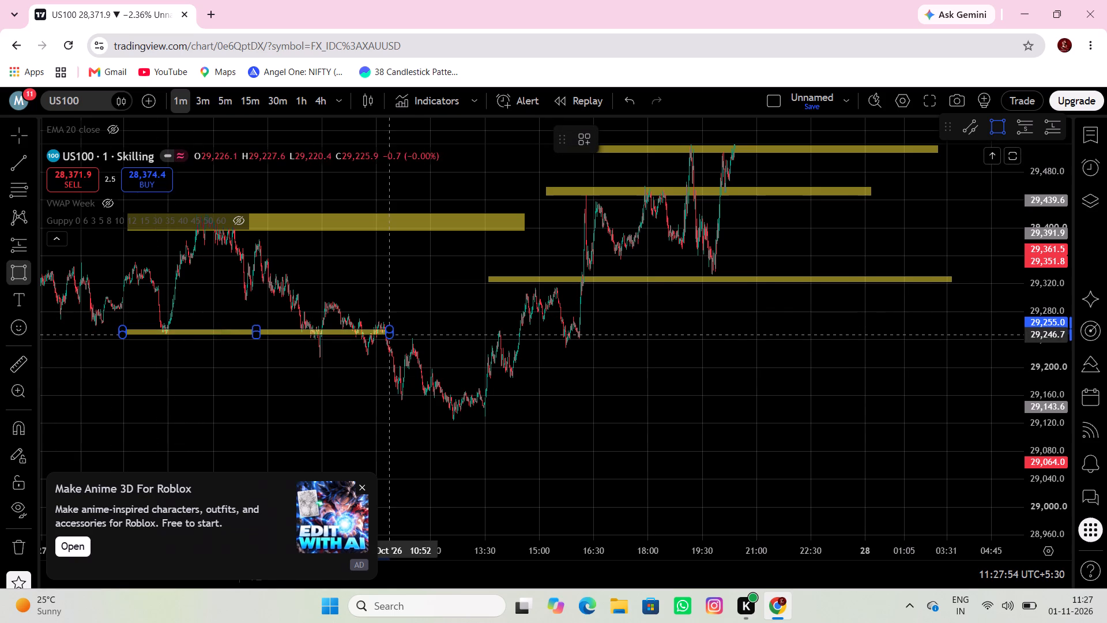
left_click(413, 340)
Draw a rectangle zone over the midday low and shift it to about 29,163.1 to 29,140.3, spanning about 12:05 to 23:15 on 27 October.
left_click_drag(374, 396, 264, 332)
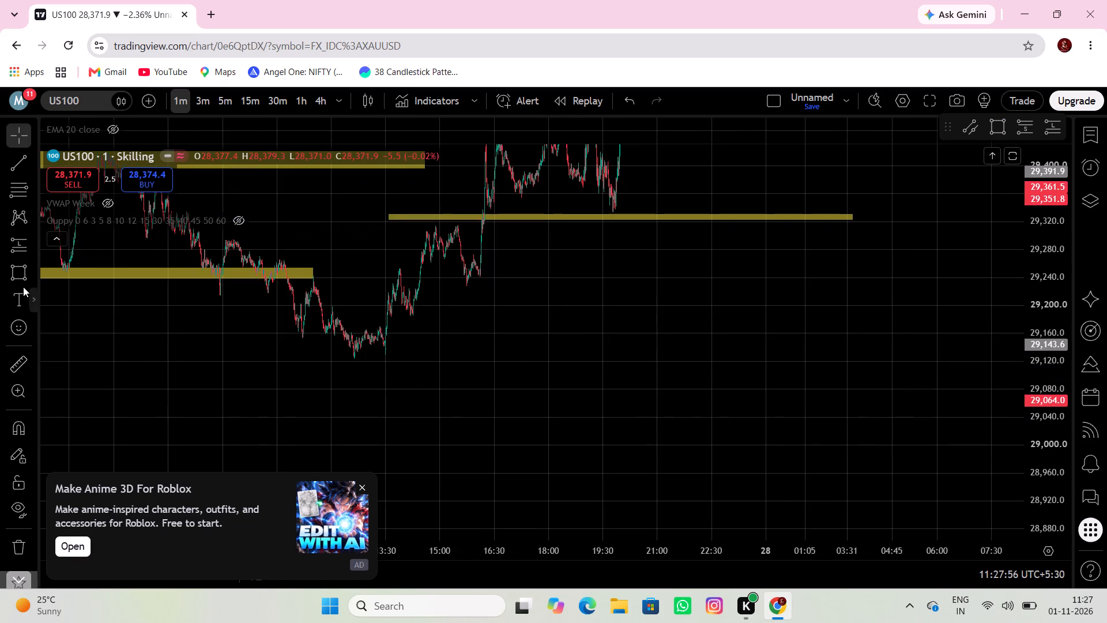
left_click(20, 285)
left_click(281, 369)
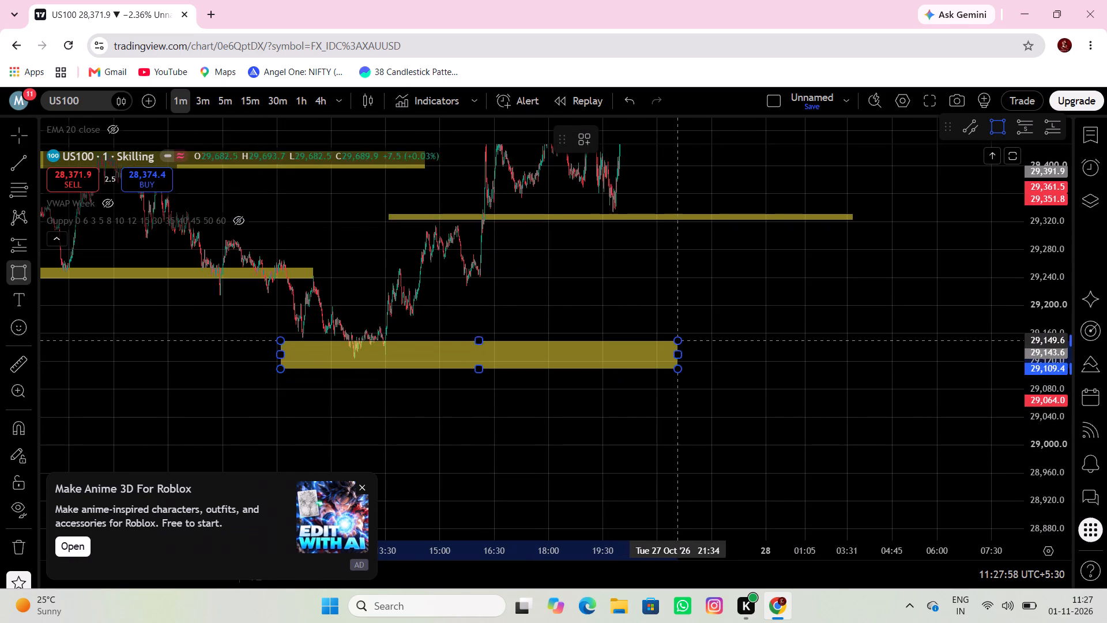
left_click(686, 353)
left_click_drag(677, 367, 731, 345)
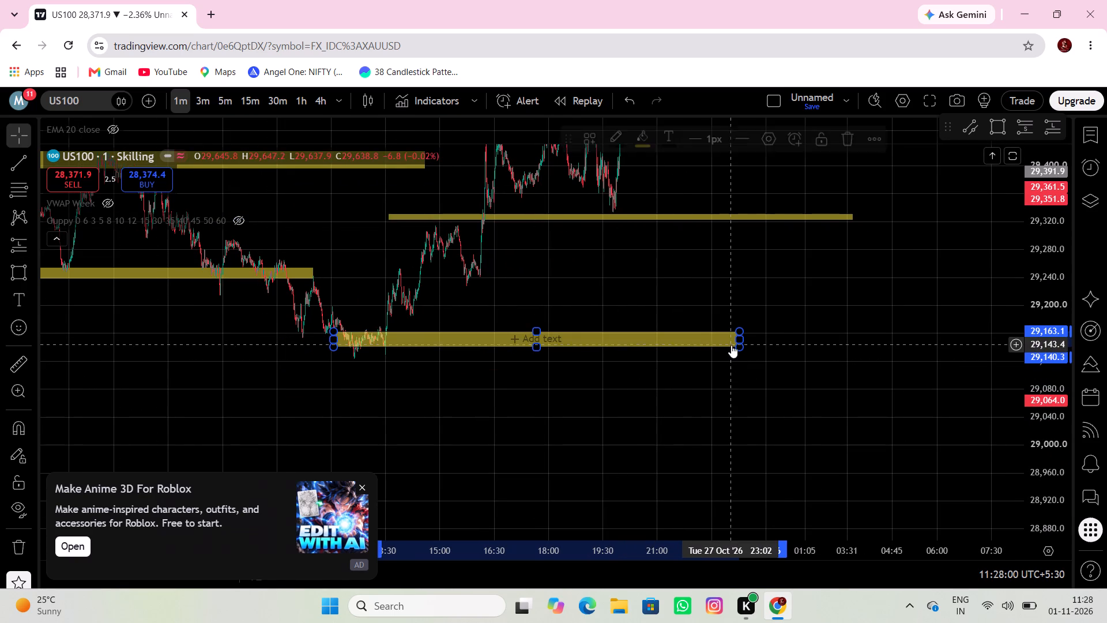
left_click_drag(699, 271, 791, 266)
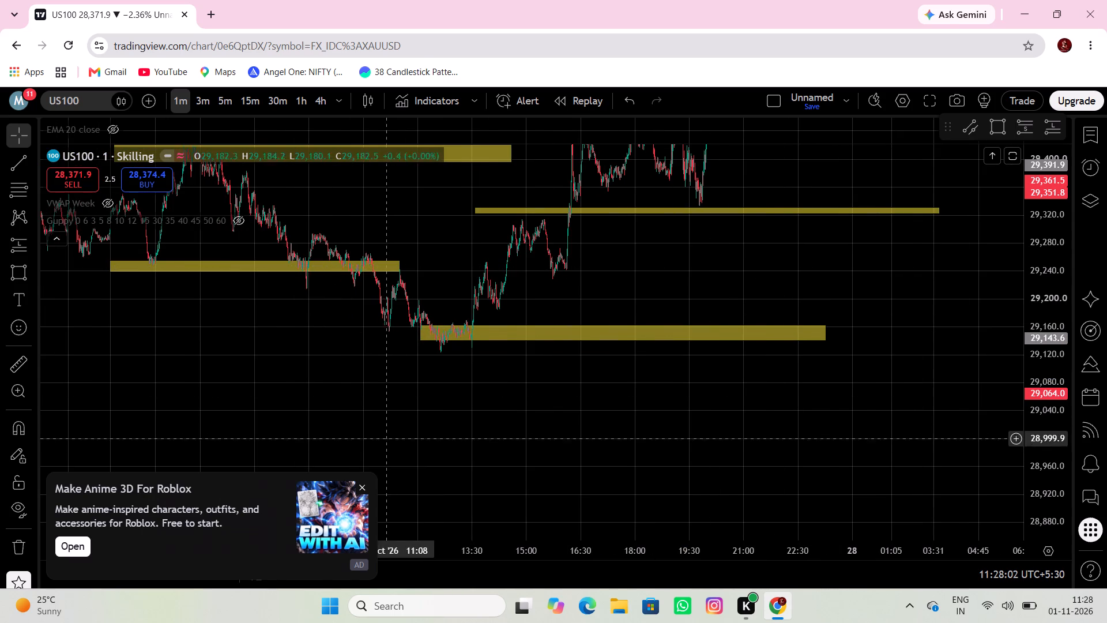
Close the advertisement covering the chart.
left_click(363, 486)
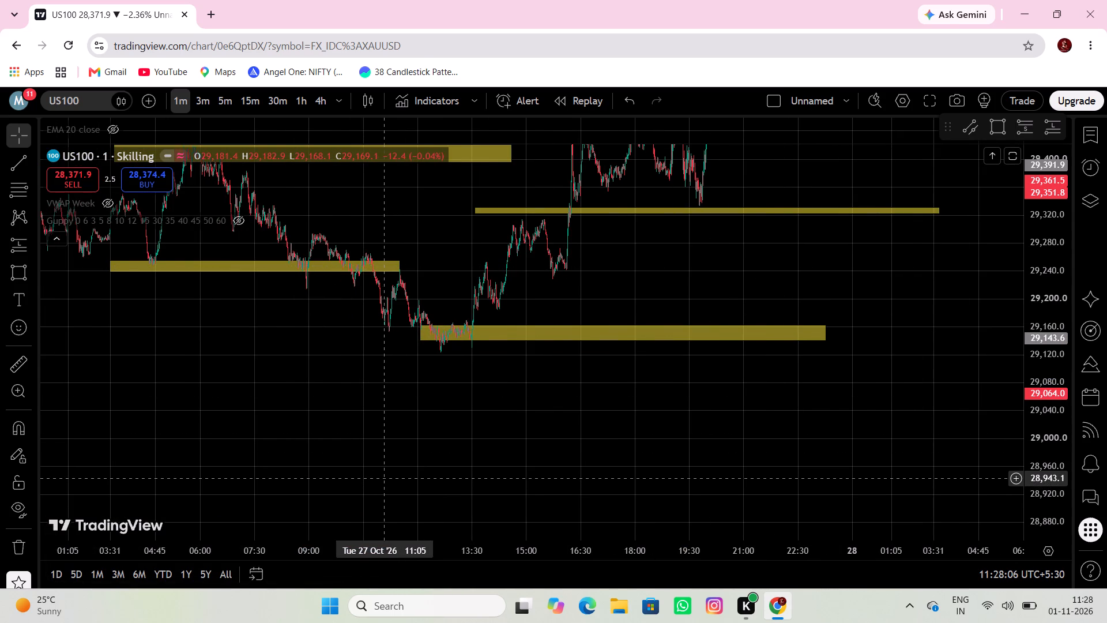
Draw a thin rectangle zone from about 29,176.5 down to 29,164, spanning about 03:52 to 20:40 on 26 October.
left_click_drag(208, 404, 596, 522)
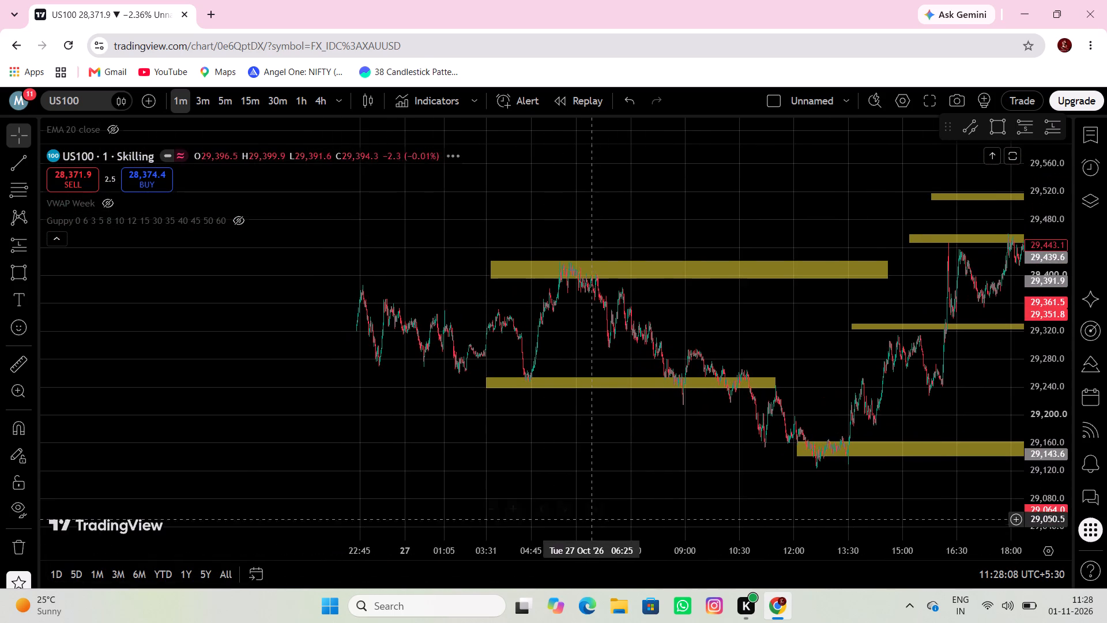
left_click_drag(457, 403, 581, 434)
left_click_drag(500, 414, 684, 366)
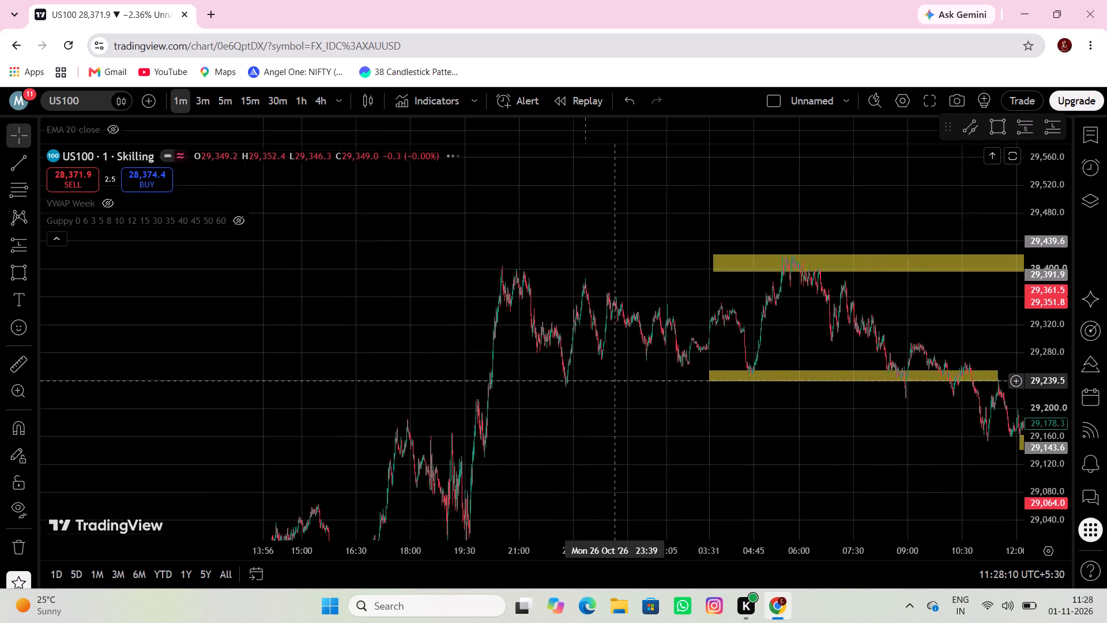
left_click_drag(684, 366, 784, 380)
left_click(16, 271)
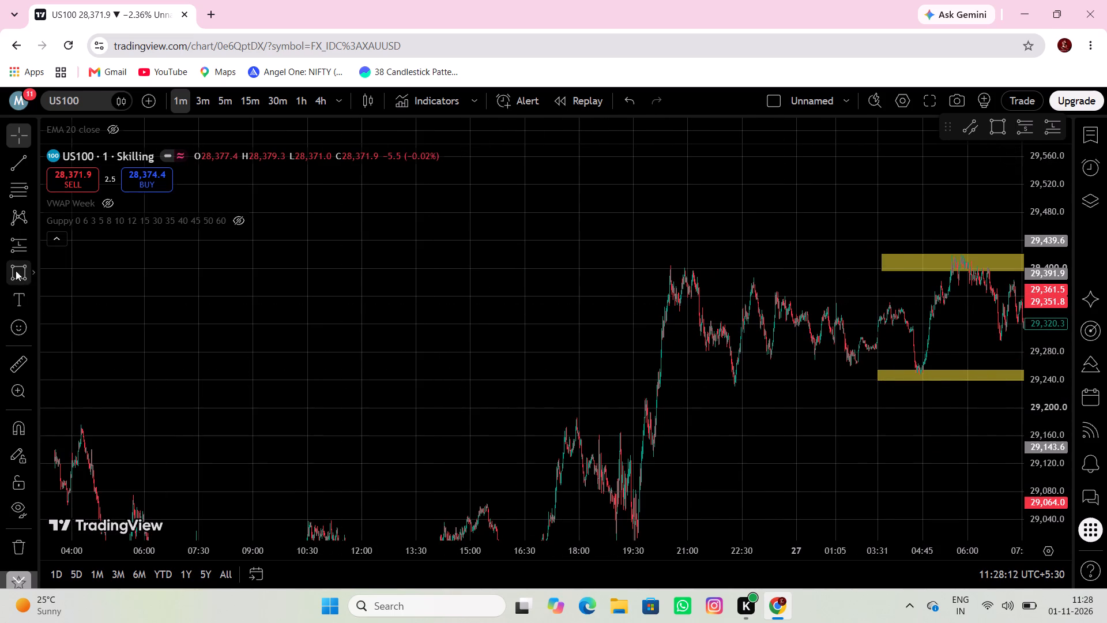
left_click(67, 424)
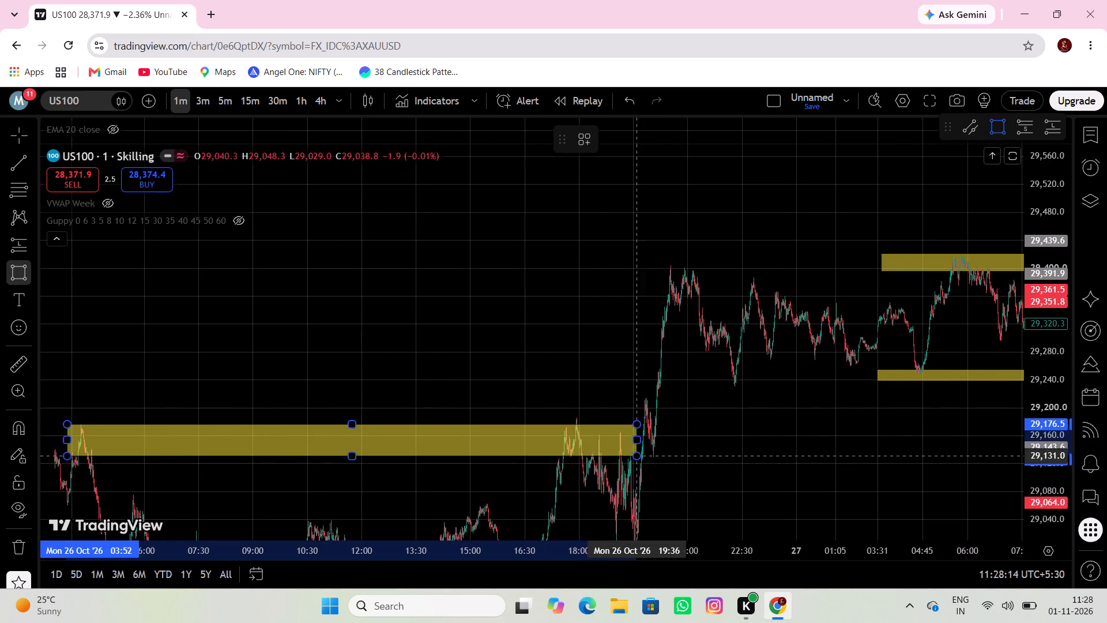
left_click(676, 433)
Draw a thin rectangle zone from about 28,877 down to 28,863, spanning about 05:19 to 18:10 on 26 October.
left_click_drag(594, 367, 744, 241)
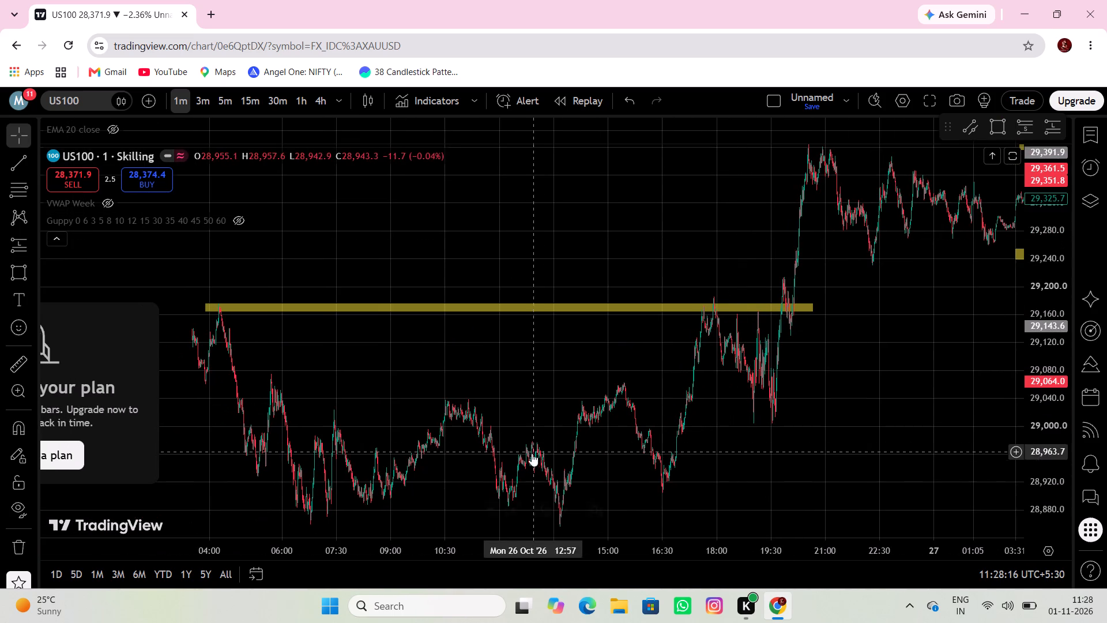
left_click_drag(536, 452, 609, 357)
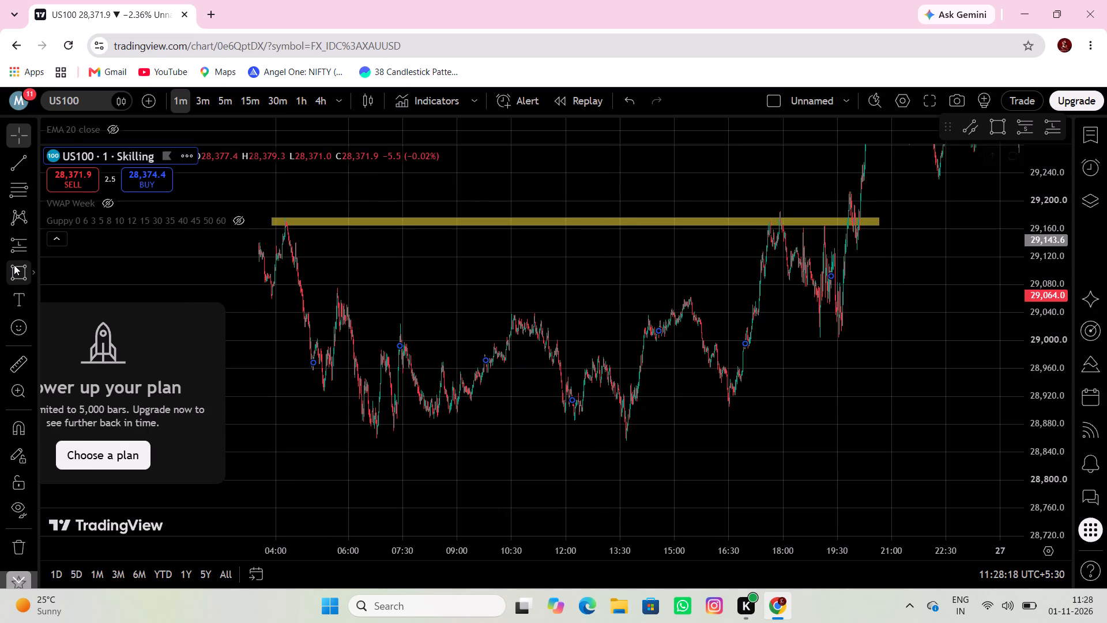
left_click(14, 268)
left_click(324, 426)
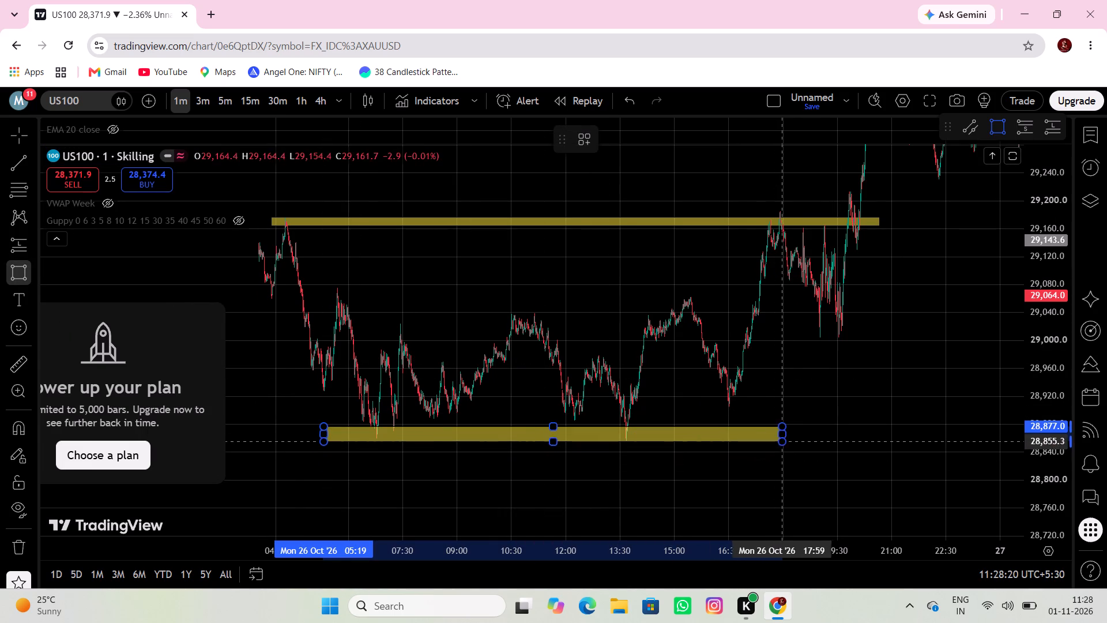
left_click(790, 436)
Draw a rectangle zone from about 29,032 up to 29,063, spanning about 06:50 to 19:00 on 26 October.
left_click_drag(769, 389, 829, 373)
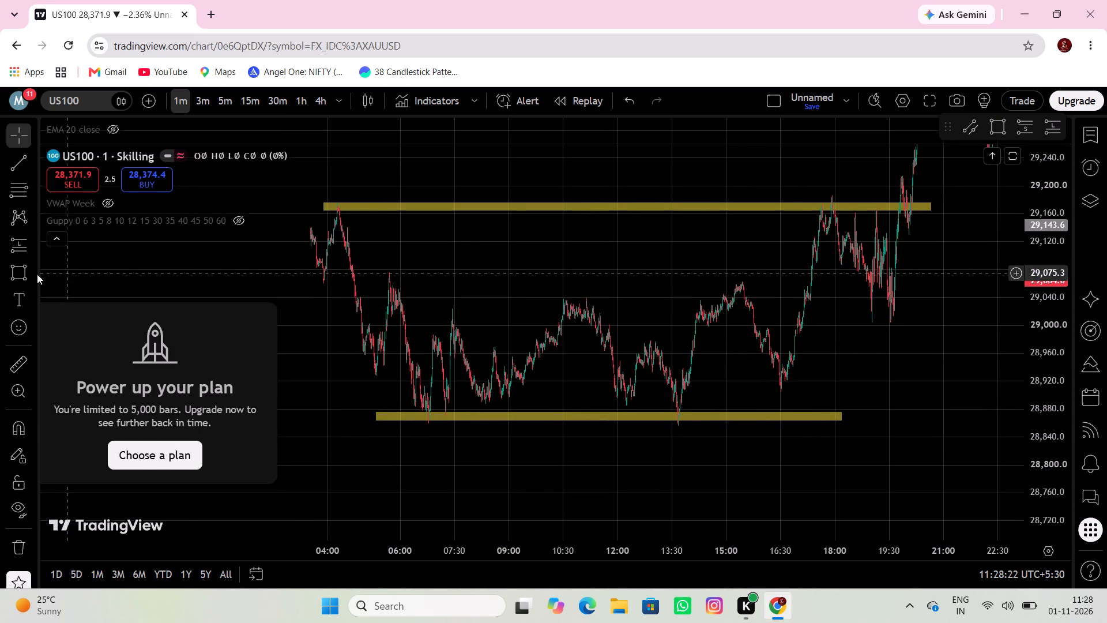
left_click(18, 278)
left_click_drag(431, 303, 439, 306)
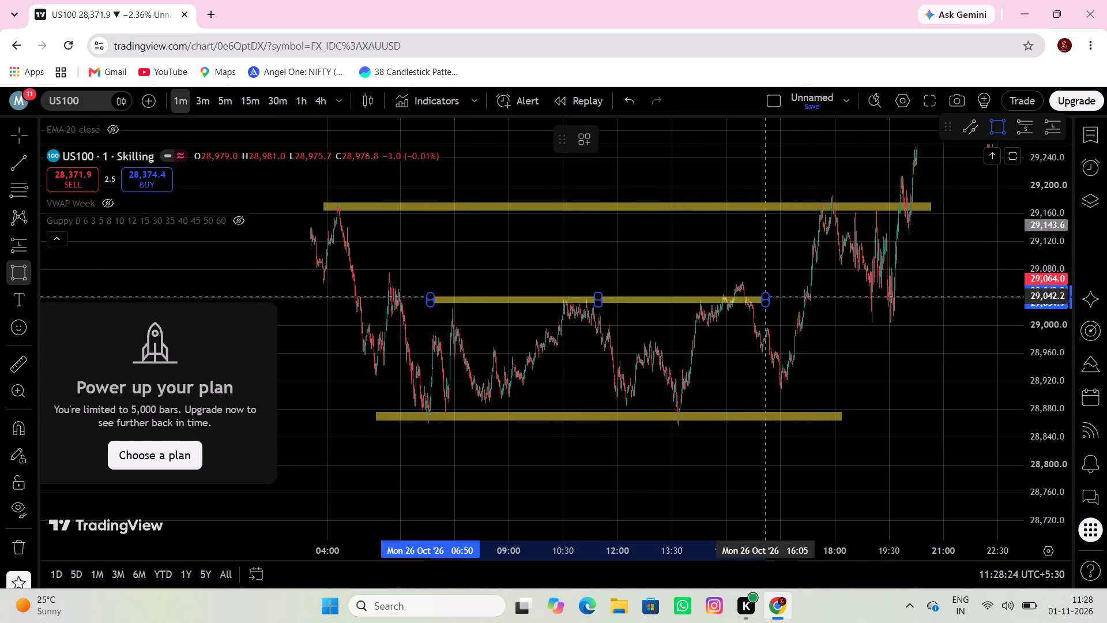
left_click(871, 282)
left_click(814, 232)
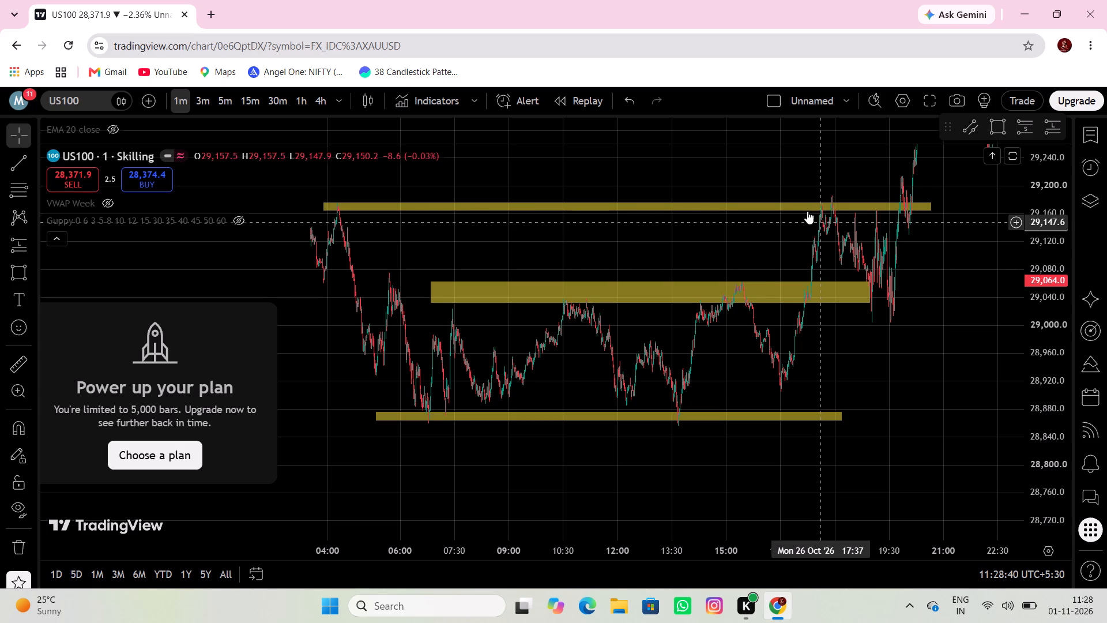
Switch the chart symbol to BTCUSDT, Bitcoin / TetherUS on Binance.
left_click(74, 110)
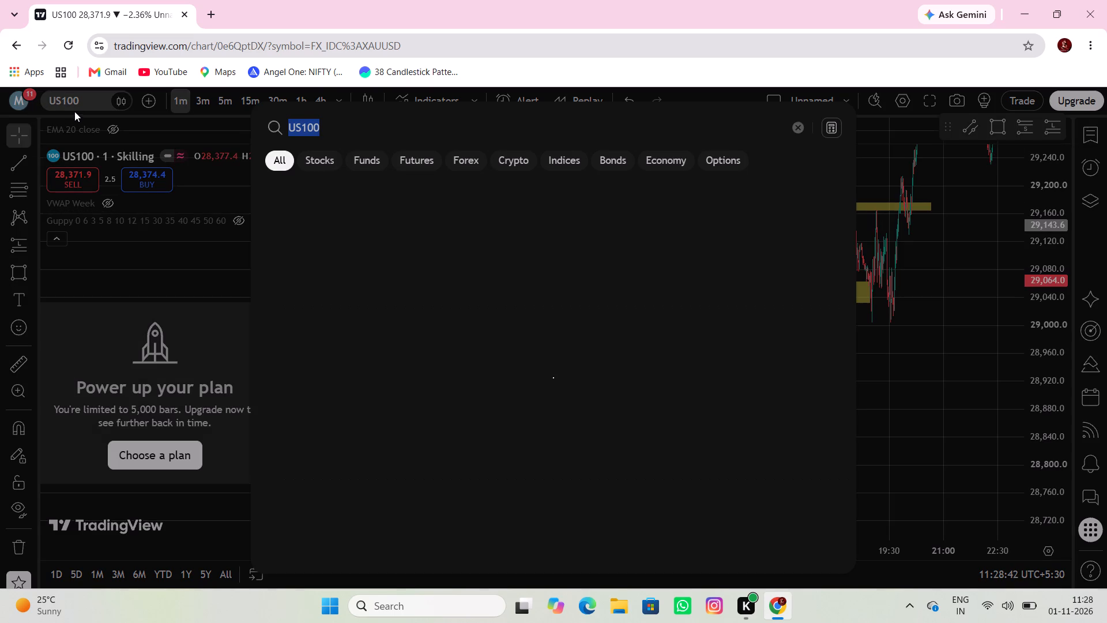
key("BackSpace")
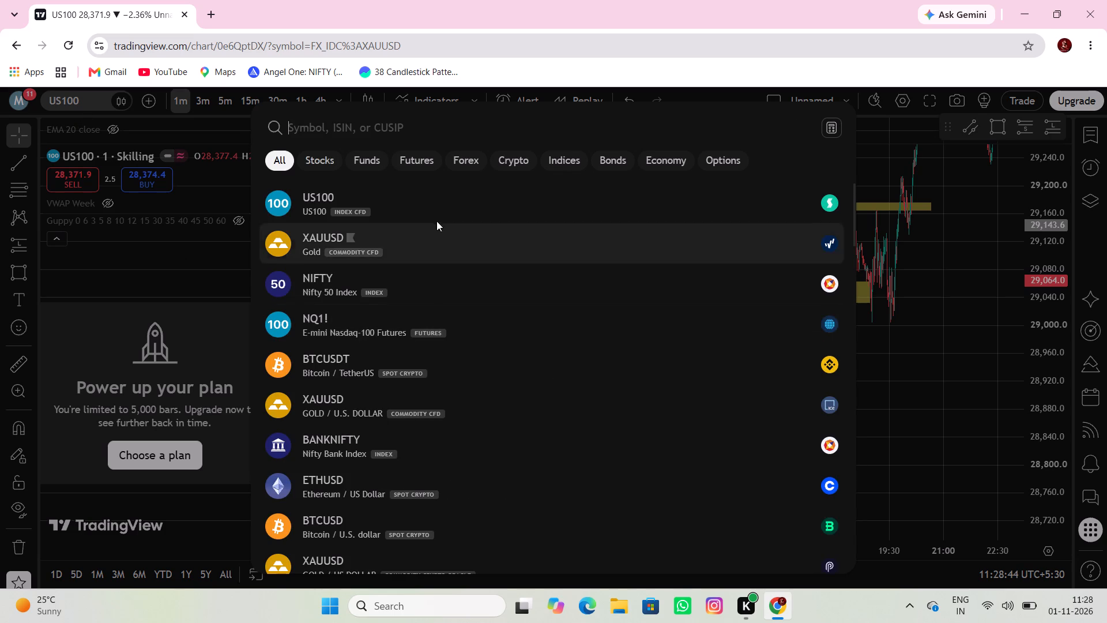
left_click(462, 361)
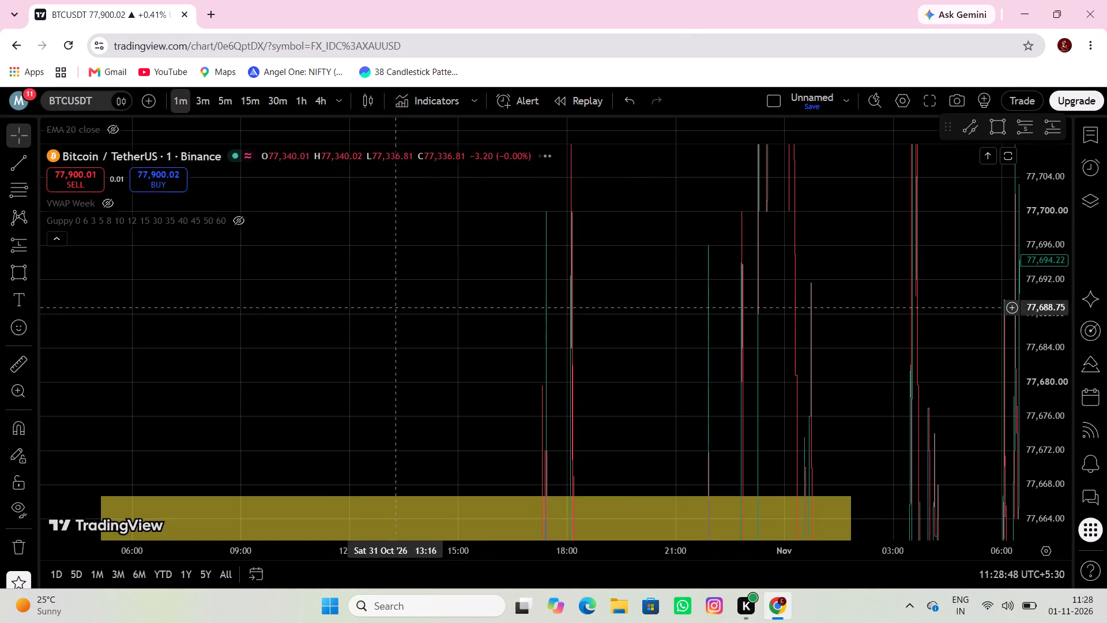
Remove all 15 existing drawings from the BTCUSDT chart, keeping the indicators.
scroll(679, 405, "up", 5)
scroll(1048, 332, "down", 6)
scroll(1048, 334, "up", 1)
scroll(1048, 334, "down", 2)
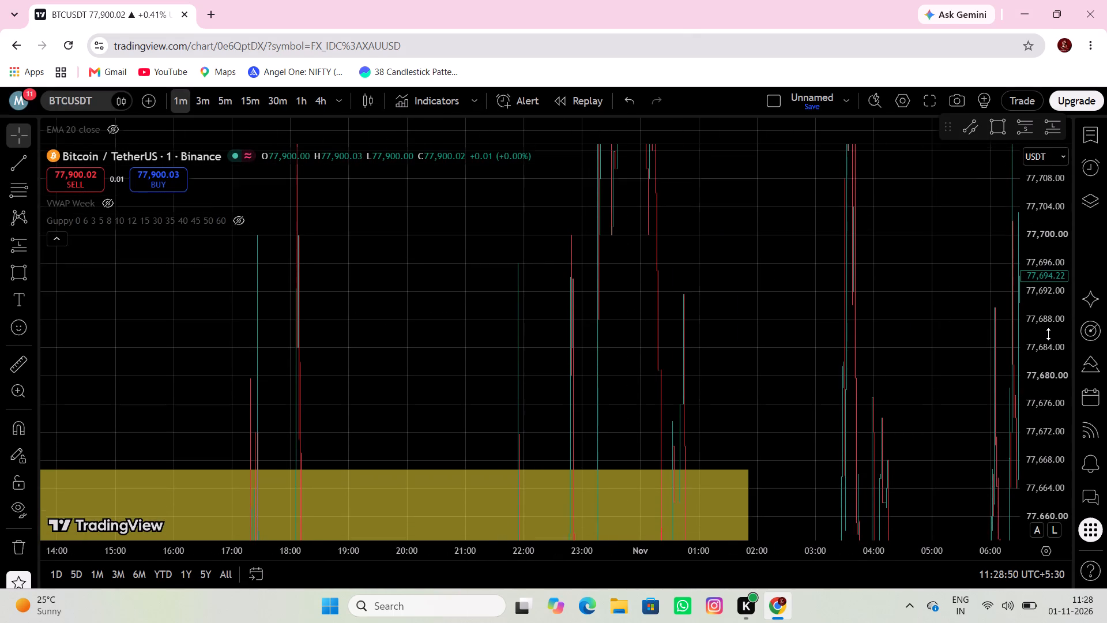
scroll(1048, 334, "down", 20)
scroll(1048, 334, "down", 15)
scroll(1041, 332, "up", 1)
scroll(1041, 332, "down", 9)
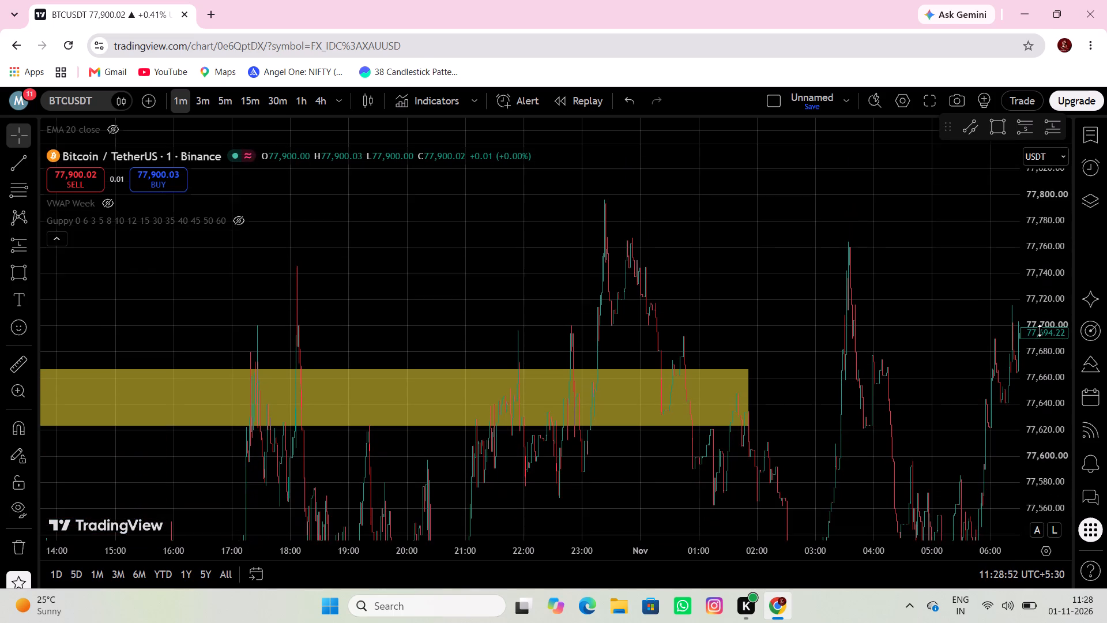
scroll(1040, 331, "down", 3)
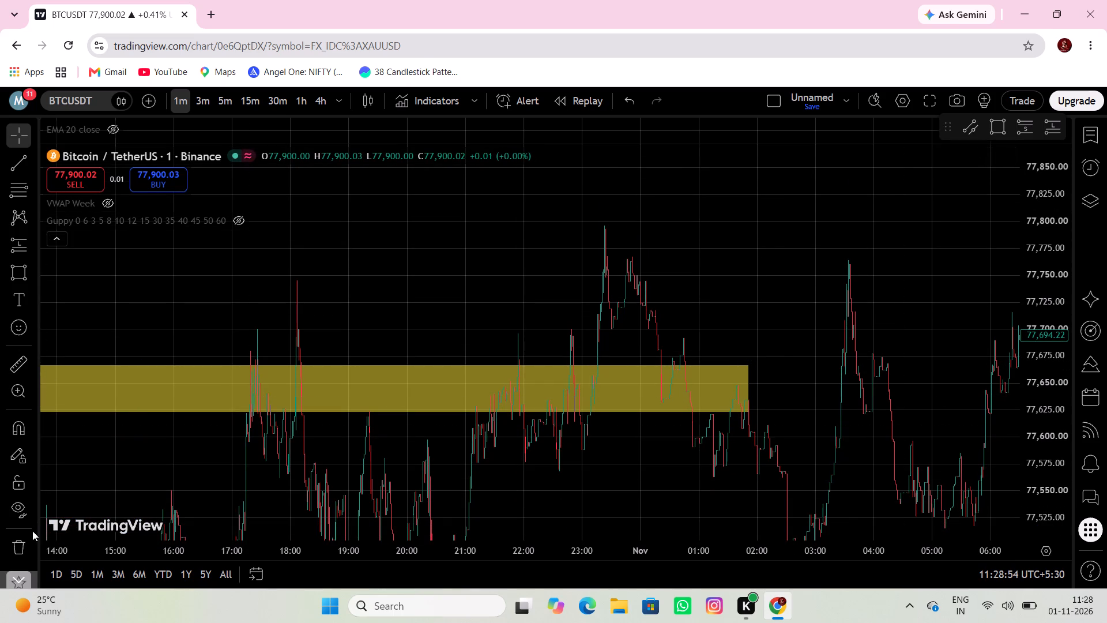
left_click(28, 533)
left_click(23, 545)
left_click(77, 499)
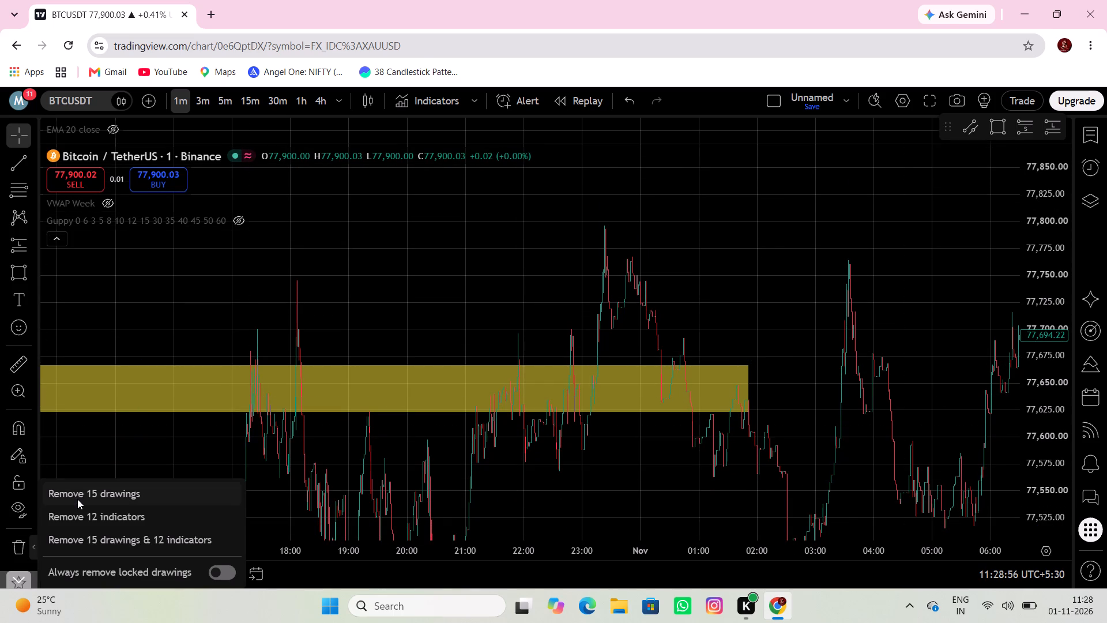
Draw a thin rectangle zone from about 77,693 up to 77,702, spanning about 16:56 to 23:12 on 31 October.
left_click_drag(306, 463, 307, 402)
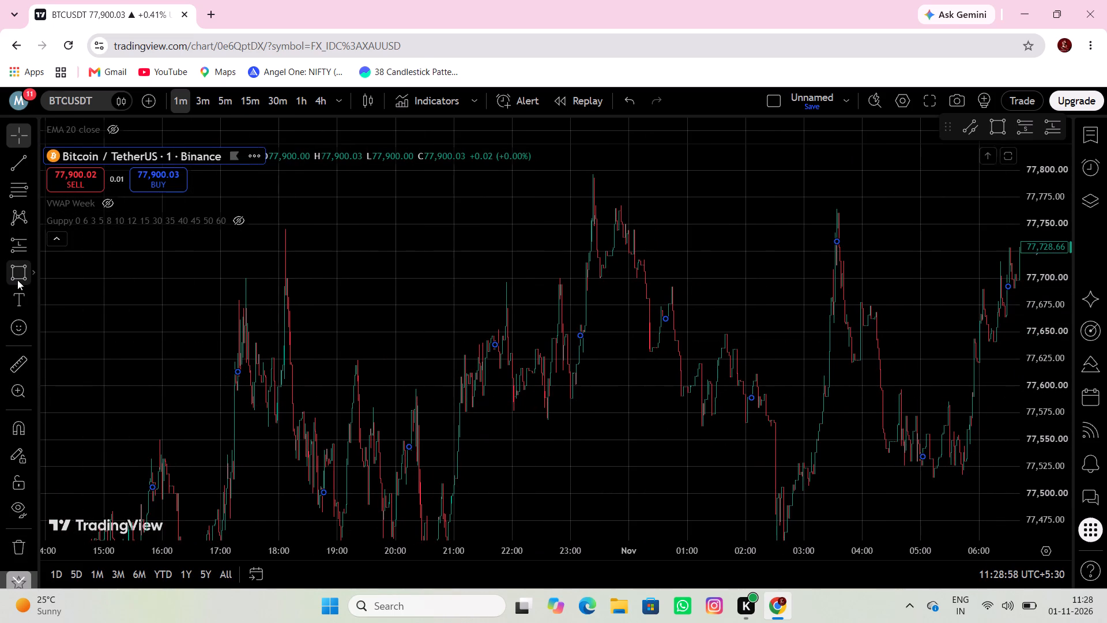
left_click(17, 280)
left_click(217, 285)
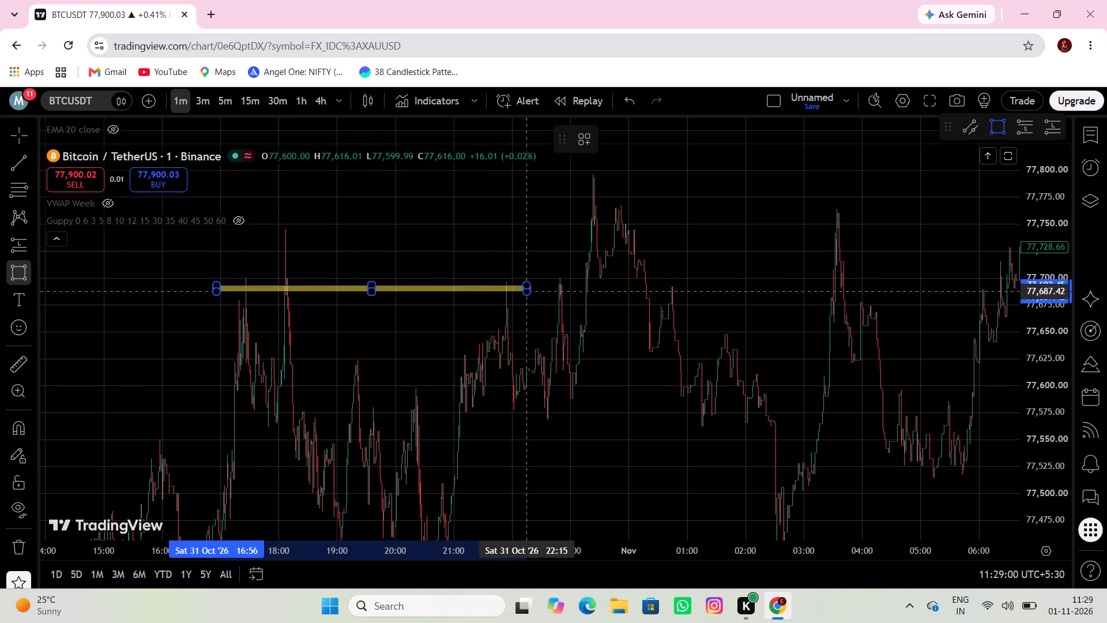
left_click(582, 275)
Draw a rectangle zone from about 77,615 up to 77,628, spanning about 17:11 to 22:51 on 31 October.
left_click_drag(534, 353, 469, 305)
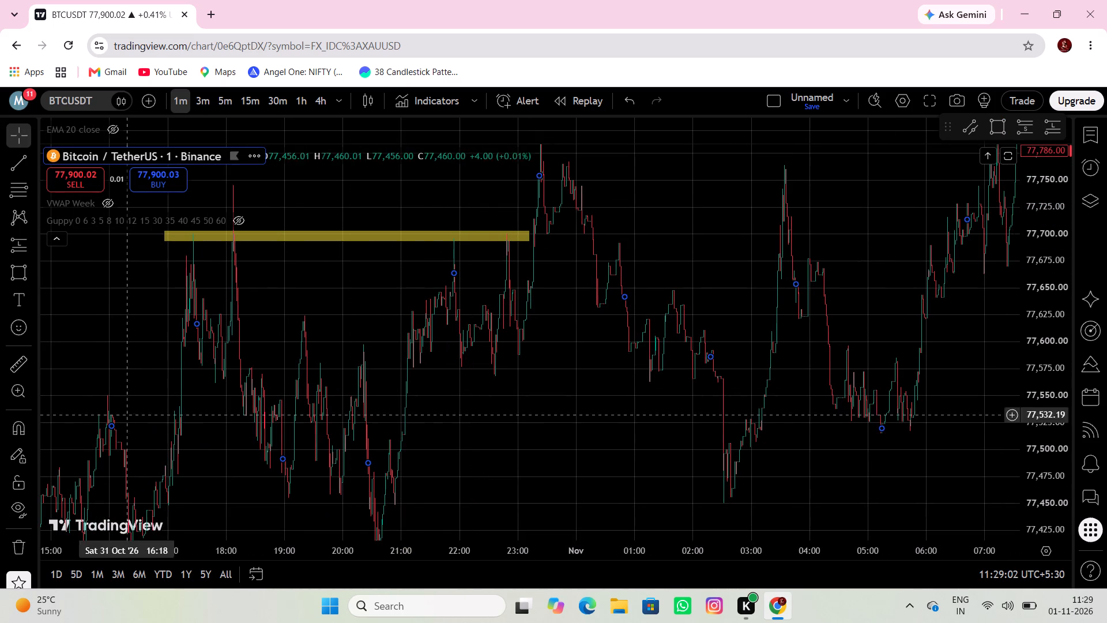
left_click(7, 278)
left_click(178, 325)
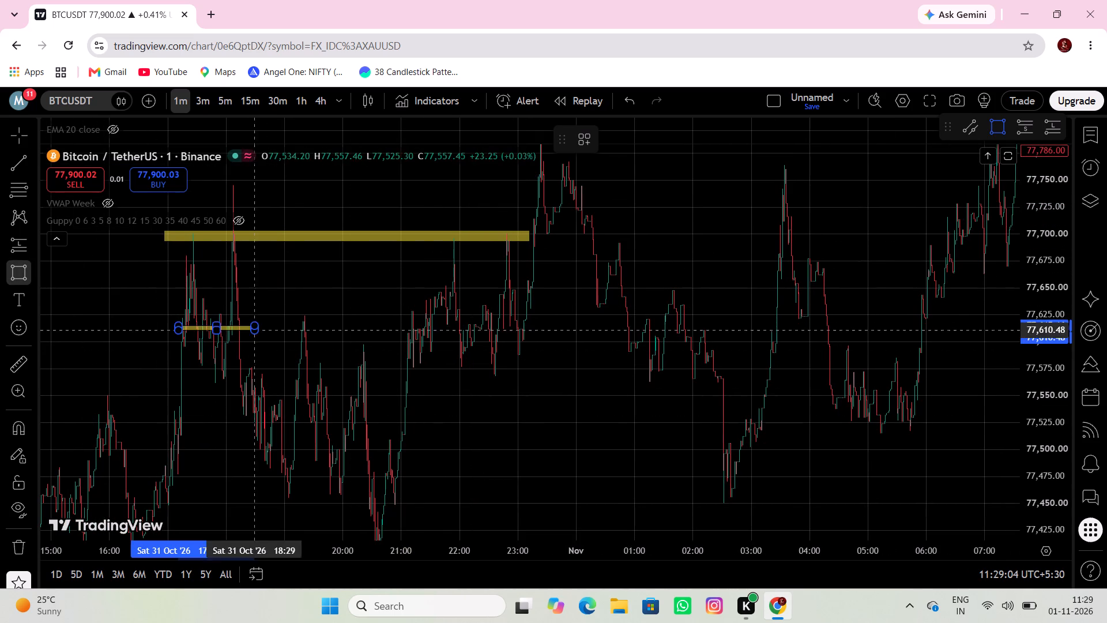
left_click(509, 311)
left_click(623, 384)
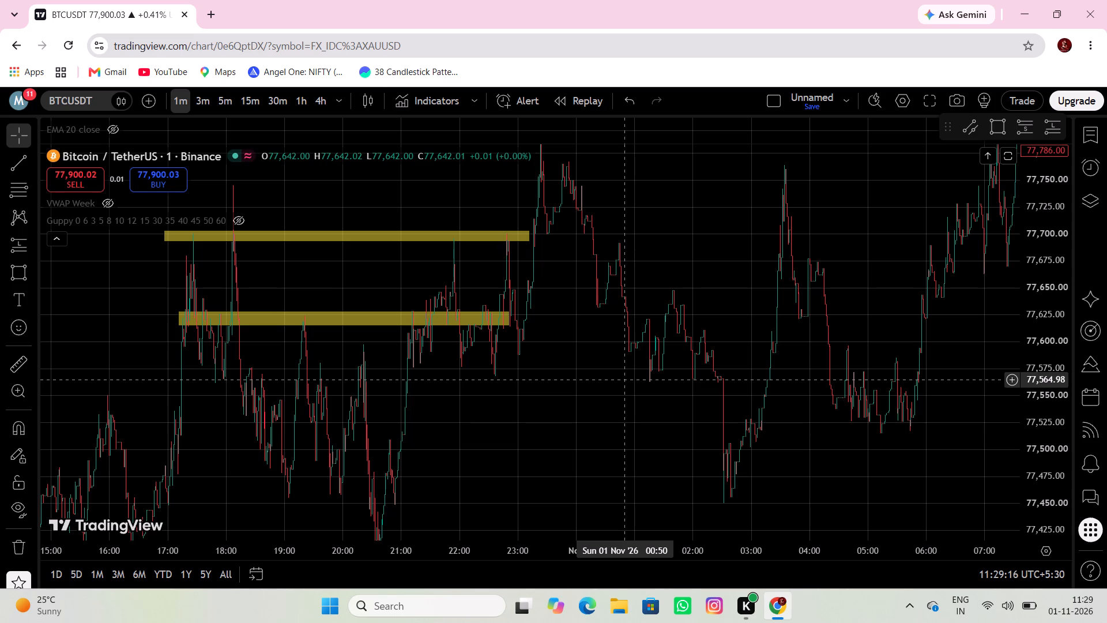
Draw a thin rectangle zone from about 77,685.4 up to 77,692.1, spanning about 00:21 to 05:48 on 1 November.
left_click_drag(625, 398, 679, 389)
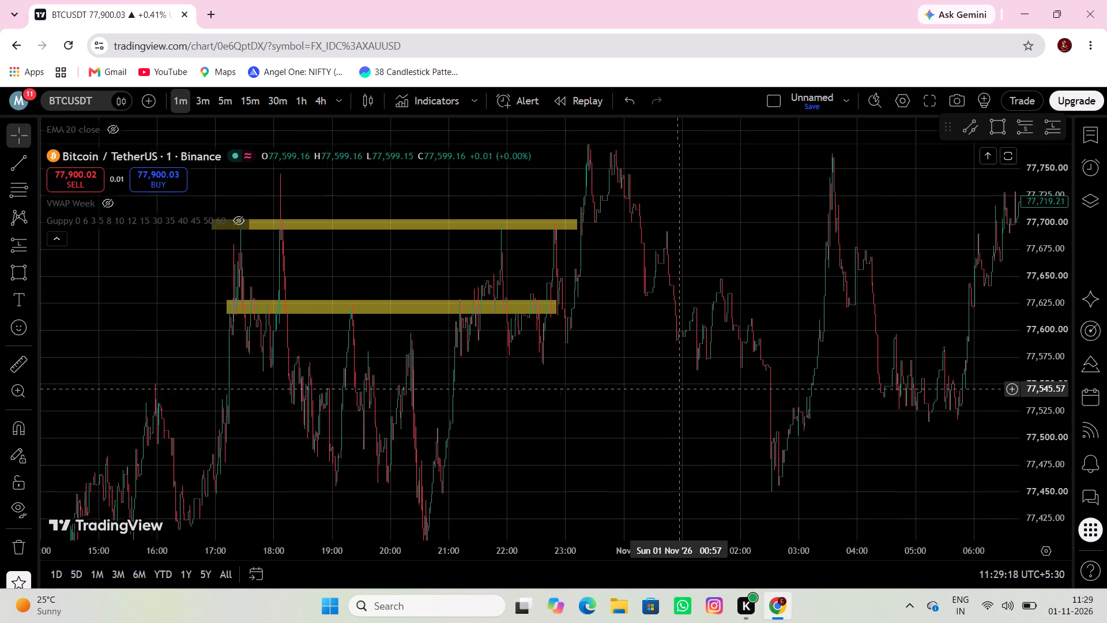
left_click_drag(679, 389, 657, 397)
left_click(21, 280)
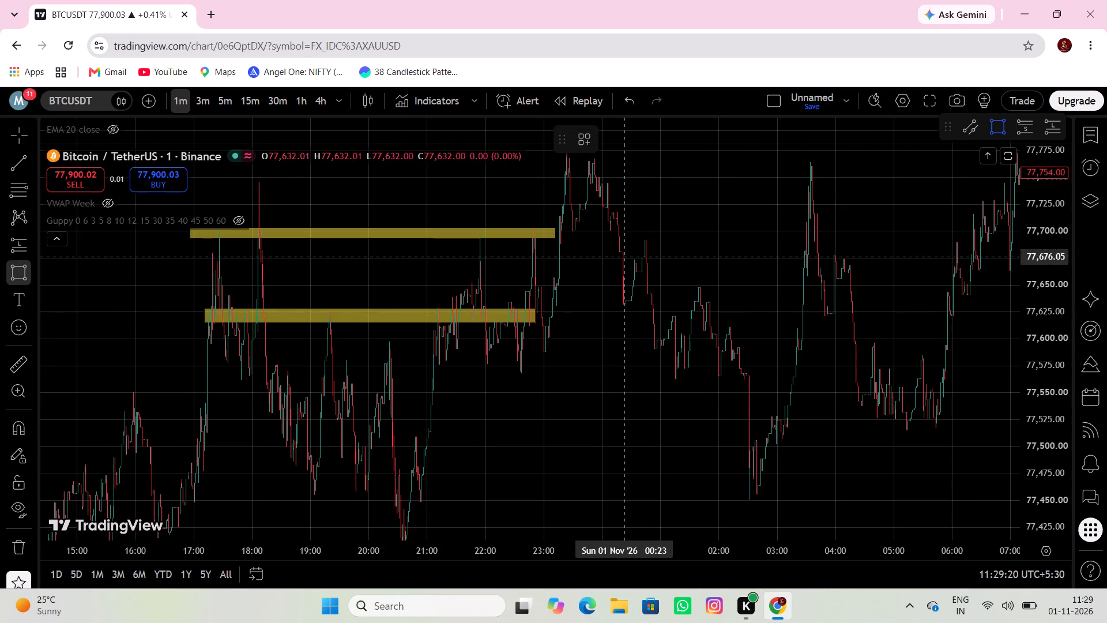
left_click(623, 247)
left_click(940, 240)
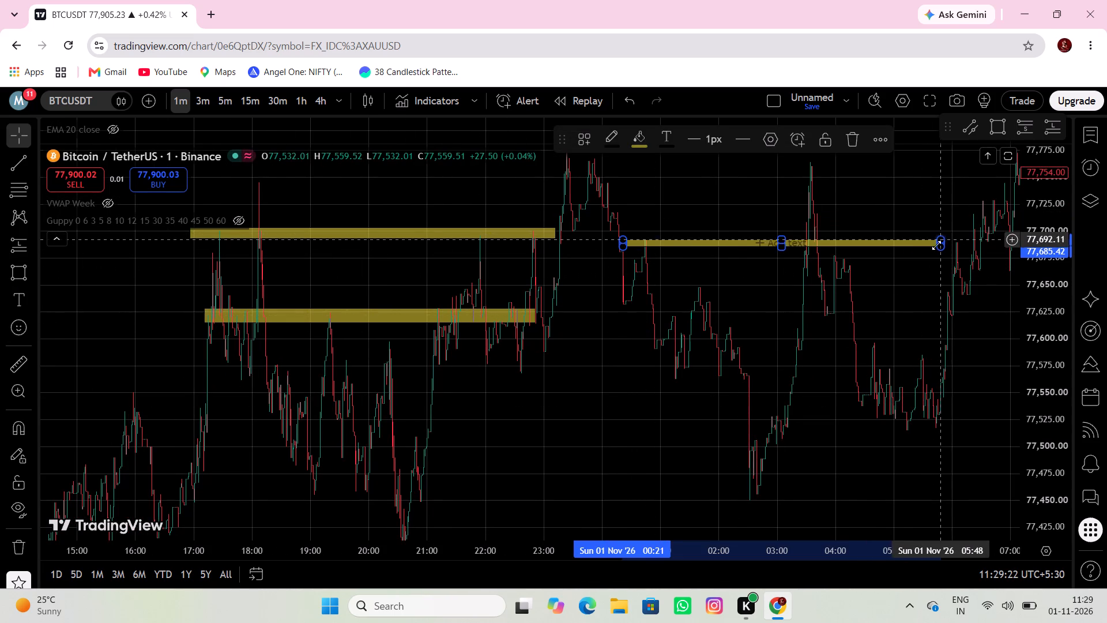
left_click_drag(896, 321, 770, 290)
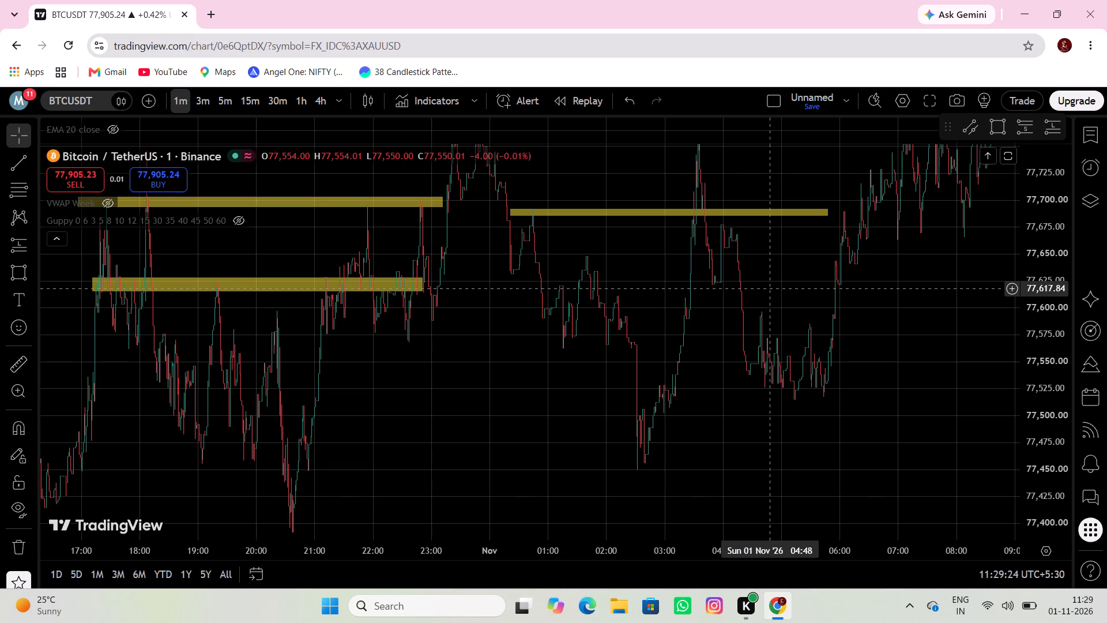
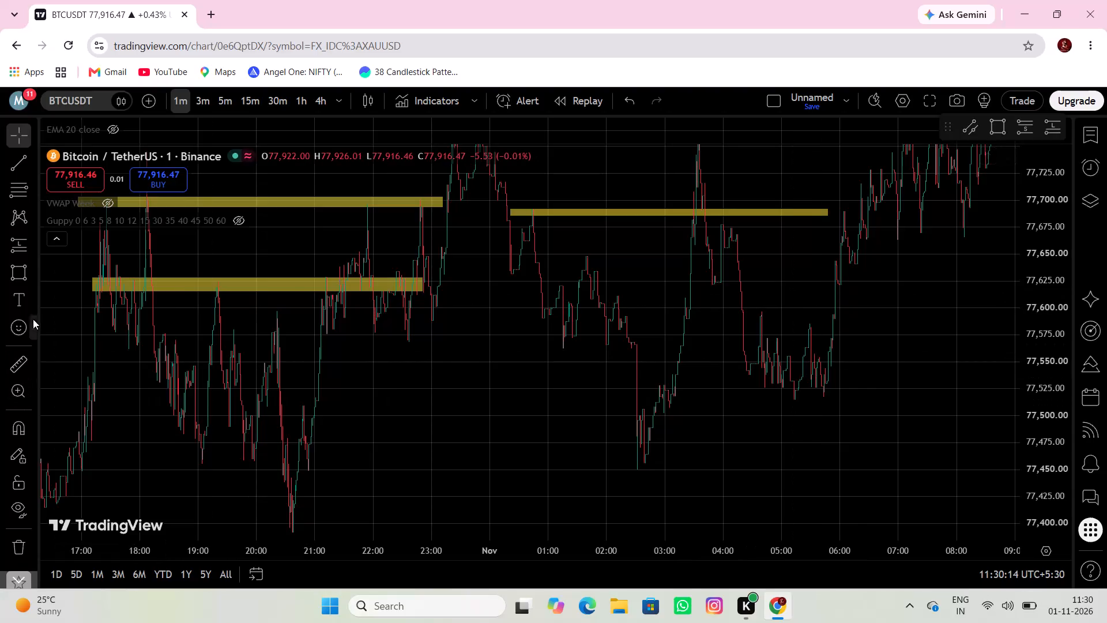
Draw a rectangle zone from about 77,515.5 up to 77,527.5, spanning about 01:38 to 08:16 on 1 November.
left_click(22, 282)
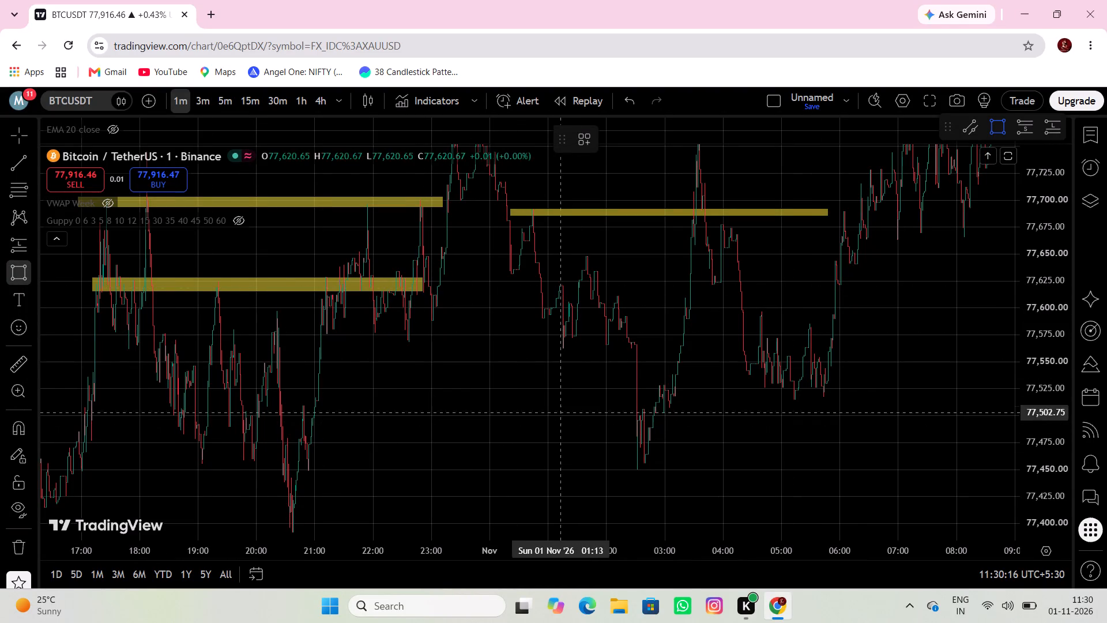
left_click(586, 386)
left_click(972, 399)
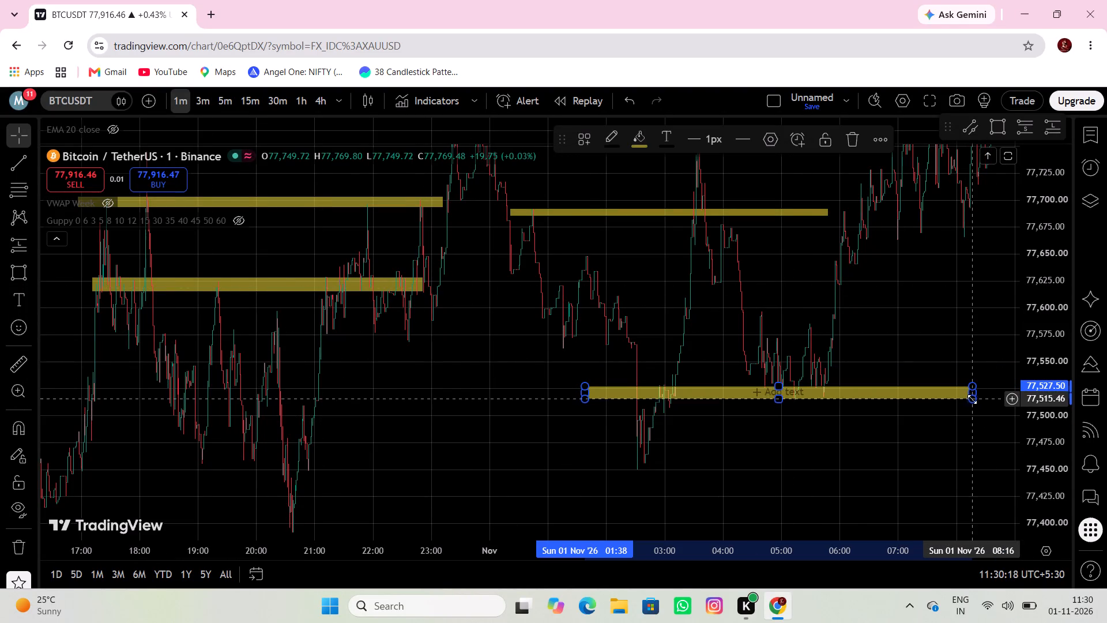
Draw a thin rectangle zone from about 77,903 up to 77,910.6, spanning about 06:42 to 12:34 on 1 November.
left_click_drag(948, 320, 447, 476)
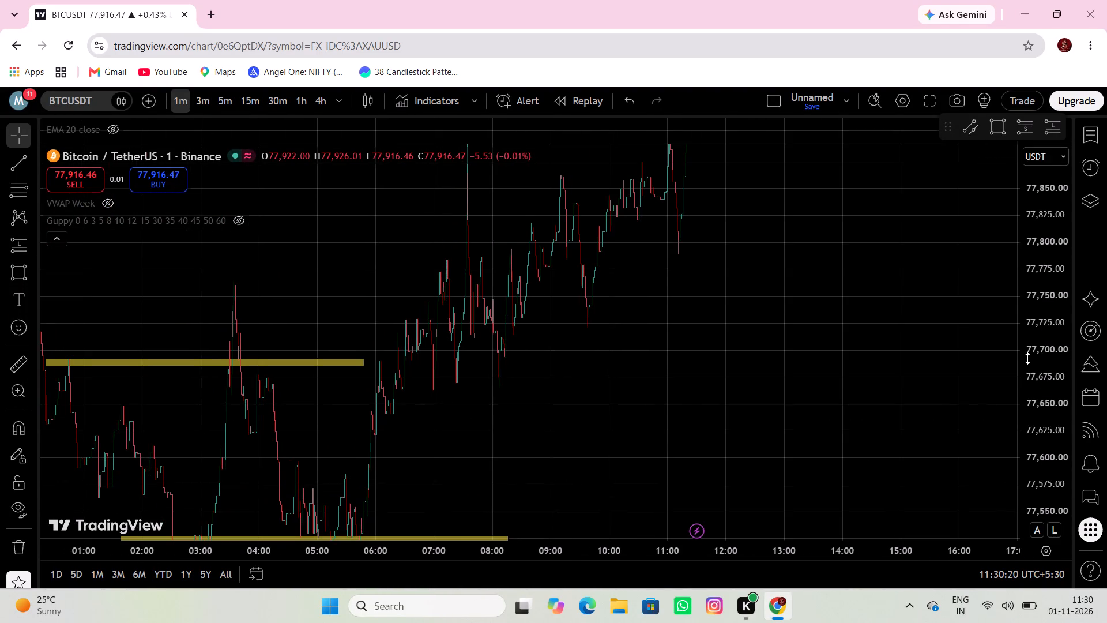
scroll(1027, 358, "down", 15)
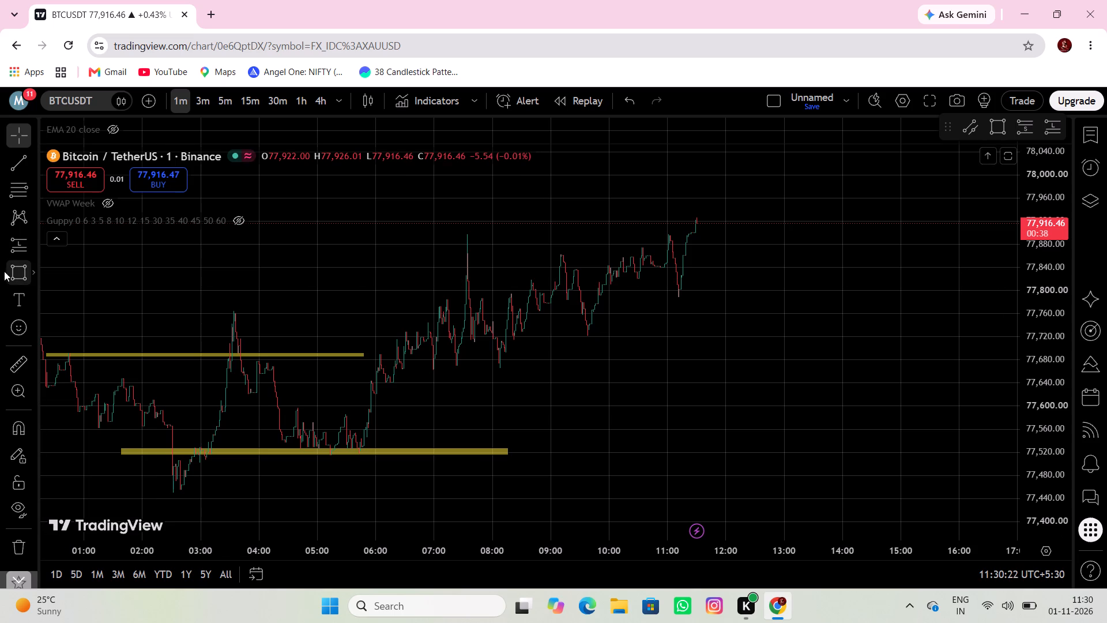
left_click(16, 272)
left_click(417, 231)
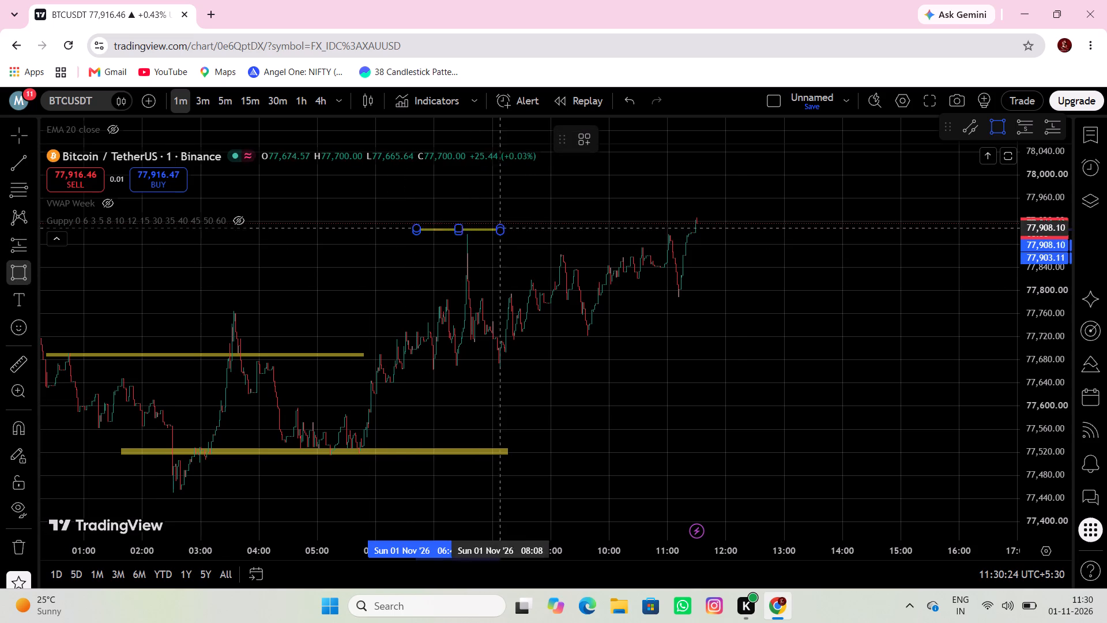
left_click(759, 227)
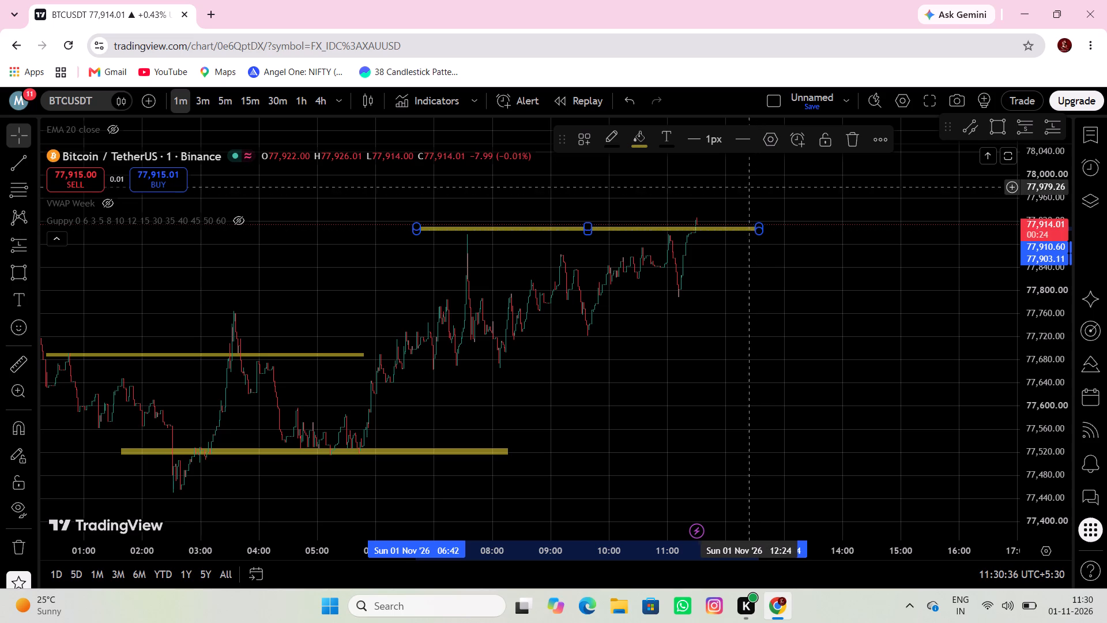
Draw a rectangle zone from about 77,684.6 up to 77,698.4, spanning about 06:52 to 12:48 on 1 November.
left_click(22, 277)
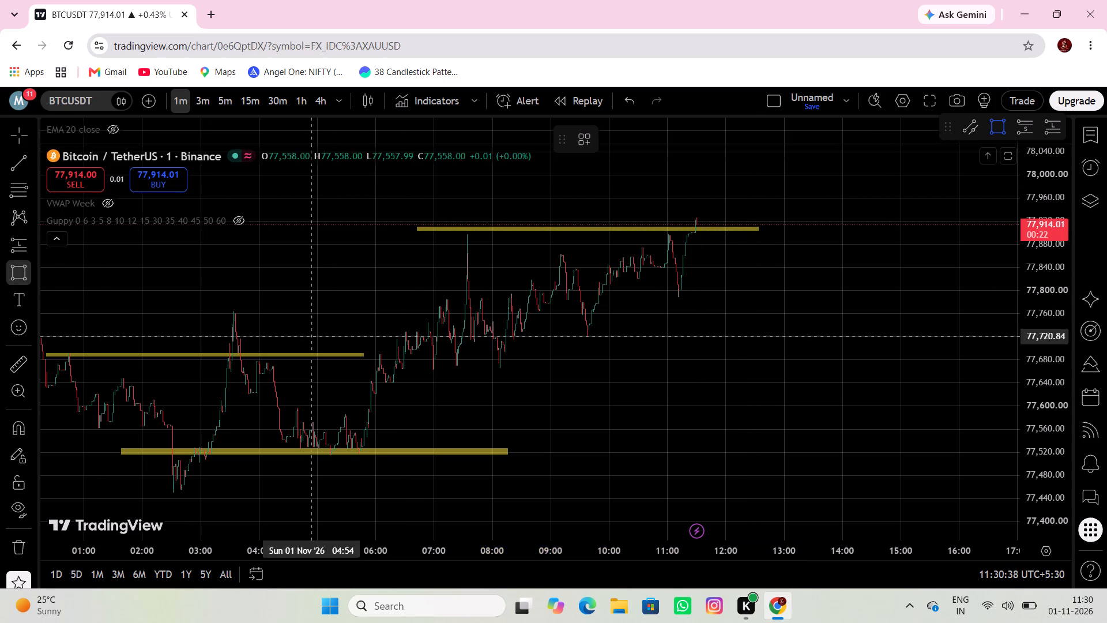
left_click(426, 357)
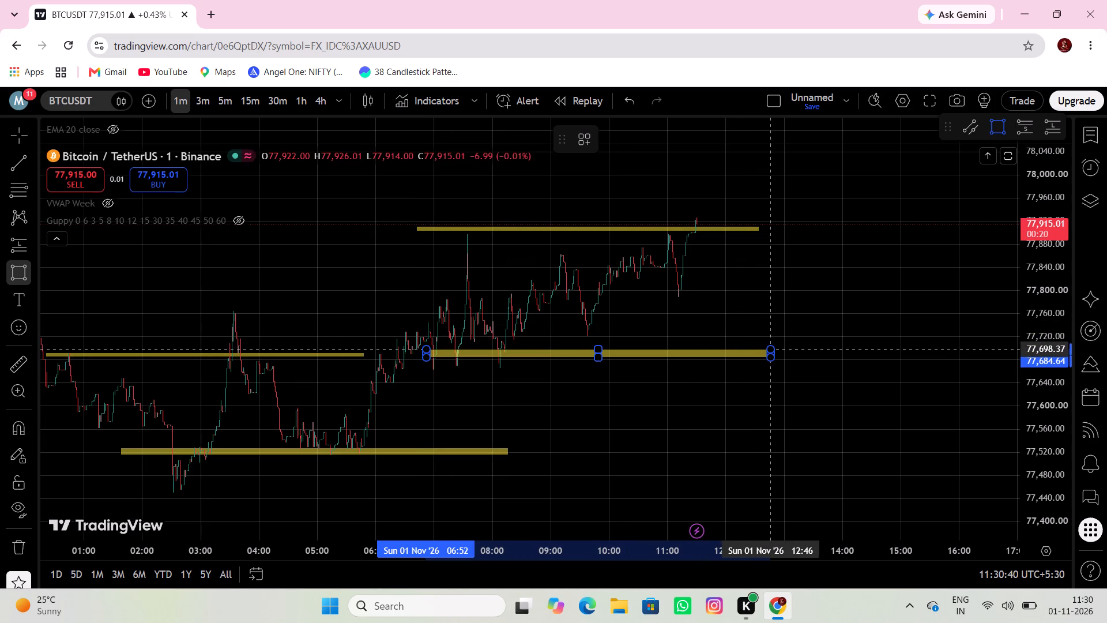
left_click(773, 350)
Draw a rectangle zone from about 77,425 up to 77,443.7, spanning about 17:58 to 22:46 on 31 October.
left_click_drag(744, 310, 907, 213)
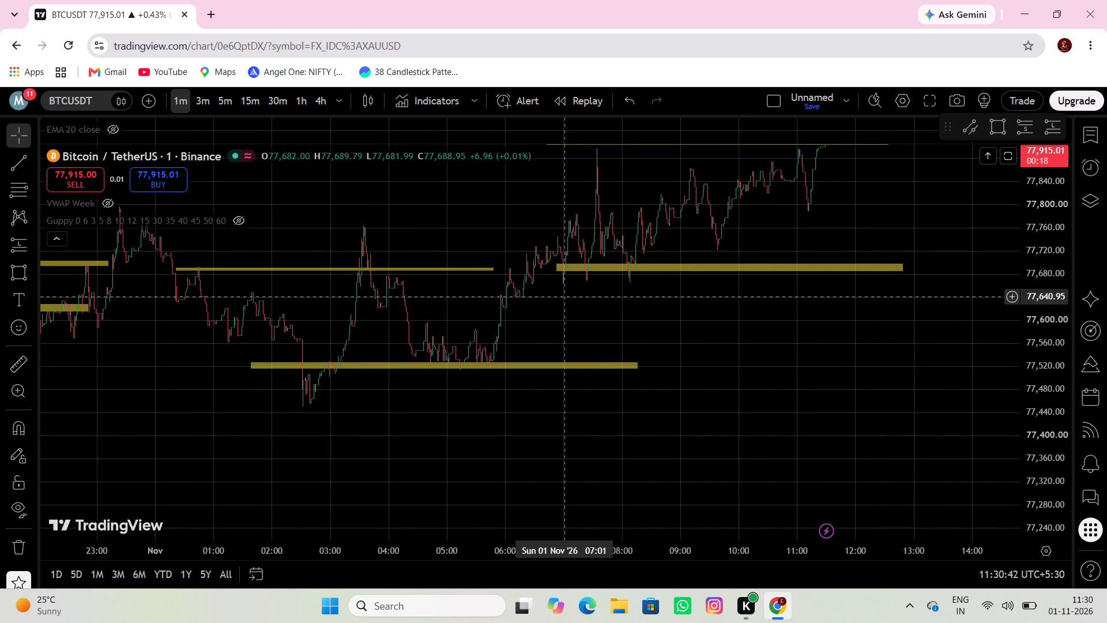
left_click_drag(559, 314, 710, 346)
left_click_drag(337, 344, 556, 362)
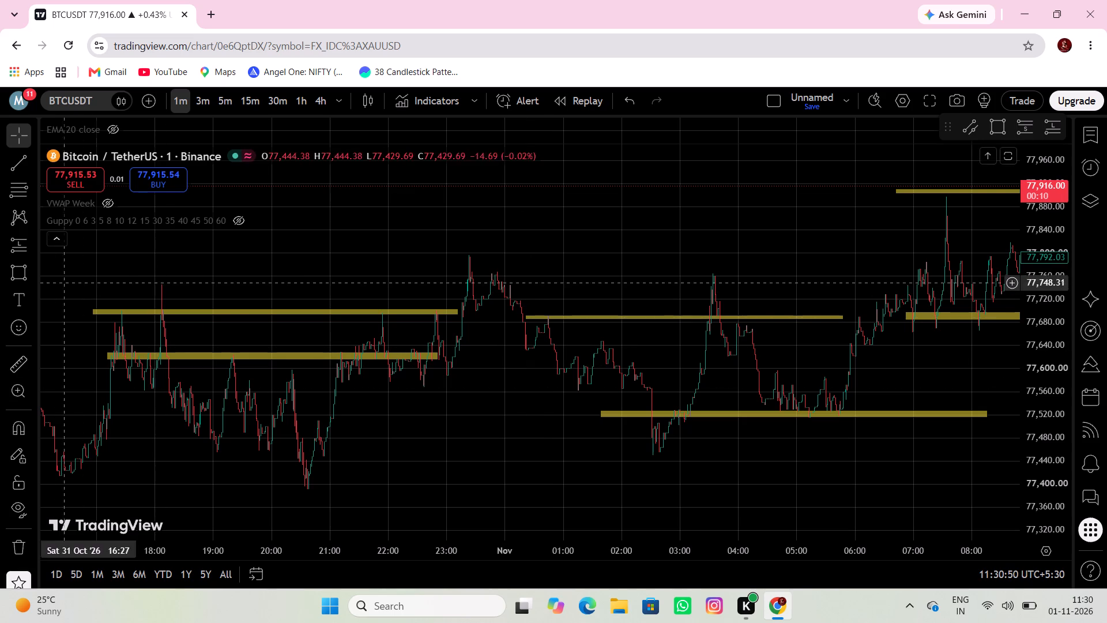
left_click(14, 276)
left_click(153, 459)
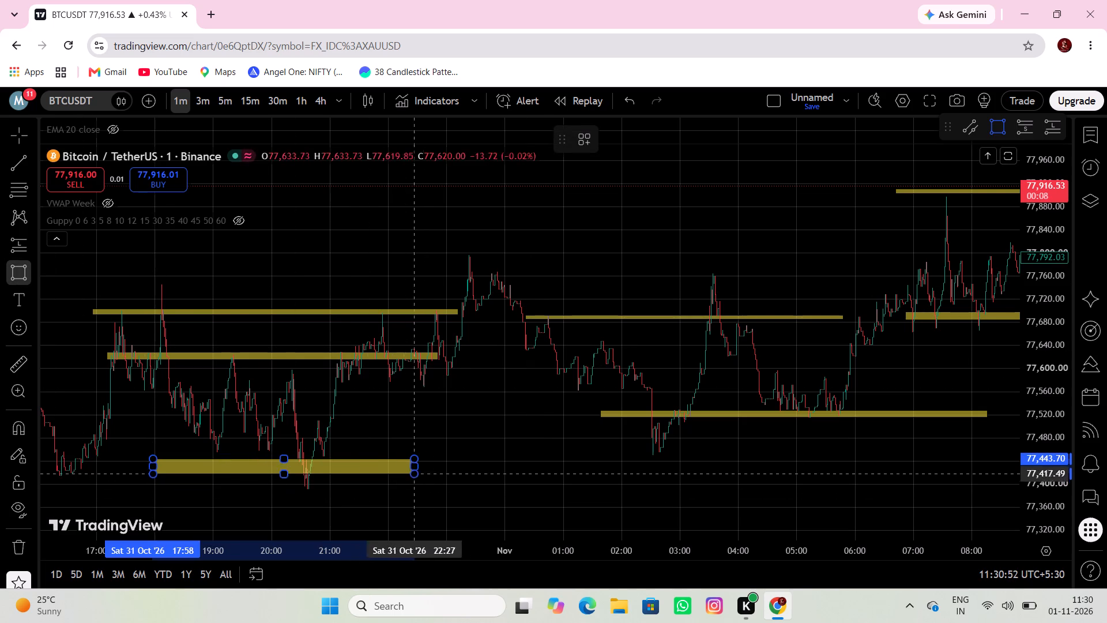
left_click(432, 469)
Draw a rectangle zone from about 77,510 up to 77,527, spanning about 11:25 to 18:03 on 31 October.
left_click_drag(475, 504, 716, 419)
left_click_drag(573, 479, 745, 443)
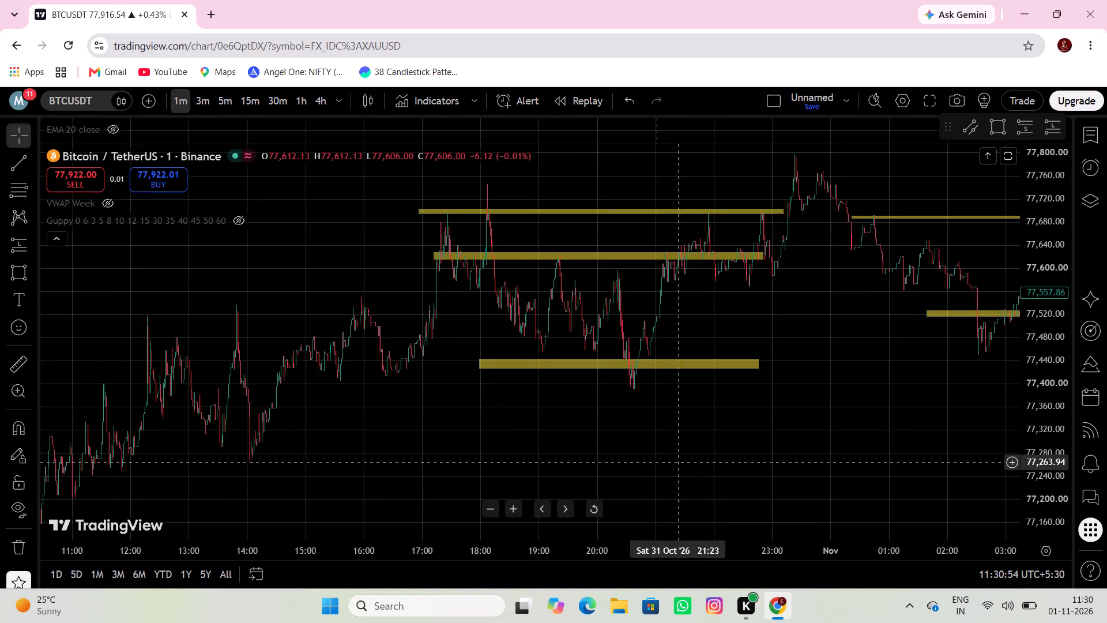
left_click_drag(745, 443, 751, 443)
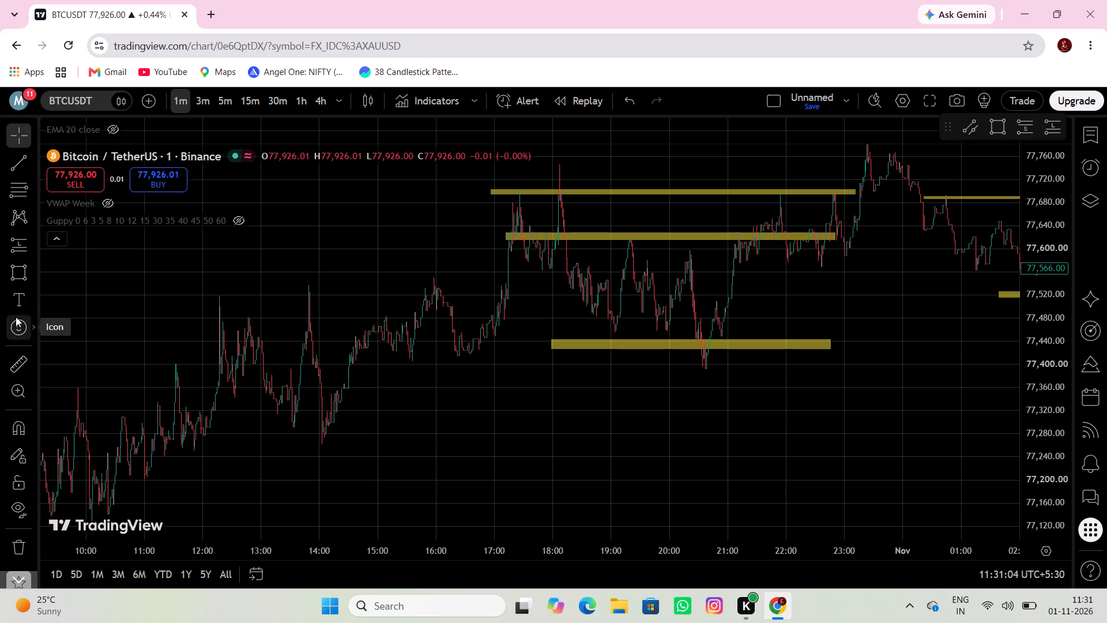
left_click(20, 282)
left_click(168, 301)
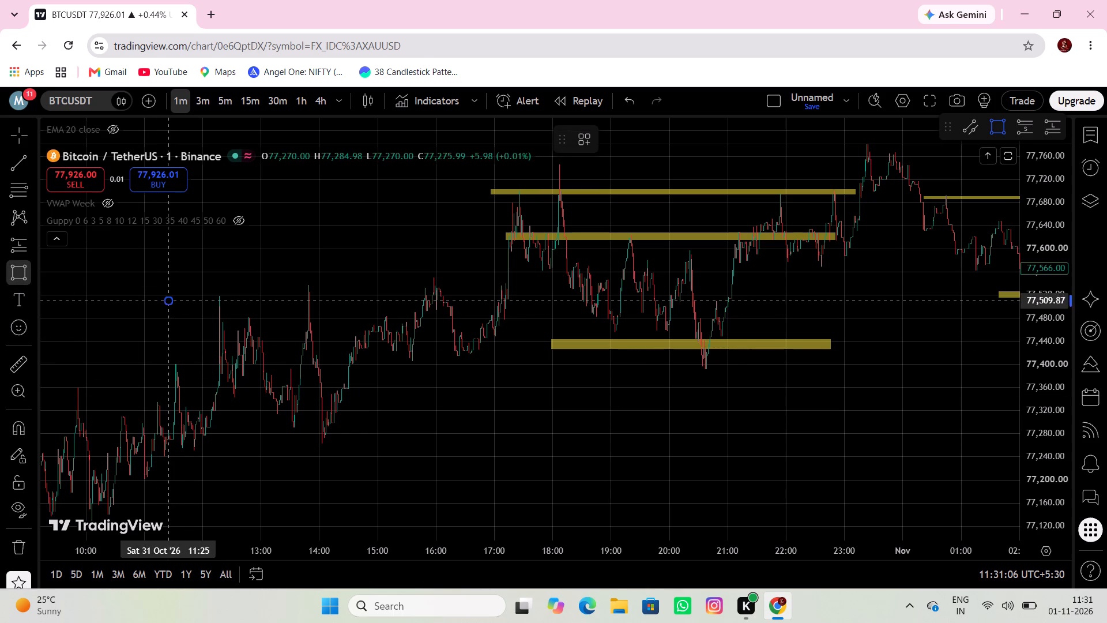
left_click(556, 291)
Draw a rectangle zone from about 77,402 up to 77,421, spanning about 11:51 to 17:23 on 31 October.
left_click_drag(490, 384, 466, 326)
left_click(26, 271)
left_click_drag(178, 313, 179, 315)
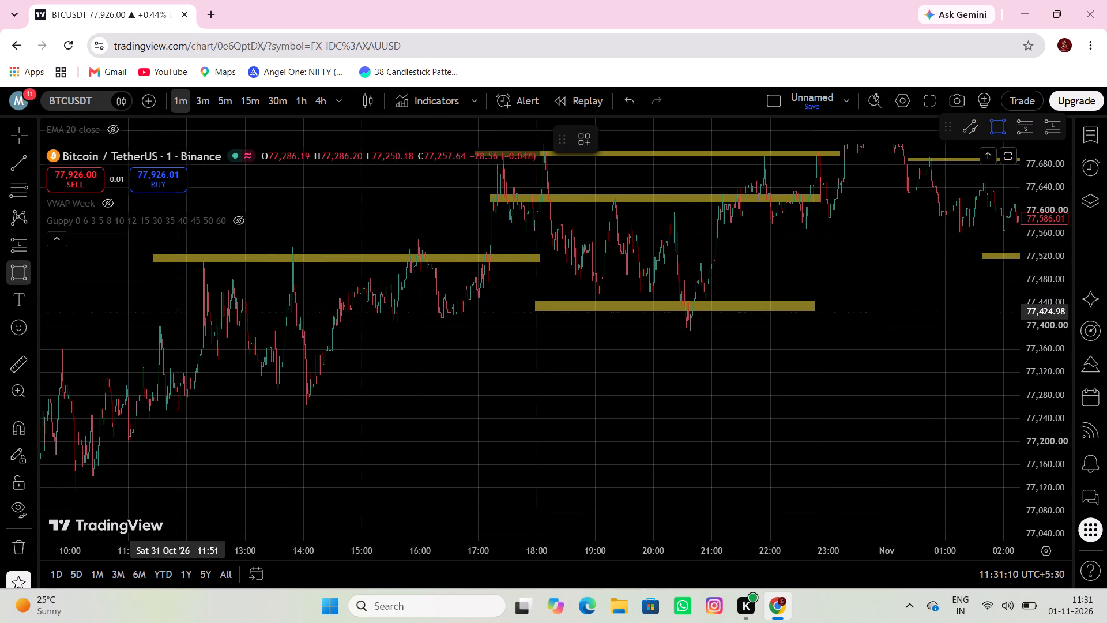
left_click_drag(179, 315, 194, 320)
left_click(501, 325)
left_click(473, 406)
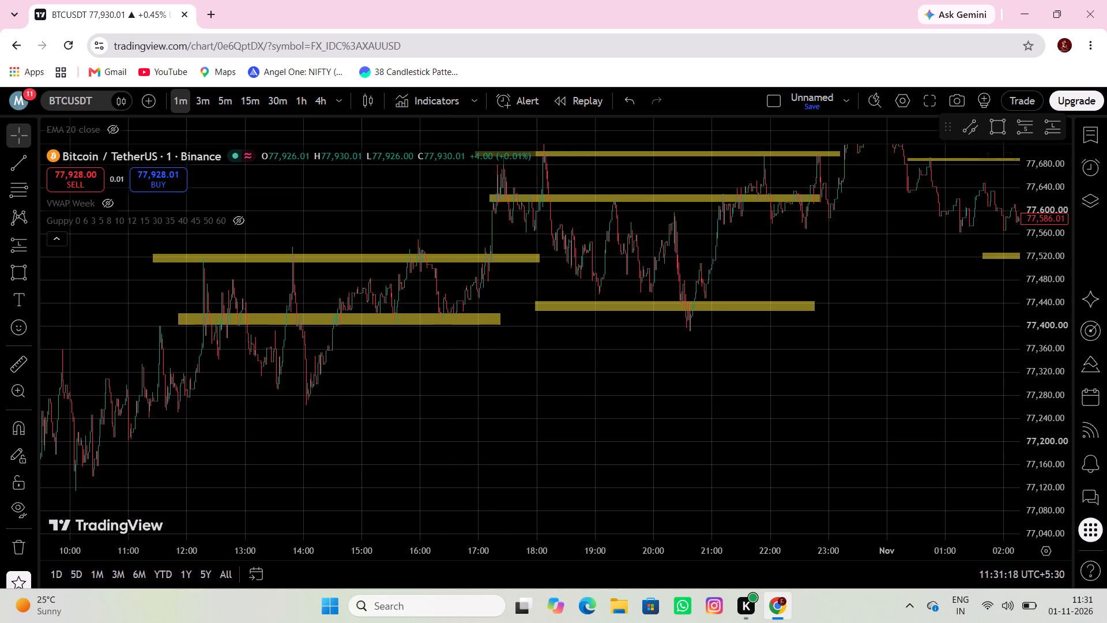
Draw a rectangle zone from about 77,130 up to 77,168, spanning about 09:54 to 16:27 on 31 October.
left_click(13, 278)
left_click(65, 460)
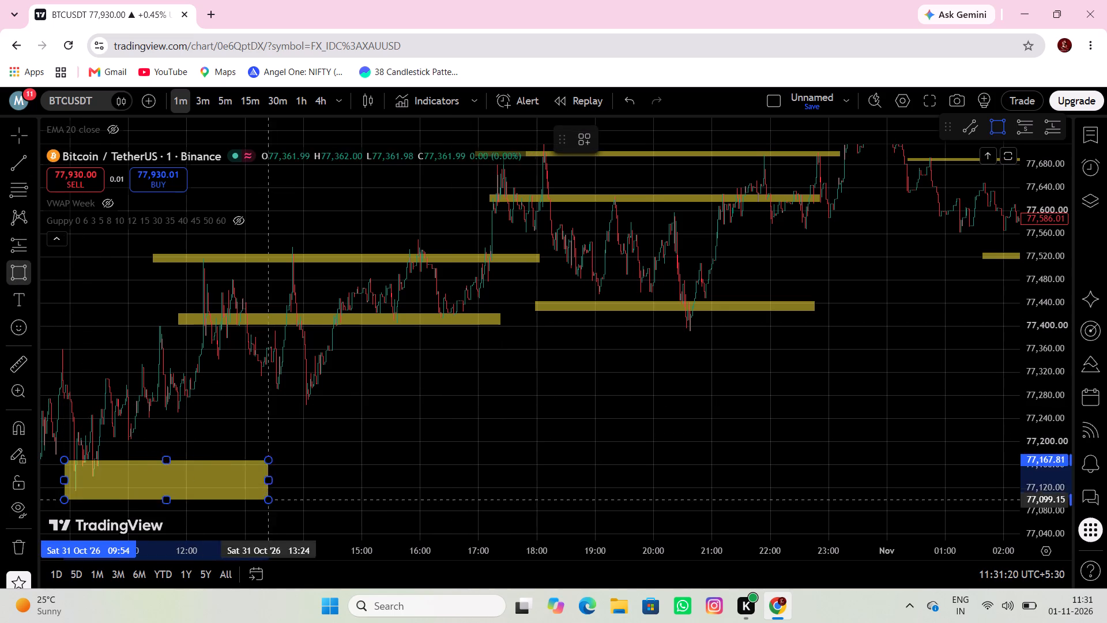
left_click(447, 483)
Draw a rectangle zone from about 77,663.5 up to 77,700, spanning about 05:03 to 11:40 on 31 October.
left_click_drag(464, 455, 496, 454)
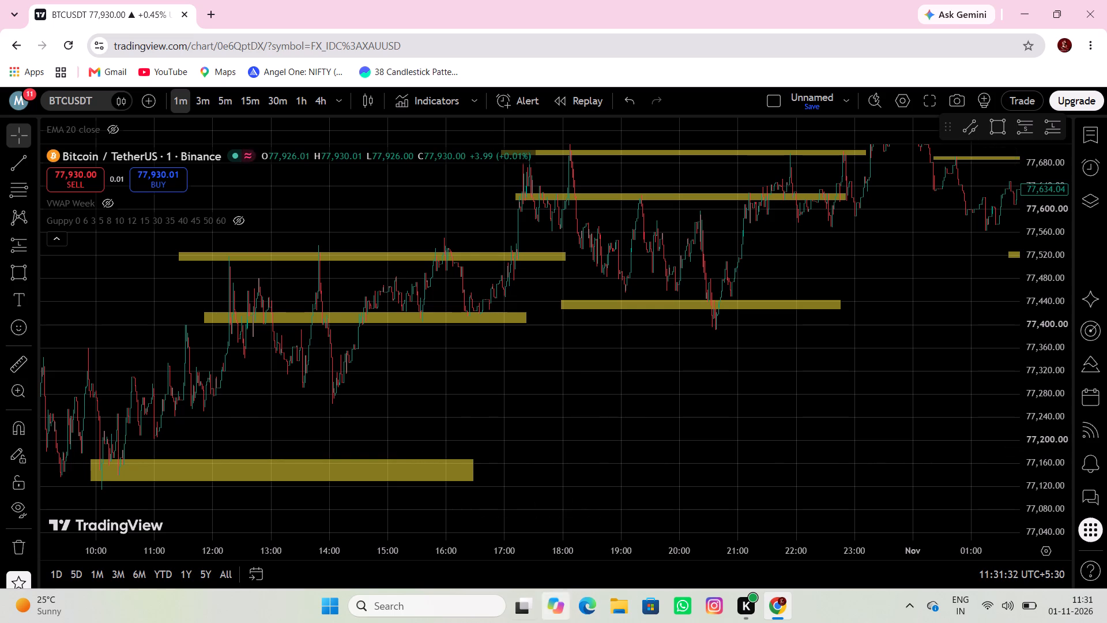
left_click_drag(506, 388, 802, 253)
left_click_drag(492, 273, 720, 398)
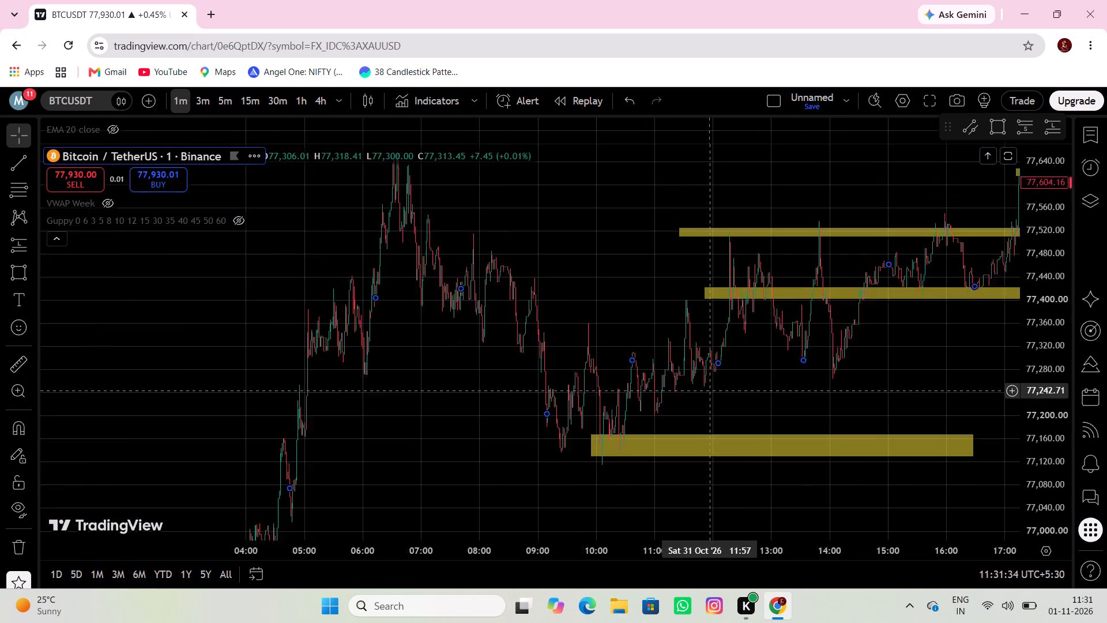
left_click_drag(720, 398, 747, 411)
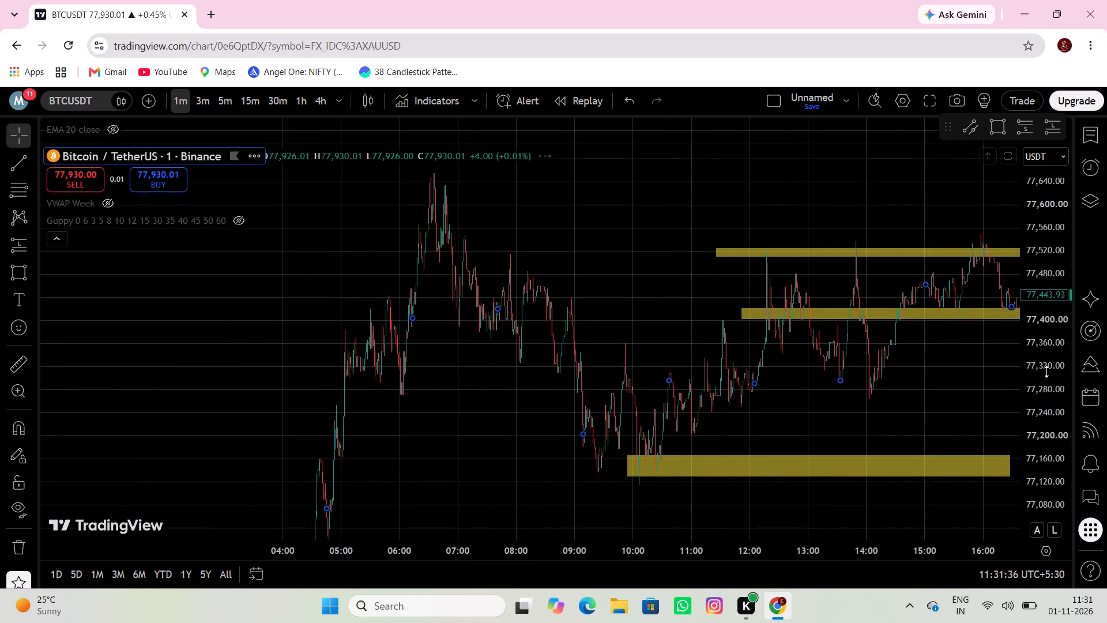
scroll(1047, 371, "down", 10)
left_click(14, 272)
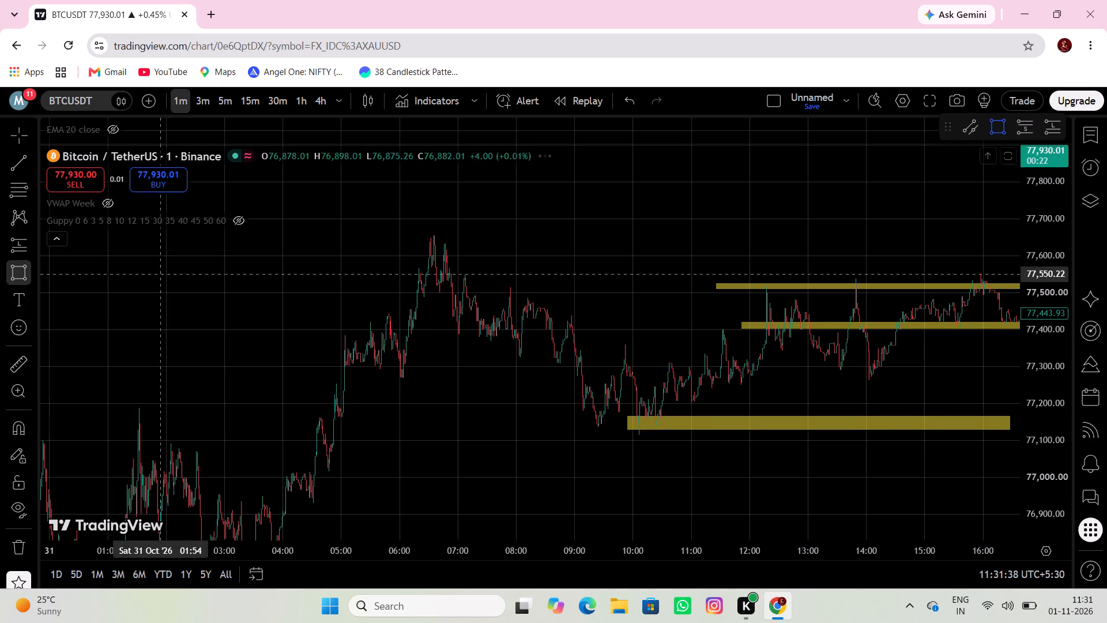
left_click_drag(344, 232, 367, 242)
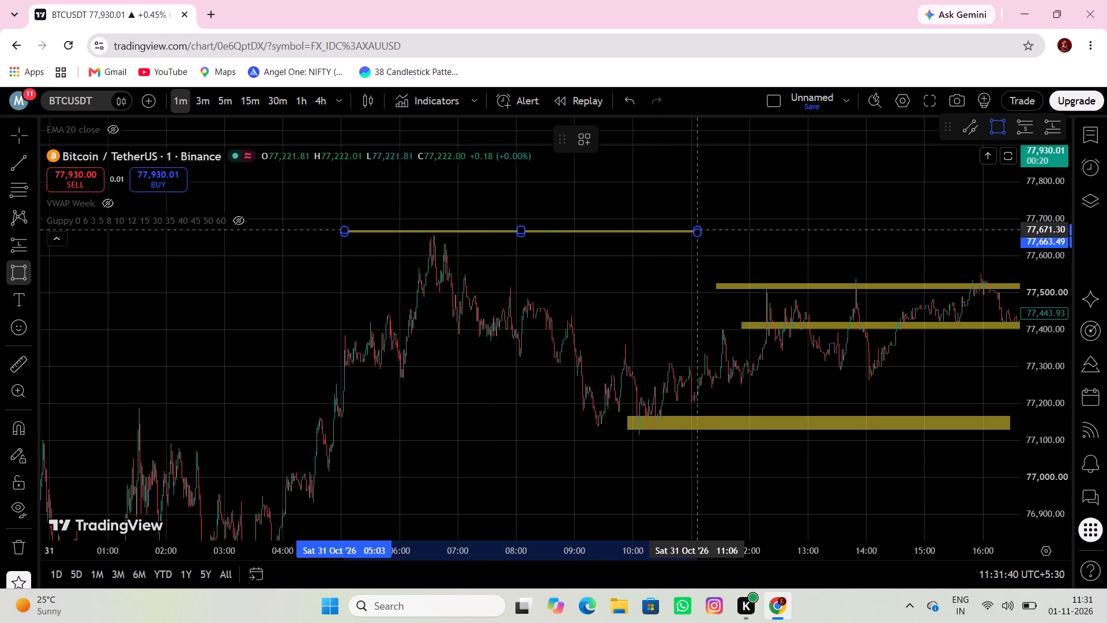
left_click(731, 218)
left_click(634, 287)
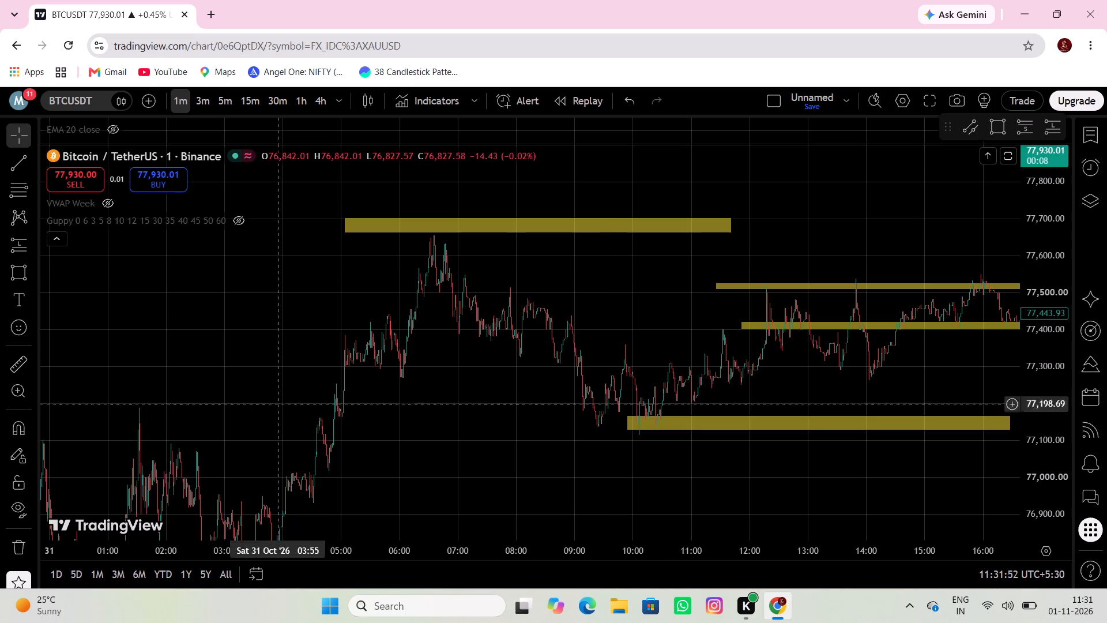
Draw a rectangle zone from about 77,253 up to 77,288, spanning about 04:34 to 10:58 on 31 October.
left_click(24, 264)
left_click_drag(316, 384, 320, 384)
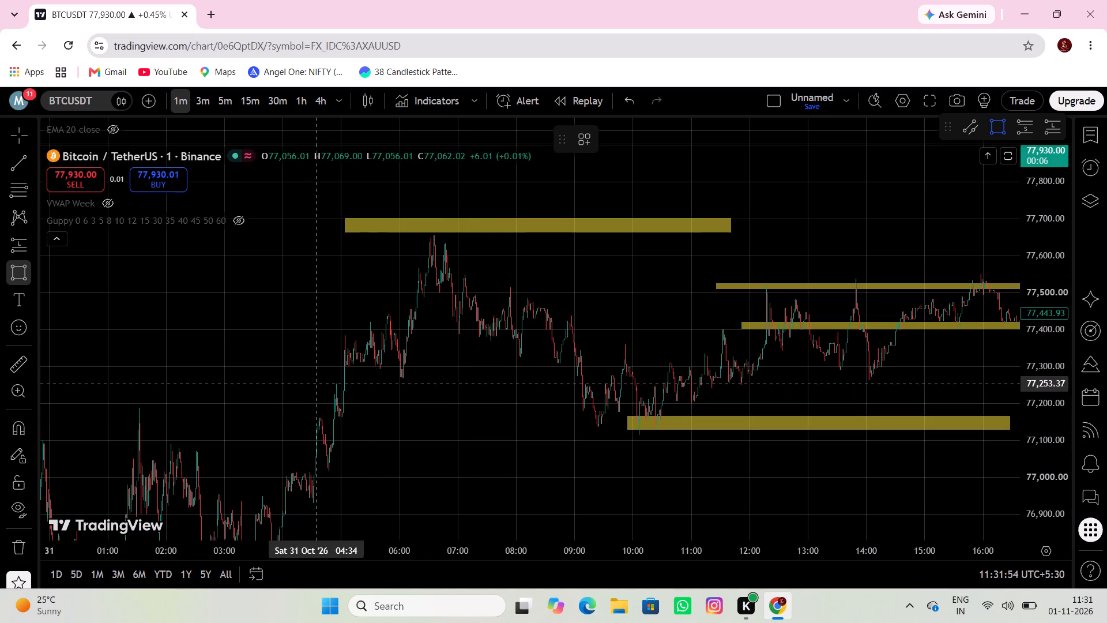
left_click_drag(320, 384, 330, 385)
left_click(688, 371)
Draw a rectangle zone from about 76,617 up to 76,676, spanning about 23:32 on 30 October to 07:07 on 31 October.
left_click_drag(632, 330, 770, 241)
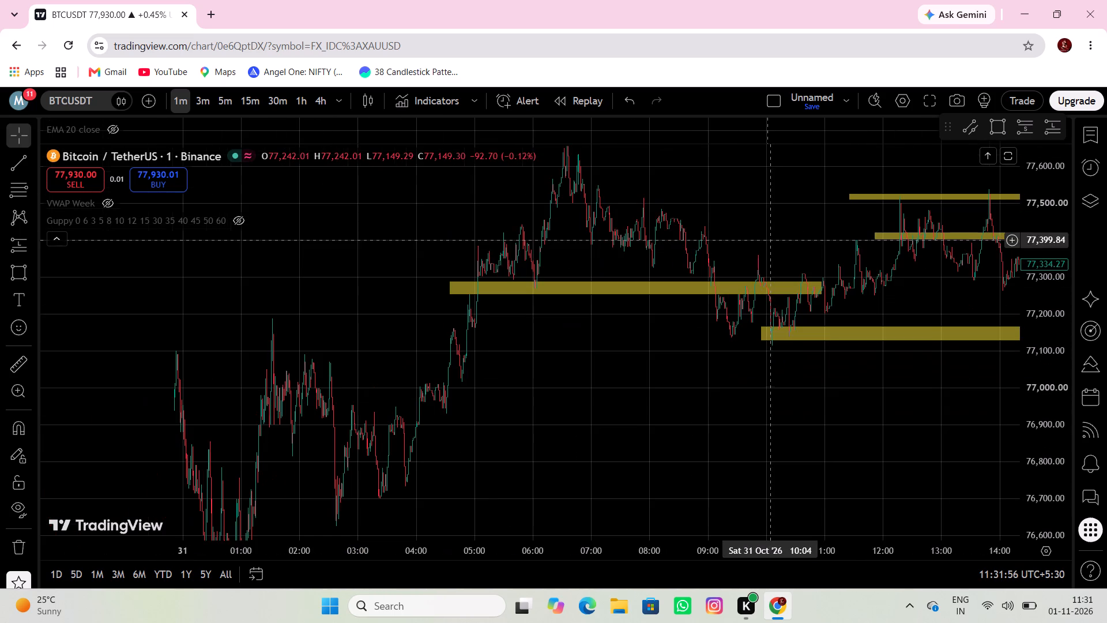
left_click_drag(770, 241, 769, 241)
scroll(1041, 373, "down", 8)
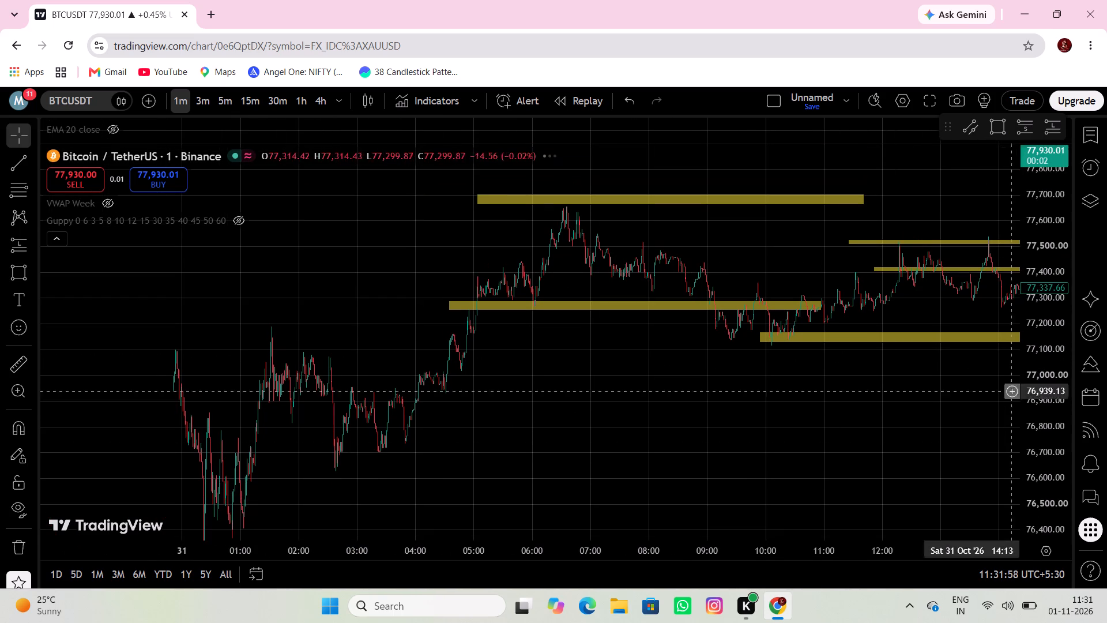
left_click_drag(739, 474, 836, 385)
left_click(14, 275)
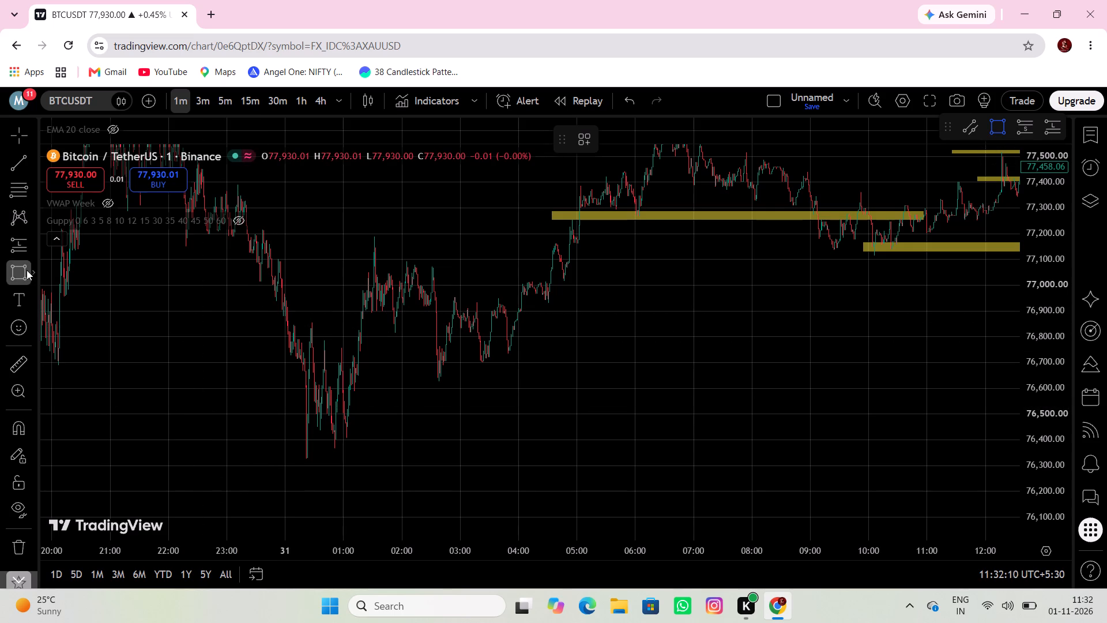
left_click_drag(27, 270, 31, 277)
left_click(258, 384)
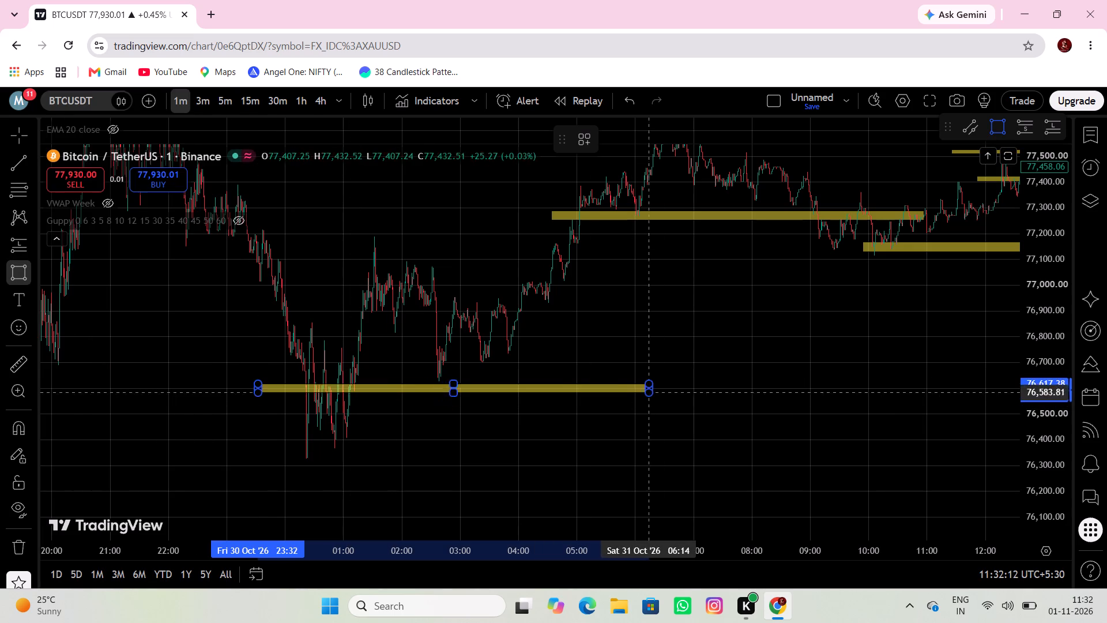
left_click(701, 369)
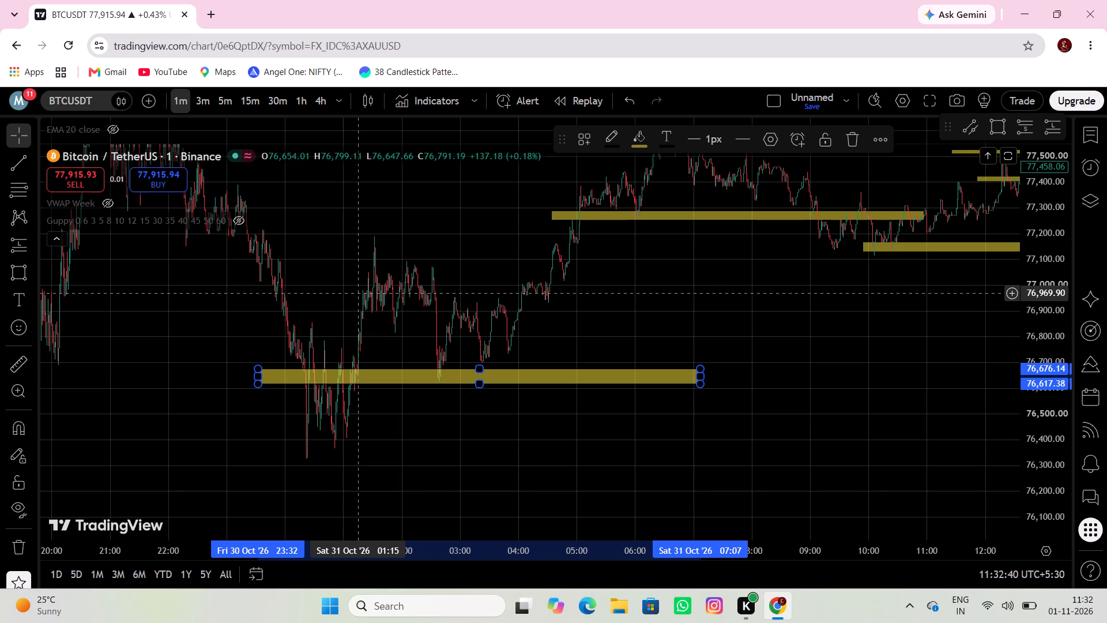
Draw a rectangle zone from about 77,045 up to 77,129, spanning about 00:51 to 06:17 on 31 October.
left_click(18, 272)
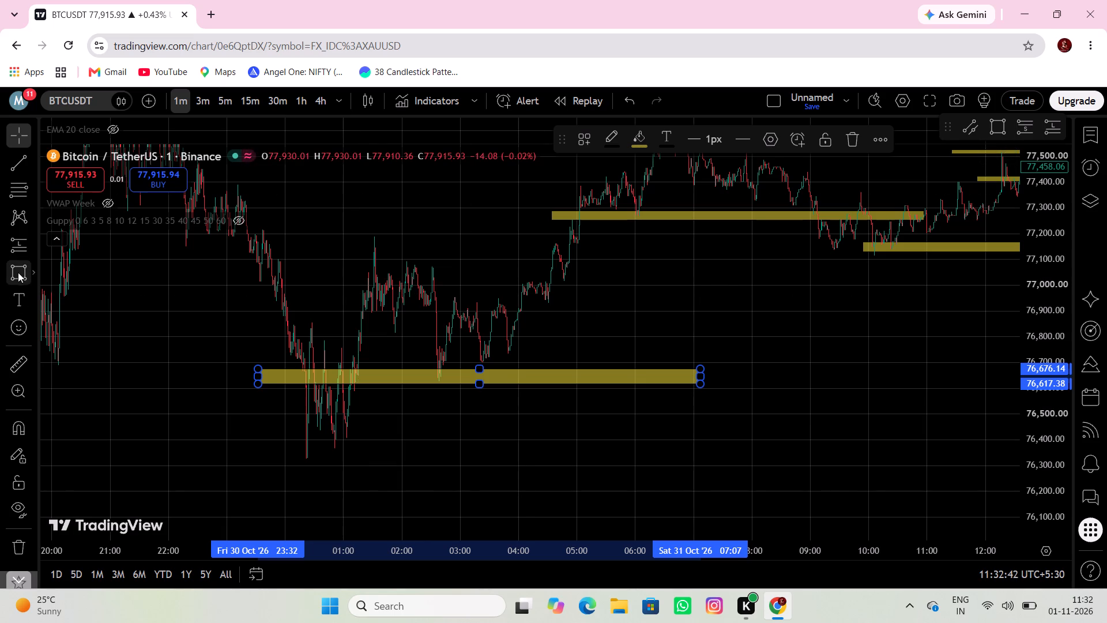
left_click(334, 252)
left_click(652, 273)
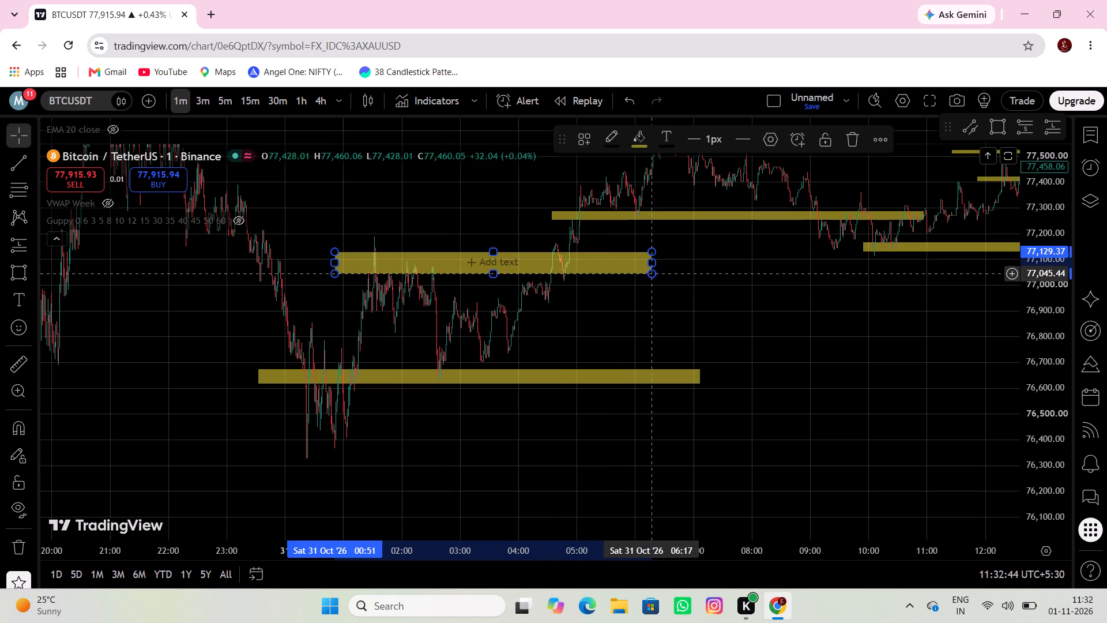
Draw a rectangle zone from about 76,847 up to 76,906, spanning about 23:39 on 30 October to 06:21 on 31 October.
left_click_drag(677, 303, 522, 304)
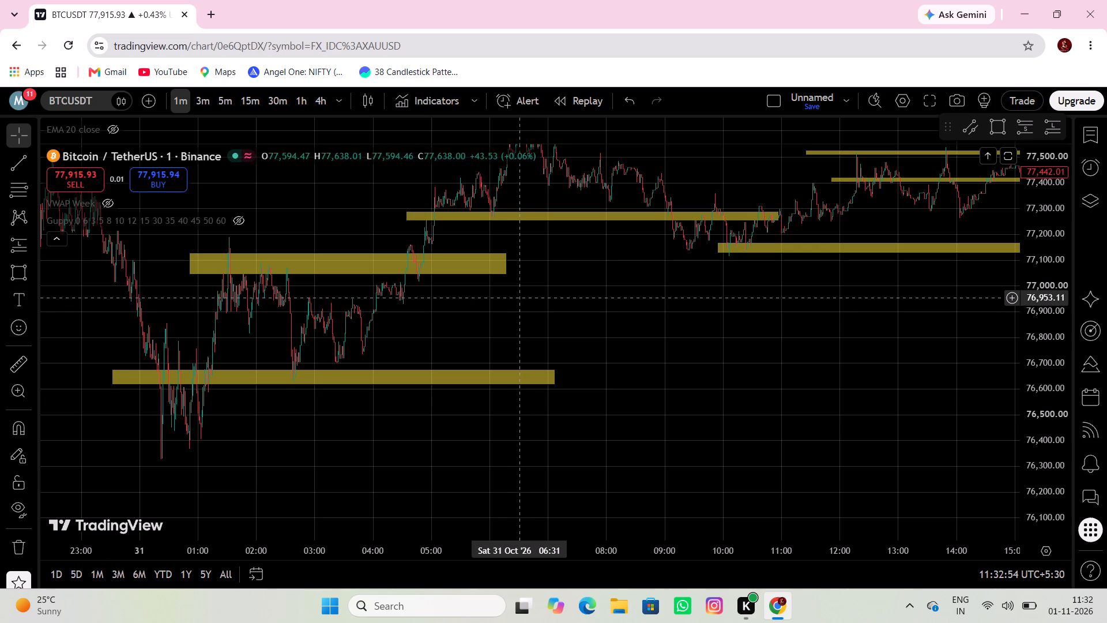
left_click(21, 268)
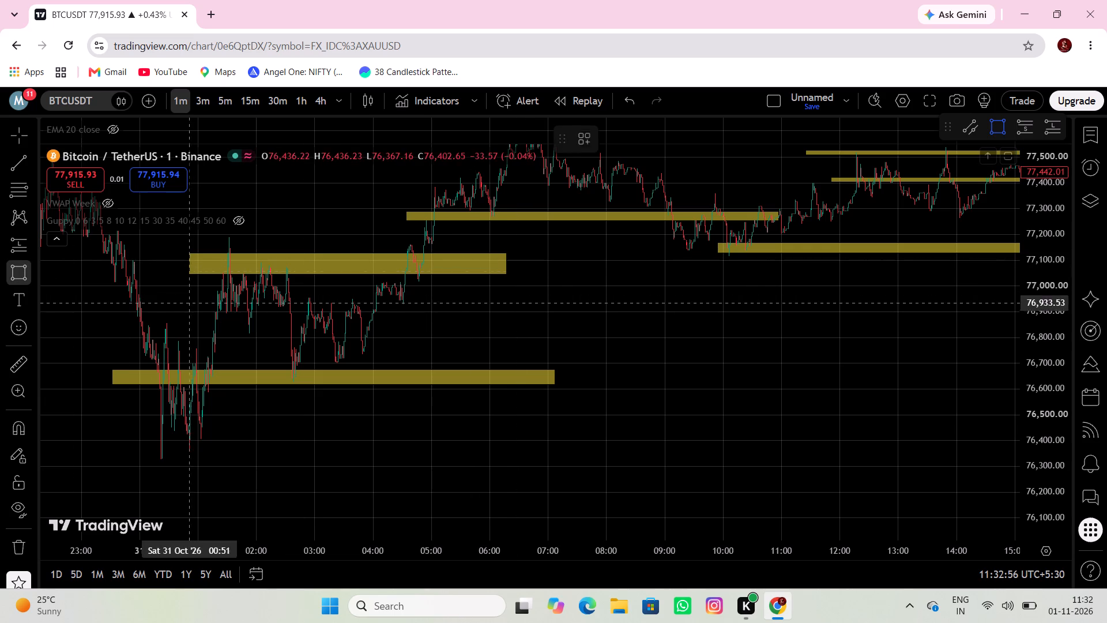
left_click(119, 310)
left_click(510, 325)
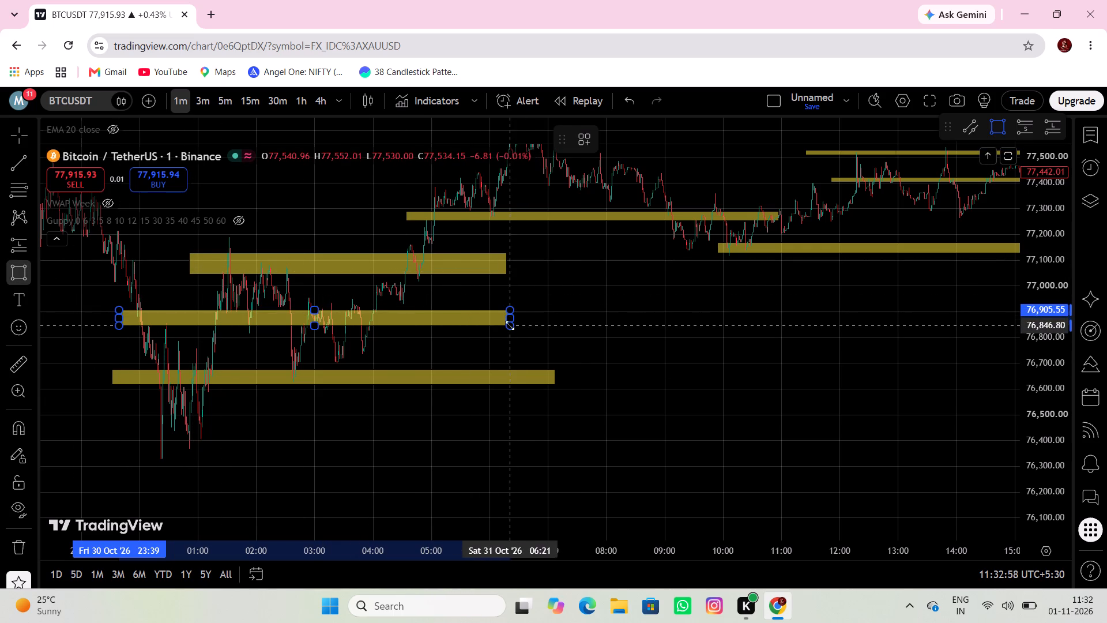
left_click_drag(580, 318, 635, 311)
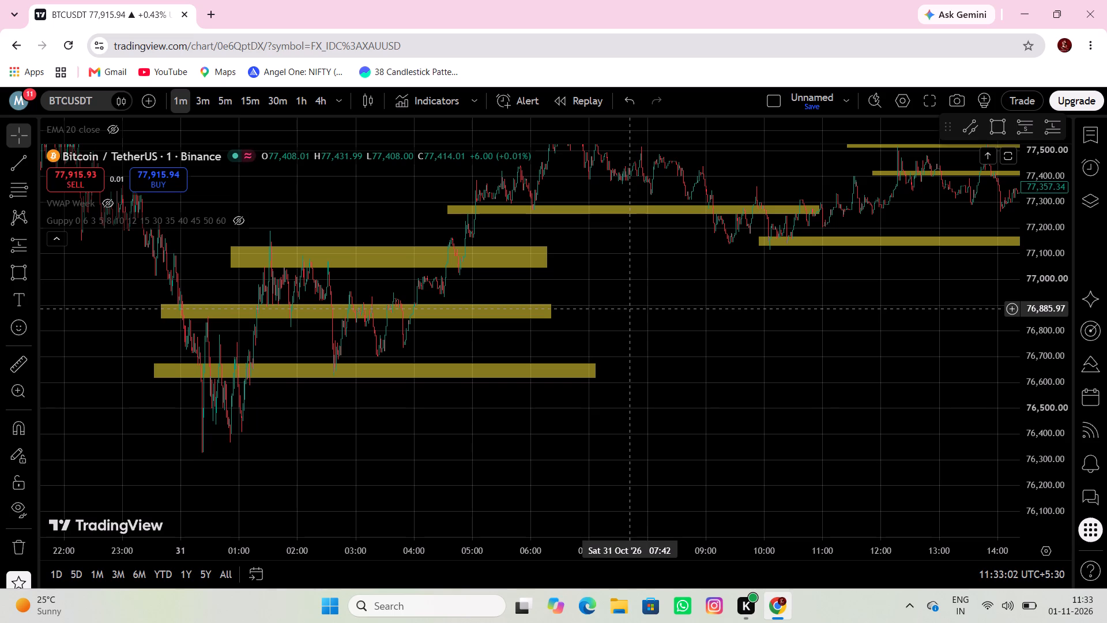
Draw a thin rectangle zone spanning about 16:13 to 23:19 on 30 October and stretch it to cover about 77,912 up to 77,990.
left_click_drag(122, 359, 123, 360)
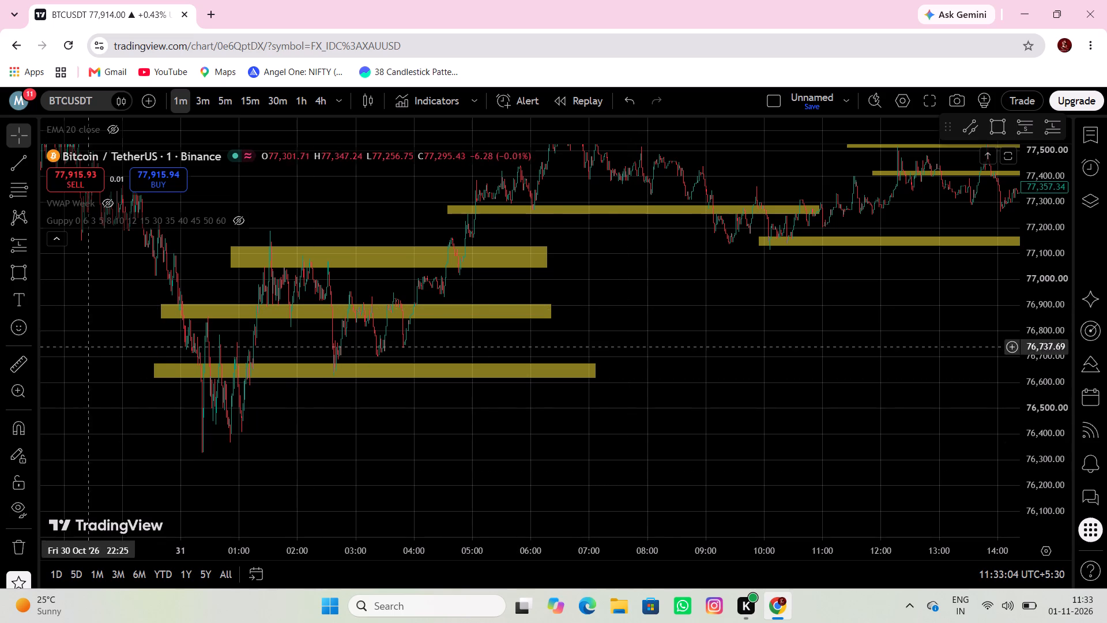
left_click_drag(123, 360, 542, 445)
left_click_drag(364, 344, 317, 467)
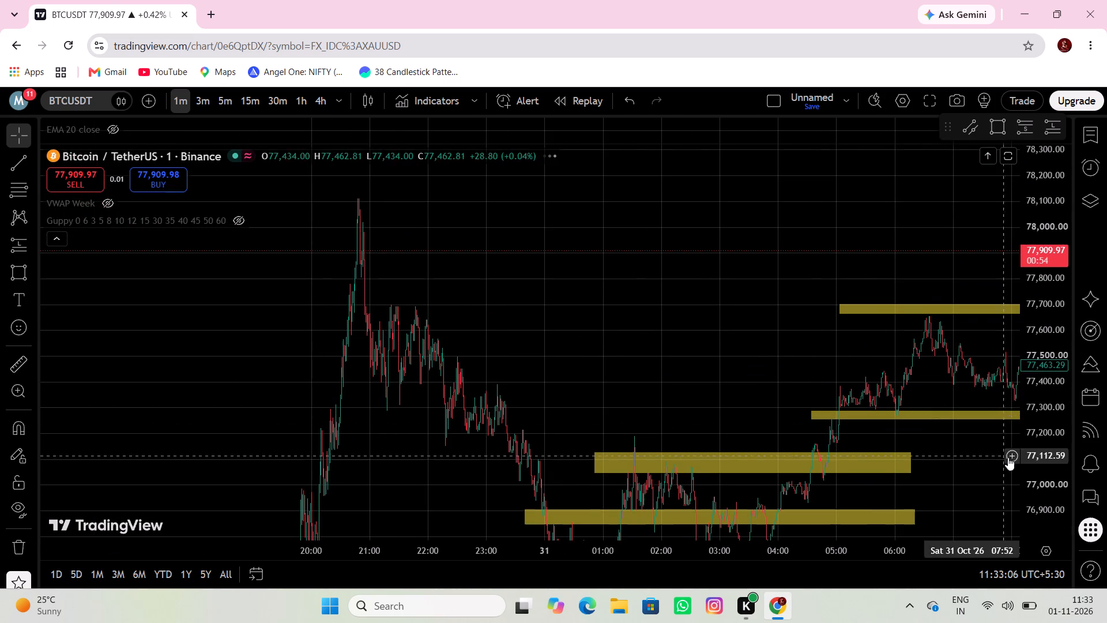
scroll(1039, 423, "down", 11)
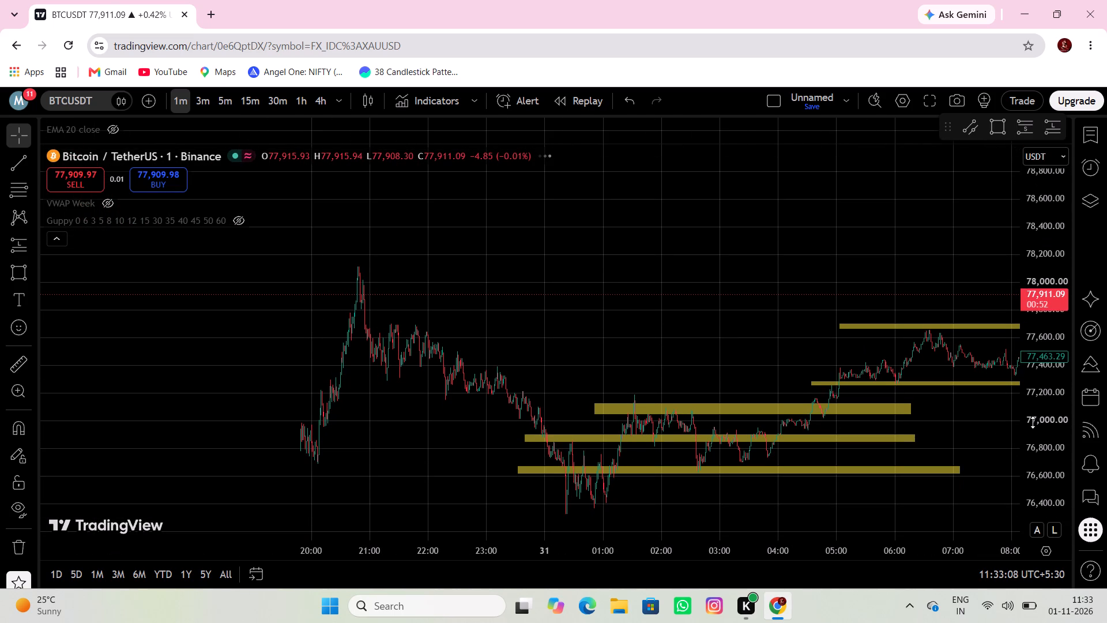
left_click(24, 272)
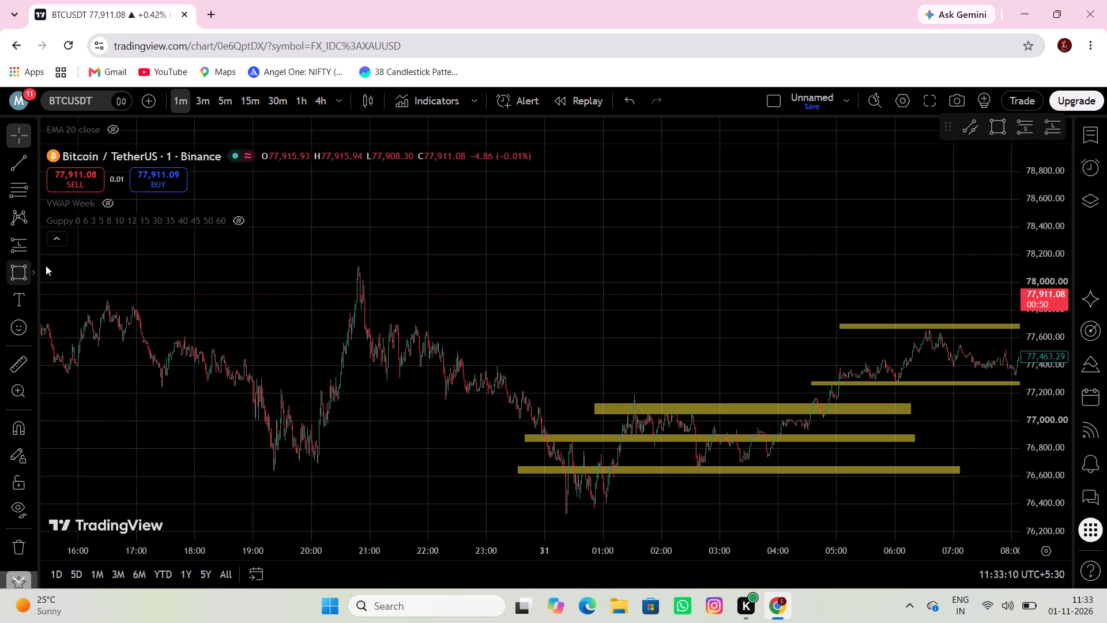
left_click(91, 297)
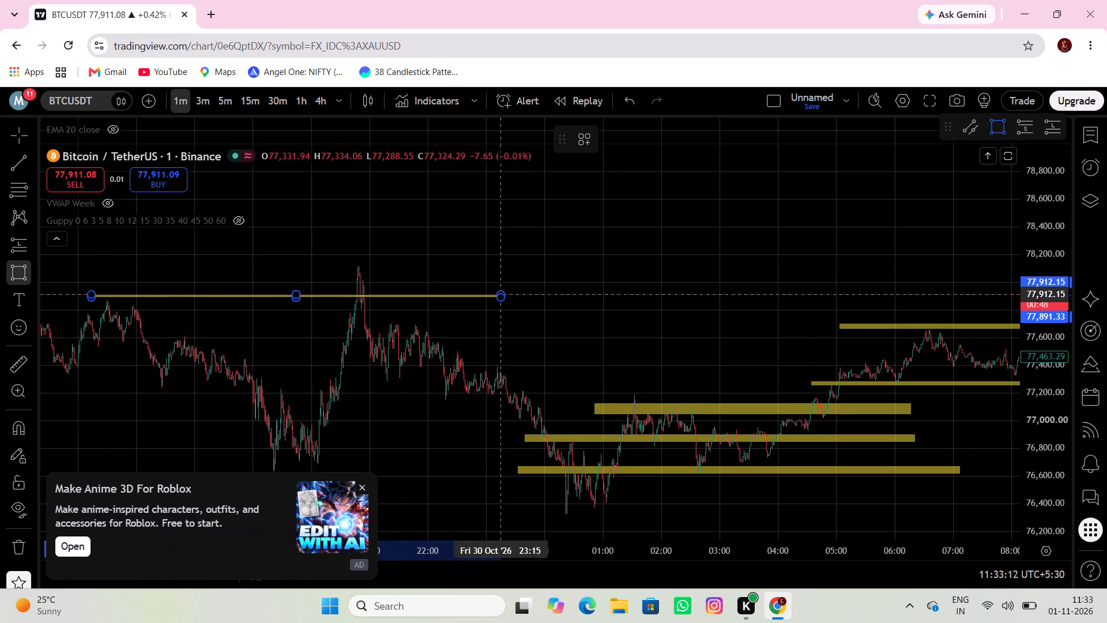
left_click(504, 294)
left_click_drag(298, 294, 299, 294)
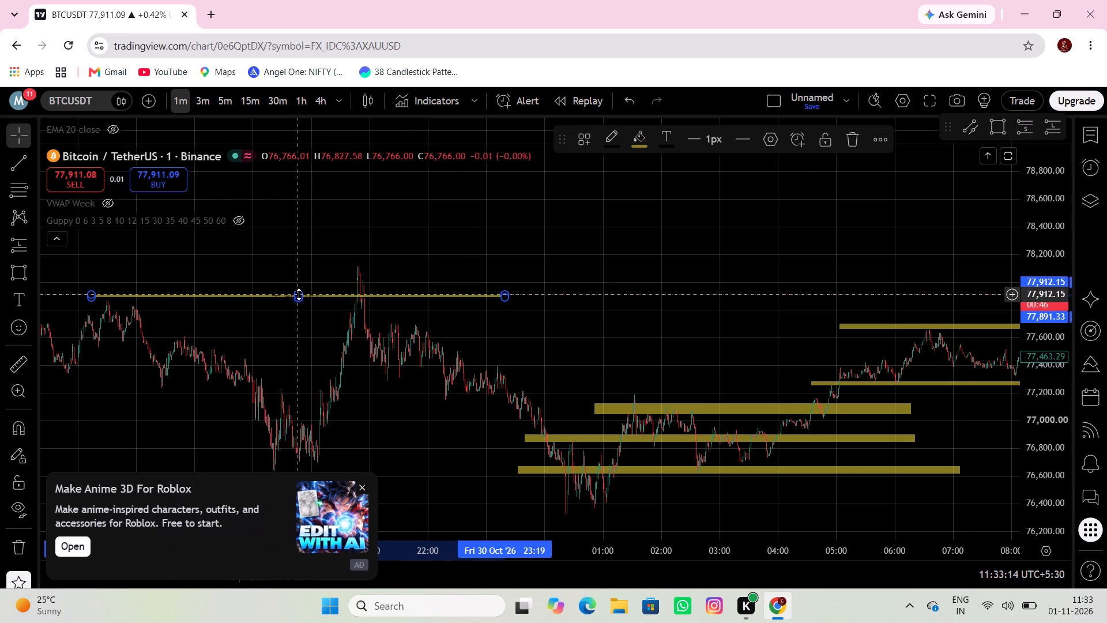
left_click_drag(299, 294, 302, 283)
Draw a rectangle zone from about 77,287 up to 77,381, spanning about 14:46 to 21:34 on 30 October.
left_click_drag(302, 253, 595, 196)
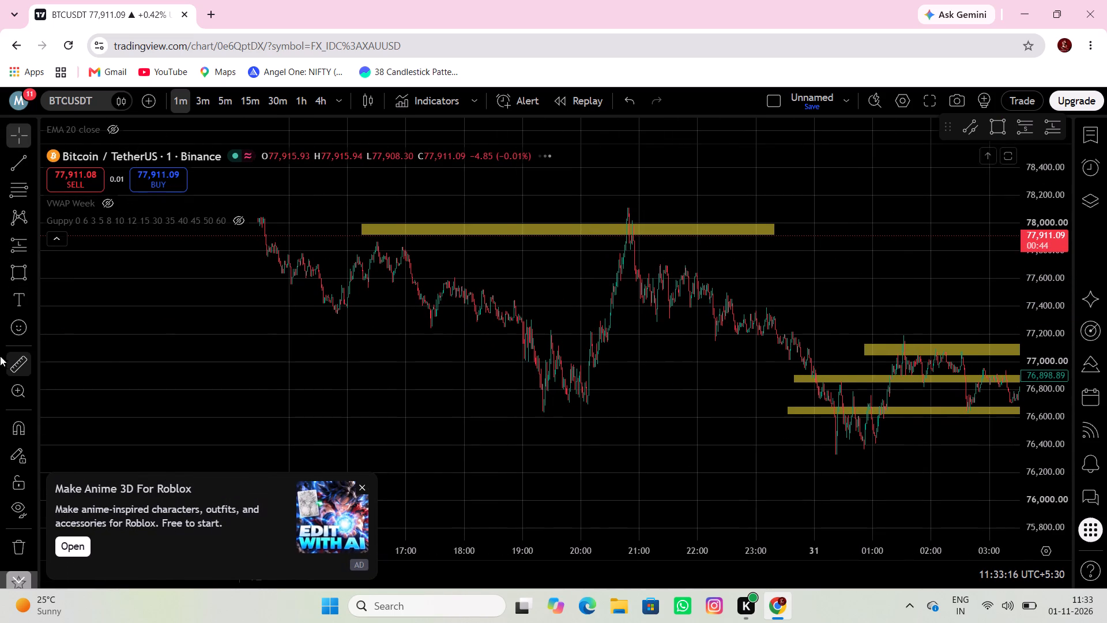
left_click(7, 269)
left_click(274, 322)
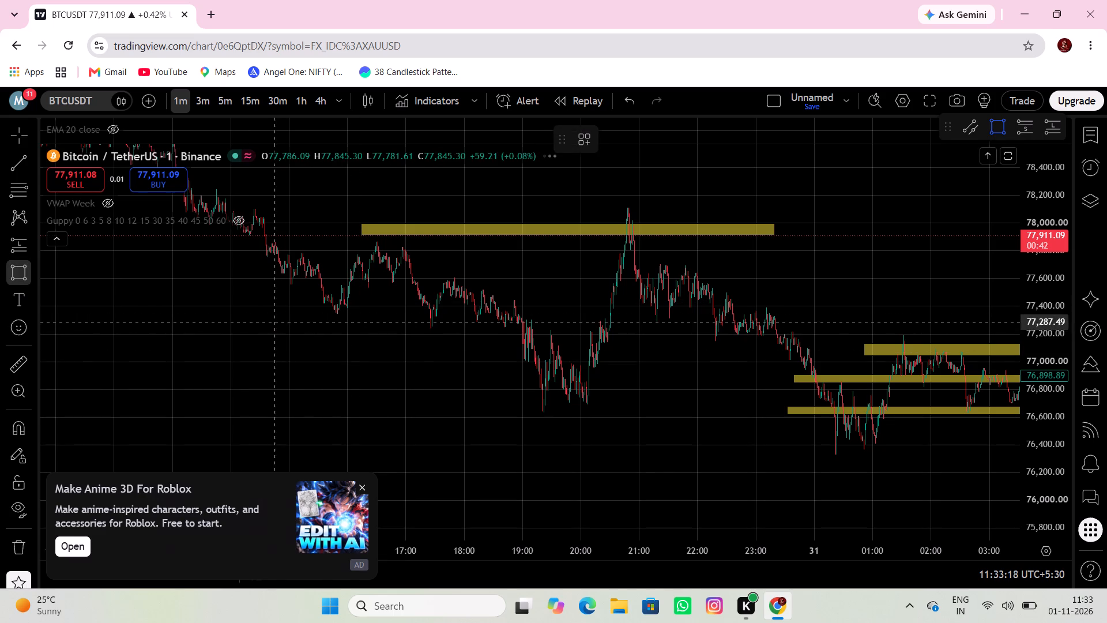
left_click(673, 309)
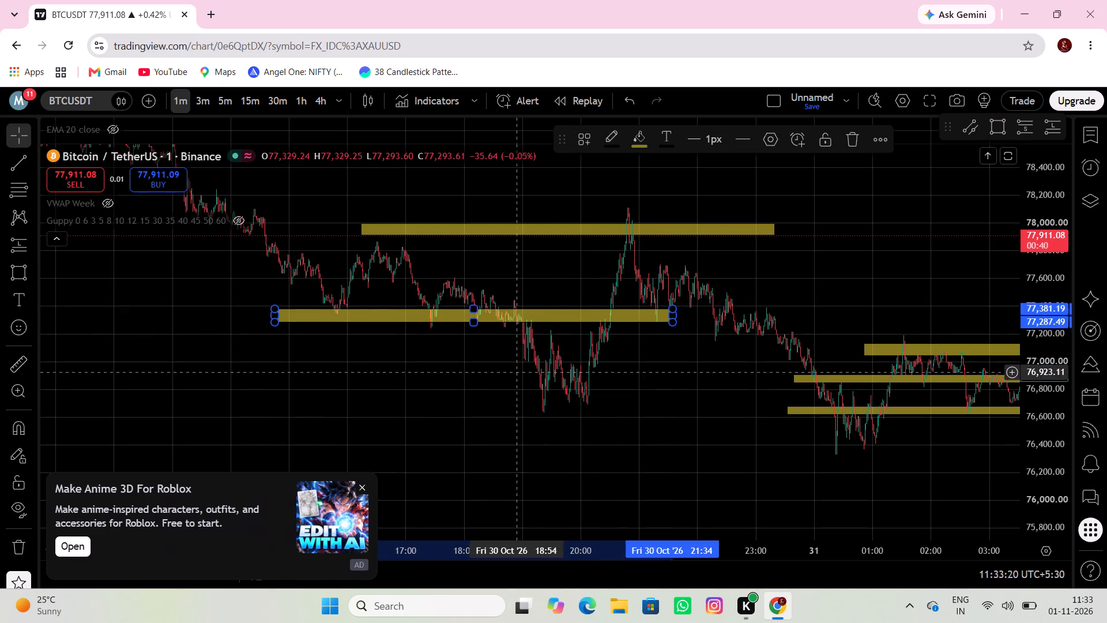
left_click_drag(519, 384, 465, 337)
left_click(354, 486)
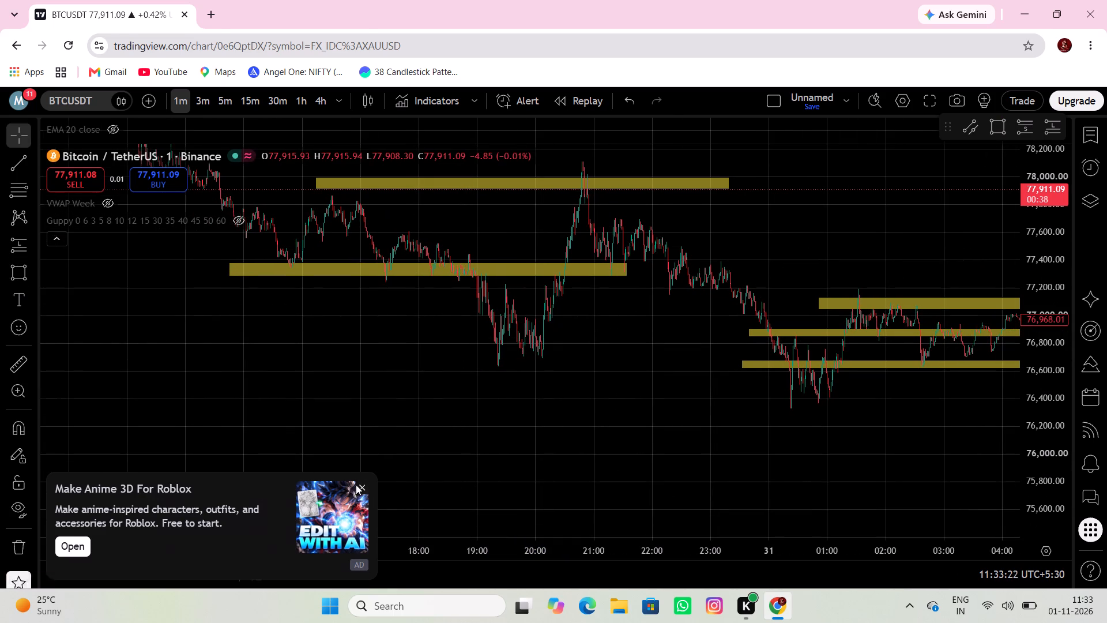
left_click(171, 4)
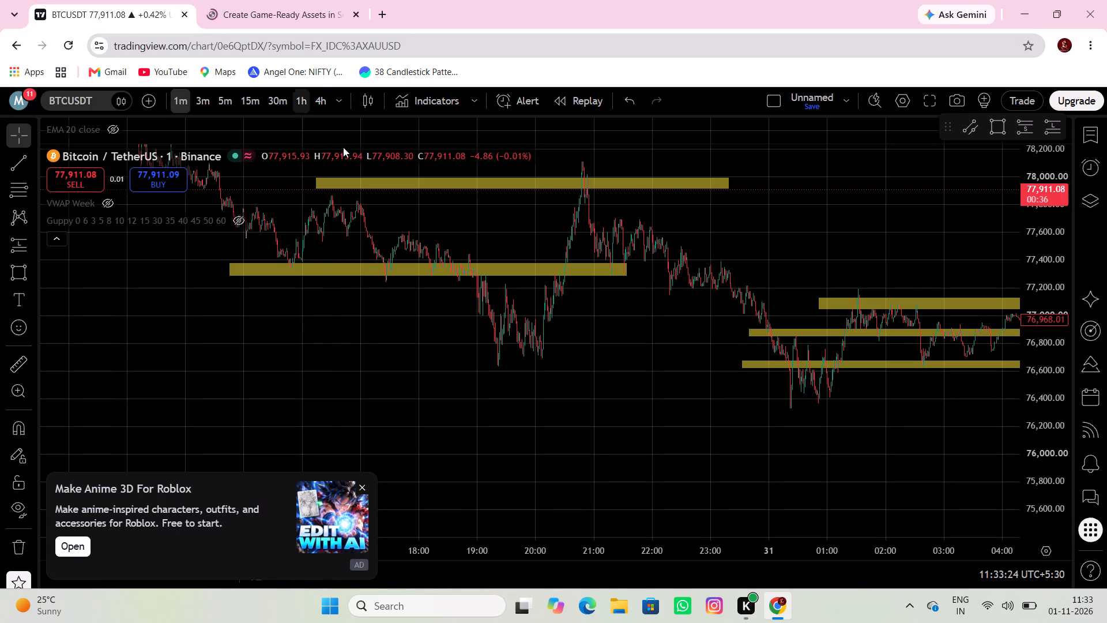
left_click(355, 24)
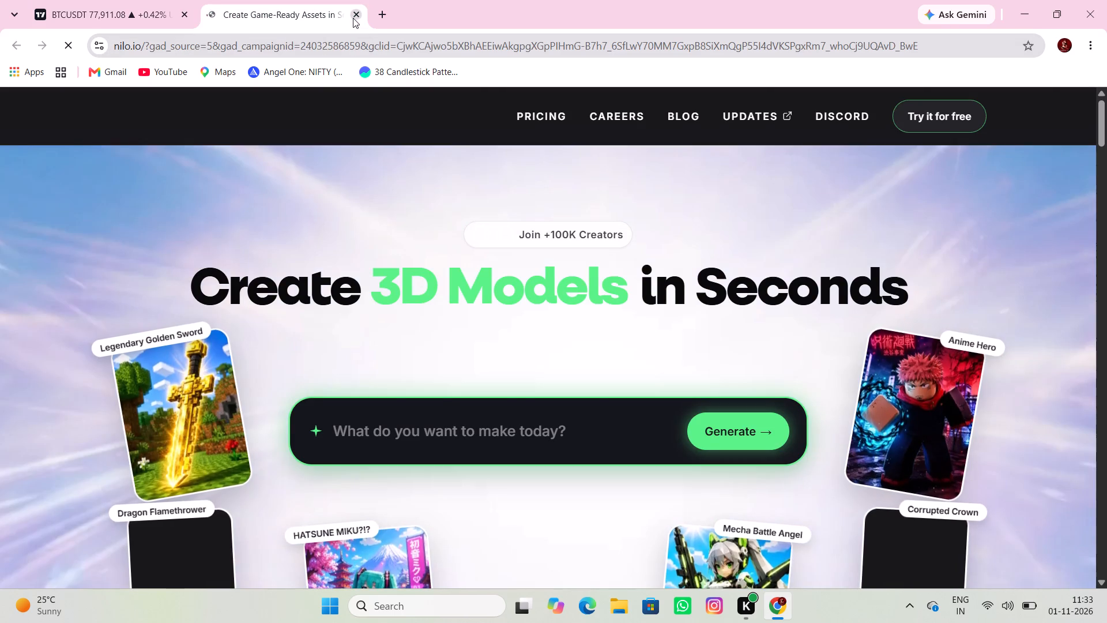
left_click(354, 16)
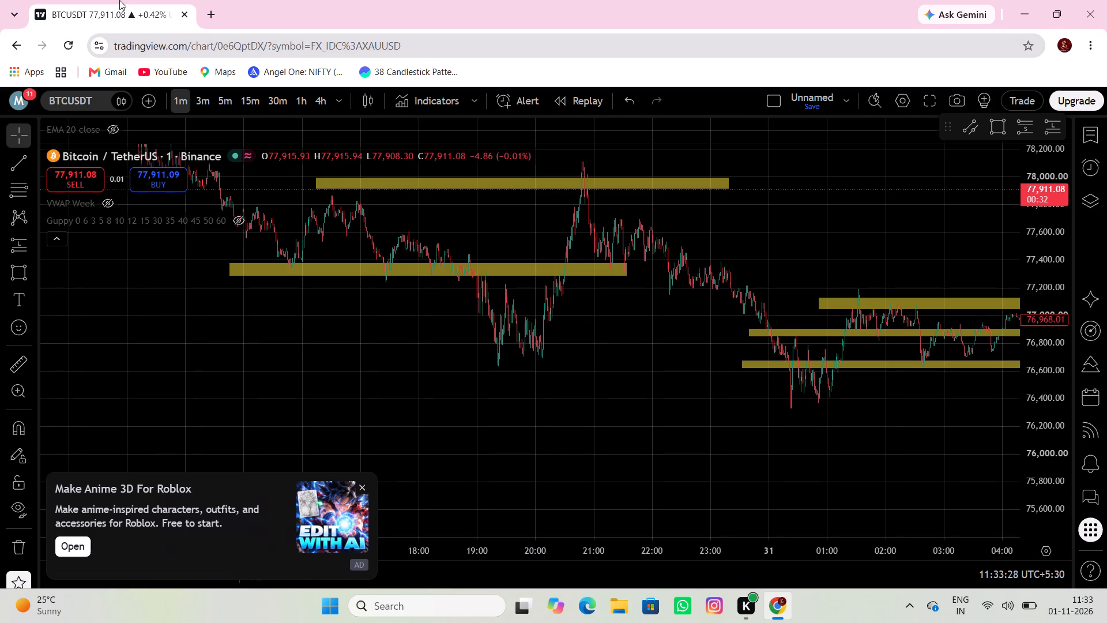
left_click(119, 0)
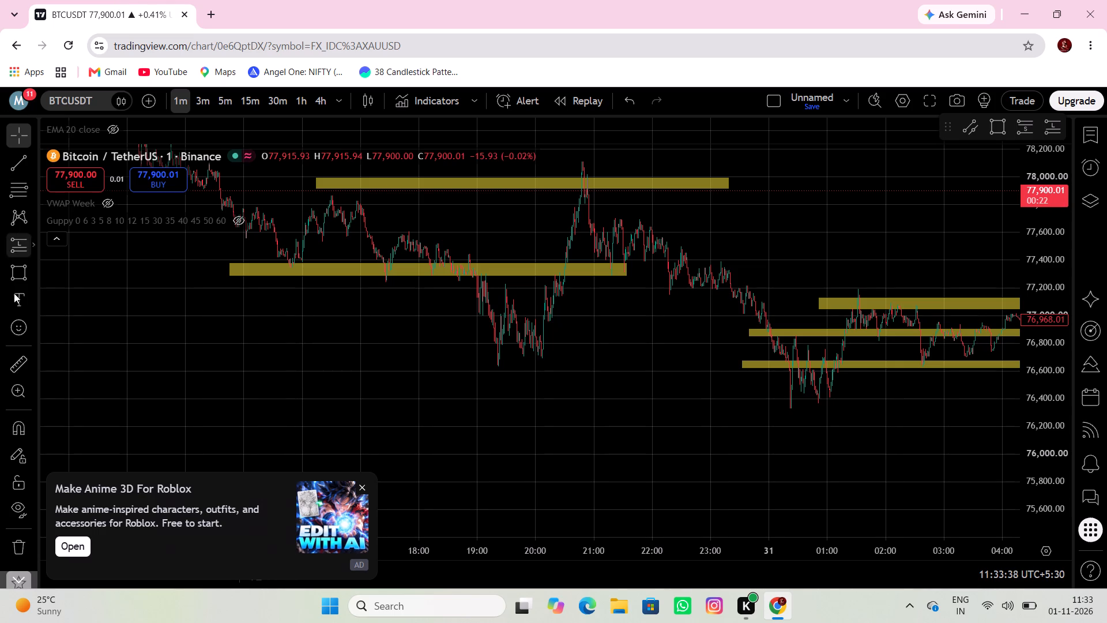
Draw a rectangle zone from about 76,708 up to 76,798, spanning about 16:53 to 22:40 on 30 October.
left_click(22, 269)
left_click(353, 343)
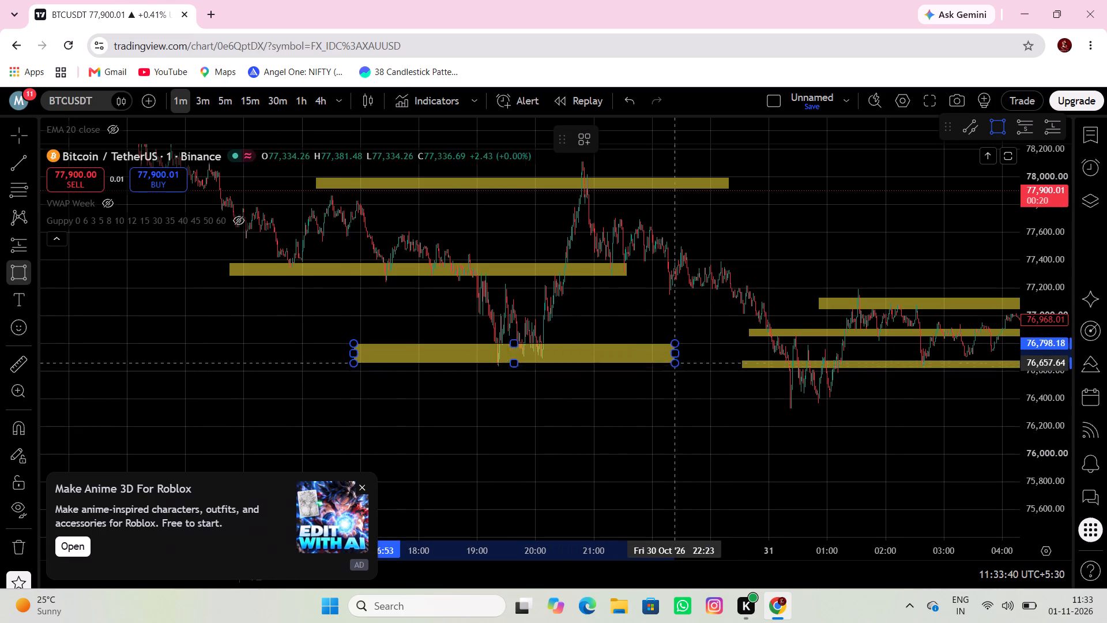
left_click(691, 356)
left_click(599, 425)
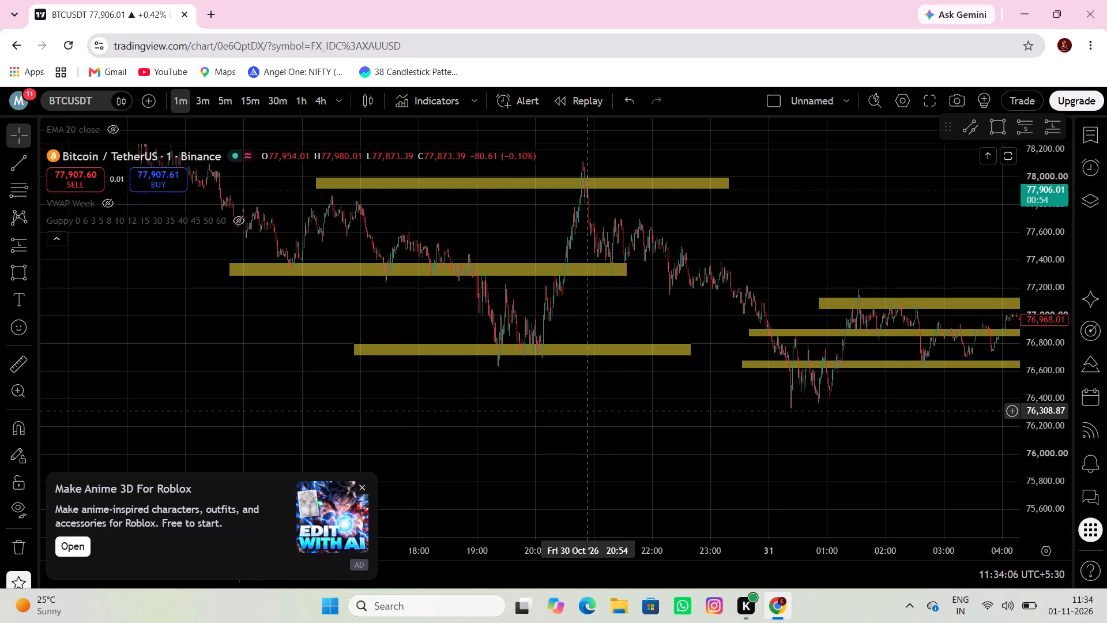
Draw a rectangle zone from about 77,631 up to 77,732, spanning about 20:27 on 30 October to 01:27 on 31 October.
left_click_drag(212, 355, 290, 322)
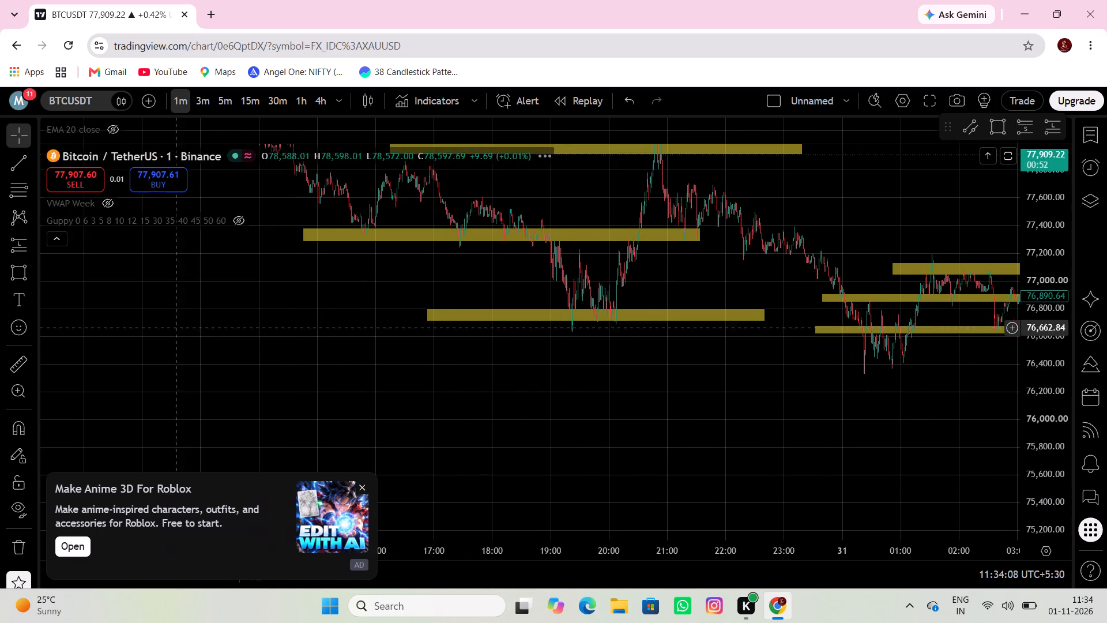
left_click(22, 279)
left_click_drag(634, 193, 651, 194)
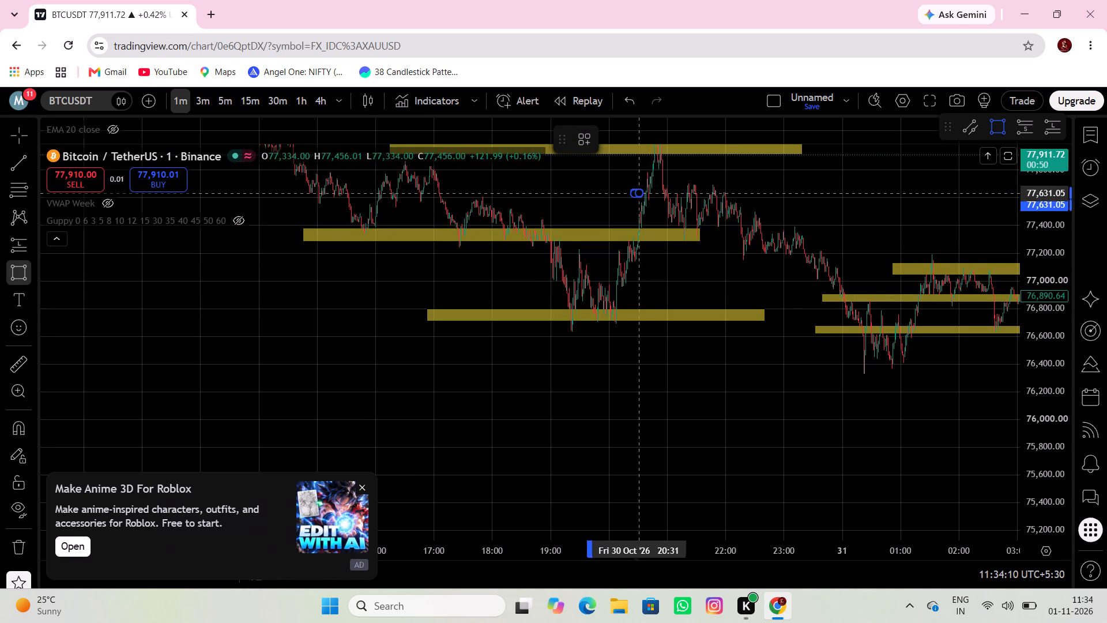
left_click(926, 178)
Draw a rectangle zone from about 78,703 up to 78,852, spanning about 08:32 to 16:46 on 30 October.
left_click_drag(861, 244, 615, 260)
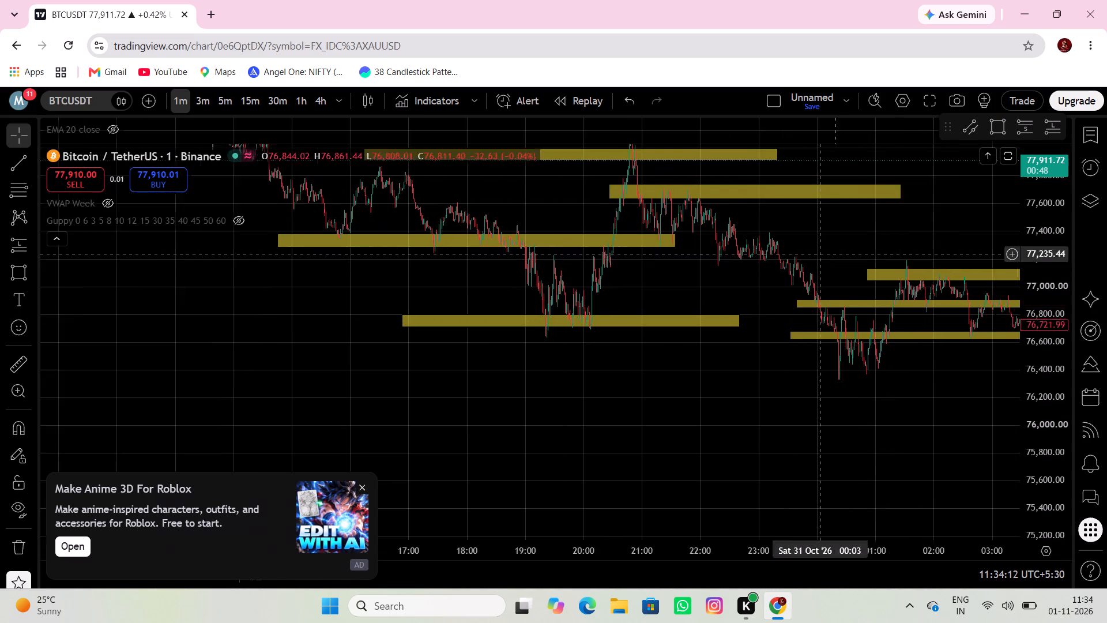
left_click_drag(615, 260, 606, 261)
left_click_drag(443, 421, 585, 438)
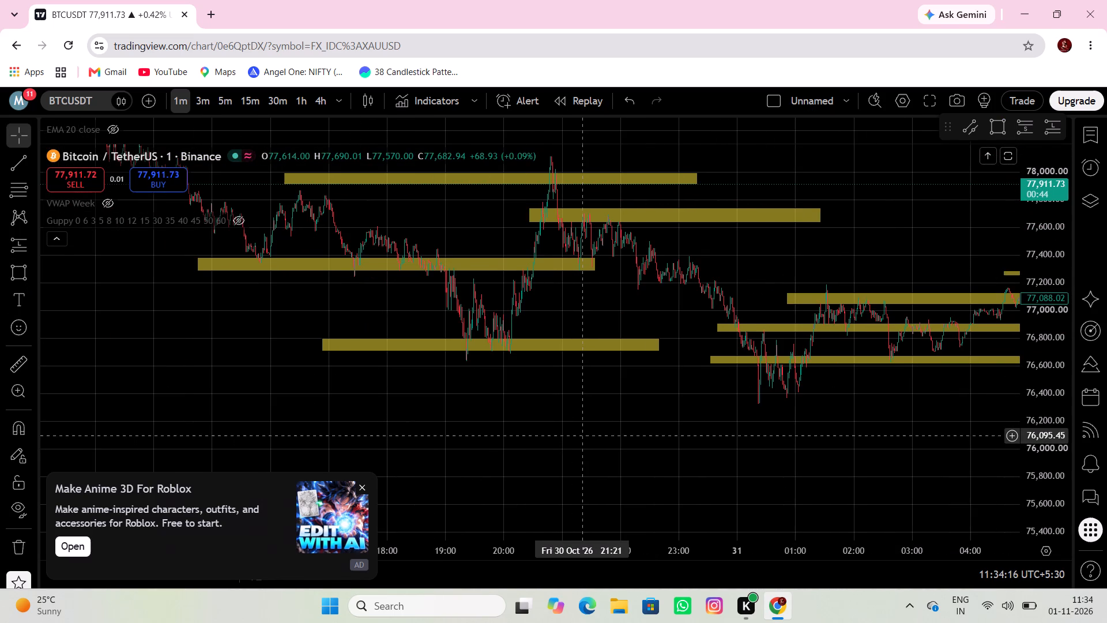
left_click_drag(519, 453, 676, 532)
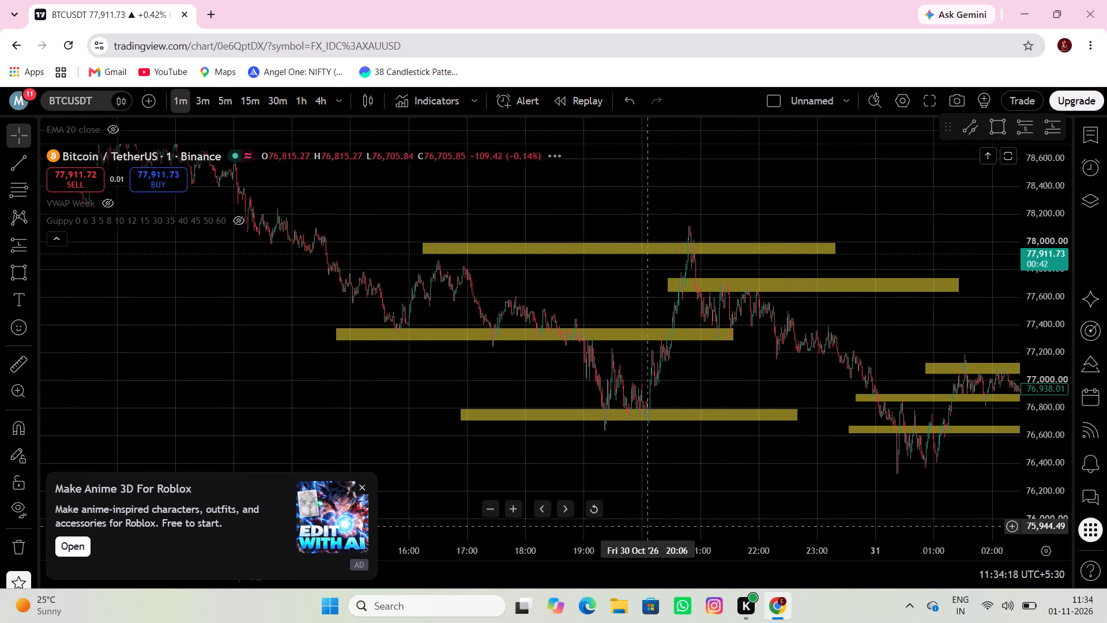
left_click_drag(161, 322, 396, 448)
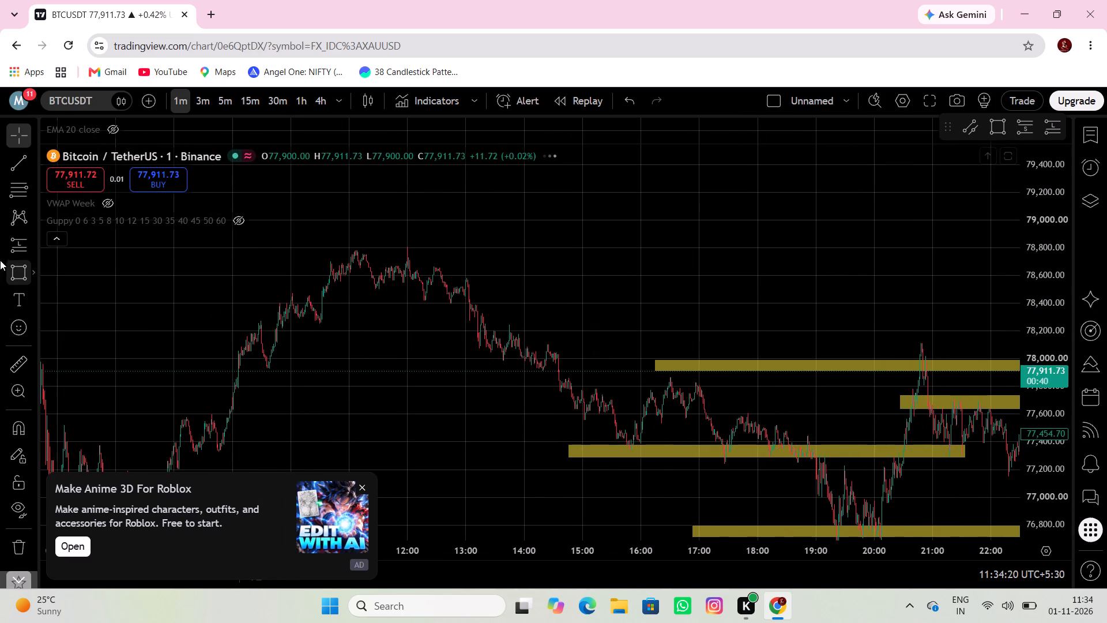
left_click(13, 265)
left_click_drag(206, 261, 219, 272)
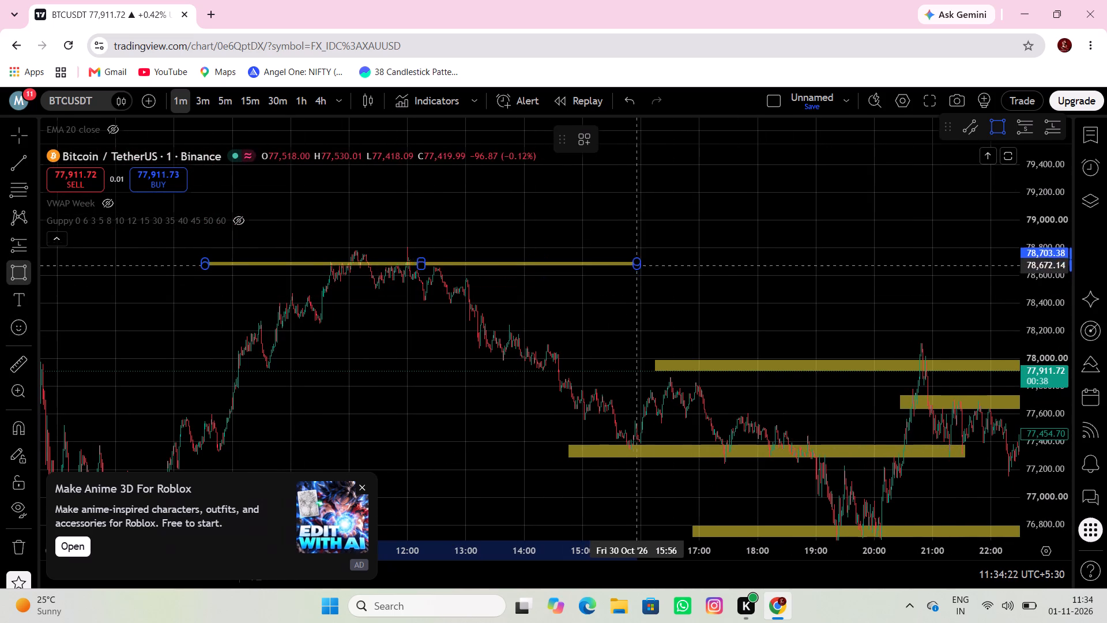
left_click(685, 240)
Dismiss the advertisement covering the lower part of the chart.
left_click_drag(455, 366, 522, 313)
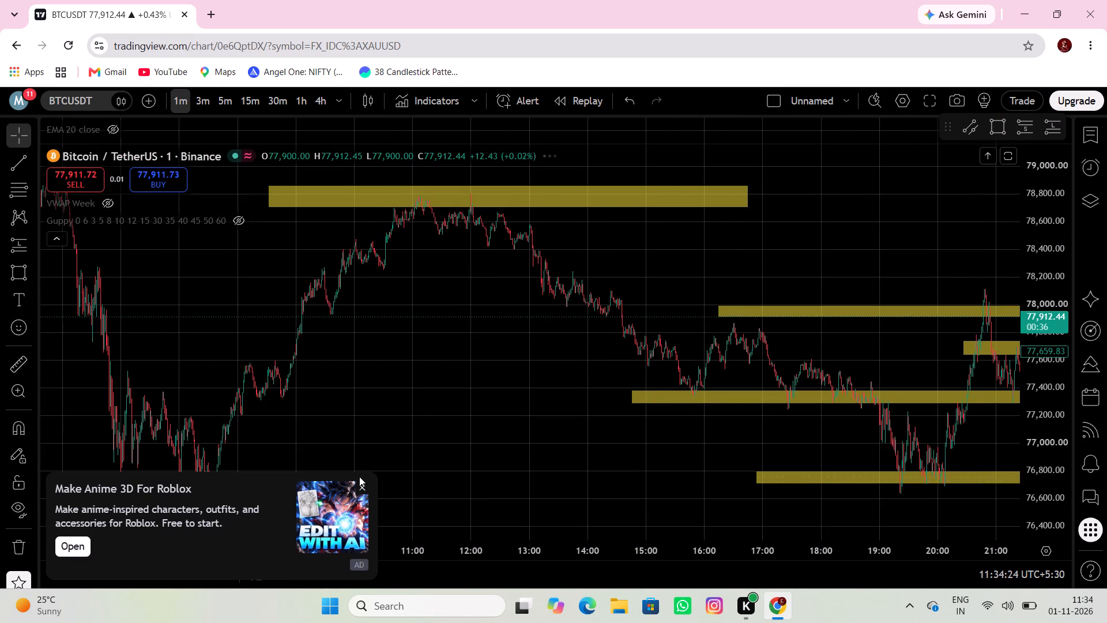
left_click(362, 486)
Draw a rectangle zone from about 77,463 up to 77,631, spanning about 04:58 to 13:38 on 30 October.
left_click_drag(402, 379, 469, 432)
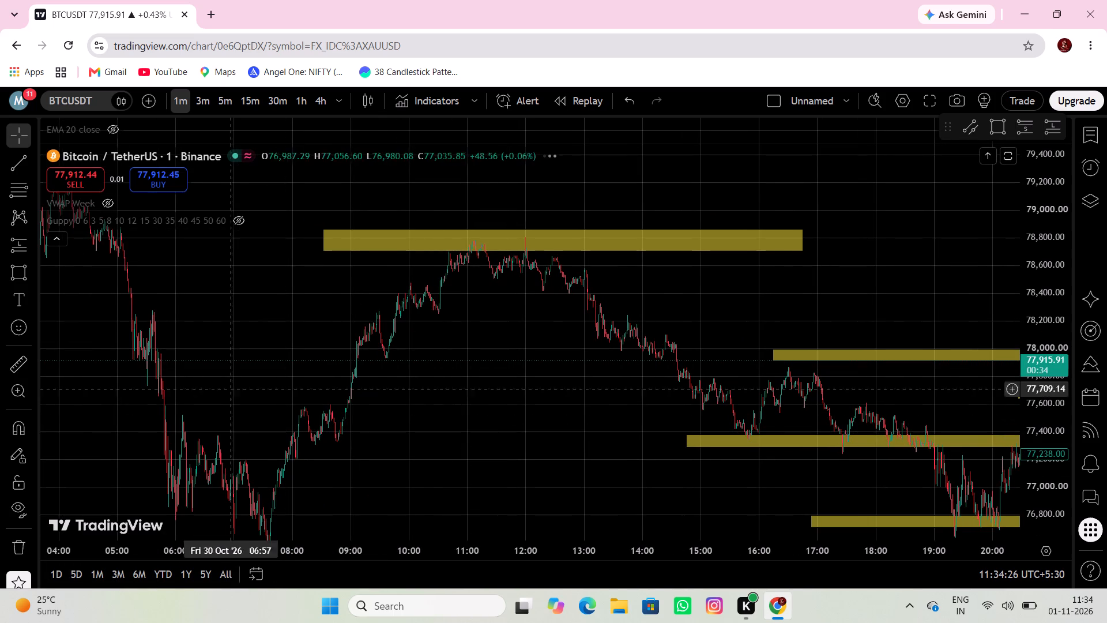
left_click(25, 268)
left_click(115, 400)
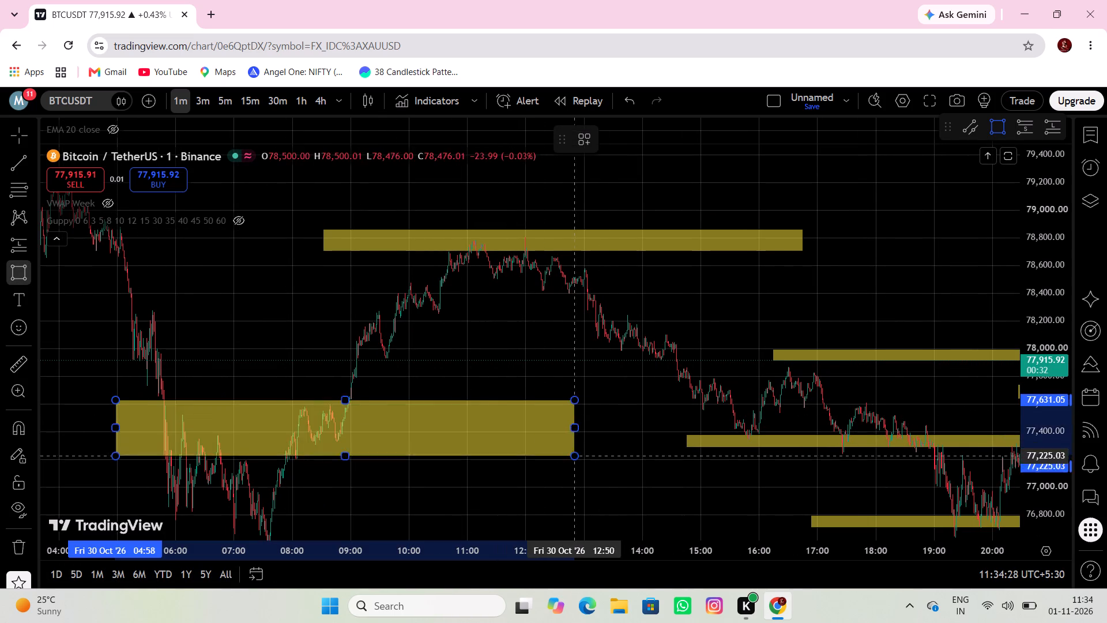
left_click(621, 423)
Collapse the indicator legend on the chart.
left_click_drag(567, 451, 616, 427)
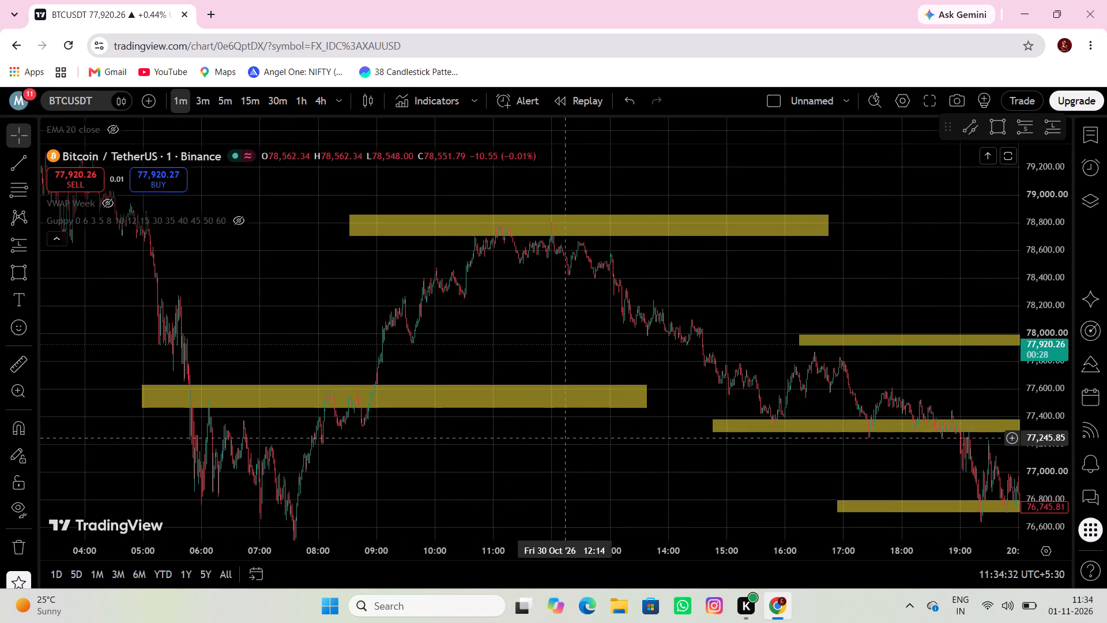
left_click_drag(445, 362, 562, 346)
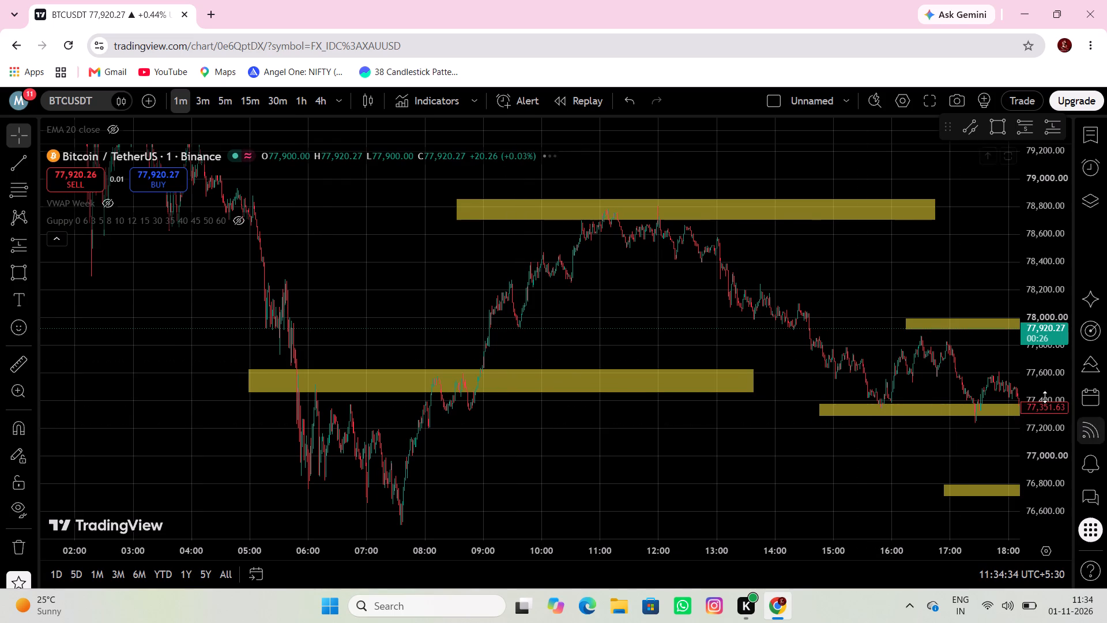
scroll(1049, 393, "down", 12)
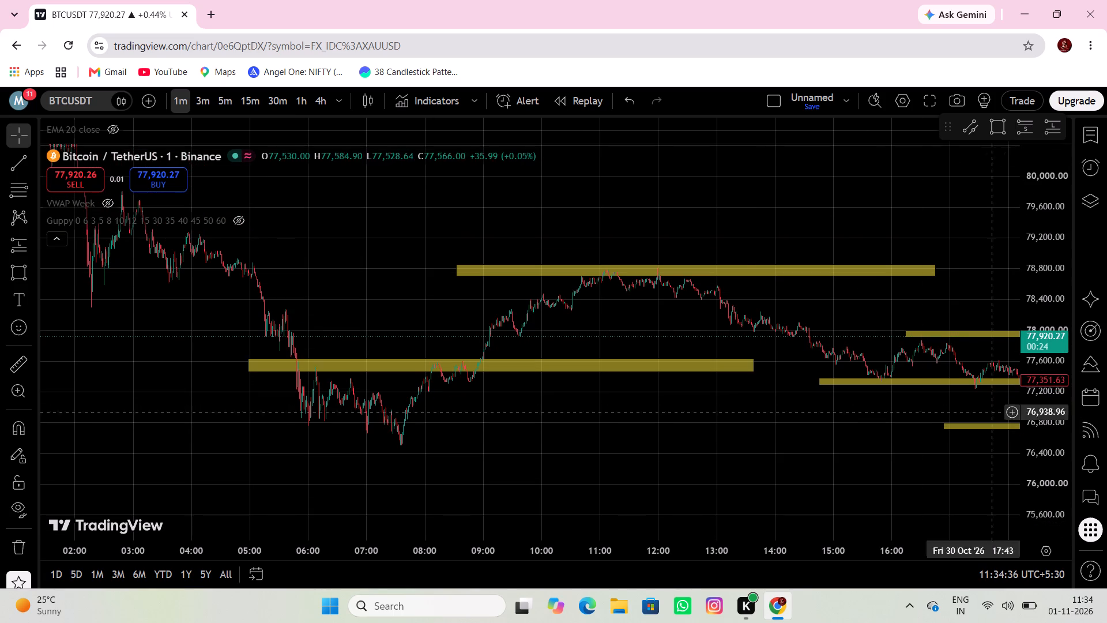
left_click_drag(747, 347, 781, 301)
left_click_drag(397, 287, 695, 352)
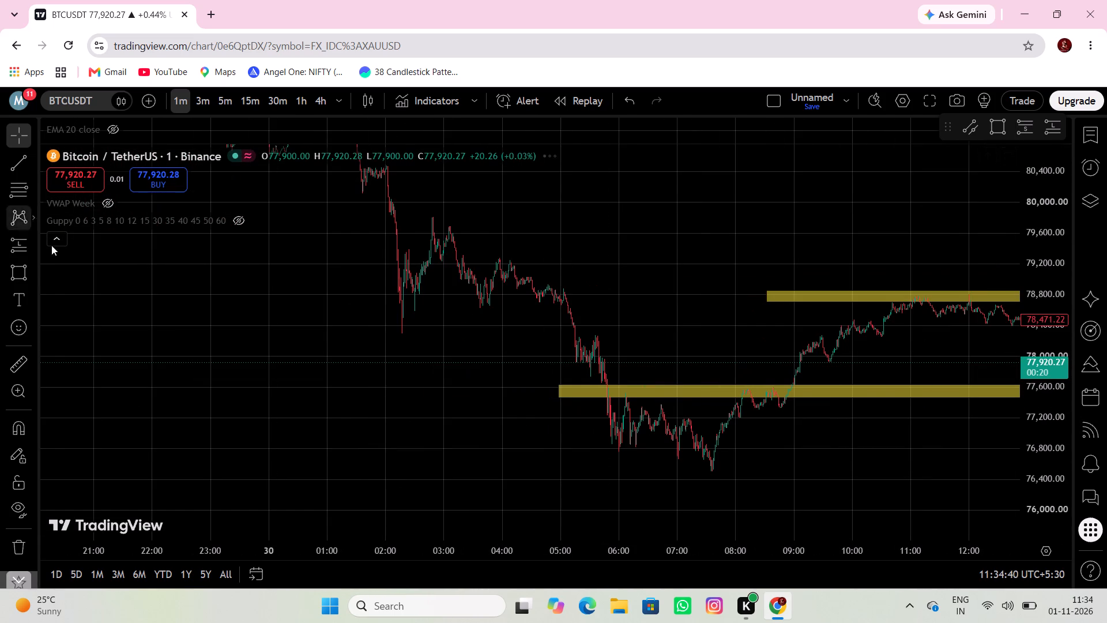
left_click(56, 239)
Draw a rectangle zone from about 79,684 up to 79,965, spanning about 01:28 to 08:37 on 30 October.
left_click(14, 273)
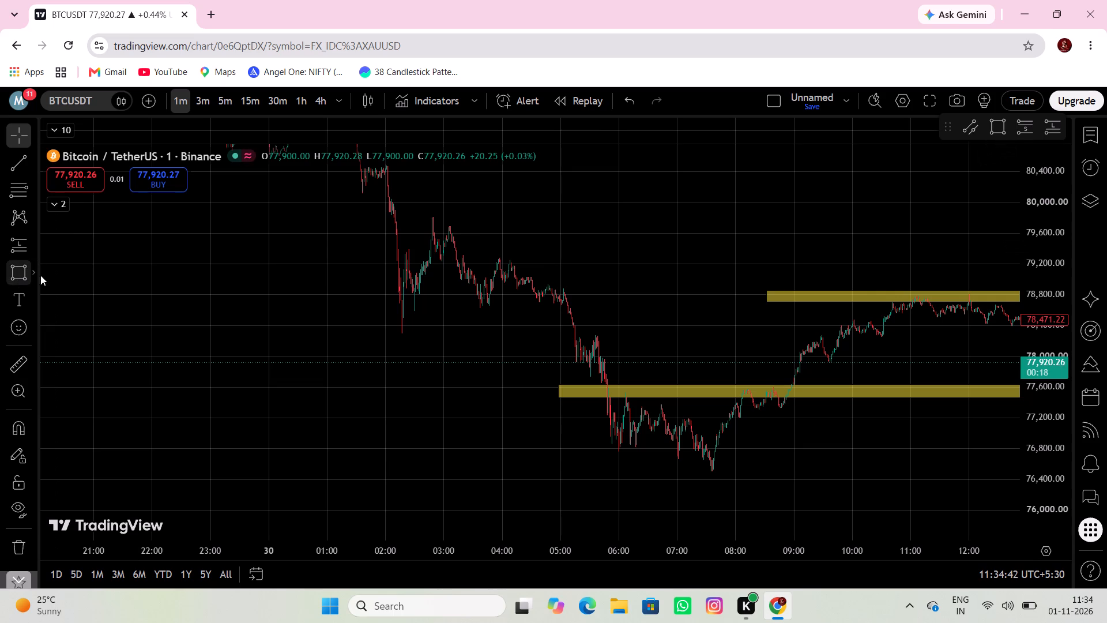
left_click_drag(354, 205, 360, 208)
left_click(771, 227)
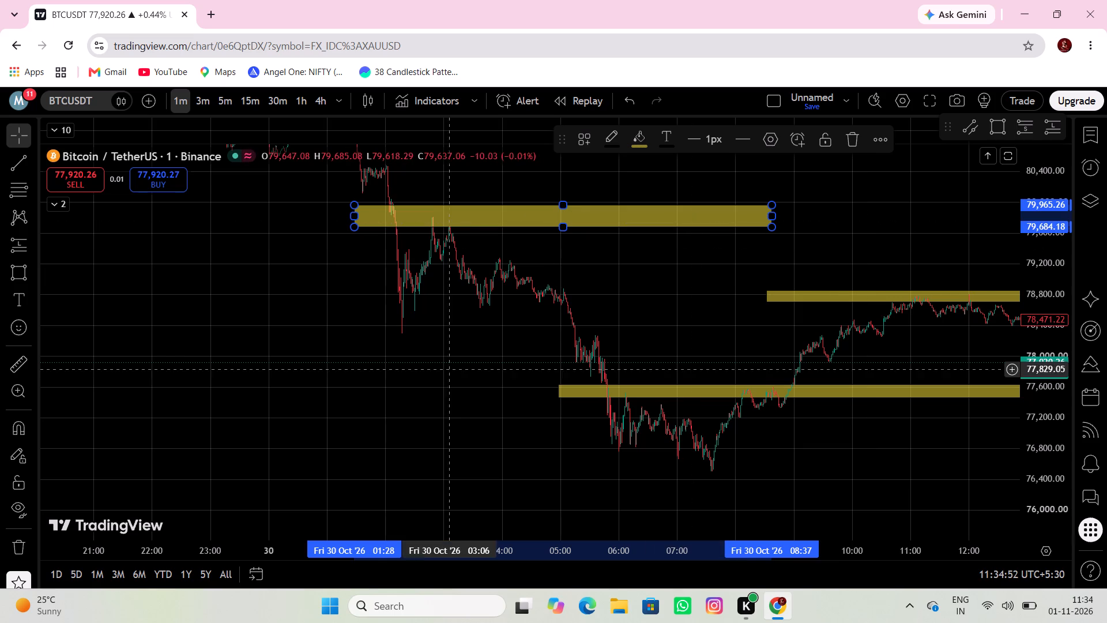
Draw a rectangle zone from about 78,466 up to 78,560, spanning about 00:30 to 06:45 on 30 October.
left_click_drag(477, 354, 579, 361)
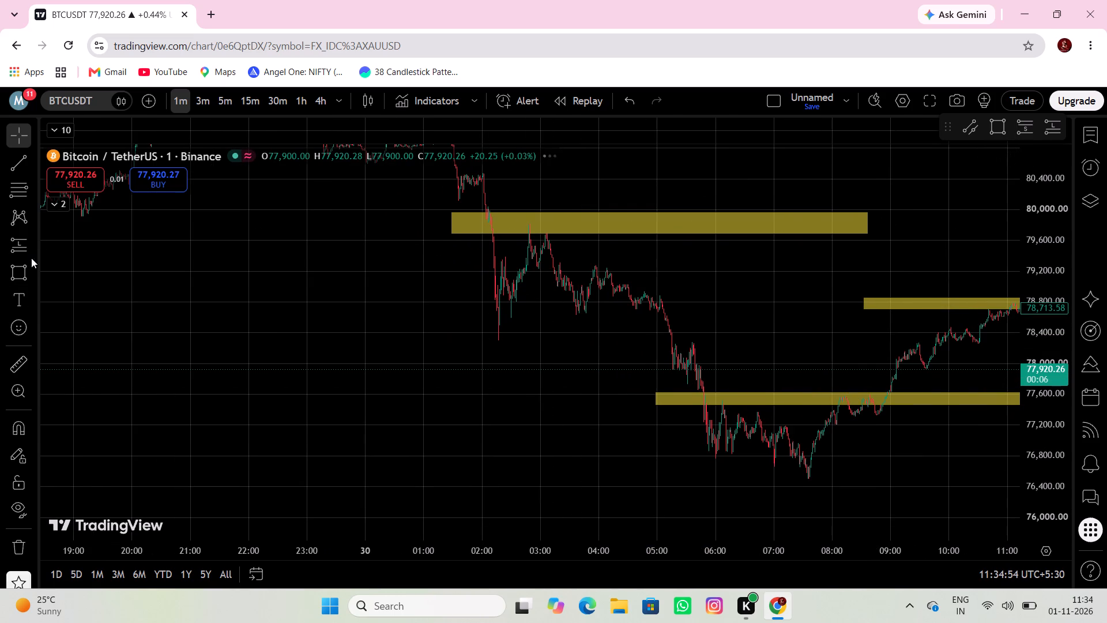
left_click(23, 275)
left_click_drag(394, 320, 411, 324)
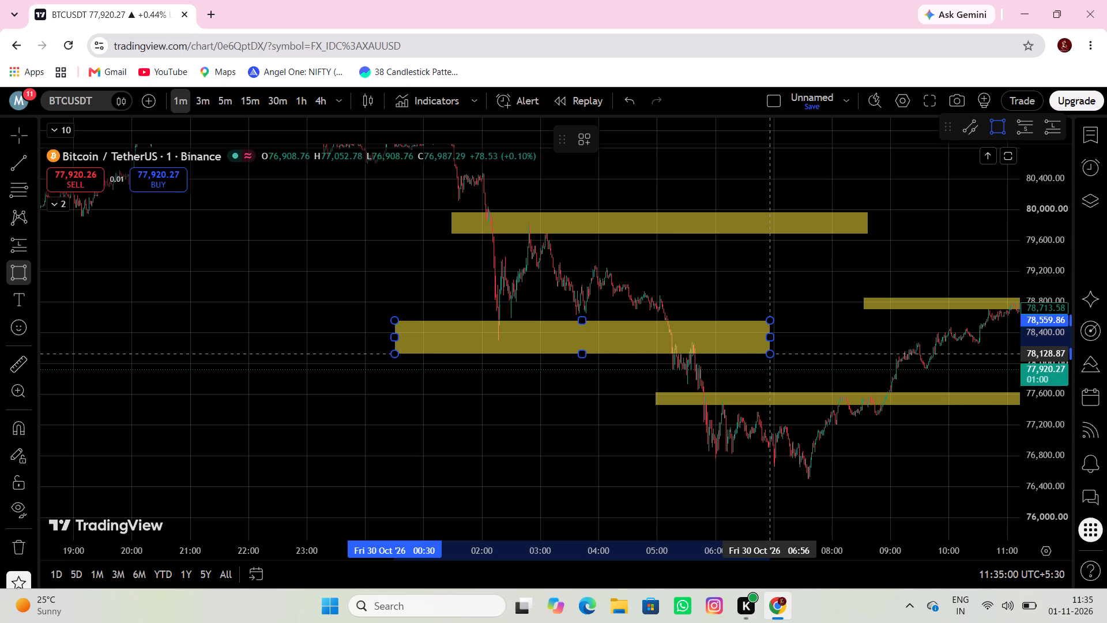
left_click(759, 328)
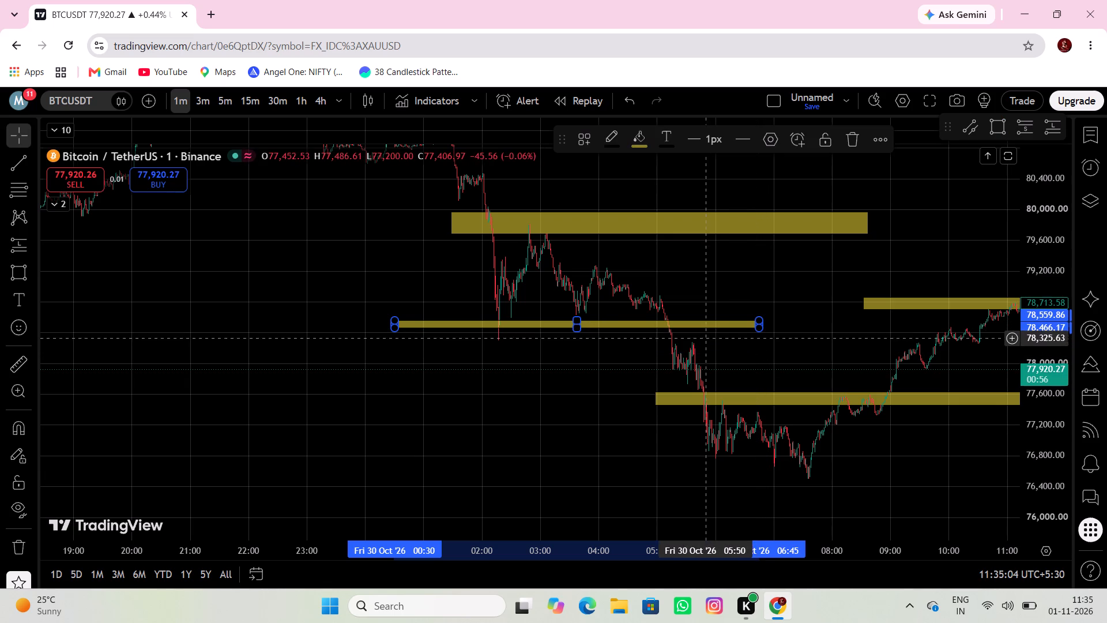
Draw a rectangle zone from about 81,436 up to 81,549, spanning about 19:23 on 29 October to 01:26 on 30 October.
left_click_drag(266, 429, 353, 401)
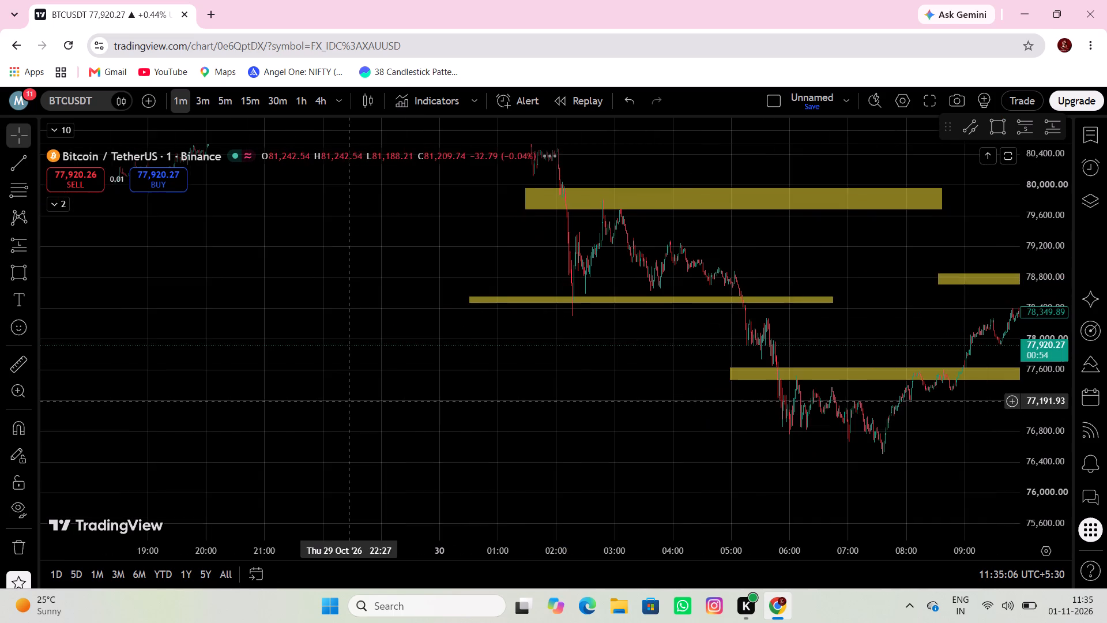
left_click_drag(334, 398, 304, 418)
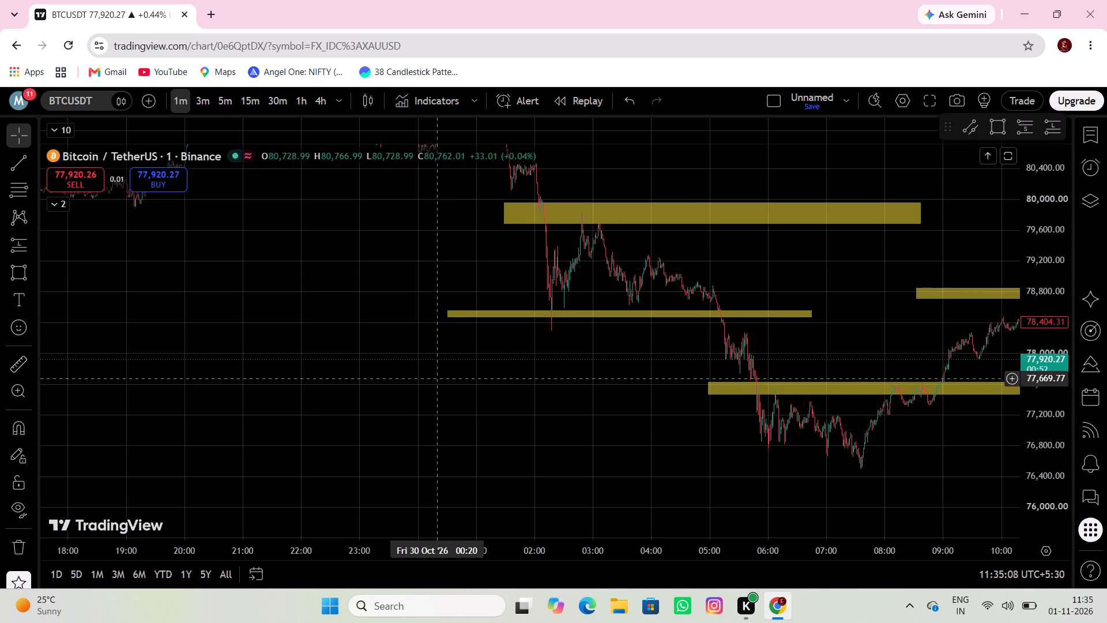
left_click_drag(424, 380, 511, 455)
left_click_drag(482, 320, 544, 472)
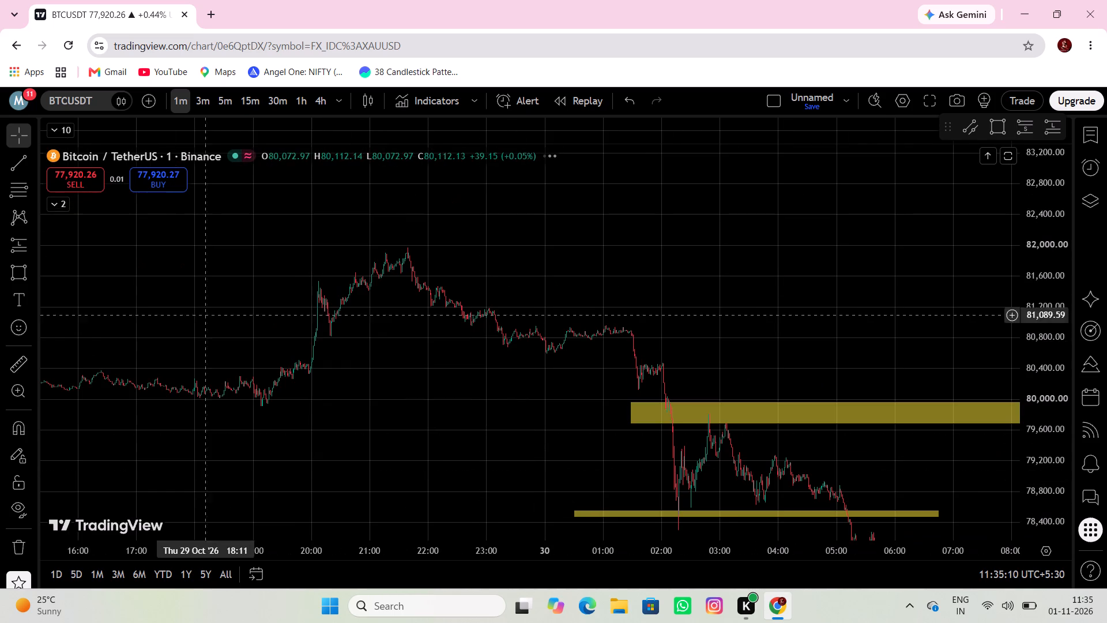
left_click(9, 269)
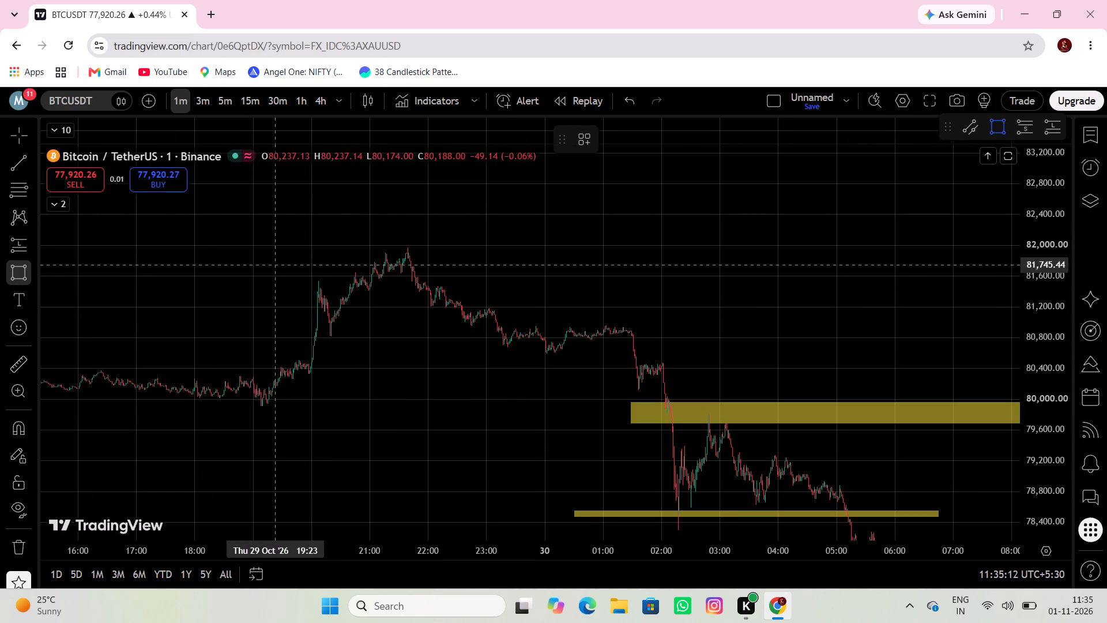
left_click(276, 267)
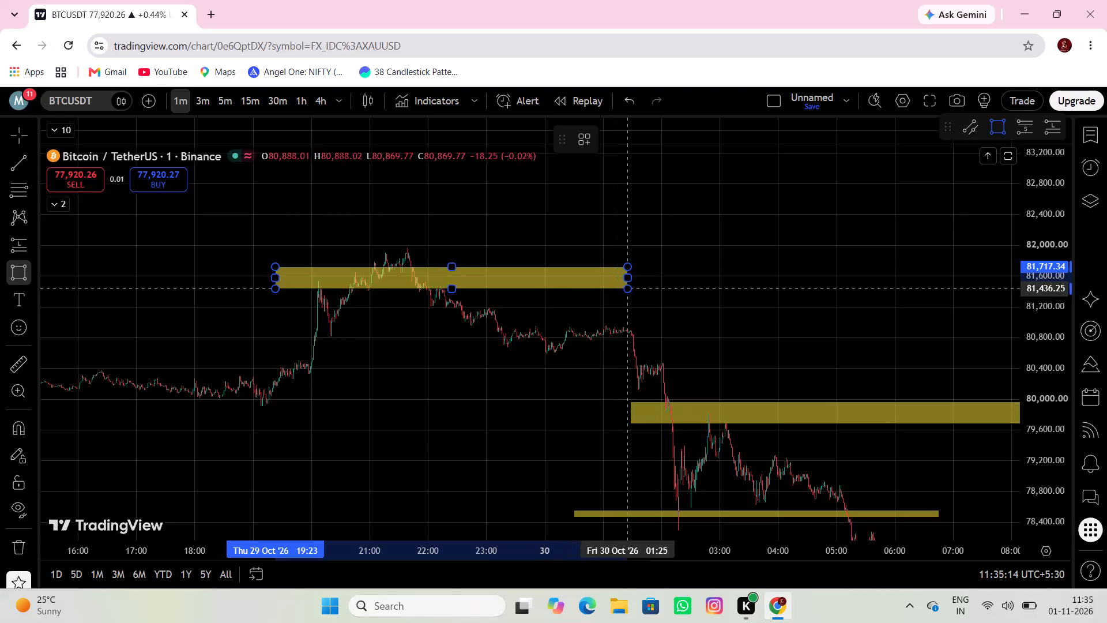
left_click(628, 289)
left_click_drag(450, 271, 465, 280)
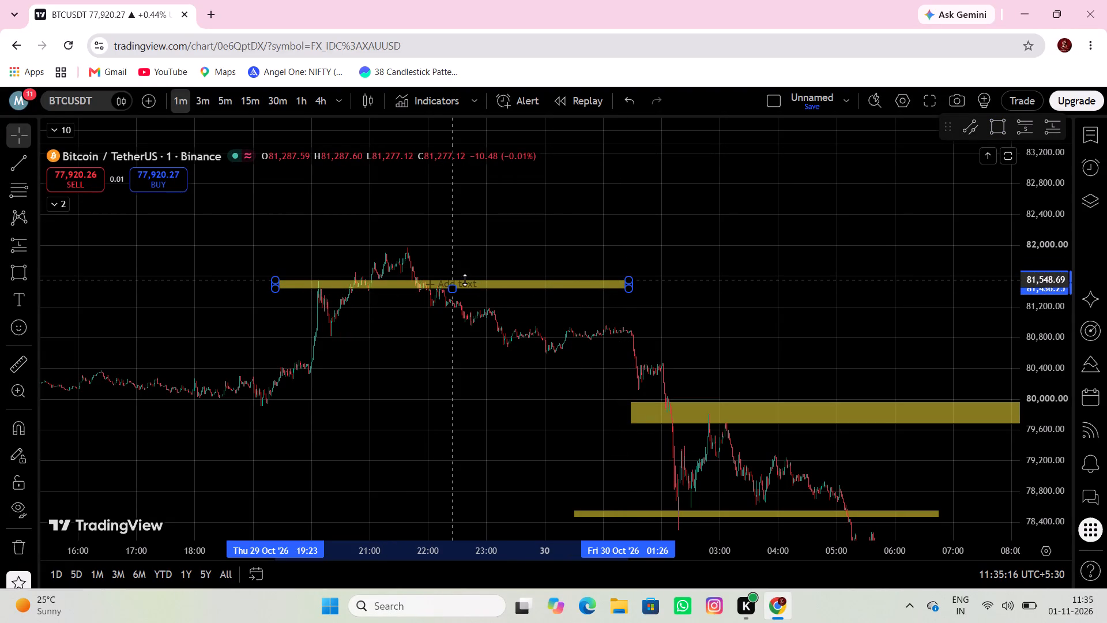
left_click_drag(465, 280, 465, 280)
Draw a rectangle zone from about 81,877 up to 81,990, spanning about 19:08 on 29 October to 03:40 on 30 October.
left_click_drag(446, 259, 505, 284)
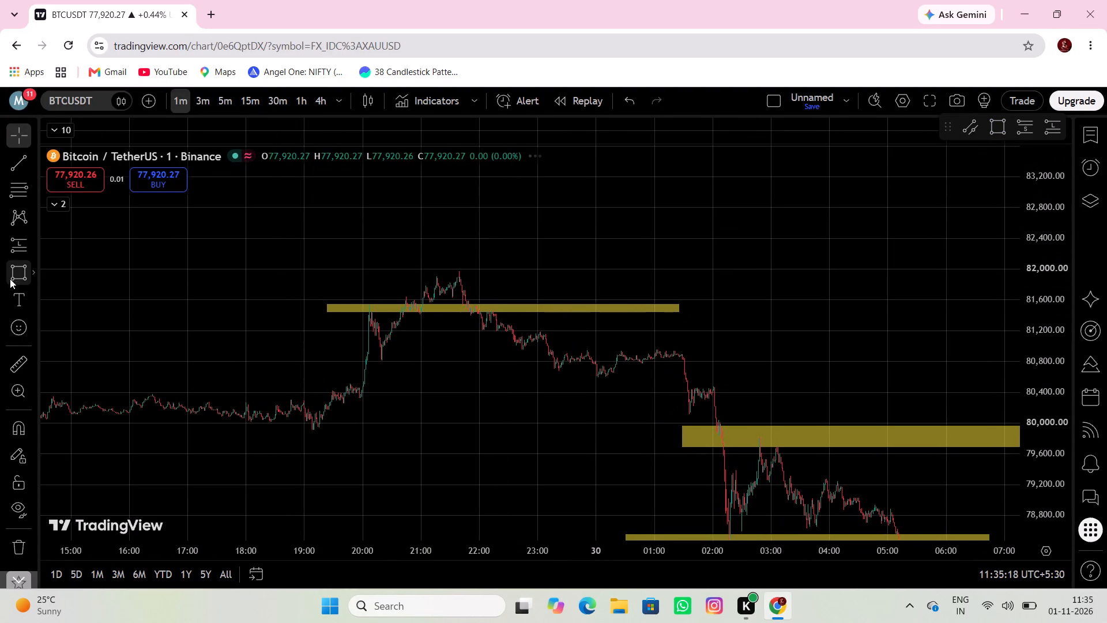
left_click(10, 279)
left_click_drag(312, 279, 325, 284)
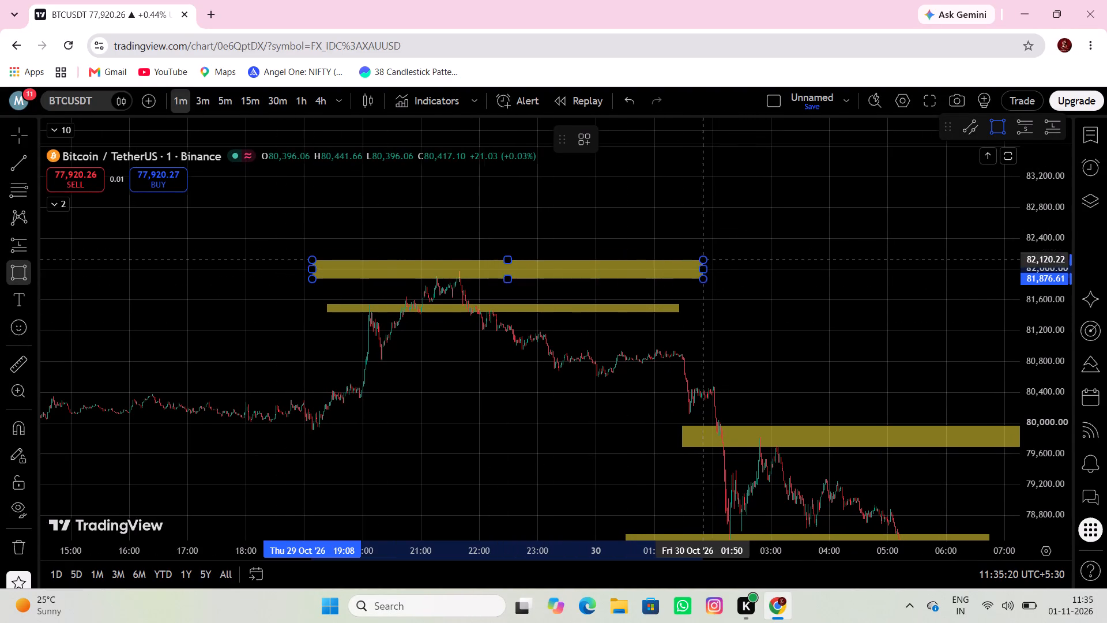
left_click(811, 269)
Draw a rectangle zone from about 80,827 up to 80,950, spanning about 19:13 on 29 October to 02:37 on 30 October.
left_click_drag(663, 229, 748, 215)
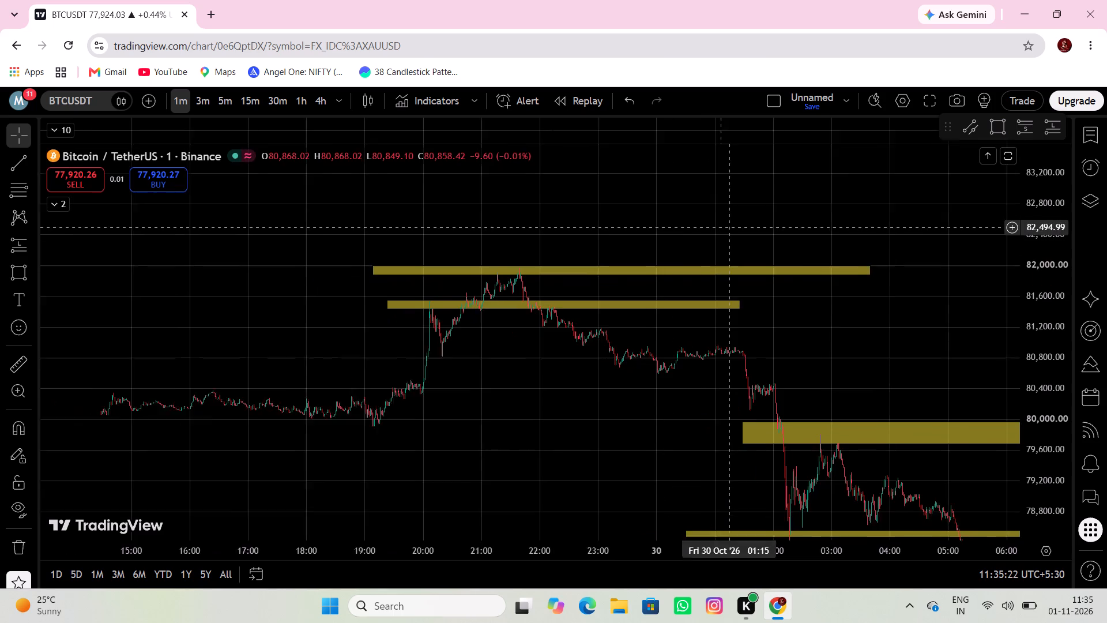
left_click_drag(748, 215, 750, 213)
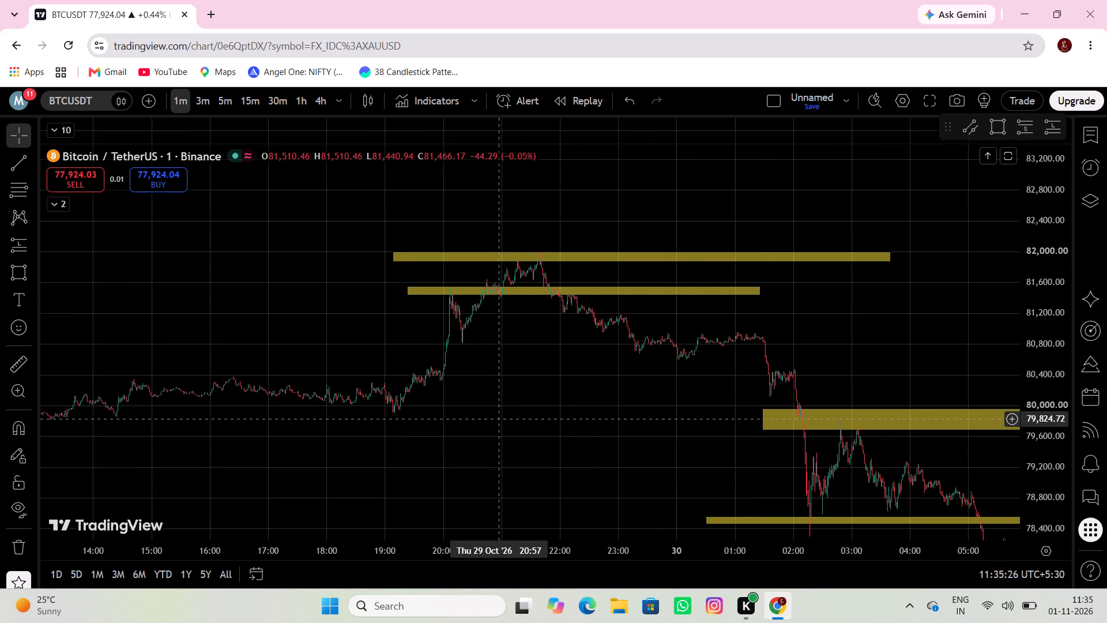
left_click(19, 281)
left_click_drag(398, 342, 412, 344)
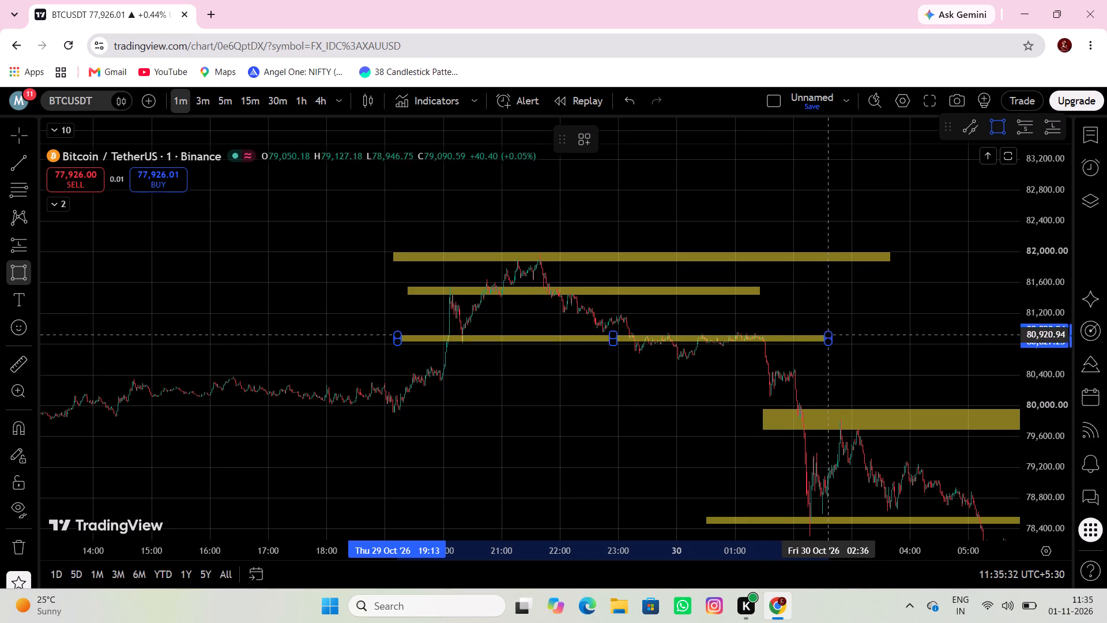
left_click(829, 332)
Draw a rectangle zone from about 80,415 up to 80,610, spanning about 06:36 to 14:33 on 29 October.
left_click_drag(603, 405, 724, 366)
left_click_drag(457, 423, 528, 433)
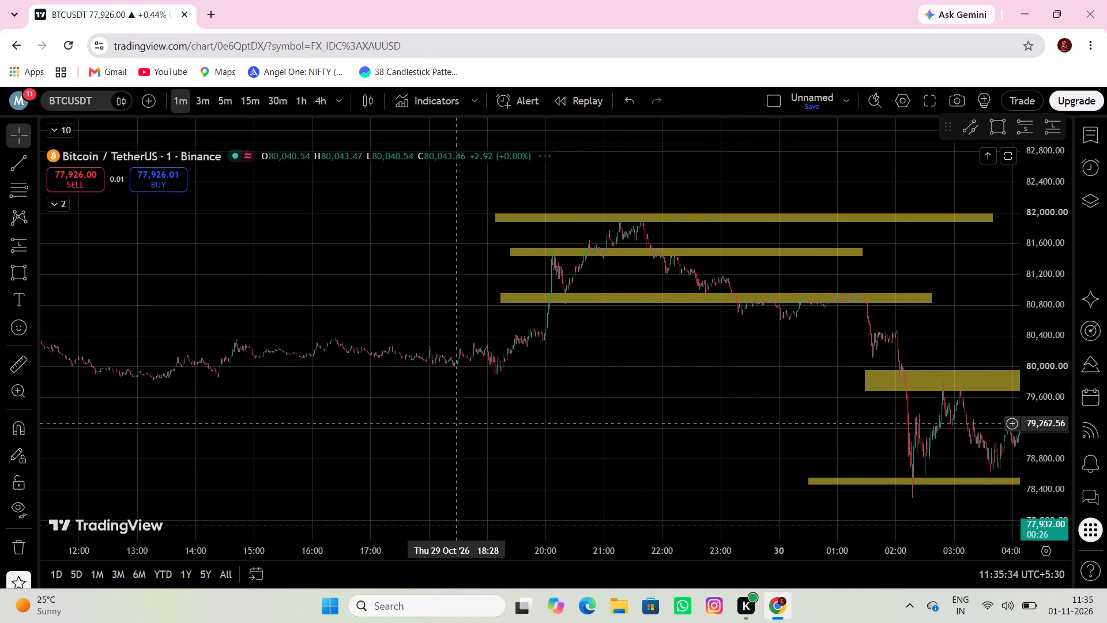
left_click_drag(528, 433, 890, 418)
left_click_drag(555, 442, 658, 459)
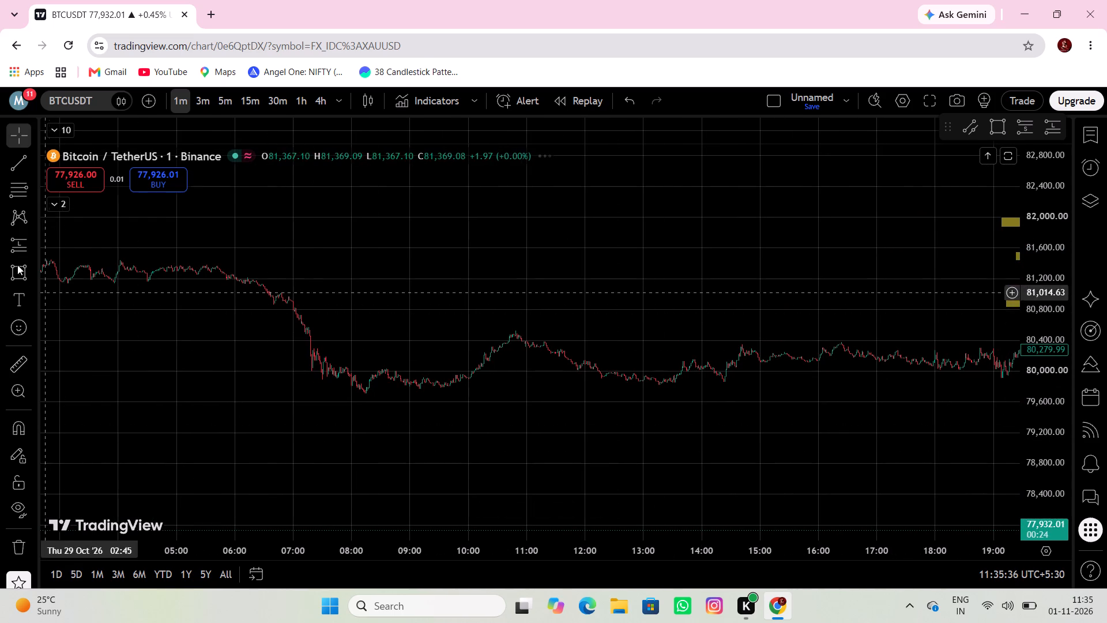
left_click(10, 271)
left_click(270, 339)
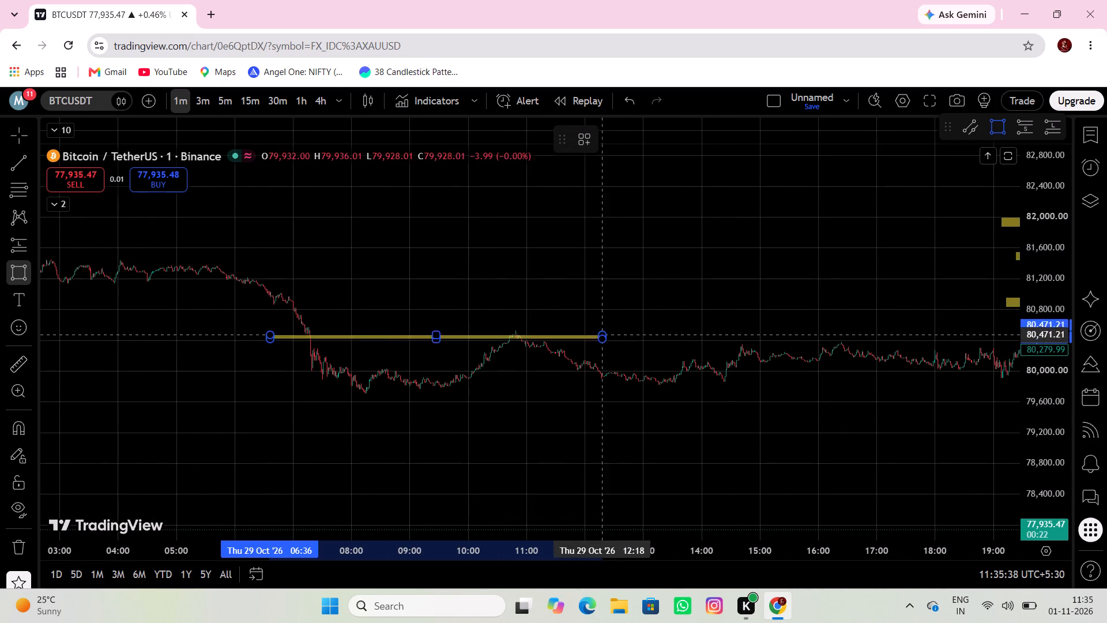
left_click(734, 324)
Draw a rectangle zone from about 79,637 up to 79,769, spanning about 06:20 to 13:04 on 29 October.
left_click_drag(511, 413, 622, 405)
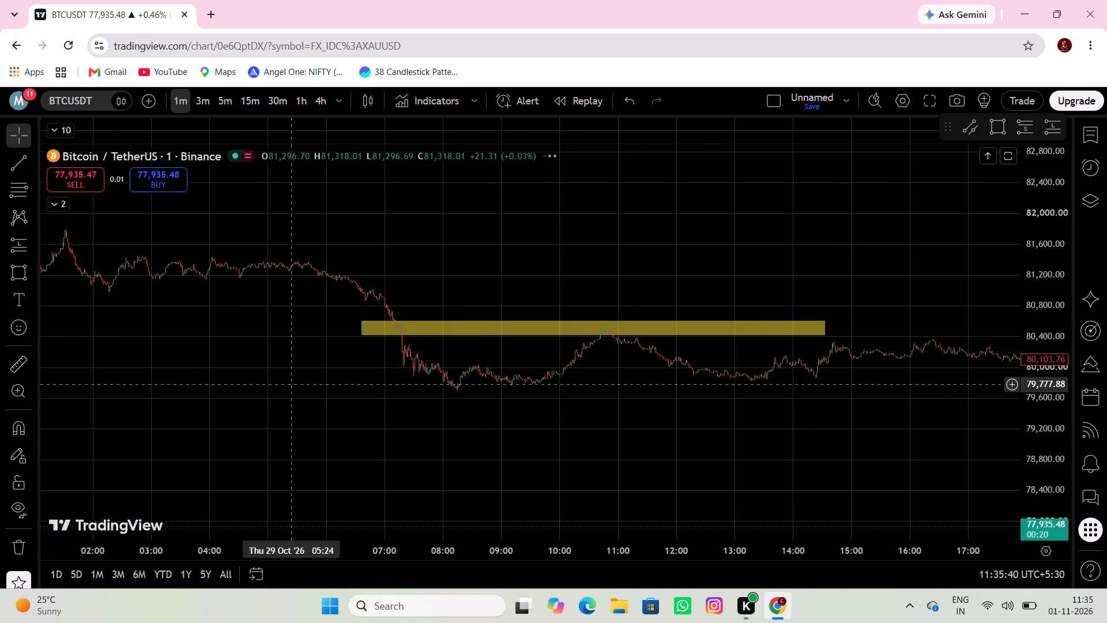
left_click(25, 276)
left_click(347, 385)
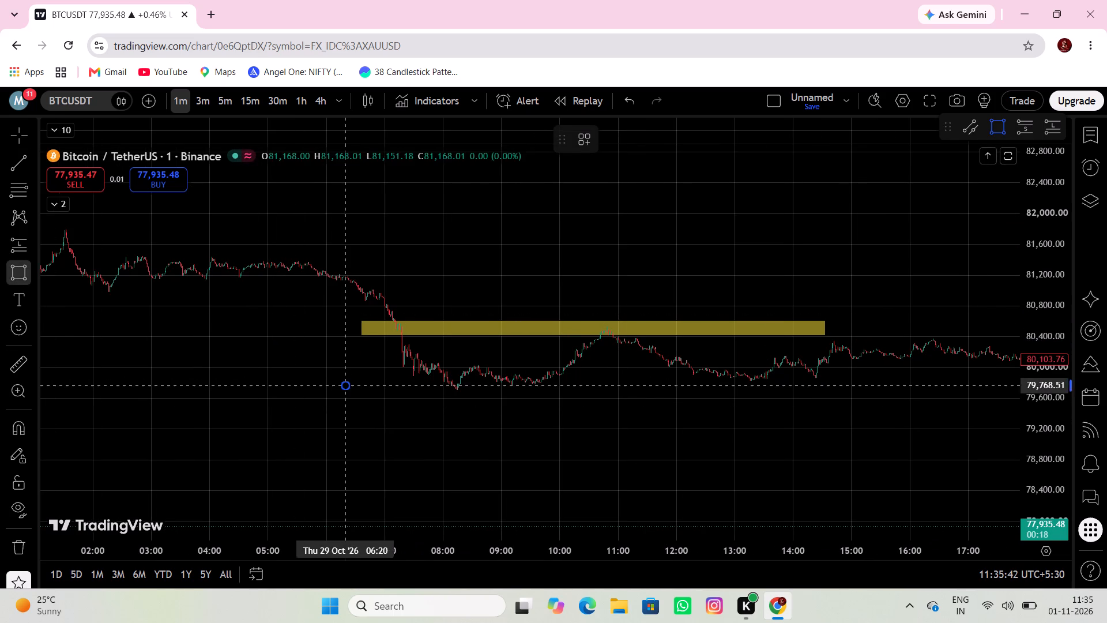
left_click(739, 395)
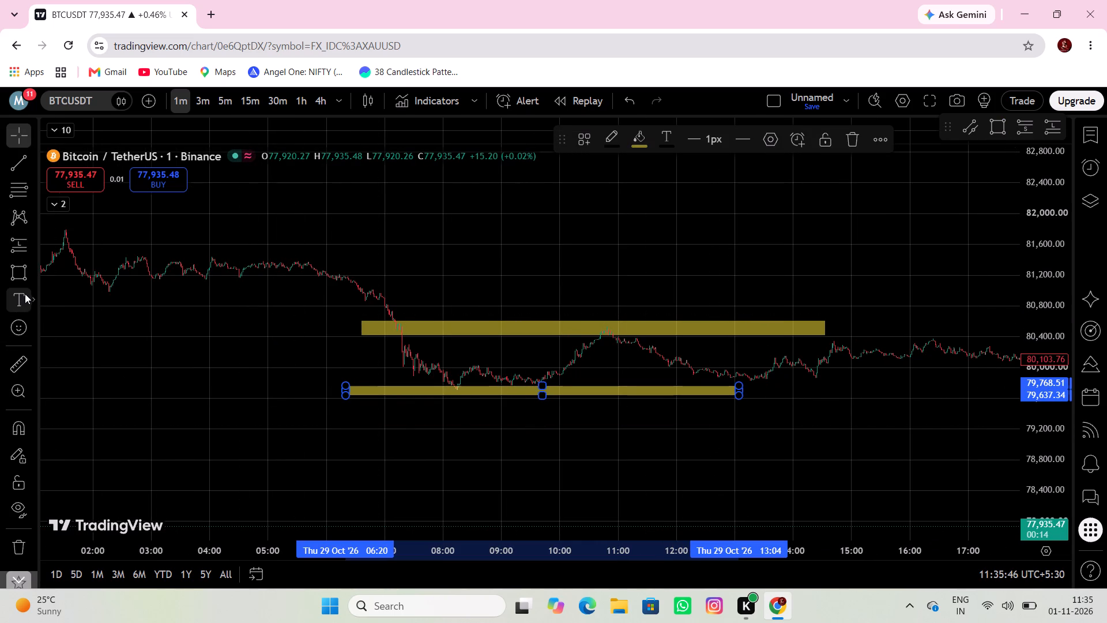
Measure the price drop between about 06:25 and 08:38 on 29 October, down to the lower zone.
left_click(16, 363)
left_click(351, 284)
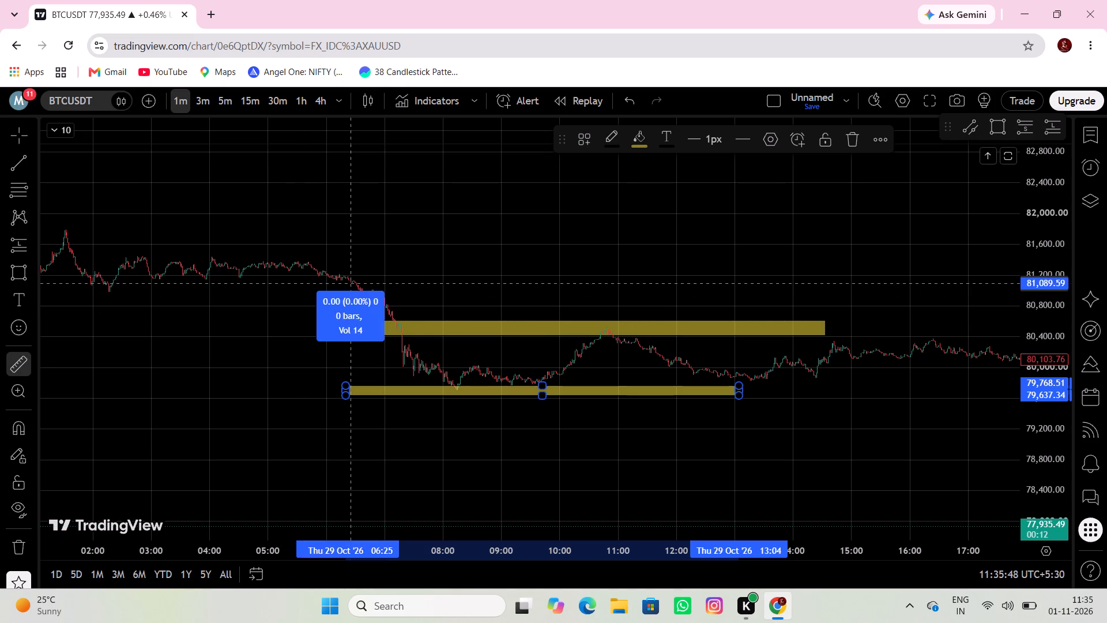
left_click(480, 396)
left_click_drag(270, 378, 270, 378)
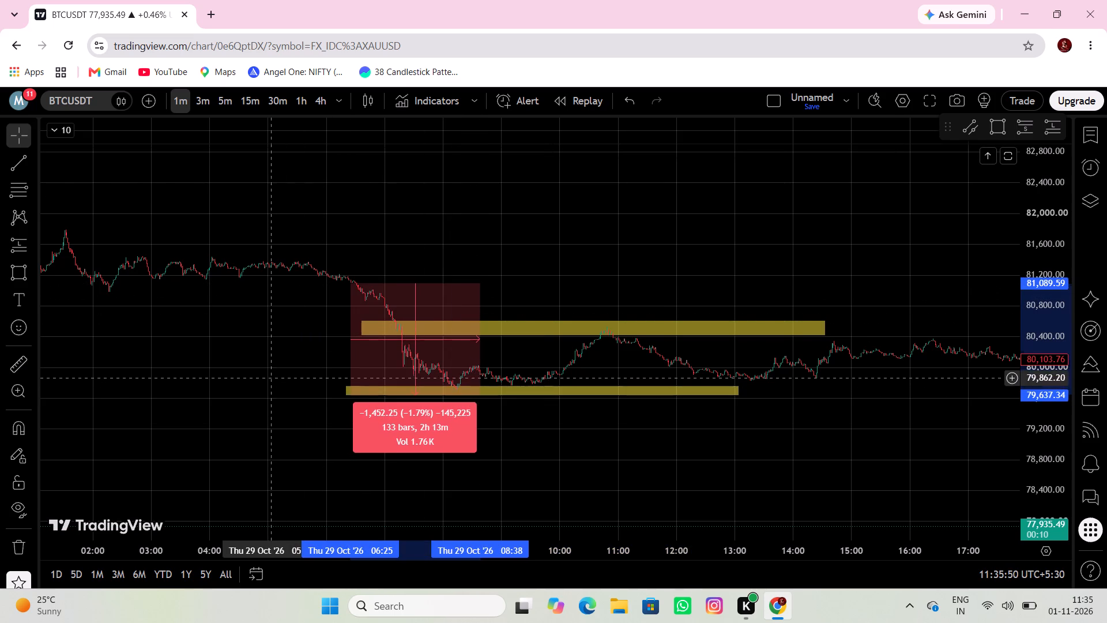
Draw a rectangle zone from about 81,745 up to 81,800, spanning about 01:05 to 08:34 on 29 October.
left_click_drag(270, 378, 513, 451)
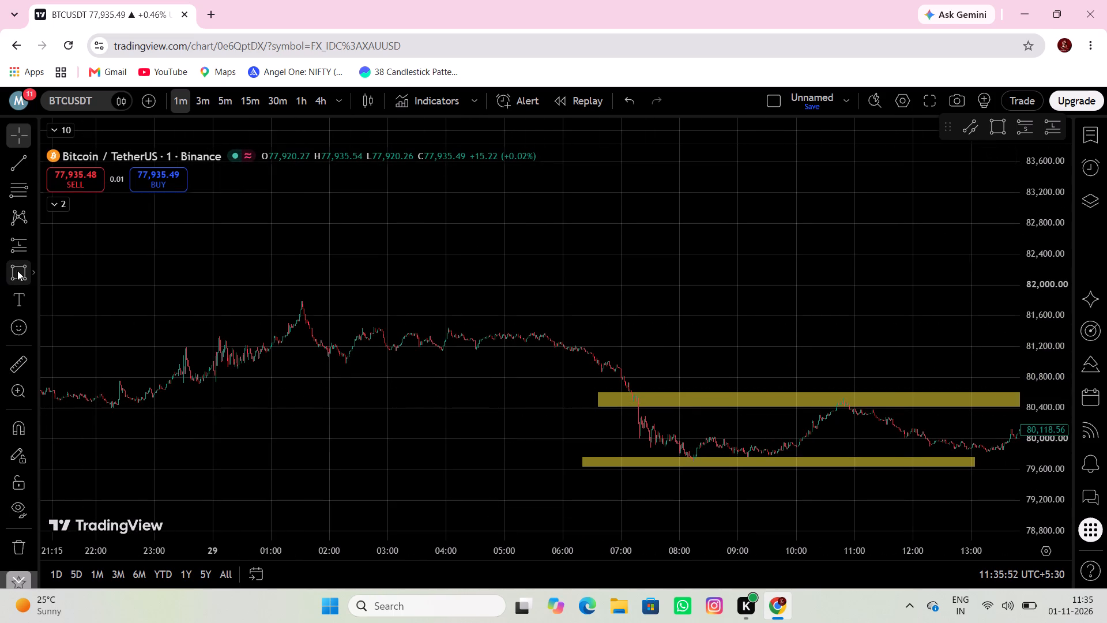
left_click(17, 271)
left_click_drag(276, 305, 288, 306)
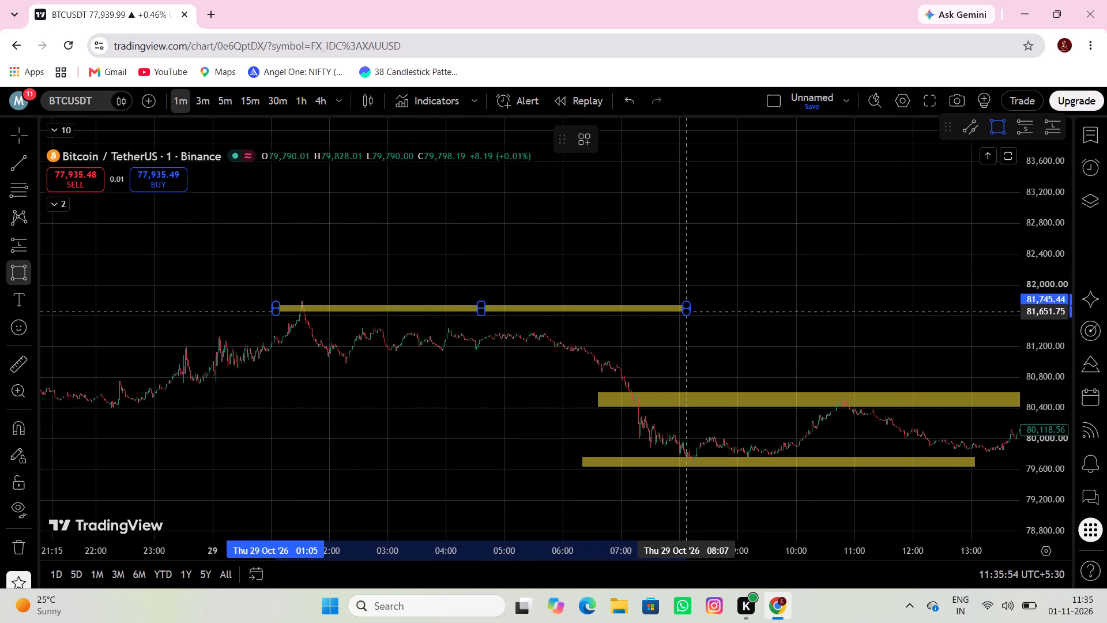
left_click(712, 299)
Draw a rectangle zone from about 80,893 up to 80,996, spanning about 00:43 to 06:37 on 29 October.
left_click_drag(669, 340, 553, 317)
left_click(23, 272)
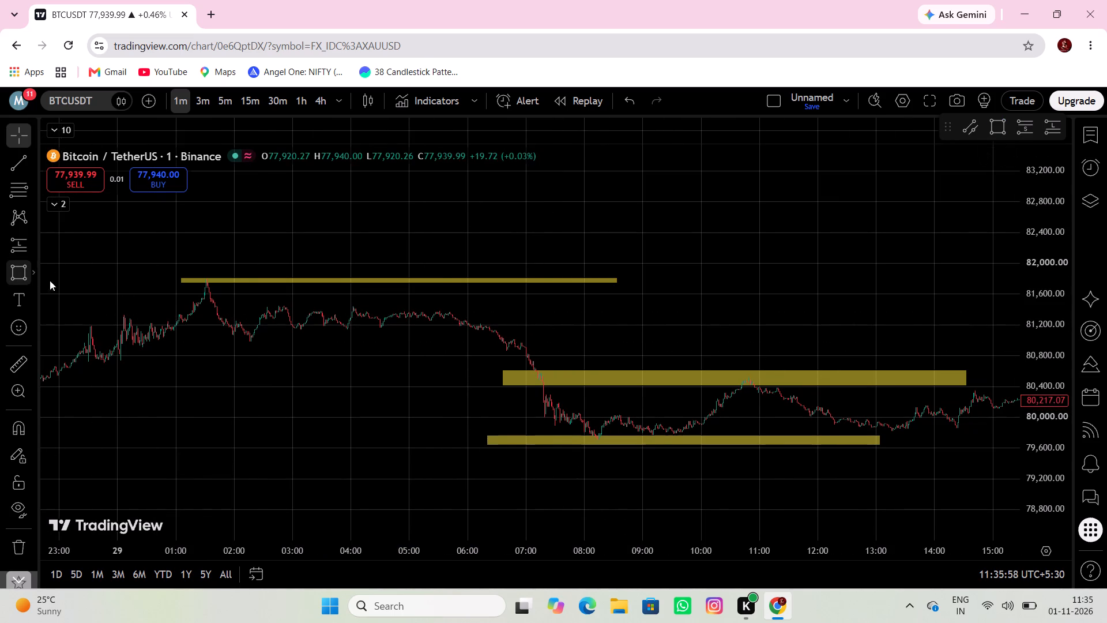
left_click_drag(160, 341, 193, 354)
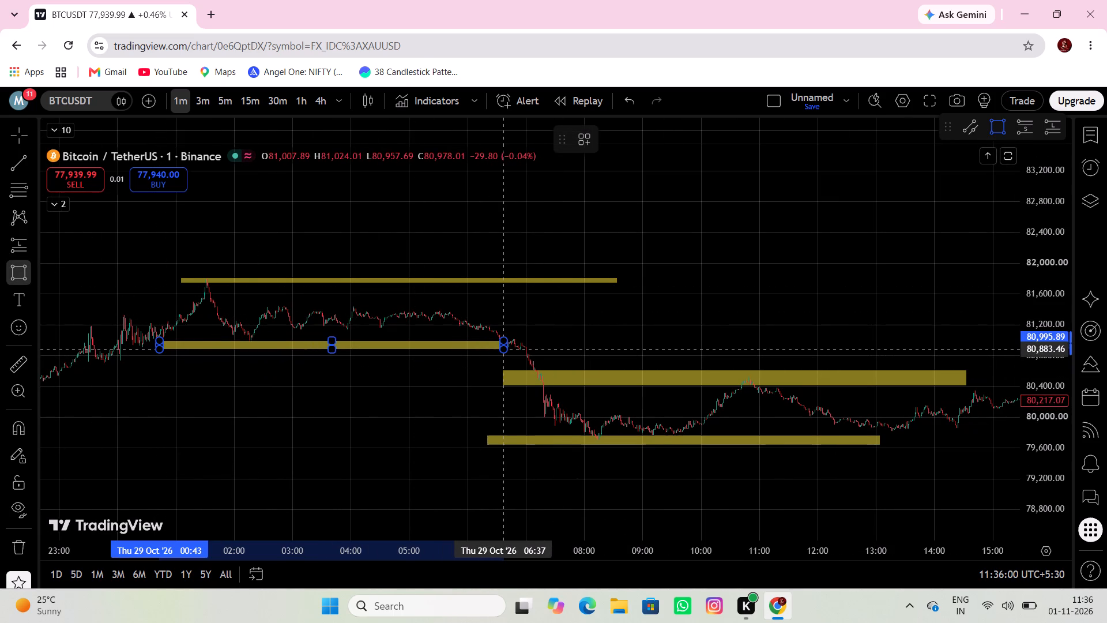
left_click(504, 348)
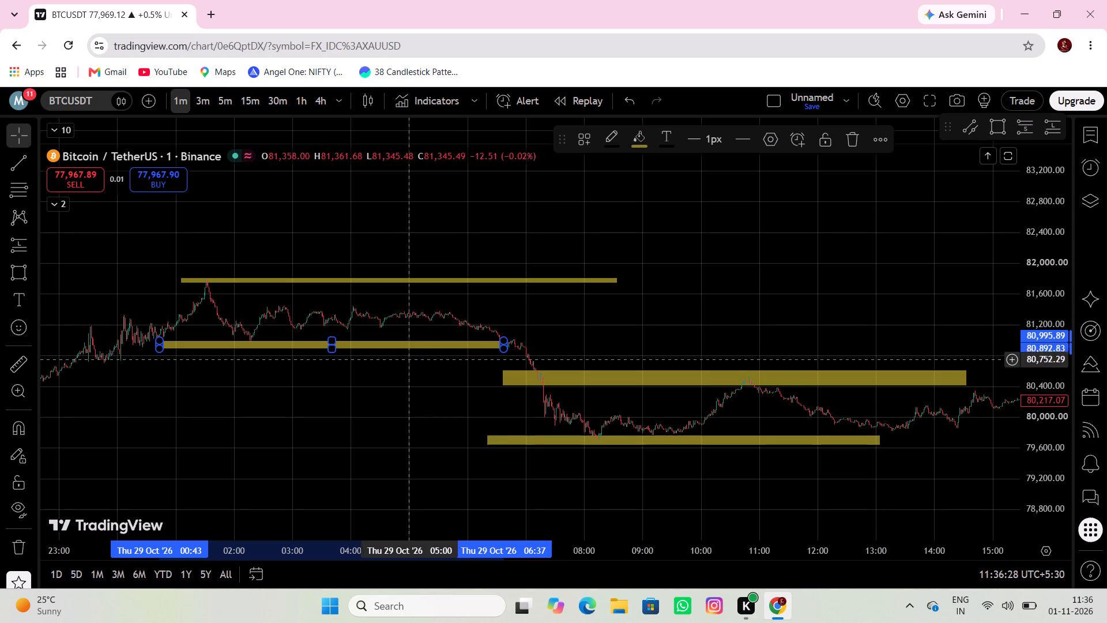
Draw a rectangle zone from about 80,910 up to 81,165, spanning about 17:06 to 23:32 on 28 October.
left_click_drag(305, 437, 492, 438)
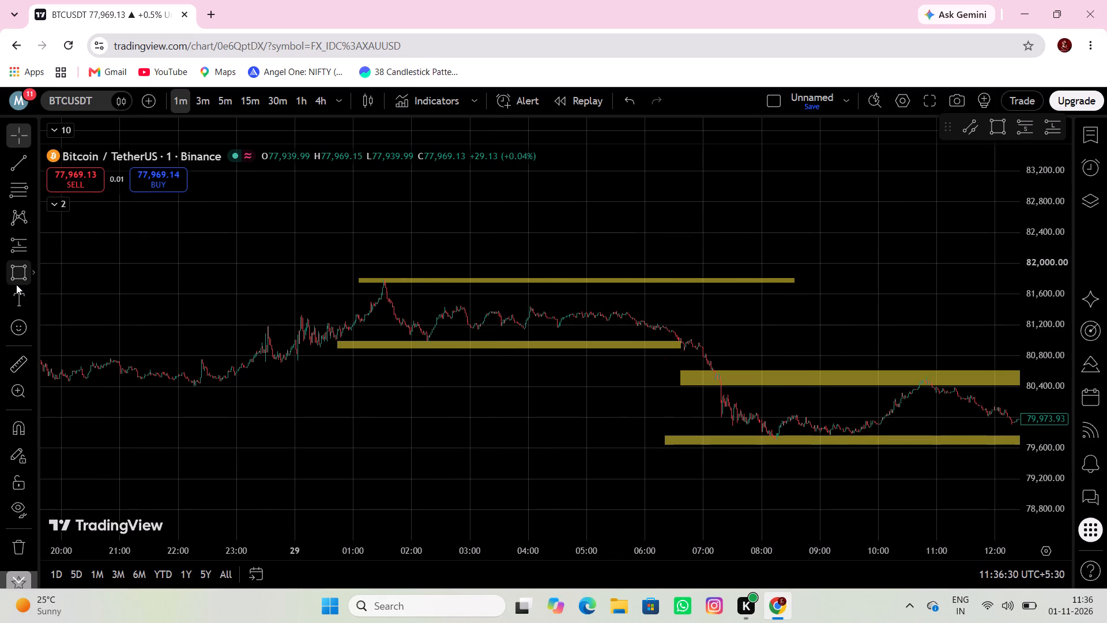
left_click_drag(132, 333, 358, 325)
left_click(12, 275)
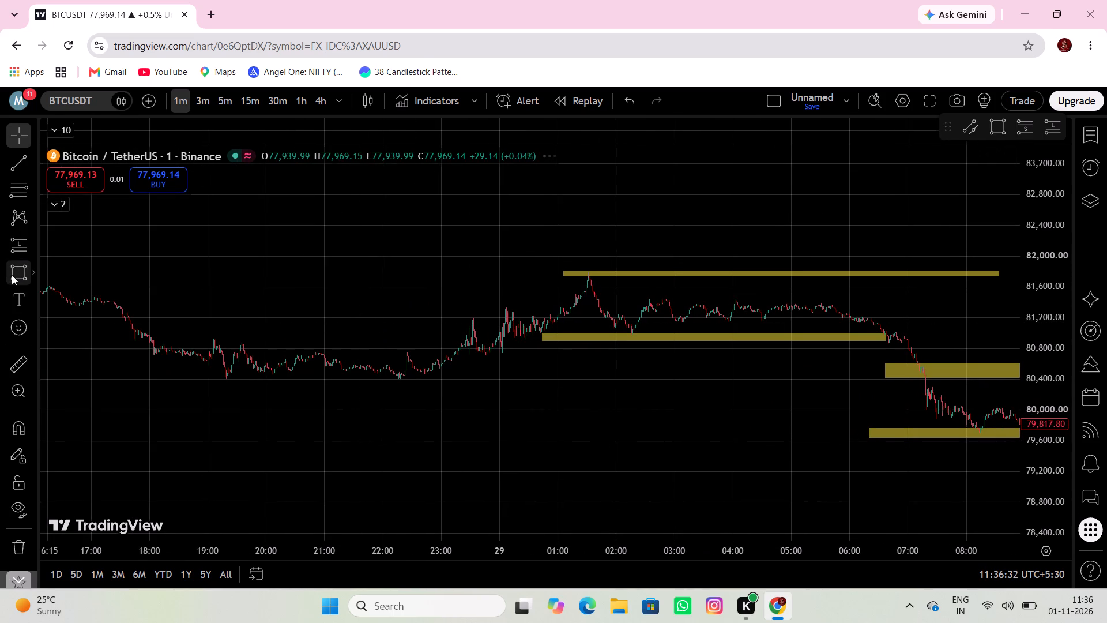
left_click_drag(97, 321, 106, 322)
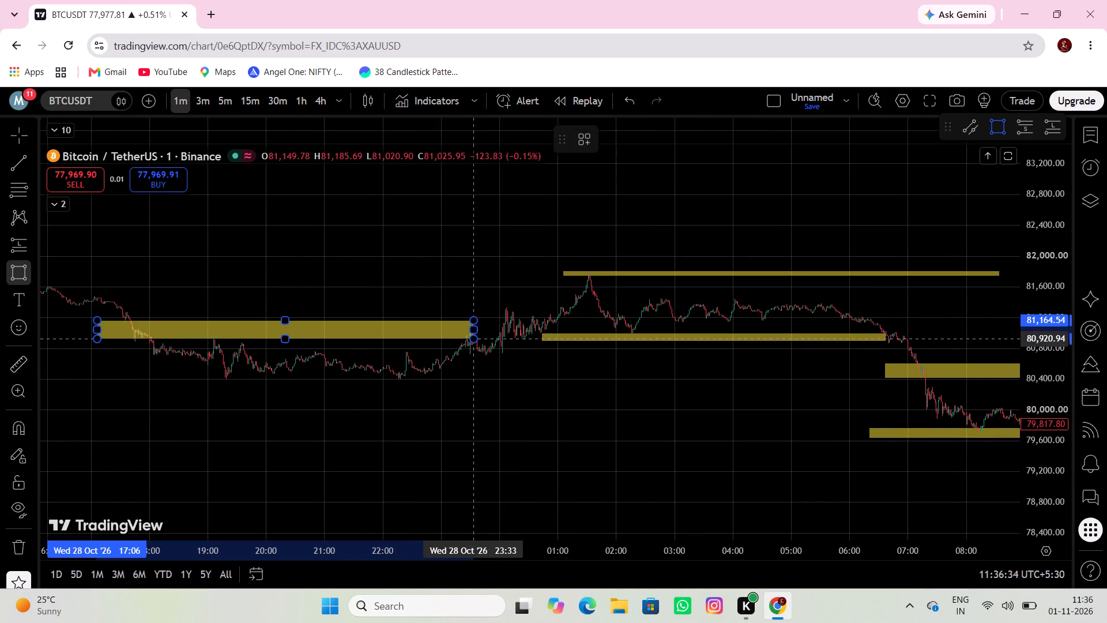
left_click(473, 339)
Draw a rectangle zone from about 80,284 up to 80,434, spanning about 17:31 to 23:53 on 28 October.
left_click_drag(382, 384, 449, 344)
left_click(14, 278)
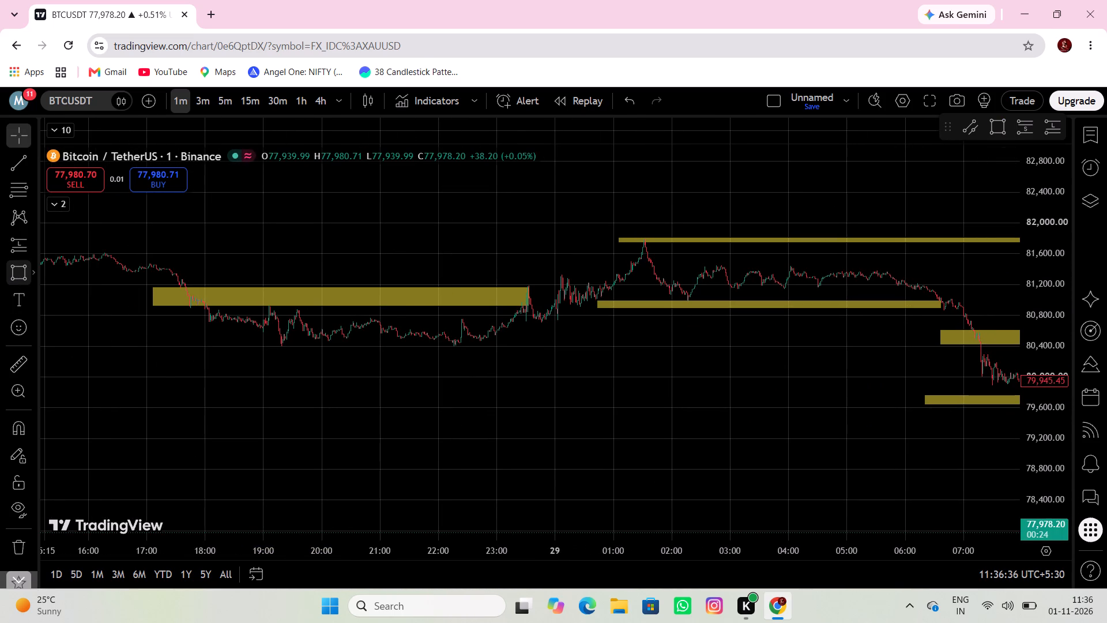
left_click(177, 343)
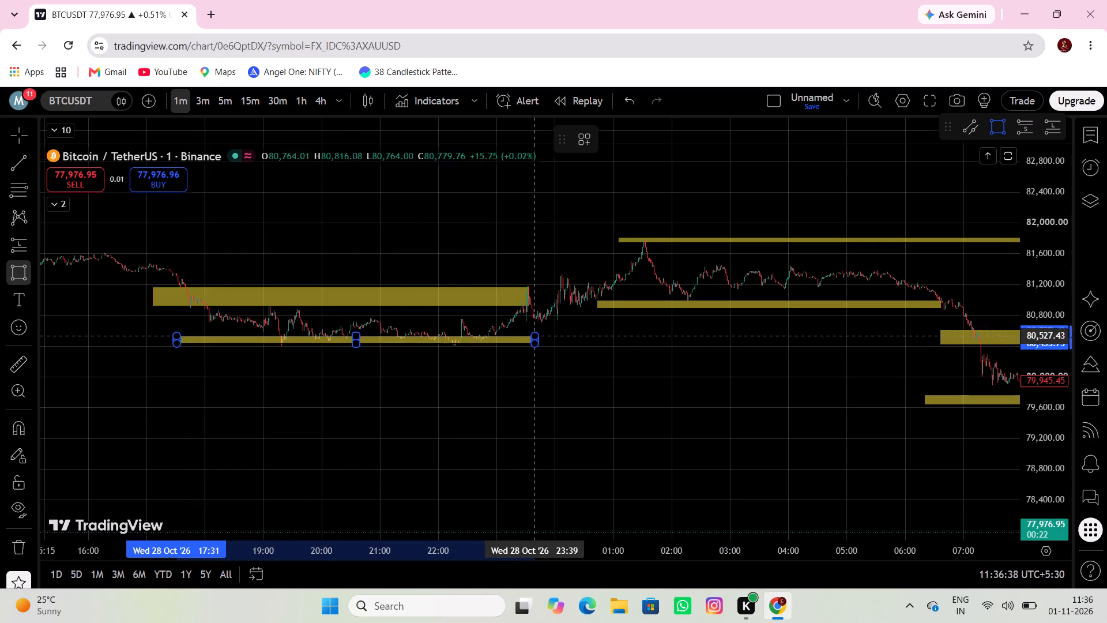
left_click(548, 355)
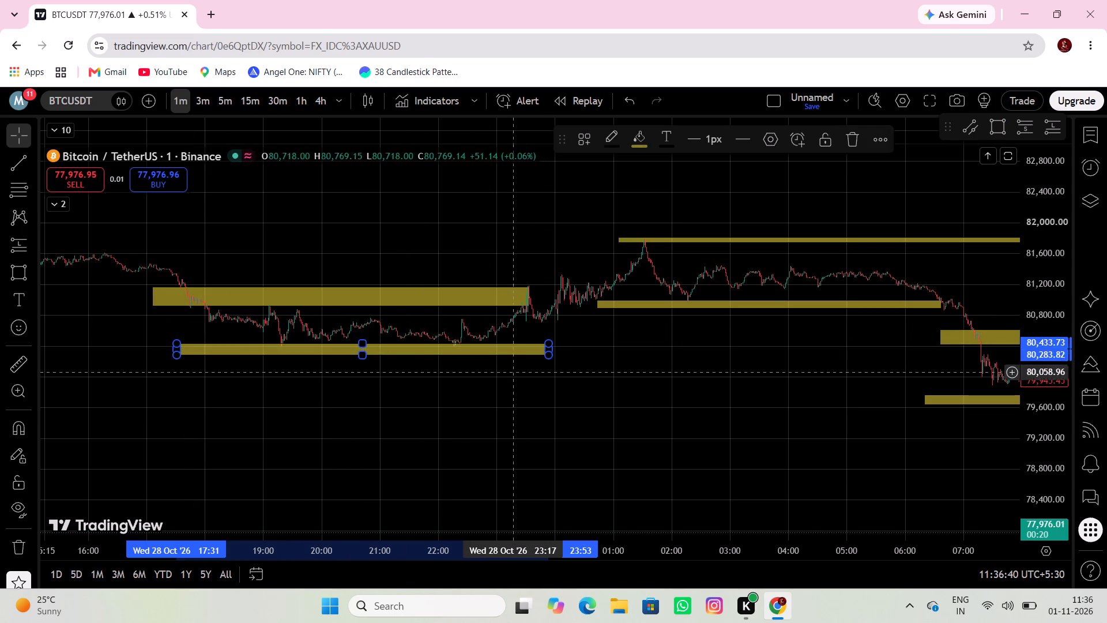
Draw a rectangle zone from about 81,645 up to 81,800, spanning about 12:20 to 18:33 on 28 October.
left_click_drag(509, 376, 549, 412)
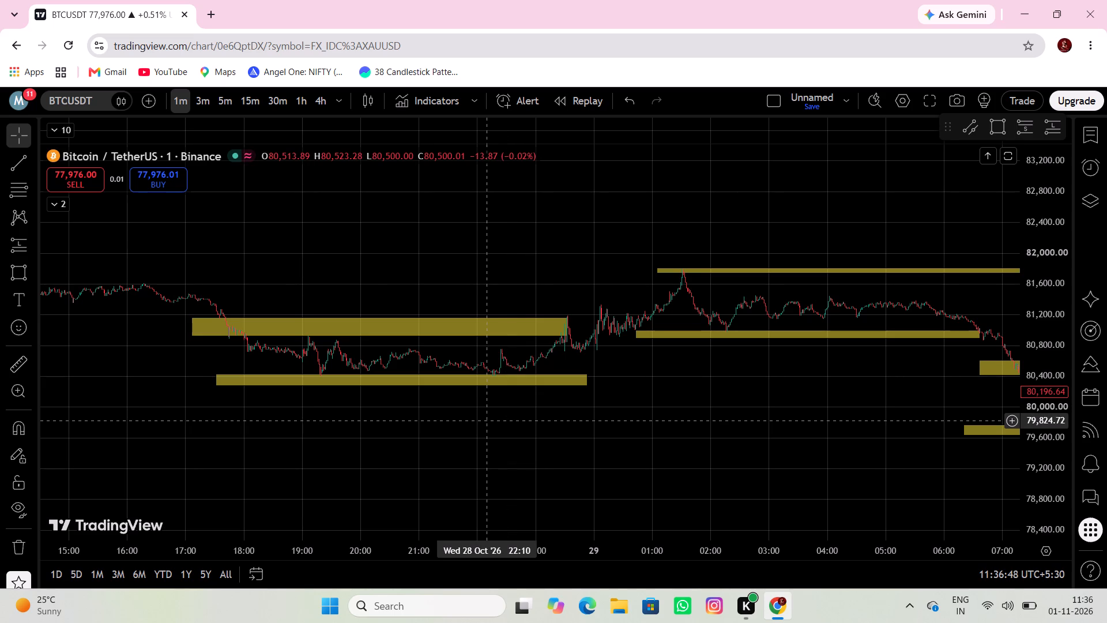
left_click_drag(404, 418, 497, 433)
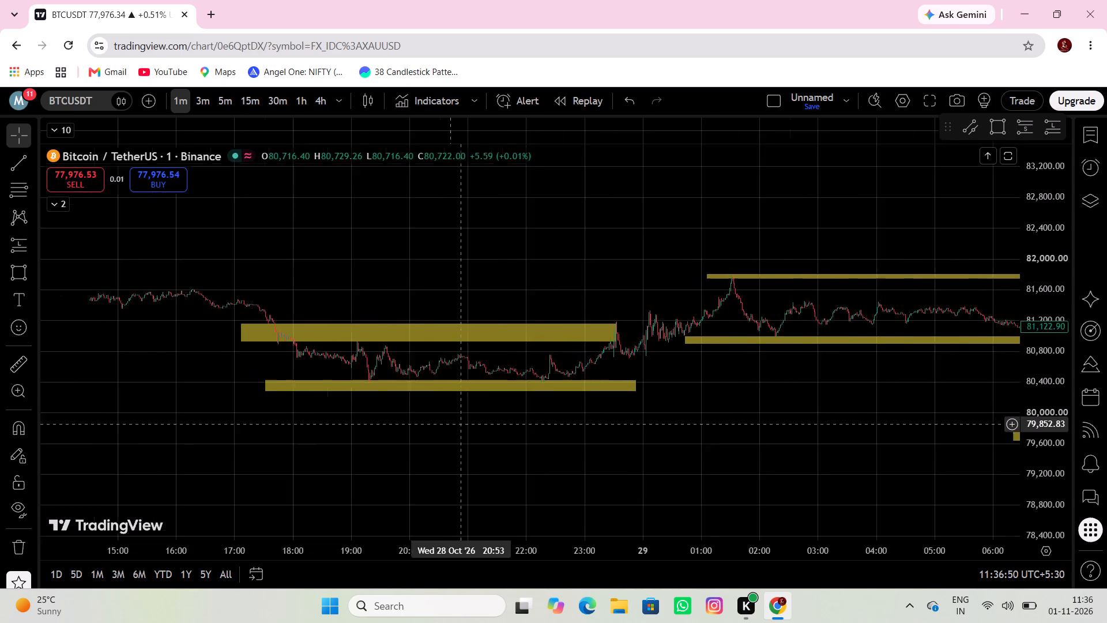
left_click_drag(497, 433, 647, 452)
left_click_drag(293, 360, 564, 392)
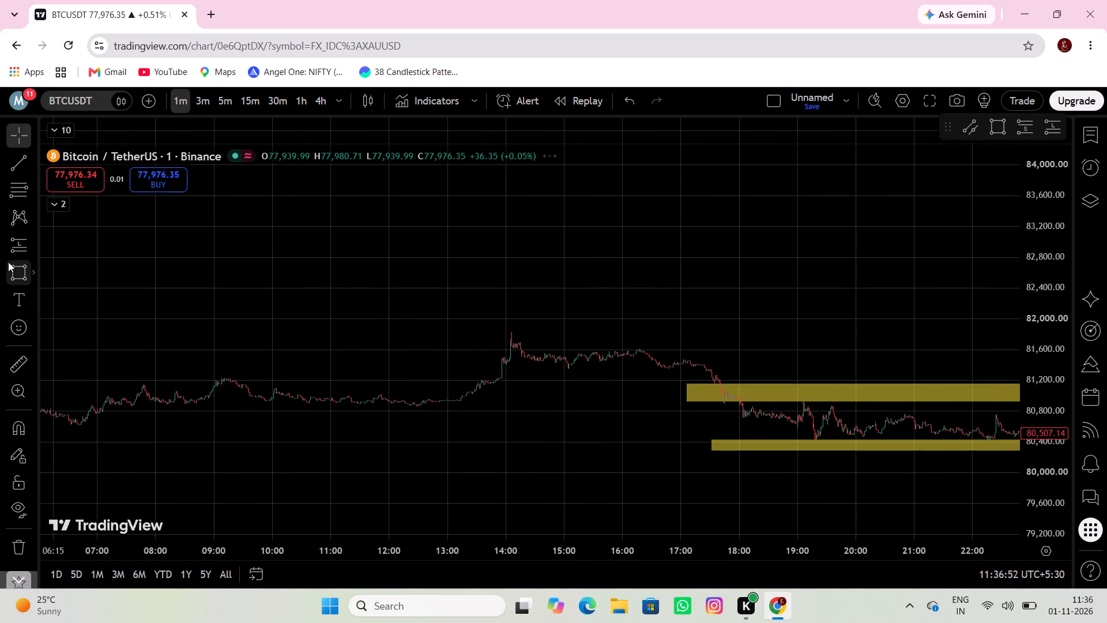
left_click(12, 268)
left_click(409, 335)
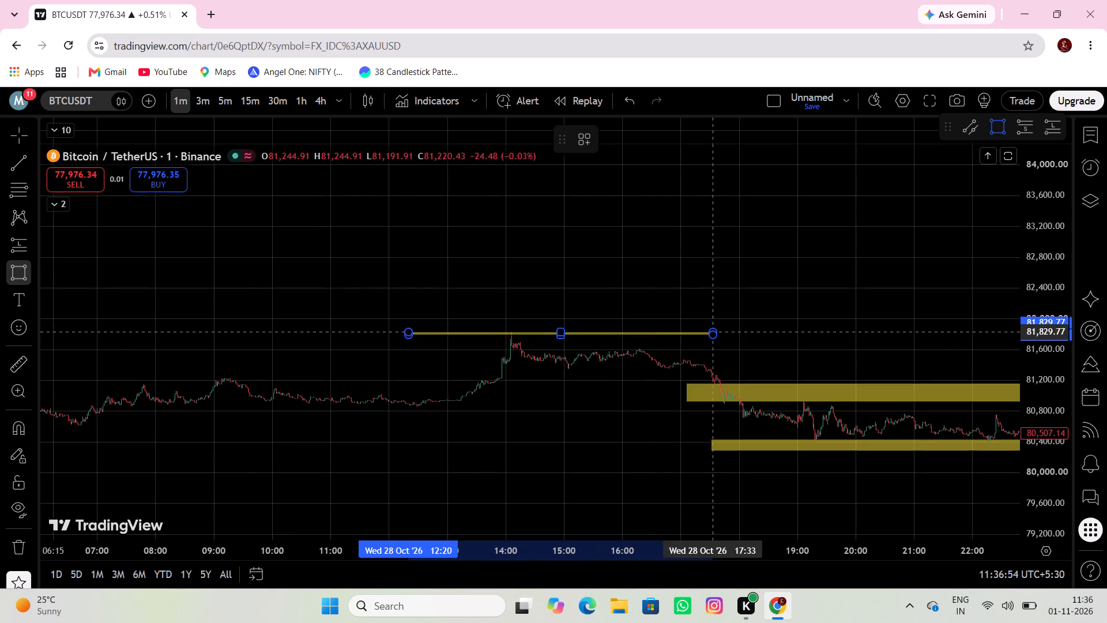
left_click(771, 346)
left_click_drag(549, 421, 682, 336)
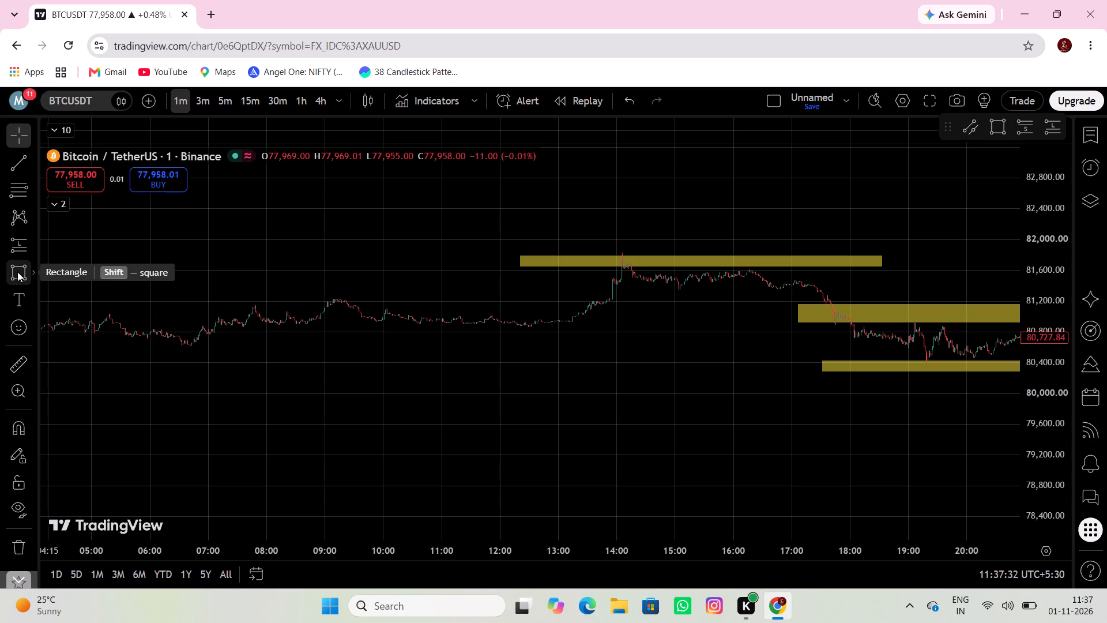
Draw a rectangle zone from about 80,443 up to 80,602, spanning about 06:04 to 11:44 on 28 October.
left_click(20, 283)
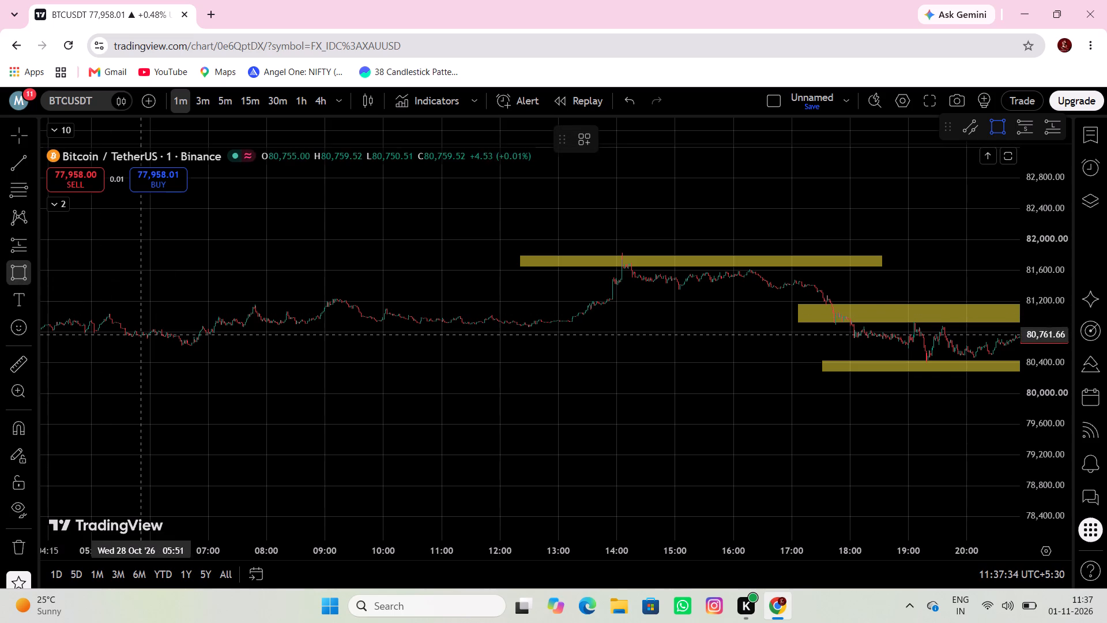
left_click(154, 347)
left_click(485, 359)
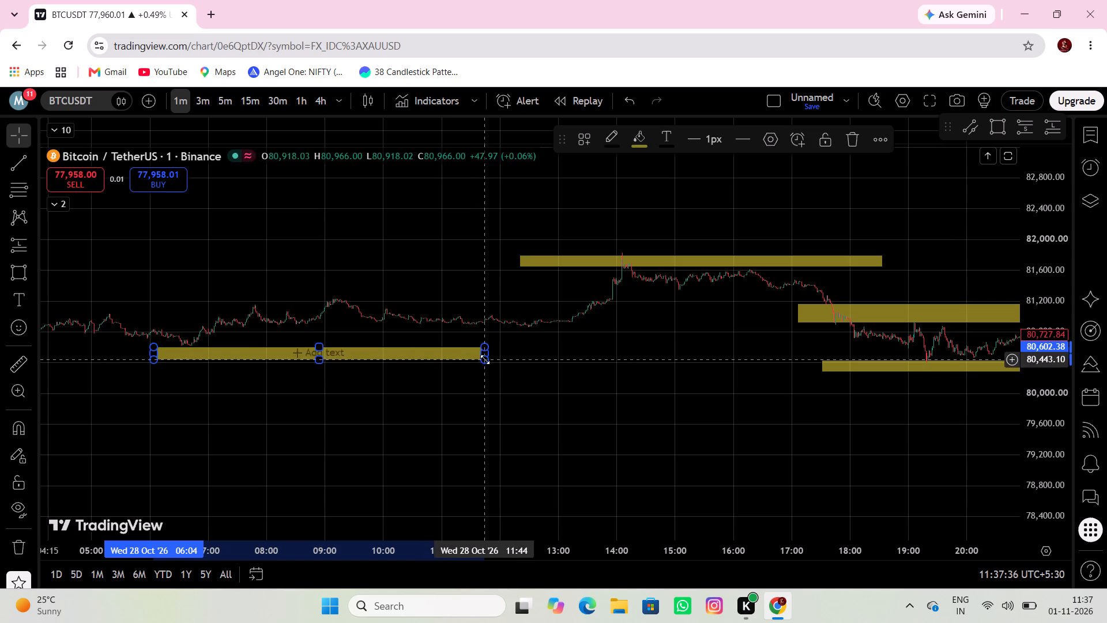
Draw a rectangle zone from about 81,147 up to 81,220, spanning about 04:43 to 11:05 on 28 October.
left_click_drag(443, 390, 588, 475)
scroll(558, 427, "up", 4)
left_click_drag(435, 284, 585, 279)
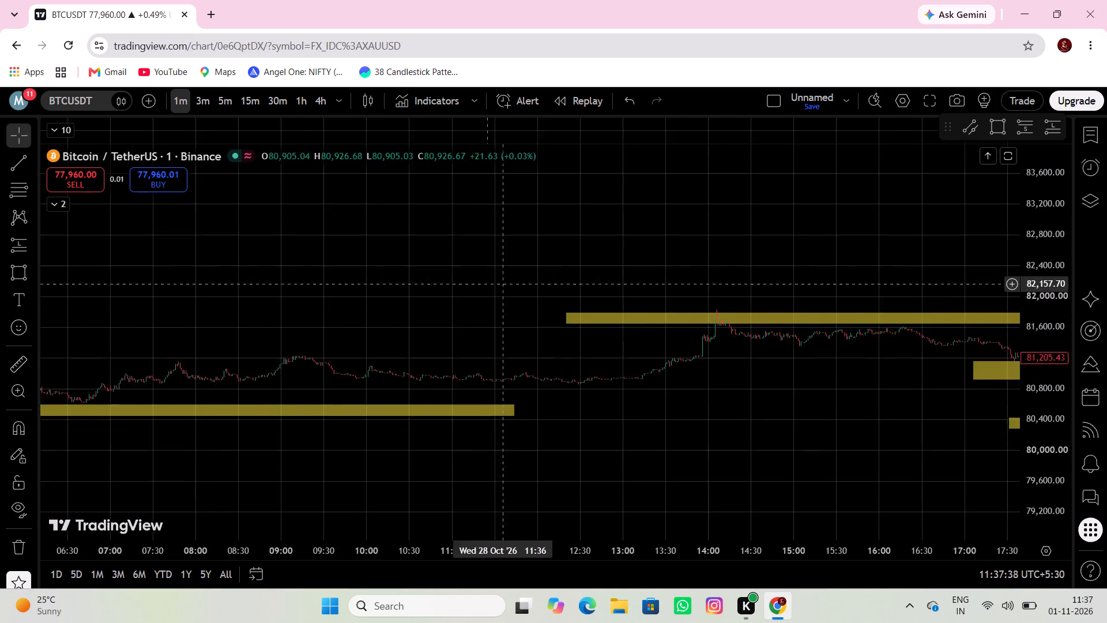
left_click_drag(585, 279, 609, 274)
scroll(1055, 426, "up", 3)
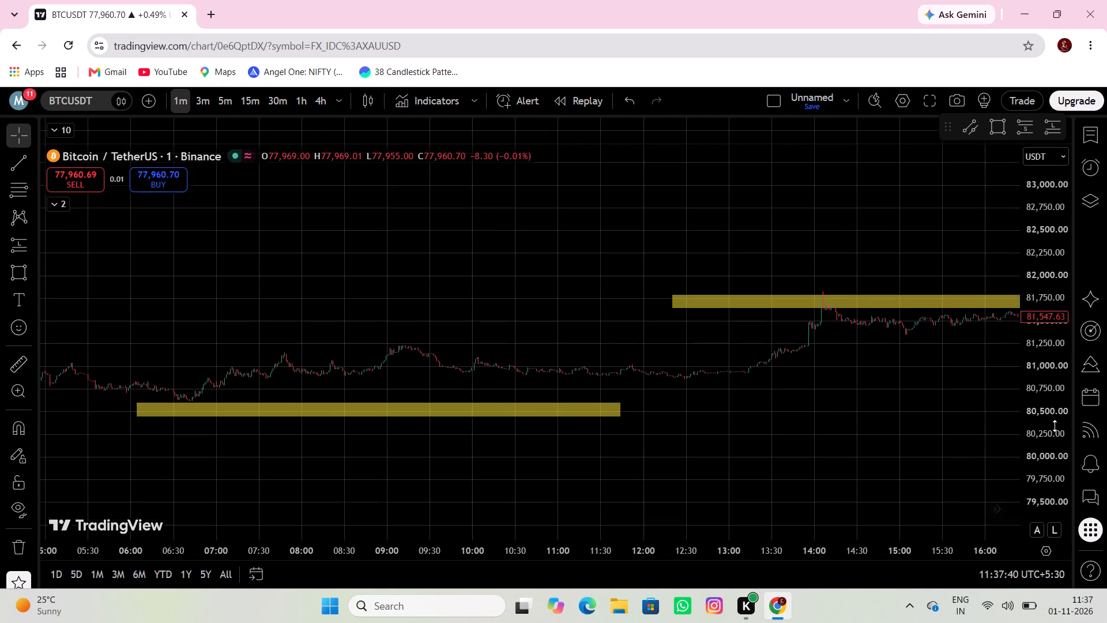
scroll(1055, 426, "up", 11)
left_click_drag(567, 344, 747, 323)
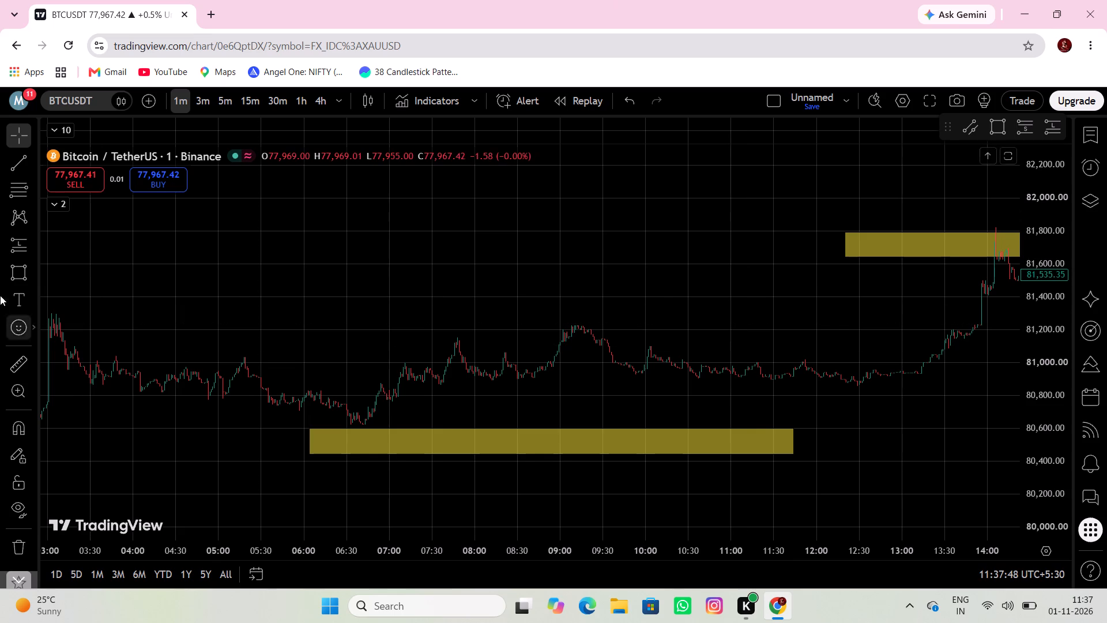
left_click(17, 269)
left_click(195, 339)
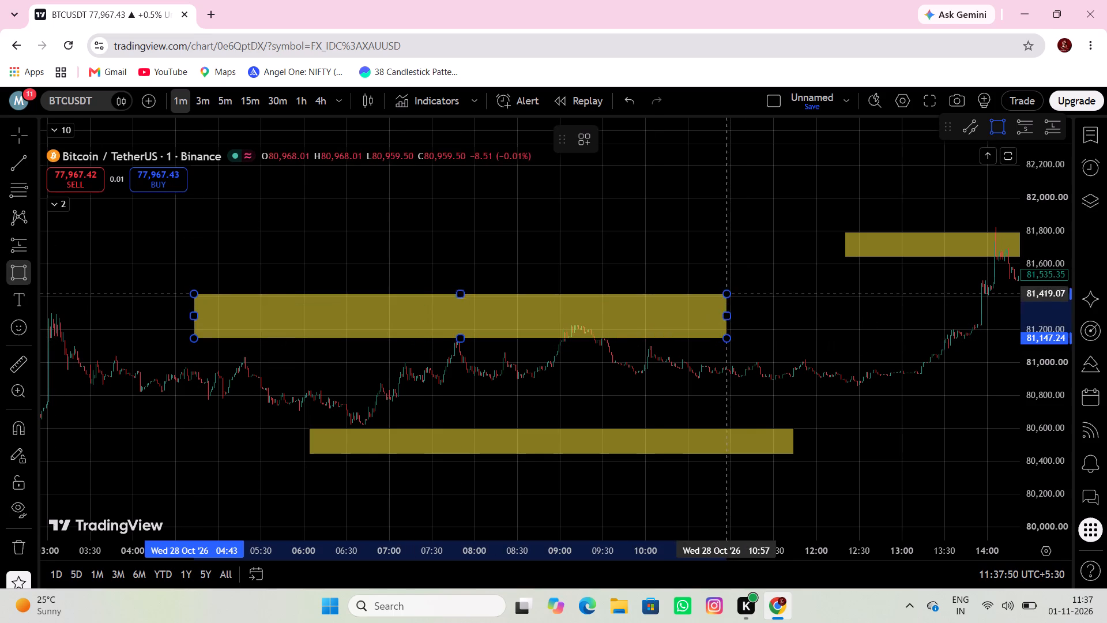
left_click(739, 327)
Draw a thin rectangle zone from about 80,871 up to 80,897, spanning about 00:17 to 04:50 on 28 October.
left_click_drag(580, 238, 763, 249)
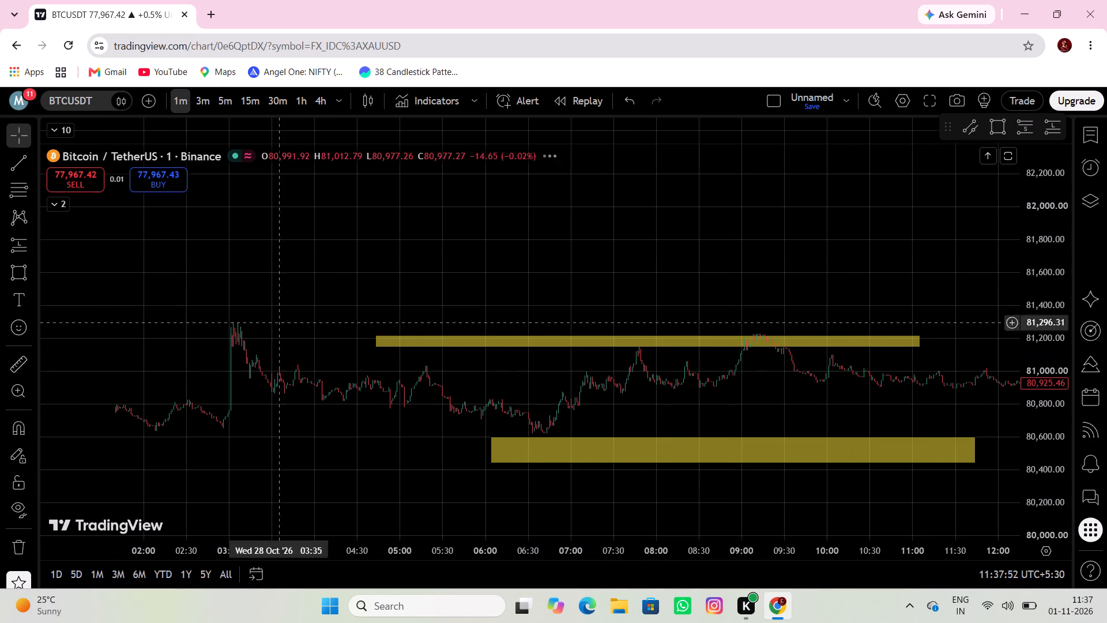
left_click_drag(97, 311, 206, 252)
left_click(12, 273)
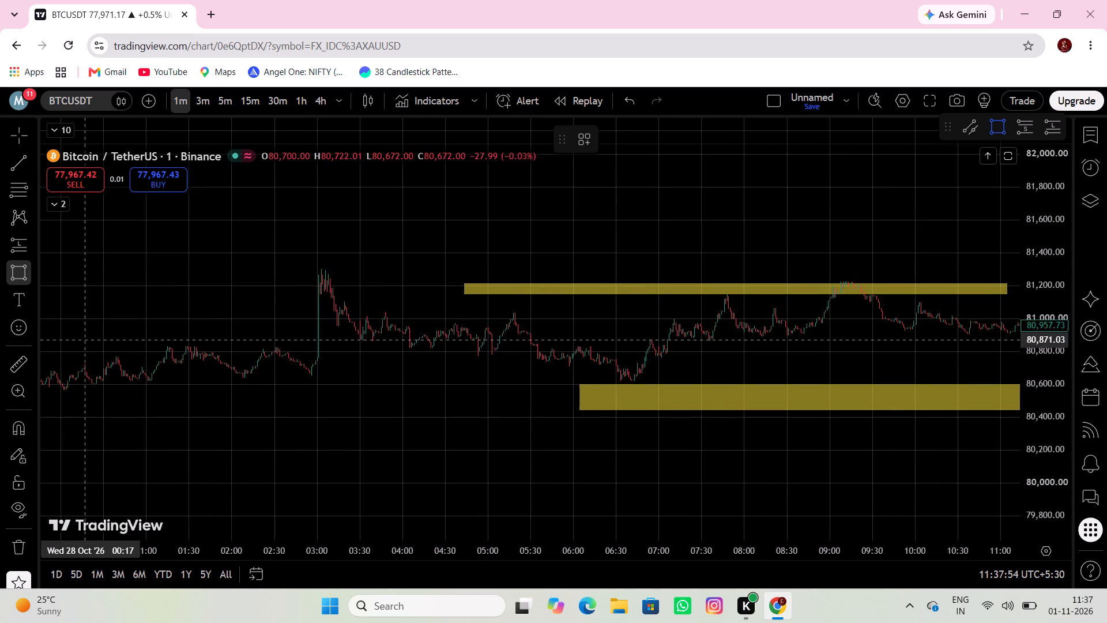
left_click(86, 340)
left_click(475, 336)
Draw a rectangle zone from about 80,564 up to 80,620, spanning about 00:42 to 05:38 on 28 October.
left_click_drag(391, 385, 427, 362)
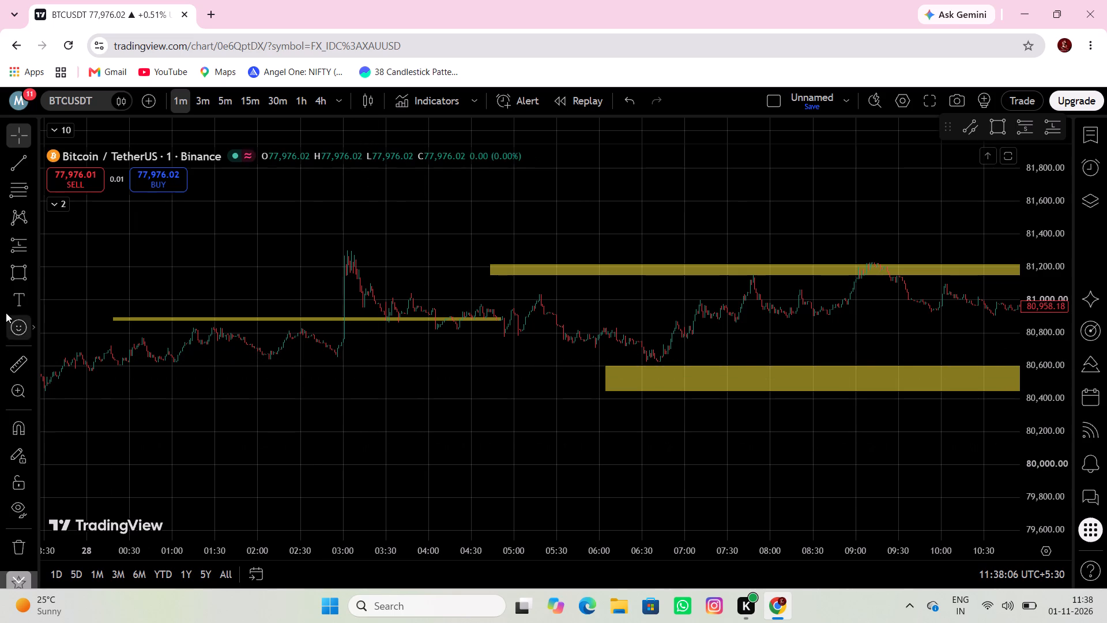
left_click(17, 273)
left_click(146, 371)
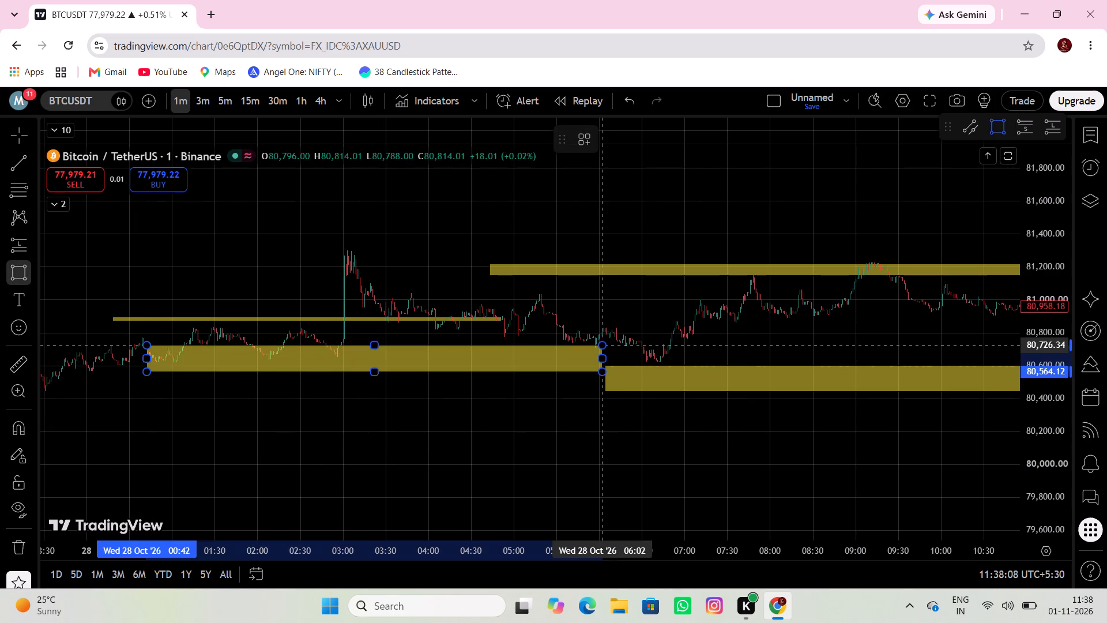
left_click(569, 362)
Draw a rectangle zone spanning about 20:31 to 23:48 on 27 October, with its edges at about 80,750 and 80,880.
left_click_drag(441, 409, 746, 347)
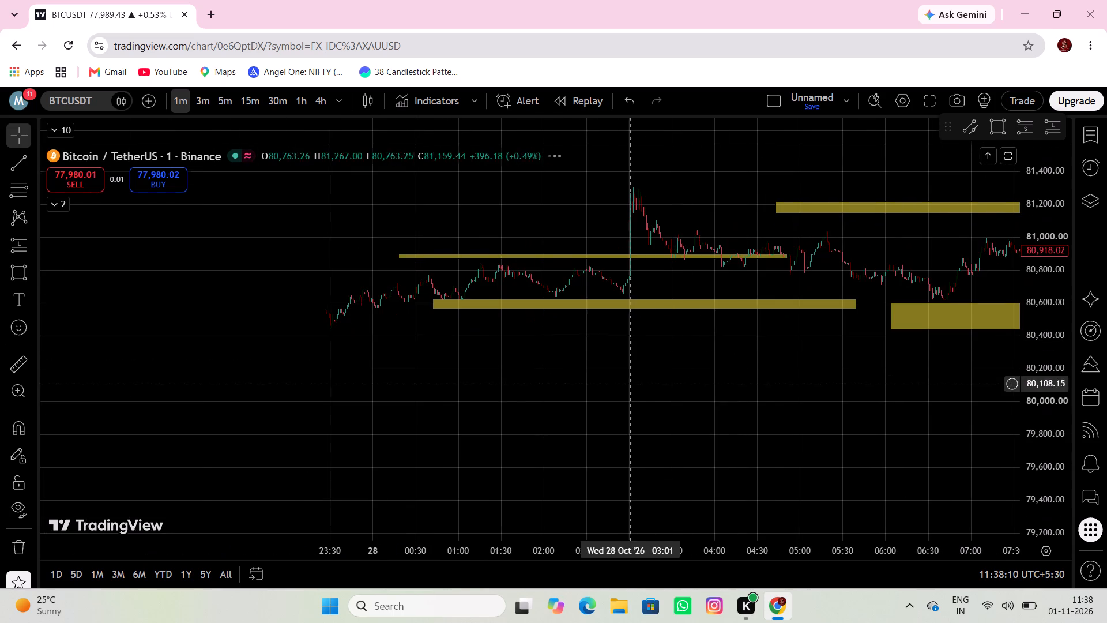
left_click_drag(397, 398, 583, 392)
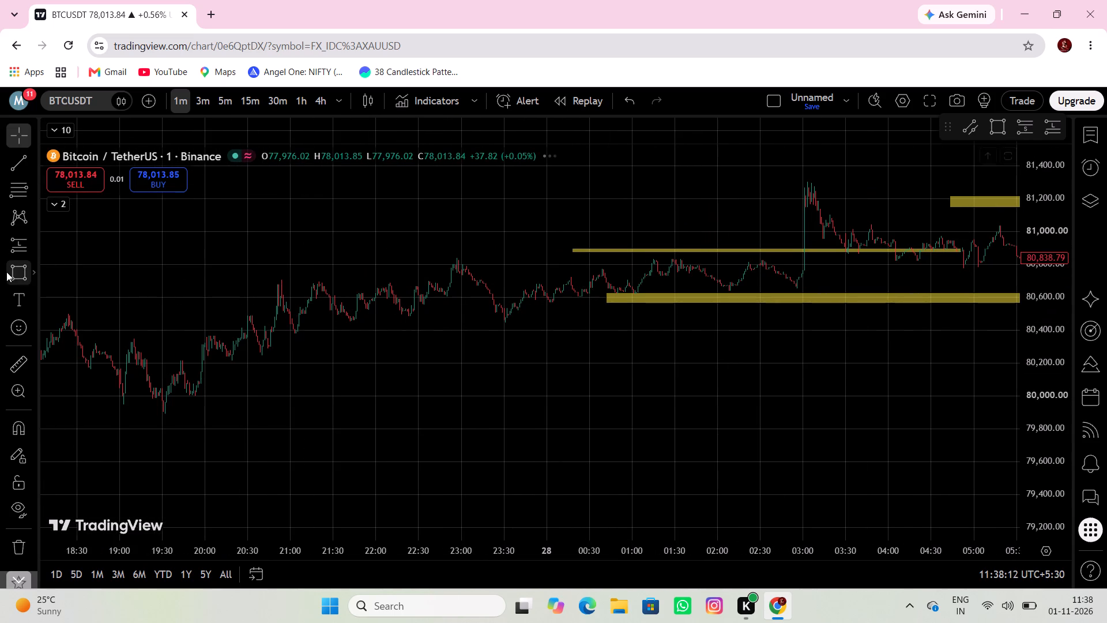
left_click(10, 272)
left_click(249, 286)
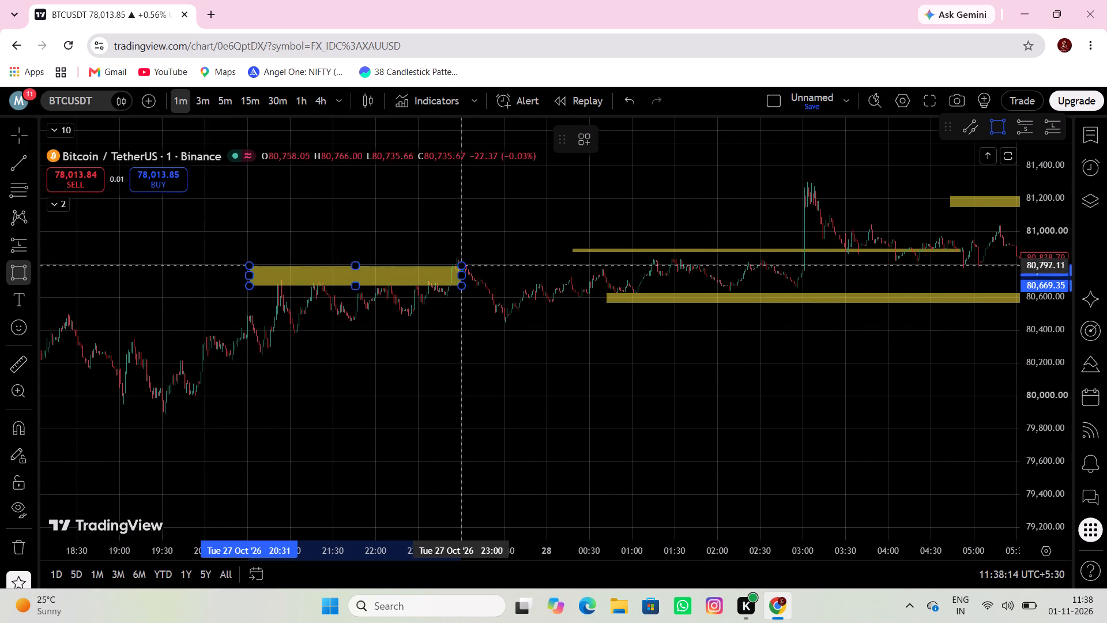
left_click(529, 252)
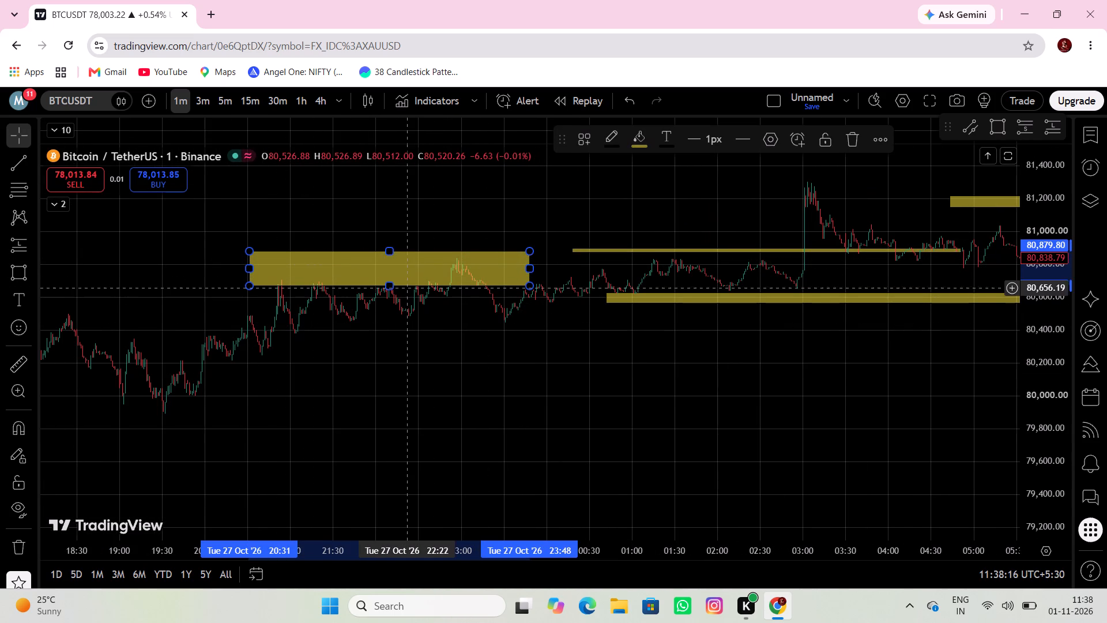
left_click_drag(391, 287, 399, 273)
Draw a rectangle zone from about 80,389 up to 80,430, spanning 21:00 on 27 October to about 00:12 on 28 October.
left_click_drag(390, 326, 446, 318)
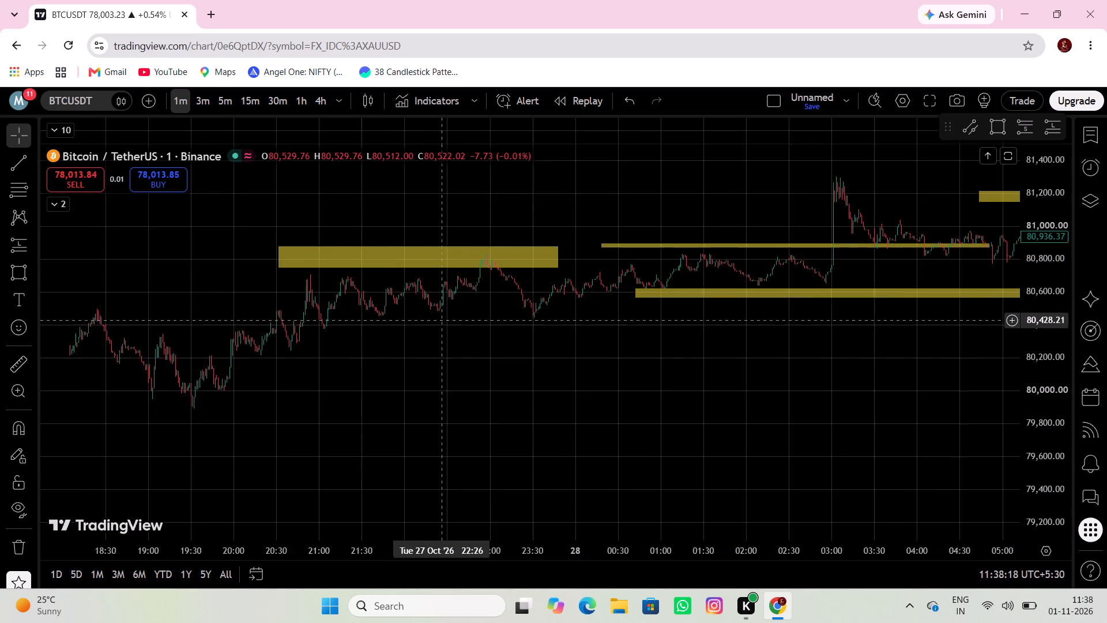
left_click_drag(446, 318, 445, 317)
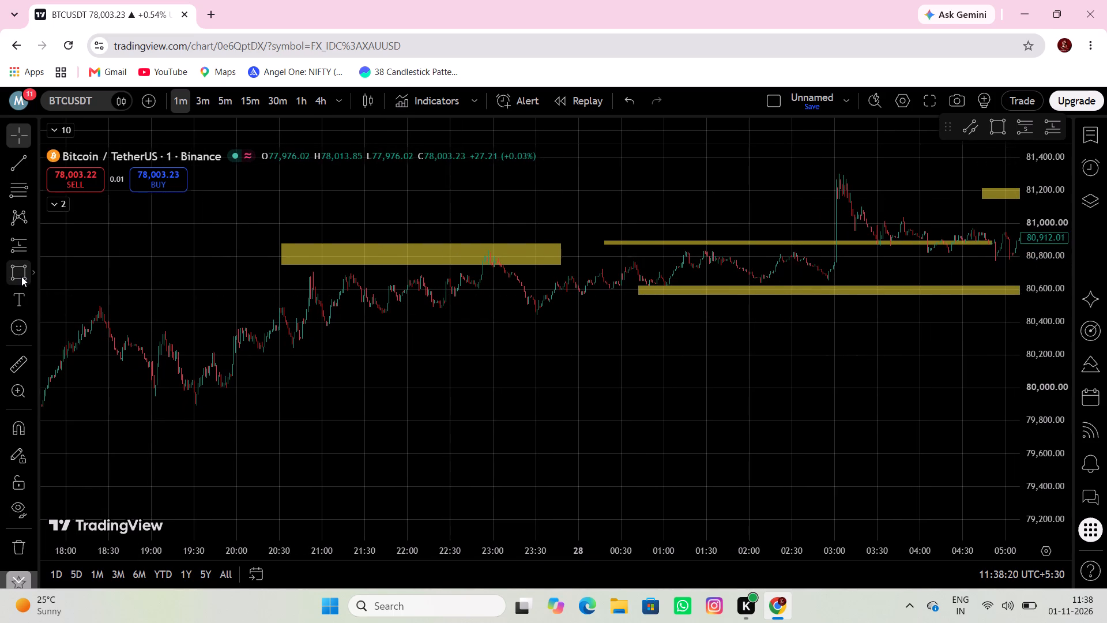
left_click(21, 276)
left_click_drag(322, 324, 329, 324)
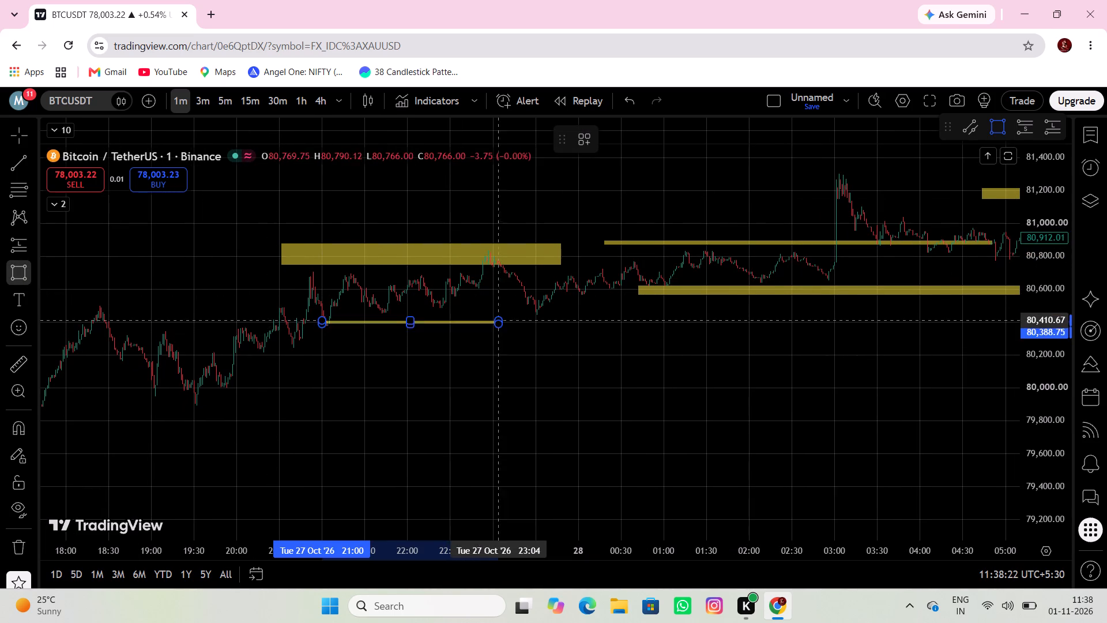
left_click(595, 317)
Draw a rectangle zone from about 80,468 up to 80,540, spanning about 18:04 to 20:56 on 27 October.
left_click_drag(543, 354, 693, 401)
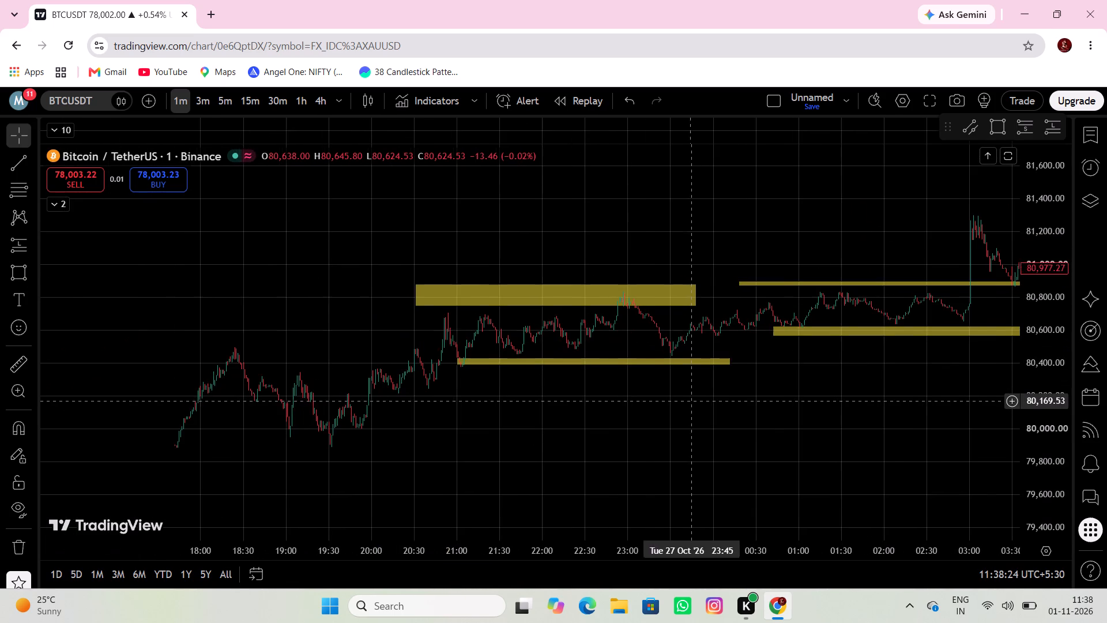
left_click_drag(693, 401, 694, 401)
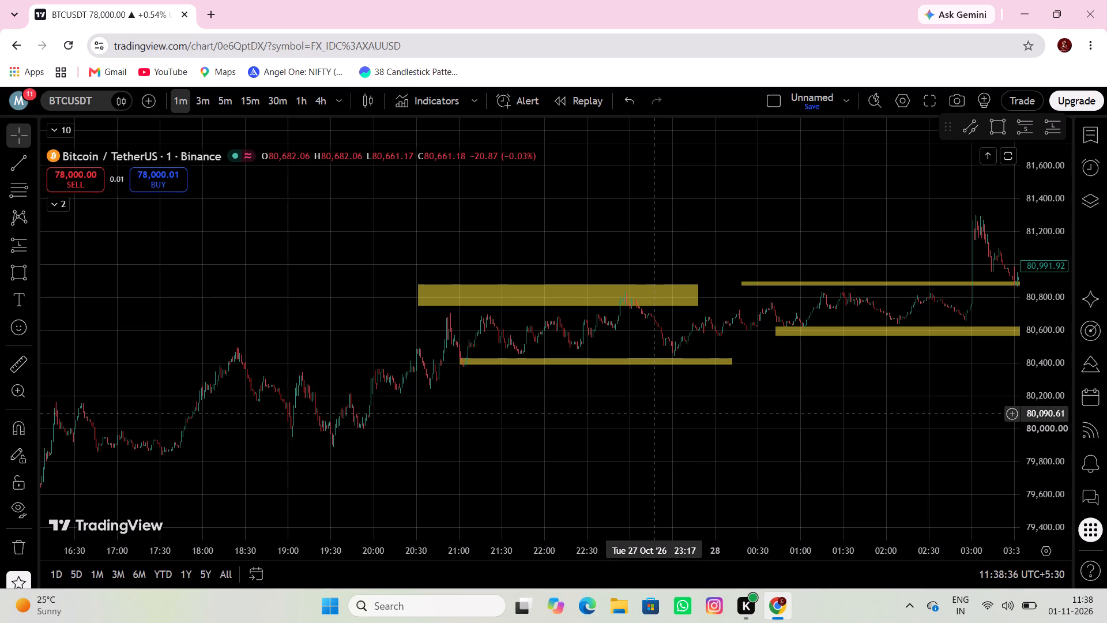
left_click(16, 266)
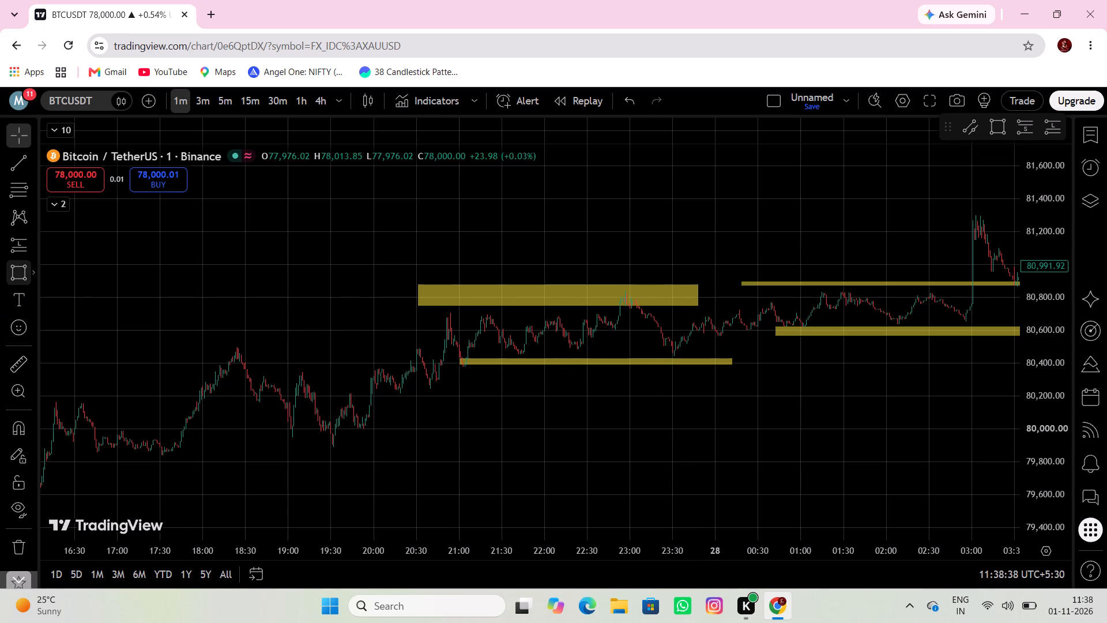
left_click(208, 352)
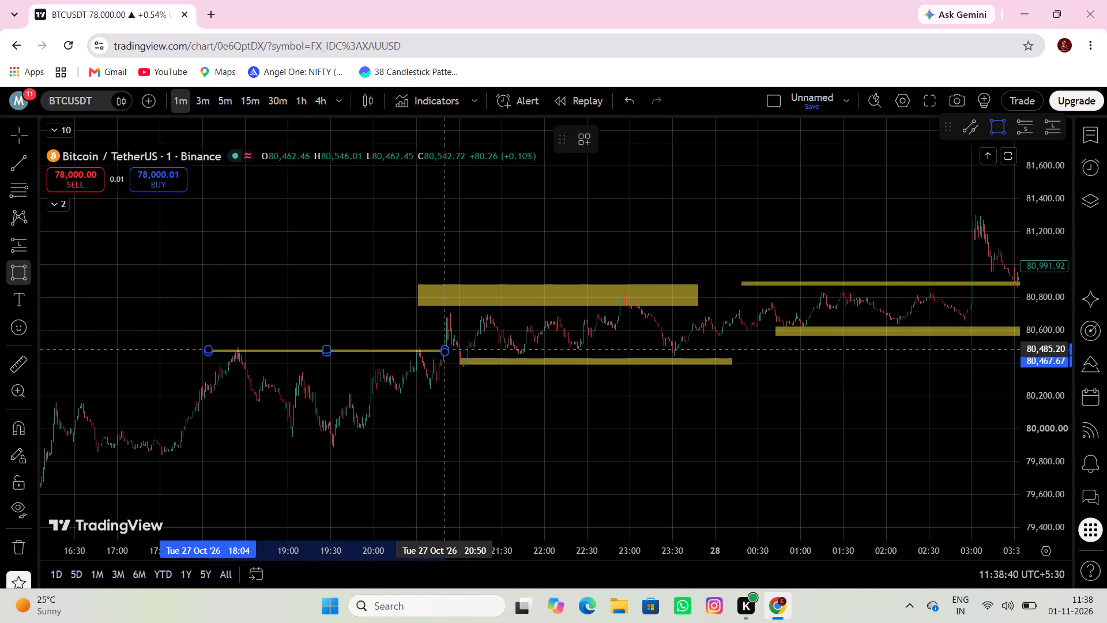
left_click(453, 339)
Draw a rectangle zone spanning about 14:31 to 17:42 on 27 October, with its edges at about 80,084 and 80,174.
left_click_drag(307, 436, 566, 292)
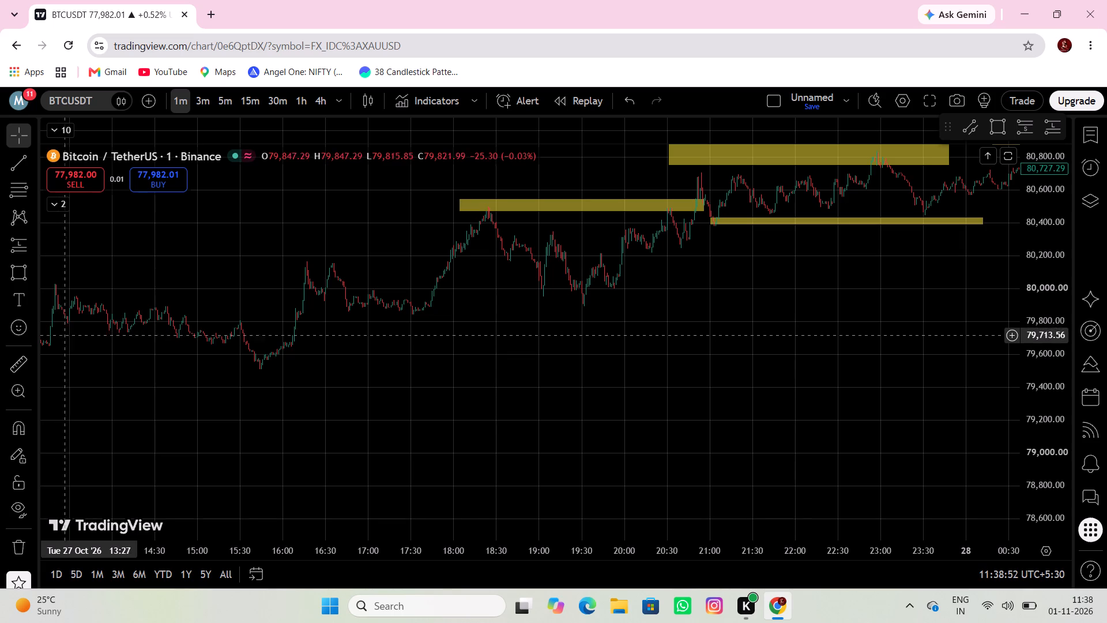
left_click(6, 276)
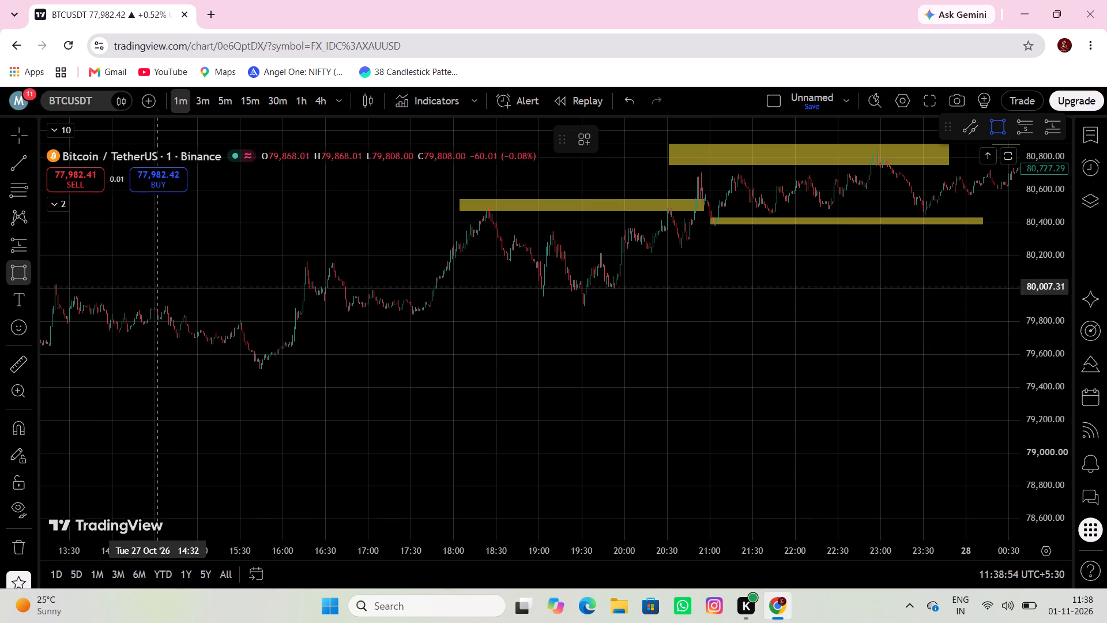
left_click_drag(156, 286, 263, 290)
left_click(428, 260)
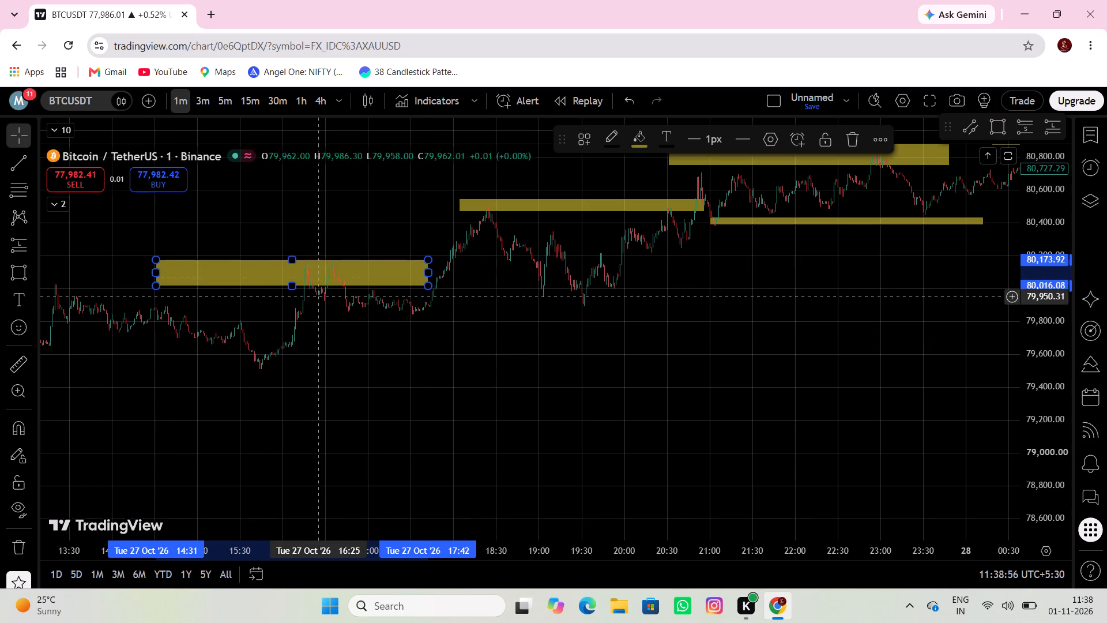
left_click_drag(291, 289, 302, 275)
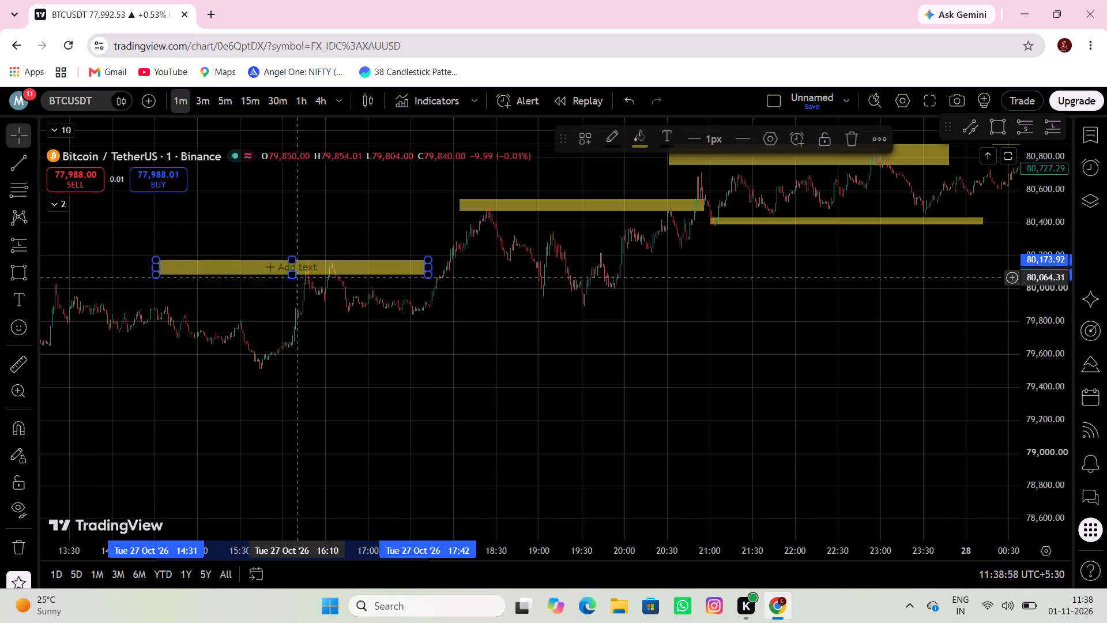
Extend the start of the zone just below 80,200 back to about 12:47 on 27 October.
left_click_drag(287, 296, 385, 274)
left_click_drag(236, 246, 234, 245)
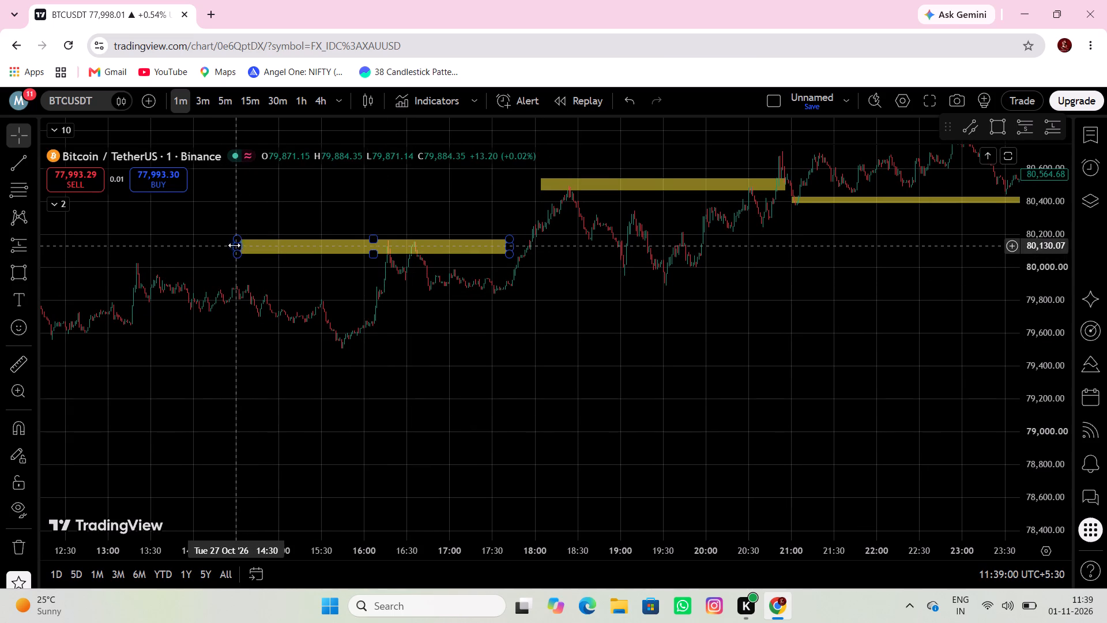
left_click_drag(234, 245, 89, 263)
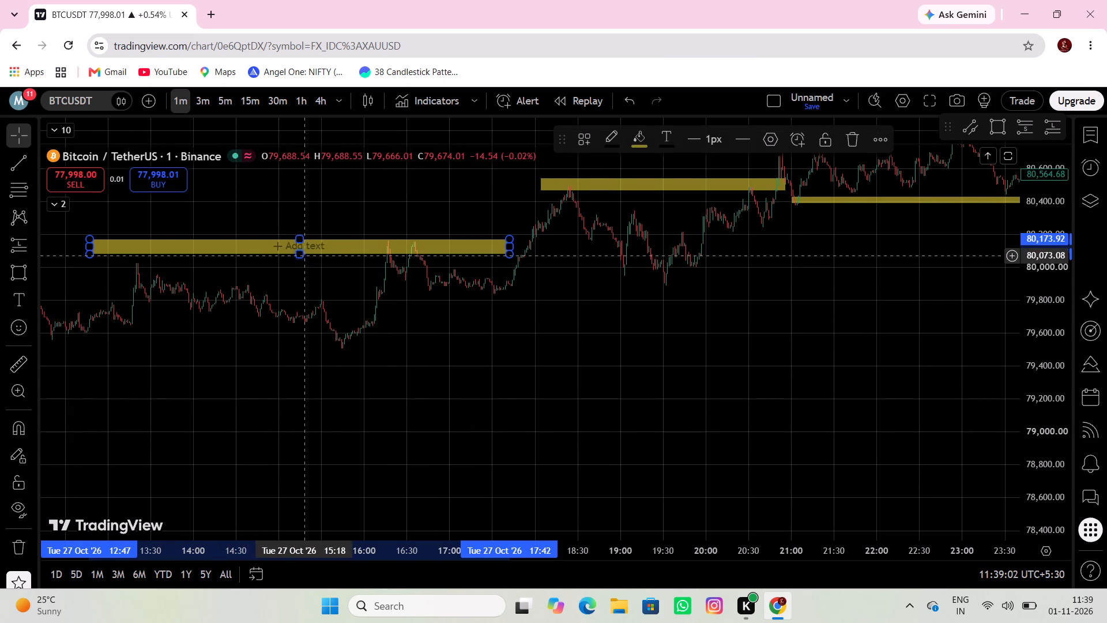
Draw a rectangle zone from about 79,486 up to 79,558, spanning about 13:09 to 18:07 on 27 October.
left_click_drag(291, 259, 300, 261)
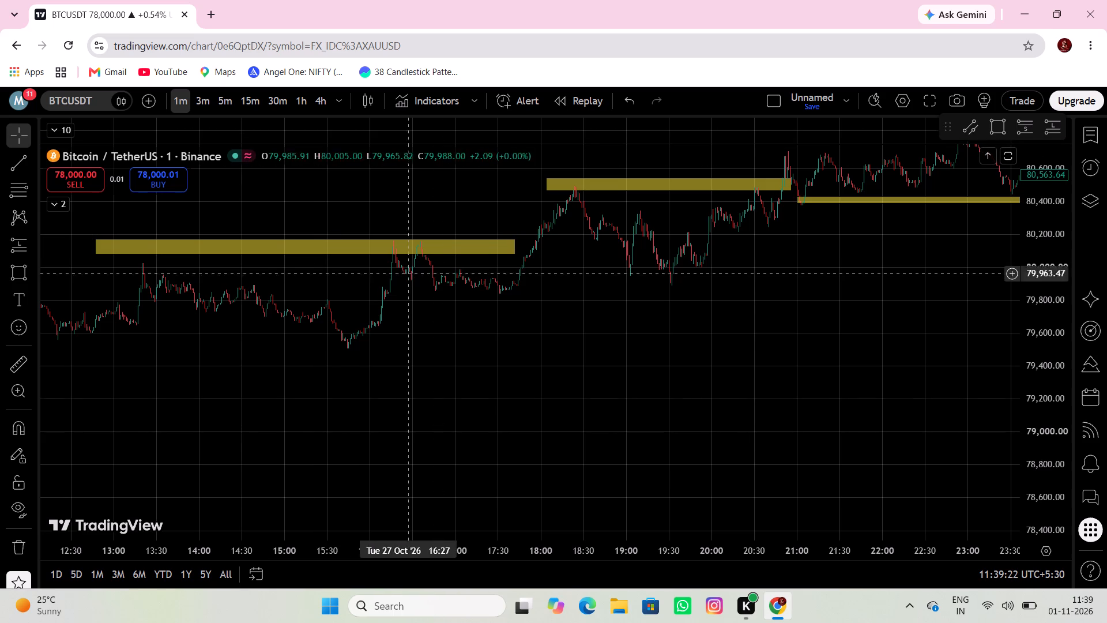
left_click(20, 282)
left_click_drag(126, 339, 132, 340)
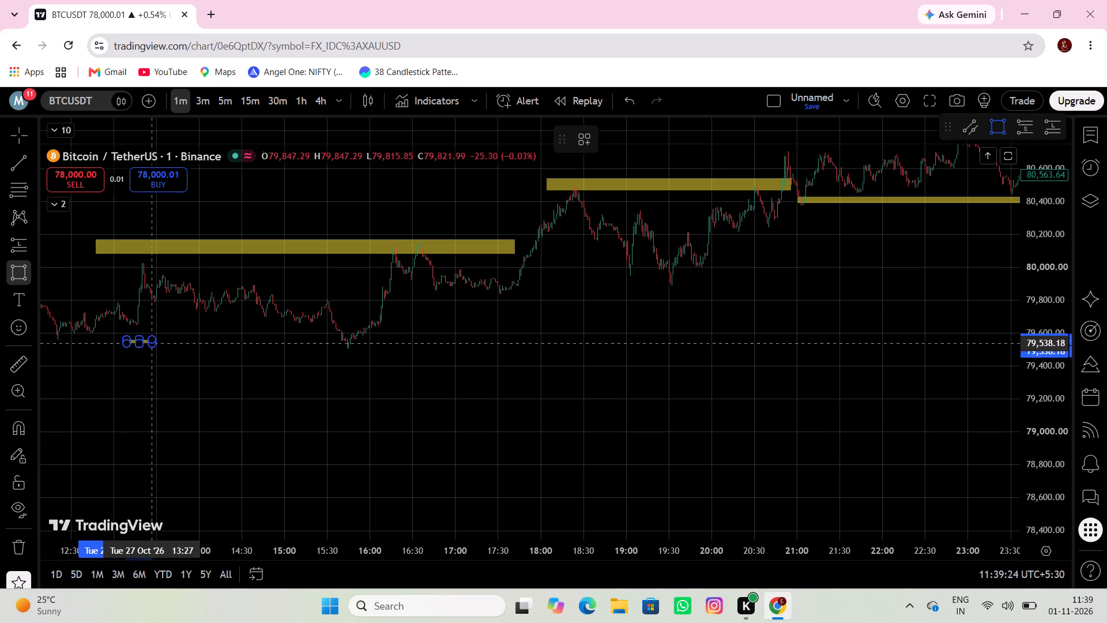
left_click(551, 351)
Draw a rectangle zone from about 79,976 up to 80,038, spanning about 08:53 to 11:58 on 27 October.
left_click_drag(566, 307, 379, 387)
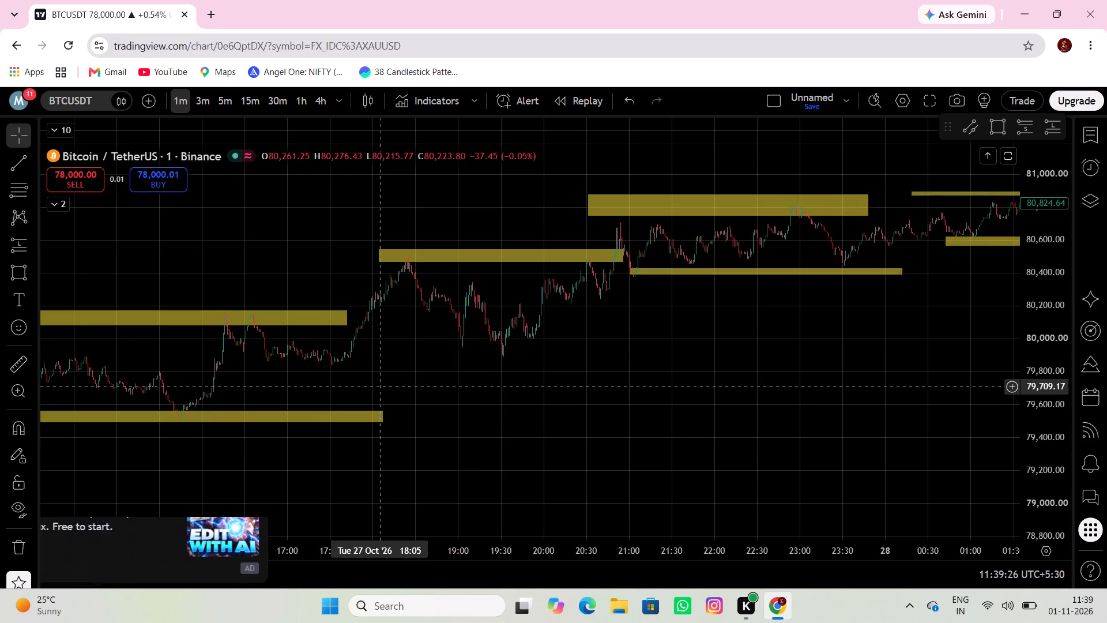
left_click_drag(379, 387, 703, 381)
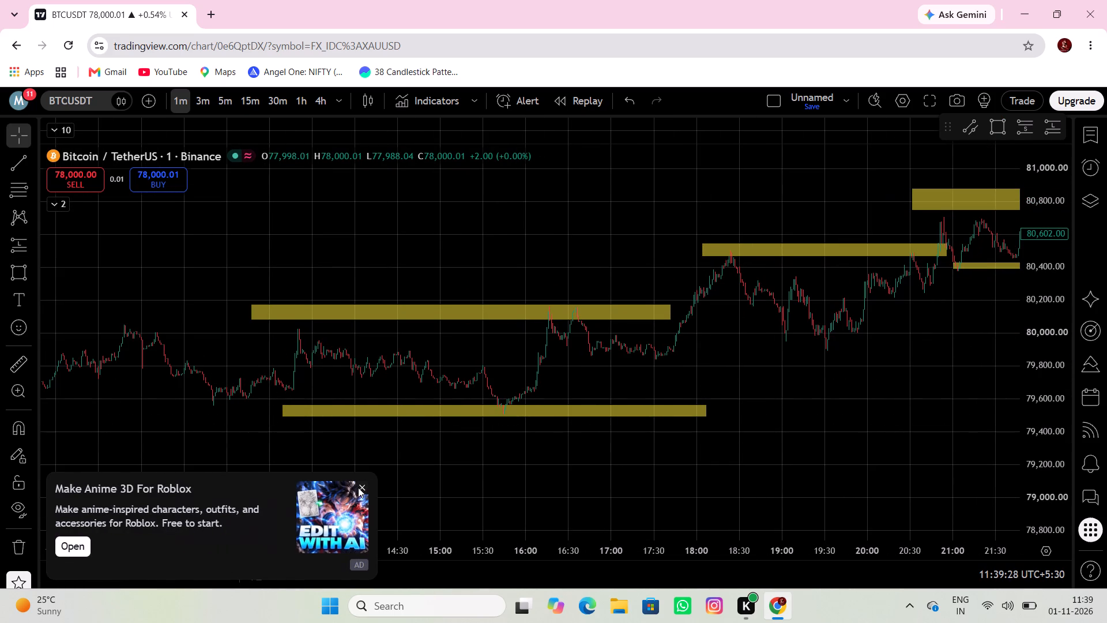
left_click(358, 487)
left_click_drag(246, 454, 531, 401)
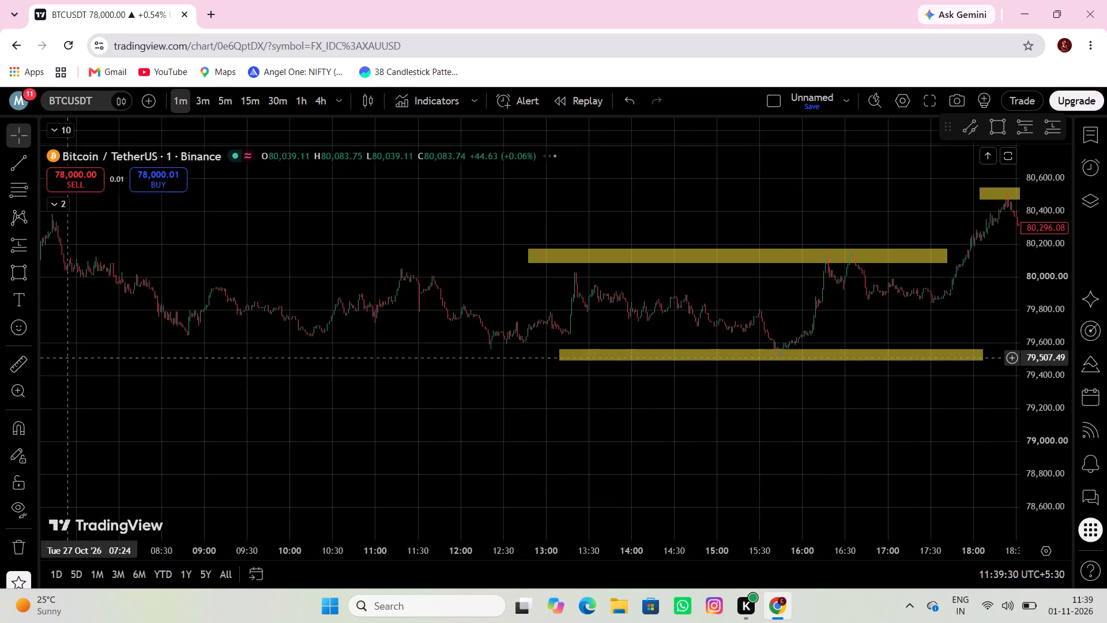
left_click(12, 277)
left_click_drag(195, 281, 206, 284)
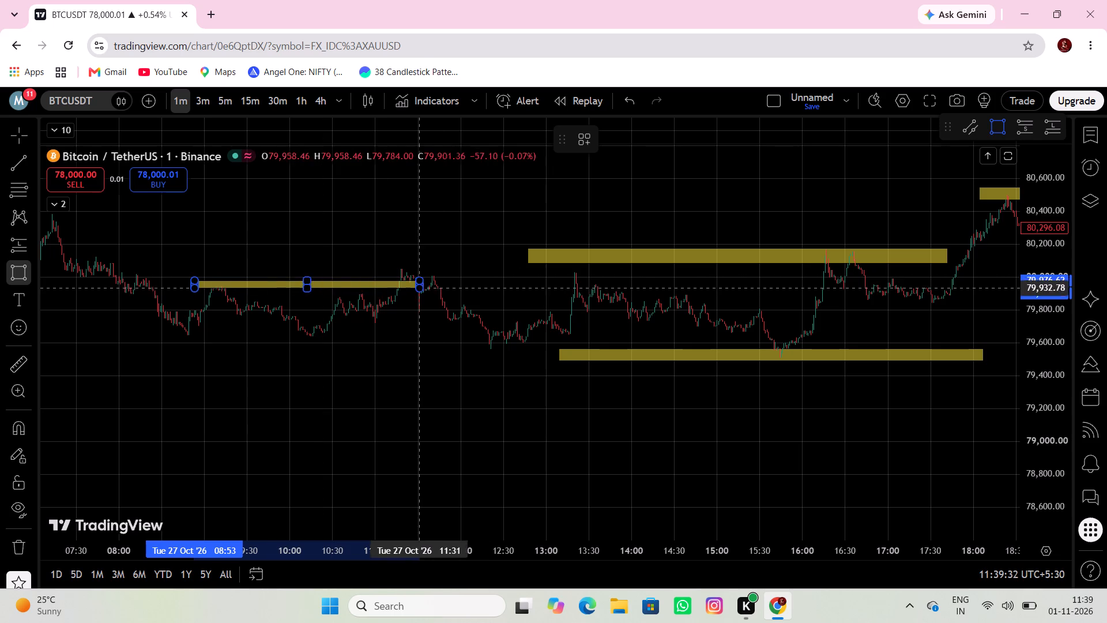
left_click(458, 271)
Draw a rectangle zone from about 79,472 up to 79,626, spanning about 08:12 to 11:56 on 27 October.
left_click_drag(409, 352, 507, 343)
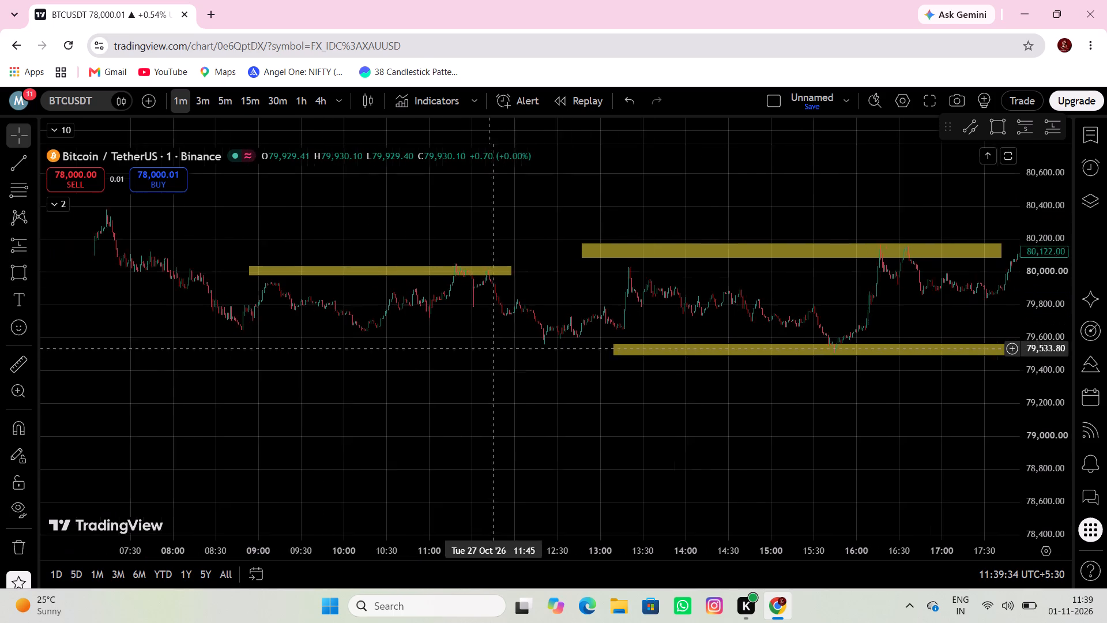
left_click_drag(507, 343, 507, 343)
left_click(24, 268)
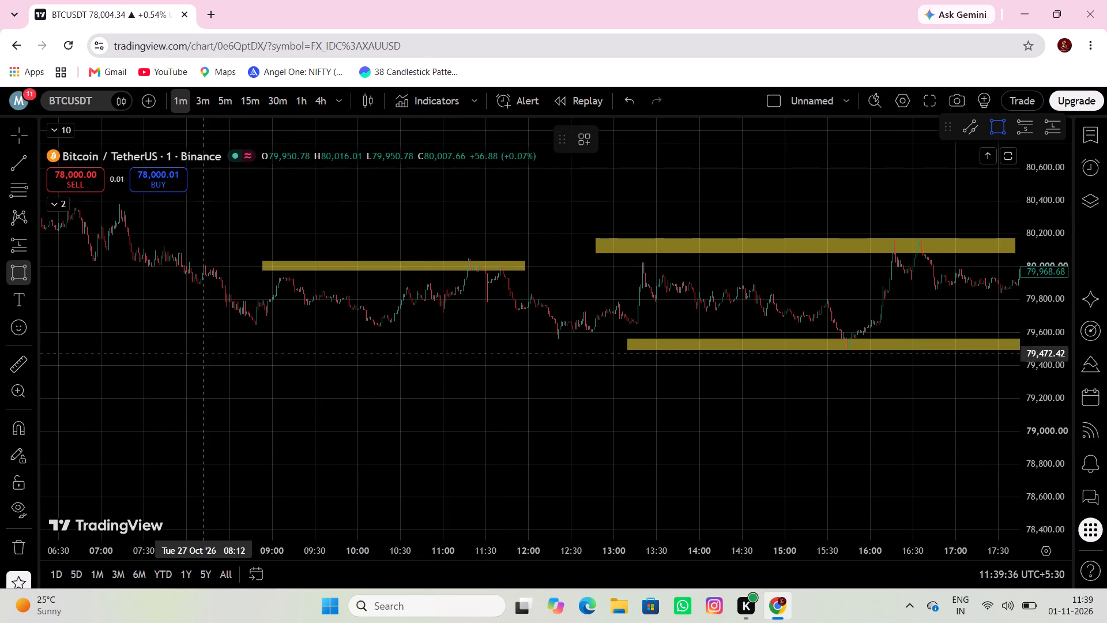
left_click_drag(204, 354, 217, 358)
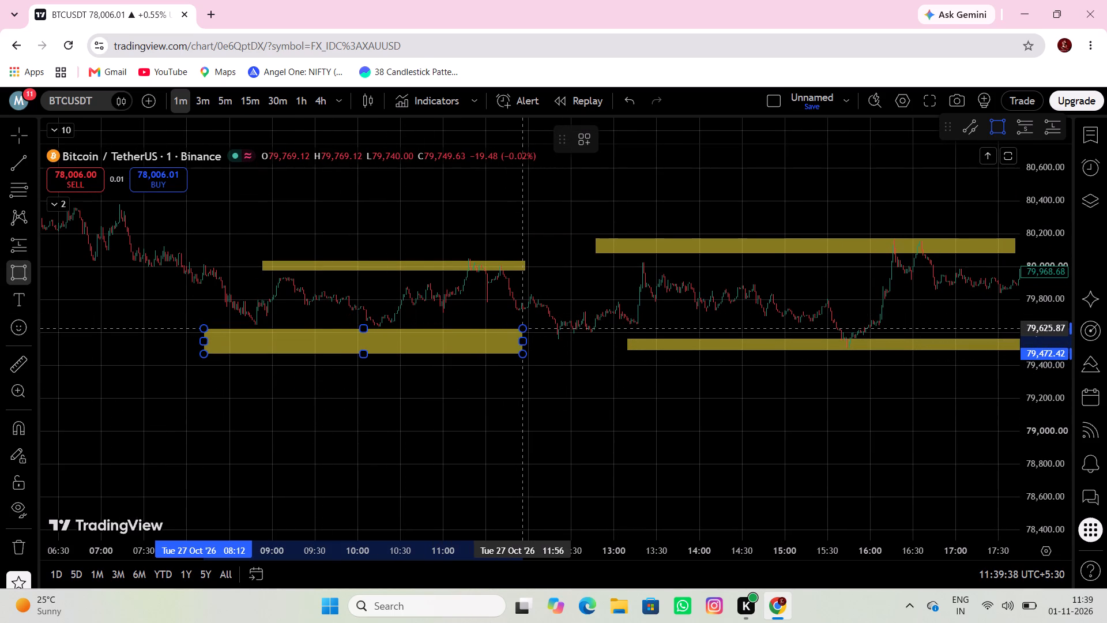
left_click(522, 328)
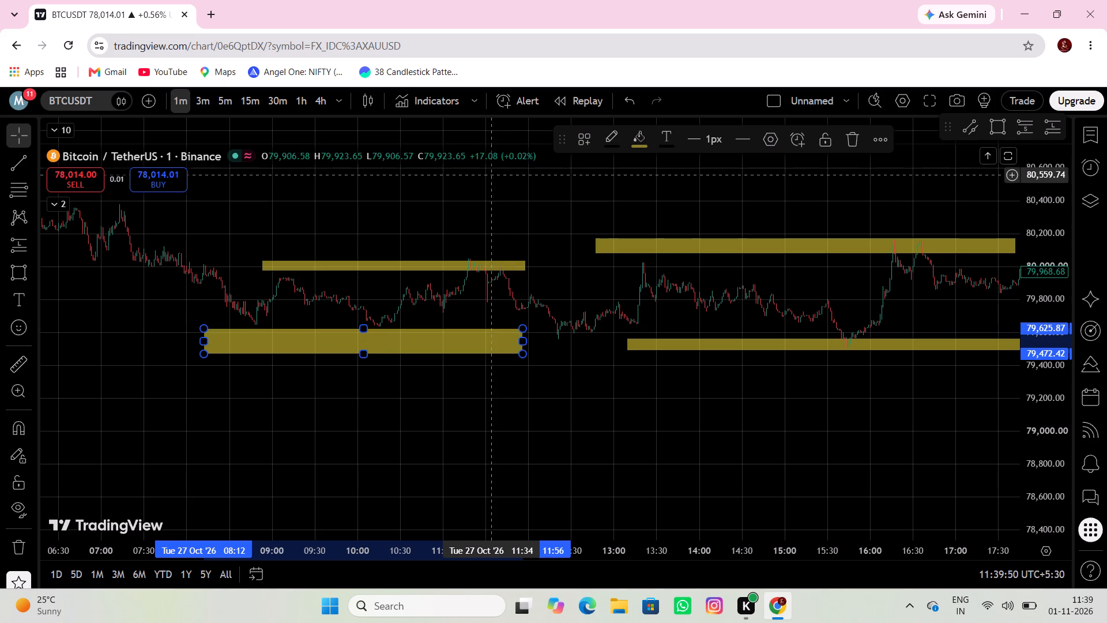
Draw a rectangle zone from about 80,390 up to 80,440, spanning about 04:52 to 08:36 on 27 October.
left_click_drag(480, 292, 521, 291)
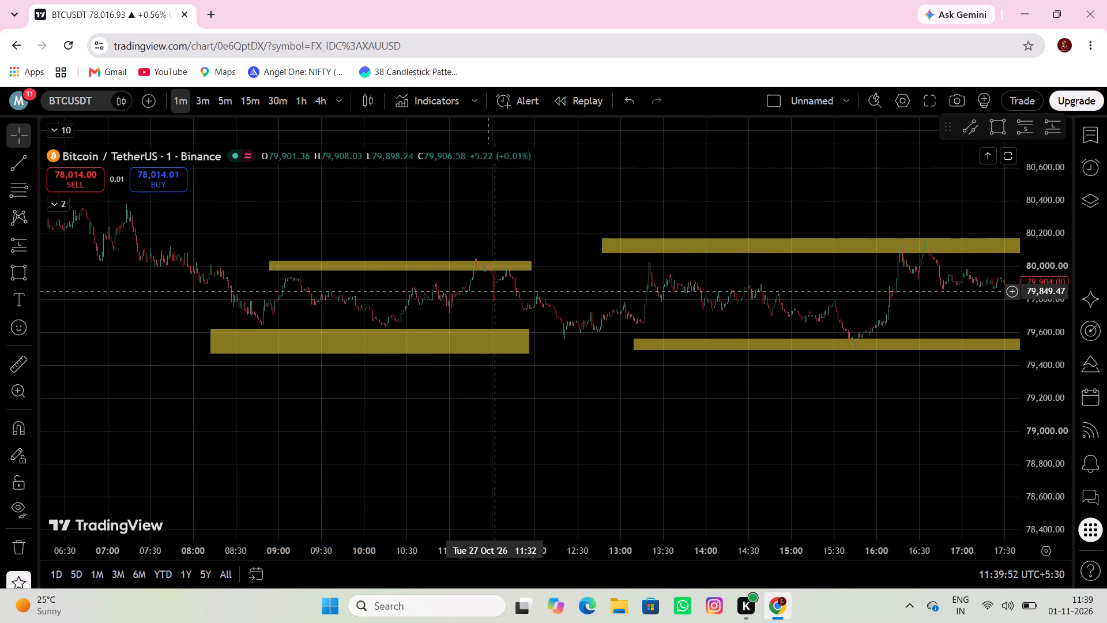
left_click_drag(521, 291, 522, 291)
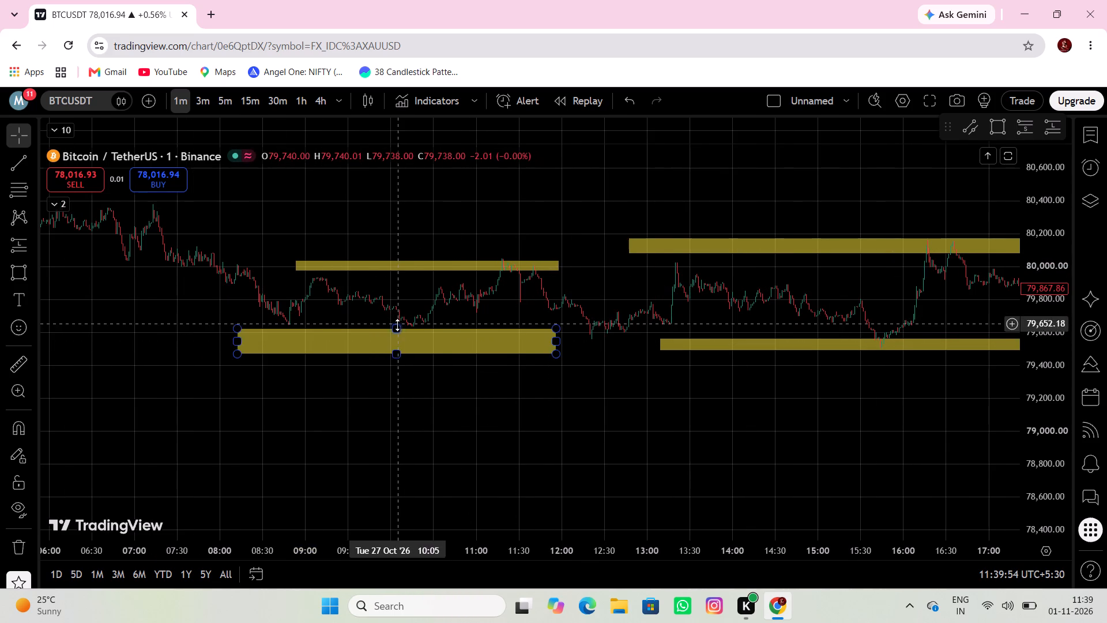
left_click_drag(381, 308, 517, 303)
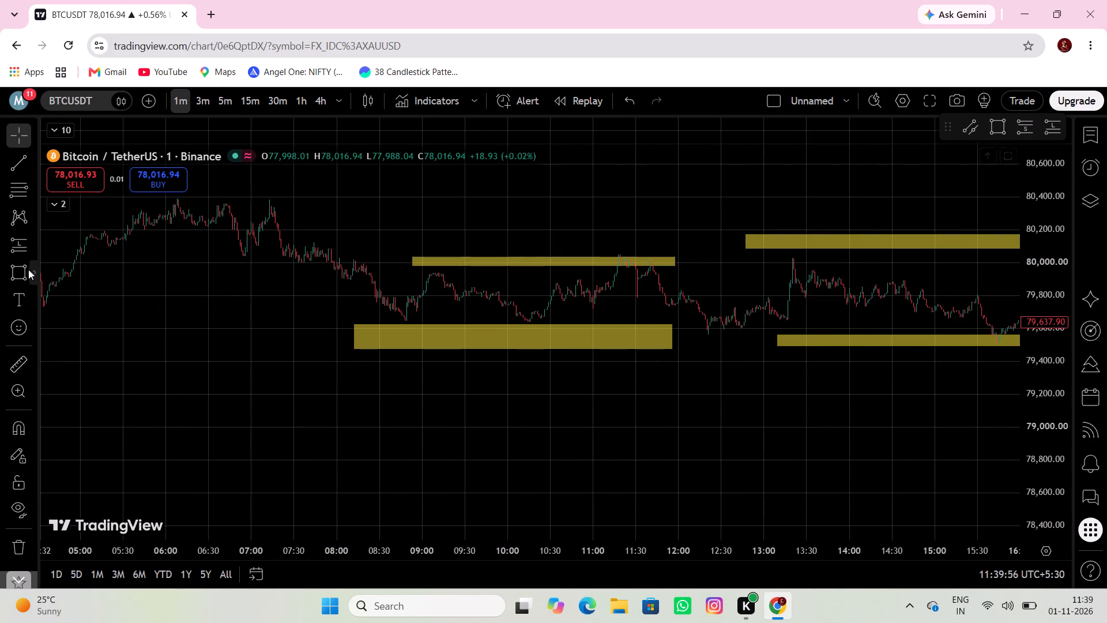
left_click_drag(109, 298, 226, 337)
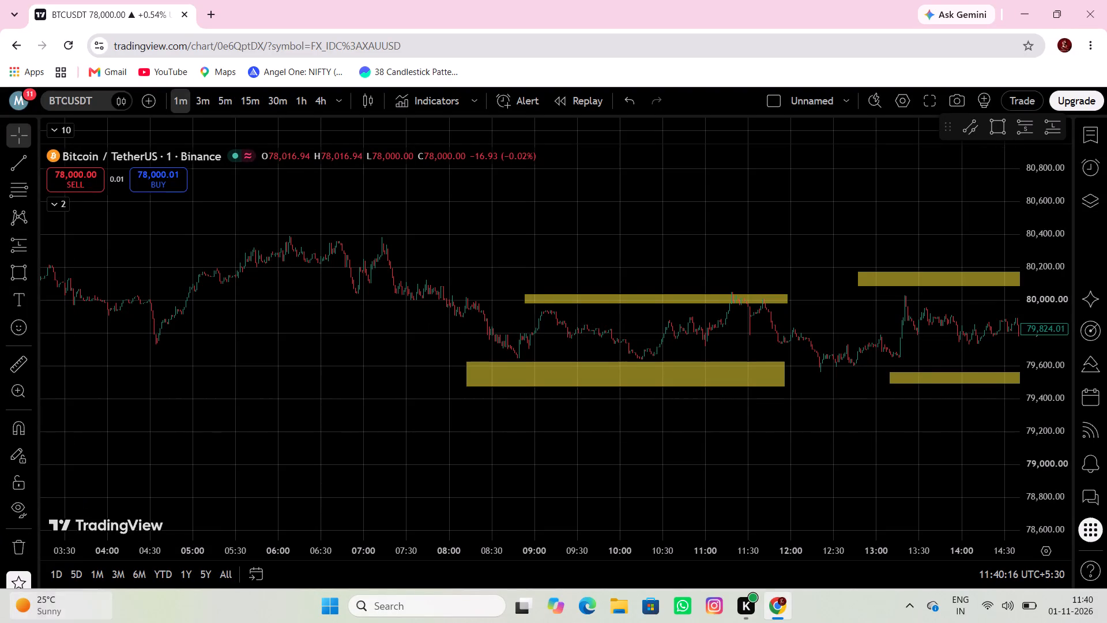
left_click(13, 282)
left_click(182, 235)
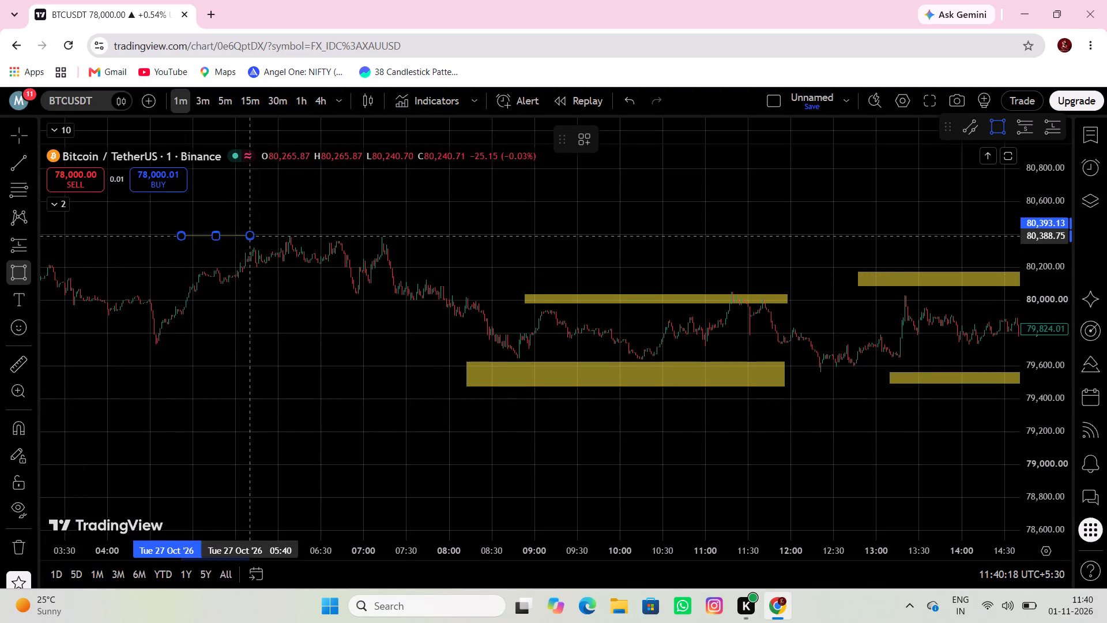
left_click(500, 227)
Draw a rectangle zone from about 79,928 up to 80,056, spanning about 05:02 to 07:55 on 27 October.
left_click_drag(363, 338, 455, 328)
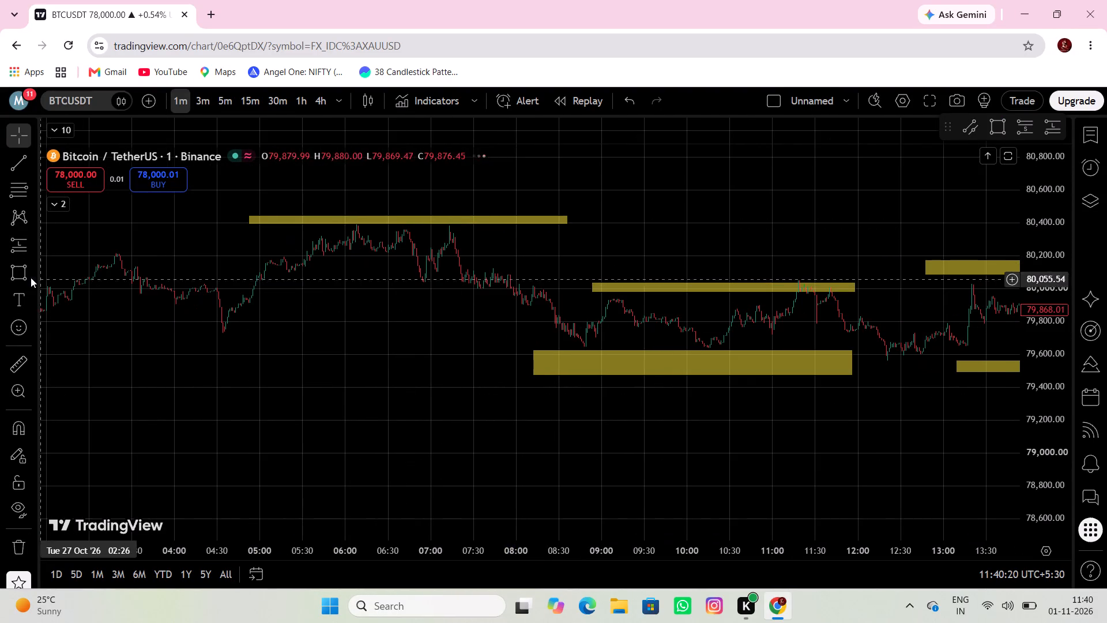
left_click(31, 277)
left_click(21, 275)
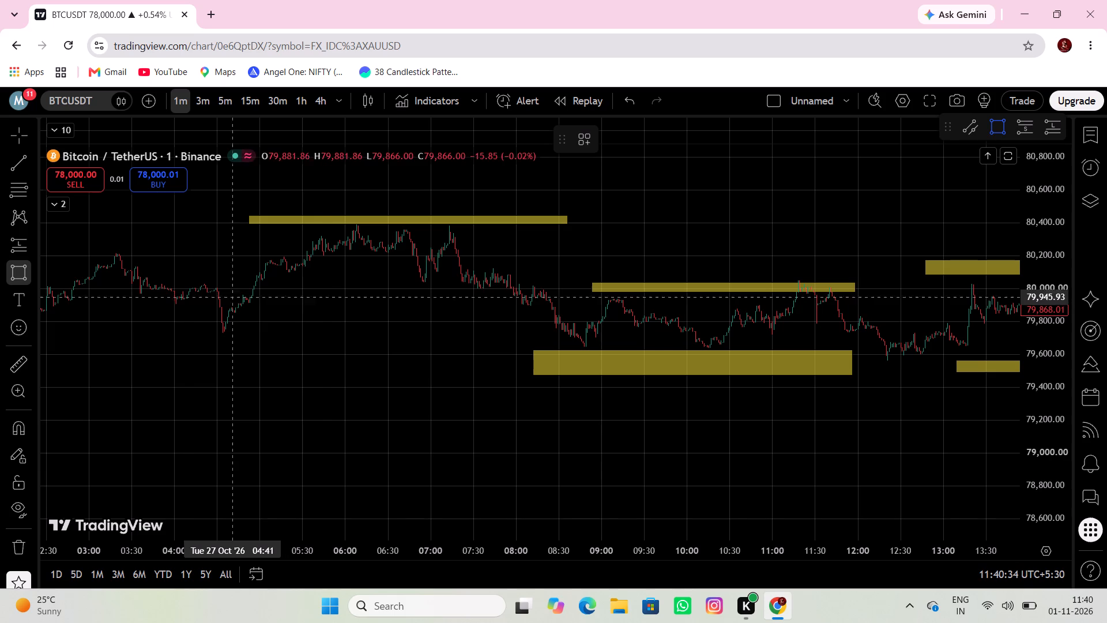
left_click(15, 274)
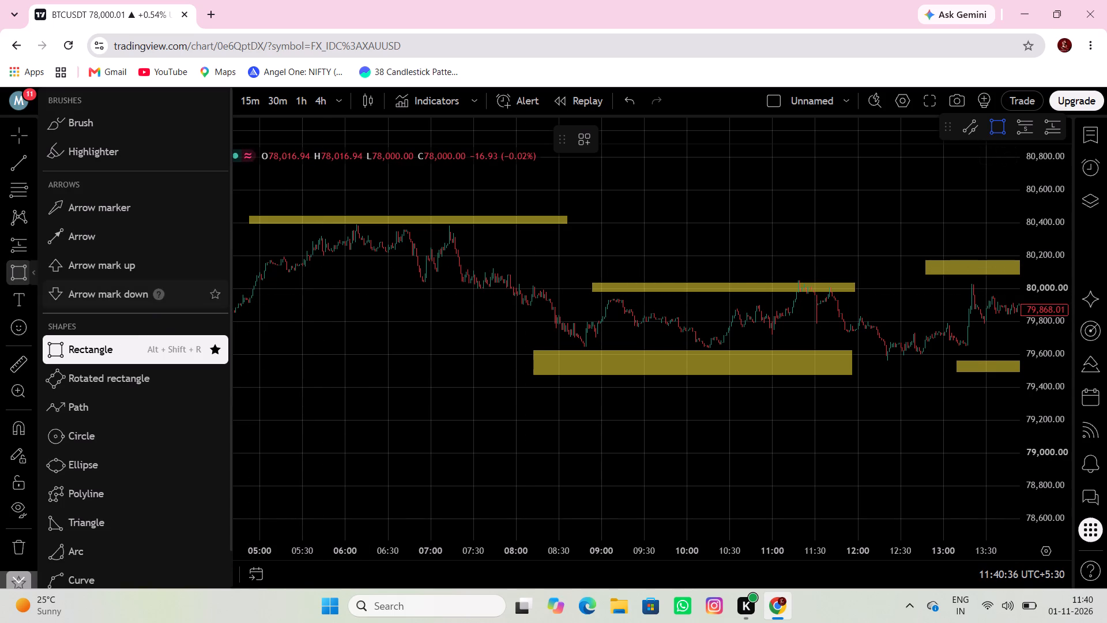
left_click_drag(262, 301, 283, 302)
left_click(508, 279)
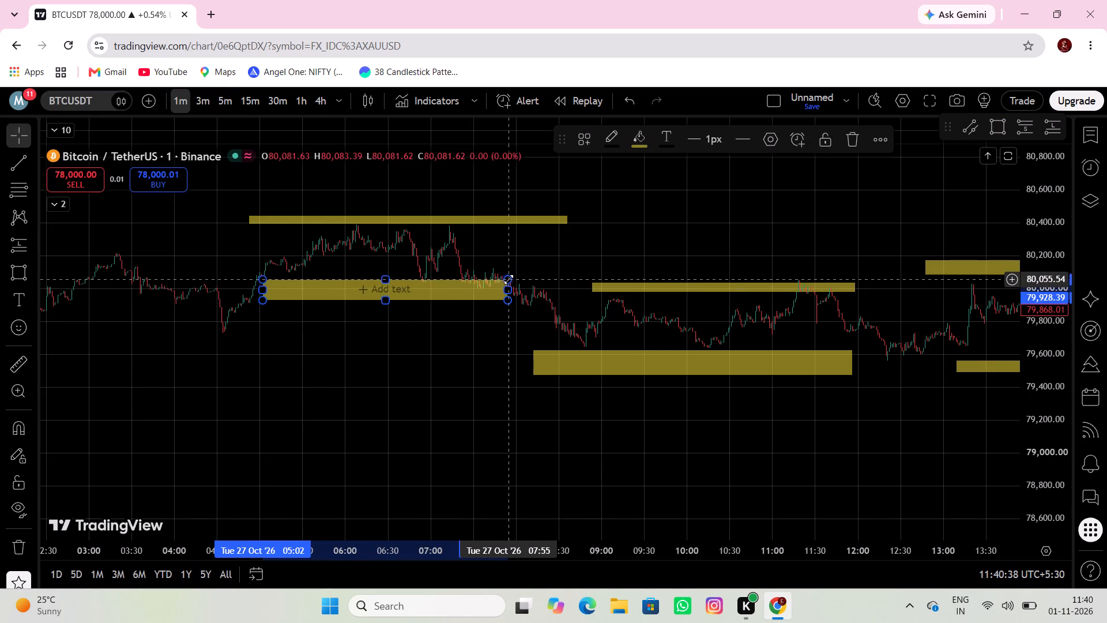
Raise the lower edge of the zone that starts at 05:02 on 27 October to about 79,981.
left_click_drag(388, 305, 391, 301)
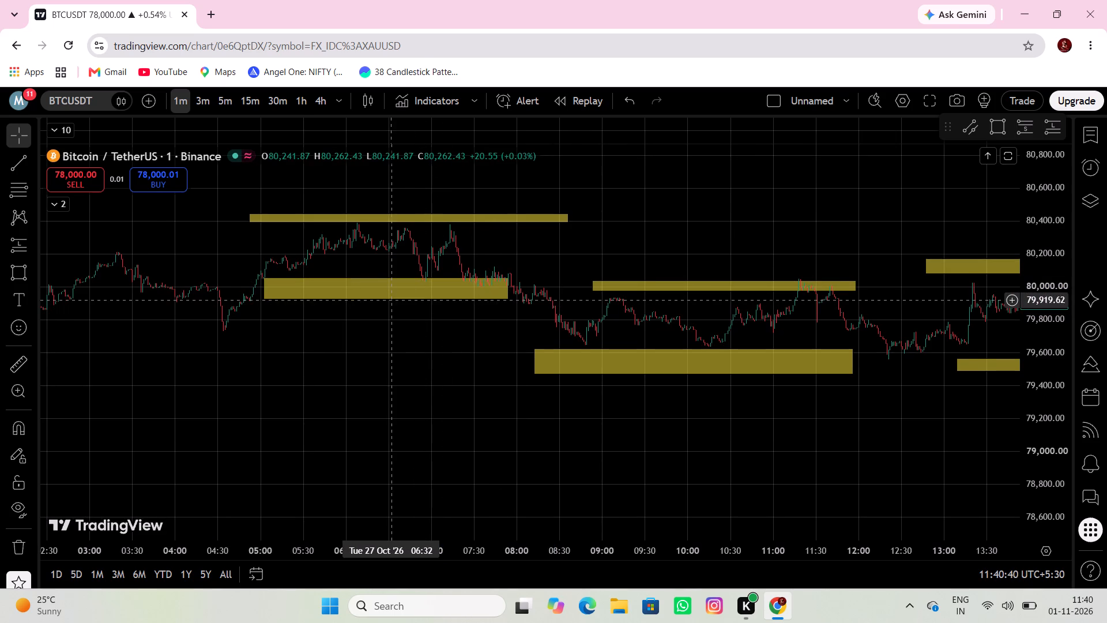
left_click_drag(391, 301, 391, 300)
left_click_drag(385, 297, 394, 290)
Draw a rectangle zone from about 80,174 up to 80,218, spanning about 02:28 to 05:24 on 27 October.
left_click_drag(371, 322, 420, 335)
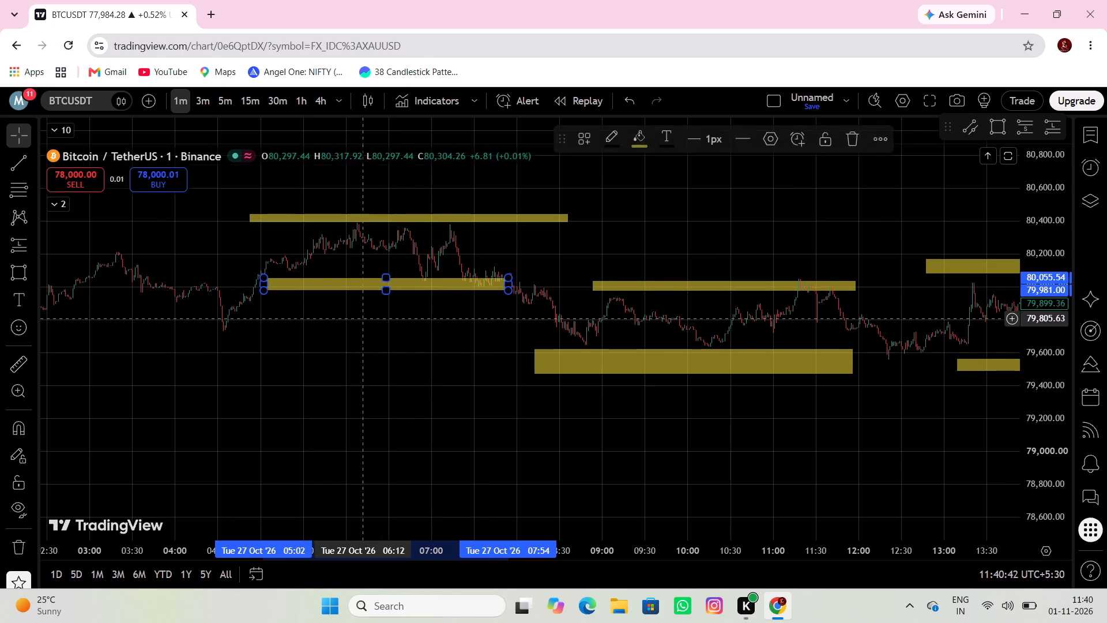
left_click_drag(420, 335, 464, 347)
left_click(23, 276)
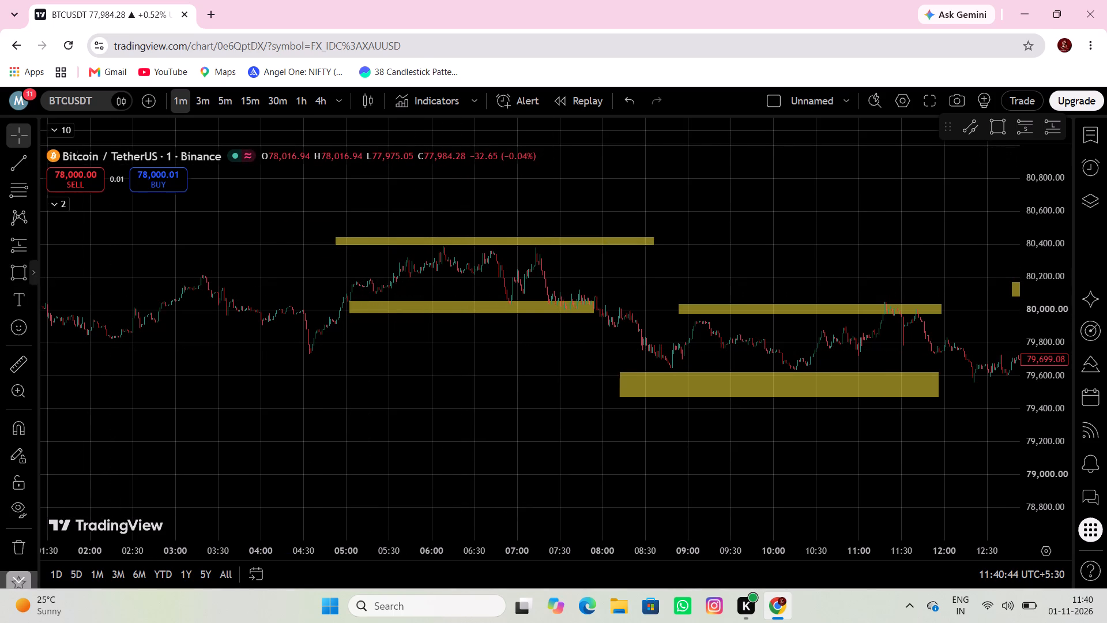
left_click_drag(130, 282, 143, 282)
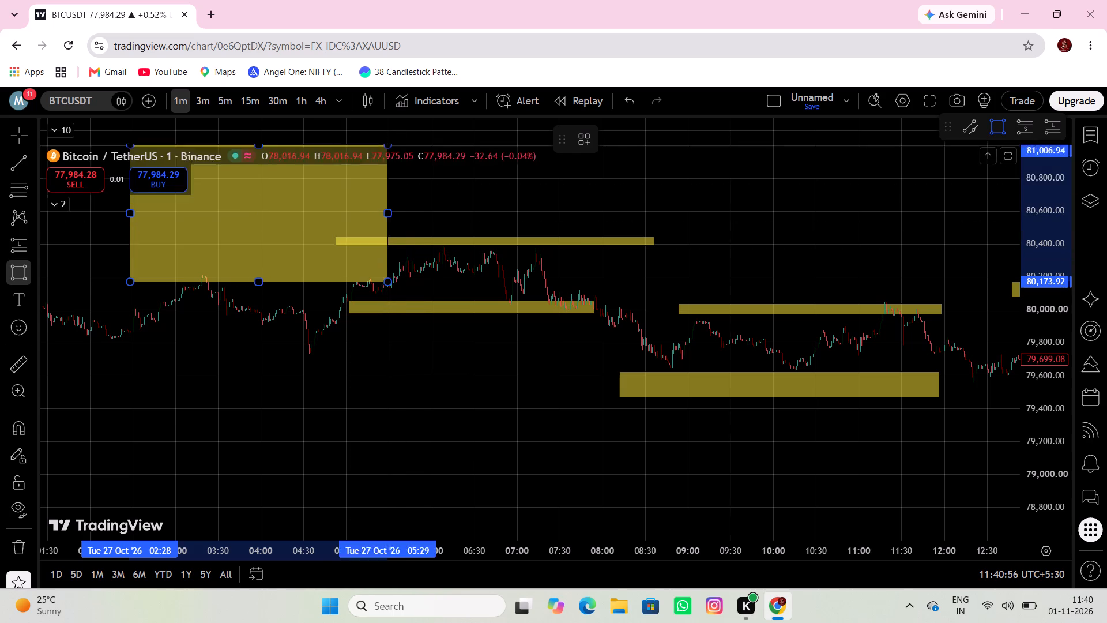
left_click(381, 275)
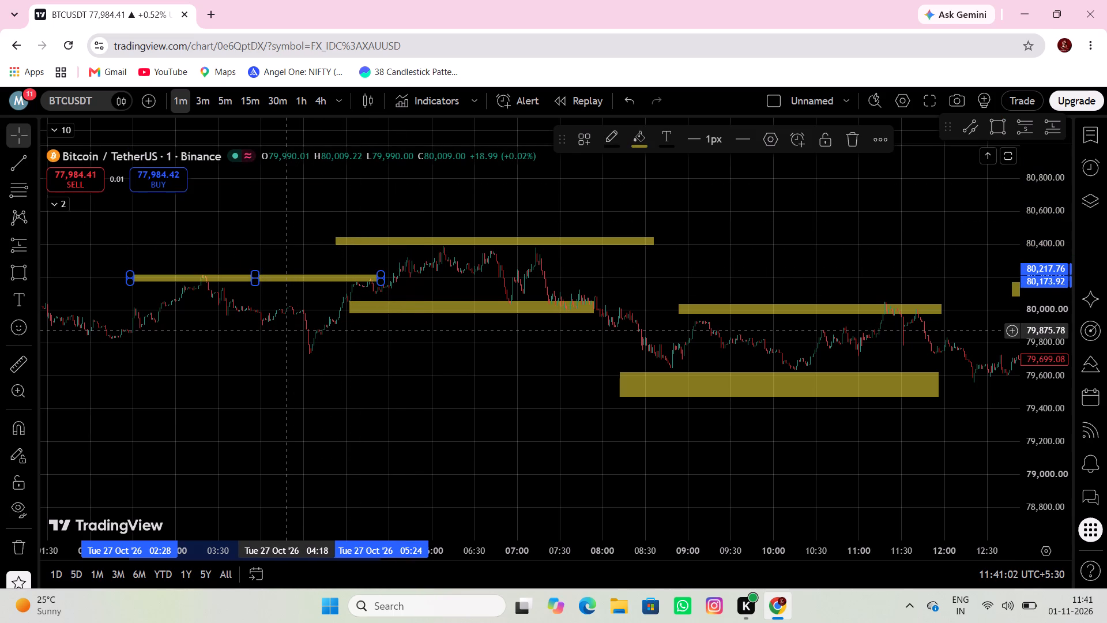
Draw a rectangle zone from about 79,779 down to 79,715, spanning about 02:05 to 05:25 on 27 October.
left_click(24, 268)
left_click(97, 348)
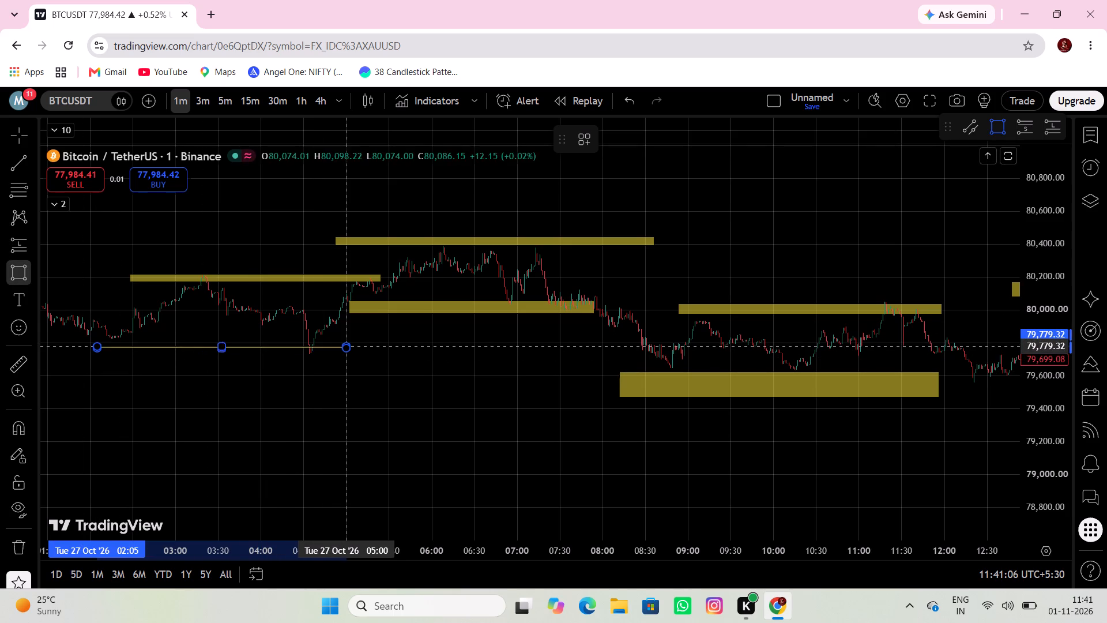
left_click(381, 357)
Draw a rectangle zone from about 80,560 up to 80,599, spanning 22:16 on 26 October to 02:49 on 27 October.
left_click_drag(340, 393, 608, 451)
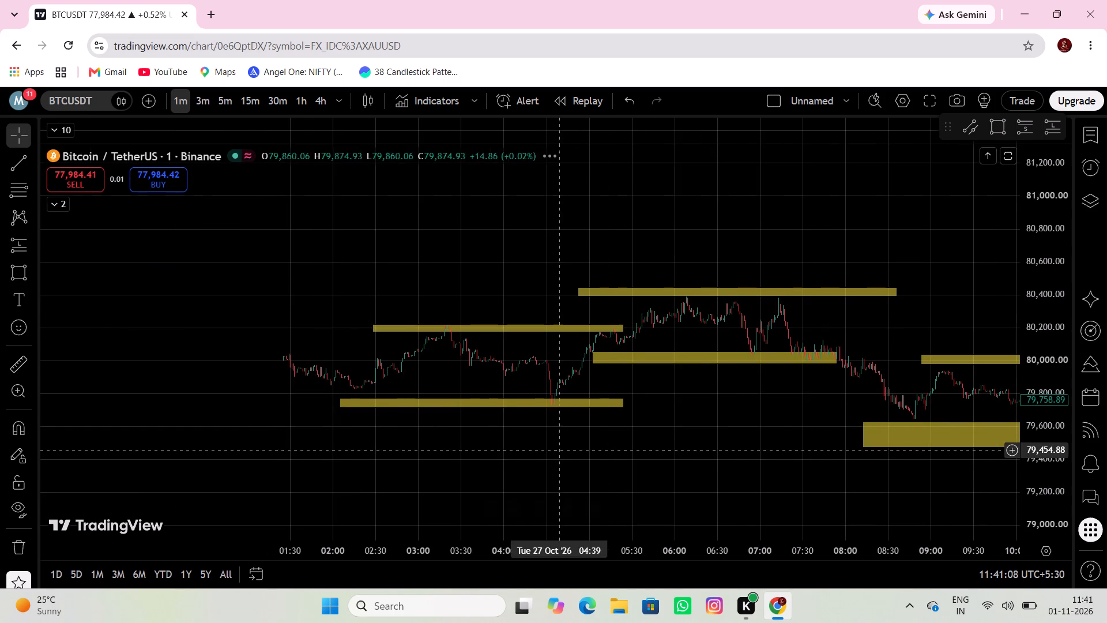
left_click_drag(291, 404, 502, 352)
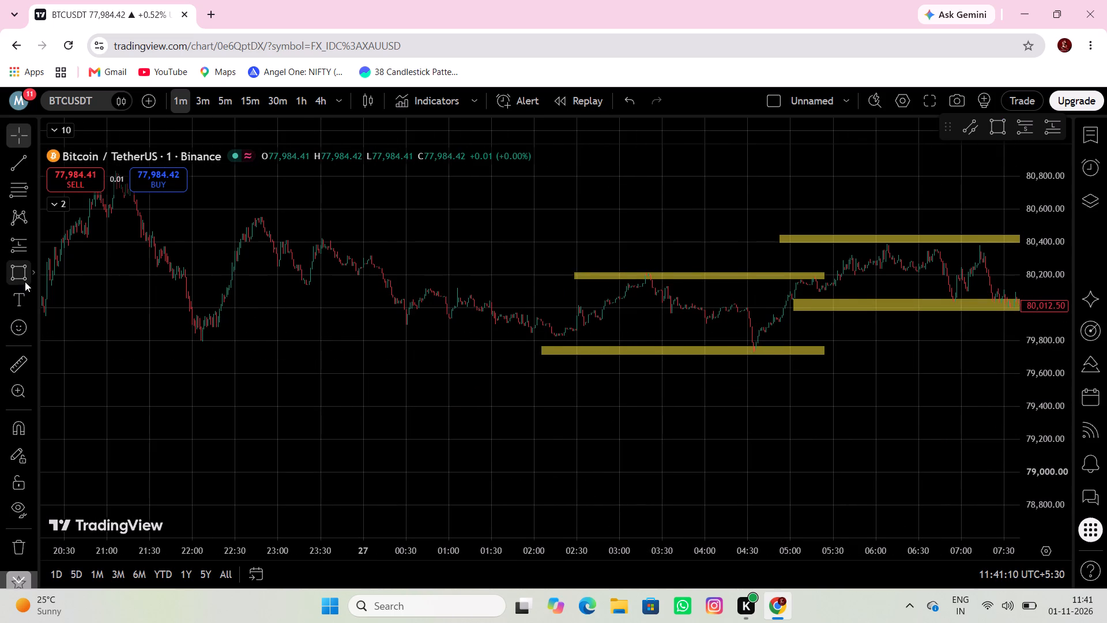
left_click(25, 282)
left_click_drag(215, 216, 221, 217)
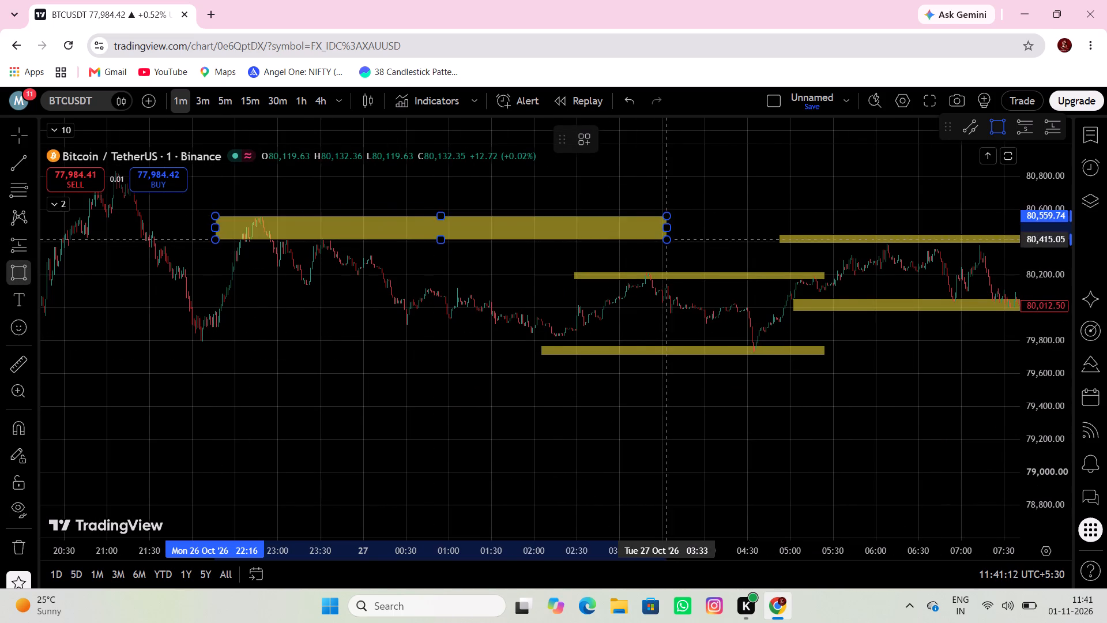
left_click(604, 209)
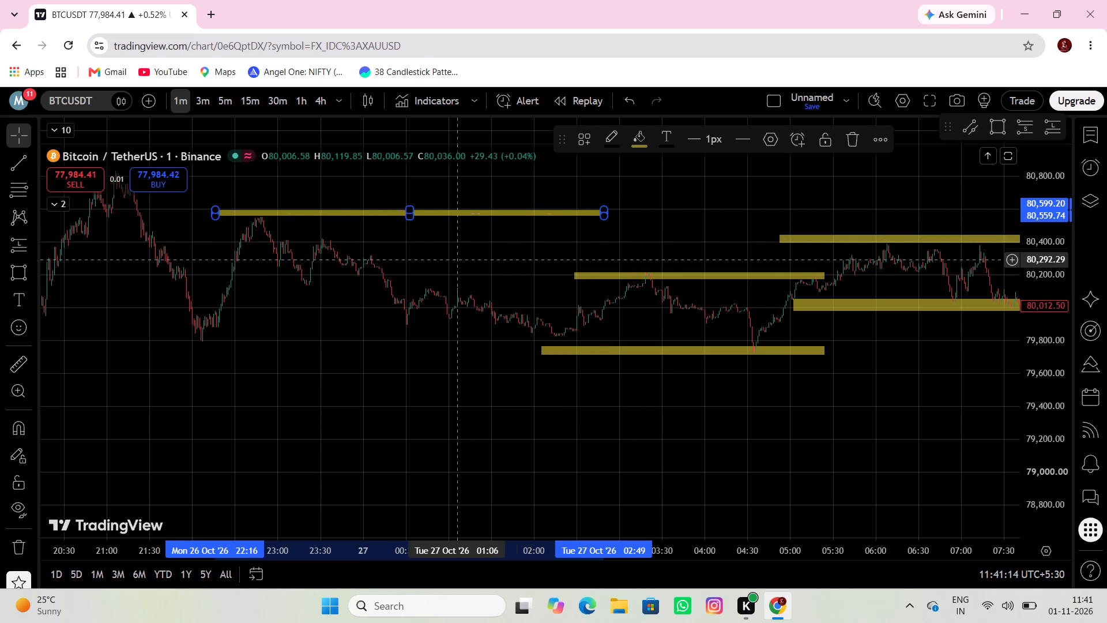
Draw a rectangle zone starting at 22:13 on 26 October at about 80,349, and resize its far corner to about 01:33 and 80,400.
left_click(24, 275)
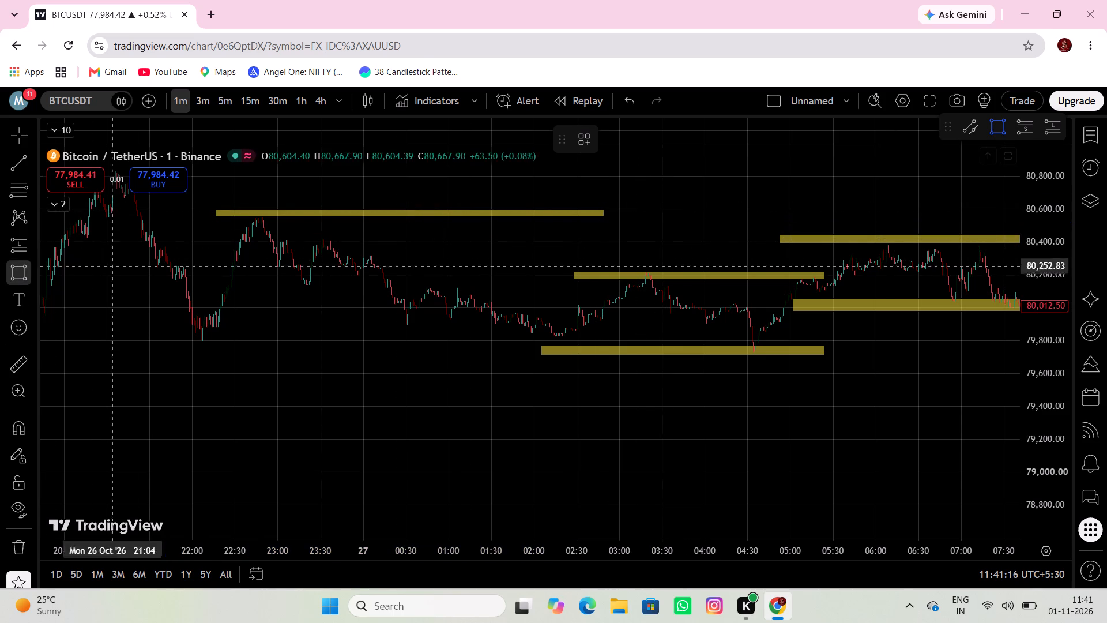
left_click(211, 250)
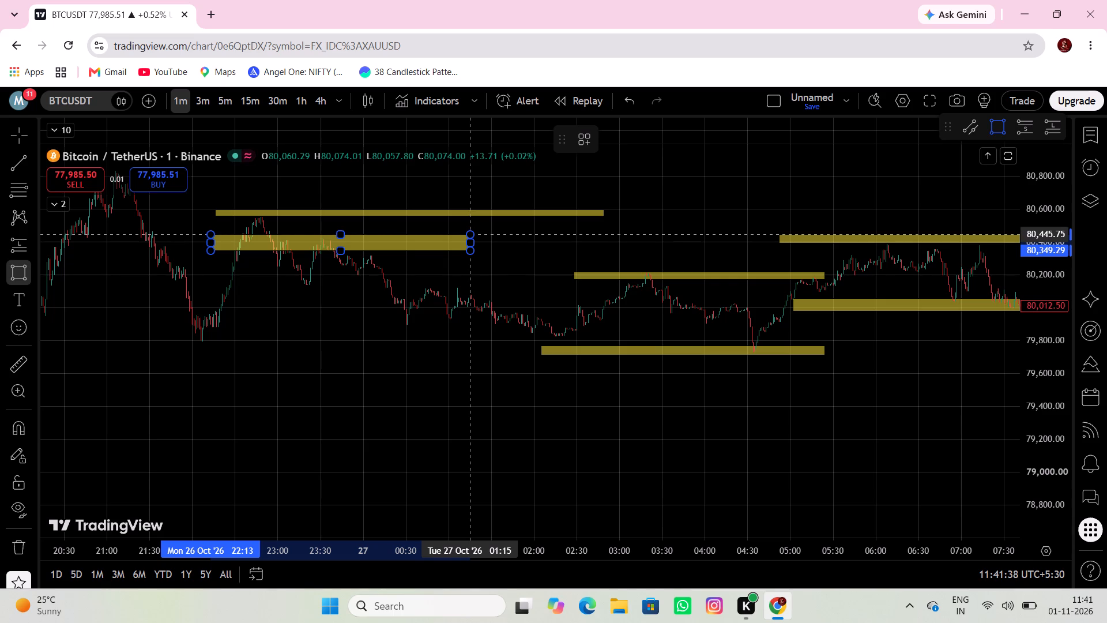
left_click_drag(471, 235, 485, 237)
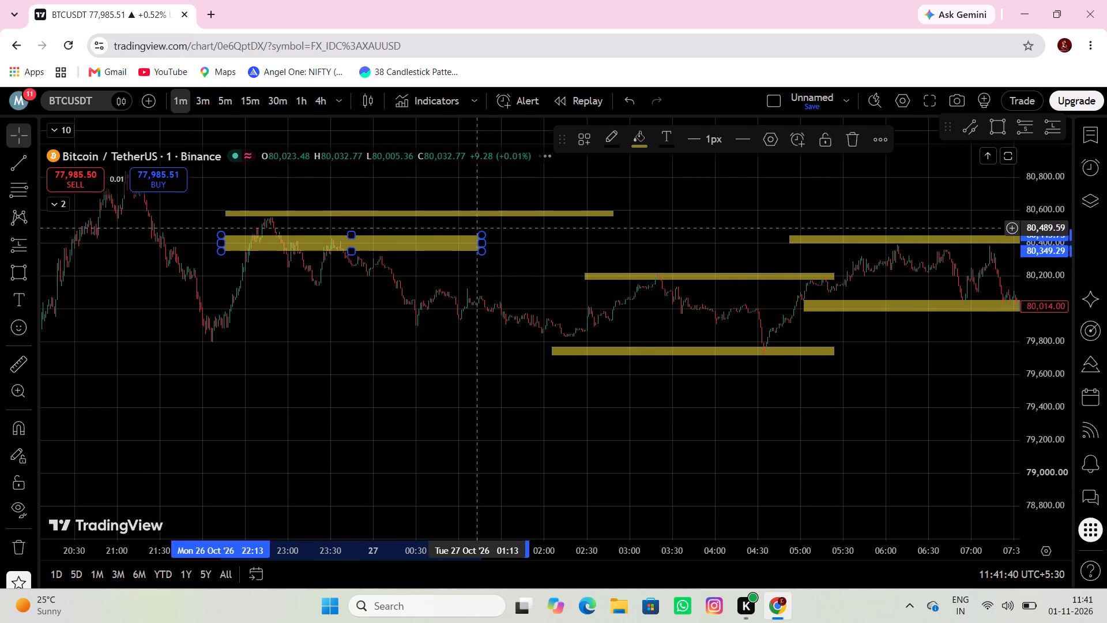
left_click_drag(483, 234, 506, 242)
Draw a rectangle zone from about 79,854 up to 79,910, spanning 20:45 on 26 October to 00:54 on 27 October.
left_click_drag(440, 320, 573, 313)
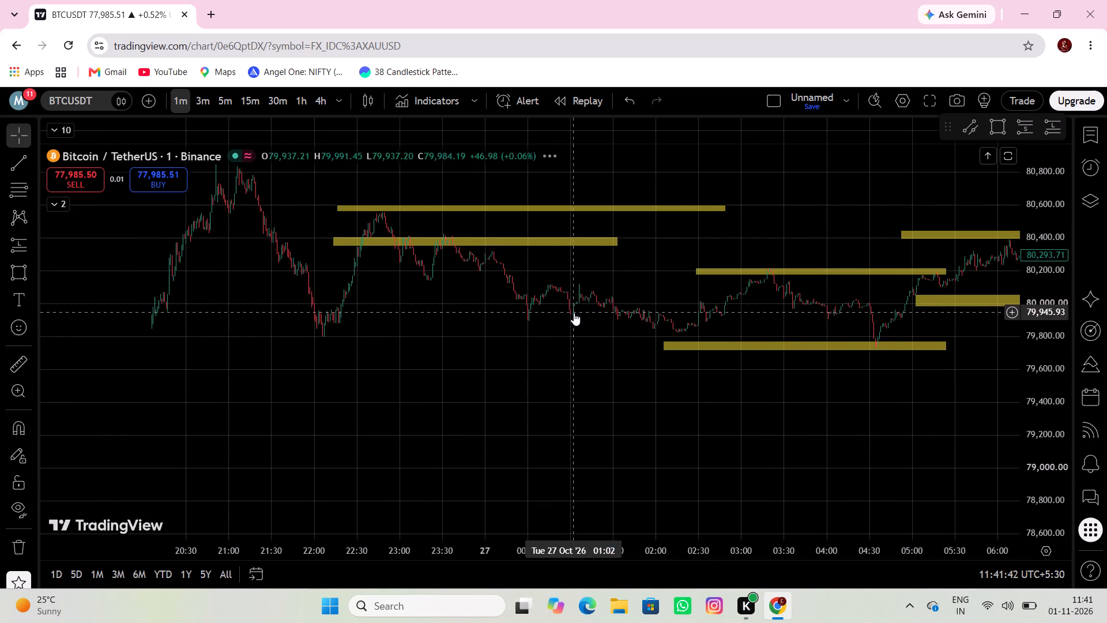
left_click(17, 265)
left_click(207, 328)
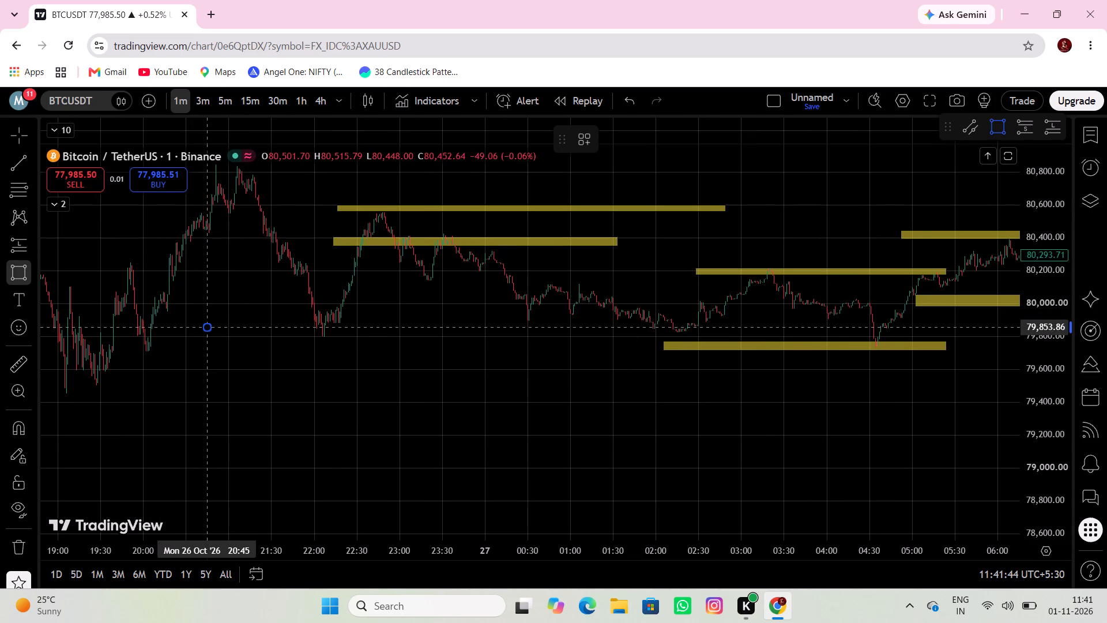
left_click(563, 320)
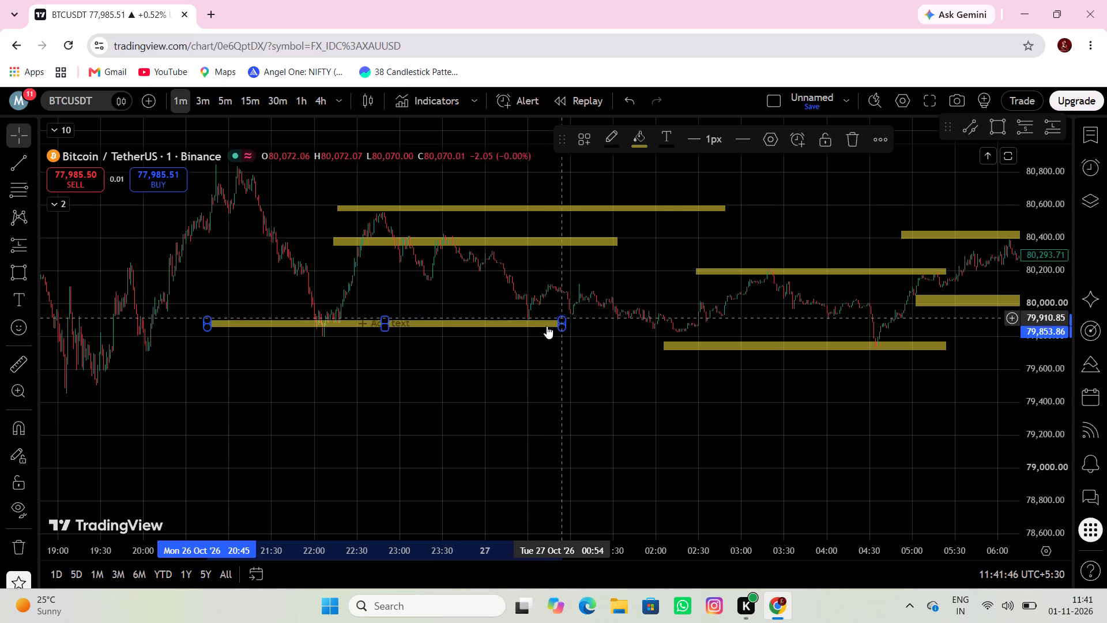
Draw a rectangle zone from about 80,503 up to 80,570, spanning about 17:54 to 20:56 on 26 October.
left_click_drag(434, 277, 547, 300)
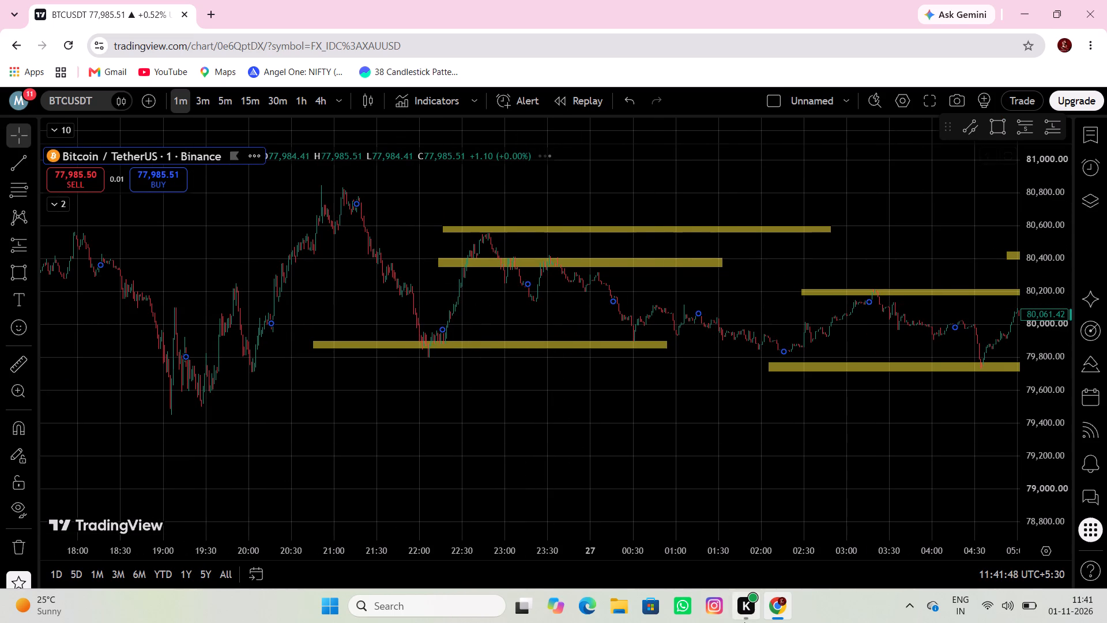
left_click_drag(535, 451, 745, 489)
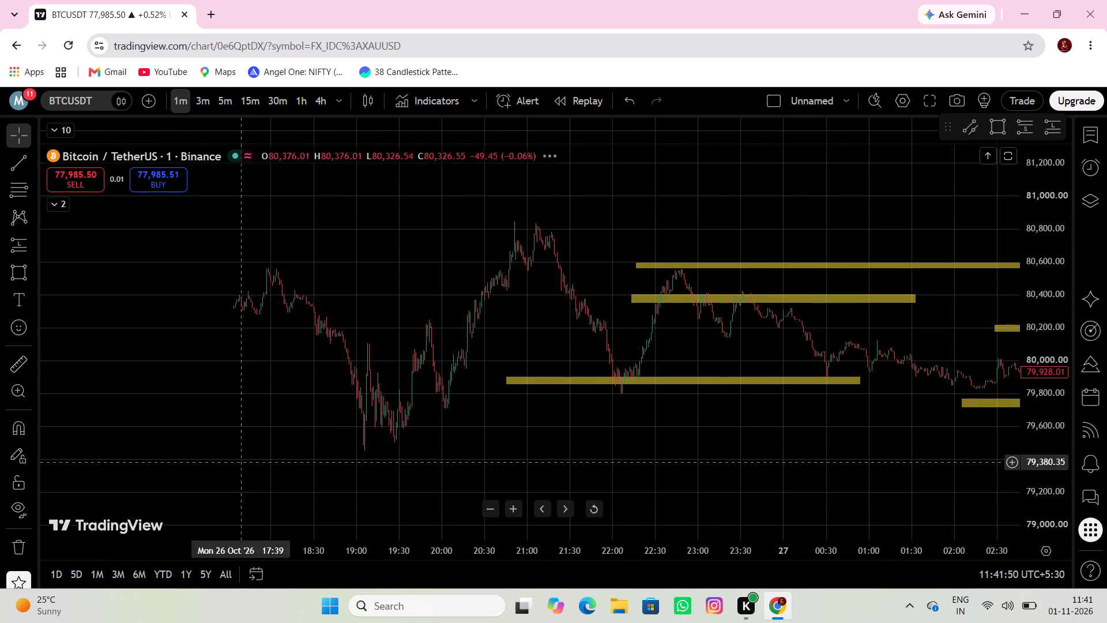
left_click(26, 269)
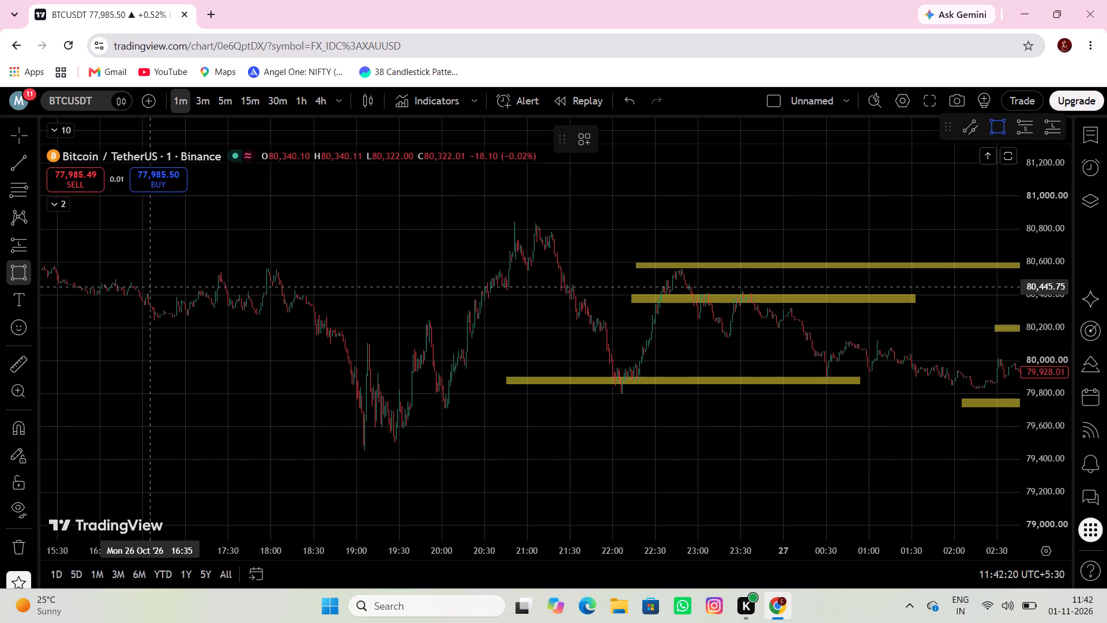
left_click(21, 277)
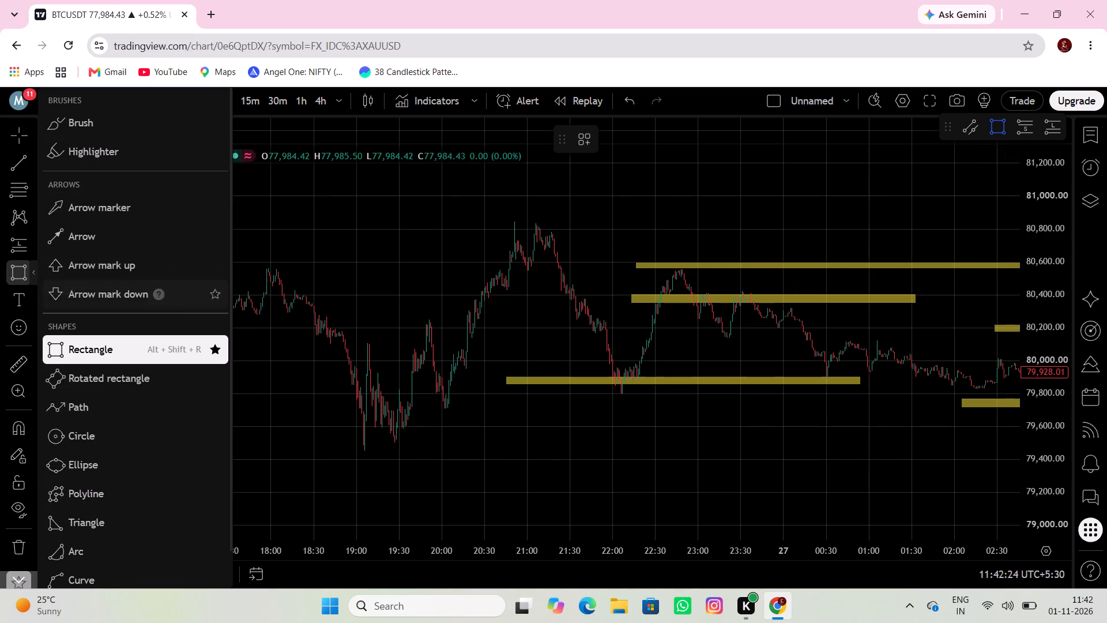
left_click(262, 278)
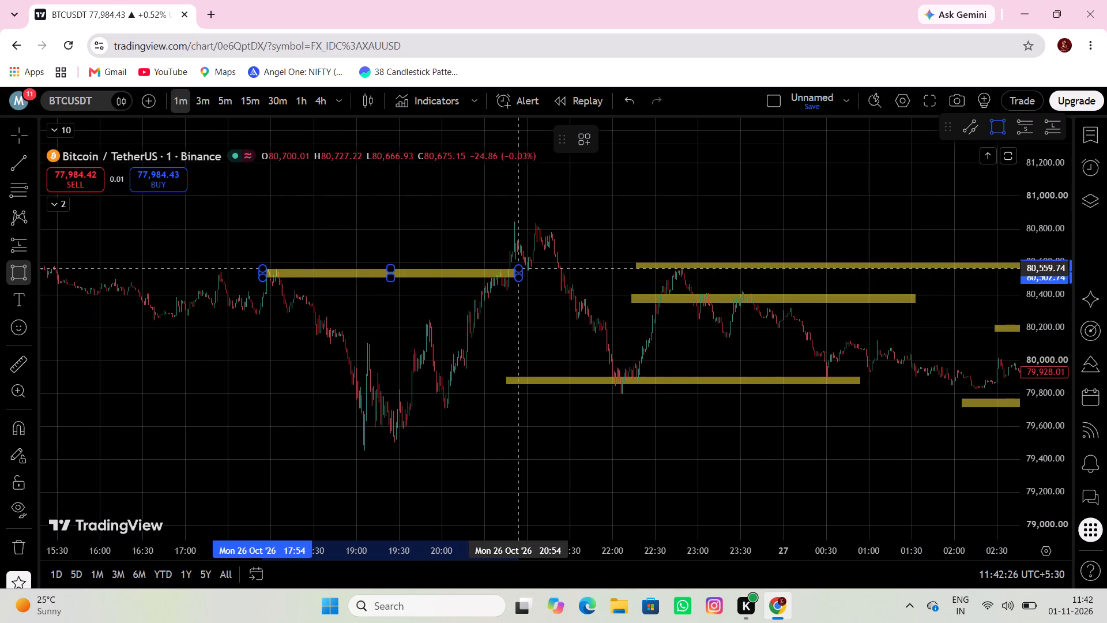
left_click(522, 266)
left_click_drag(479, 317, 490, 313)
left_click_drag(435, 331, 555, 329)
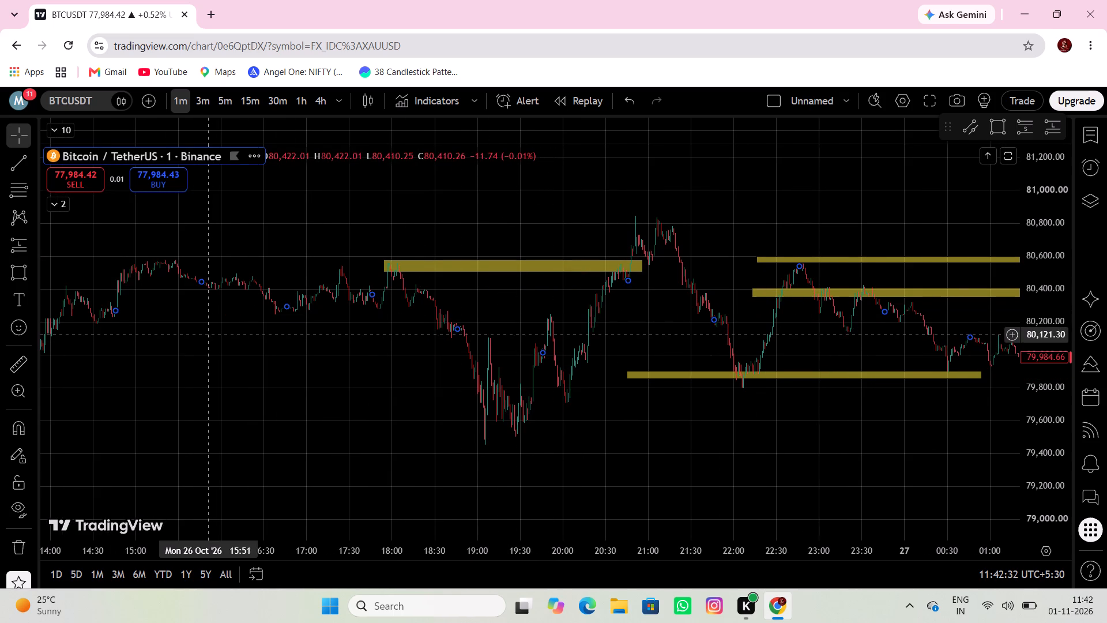
Draw a rectangle zone from about 80,485 down to 80,410, spanning 12:53 to about 16:18 on 26 October.
left_click_drag(198, 341, 458, 359)
left_click(21, 276)
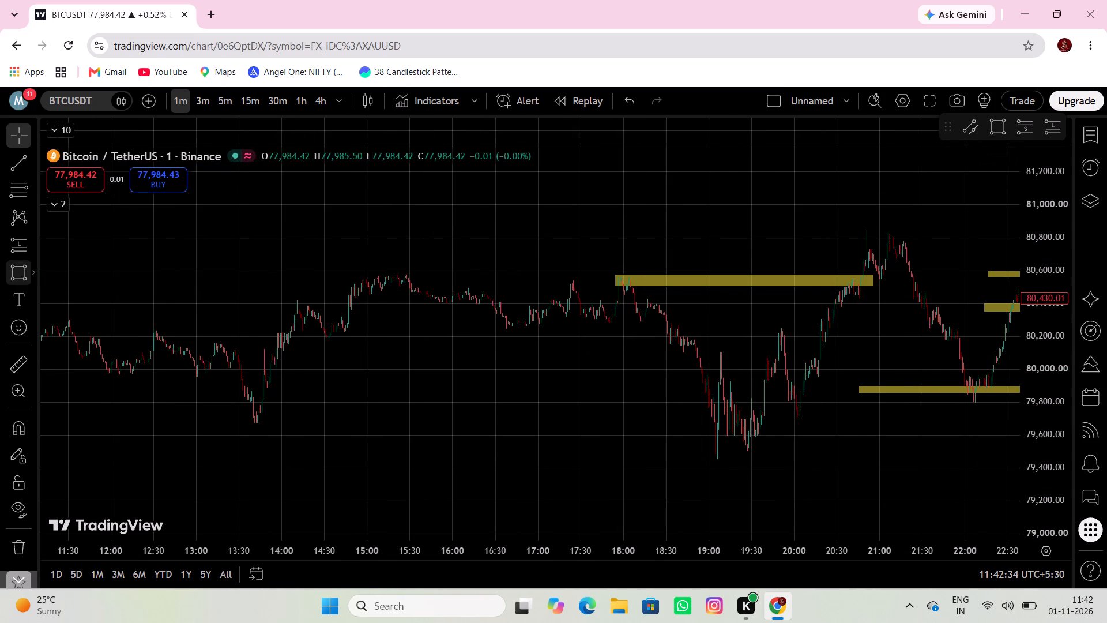
left_click(186, 290)
left_click(478, 302)
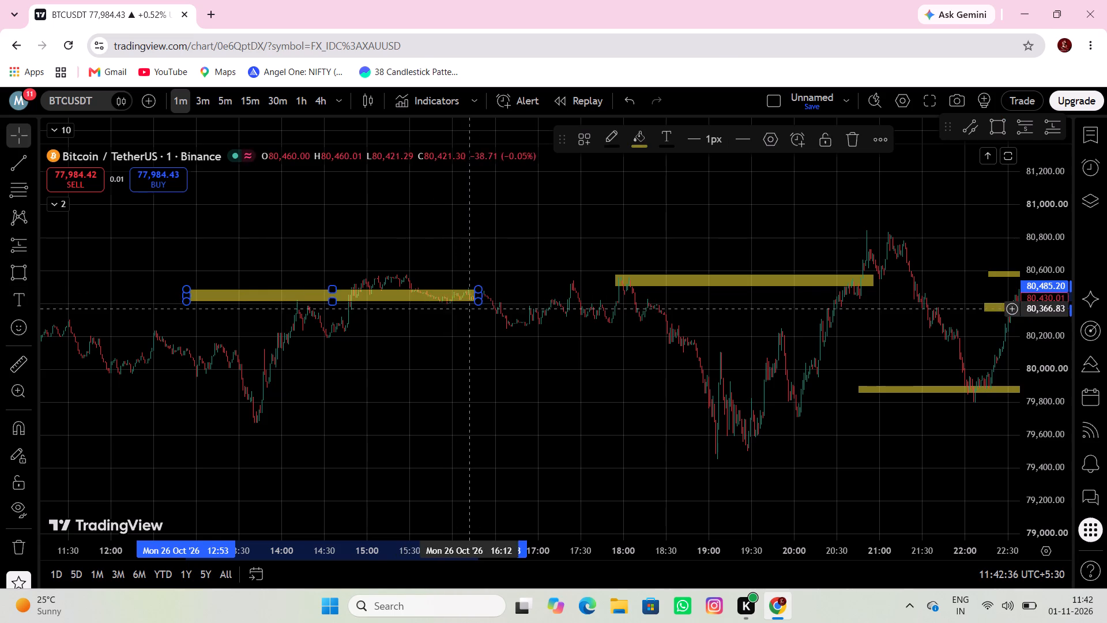
Draw a rectangle zone from about 79,977 down to 79,924, spanning about 11:53 to 15:07 on 26 October.
left_click_drag(388, 371, 408, 309)
left_click(12, 275)
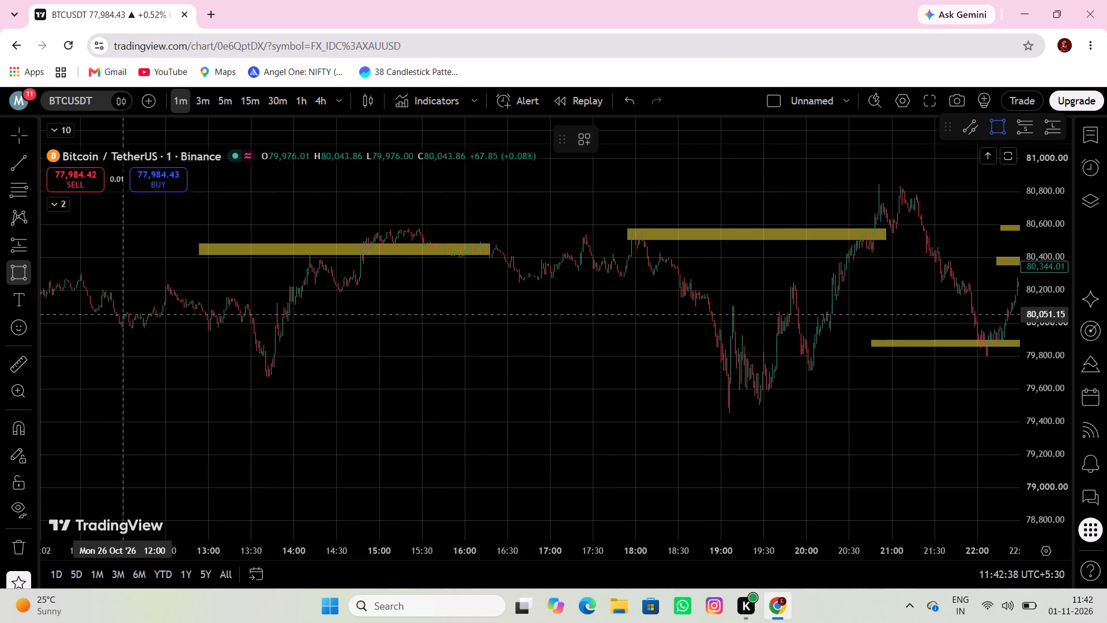
left_click(112, 327)
left_click(389, 336)
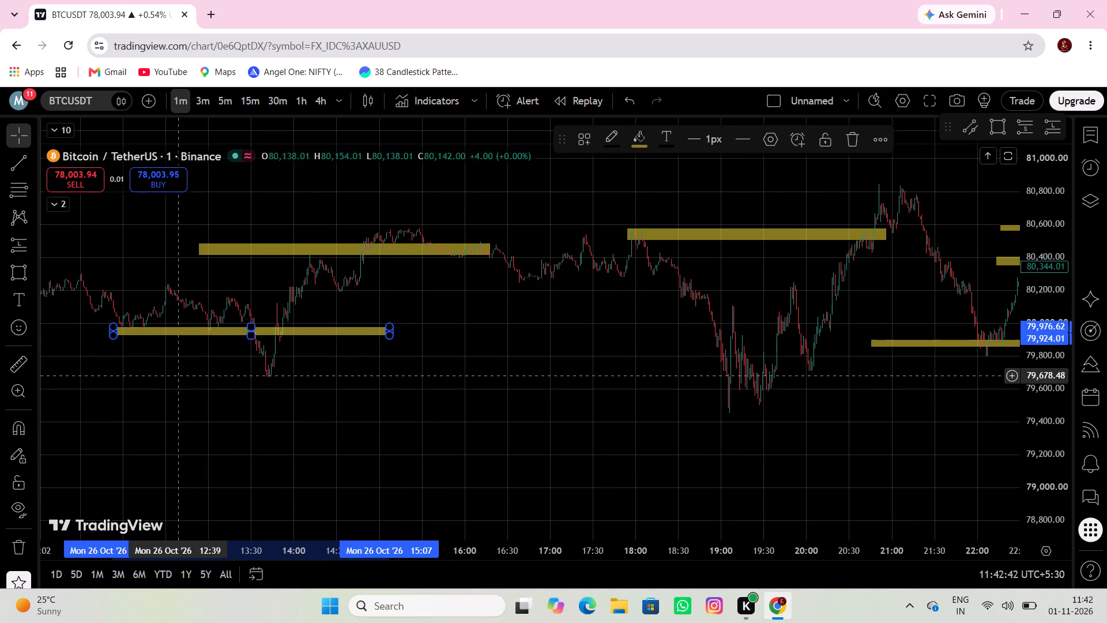
Draw a rectangle zone from about 79,547 down to 79,467, spanning 18:12 to about 21:14 on 26 October.
left_click(16, 271)
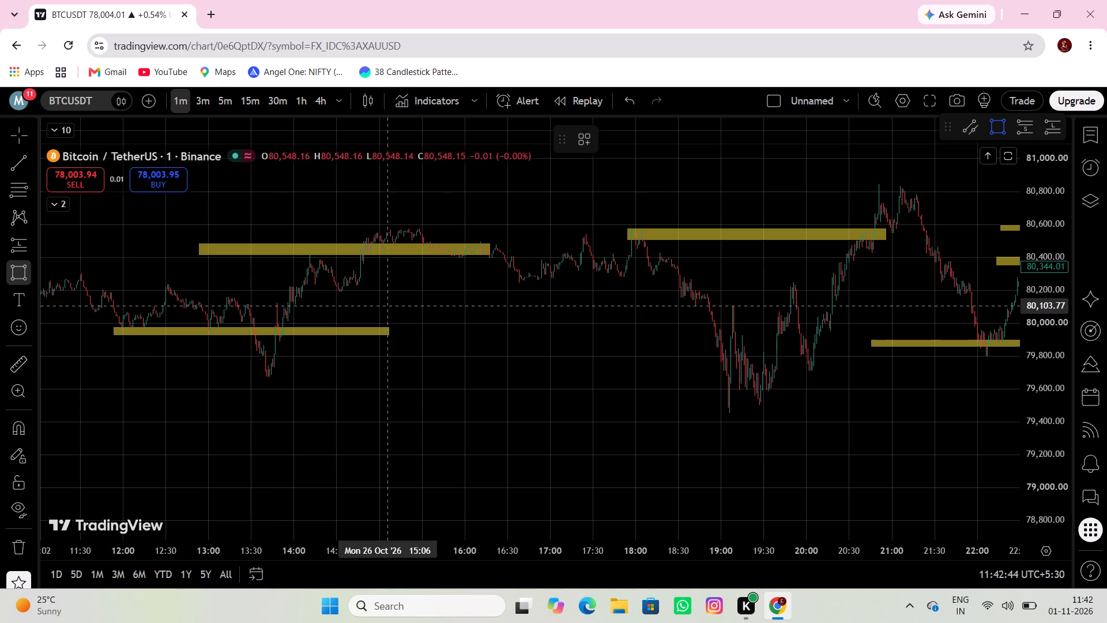
left_click(653, 397)
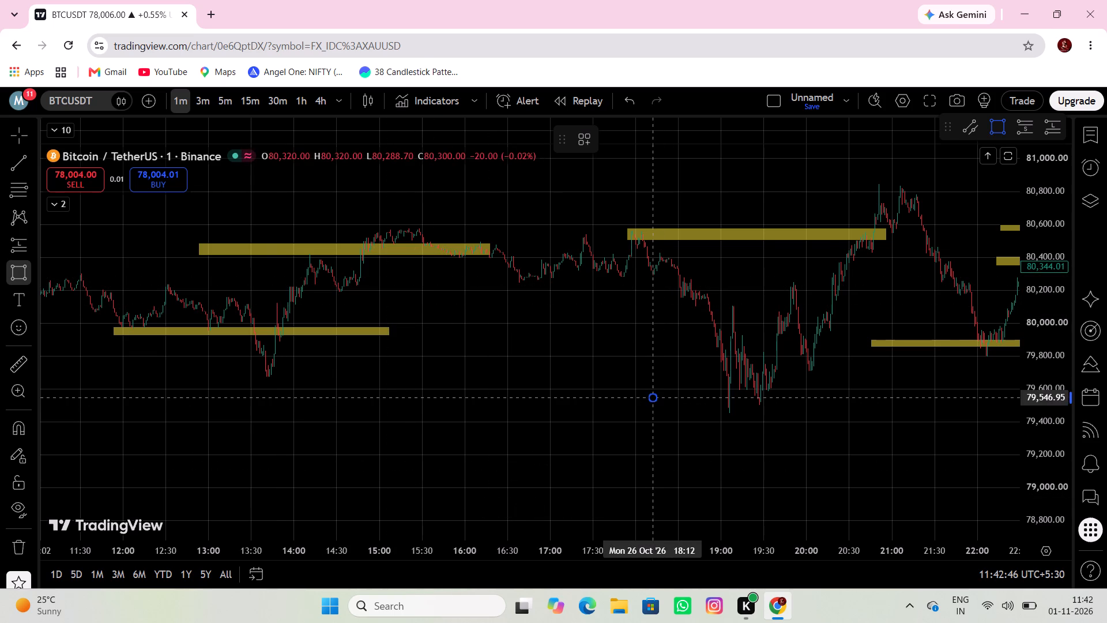
left_click(911, 410)
Measure the price move on 26 October from about 80,463 at 18:23 to about 79,700 at 20:09.
left_click_drag(619, 346, 666, 367)
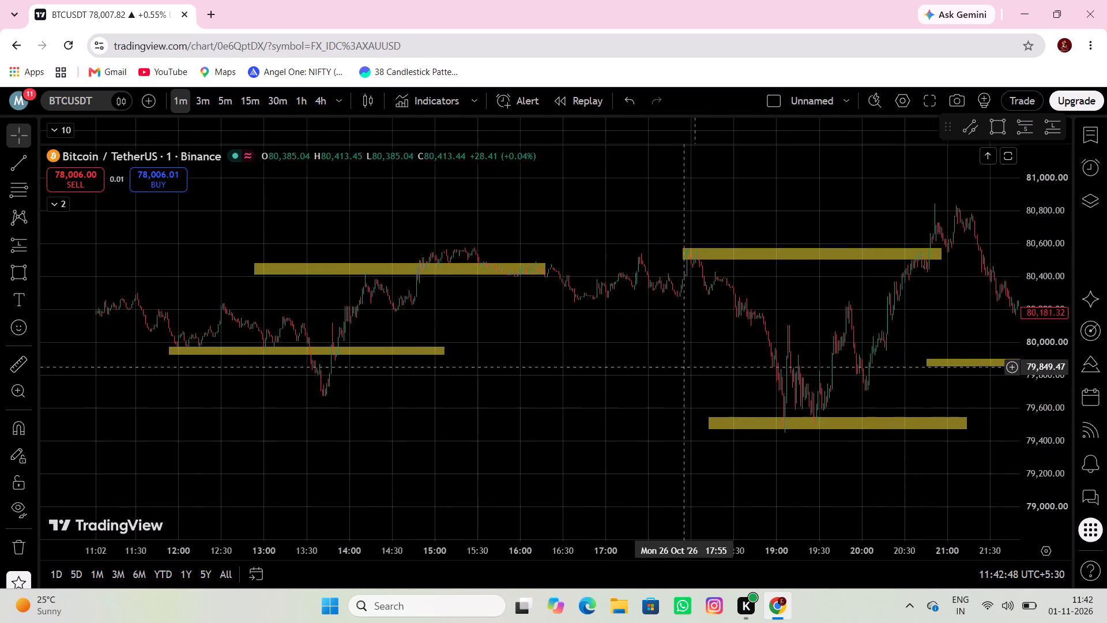
left_click_drag(666, 367, 384, 352)
left_click(5, 361)
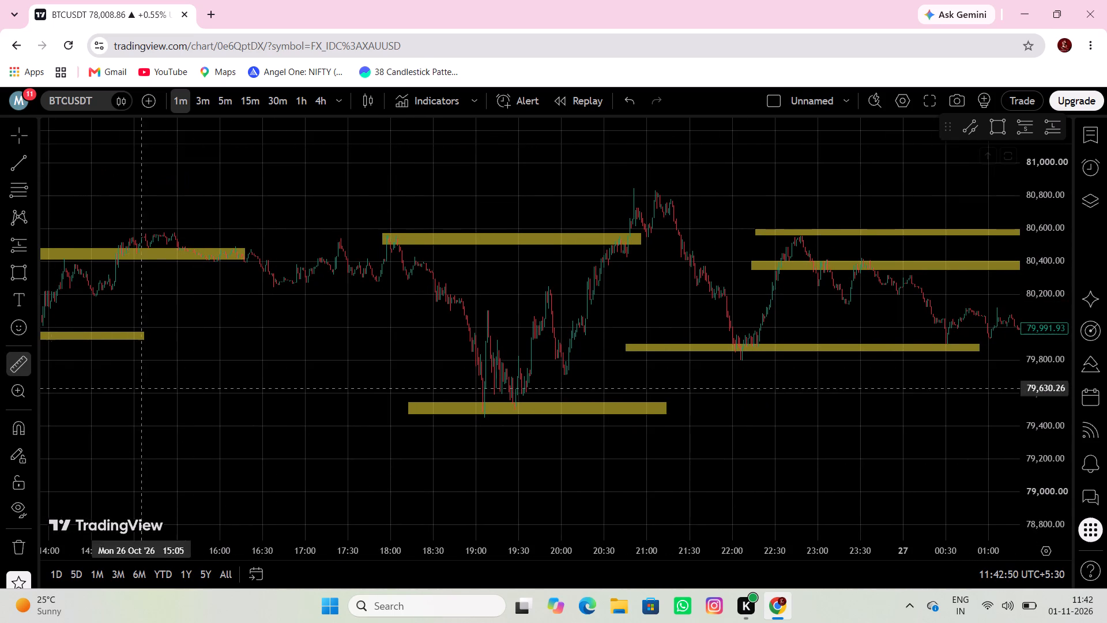
left_click(423, 252)
left_click(574, 377)
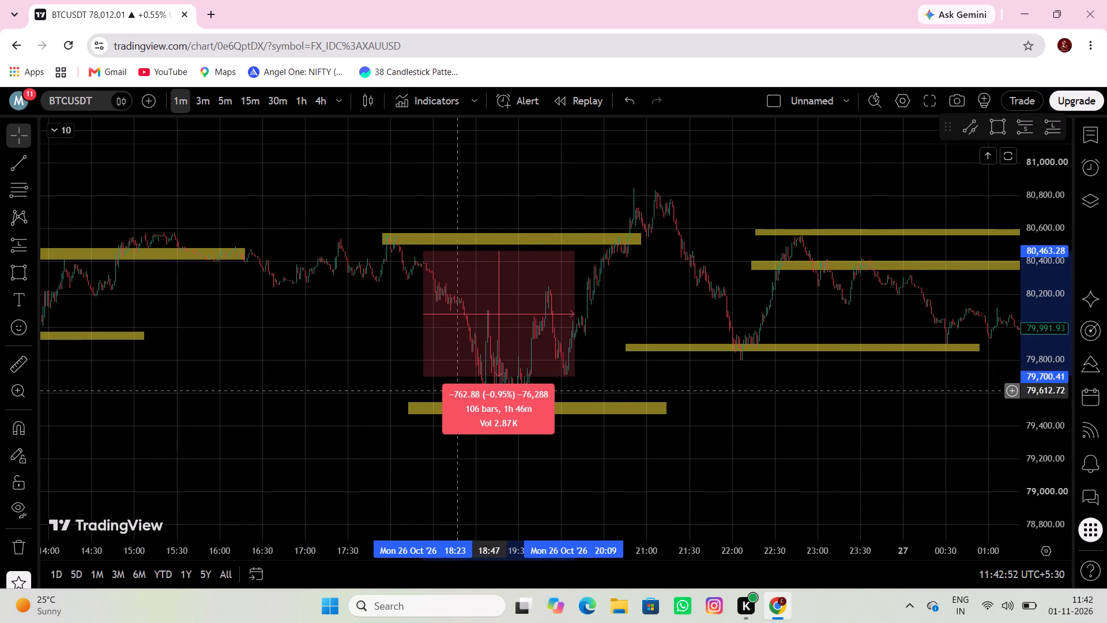
Draw a rectangle zone from about 80,279 up to 80,403, spanning 05:41 to about 10:28 on 26 October.
left_click_drag(337, 367, 514, 368)
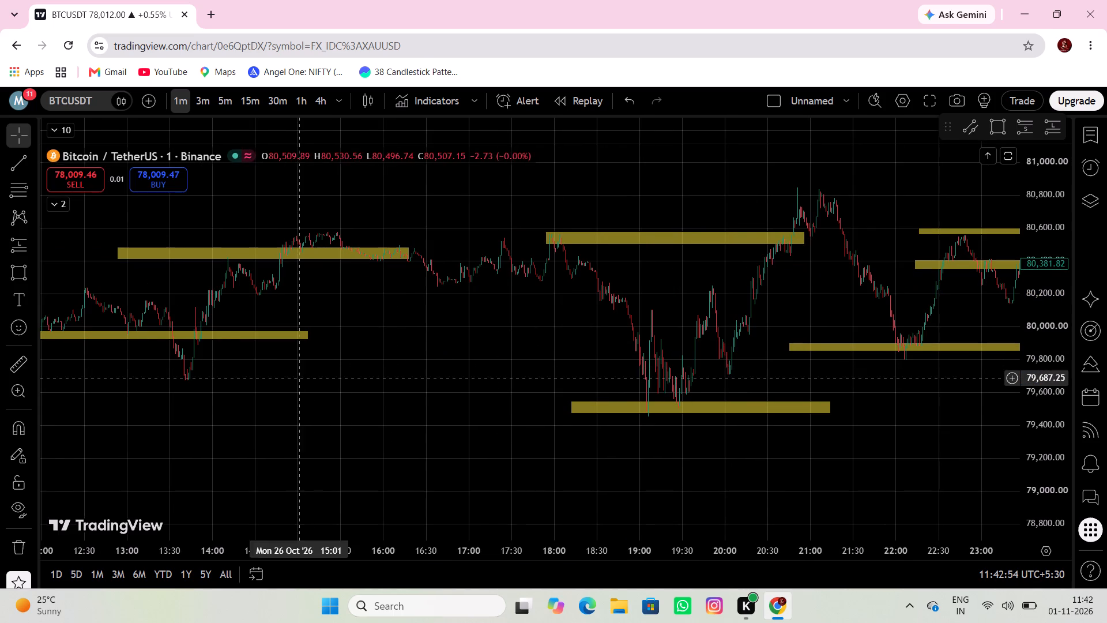
left_click_drag(310, 380, 506, 389)
left_click_drag(146, 398, 295, 383)
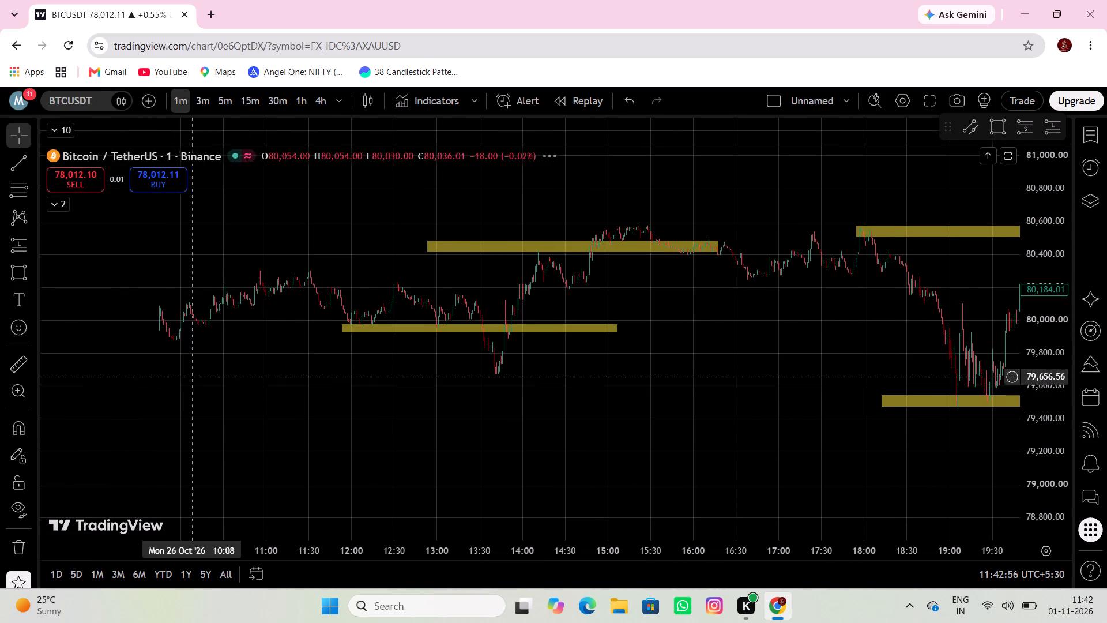
left_click_drag(153, 365, 333, 383)
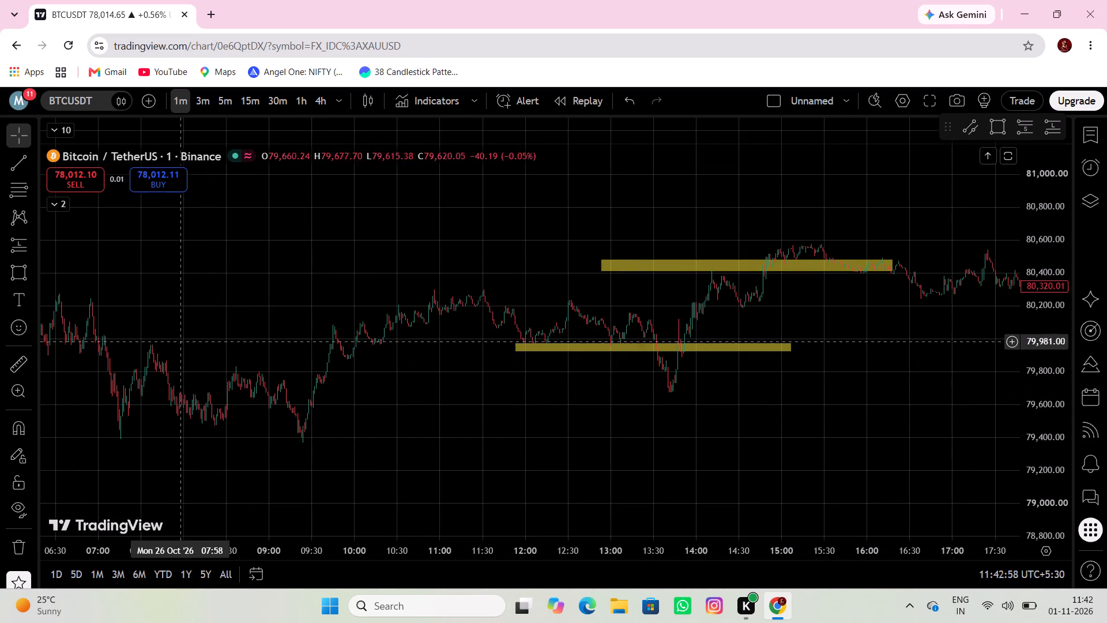
left_click_drag(167, 338, 250, 336)
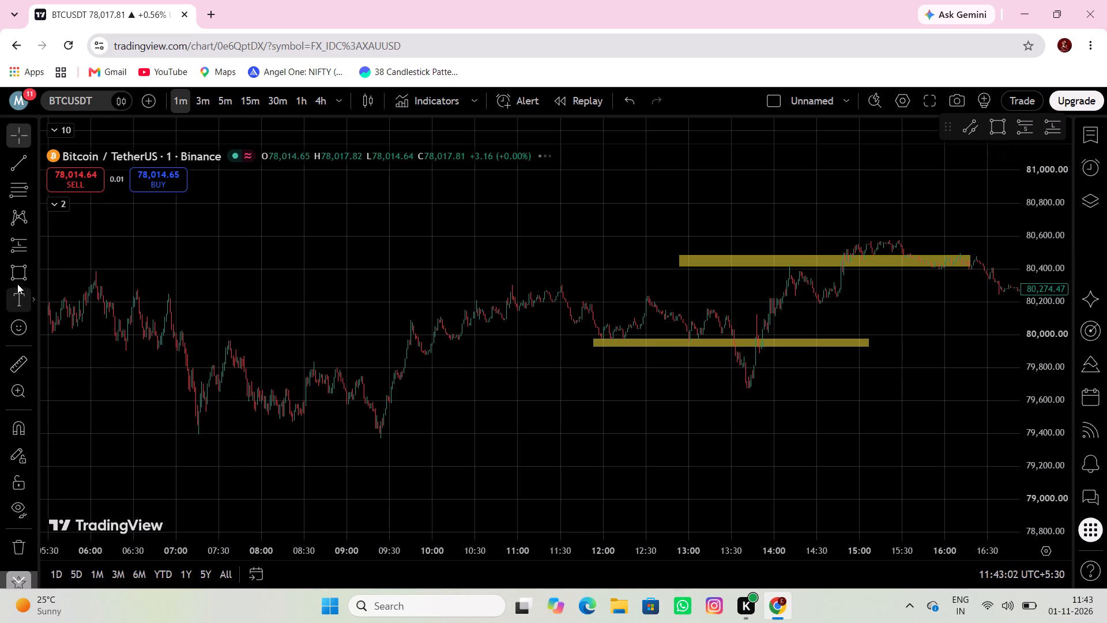
left_click(16, 278)
left_click_drag(63, 288, 74, 288)
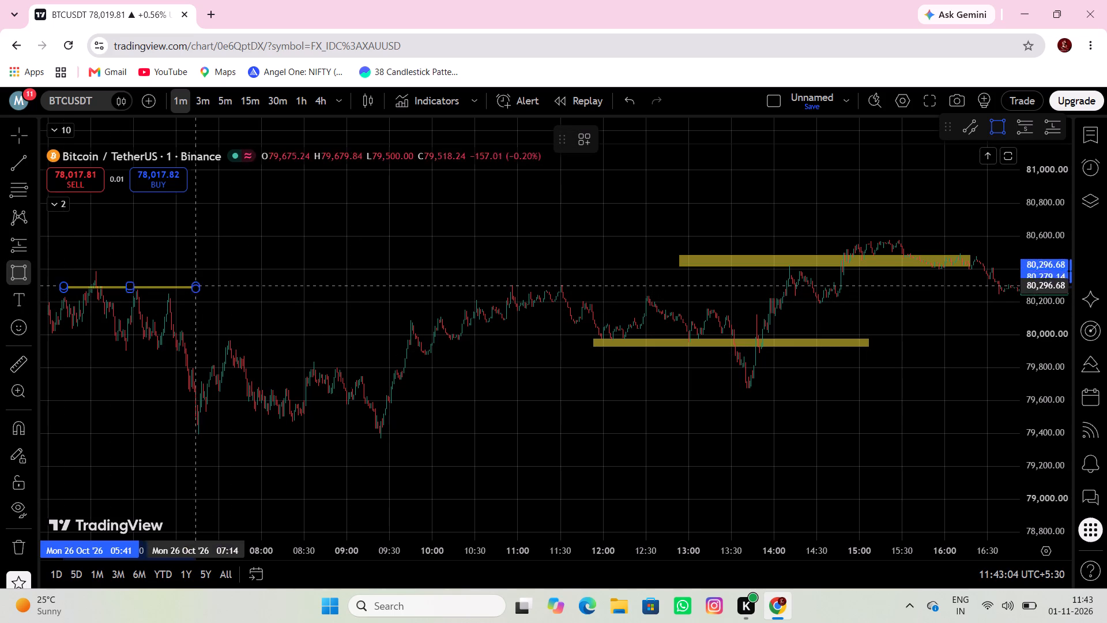
left_click(472, 268)
Draw a rectangle zone from about 79,485 down to 79,350, spanning 06:35 to 10:36 on 26 October, and lower its upper edge to about 79,430.
left_click_drag(379, 336, 449, 277)
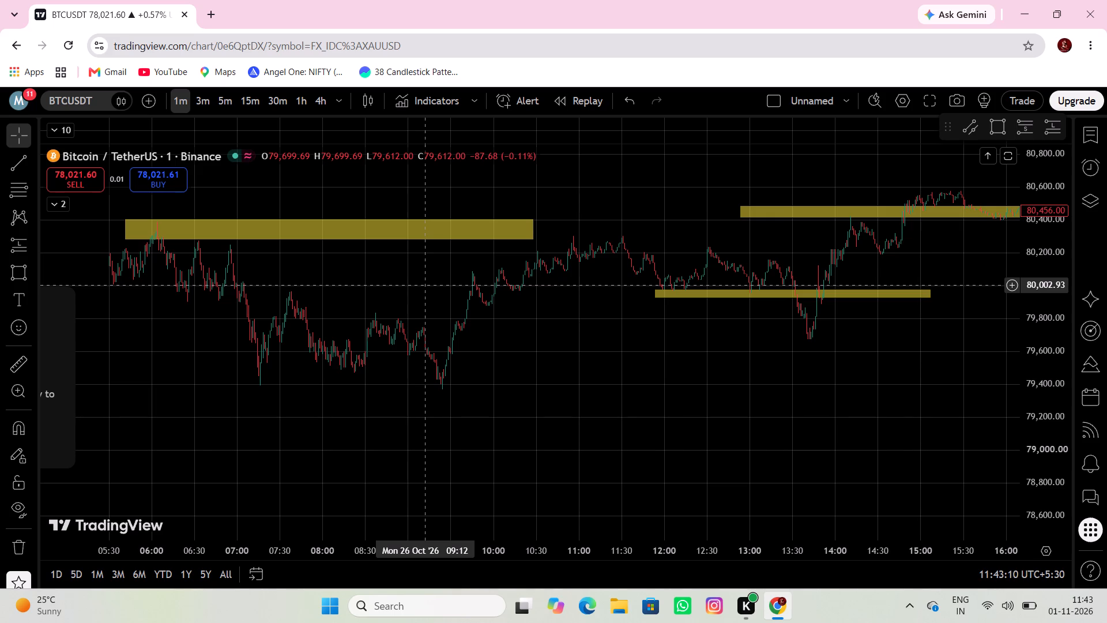
left_click(9, 276)
left_click(201, 370)
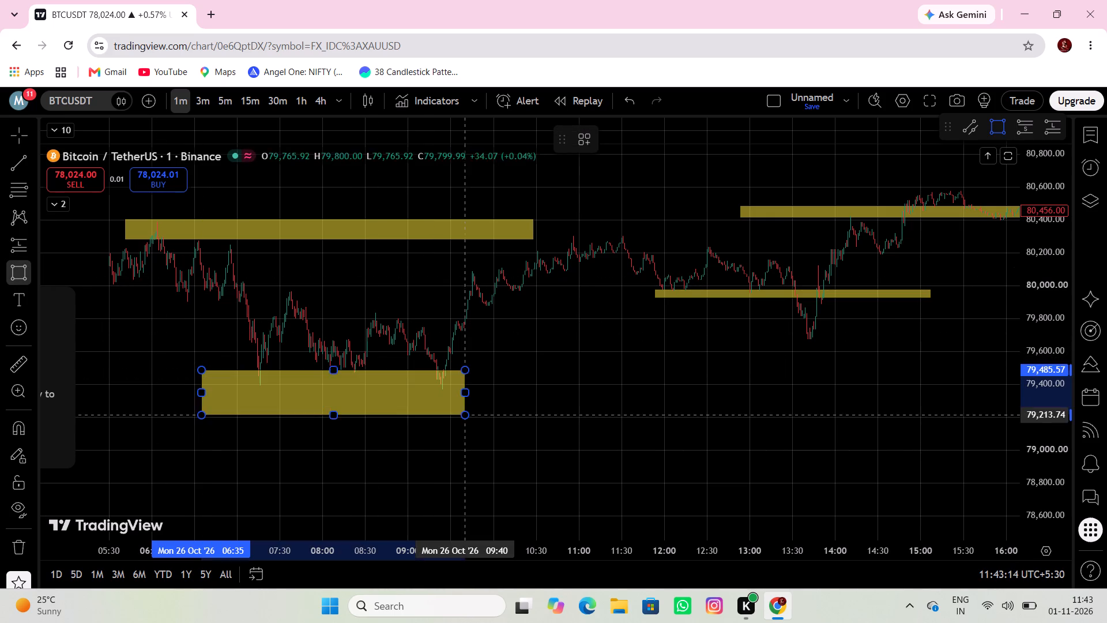
left_click(544, 392)
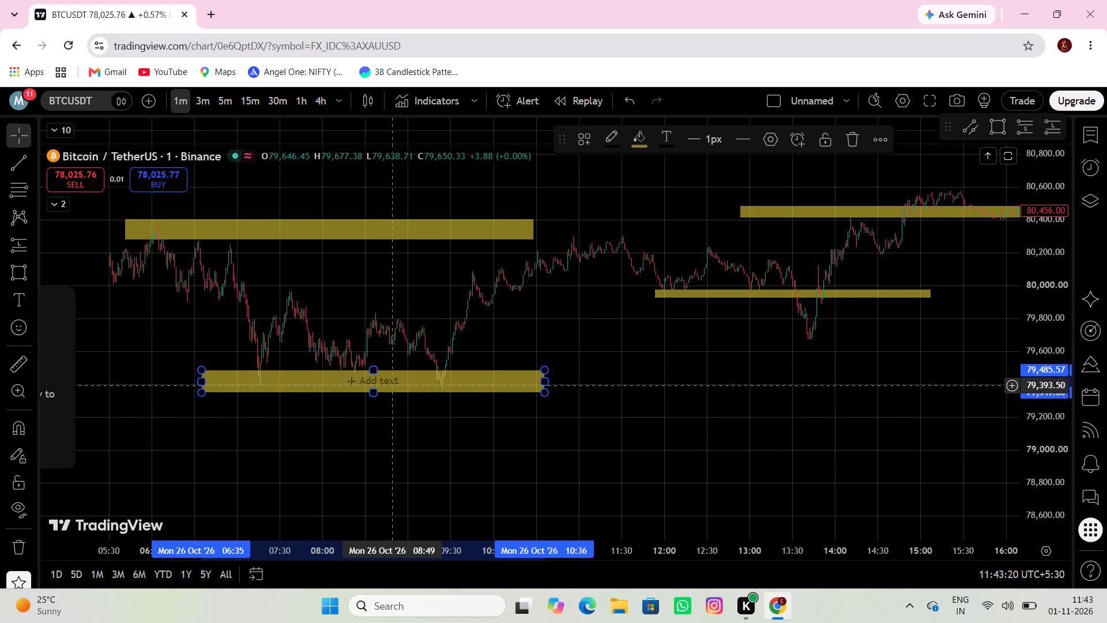
left_click_drag(375, 373, 384, 378)
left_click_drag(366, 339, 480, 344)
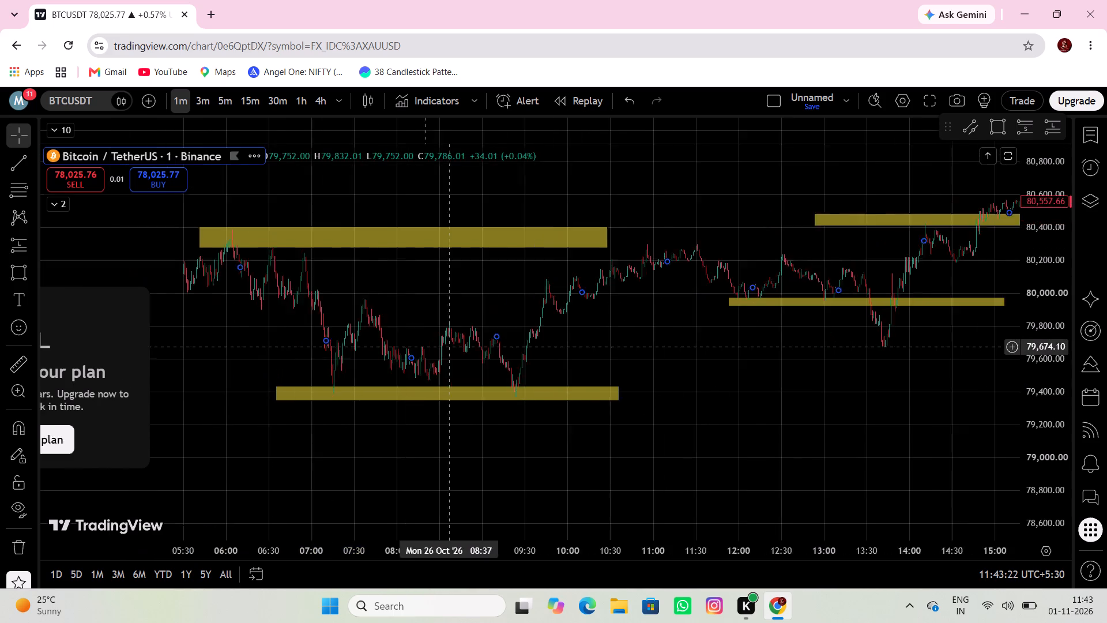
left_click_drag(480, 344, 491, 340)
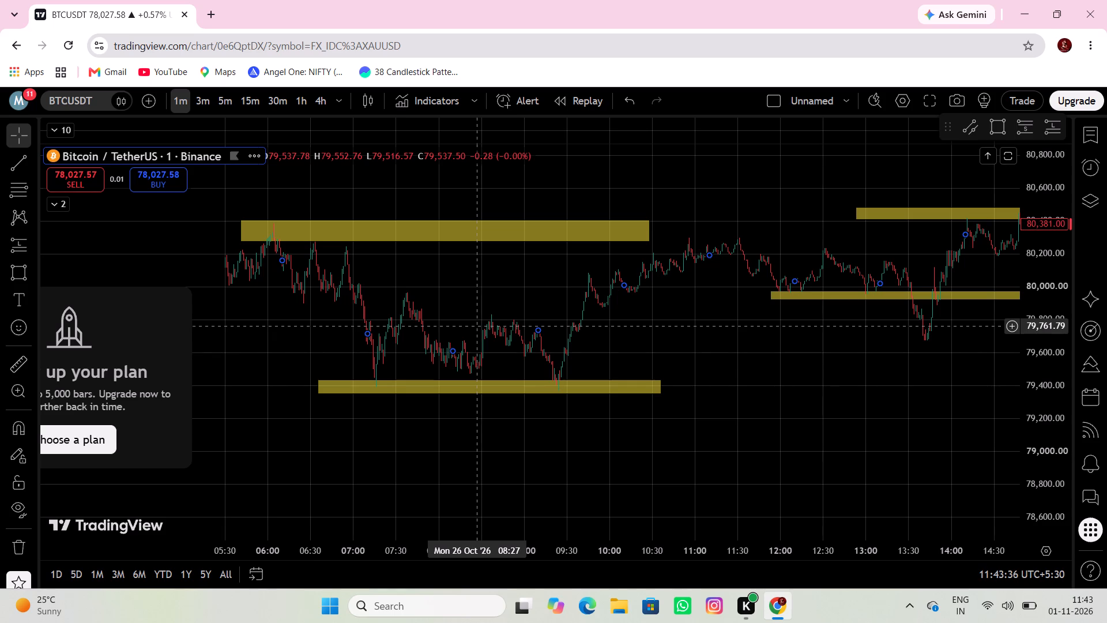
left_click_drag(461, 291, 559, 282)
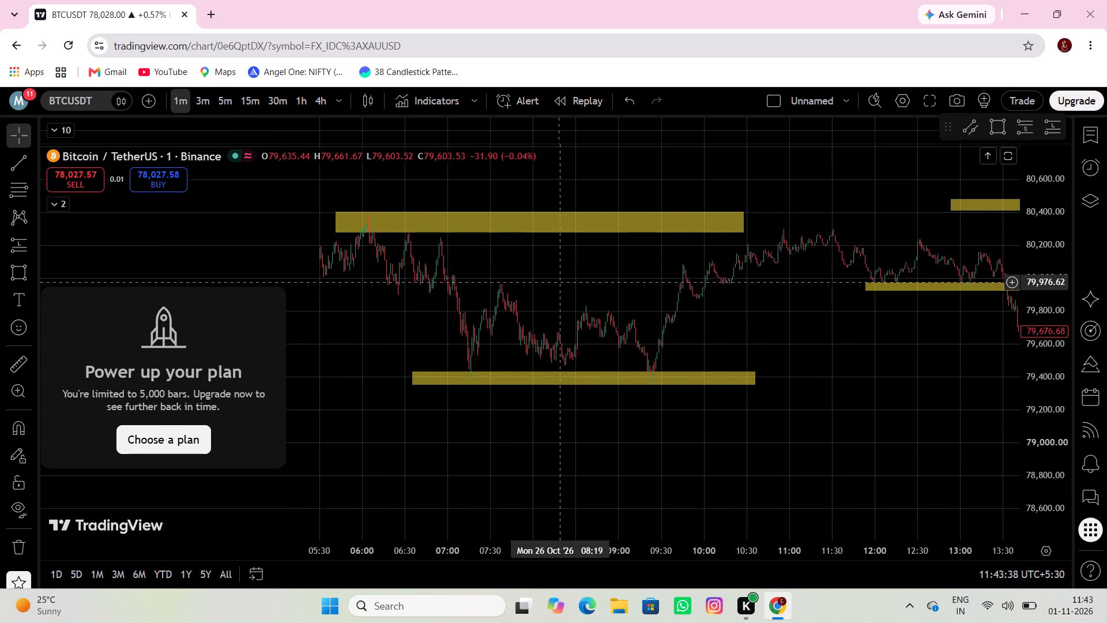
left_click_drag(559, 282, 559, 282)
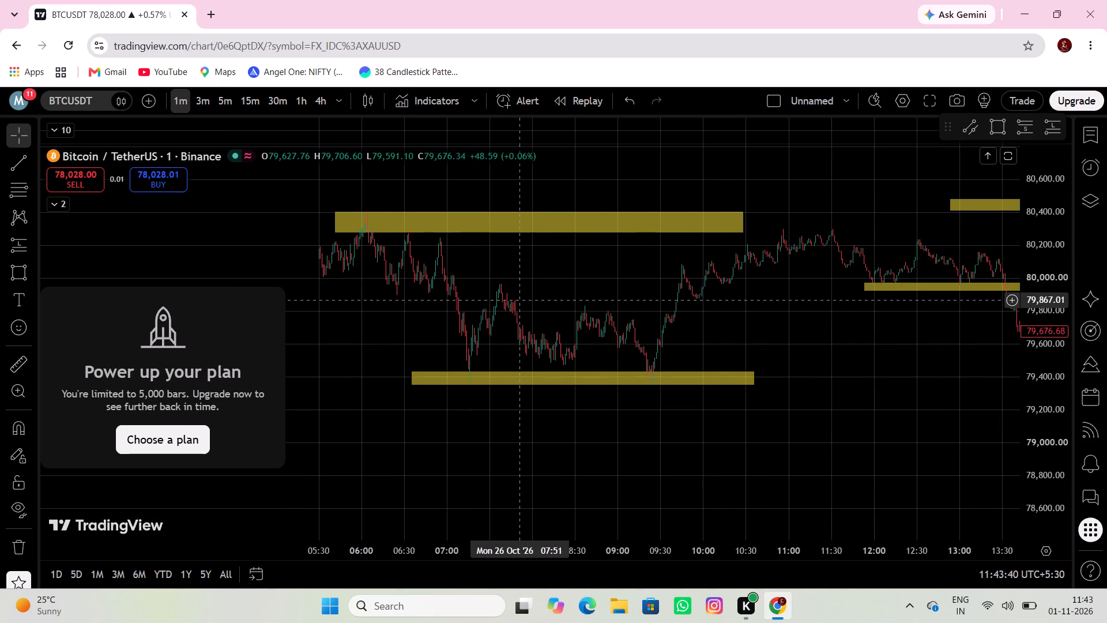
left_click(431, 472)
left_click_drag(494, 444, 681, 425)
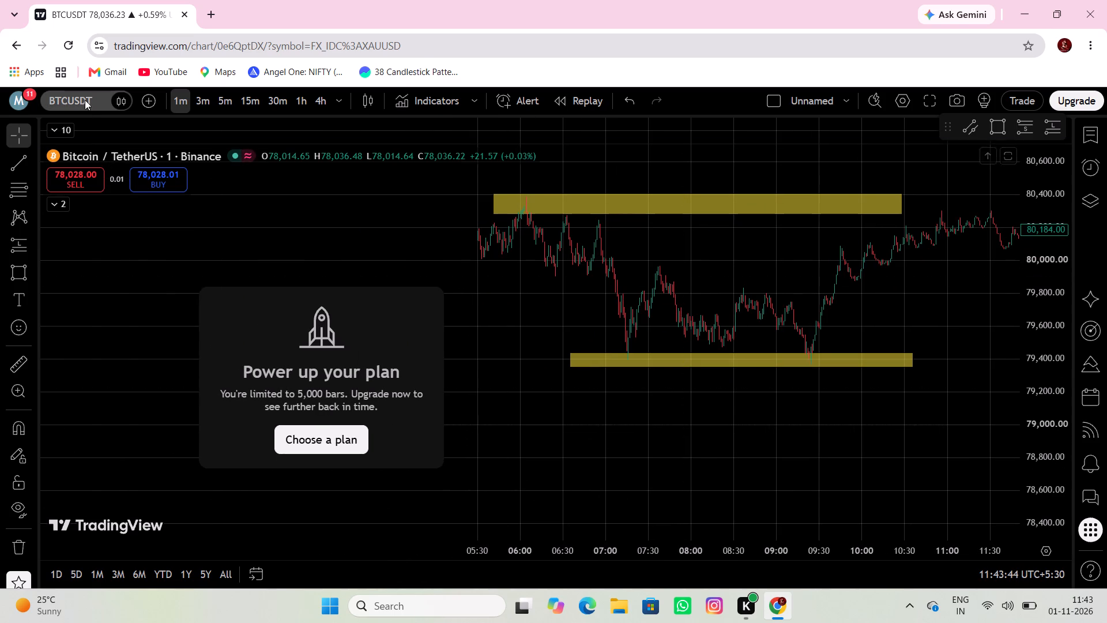
Switch the chart symbol to XAUUSD, the GOLD / US DOLLAR commodity crypto oracle feed from Pyth.
left_click(85, 98)
key("BackSpace")
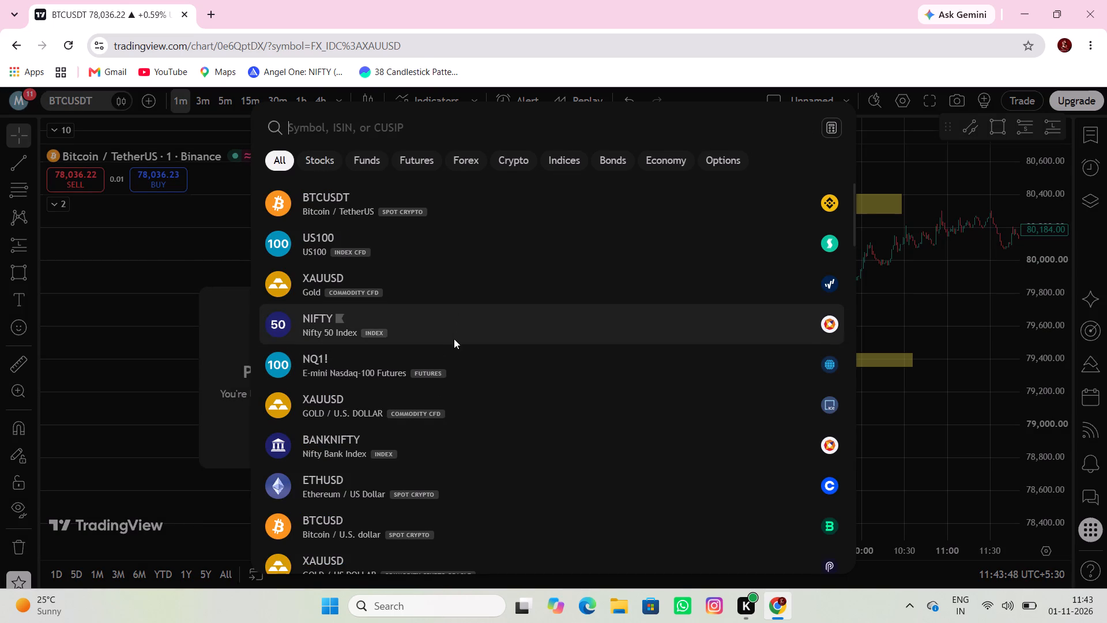
scroll(412, 436, "down", 3)
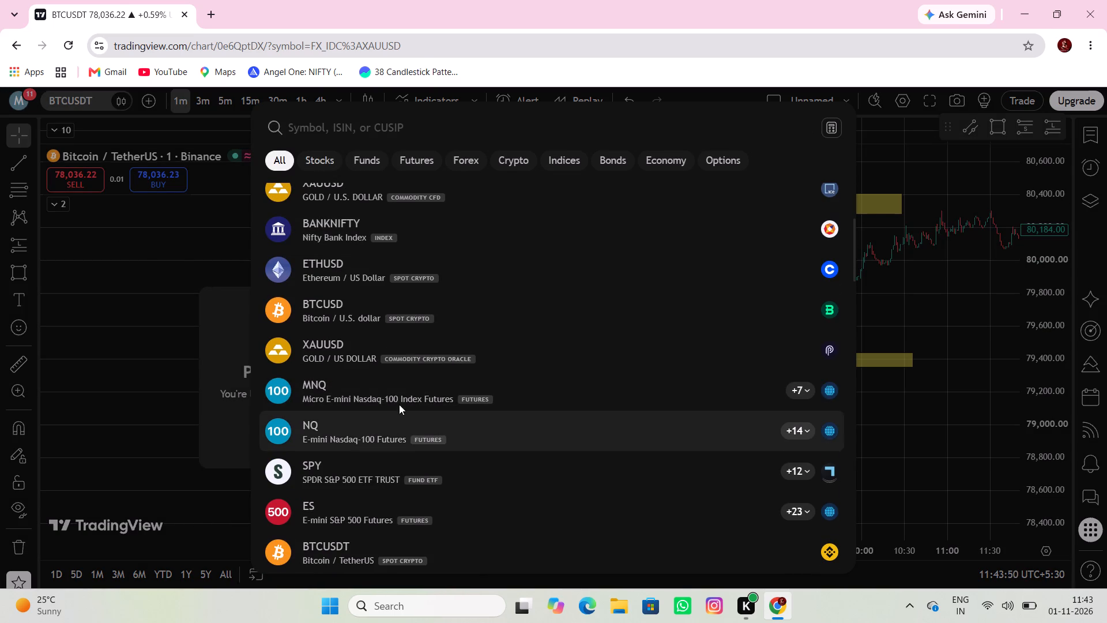
left_click(401, 355)
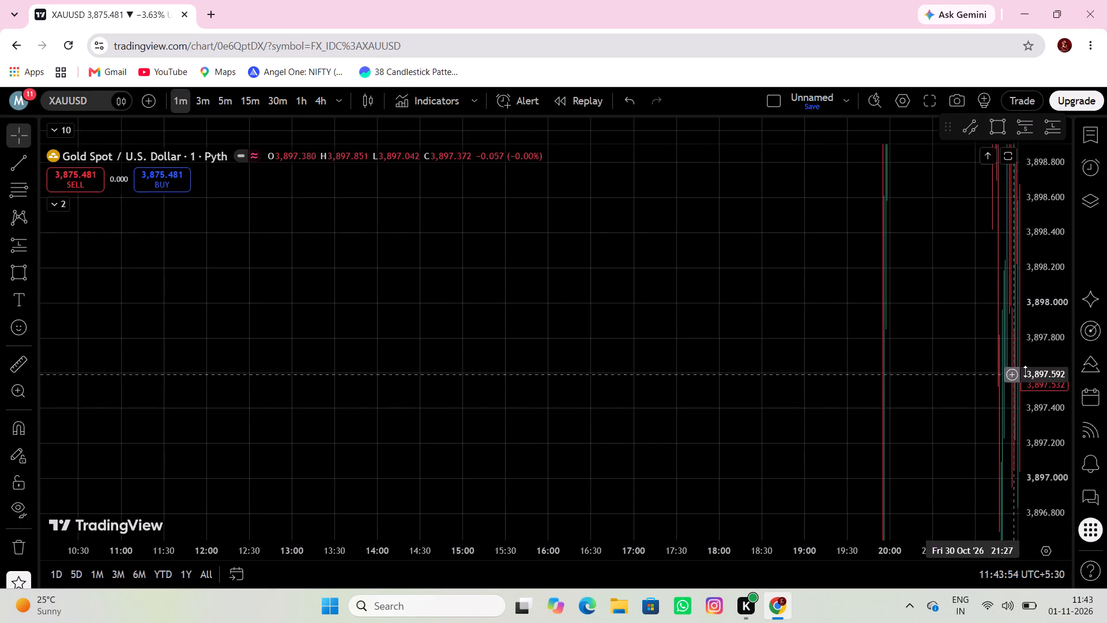
Draw a rectangle zone on XAUUSD from about 3,888.4 up to 3,890.3, spanning 00:08 to about 02:28 on 31 October.
scroll(1044, 371, "down", 13)
scroll(1044, 365, "up", 1)
scroll(1044, 363, "down", 20)
scroll(1044, 363, "down", 2)
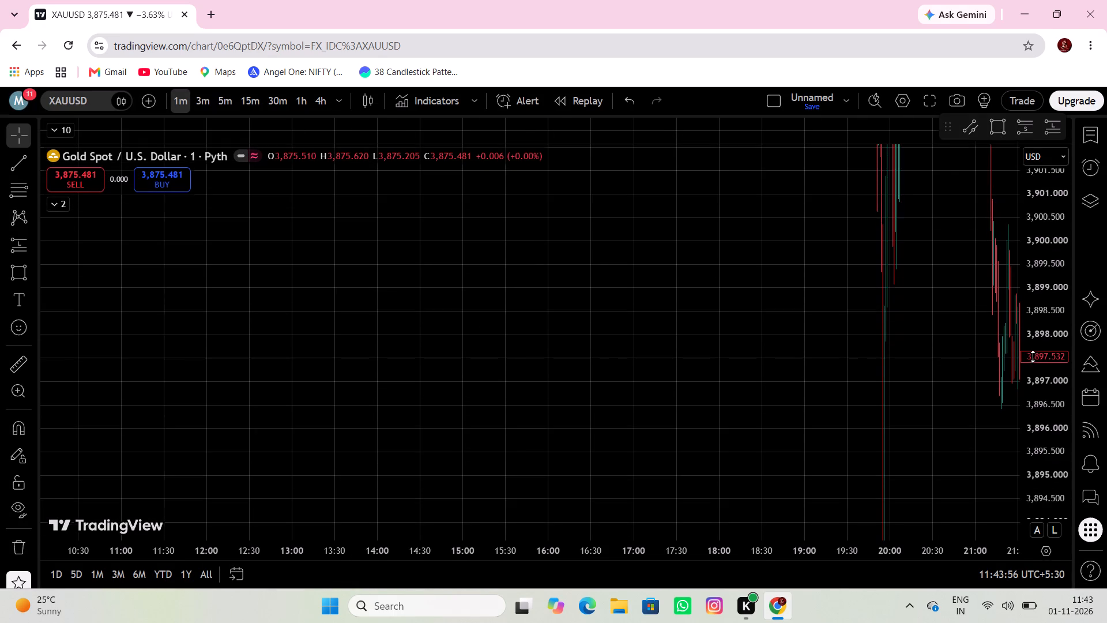
scroll(1033, 356, "down", 10)
scroll(1035, 356, "up", 1)
scroll(1038, 356, "down", 3)
scroll(1038, 356, "up", 1)
scroll(1037, 355, "down", 13)
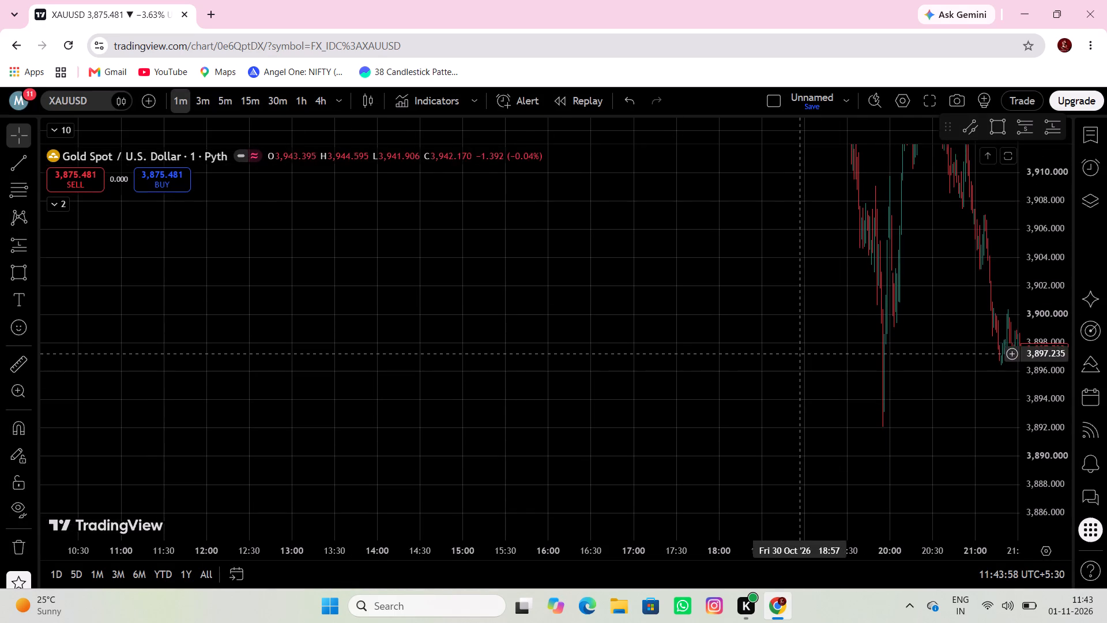
left_click_drag(799, 353, 411, 409)
scroll(1037, 365, "up", 10)
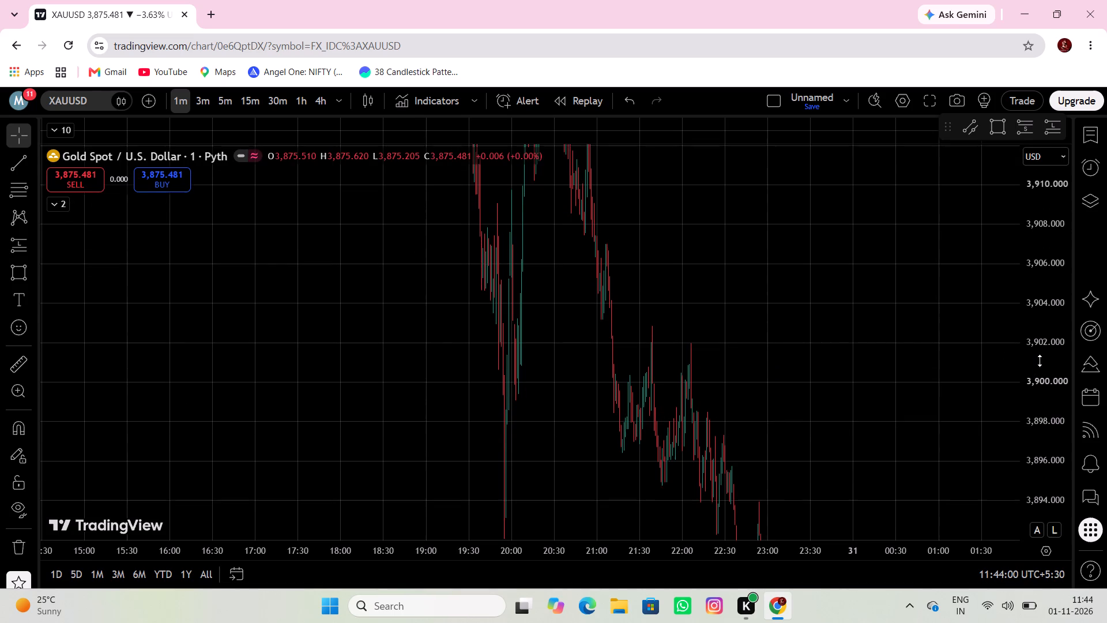
scroll(1040, 361, "up", 3)
scroll(1041, 361, "down", 14)
scroll(1040, 380, "up", 1)
scroll(1040, 380, "down", 14)
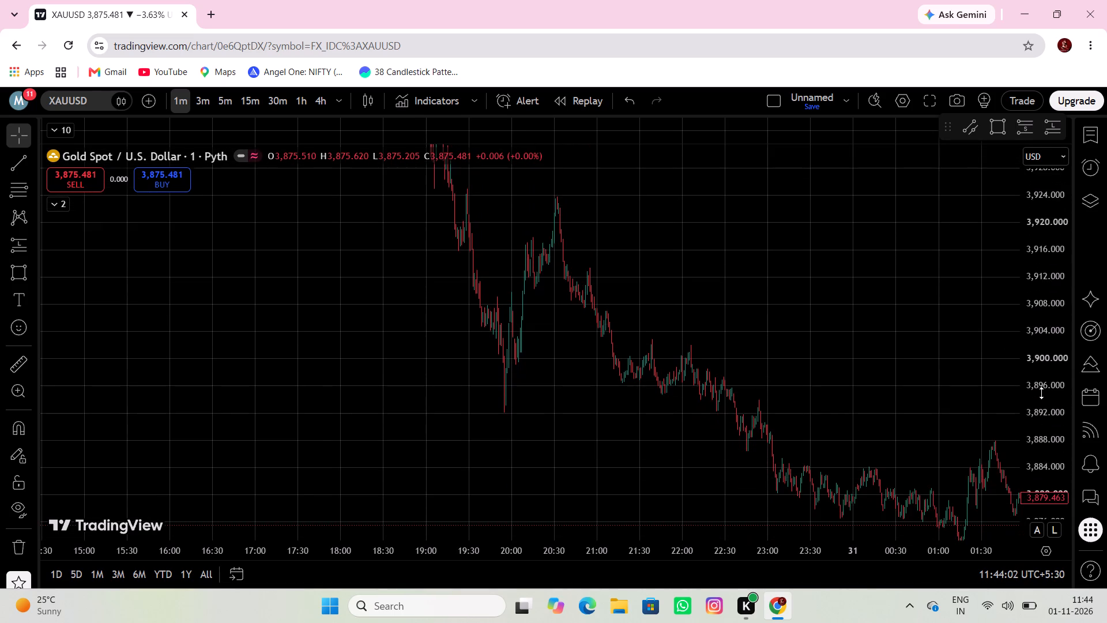
scroll(1042, 391, "down", 10)
scroll(694, 382, "up", 5)
left_click_drag(856, 333, 638, 307)
left_click_drag(771, 302, 674, 287)
left_click(19, 268)
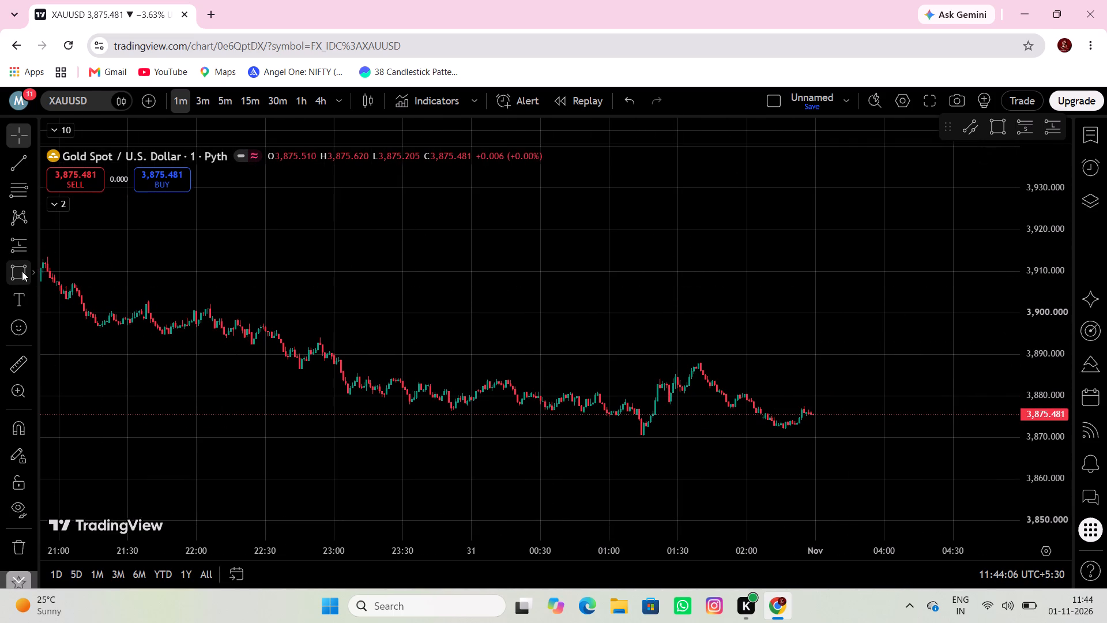
left_click(490, 361)
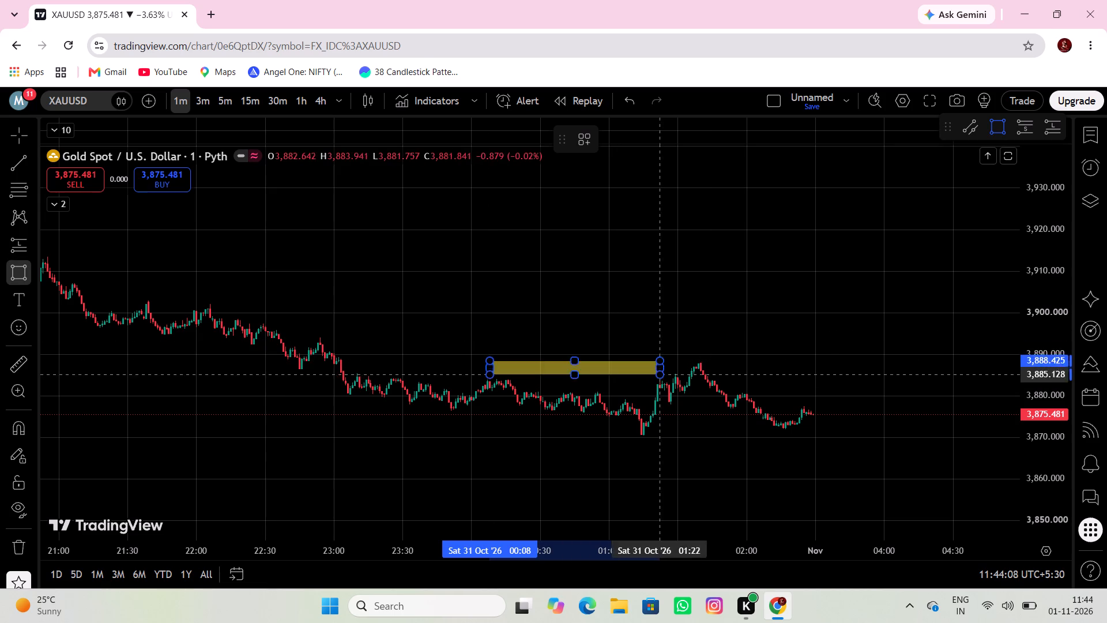
left_click(810, 353)
Draw a rectangle zone from about 3,875.2 up to 3,878.0, spanning 23:06 on 30 October to 02:11 on 31 October.
left_click_drag(785, 384, 912, 311)
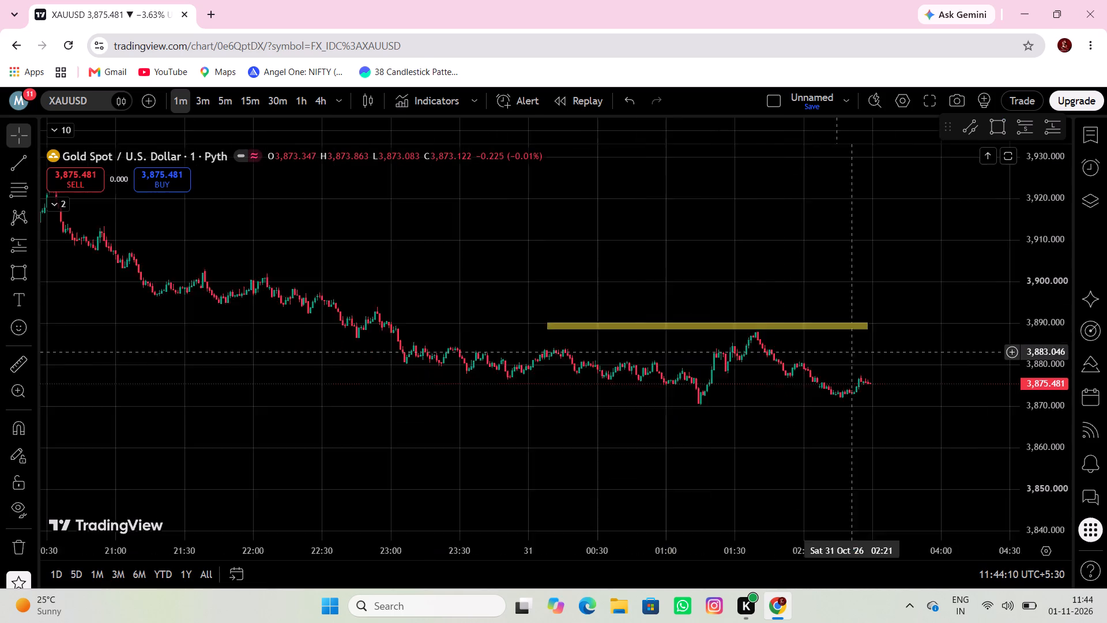
left_click_drag(912, 311, 914, 311)
scroll(1042, 407, "up", 11)
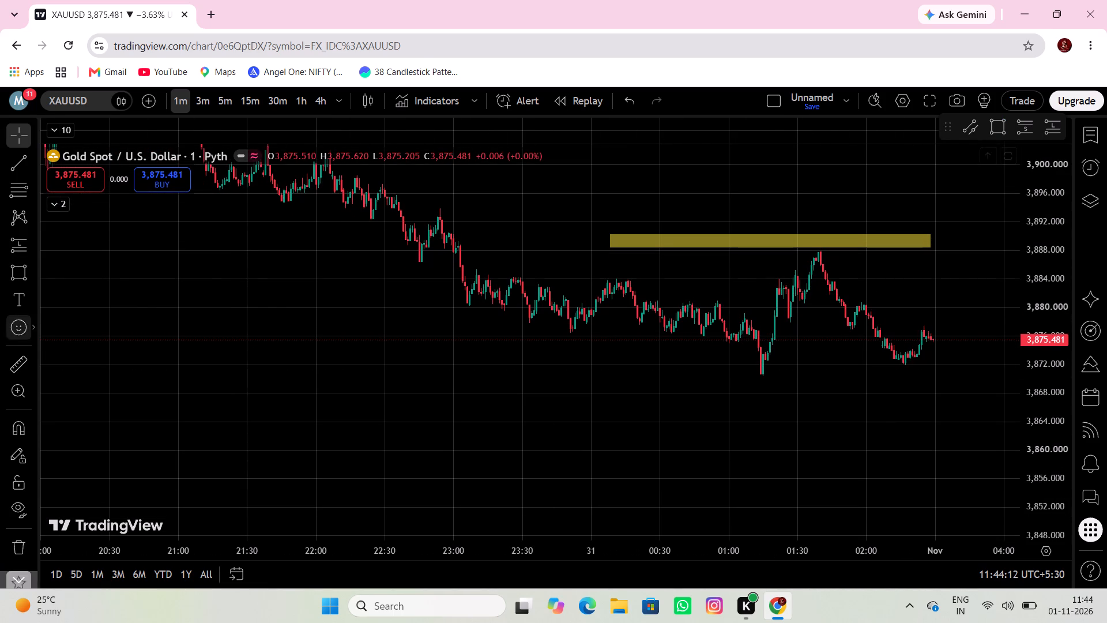
left_click(22, 267)
left_click(468, 342)
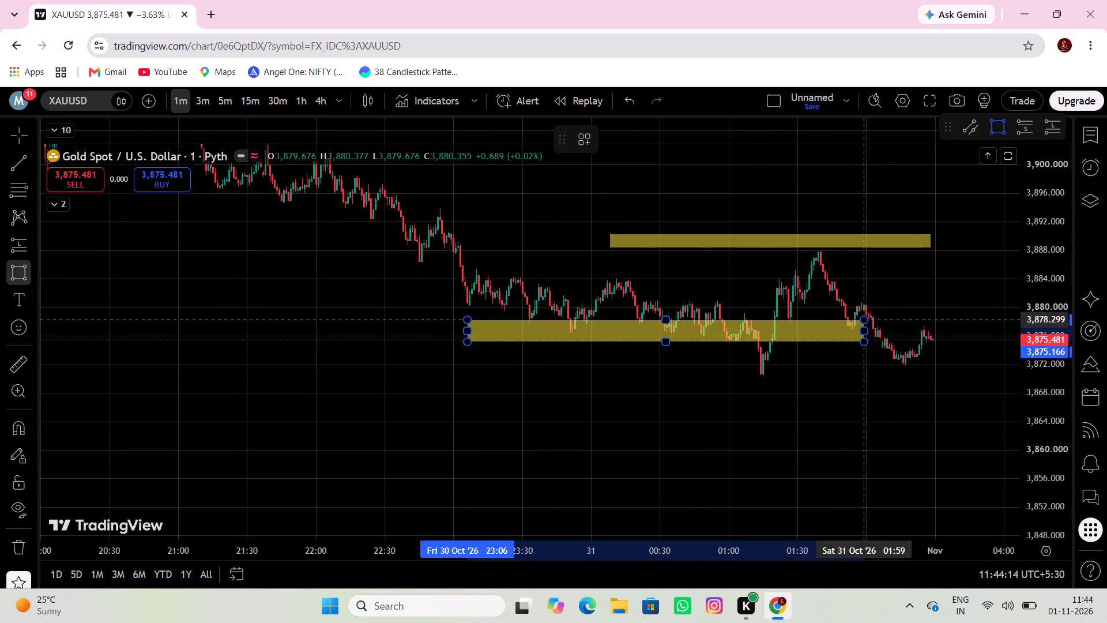
left_click(891, 322)
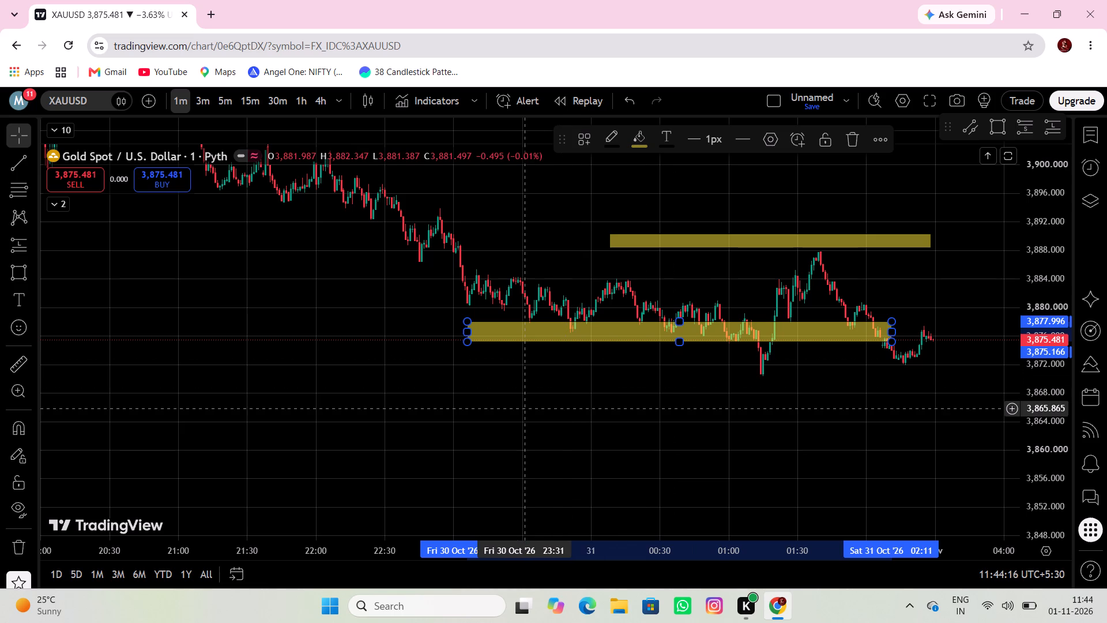
Draw a rectangle zone from about 3,922.5 up to 3,925.4, spanning about 19:38 to 23:27 on 30 October.
left_click_drag(524, 408, 581, 415)
left_click_drag(486, 397, 607, 434)
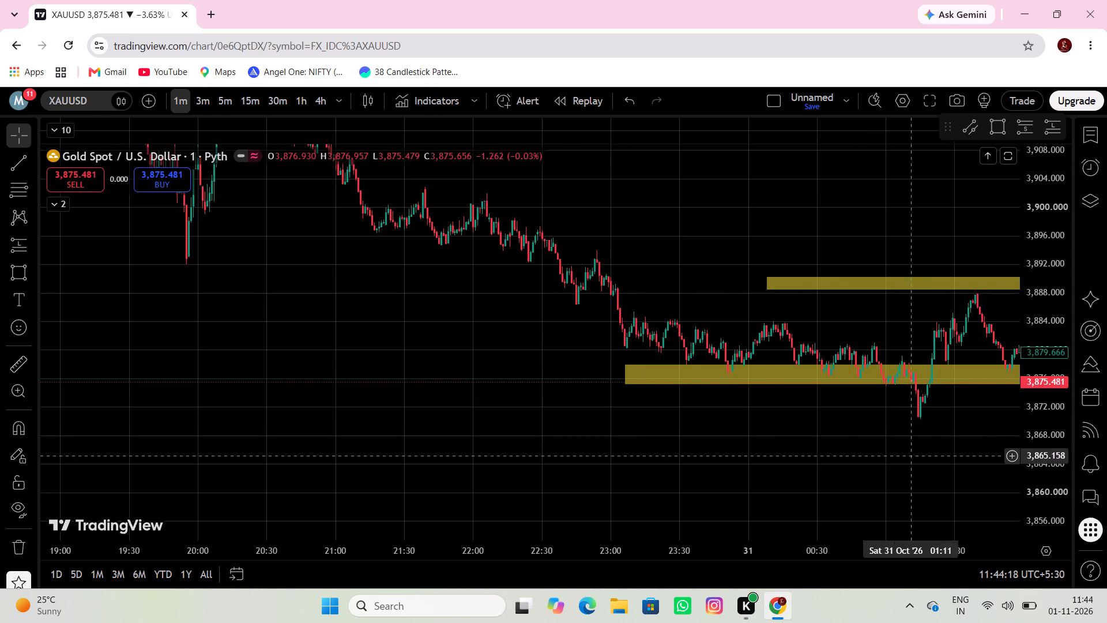
scroll(451, 362, "down", 4)
left_click_drag(506, 355, 300, 506)
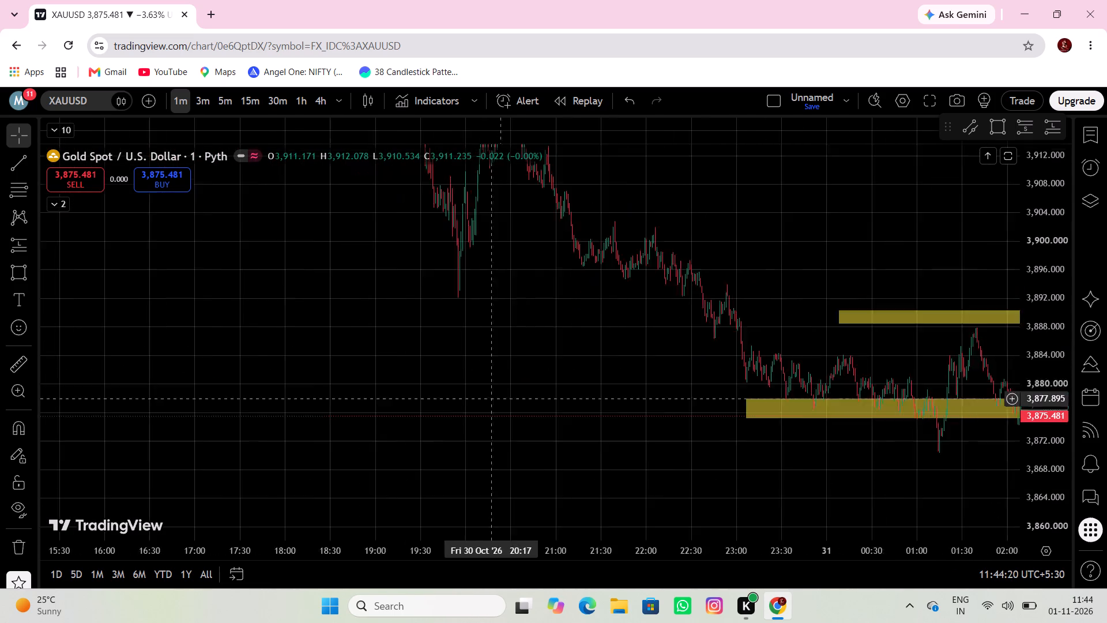
left_click_drag(300, 506, 284, 511)
scroll(1041, 389, "down", 14)
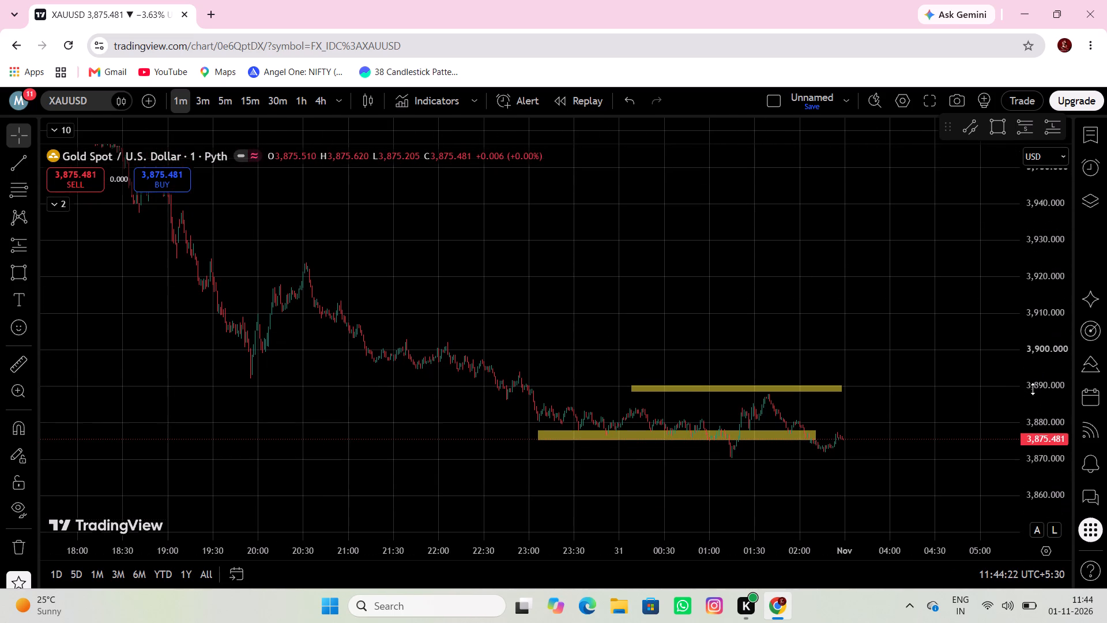
left_click(24, 280)
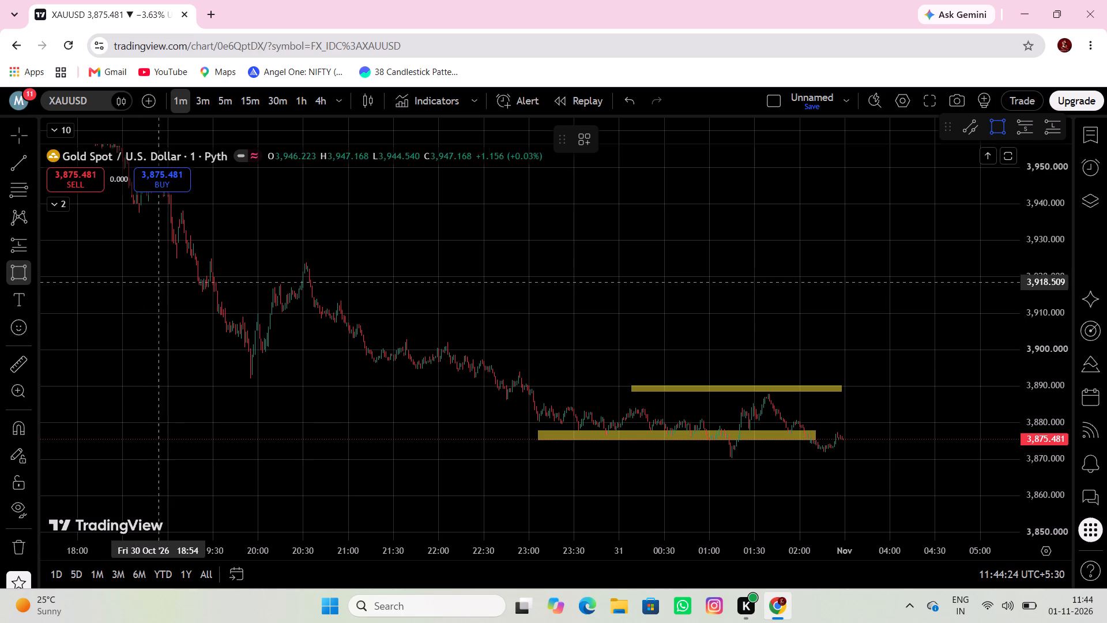
left_click(225, 268)
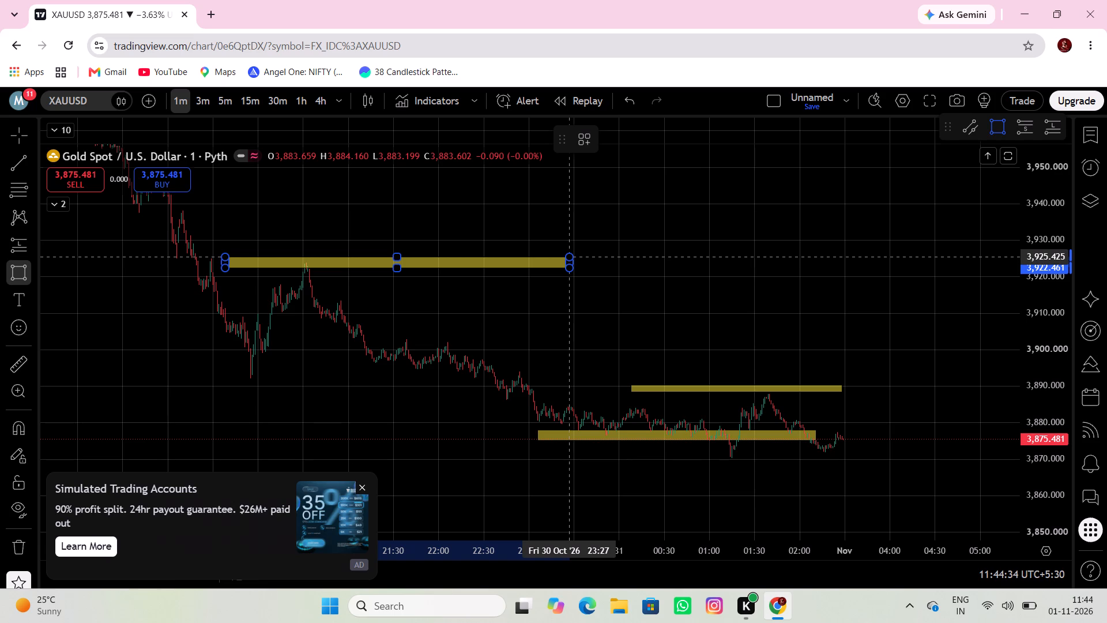
left_click(361, 486)
Draw a rectangle zone from about 3,891.6 up to 3,896.4, spanning 18:54 to about 22:43 on 30 October.
left_click_drag(330, 414, 371, 415)
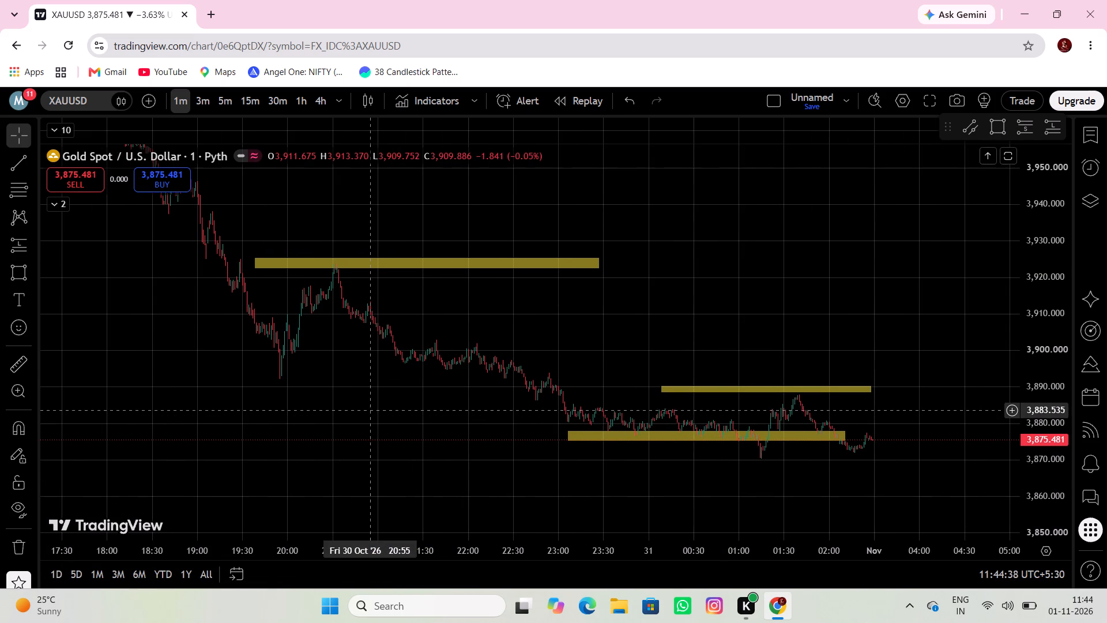
left_click(25, 276)
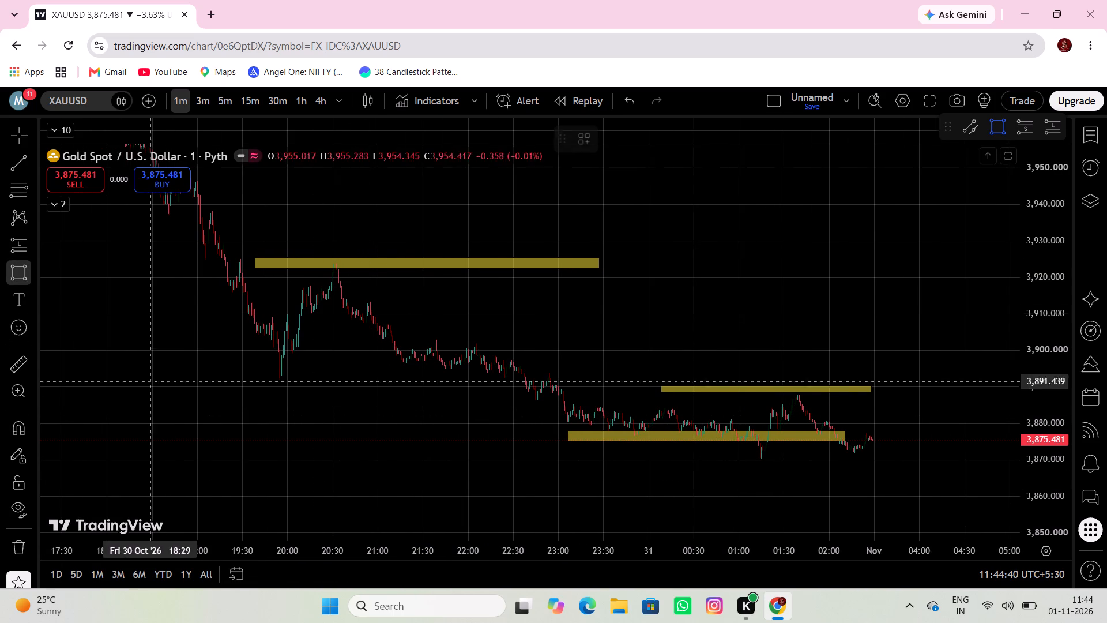
left_click(189, 381)
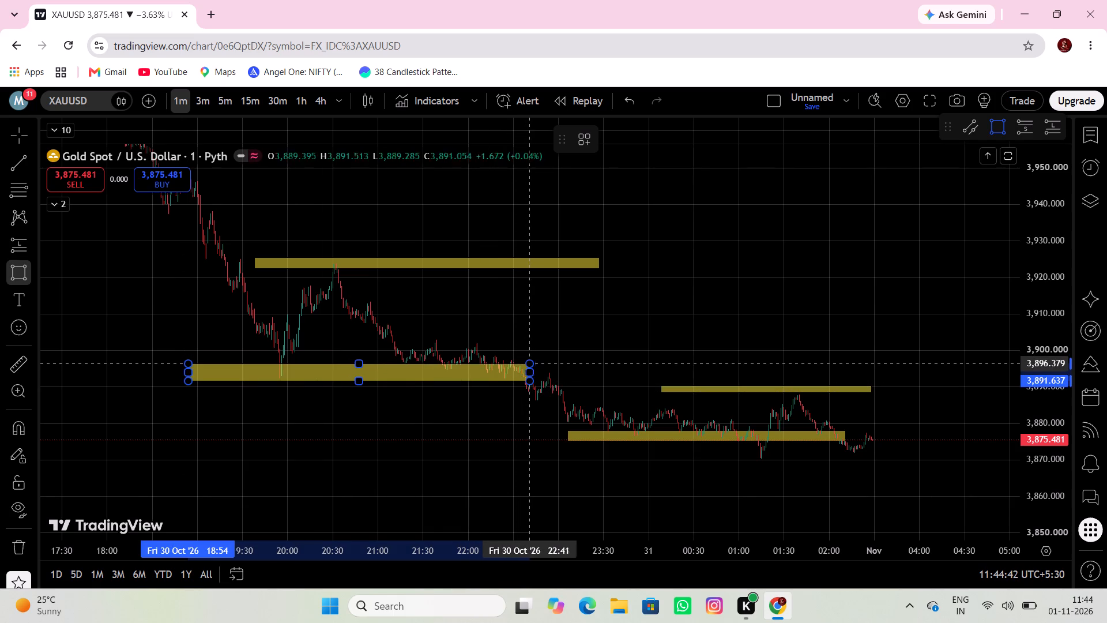
left_click(533, 364)
Draw a rectangle zone from about 3,979.8 up to 3,985.5, spanning 16:21 to 20:15 on 30 October.
left_click_drag(472, 314, 644, 307)
left_click_drag(442, 307, 448, 309)
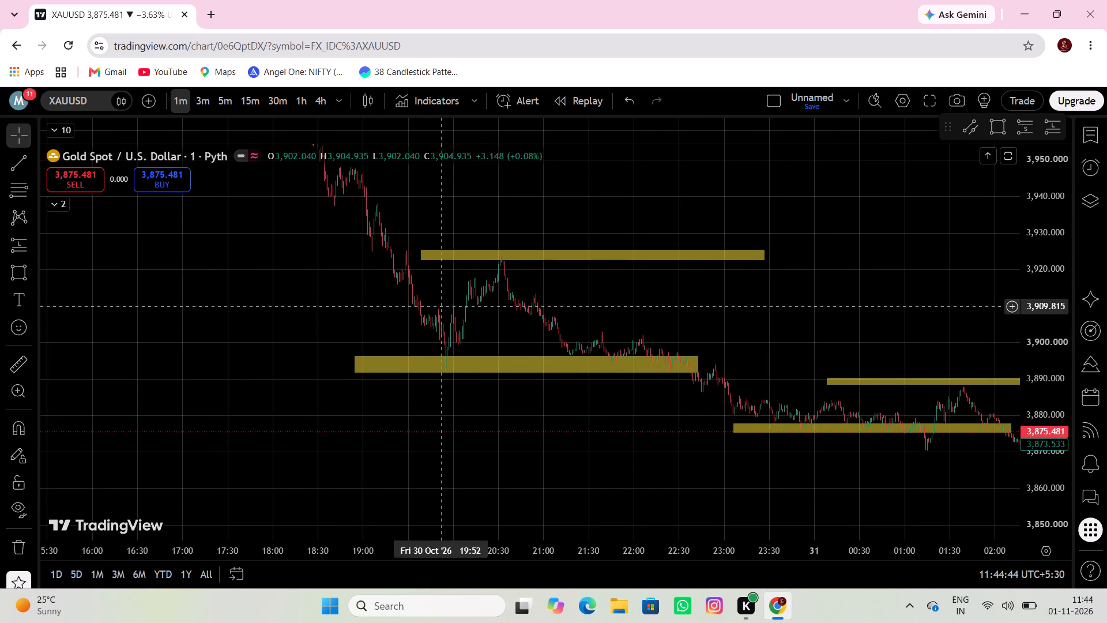
left_click_drag(448, 309, 559, 413)
left_click_drag(358, 271, 469, 399)
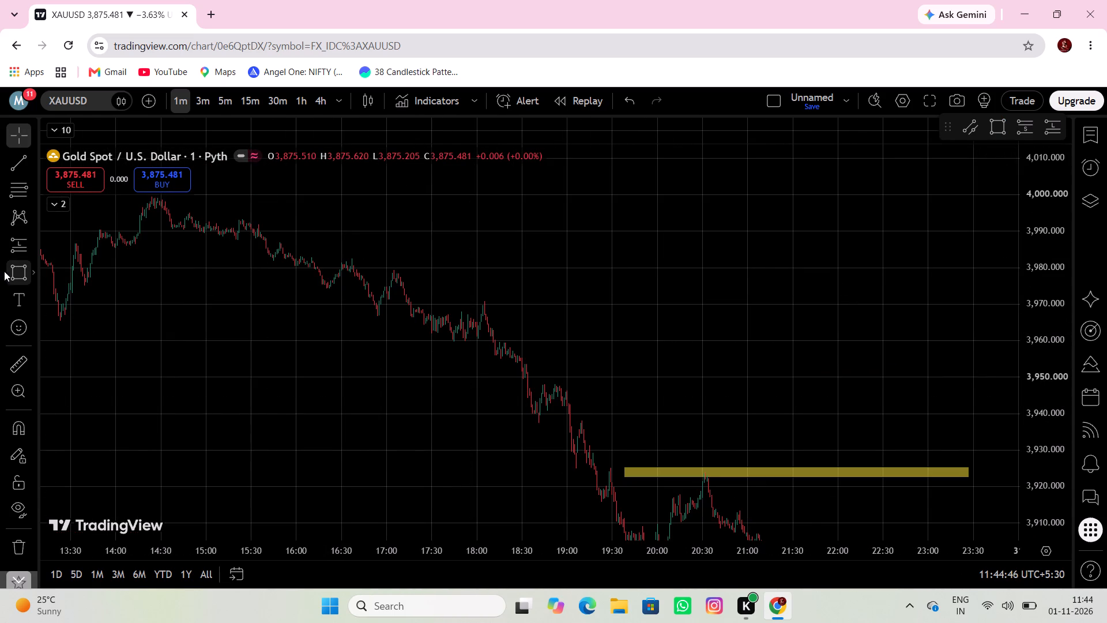
left_click(4, 271)
left_click(327, 269)
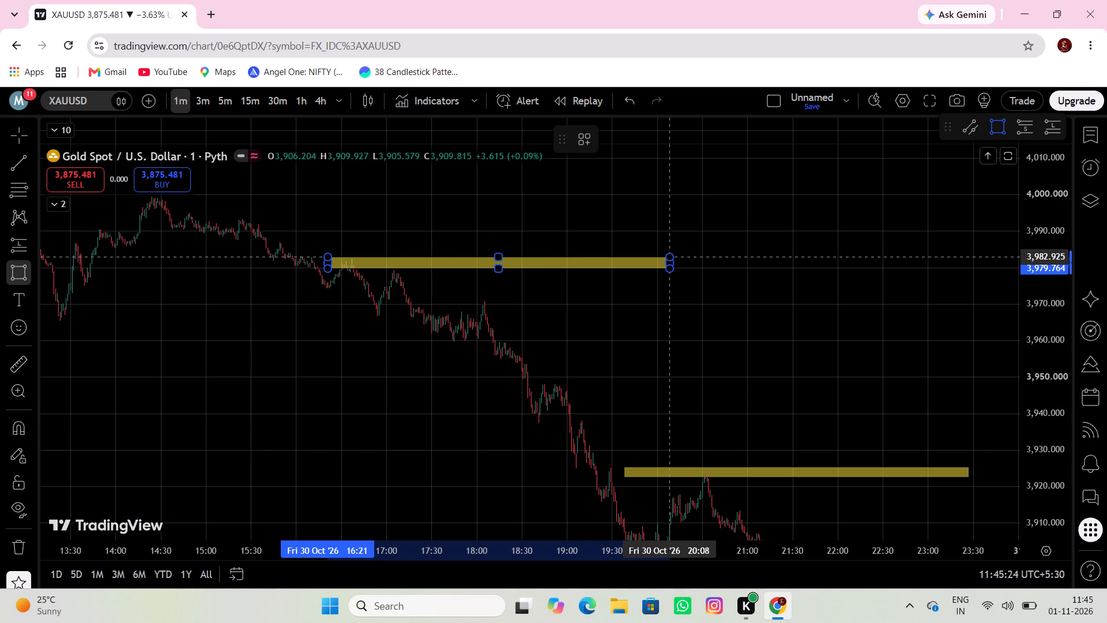
left_click(680, 247)
Draw a rectangle zone from about 3,963.6 up to 3,967.6, spanning 16:30 to about 20:15 on 30 October.
left_click(9, 271)
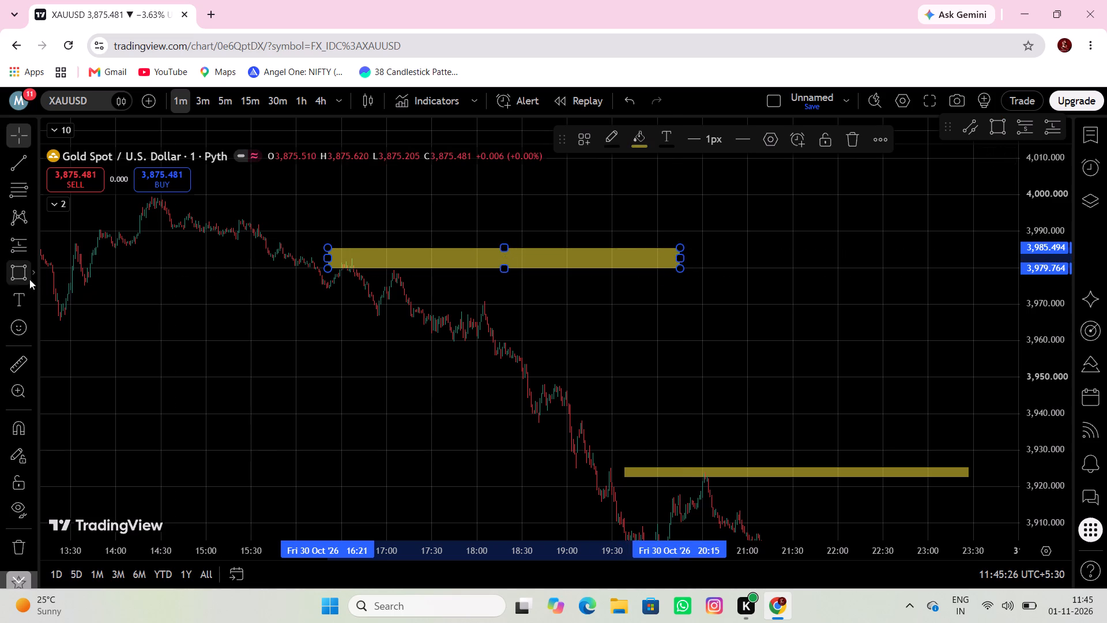
left_click(342, 328)
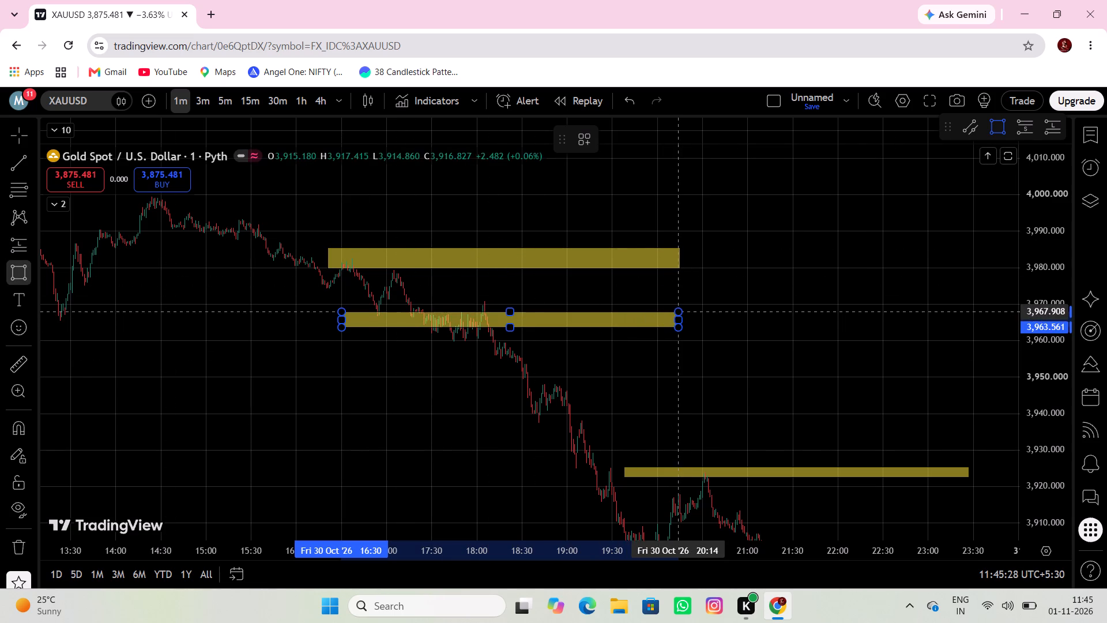
left_click(680, 312)
left_click(795, 318)
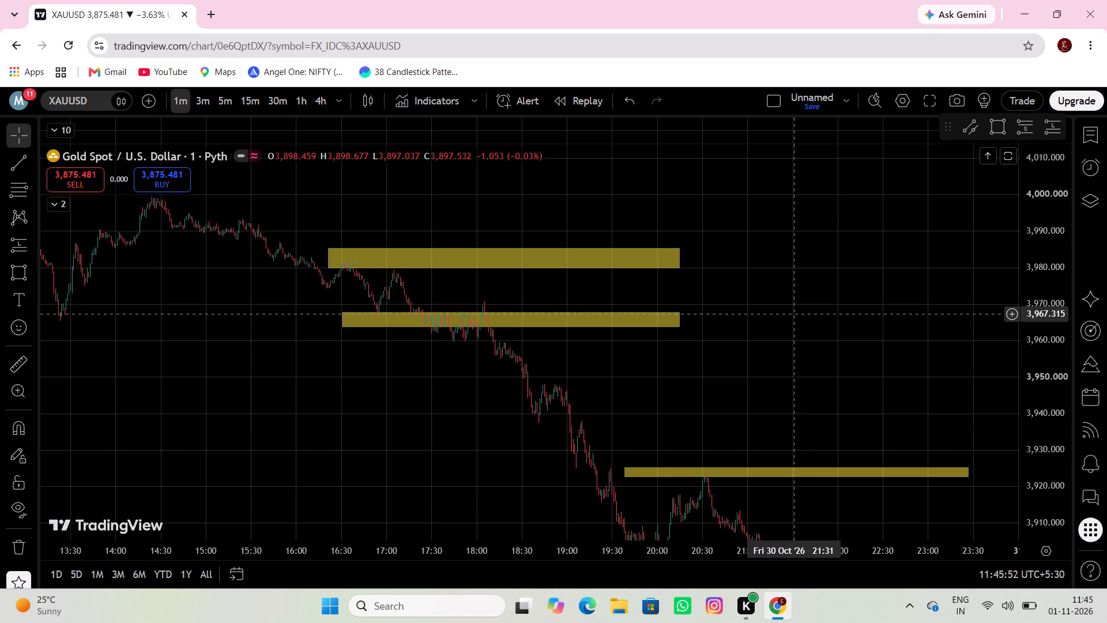
Draw a rectangle zone from about 3,997.2 up to 4,000.5, spanning 14:00 to about 17:40 on 30 October.
left_click(9, 279)
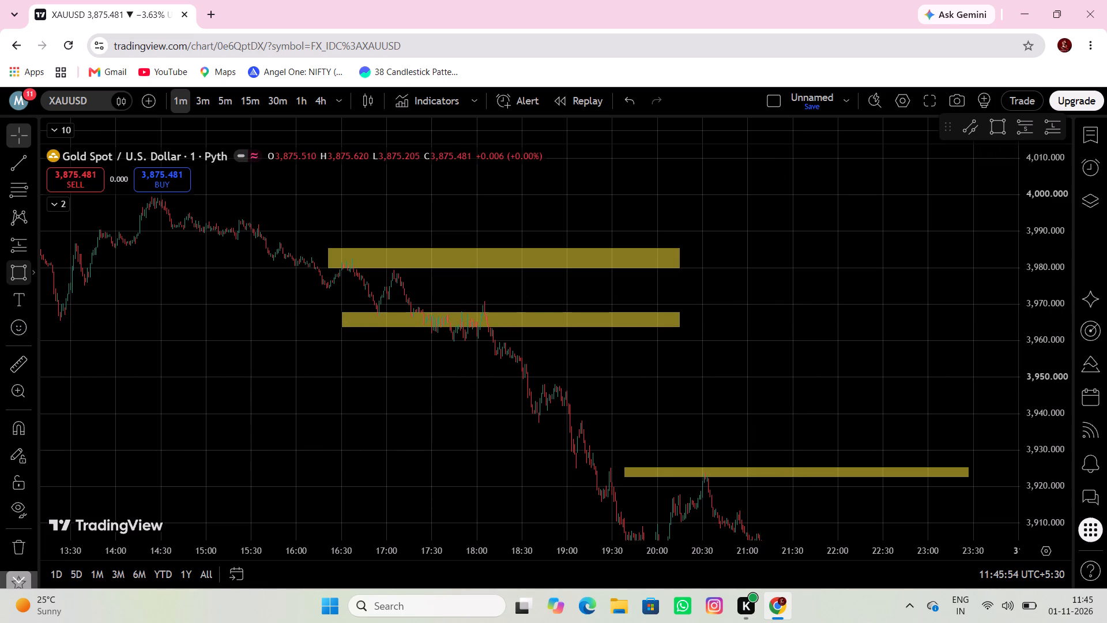
left_click(116, 205)
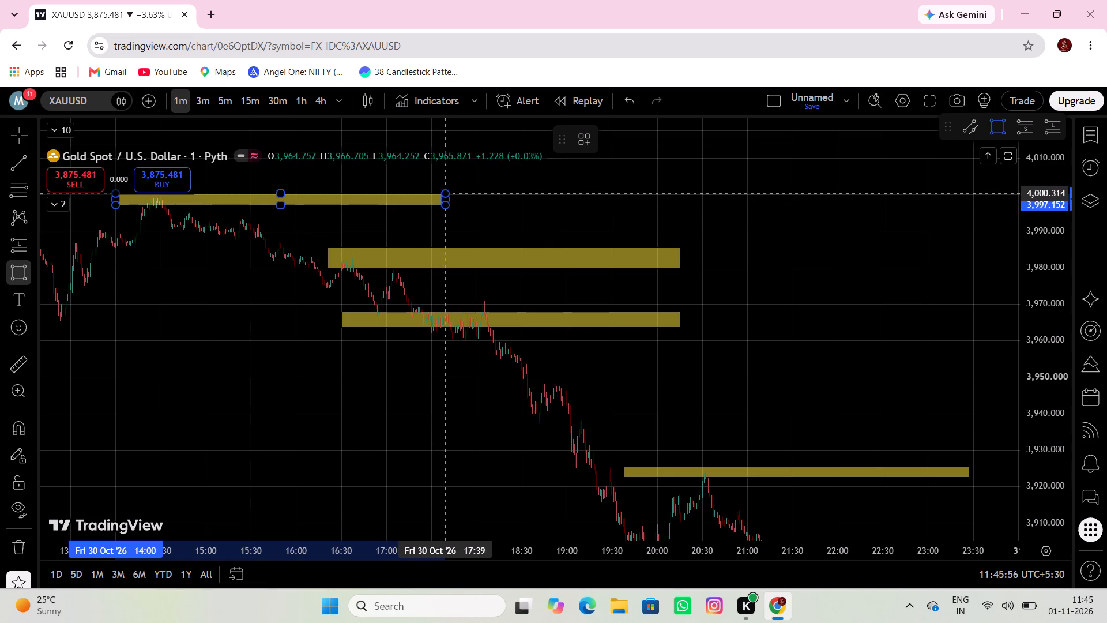
left_click(446, 193)
Draw a thin rectangle zone near 4,012, spanning 10:01 to 13:30 on 30 October, and thicken it down to about 4,008.8.
left_click_drag(296, 276, 411, 300)
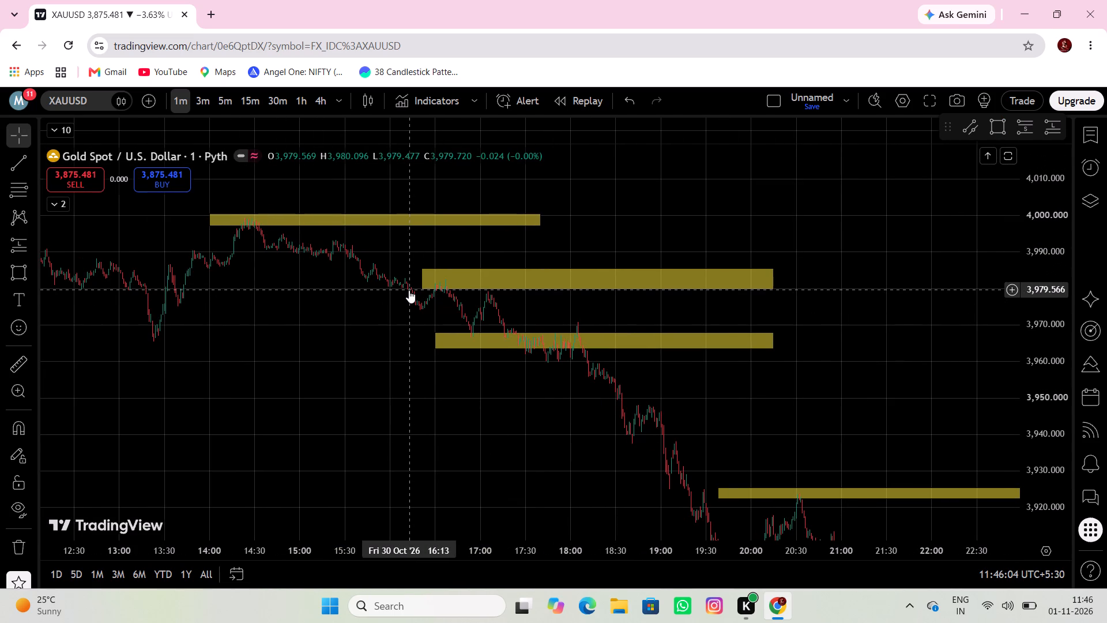
left_click_drag(348, 317, 751, 394)
left_click_drag(14, 264, 20, 266)
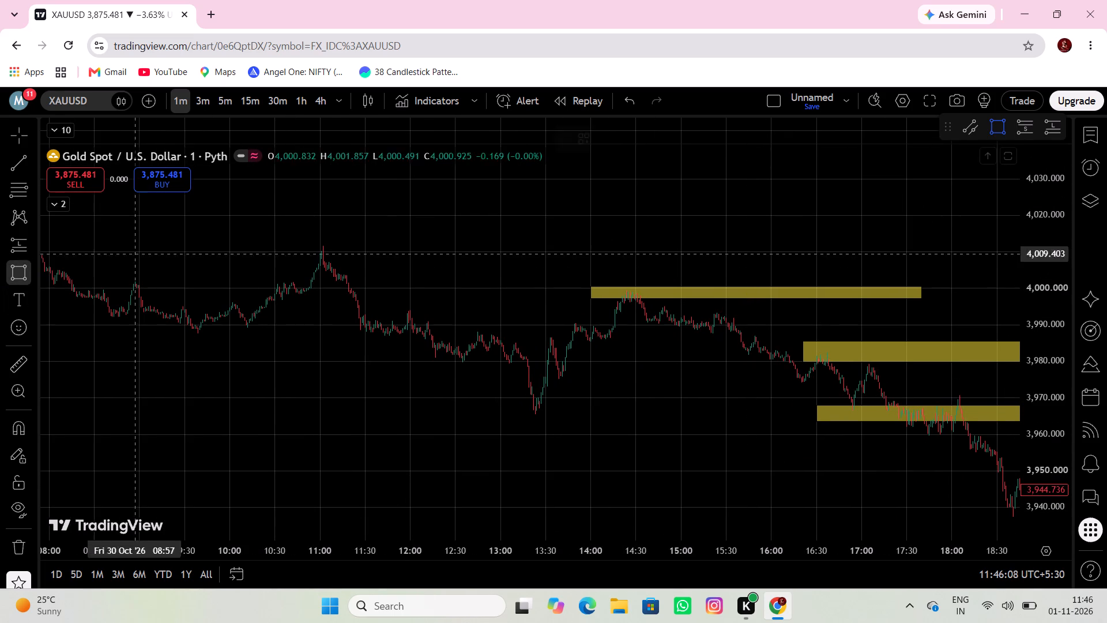
left_click_drag(231, 243, 238, 247)
left_click(546, 246)
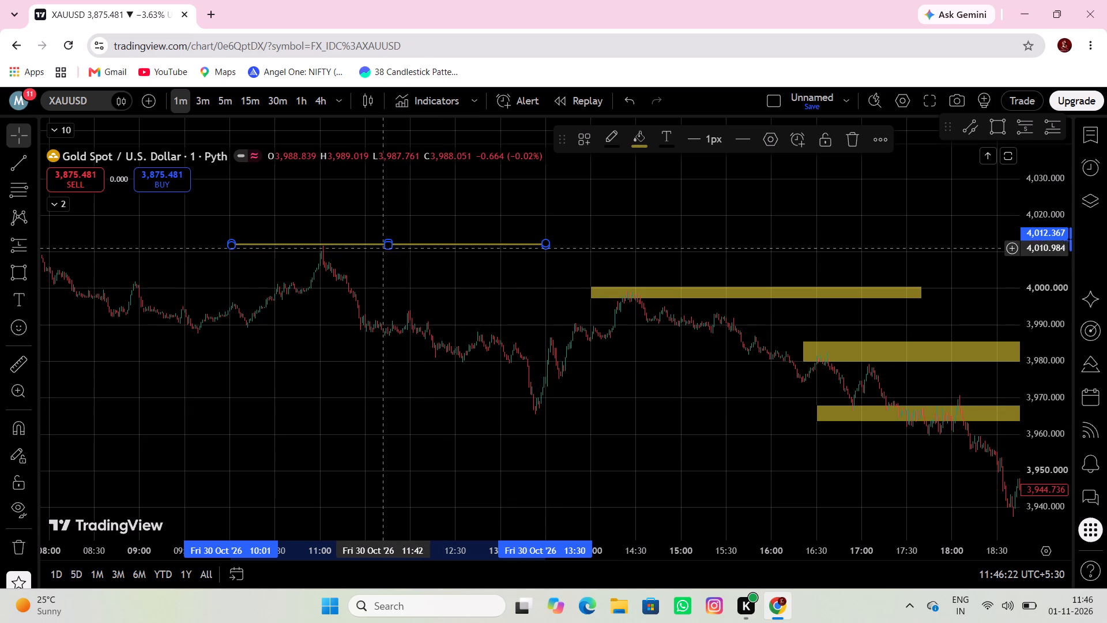
left_click_drag(386, 249, 399, 256)
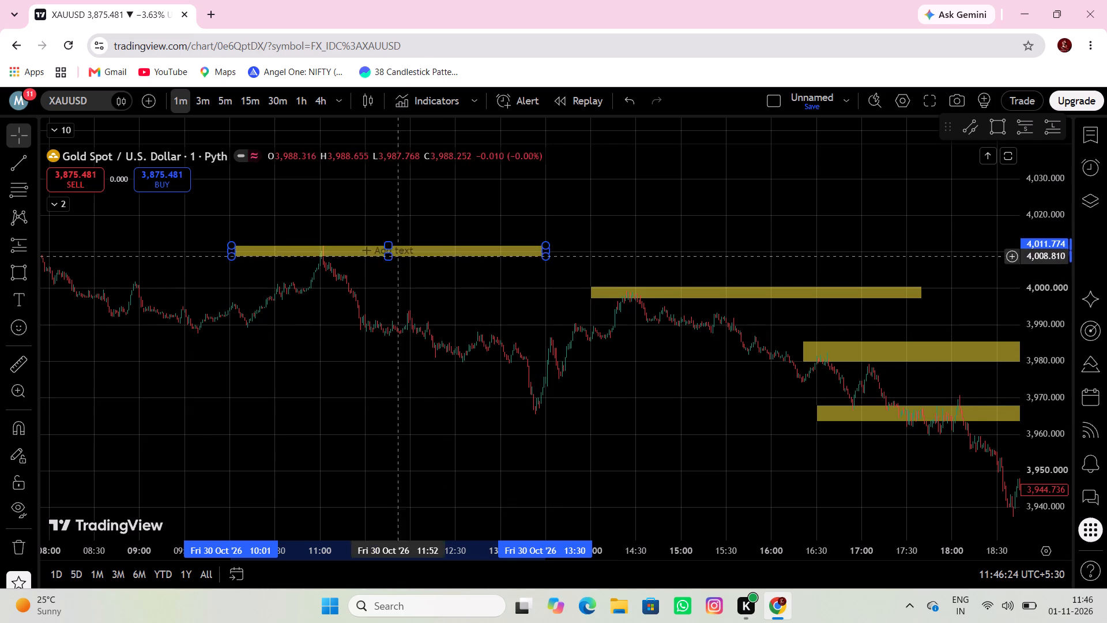
Draw a rectangle zone from about 3,988.5 down to 3,986, spanning 09:16 to about 12:58 on 30 October.
left_click_drag(279, 360, 310, 365)
left_click(12, 269)
left_click_drag(181, 333, 182, 333)
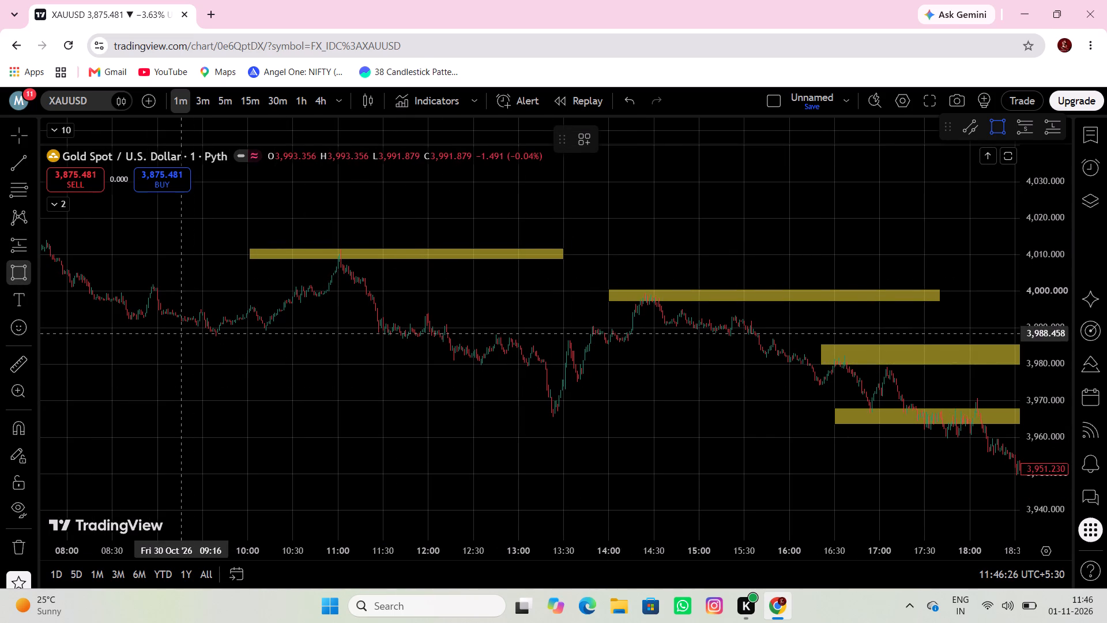
left_click_drag(182, 333, 204, 342)
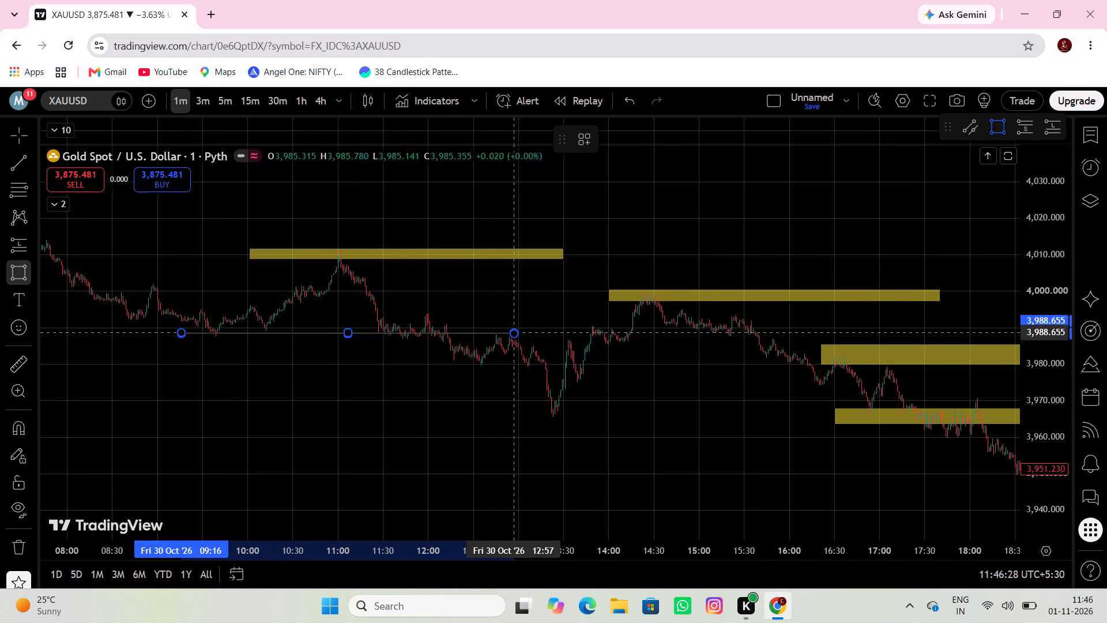
left_click(516, 341)
Draw a rectangle zone from about 4,013.5 up to 4,015.5, spanning about 07:24 to 09:19 on 30 October.
left_click_drag(393, 383, 504, 402)
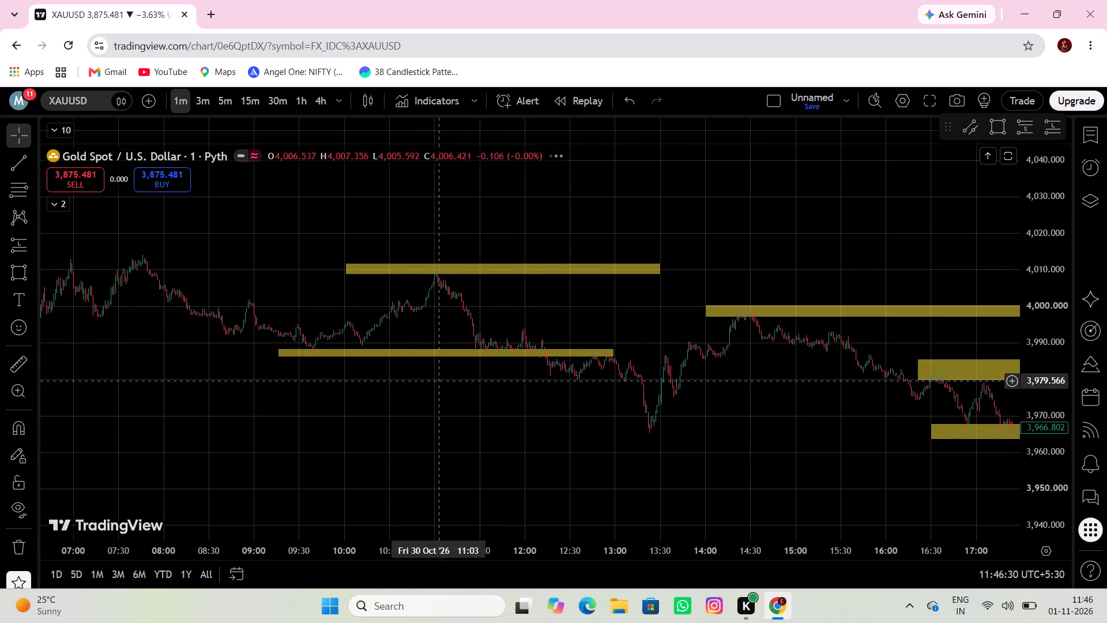
left_click(10, 270)
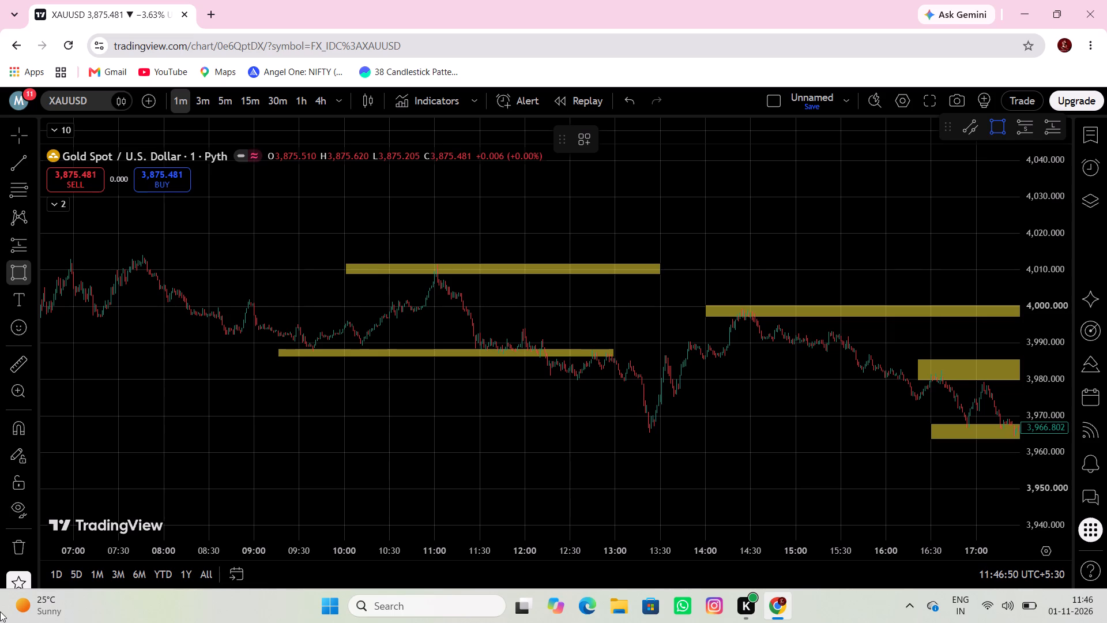
left_click(110, 258)
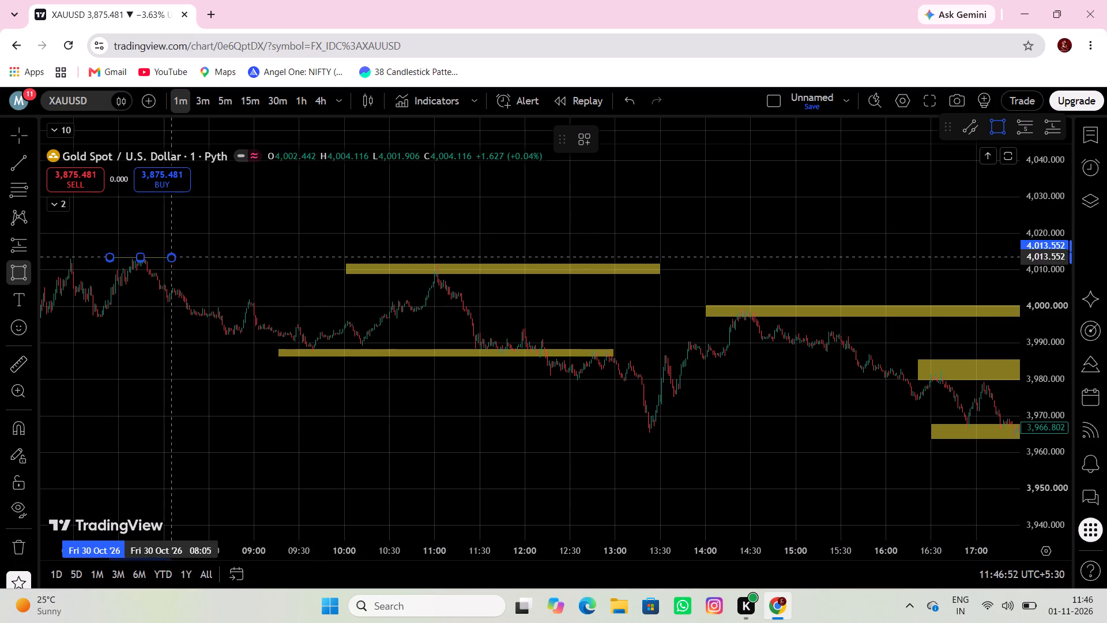
left_click(283, 250)
Draw a rectangle zone from about 4,028.2 down to 4,024.8, spanning 03:35 to 07:04 on 30 October.
left_click_drag(335, 217, 780, 227)
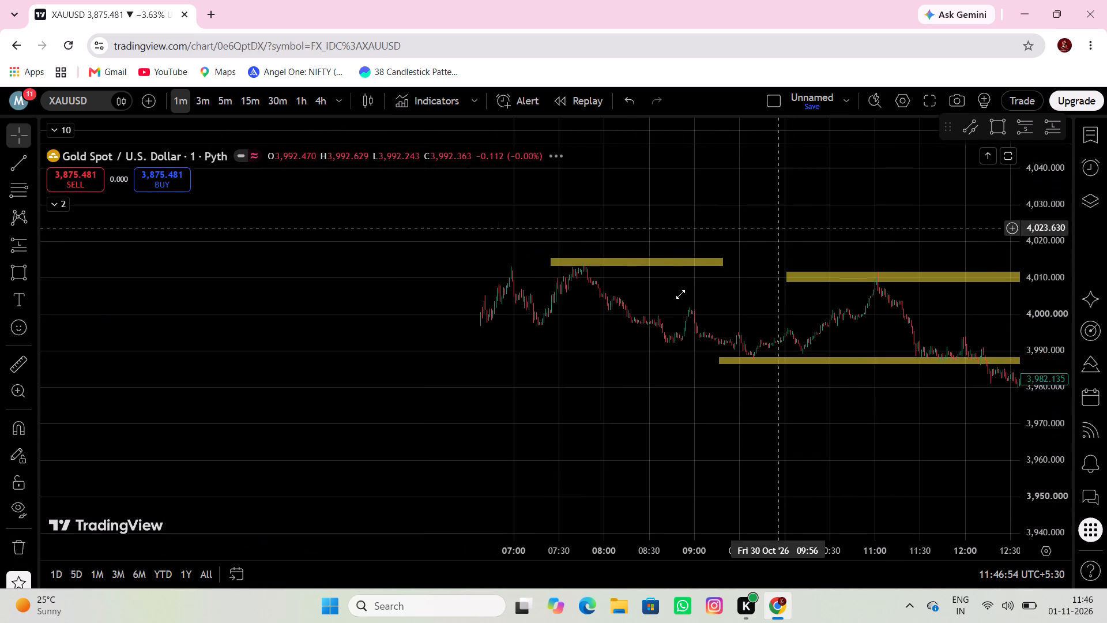
left_click_drag(418, 392, 568, 388)
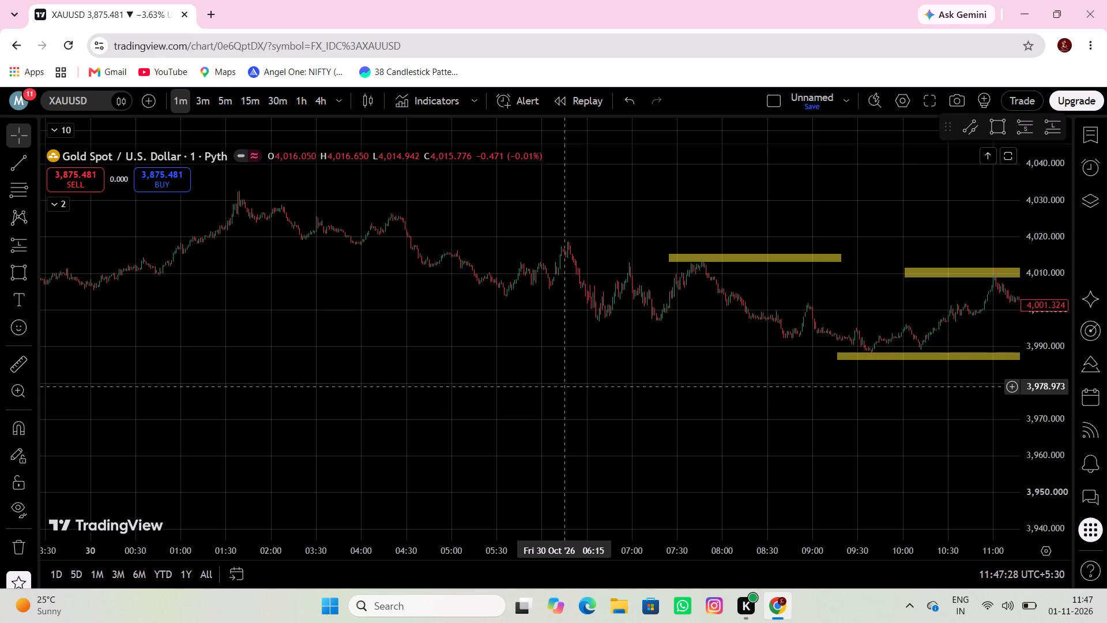
left_click(19, 271)
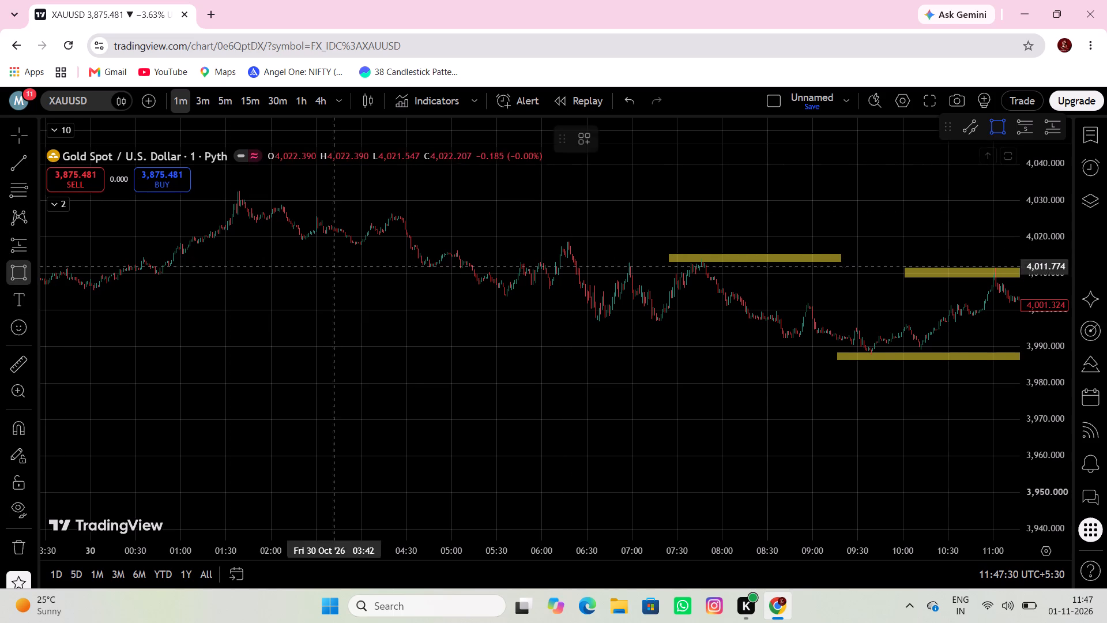
left_click(323, 207)
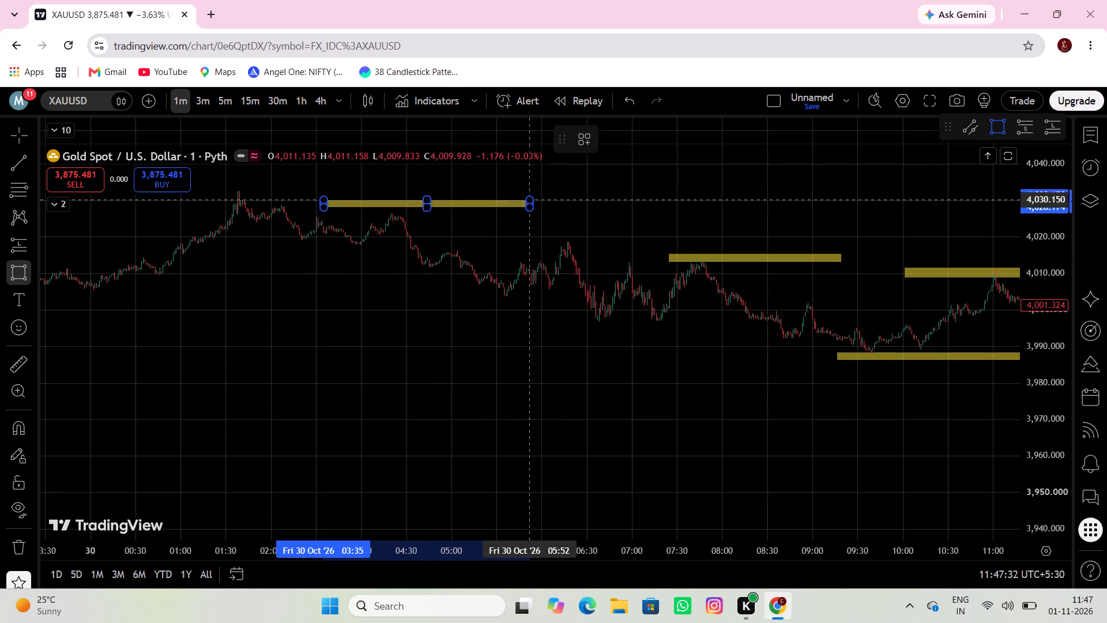
left_click(638, 220)
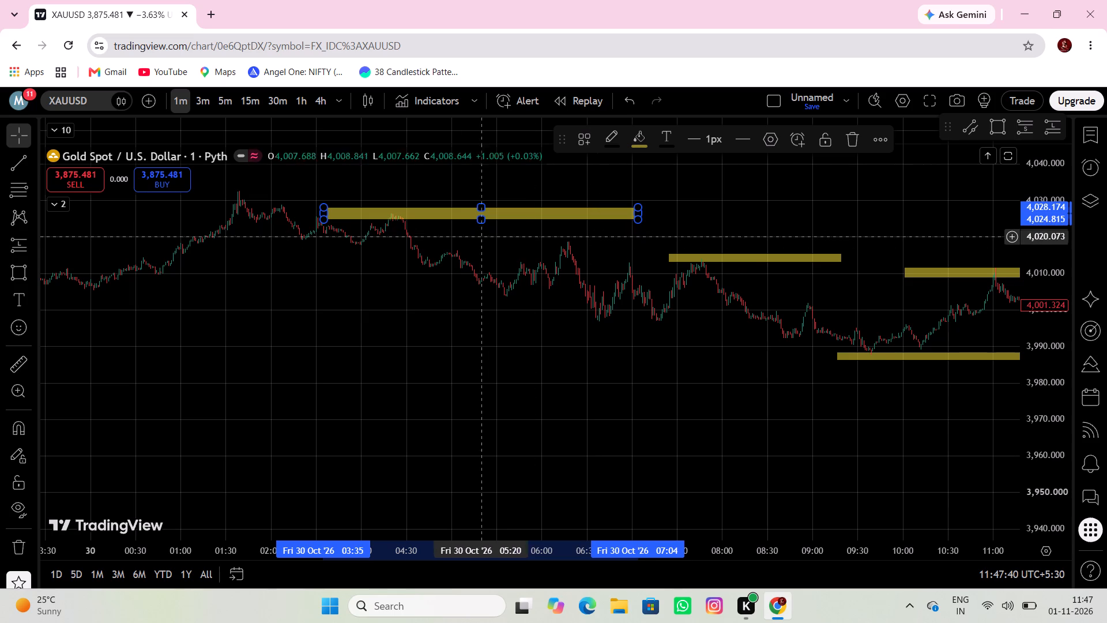
Draw a rectangle zone from about 4,004.7 down to 3,998.3, spanning 04:17 to 07:56 on 30 October.
left_click(7, 272)
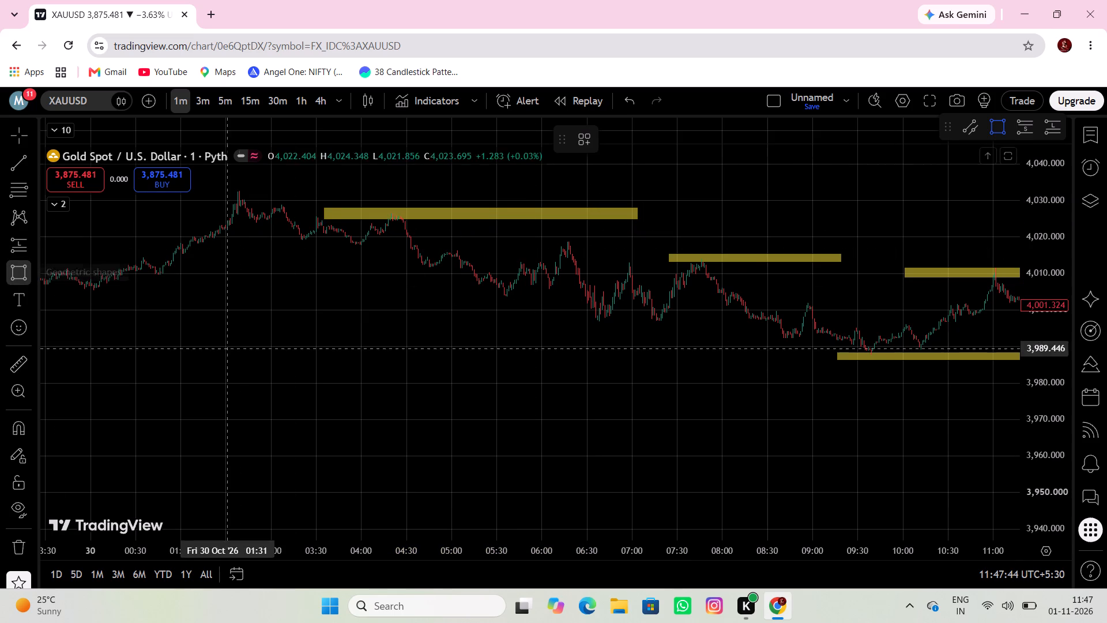
left_click(387, 294)
left_click(716, 316)
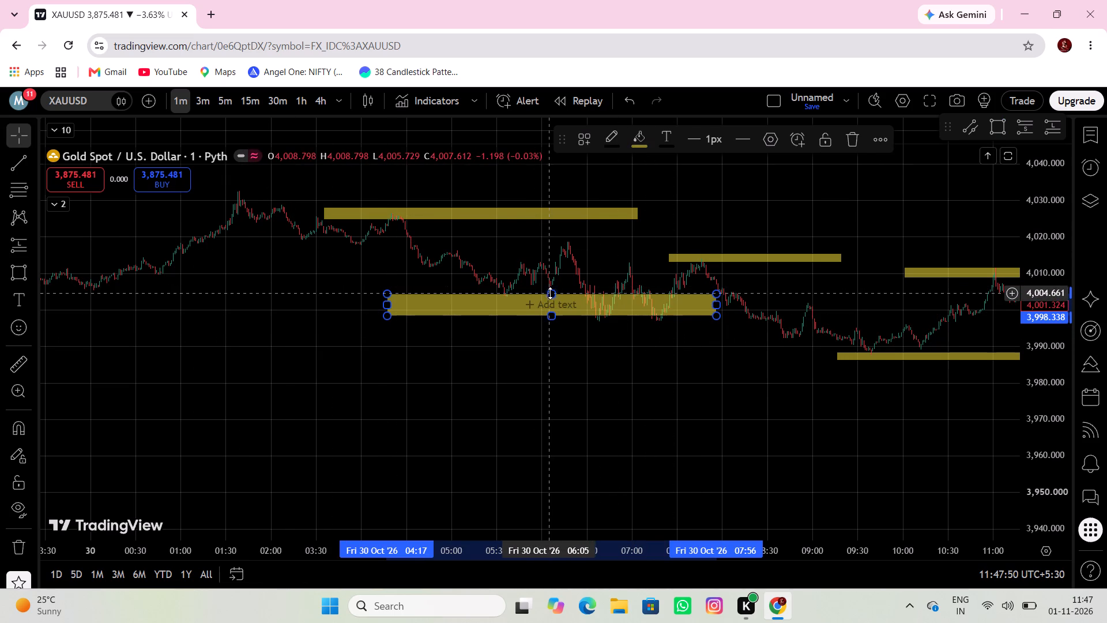
Lower the new zone's upper edge and move the zone to about 3,999.3 down to 3,996.2, spanning 04:43 to 08:22.
left_click_drag(550, 292, 552, 305)
left_click_drag(587, 316, 609, 329)
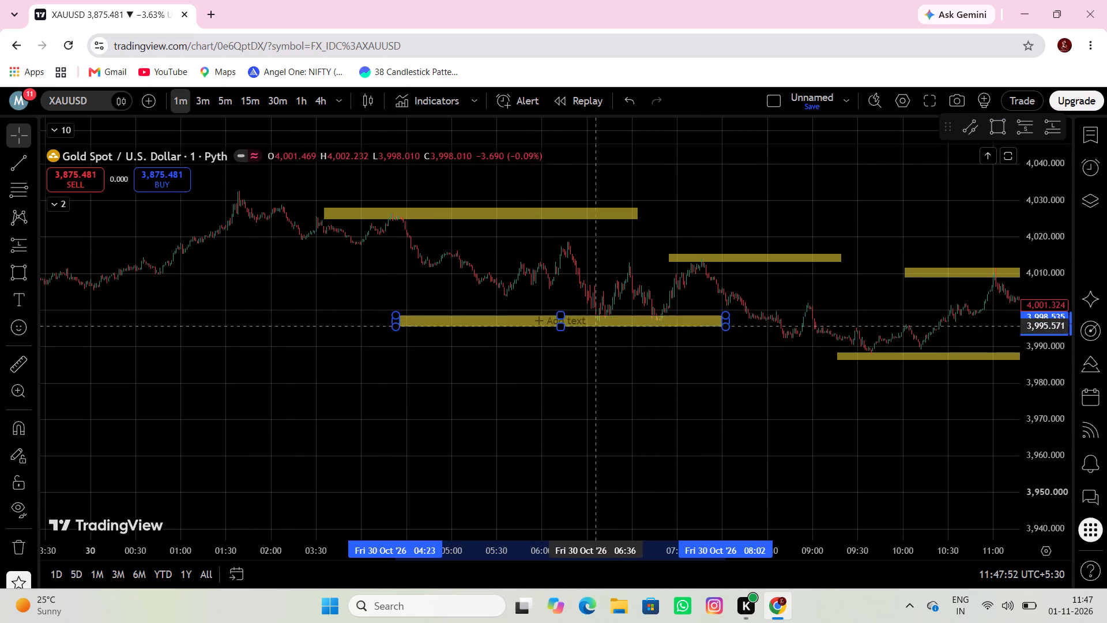
left_click_drag(609, 329, 626, 323)
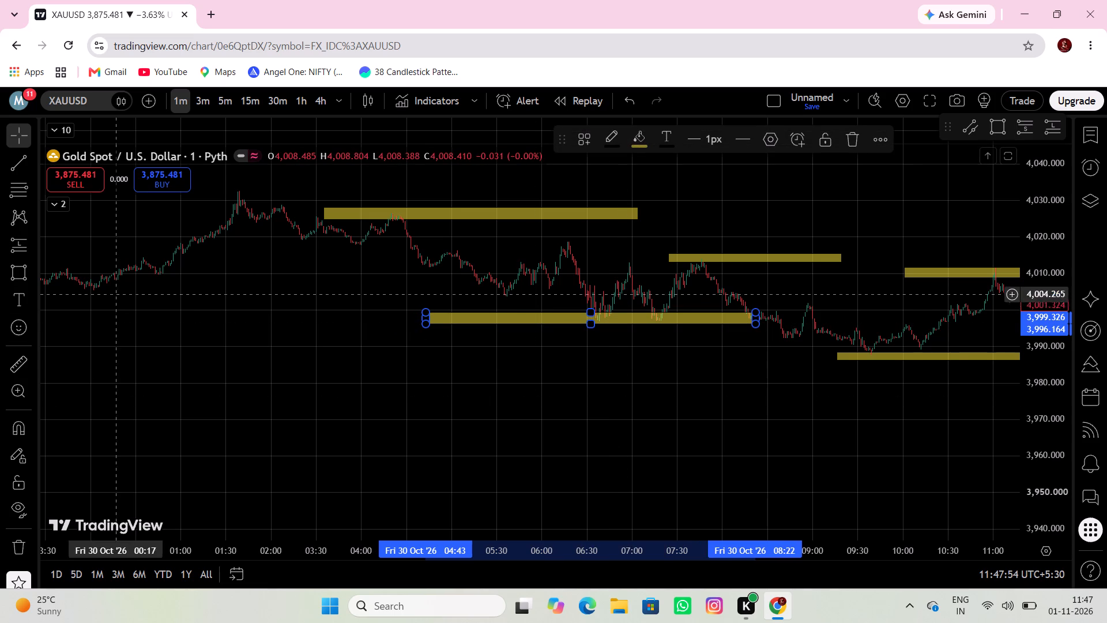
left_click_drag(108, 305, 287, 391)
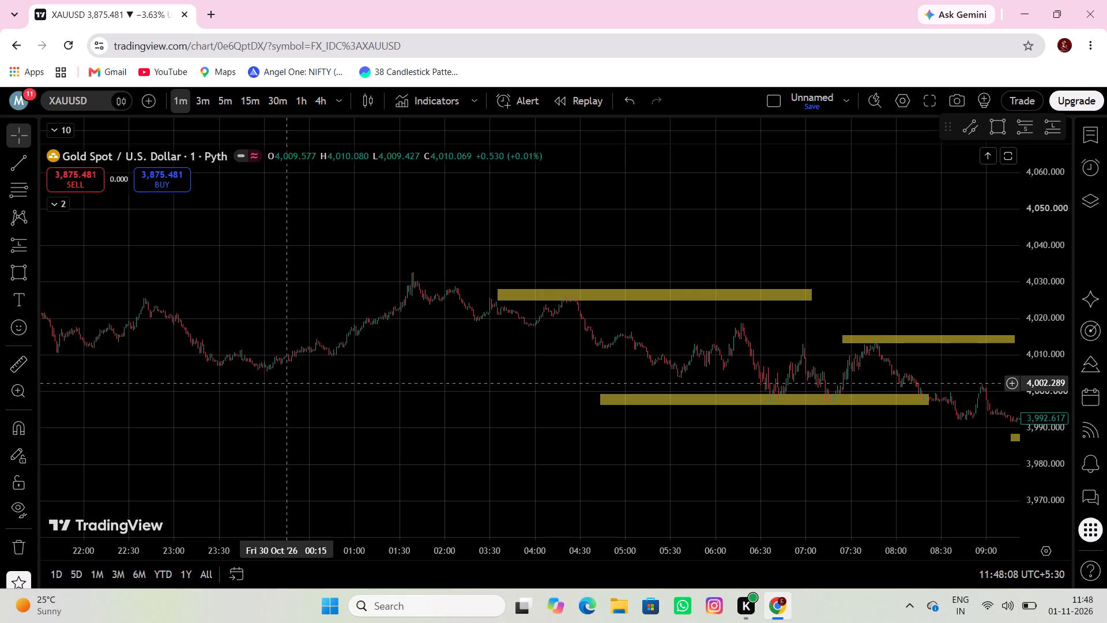
Draw a rectangle zone from about 4,033.7 down to 4,031.1, spanning 22:31 on 29 October to 02:11 on 30 October.
left_click(14, 273)
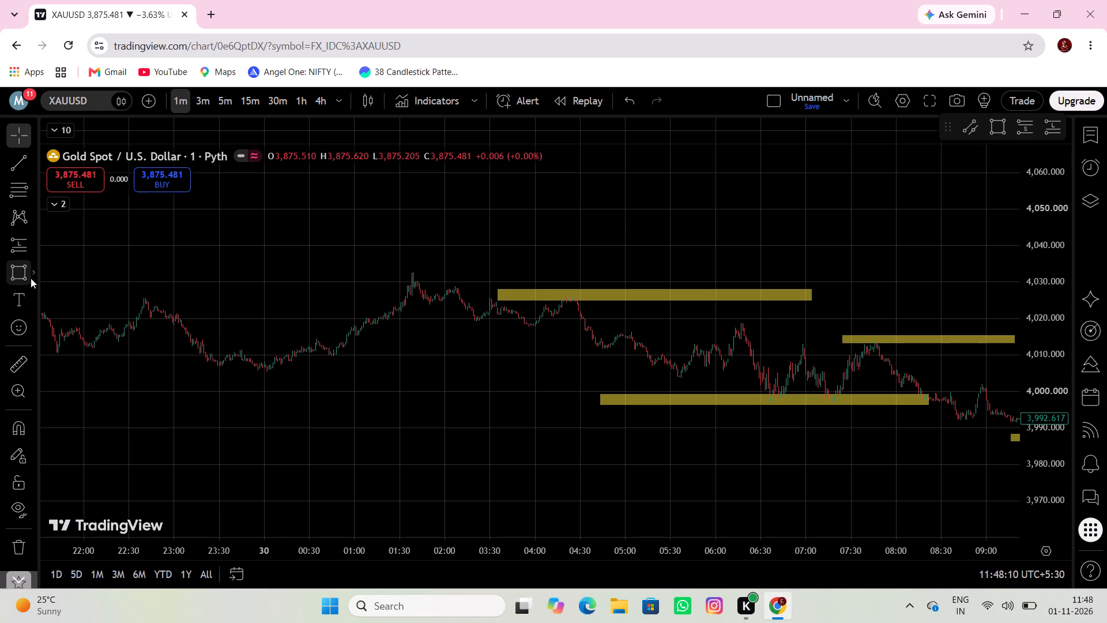
left_click(131, 288)
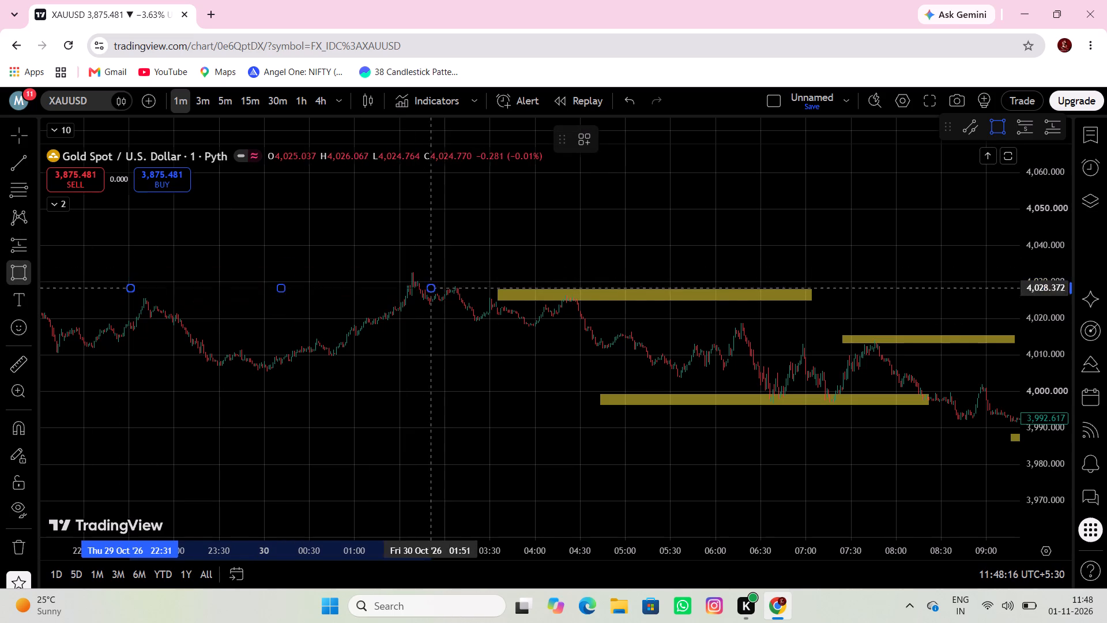
left_click(461, 268)
left_click_drag(298, 287, 299, 286)
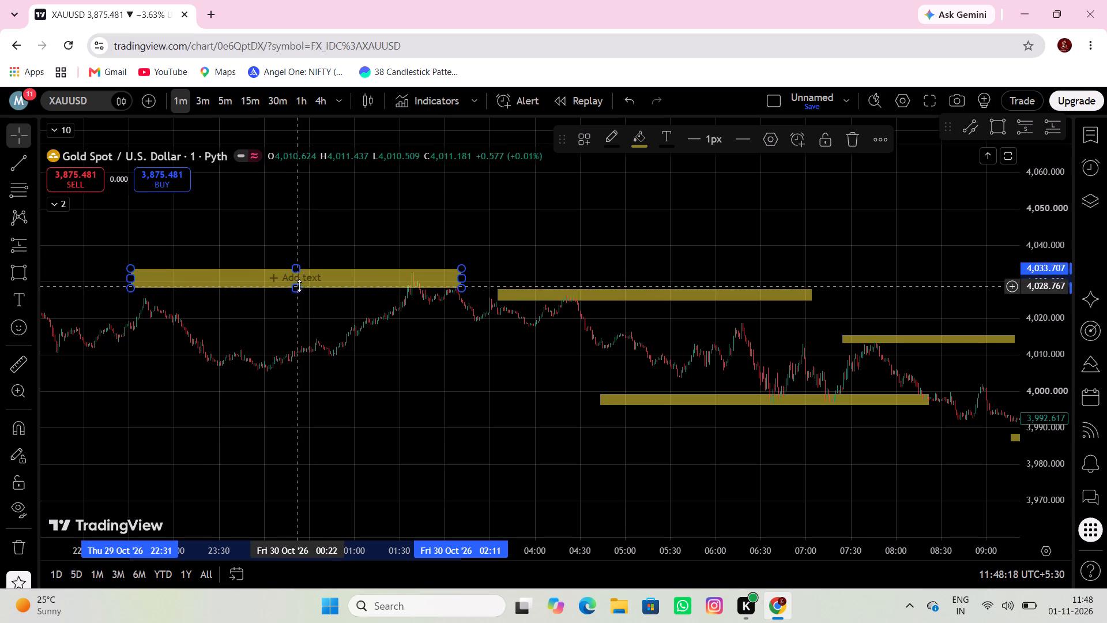
left_click_drag(299, 286, 310, 278)
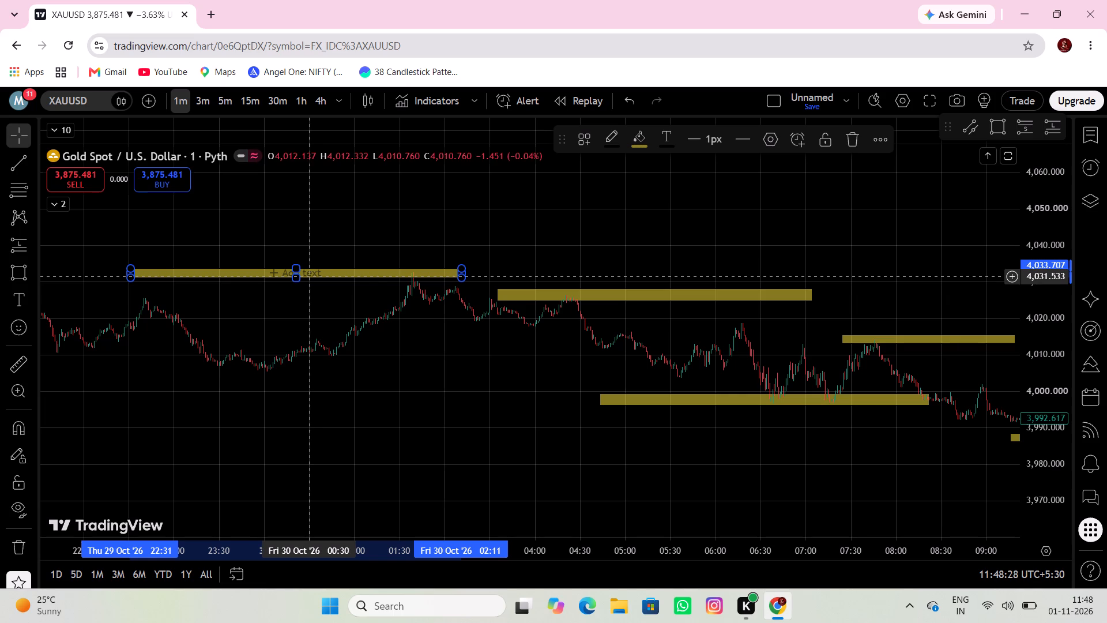
Draw a rectangle zone from about 4,007.6 down to 4,004, spanning 22:32 on 29 October to about 03:37 on 30 October.
left_click(25, 275)
left_click_drag(131, 363, 142, 369)
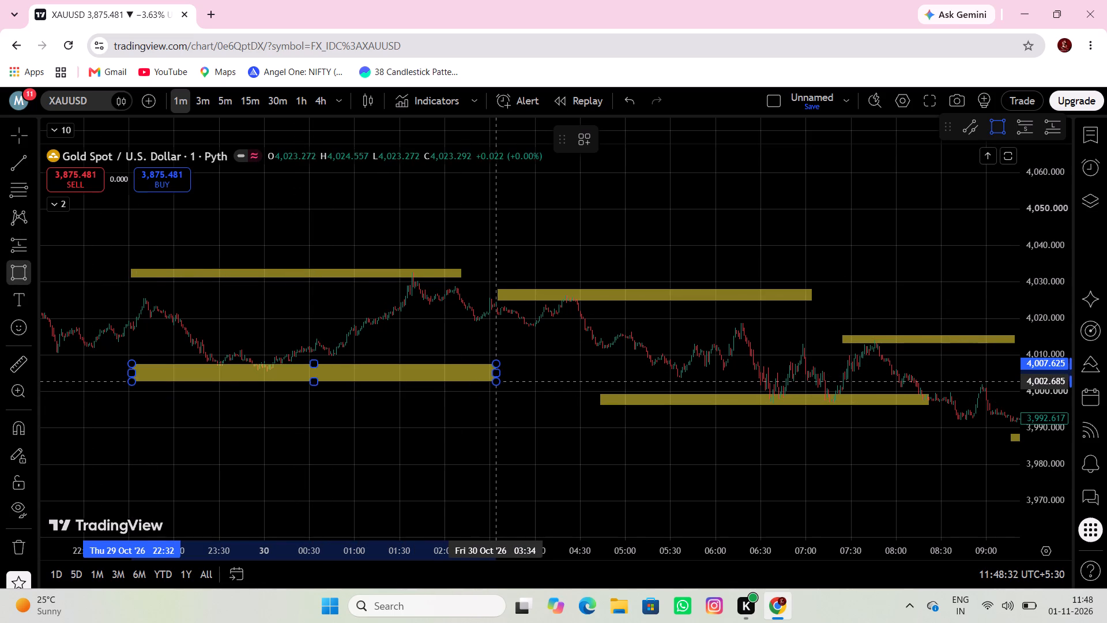
left_click(500, 378)
Draw a rectangle zone from about 4,034.1 up to 4,038.3, spanning 17:24 to 21:11 on 29 October.
left_click_drag(434, 346, 657, 314)
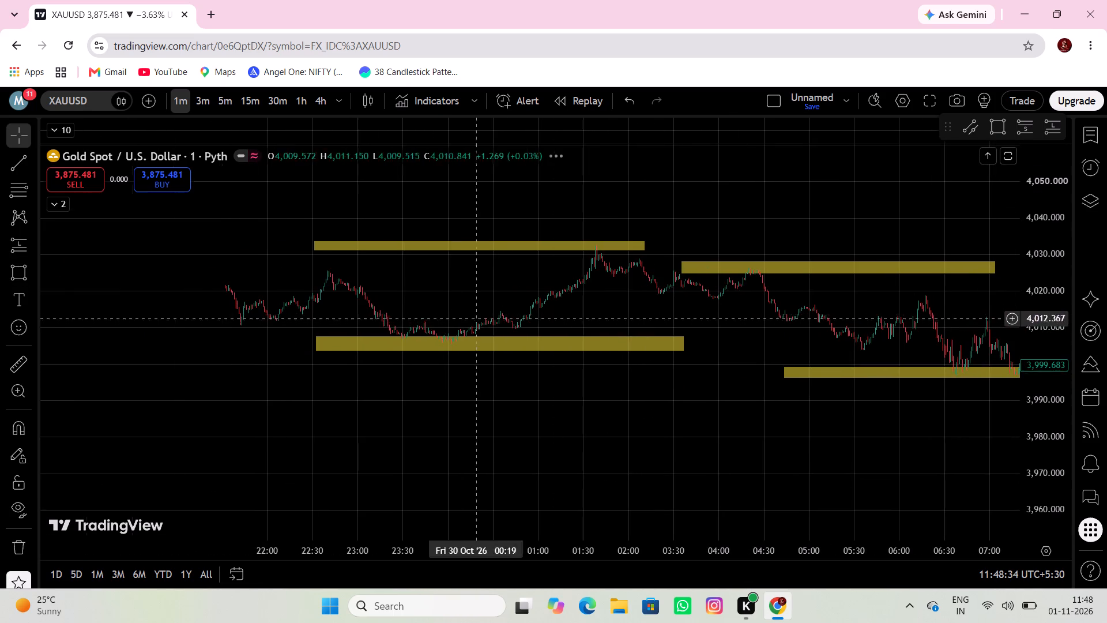
left_click_drag(328, 314, 511, 288)
left_click_drag(247, 302, 369, 401)
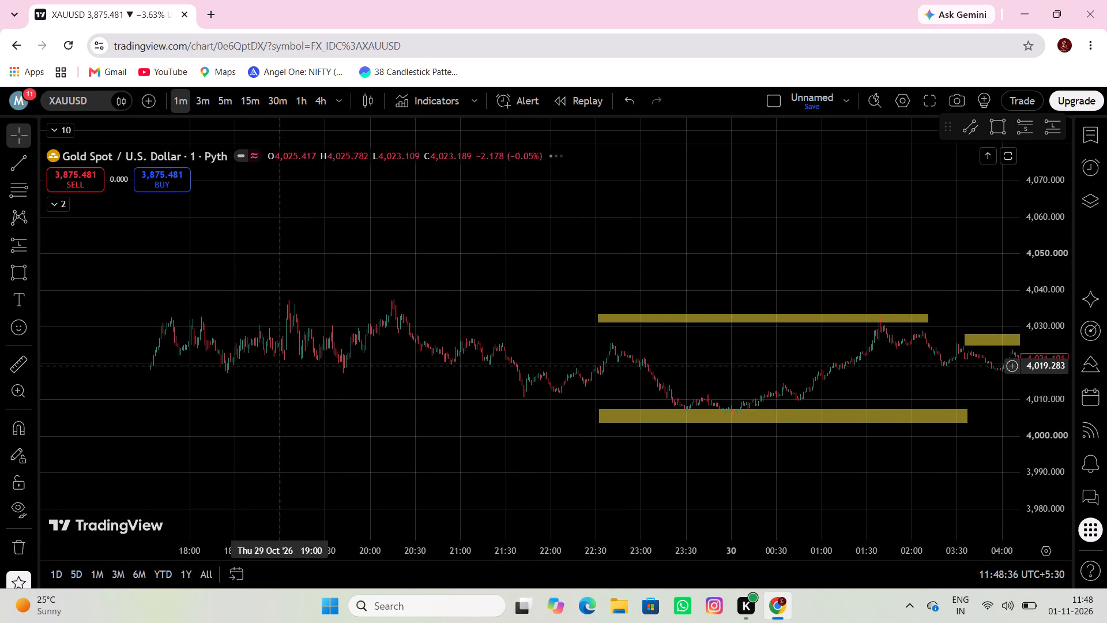
left_click(24, 273)
left_click_drag(135, 311, 211, 321)
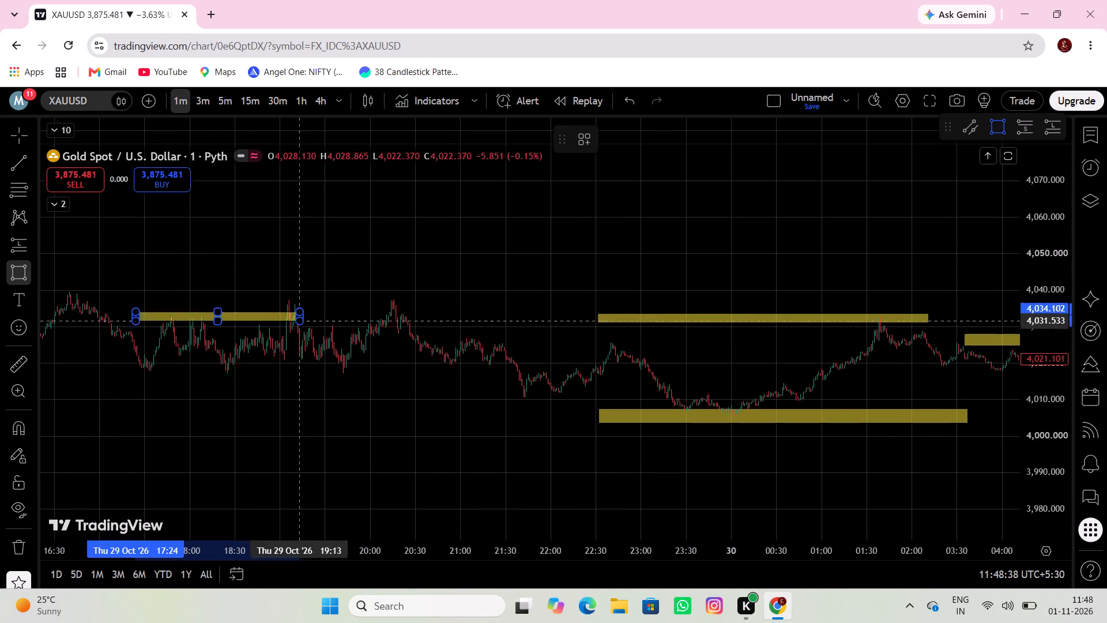
left_click(477, 297)
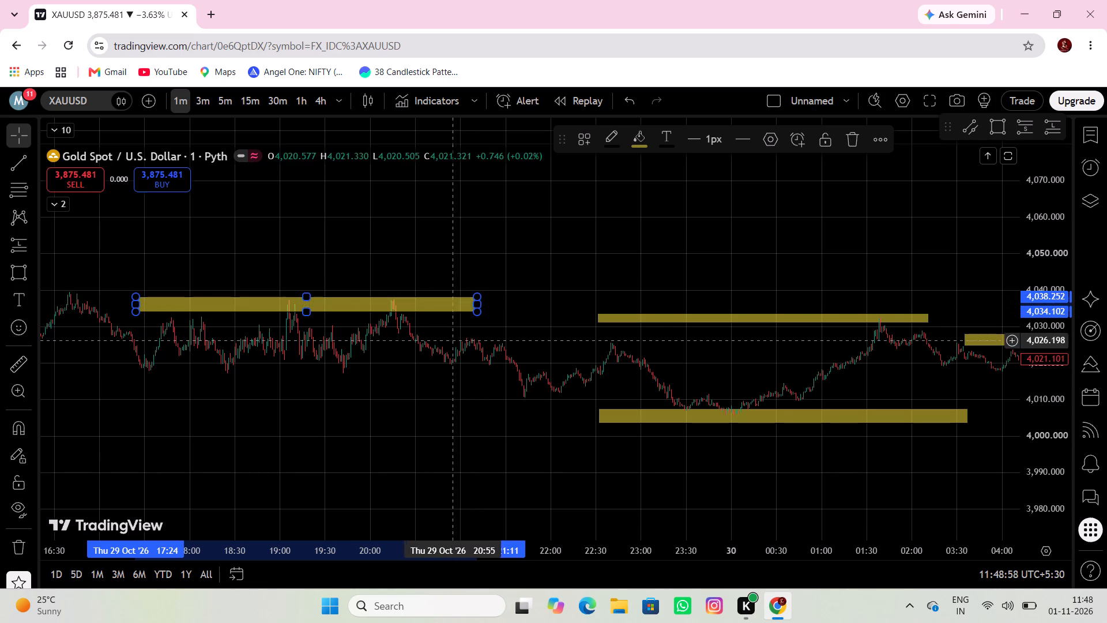
Draw a rectangle zone from about 4,015.1 up to 4,018.3, spanning 17:00 to 21:11 on 29 October.
left_click_drag(312, 361, 416, 352)
left_click(12, 279)
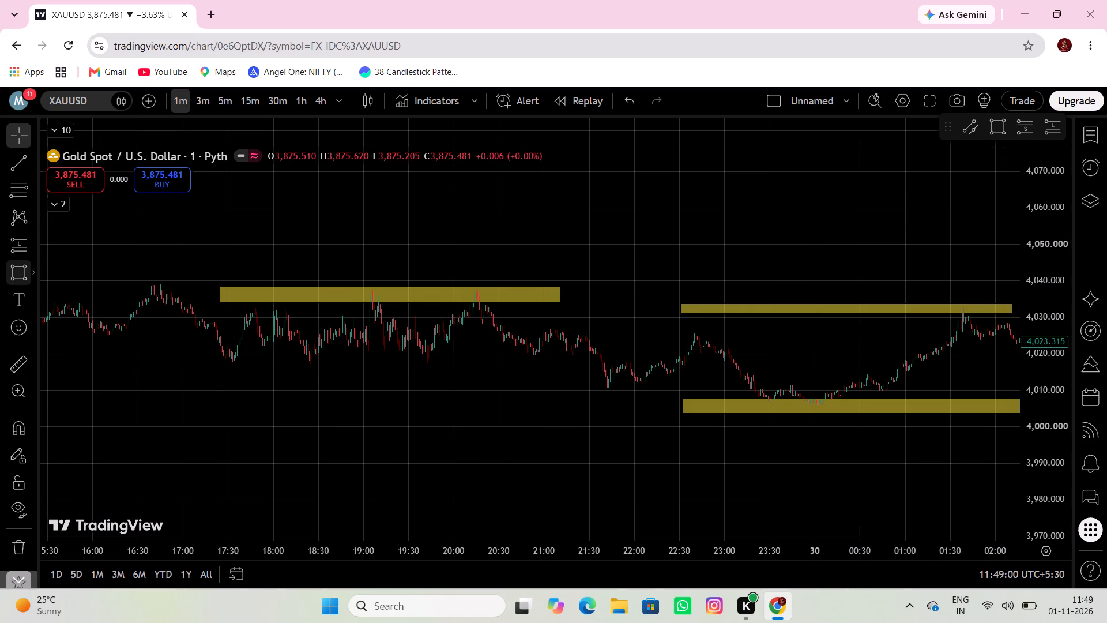
left_click(183, 371)
left_click(561, 360)
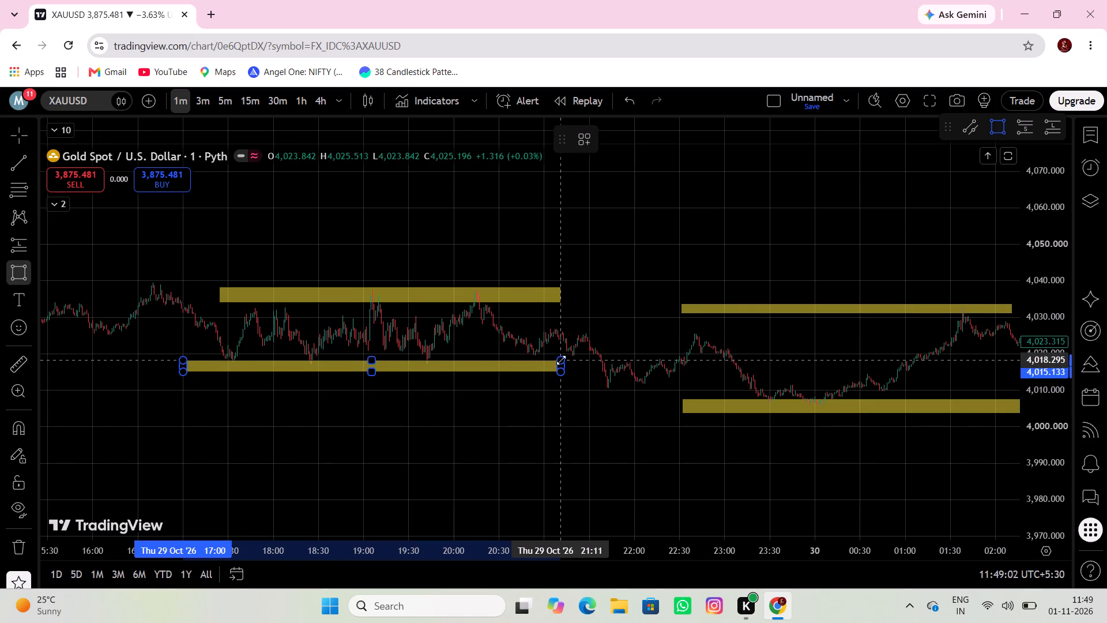
Draw a rectangle zone from about 4,038.8 down to 4,035.3, spanning 13:01 to 16:33 on 29 October.
left_click_drag(446, 395, 564, 398)
left_click_drag(164, 382, 351, 373)
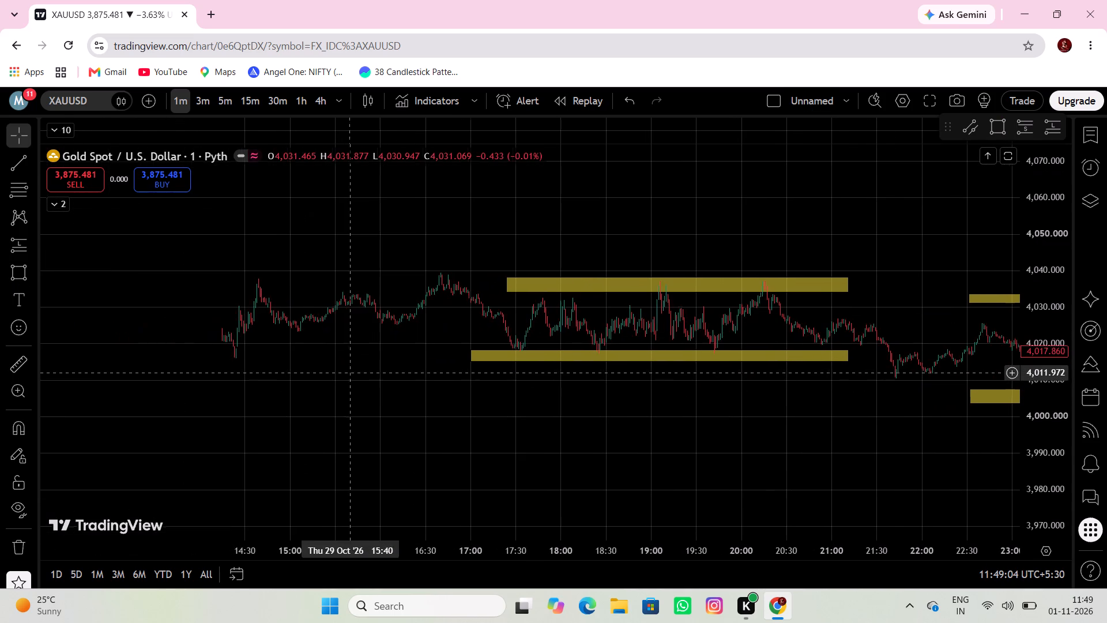
left_click_drag(351, 373, 350, 373)
left_click(16, 279)
left_click_drag(110, 299, 122, 300)
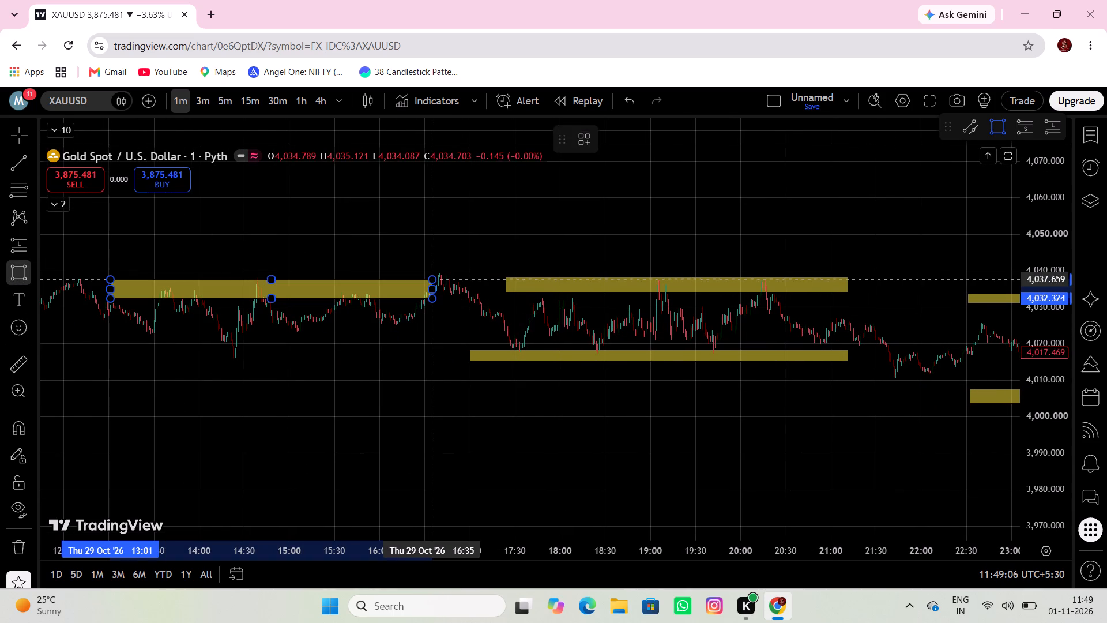
left_click(429, 275)
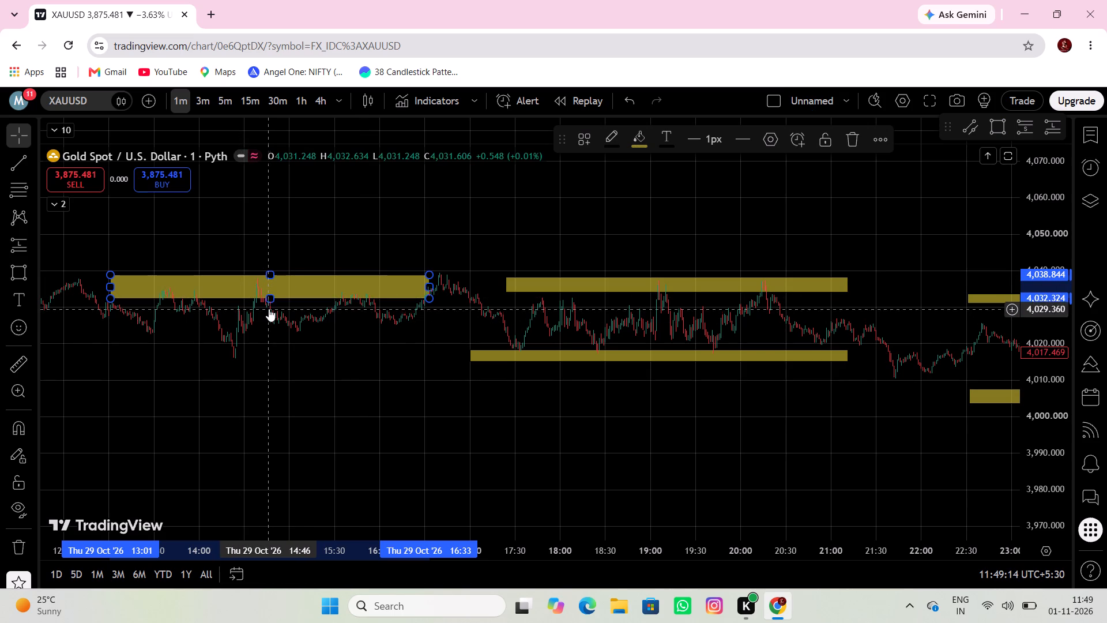
left_click_drag(268, 301, 282, 290)
Draw a rectangle zone from about 4,020.7 up to 4,024.2, spanning 12:41 to 15:41 on 29 October.
left_click_drag(244, 341, 330, 346)
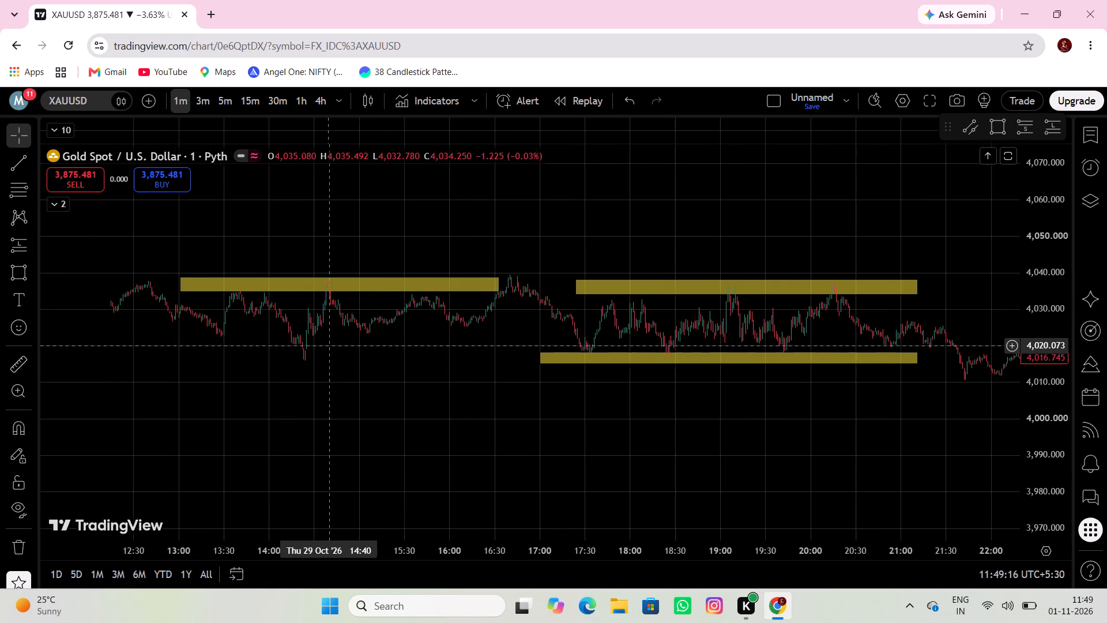
left_click_drag(330, 346, 318, 346)
left_click(25, 274)
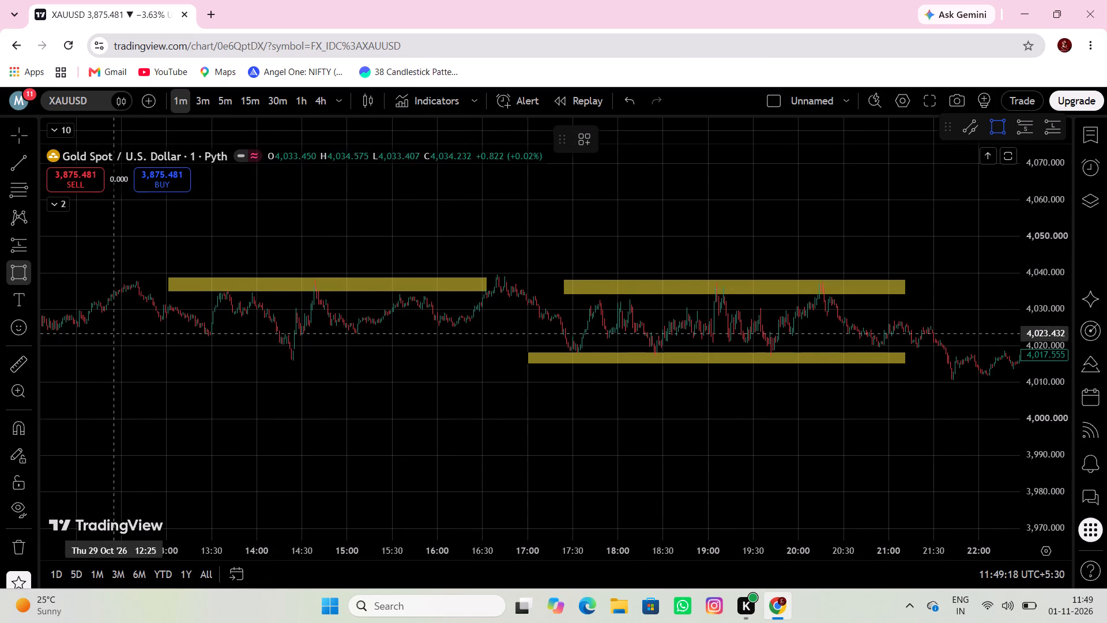
left_click_drag(138, 343, 194, 343)
left_click(409, 331)
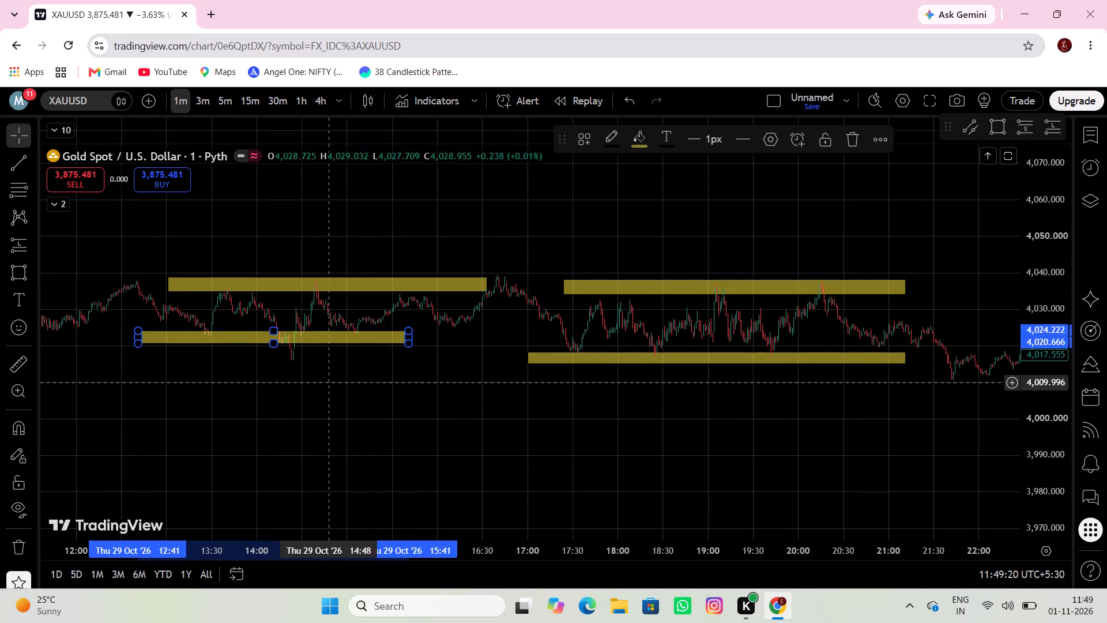
Draw a rectangle zone from about 4,073 down to 4,064.1, stretching from the peak before 03:30 to 09:05 on 29 October.
left_click_drag(378, 414, 539, 406)
left_click_drag(344, 424, 673, 430)
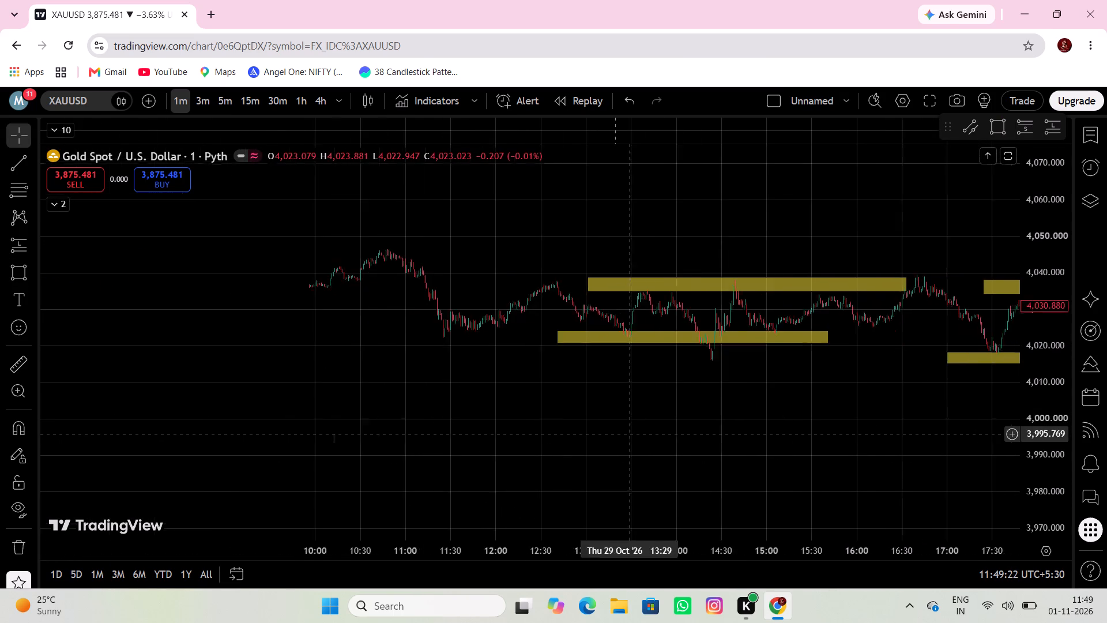
left_click_drag(673, 430, 676, 429)
left_click_drag(334, 416, 543, 419)
left_click_drag(323, 341, 447, 439)
left_click(18, 275)
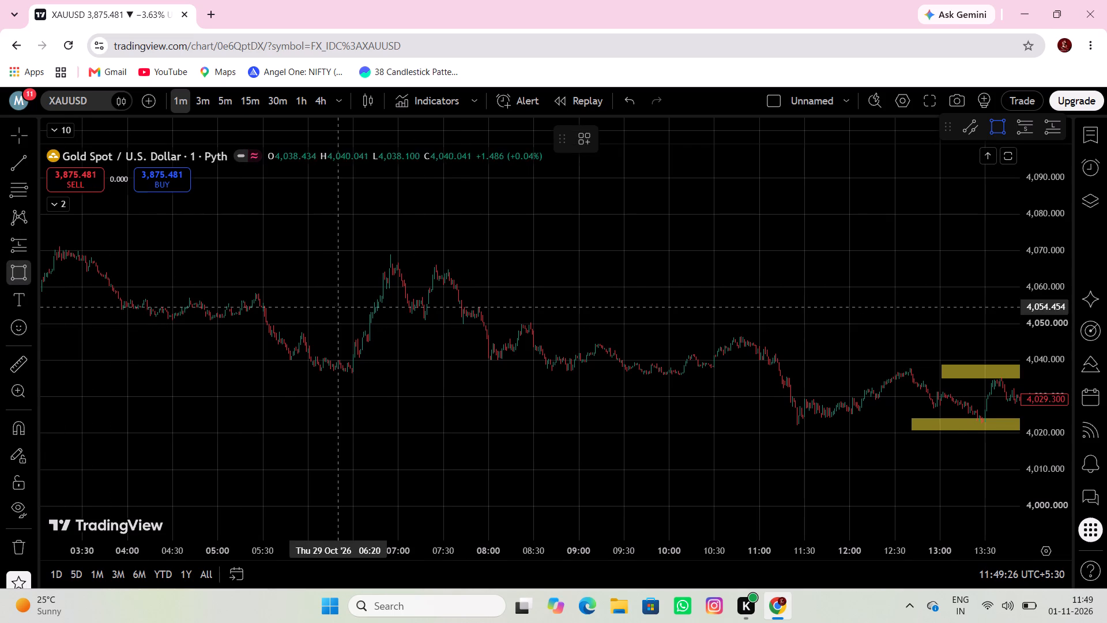
left_click_drag(270, 286, 288, 287)
left_click(586, 253)
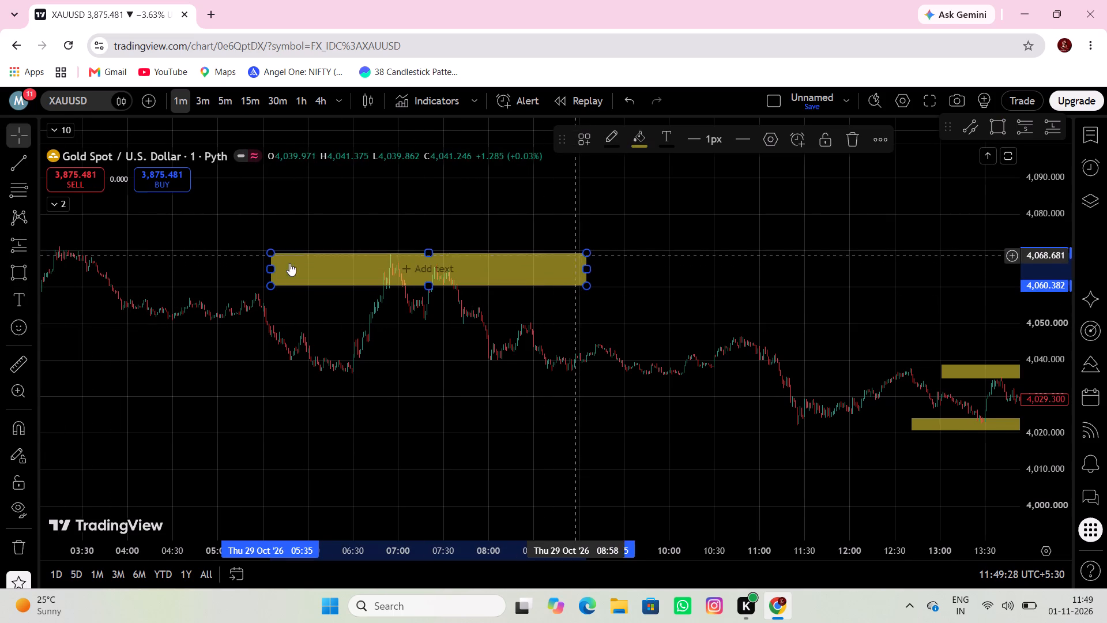
left_click_drag(426, 288, 427, 282)
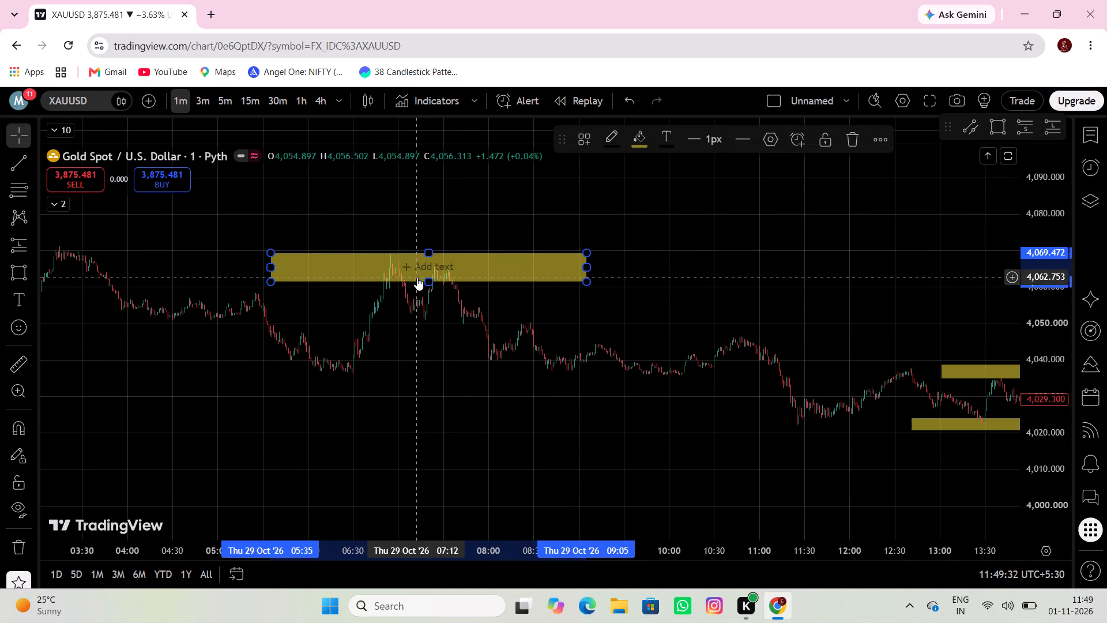
left_click_drag(428, 280, 441, 272)
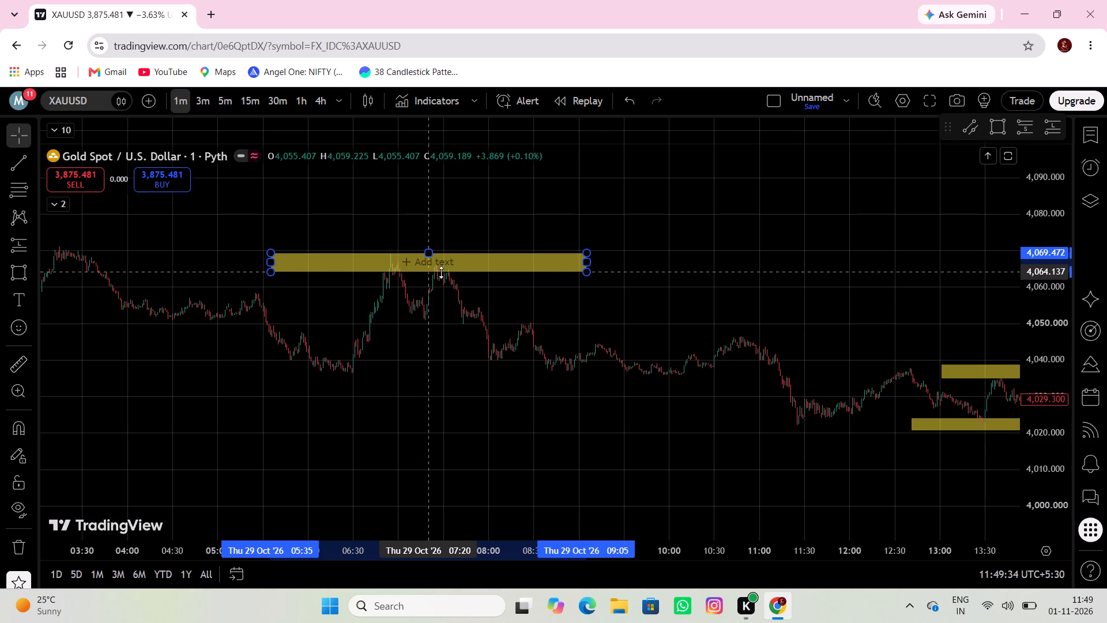
left_click_drag(441, 272, 440, 272)
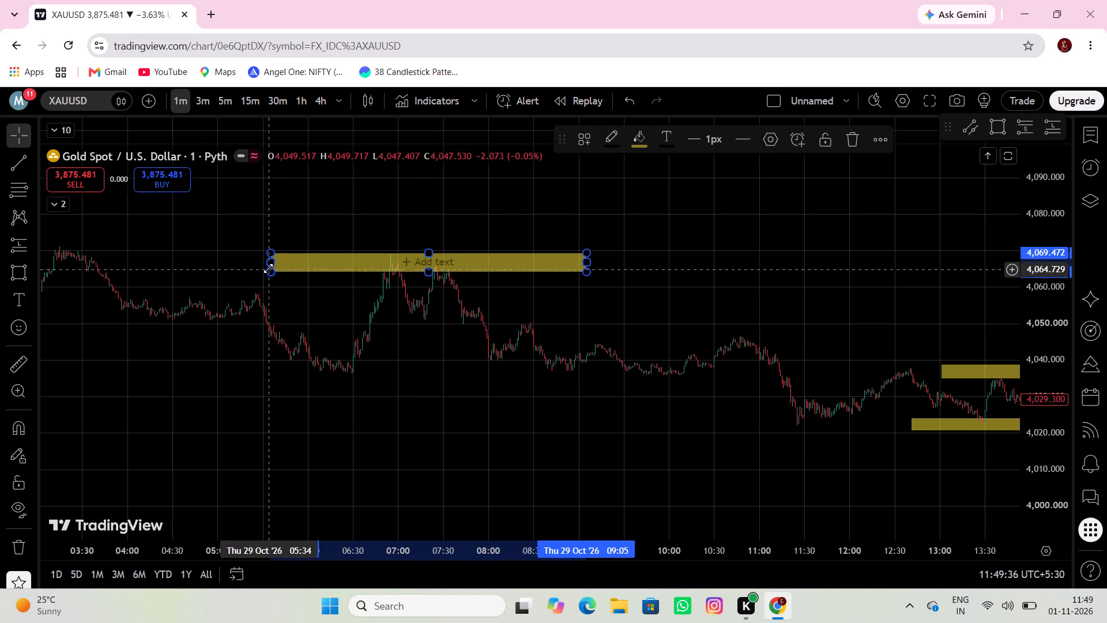
left_click_drag(267, 262, 54, 257)
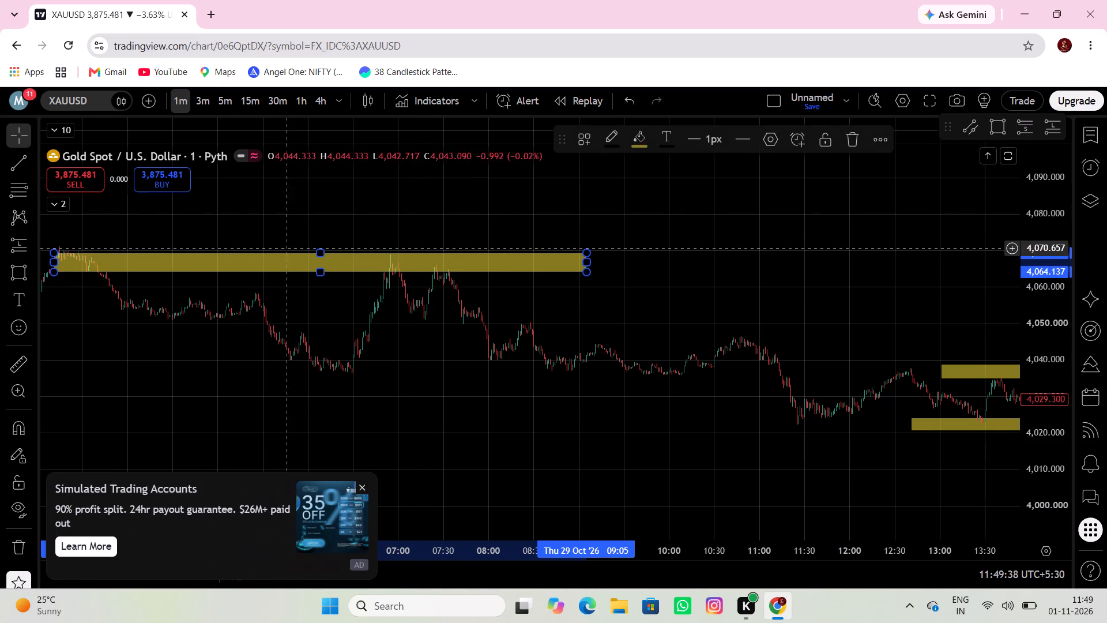
left_click_drag(318, 250, 327, 239)
Draw a rectangle zone under the 29 October lows and adjust it to about 4,037 down to 4,032.9, spanning 04:57 to 09:30.
left_click_drag(327, 228, 373, 222)
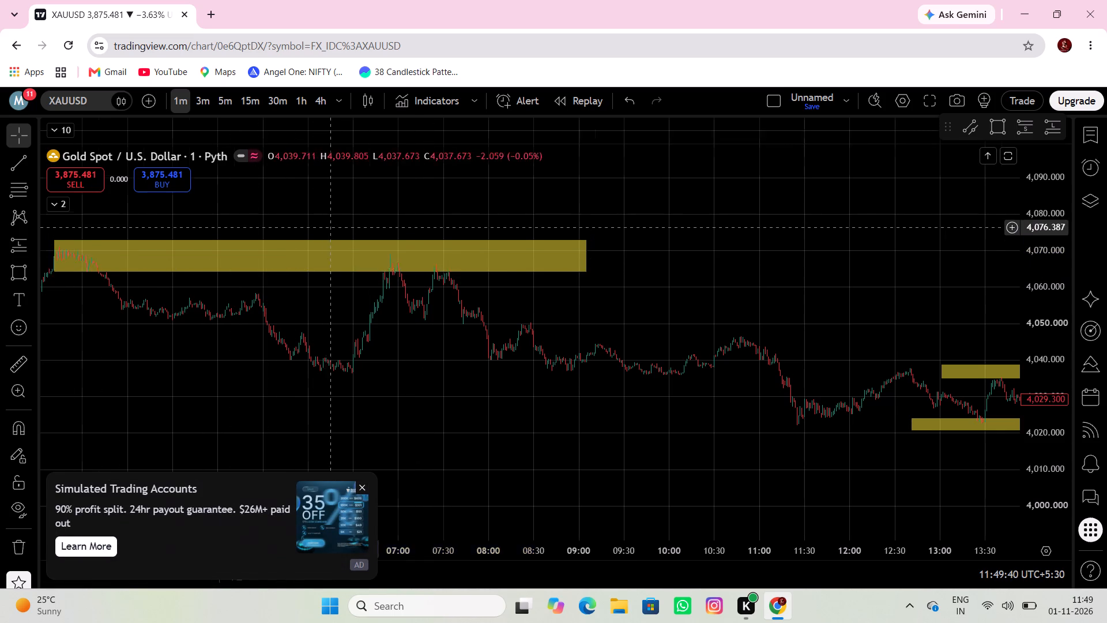
left_click_drag(373, 222, 443, 202)
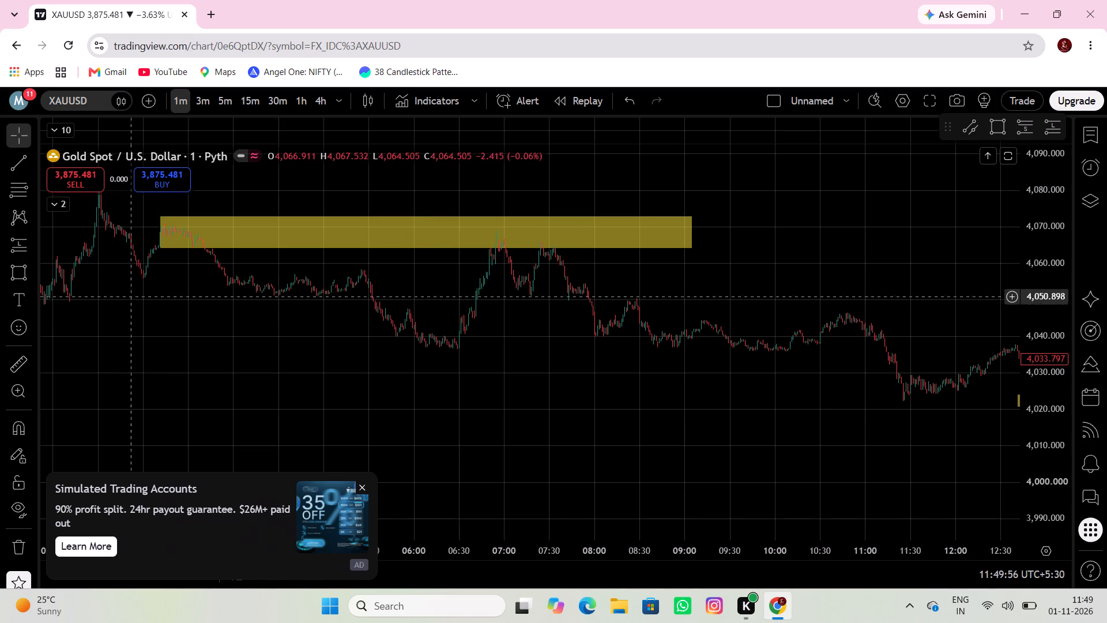
left_click(18, 280)
left_click_drag(281, 313, 292, 318)
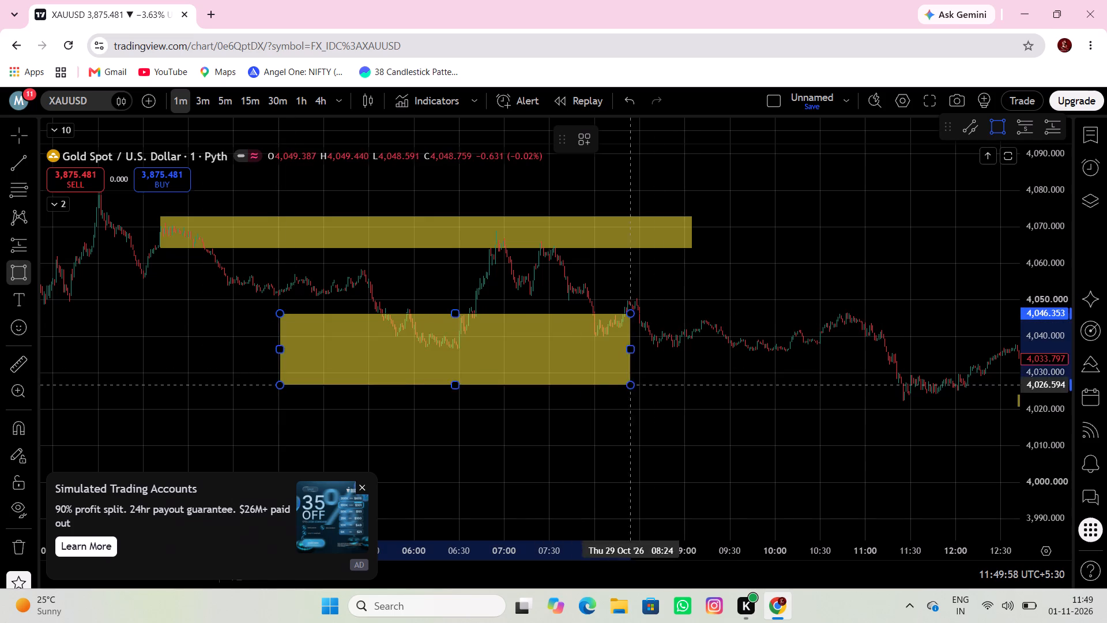
left_click(691, 335)
left_click_drag(543, 332, 577, 356)
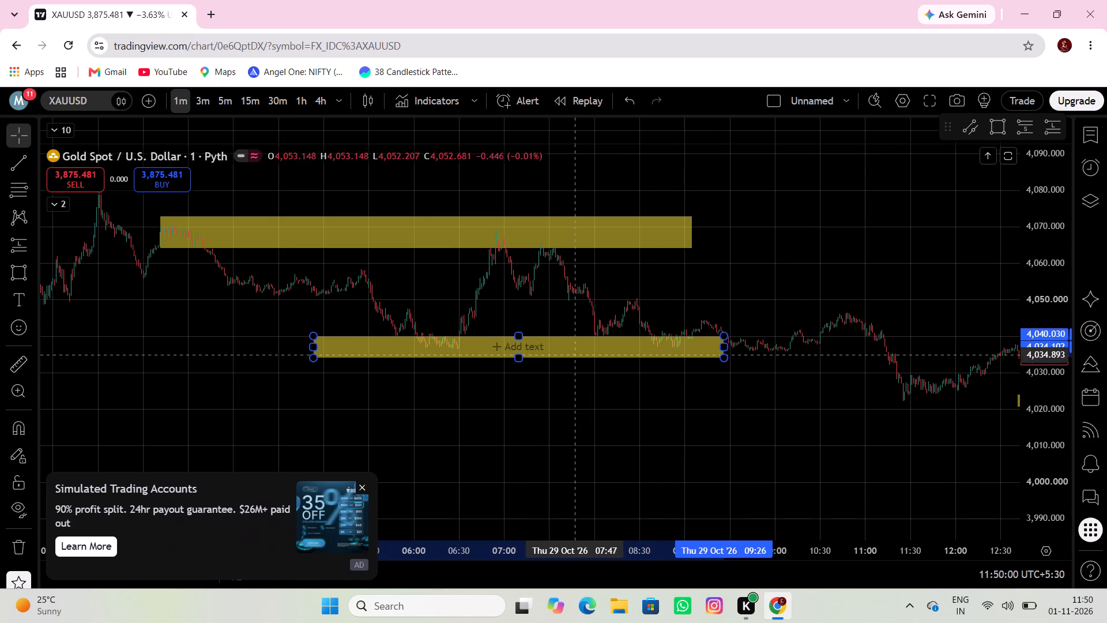
left_click_drag(577, 356, 581, 359)
left_click_drag(679, 279, 705, 279)
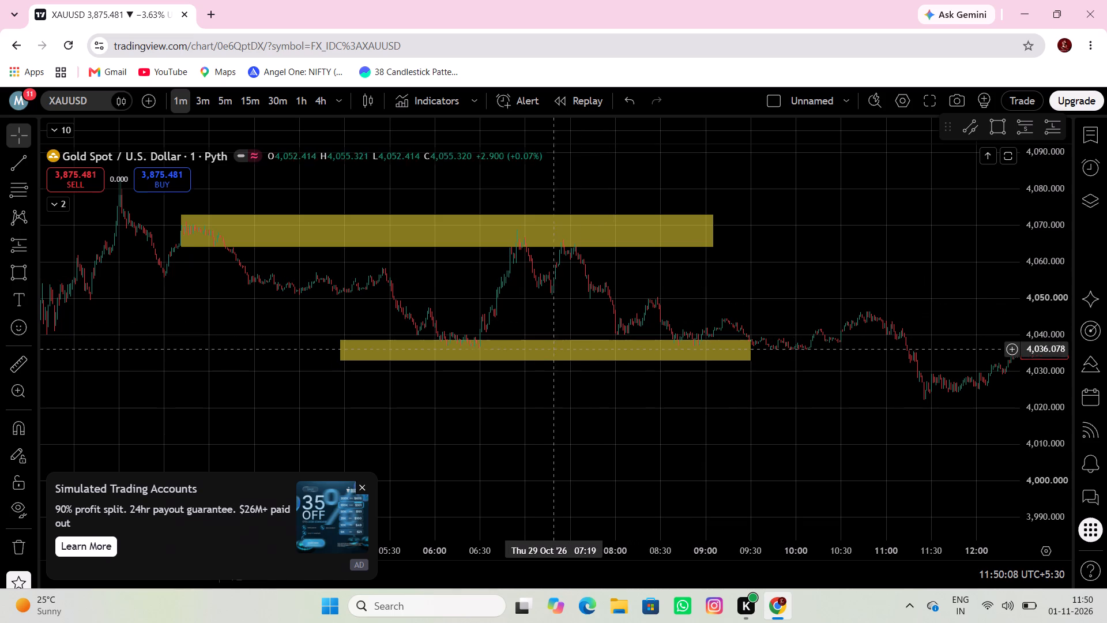
left_click_drag(547, 344, 555, 352)
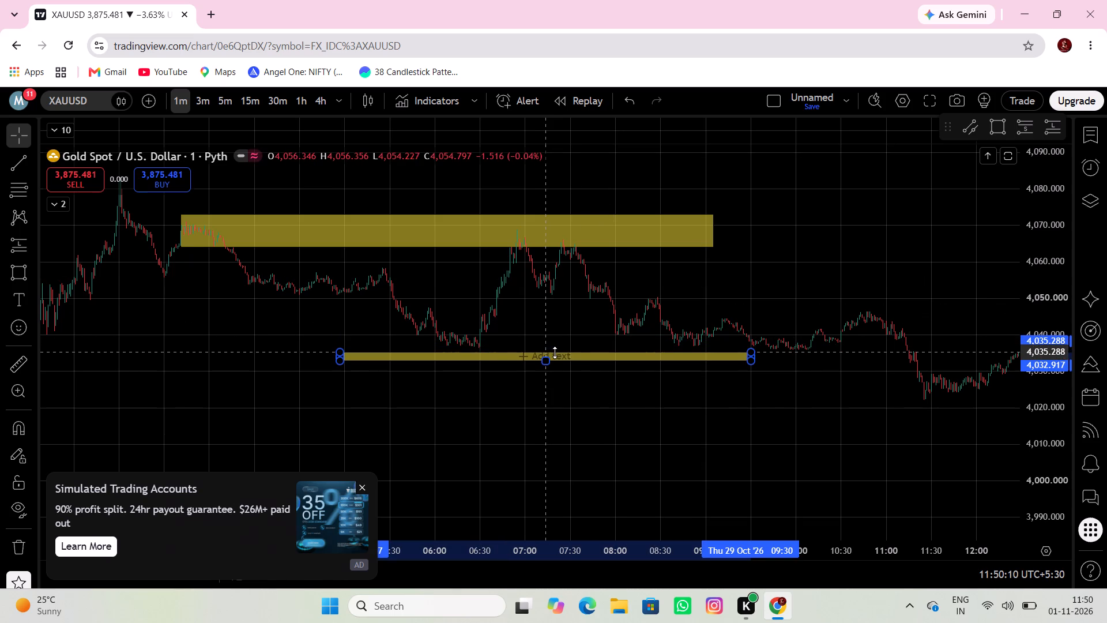
left_click_drag(555, 352, 566, 346)
left_click_drag(549, 337, 563, 335)
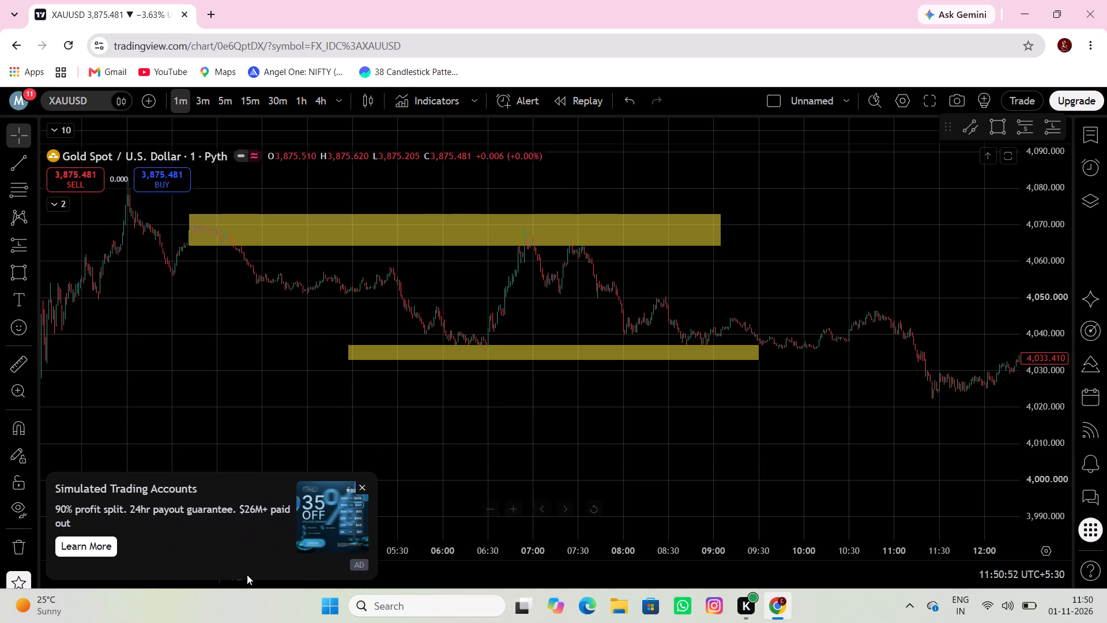
Draw a rectangle zone from about 4,052.9 down to 4,048.1, spanning 08:15 to 11:23 on 29 October.
left_click(11, 265)
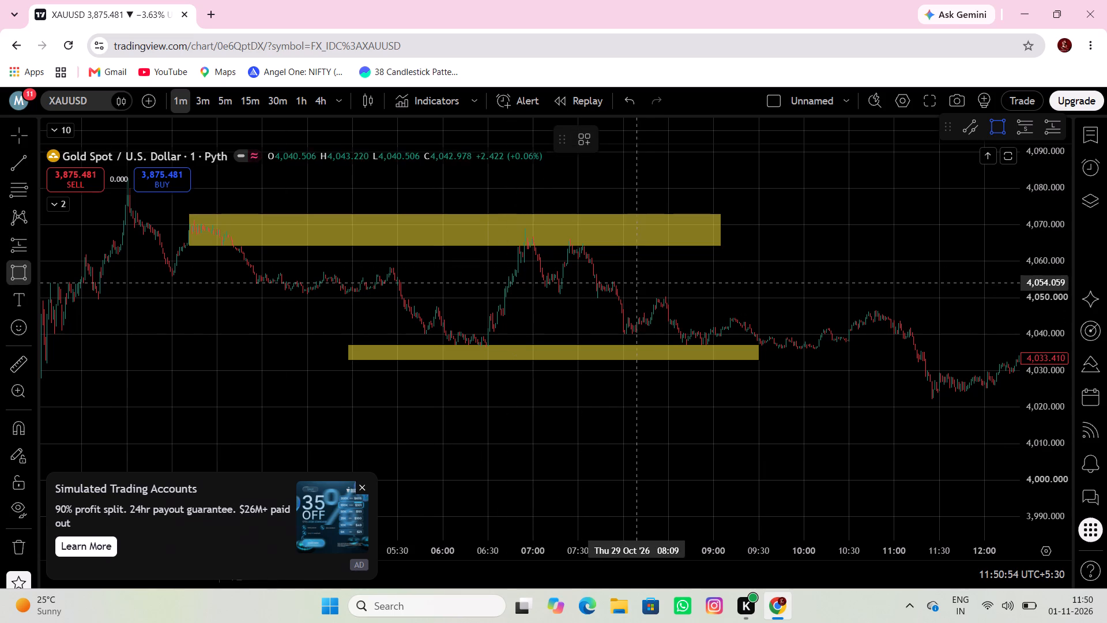
left_click(646, 287)
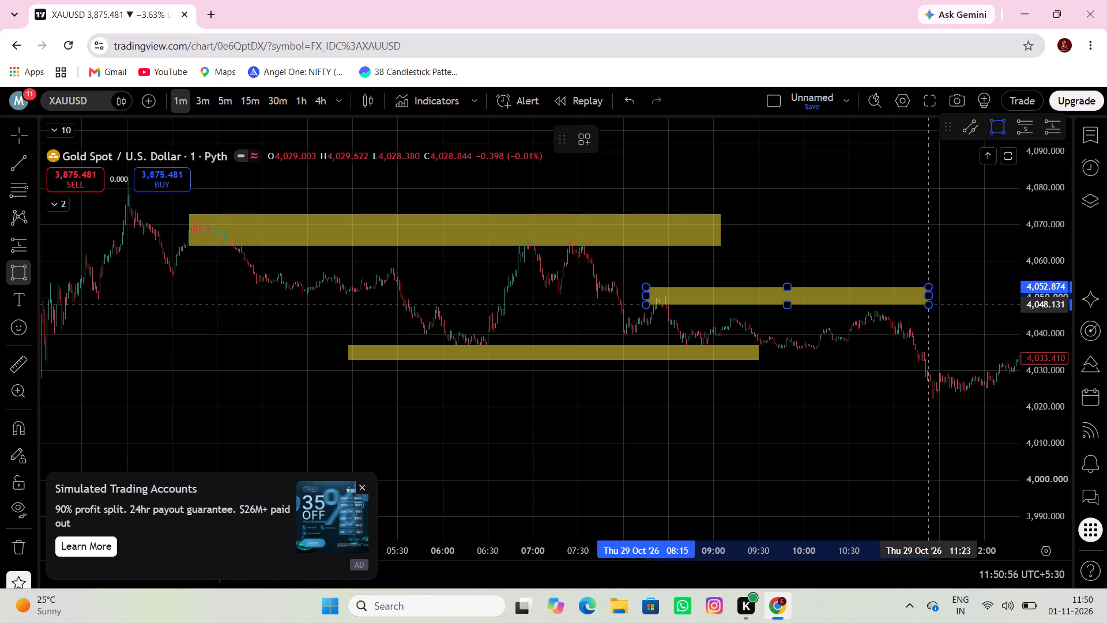
left_click(929, 305)
Draw a rectangle zone and move it under the late-morning 29 October lows, from about 4,030 down to 4,024, starting near 09:46.
left_click_drag(905, 380, 661, 346)
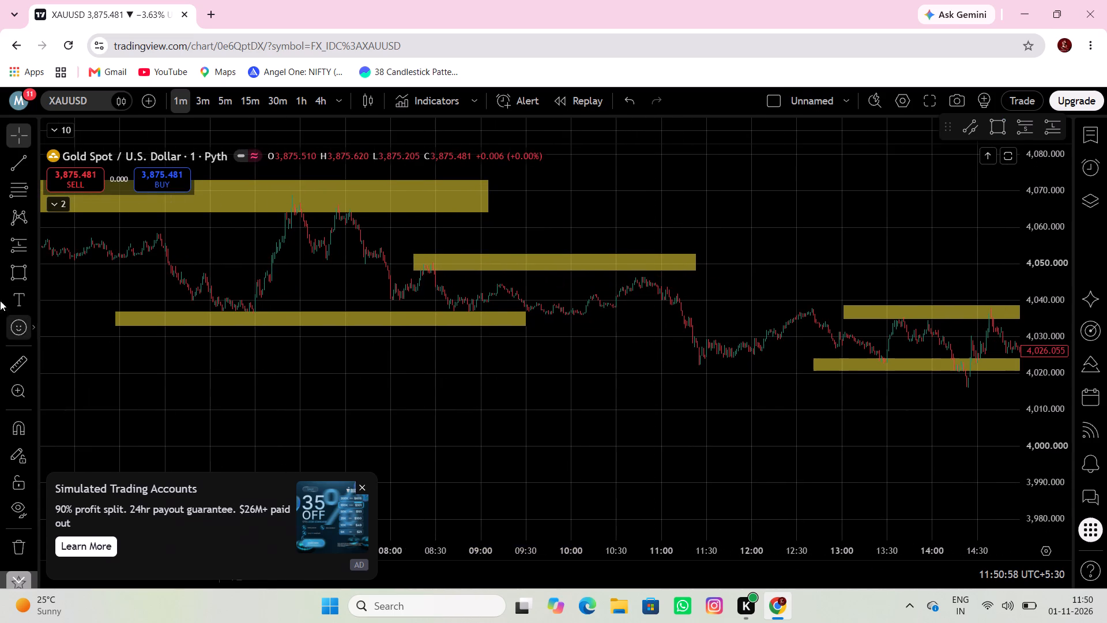
left_click(15, 277)
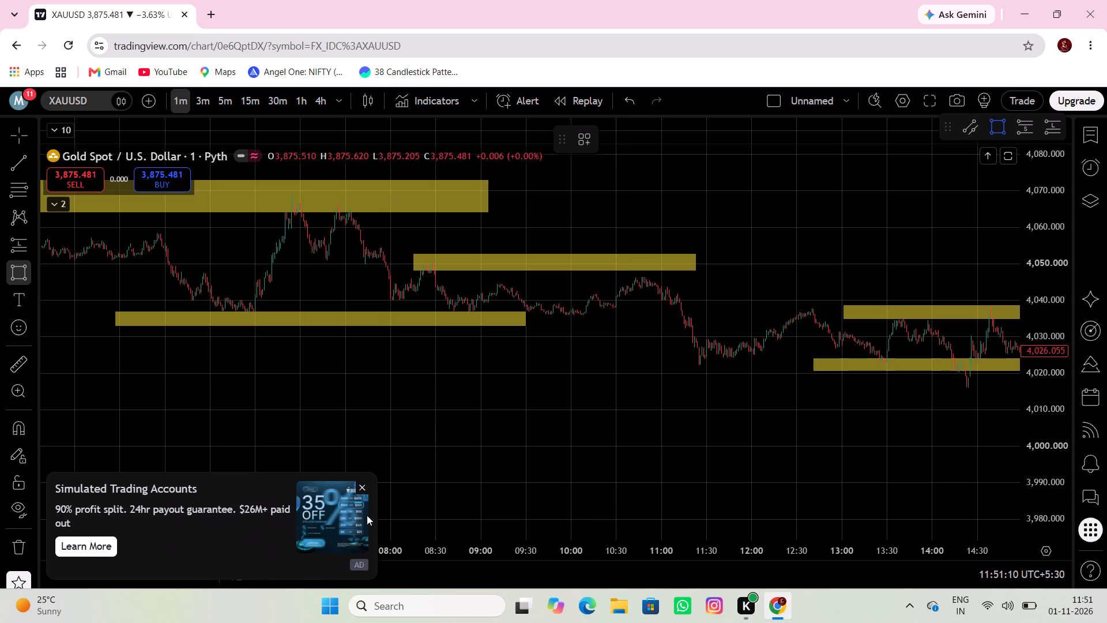
left_click_drag(432, 394, 466, 400)
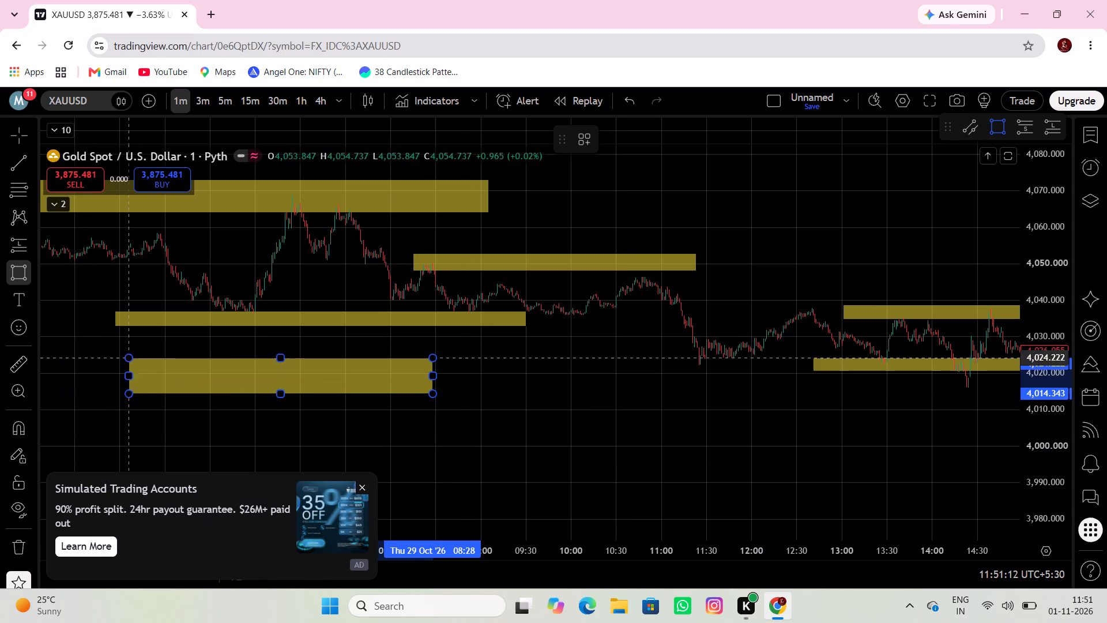
left_click(165, 370)
left_click_drag(213, 384, 598, 348)
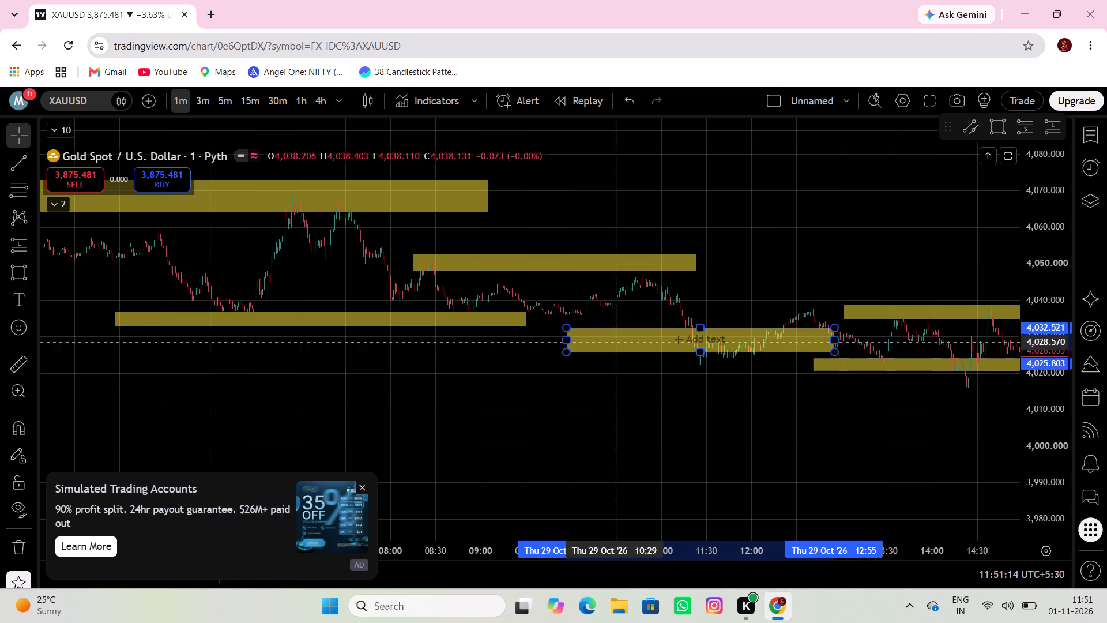
left_click_drag(598, 348, 597, 348)
Draw a rectangle zone from about 4,065 up to 4,068.7, spanning 22:42 on 28 October to about 01:42 on 29 October.
left_click_drag(530, 422, 811, 426)
scroll(713, 396, "down", 4)
left_click_drag(483, 395, 545, 423)
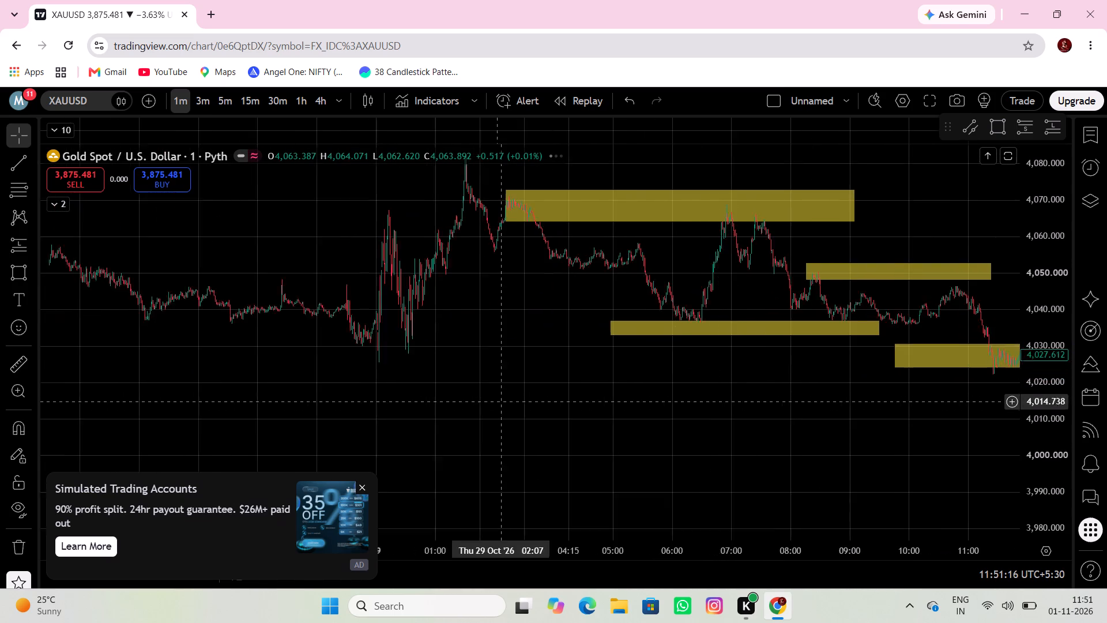
left_click_drag(545, 423, 641, 444)
scroll(369, 355, "up", 4)
left_click_drag(355, 286, 467, 344)
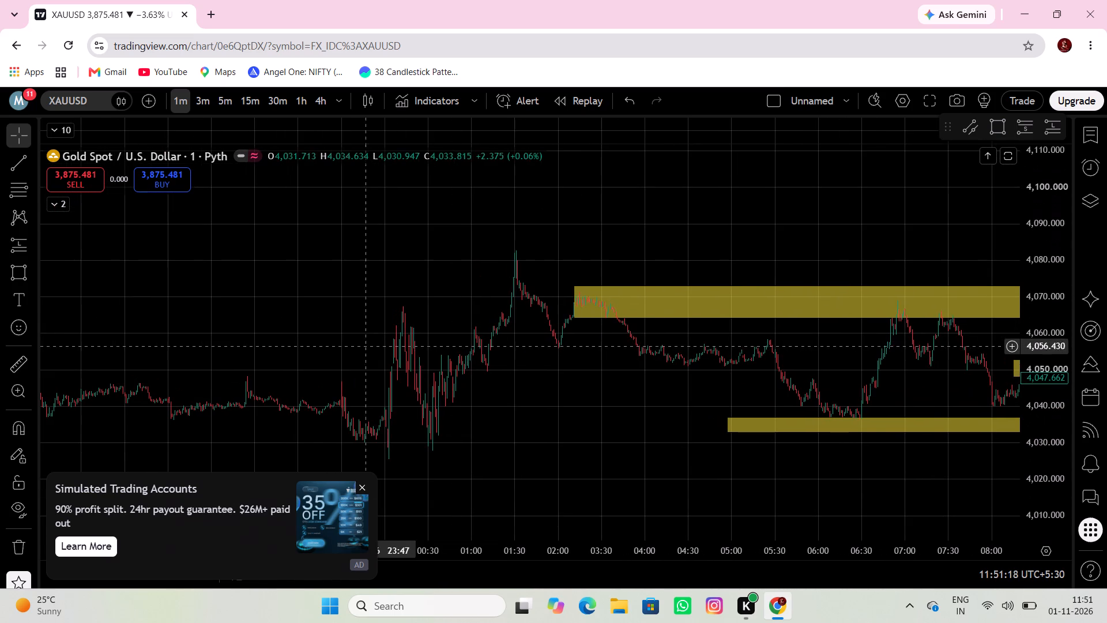
left_click(362, 485)
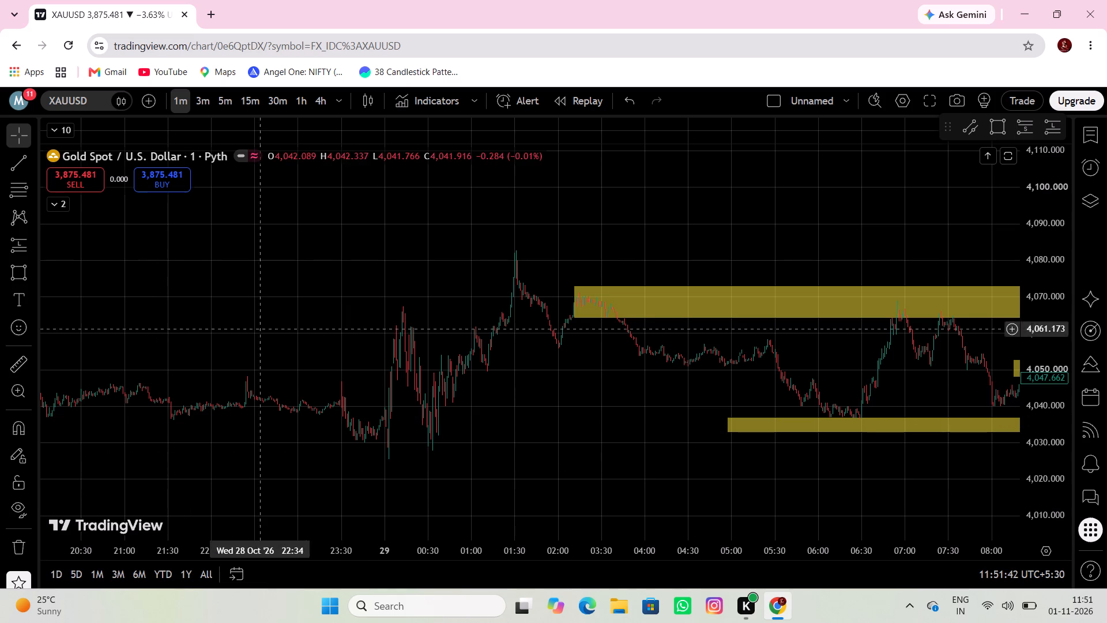
left_click_drag(295, 283, 405, 253)
left_click(15, 279)
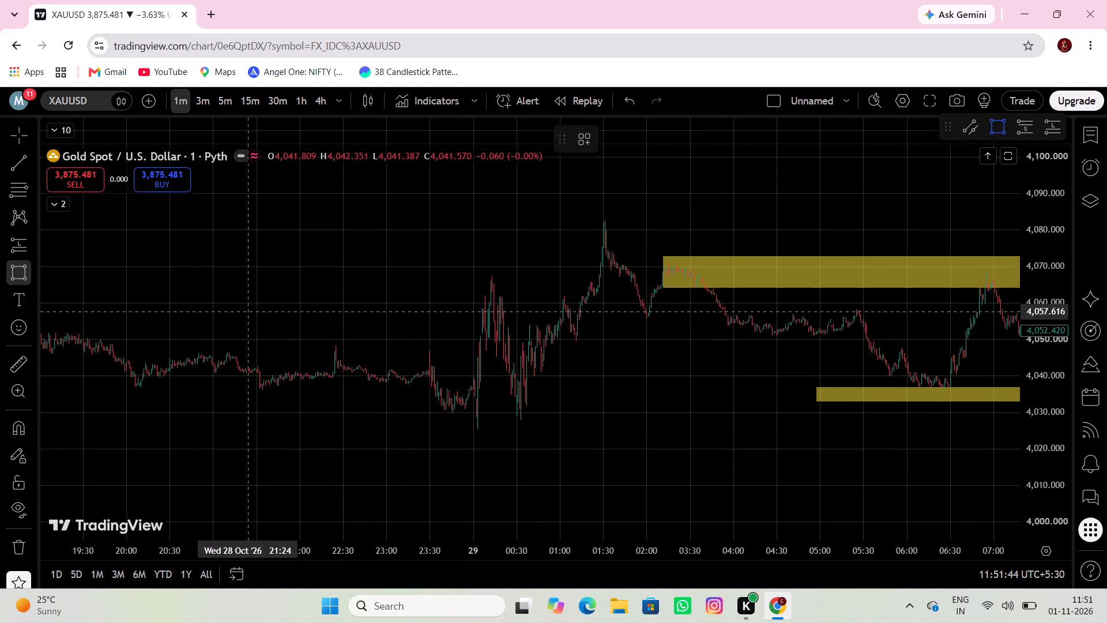
left_click_drag(360, 285, 387, 286)
left_click(620, 272)
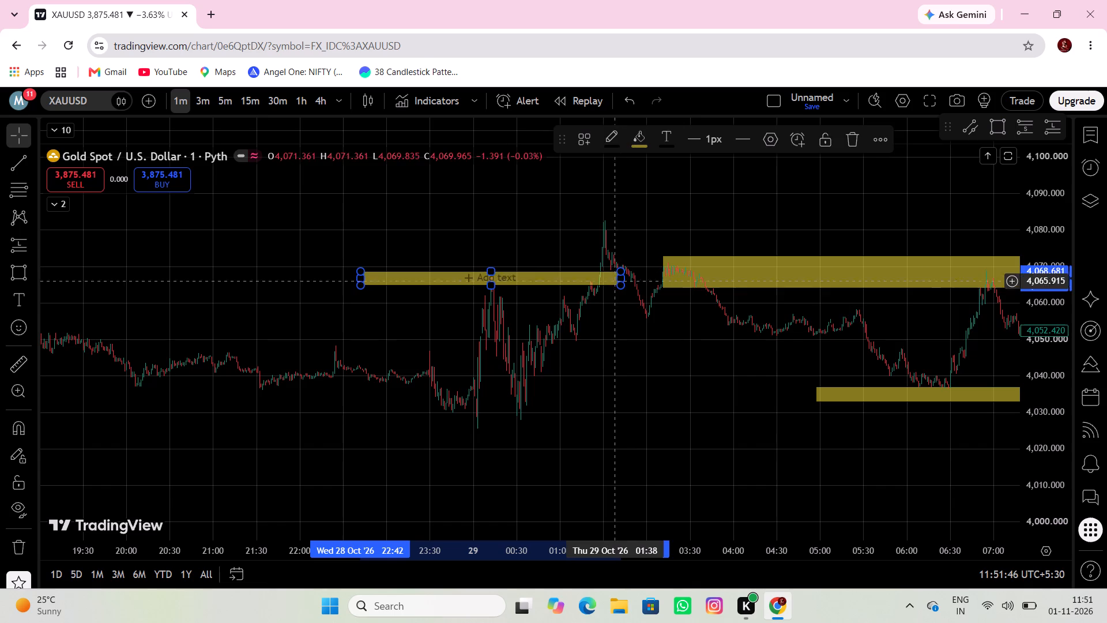
Draw a rectangle zone from about 4,030.2 down to 4,025.4, spanning 22:17 on 28 October to about 01:50 on 29 October.
left_click_drag(602, 374, 638, 330)
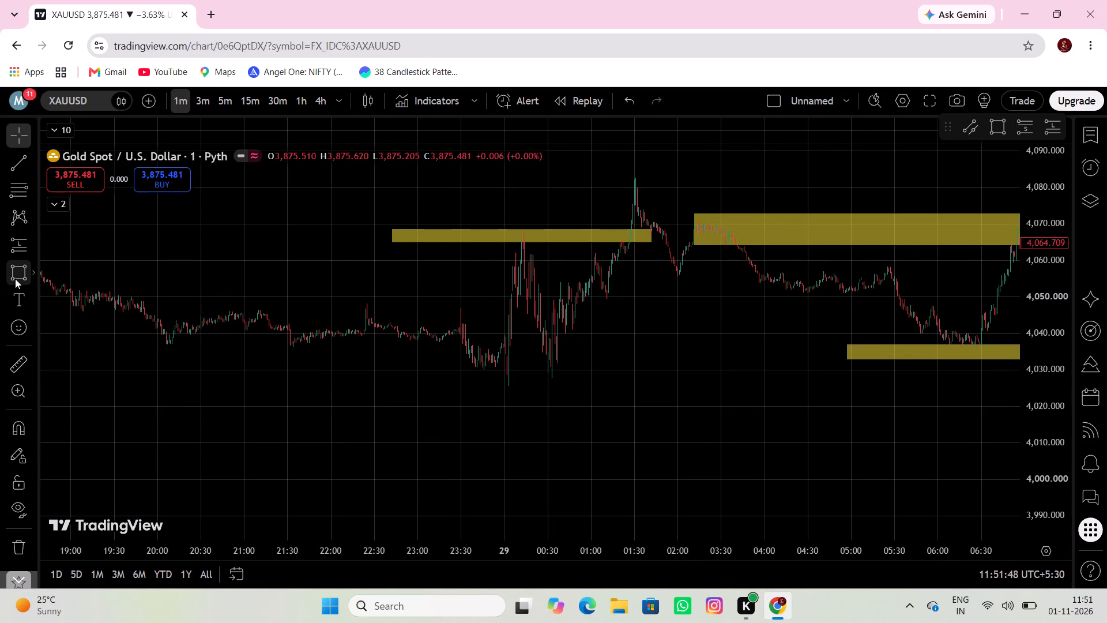
left_click(16, 279)
left_click_drag(355, 369, 360, 369)
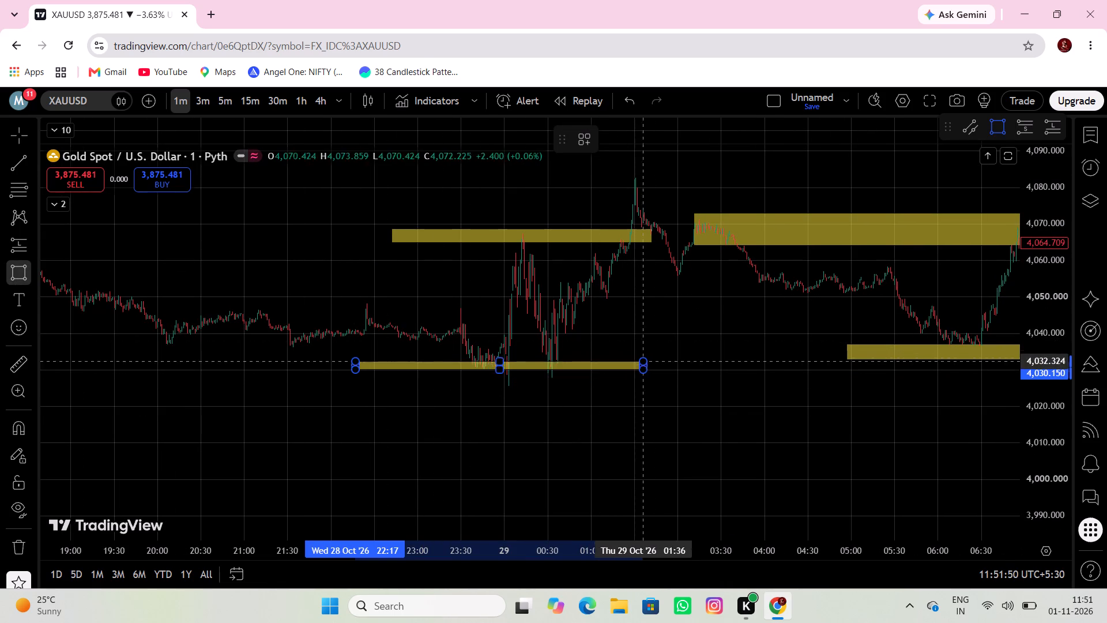
left_click(664, 386)
left_click(652, 423)
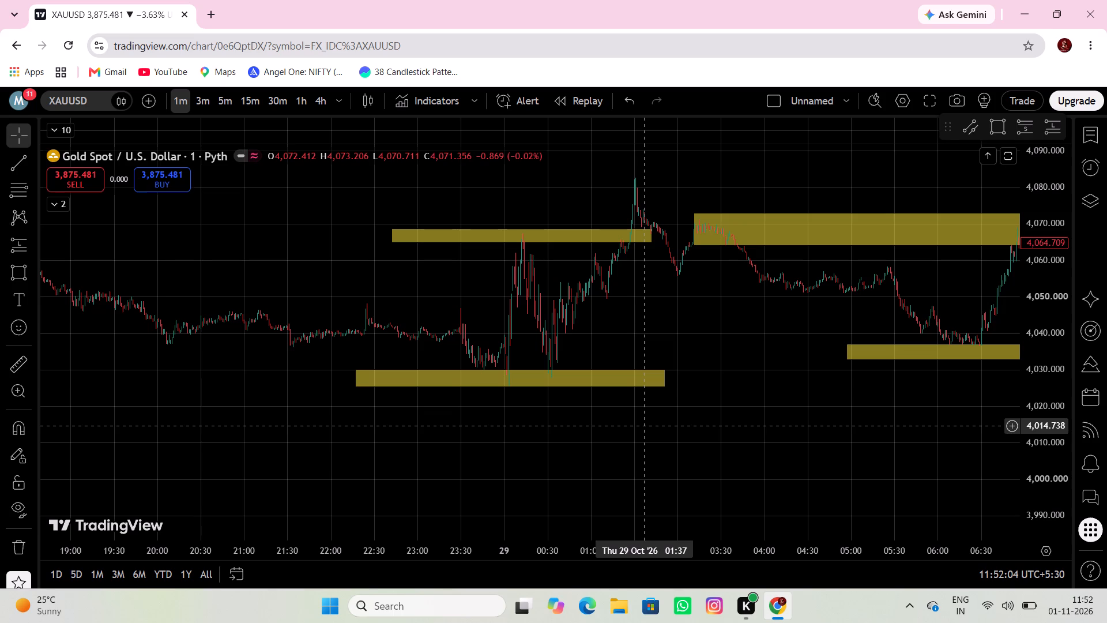
Draw a rectangle zone over the 18:00 peak from about 4,059 up to 4,061.6, spanning 17:36 to 21:21 on 28 October.
left_click_drag(325, 303, 548, 303)
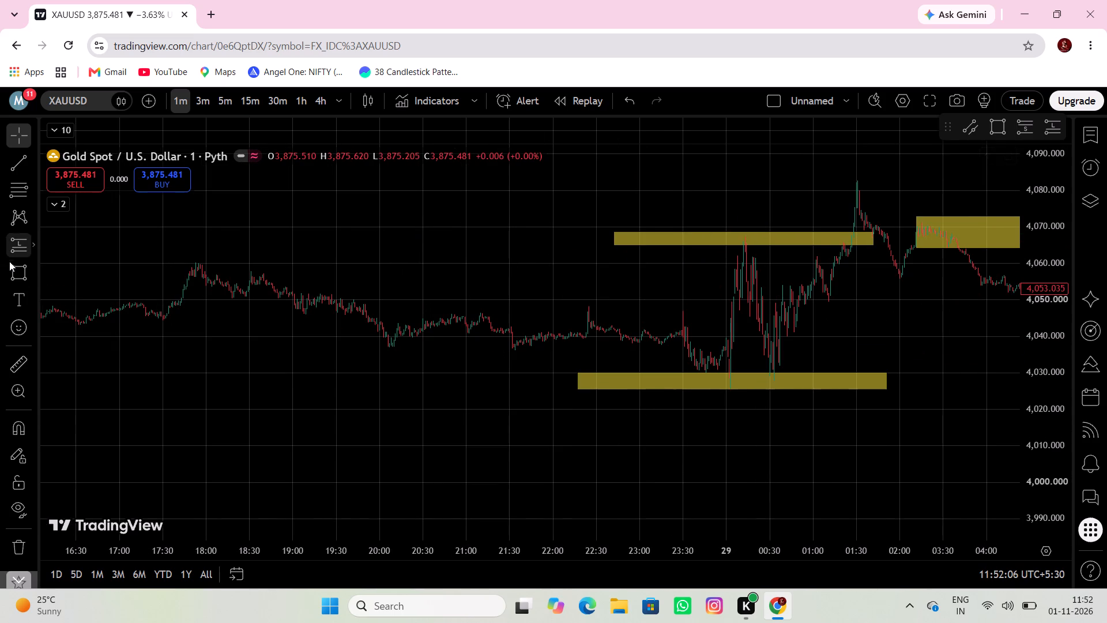
left_click(10, 265)
left_click_drag(171, 267, 281, 268)
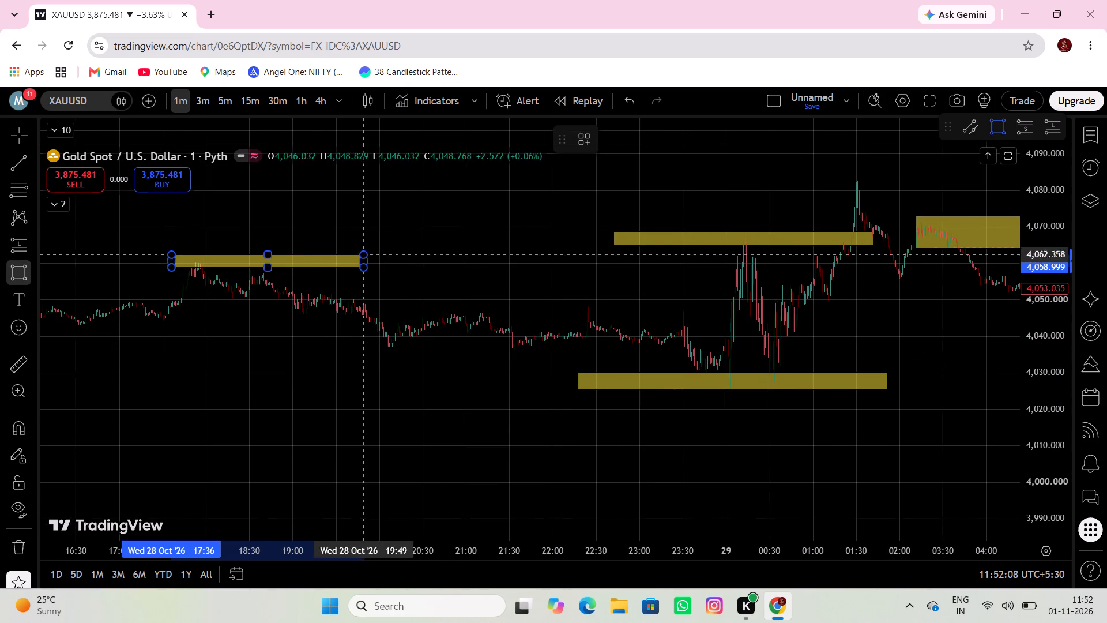
left_click(496, 258)
Draw a thin rectangle zone under the 20:00 low from about 4,035.7 up to 4,037.3, spanning 17:03 to 21:01 on 28 October.
left_click_drag(387, 318, 432, 307)
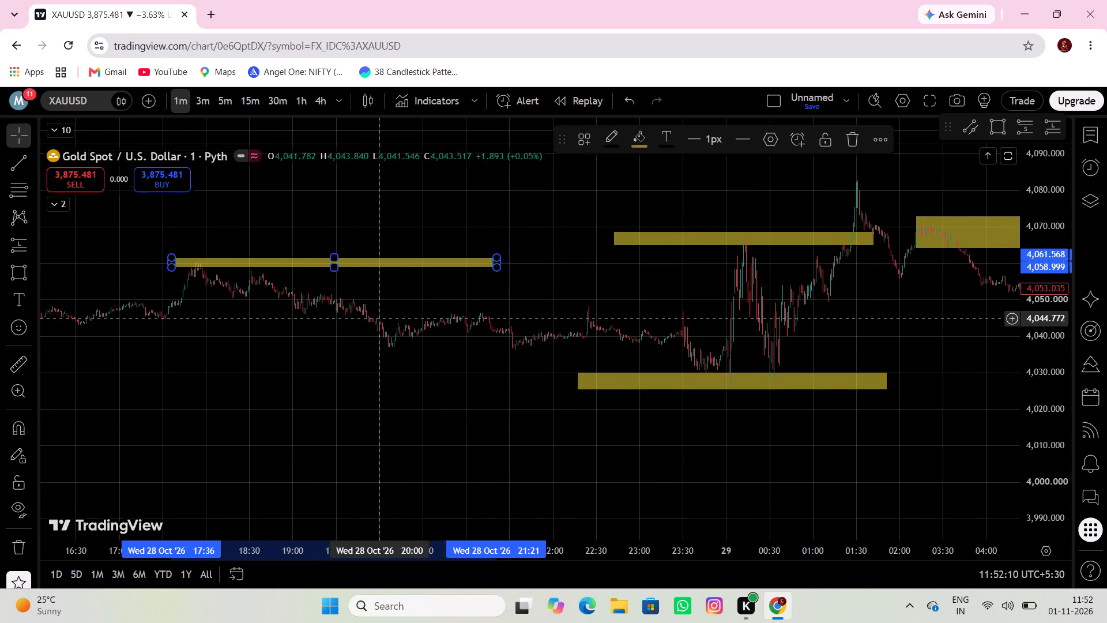
left_click_drag(432, 307, 461, 299)
left_click_drag(27, 277, 32, 278)
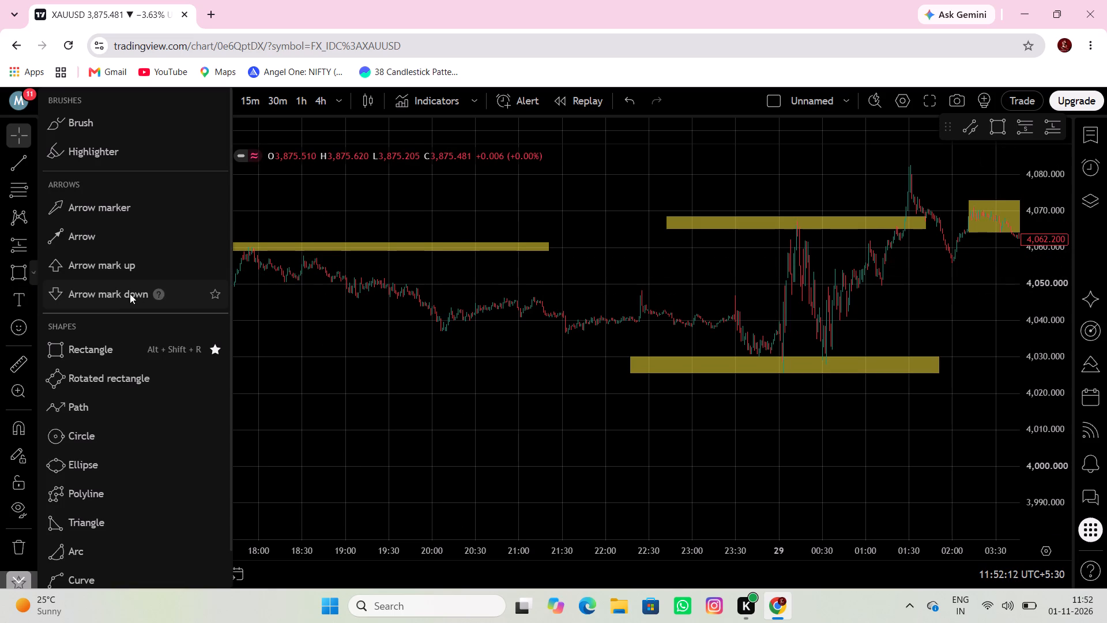
left_click(16, 271)
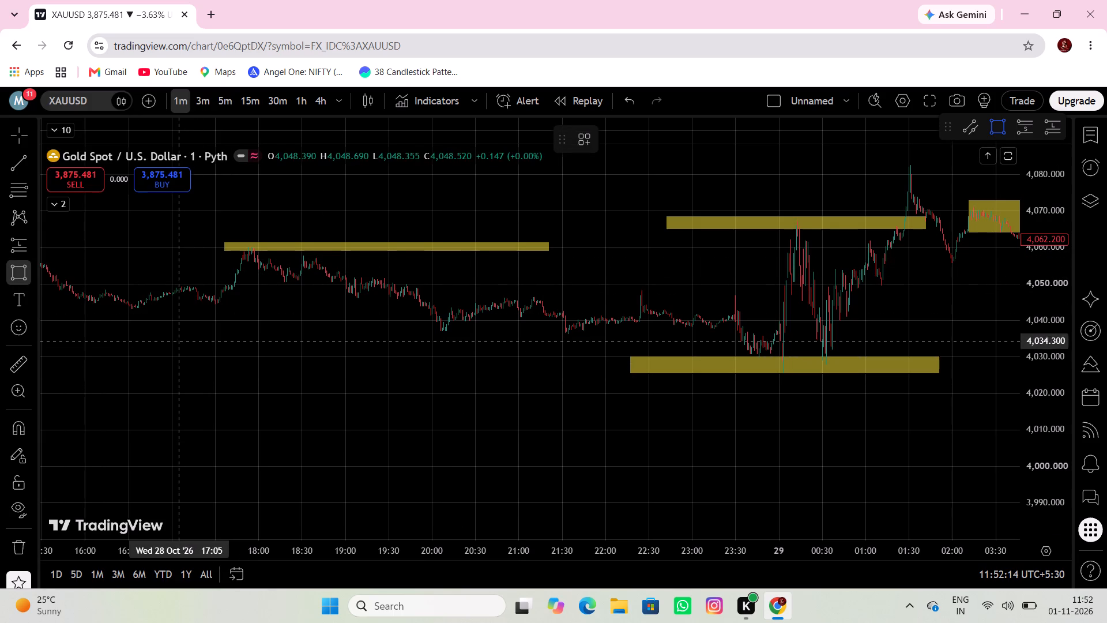
left_click(176, 336)
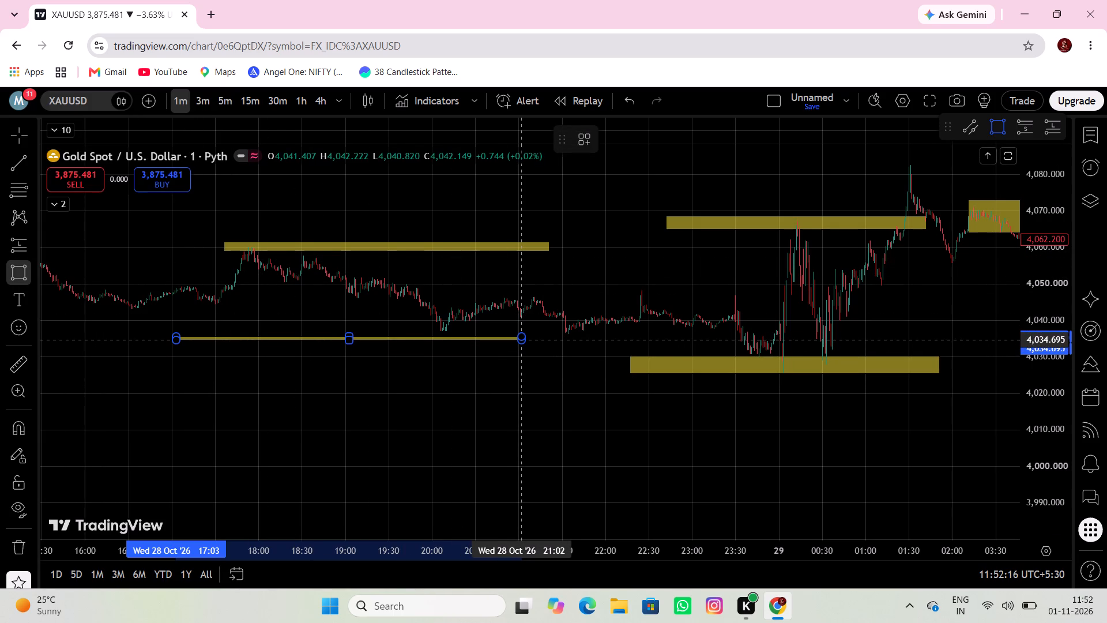
left_click(521, 331)
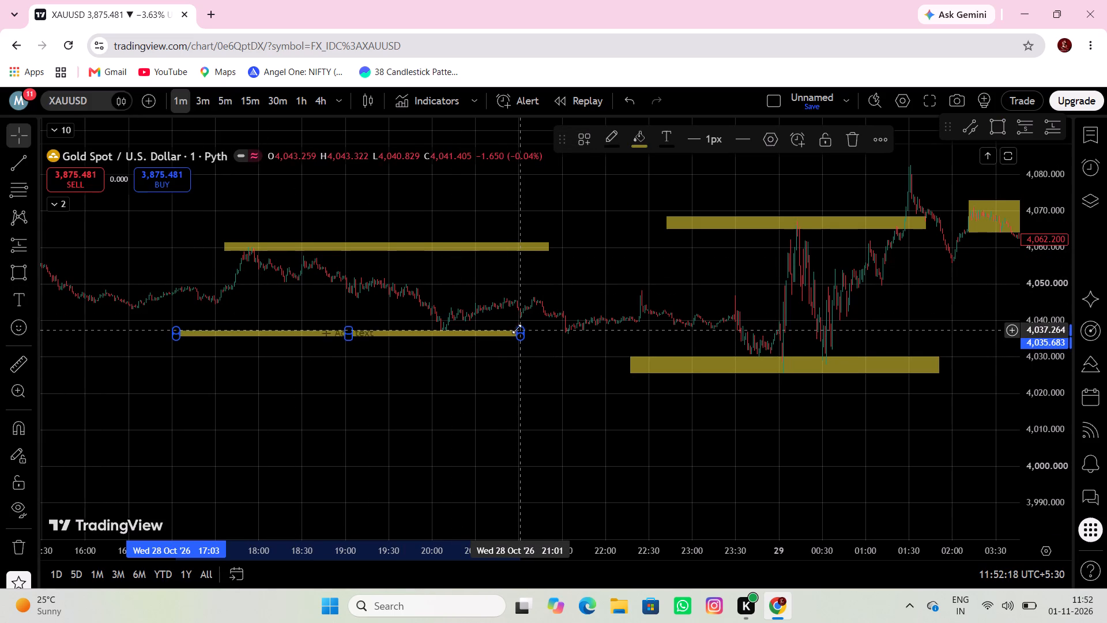
Draw a rectangle zone over the 14:30 highs and adjust it to about 4,060.8 down to 4,055.6, spanning 12:53 to 16:36 on 28 October.
left_click_drag(490, 320, 543, 310)
left_click_drag(227, 277, 521, 316)
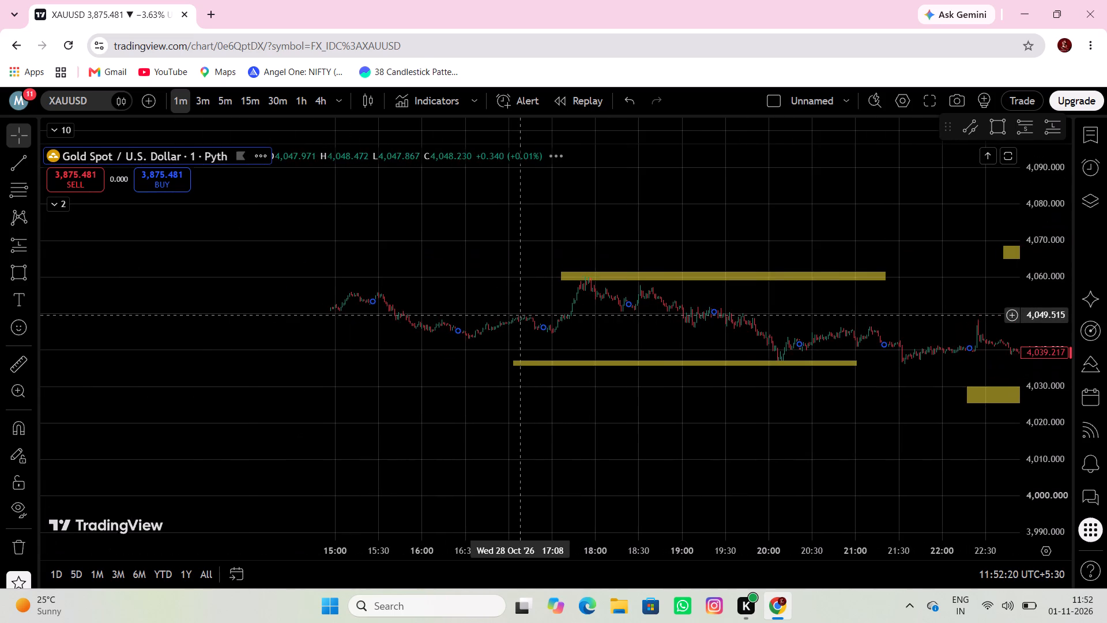
left_click_drag(315, 345, 540, 329)
left_click(13, 269)
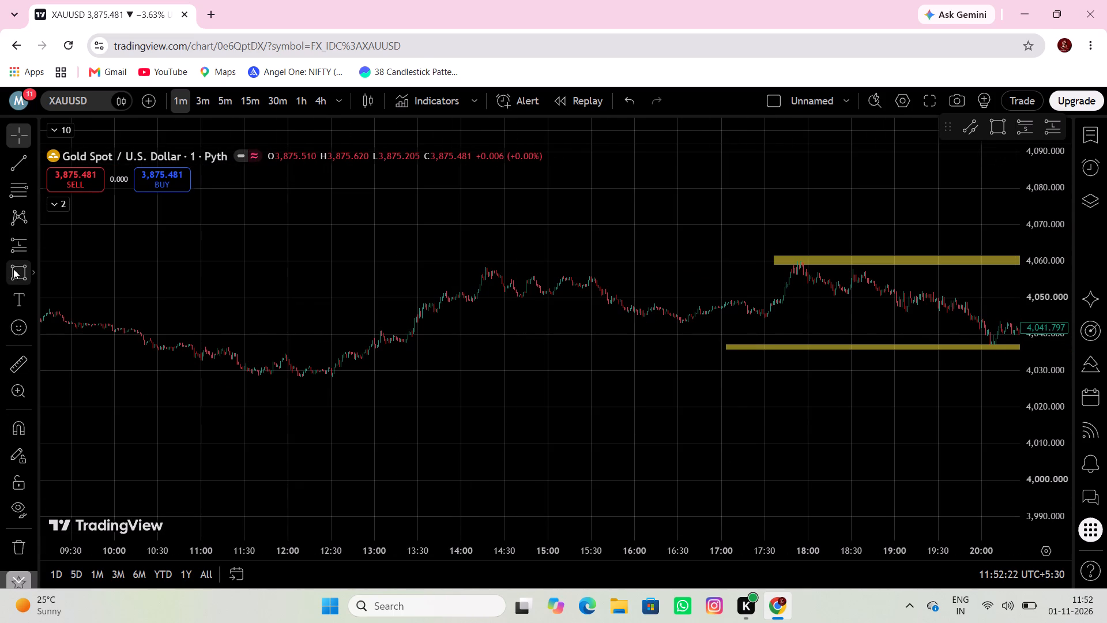
left_click(365, 287)
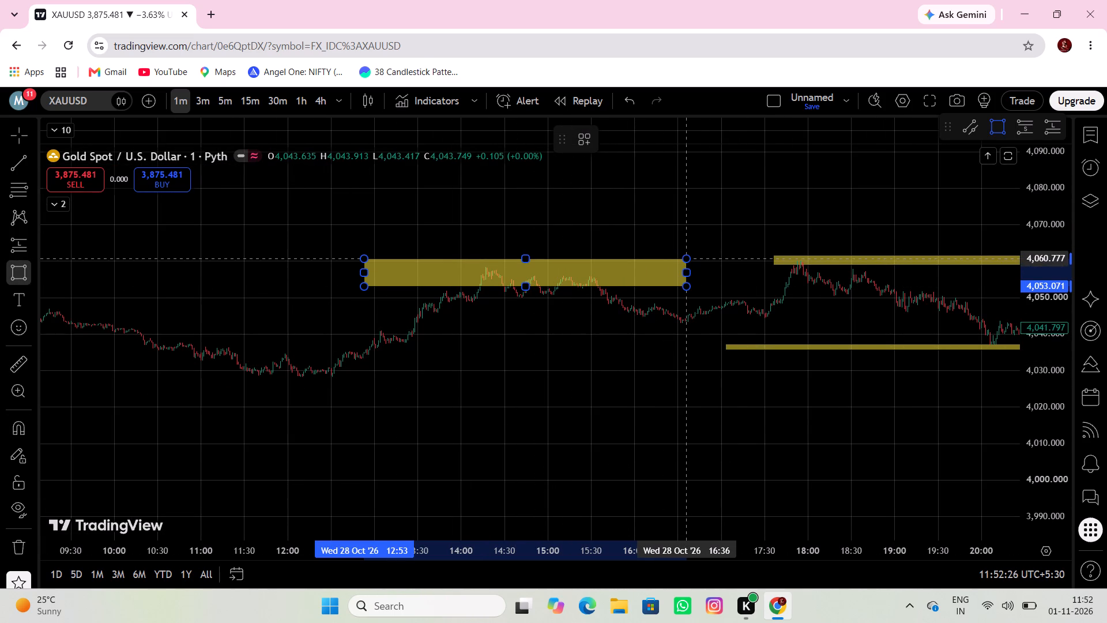
left_click(687, 258)
left_click(527, 290)
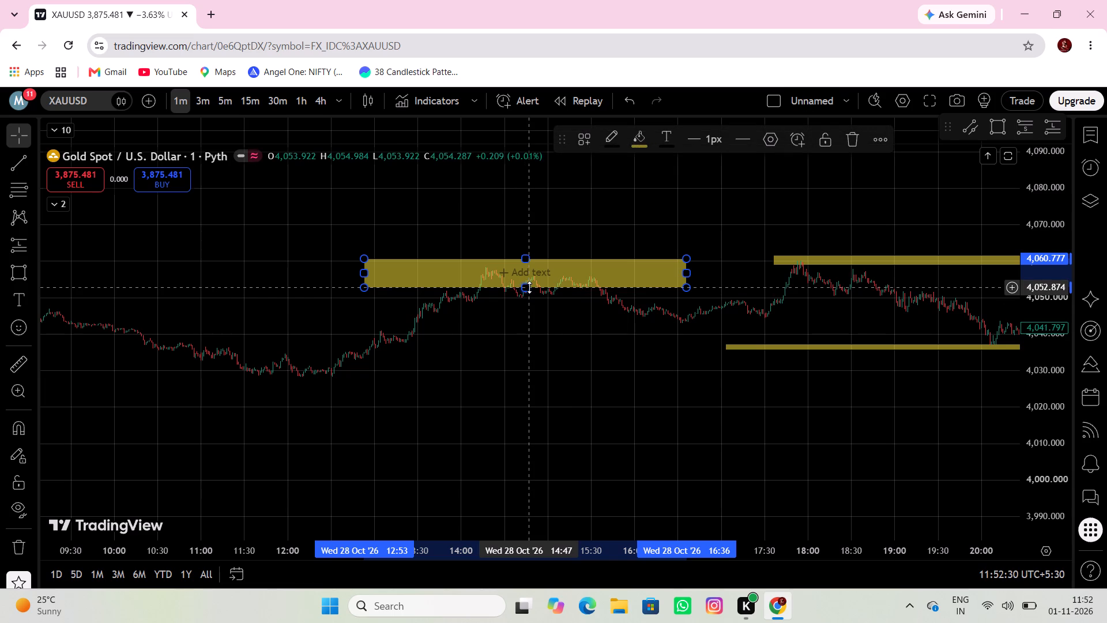
left_click_drag(529, 287, 533, 277)
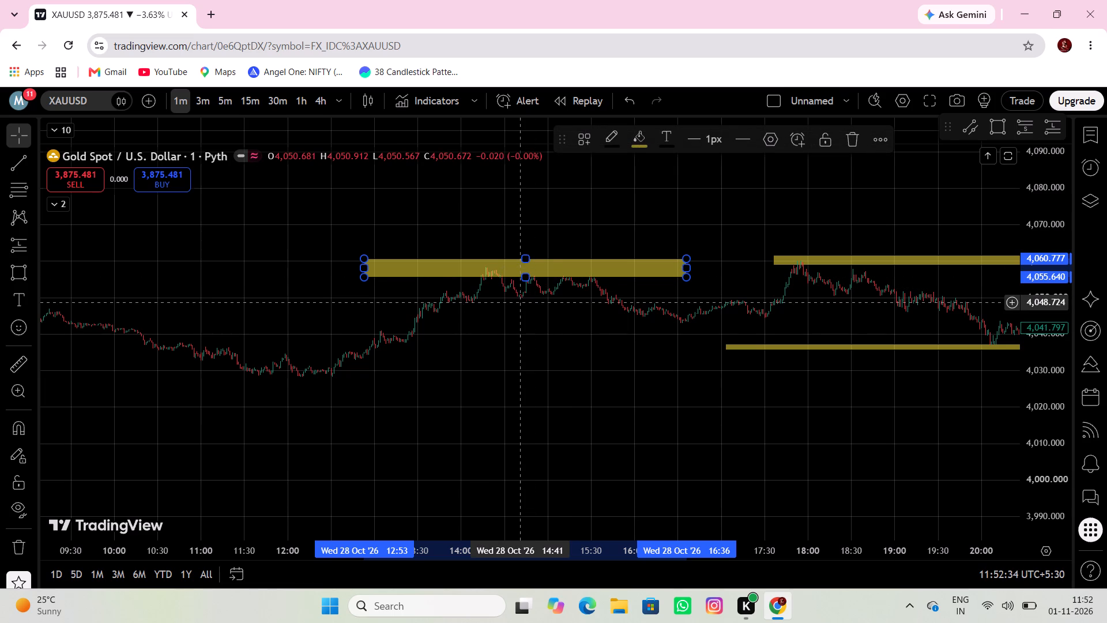
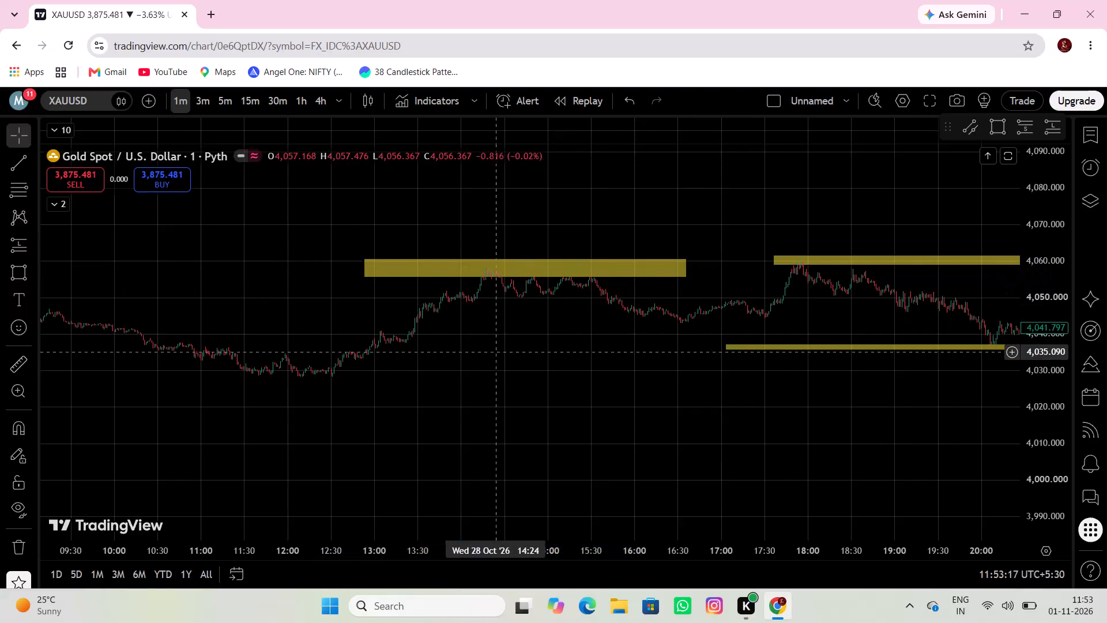
Draw a rectangle zone above the 28 Oct 08:30 peak, from about 08:12 to 10:50, between about 4,051 and 4,054.
left_click_drag(493, 392, 557, 387)
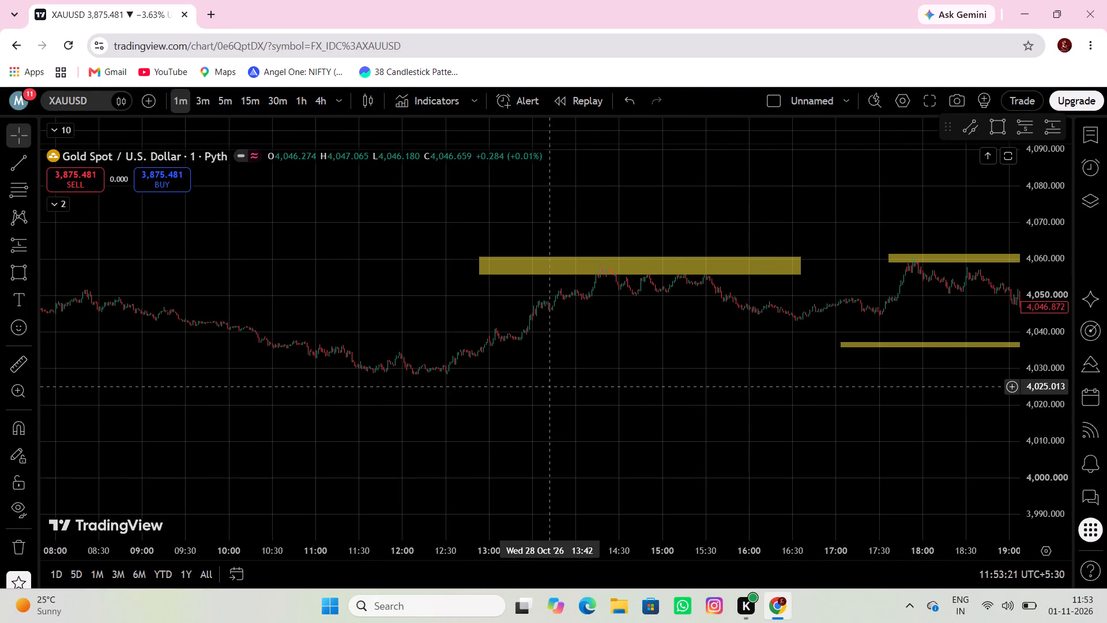
left_click(12, 275)
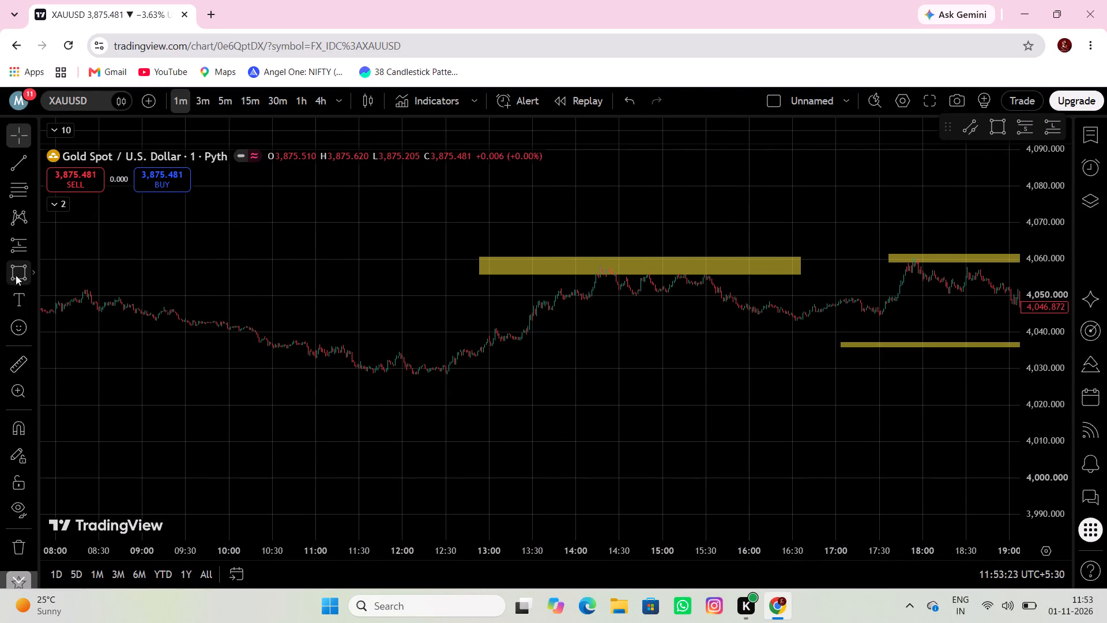
left_click(73, 282)
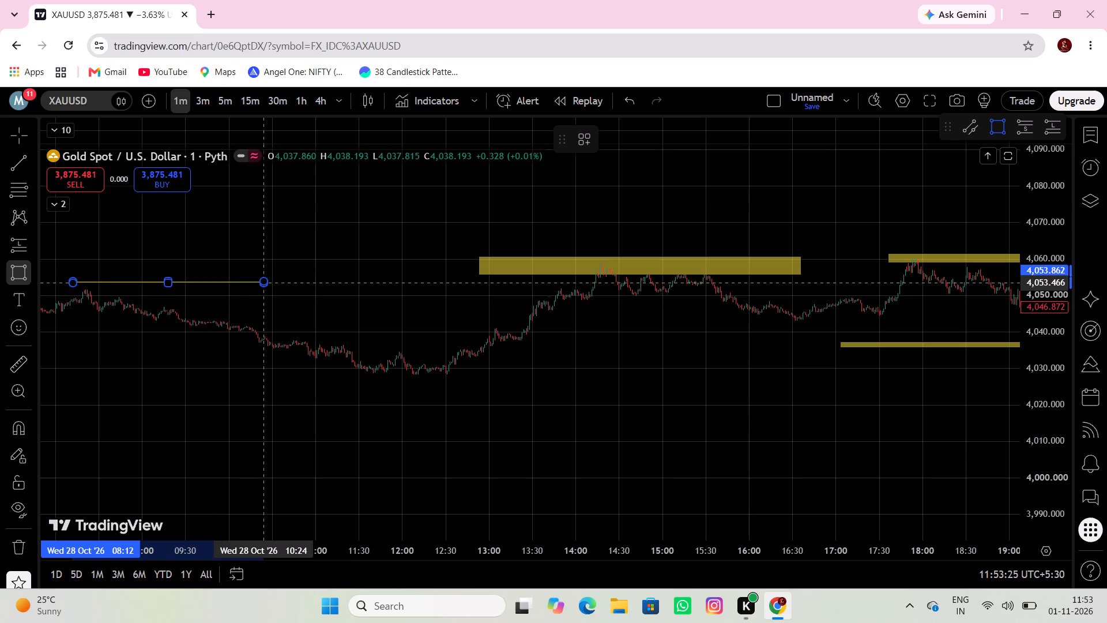
left_click(303, 292)
Draw a rectangle over the 28 Oct high near 4,070, starting about 02:26, and adjust its lower edge to about 4,067.
left_click_drag(385, 407, 626, 395)
scroll(601, 400, "down", 2)
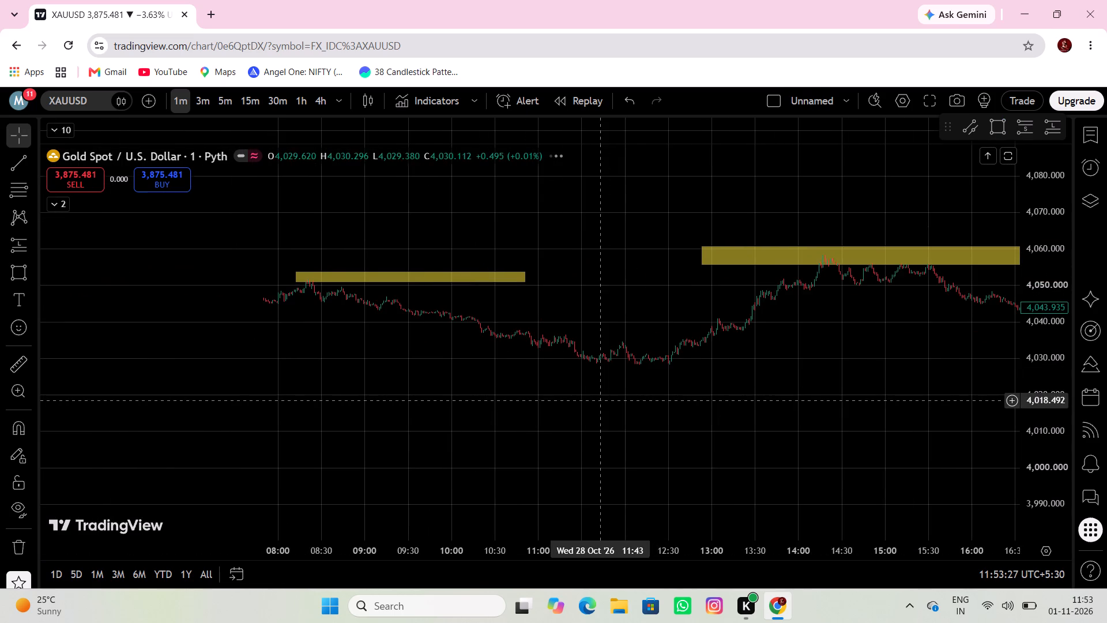
scroll(601, 400, "down", 2)
left_click_drag(480, 359, 557, 444)
left_click_drag(14, 272, 29, 275)
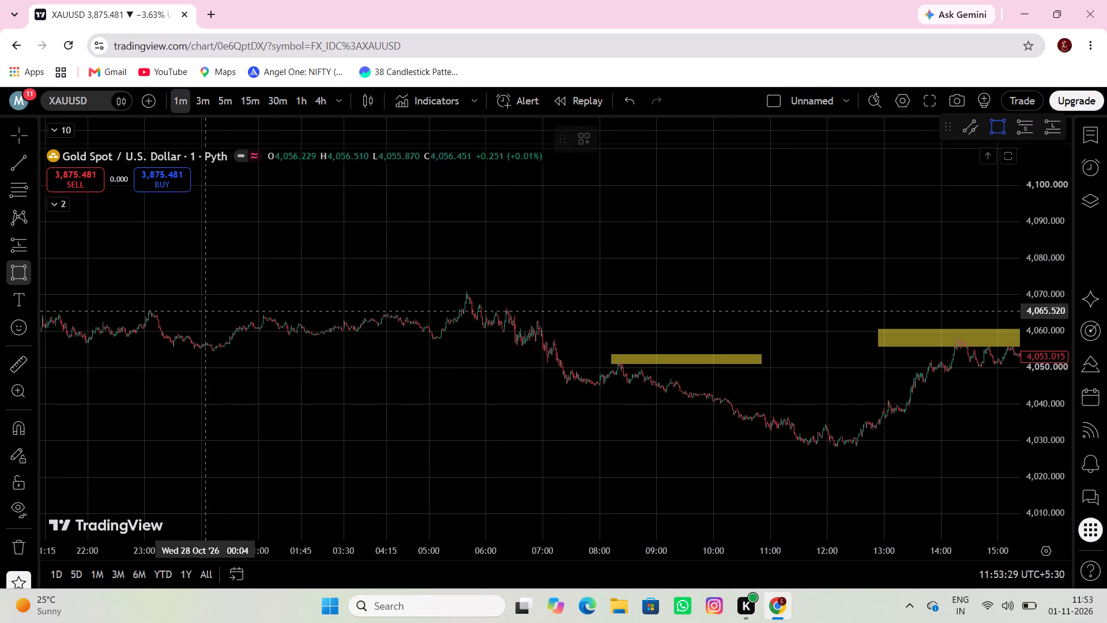
left_click(340, 312)
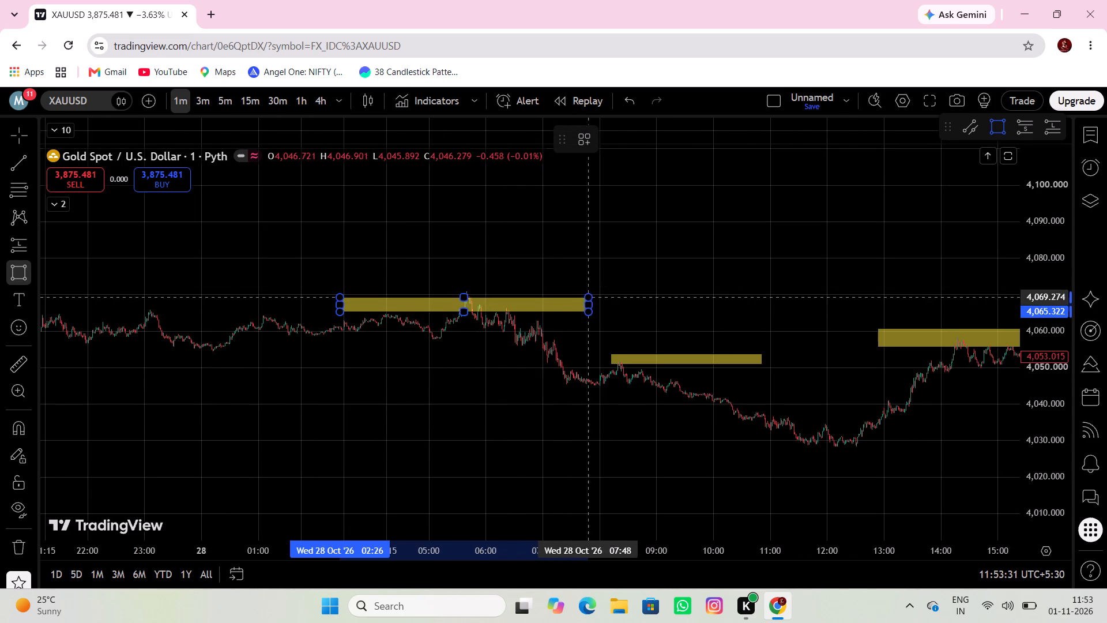
left_click(598, 291)
left_click_drag(465, 310, 473, 305)
Draw a rectangle above the late 27 Oct highs, from about 20:25 to 00:11, between about 4,065.7 and 4,068.5.
left_click_drag(465, 346, 369, 352)
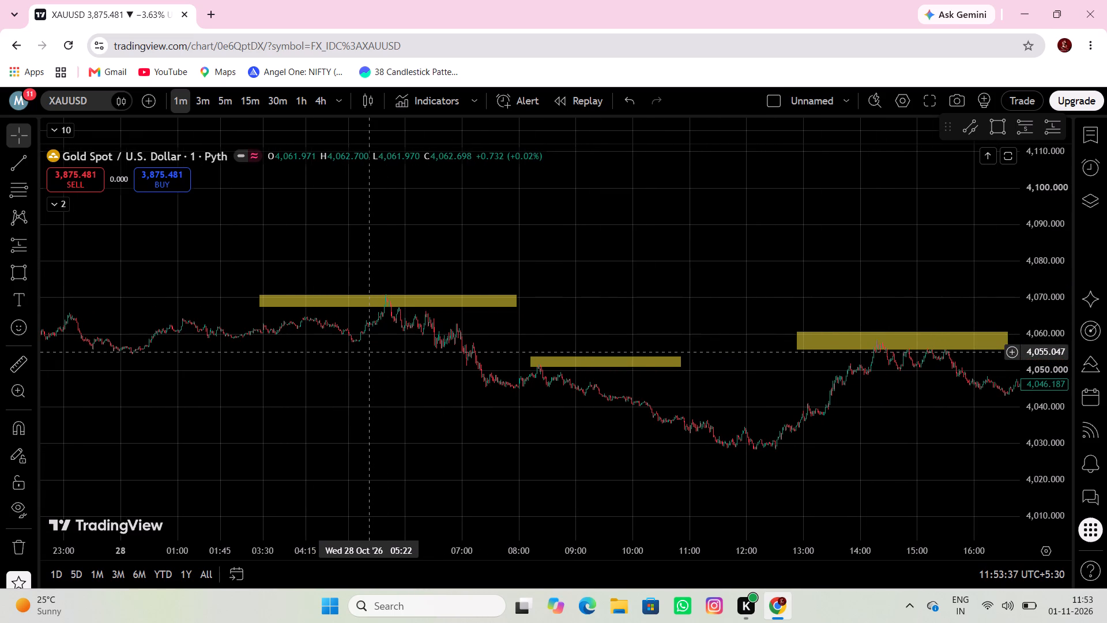
left_click_drag(381, 353, 586, 338)
left_click_drag(205, 378, 386, 370)
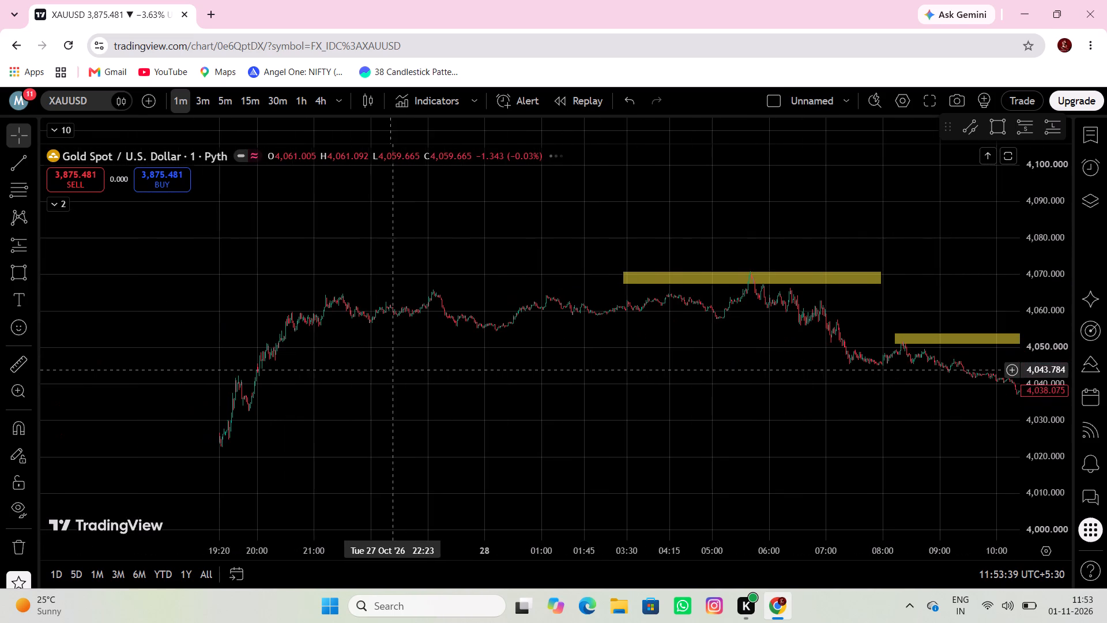
left_click(22, 274)
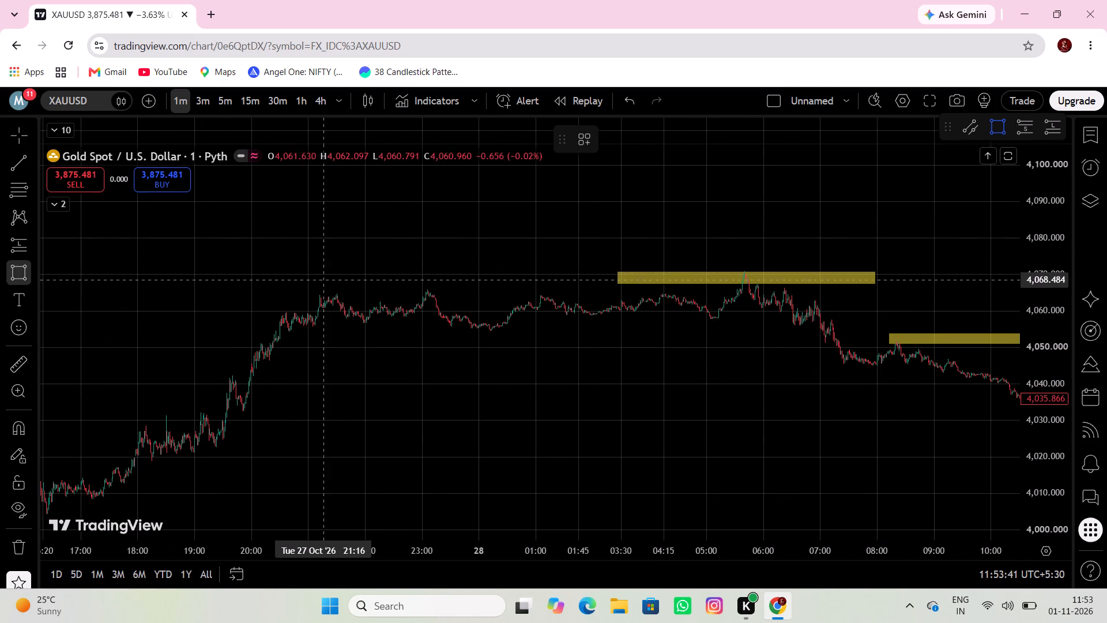
left_click(275, 290)
left_click(489, 280)
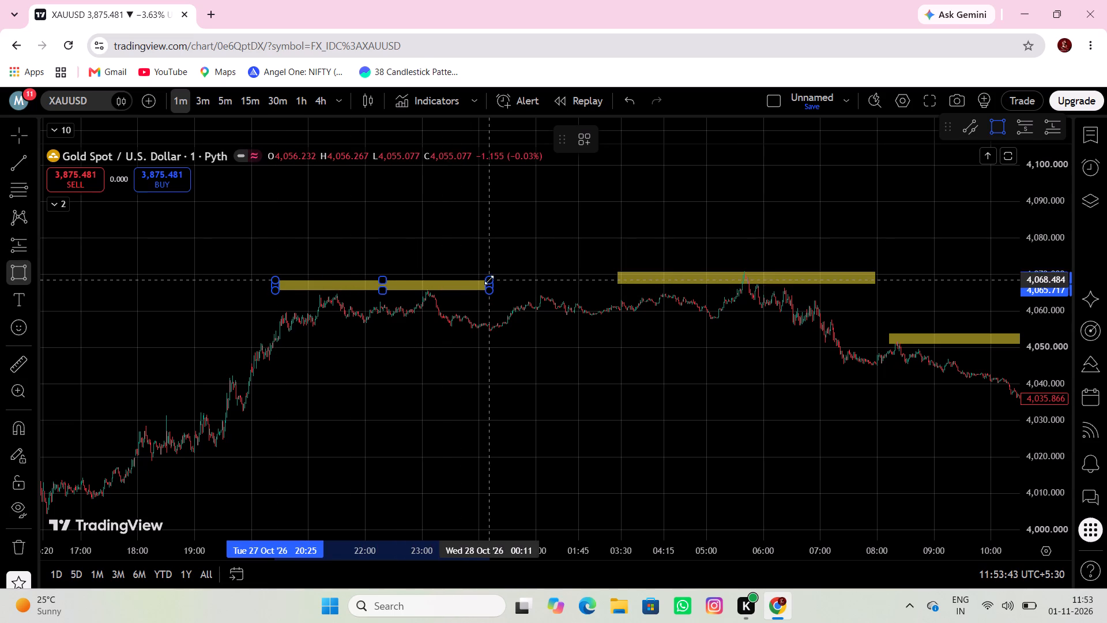
Draw a rectangle under the overnight consolidation, from 27 Oct 21:32 to 28 Oct 05:01, between about 4,053.0 and 4,055.7.
left_click_drag(408, 360, 455, 313)
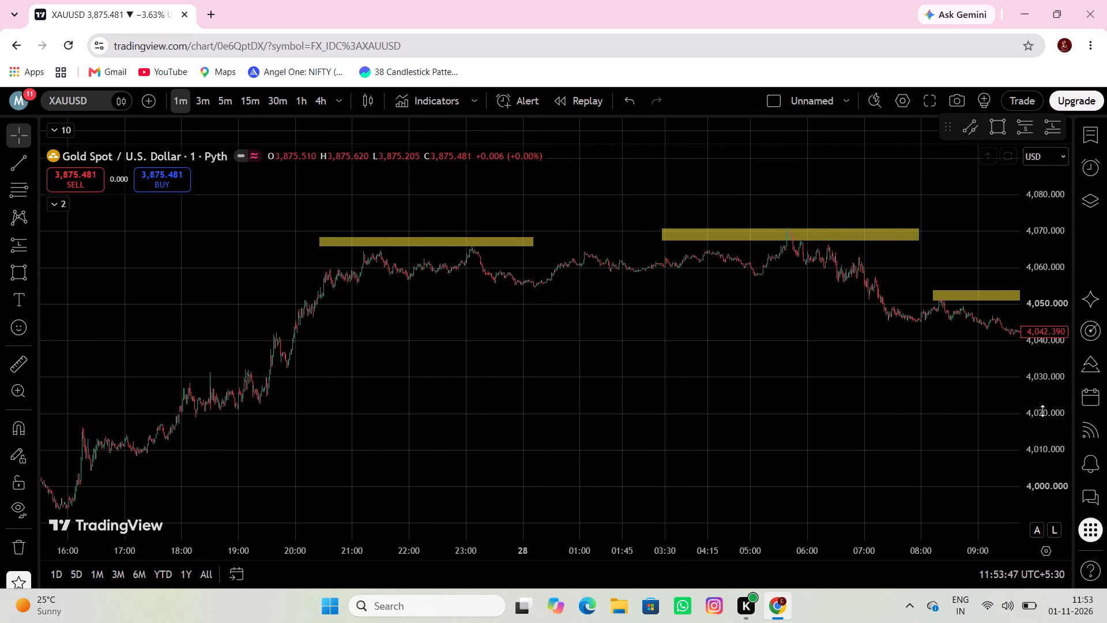
scroll(1044, 411, "up", 11)
left_click_drag(536, 362, 585, 428)
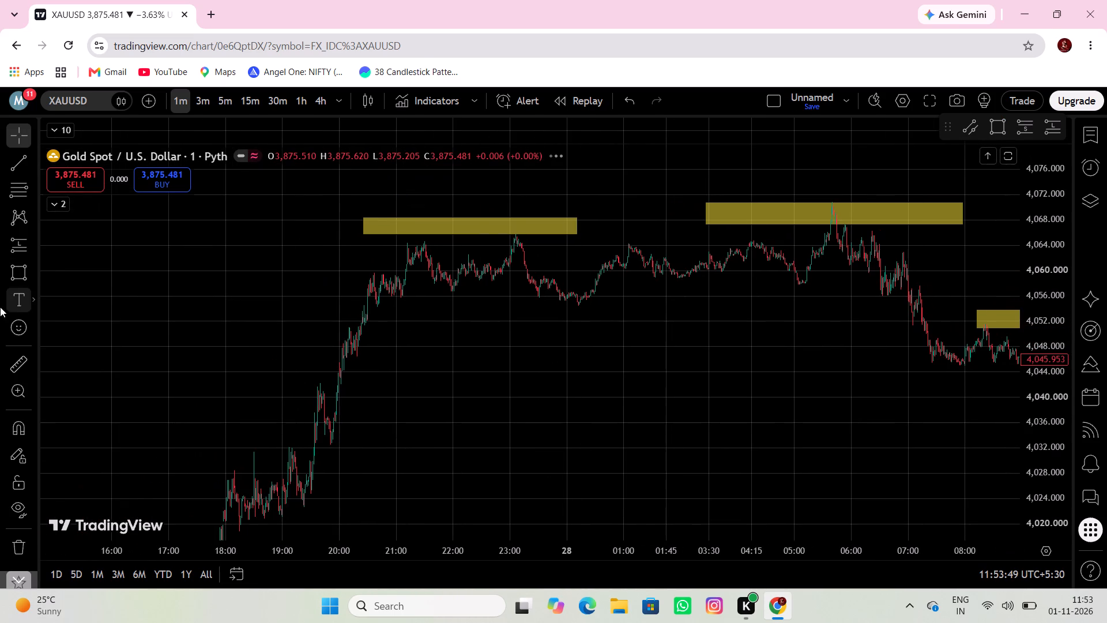
left_click(12, 276)
left_click_drag(426, 314, 431, 314)
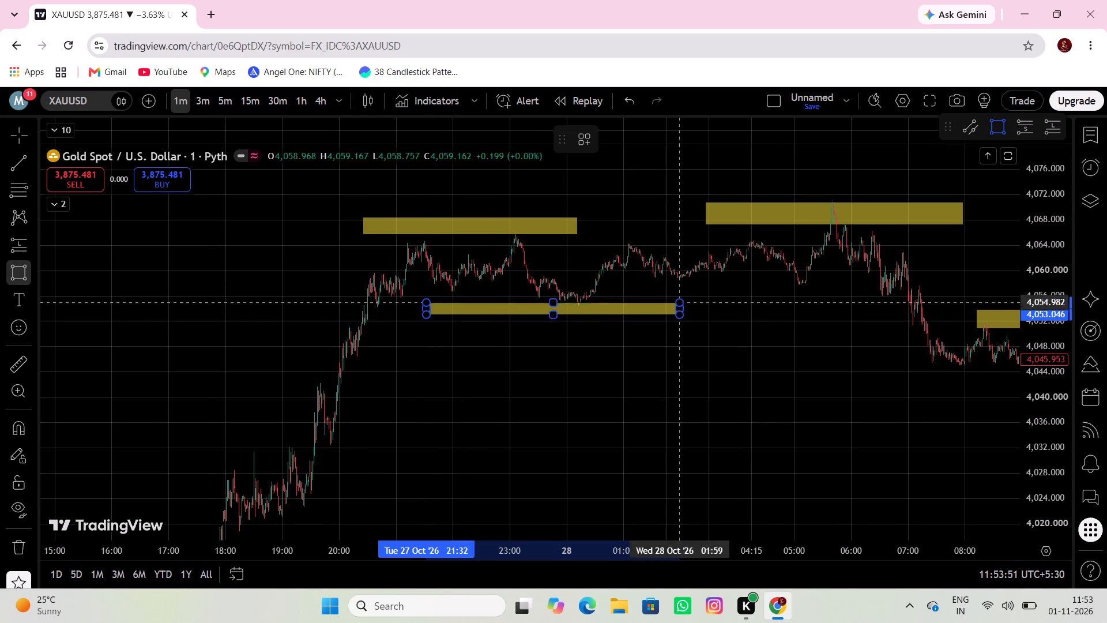
left_click(795, 298)
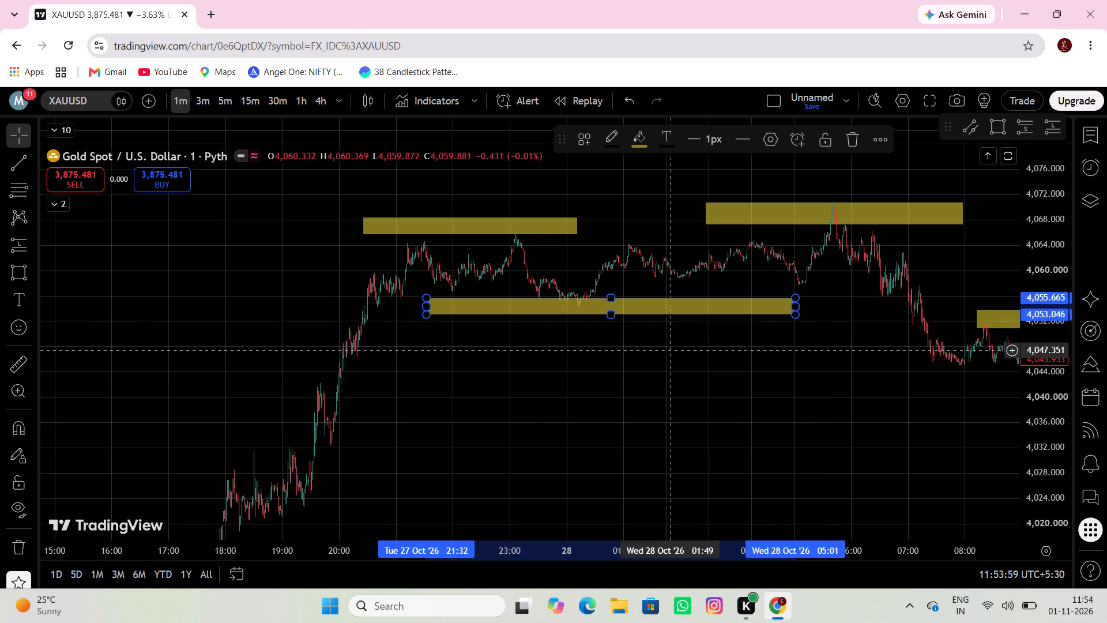
Measure the 27 Oct rally from about 17:46 at 4,022.5 to 22:42 at 4,065.0, and clear the measurement.
left_click_drag(530, 389, 732, 300)
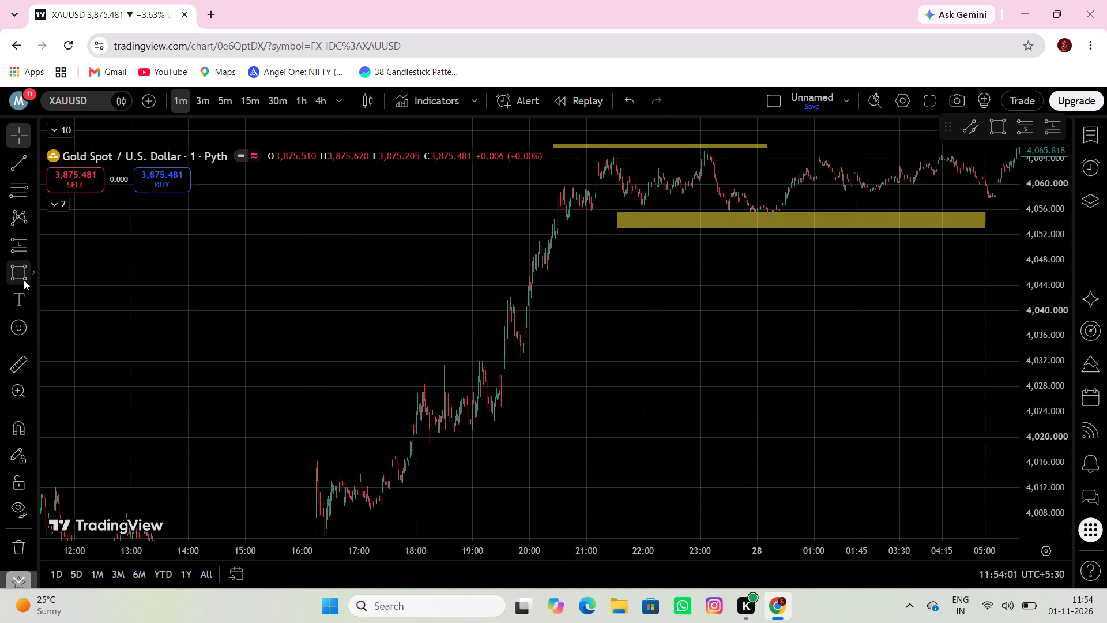
left_click(24, 280)
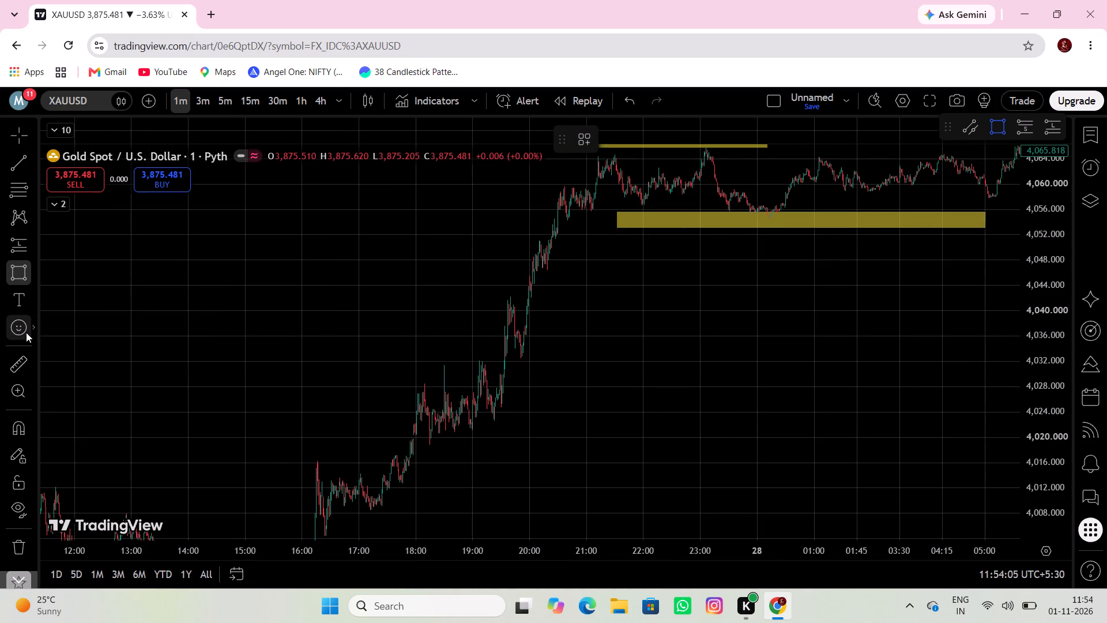
left_click(20, 365)
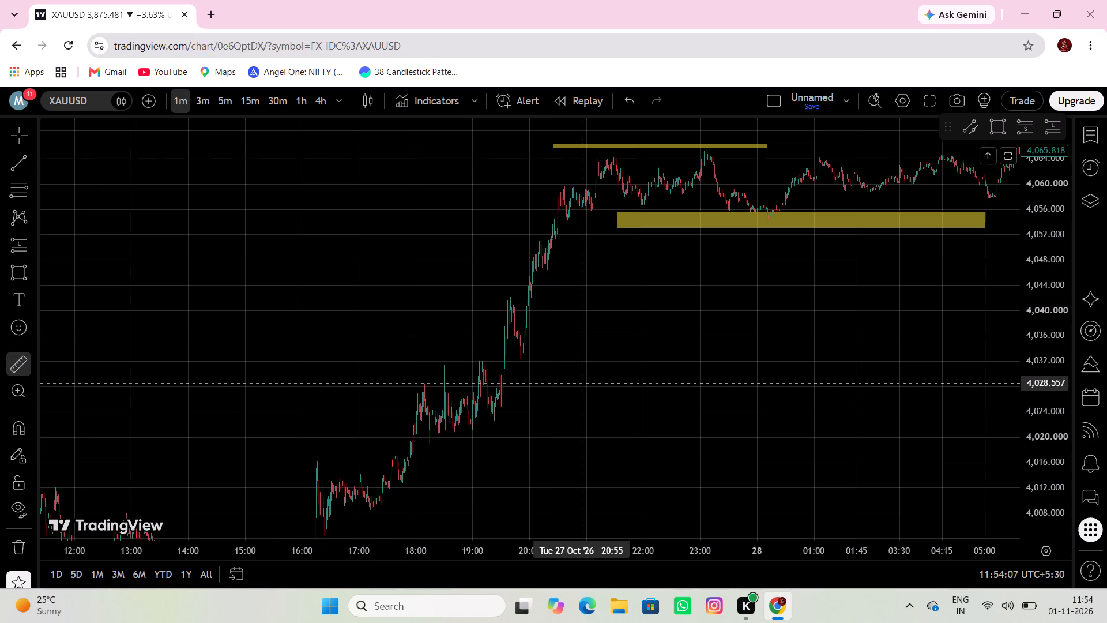
left_click(402, 421)
left_click(683, 152)
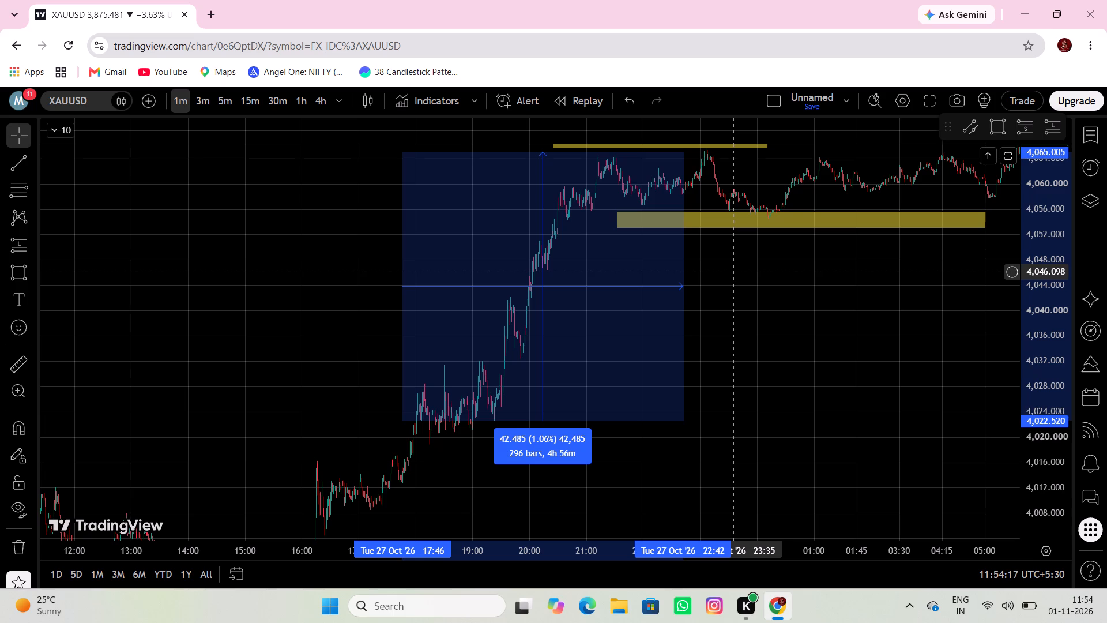
left_click(734, 272)
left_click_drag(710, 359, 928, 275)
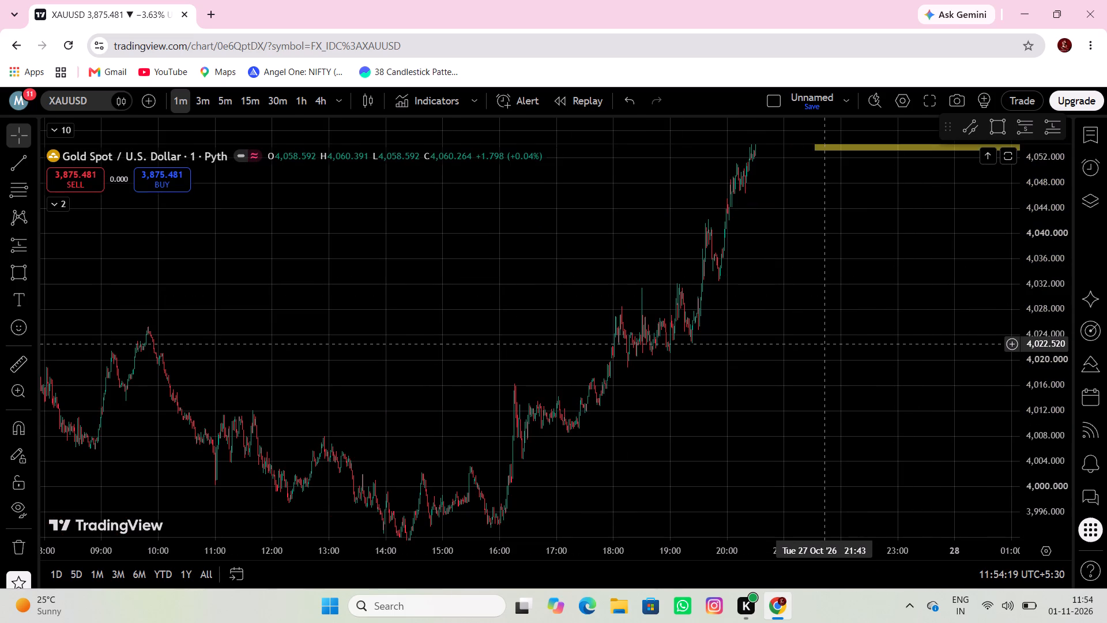
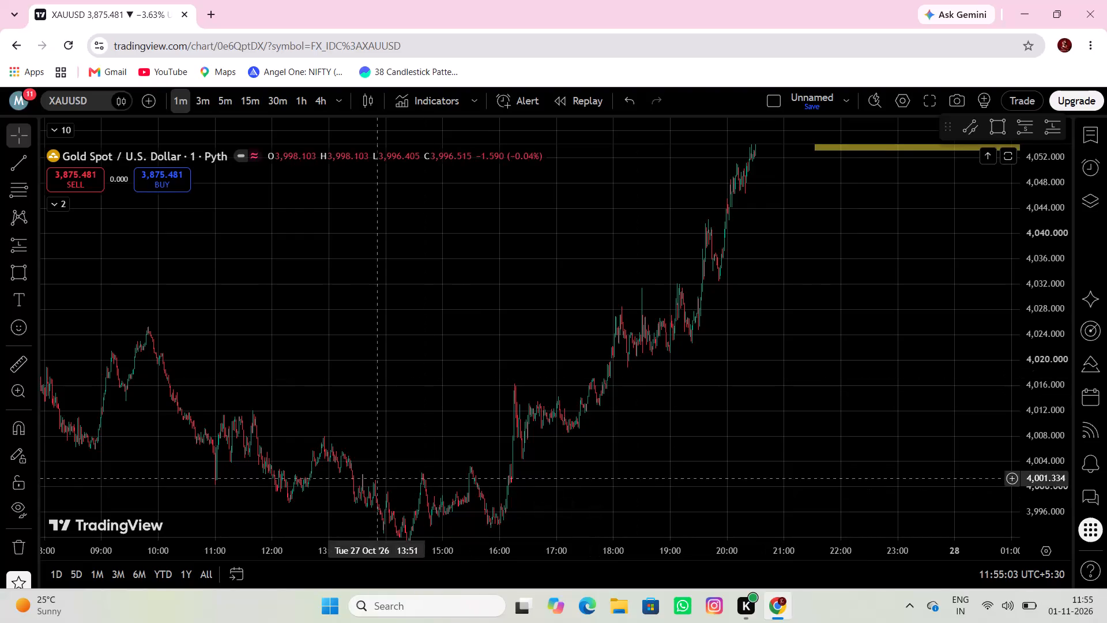
Draw a rectangle along the 27 Oct morning high, from about 08:58 to 20:43, between about 4,025.0 and 4,026.4.
left_click(6, 272)
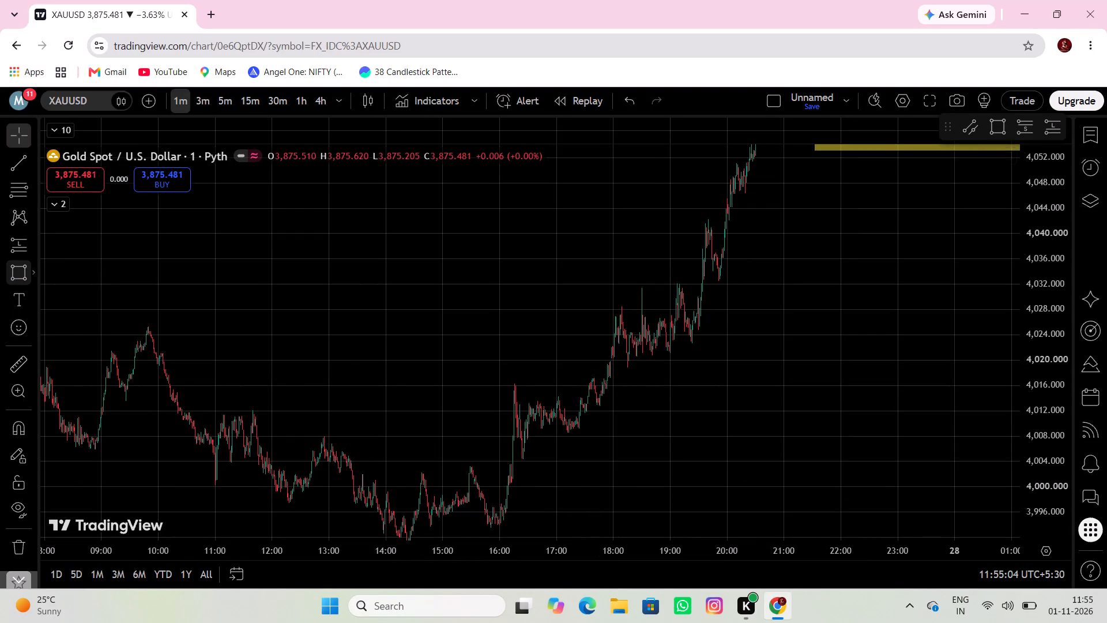
left_click_drag(100, 320, 129, 324)
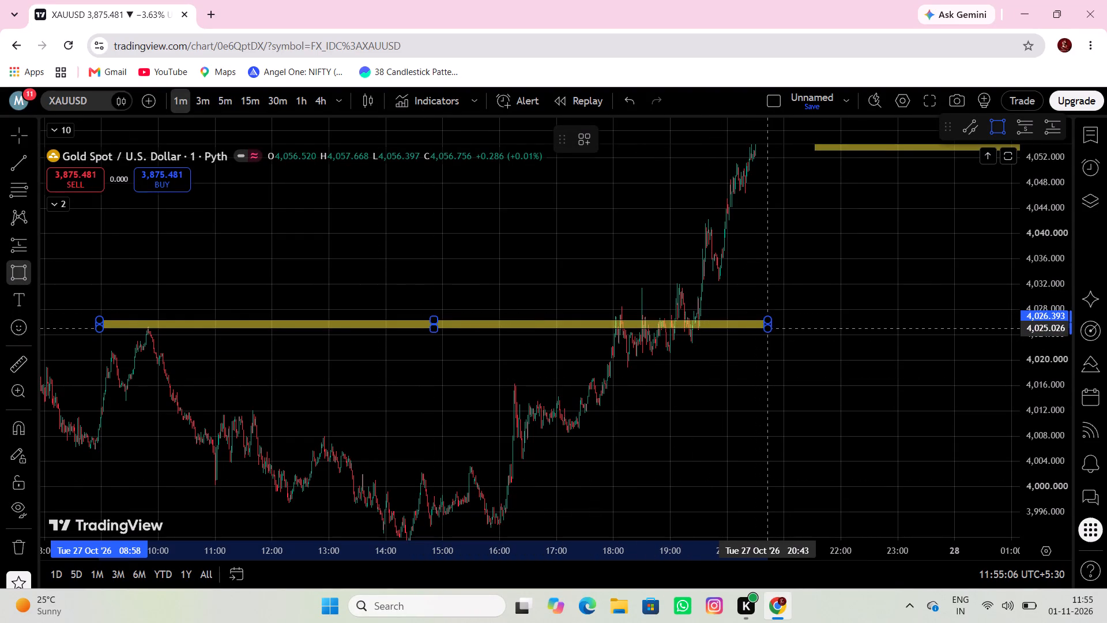
left_click(768, 328)
Draw a rectangle across the 27 Oct afternoon lows, from about 10:45 to 19:04, between about 3,993.4 and 3,996.8.
left_click_drag(725, 378, 775, 292)
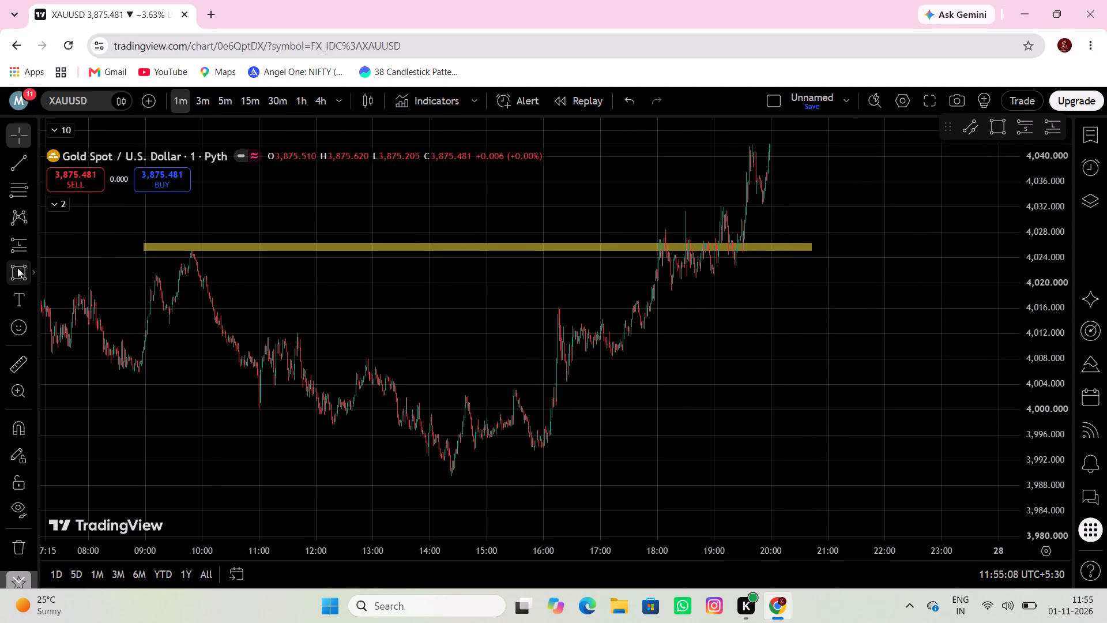
left_click(18, 268)
left_click_drag(244, 430, 255, 430)
left_click(718, 452)
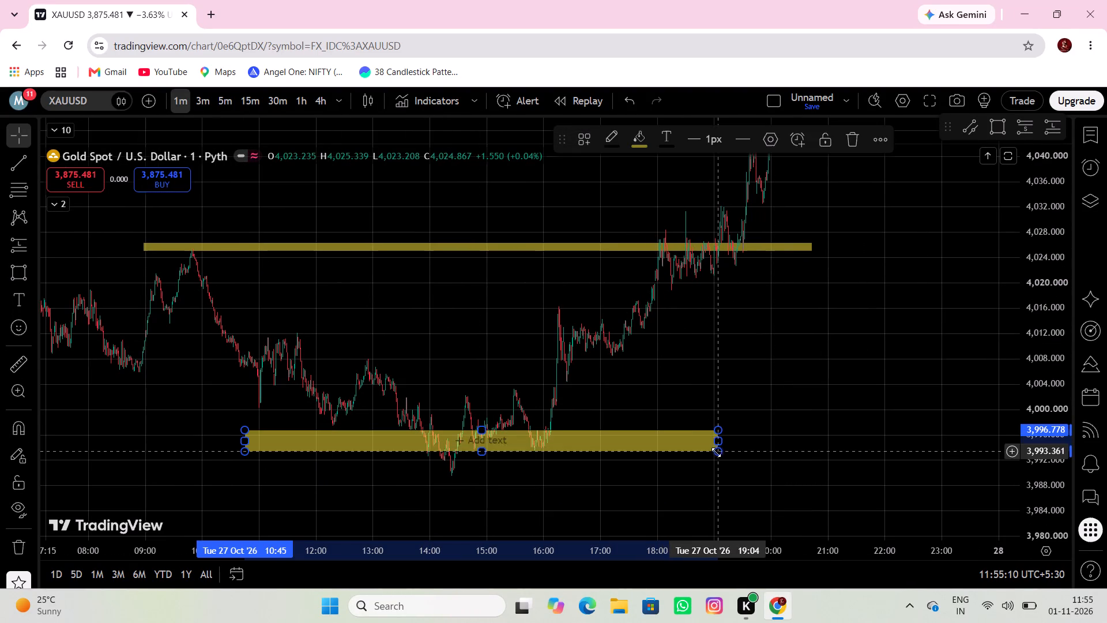
left_click_drag(680, 363, 948, 308)
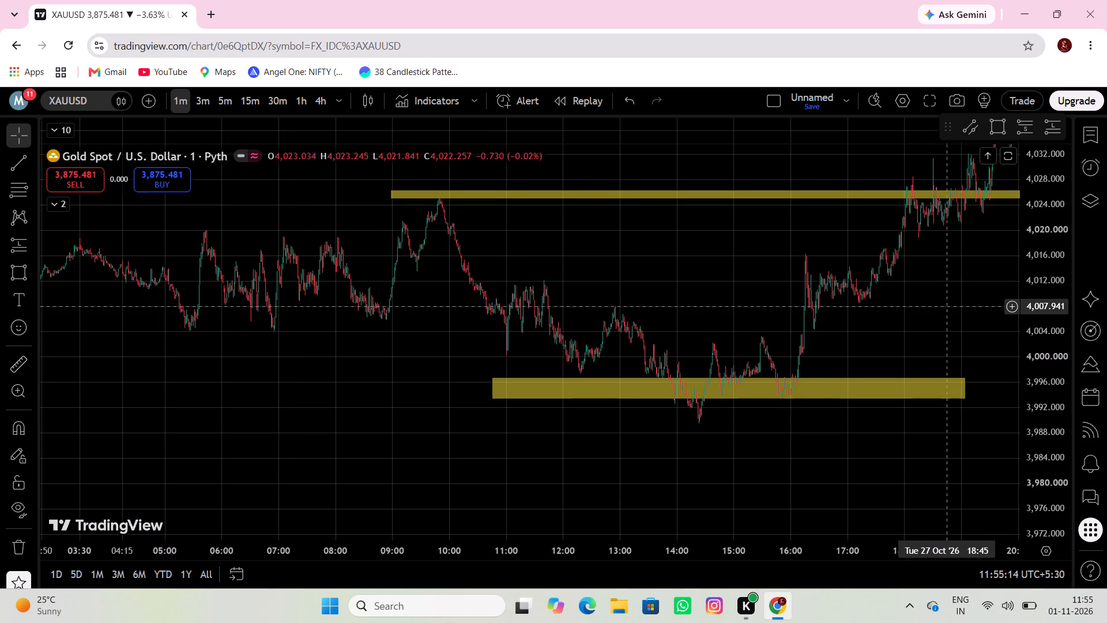
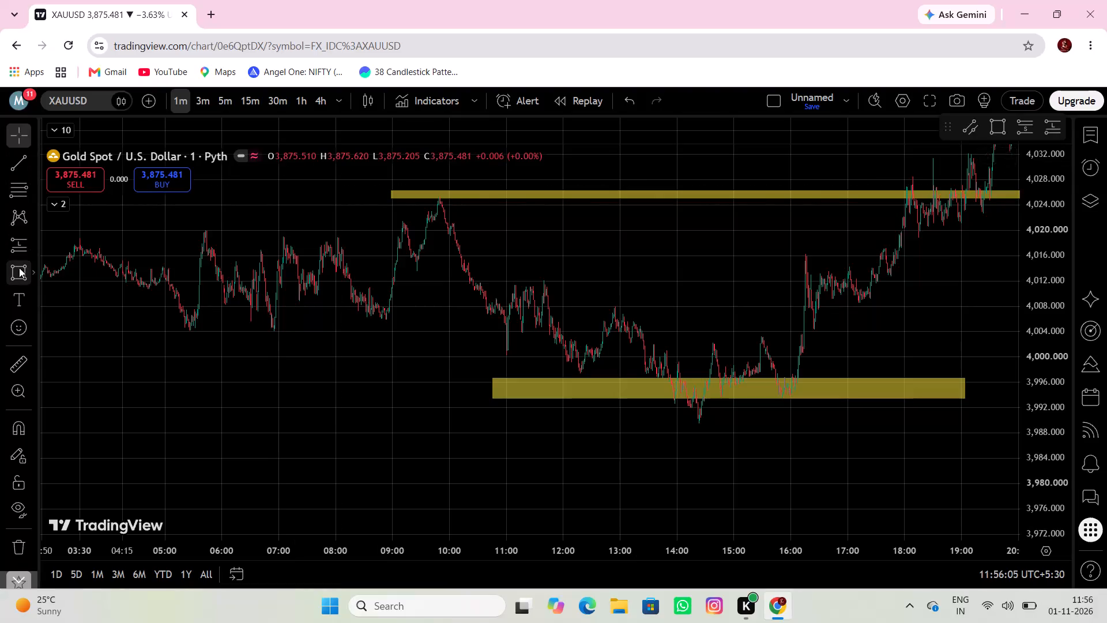
Draw a rectangle and fit it beneath the 27 Oct early-morning lows, ending about 10:06, between about 3,997.7 and 4,004.
left_click(19, 267)
left_click_drag(534, 276, 543, 281)
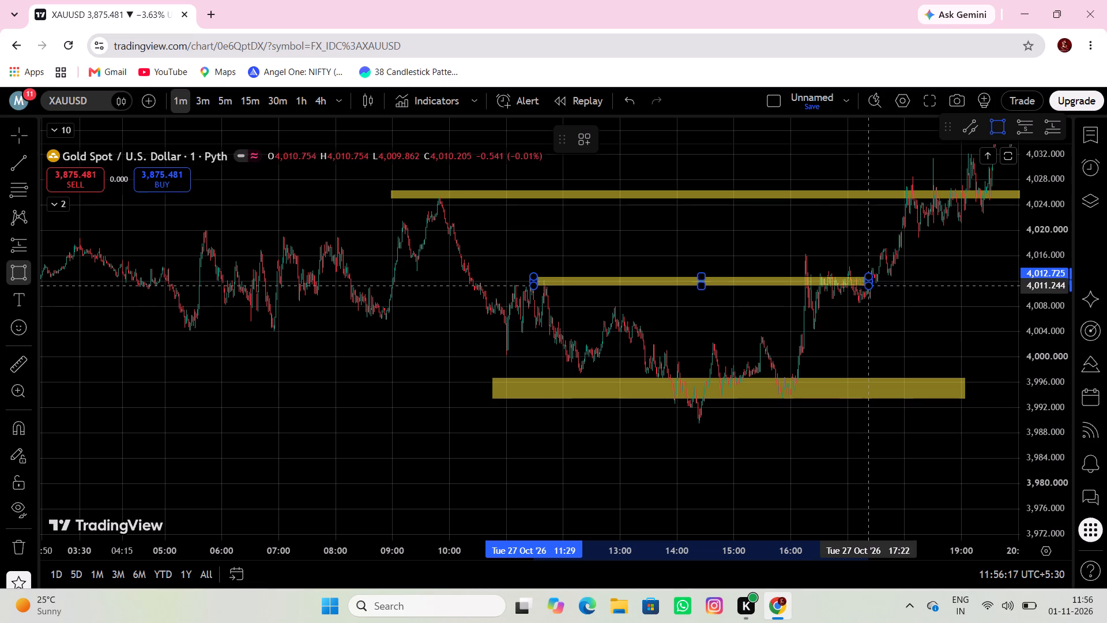
left_click(226, 329)
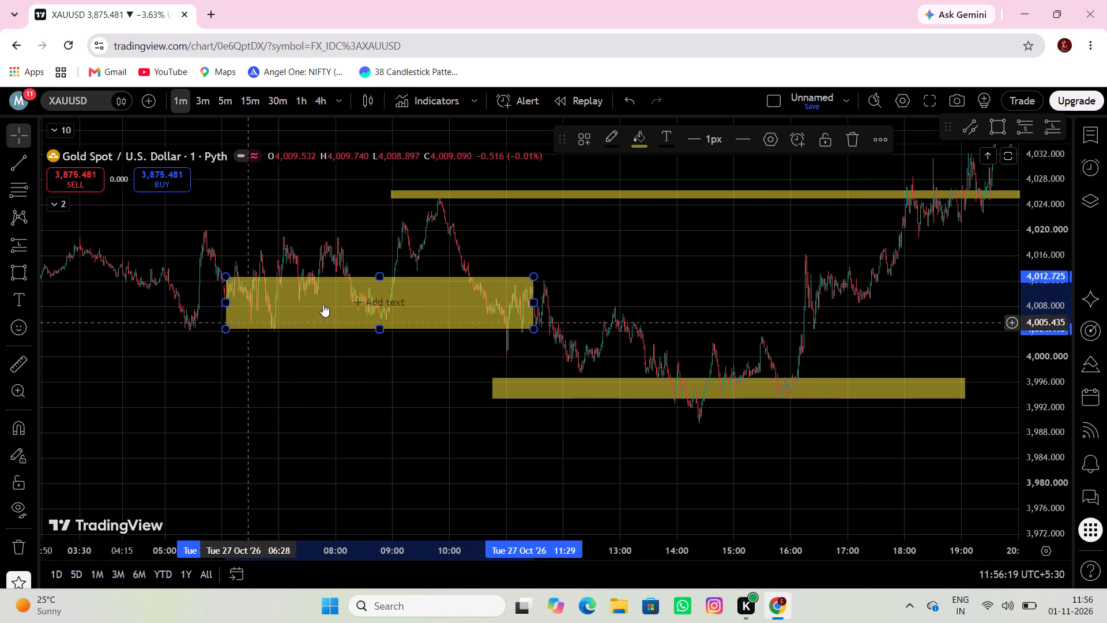
left_click_drag(325, 303, 246, 346)
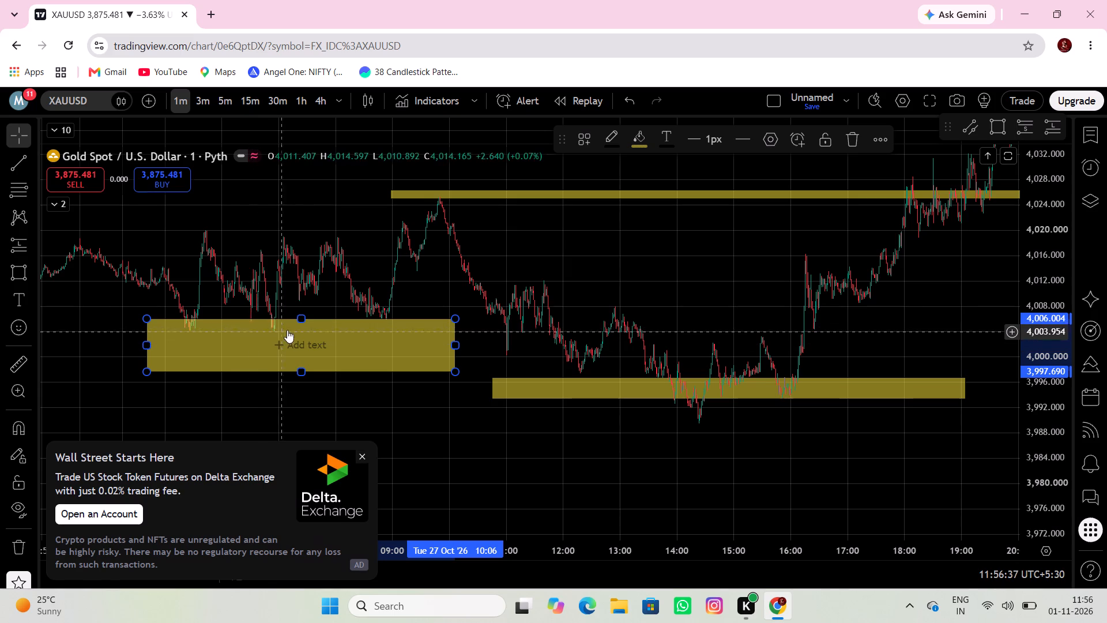
left_click(303, 313)
left_click_drag(305, 322, 306, 330)
left_click_drag(296, 303, 373, 290)
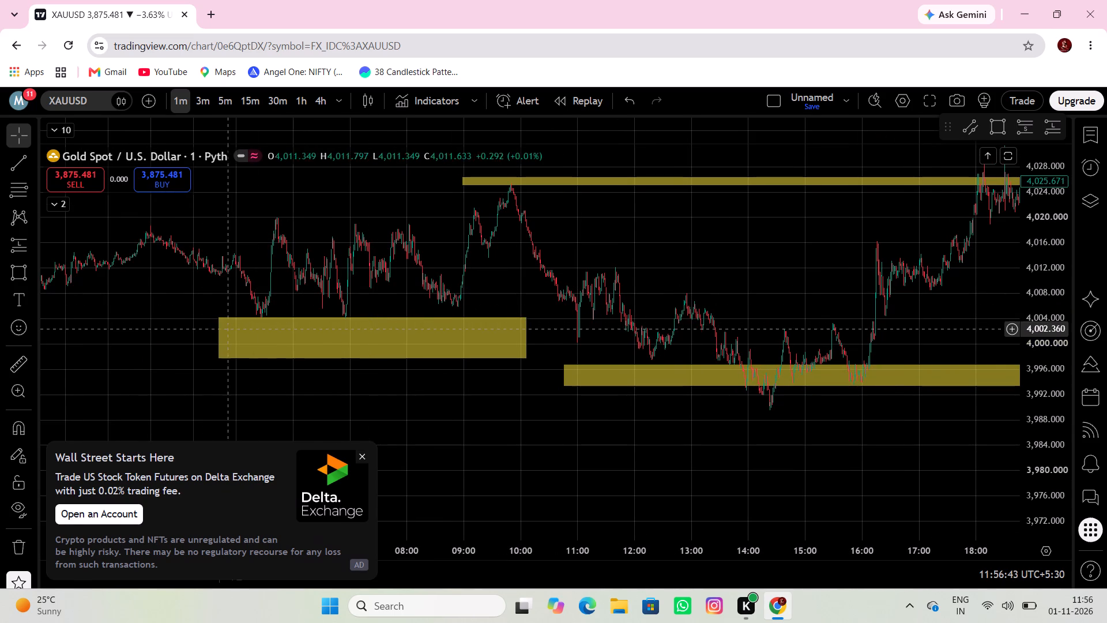
Draw a rectangle along the 27 Oct early-morning highs, ending about 08:22, between about 4,018.3 and 4,021.5.
left_click(20, 277)
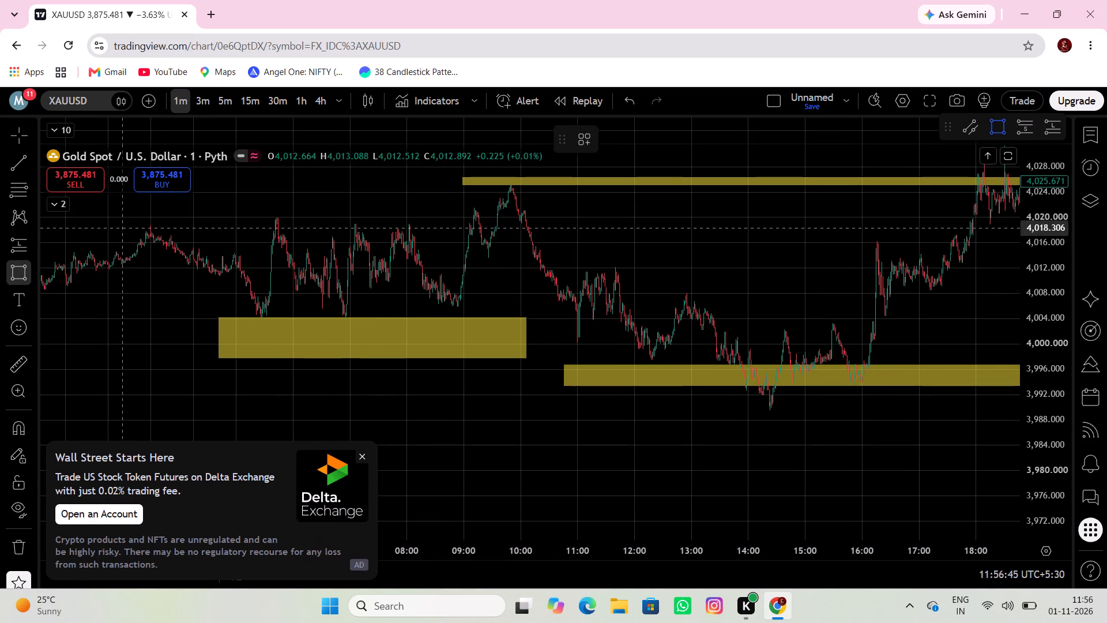
left_click_drag(123, 228, 163, 223)
left_click(428, 208)
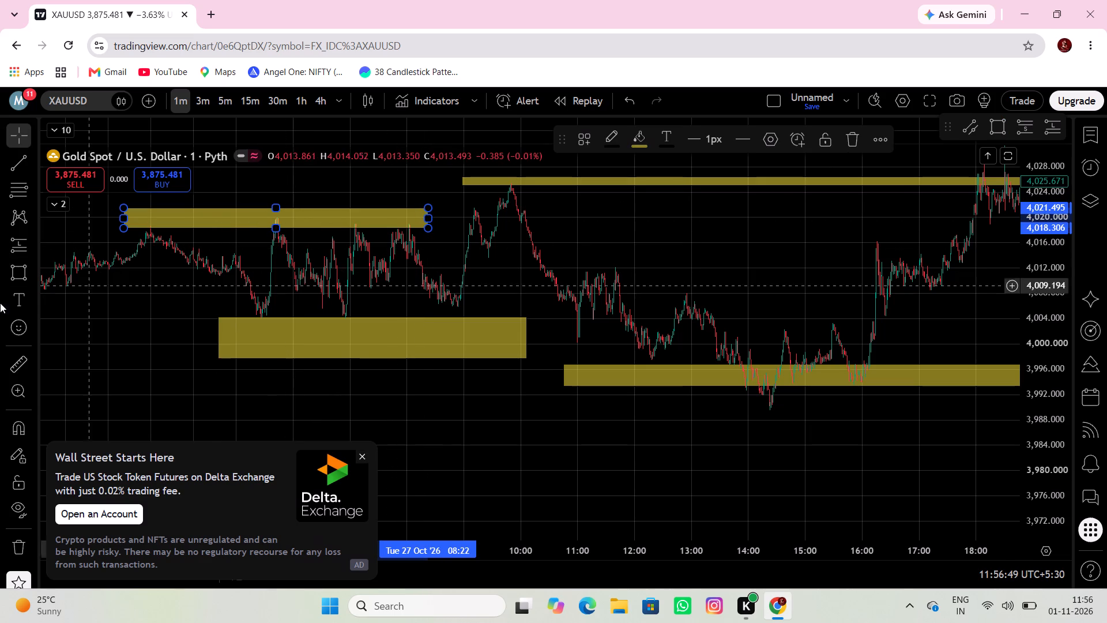
Draw a rectangle over the 27 Oct midday highs and later consolidation, from about 11:11 to 17:49, between about 4,009.4 and 4,013.3.
left_click(14, 265)
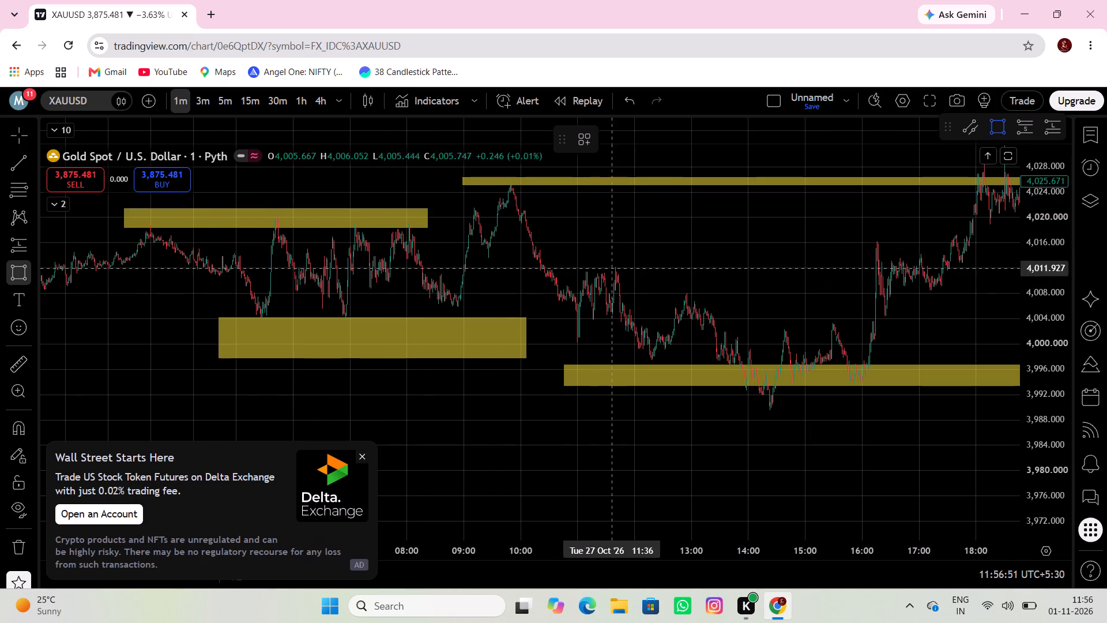
left_click(588, 260)
left_click(965, 284)
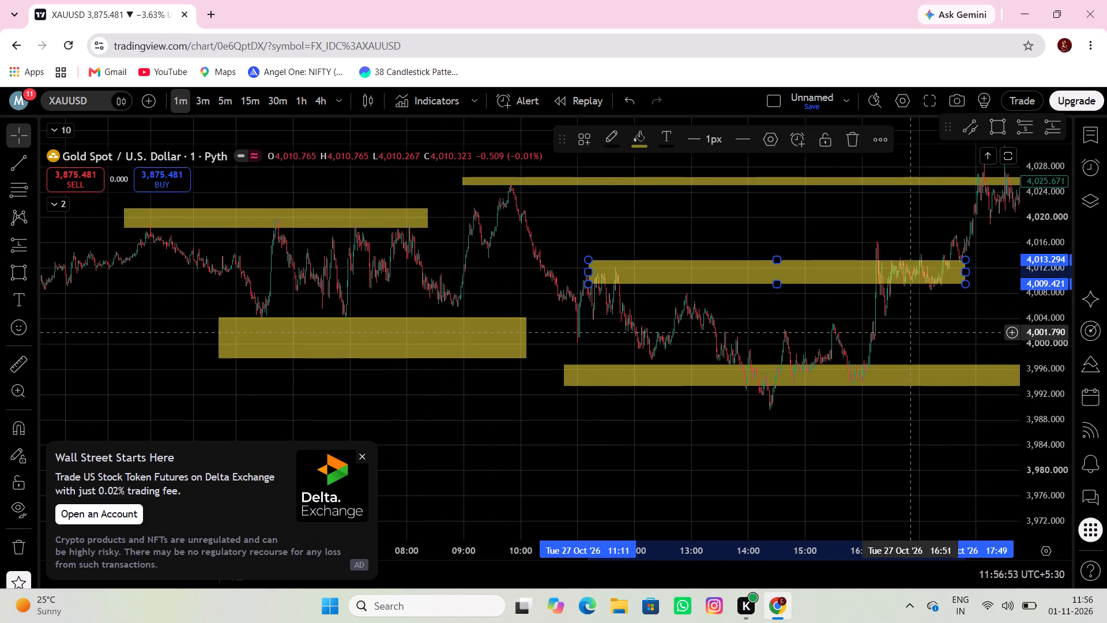
Draw a rectangle above the 26 Oct evening highs, from about 14:48 to 21:54, between about 4,026 and 4,029.
left_click_drag(909, 333, 636, 337)
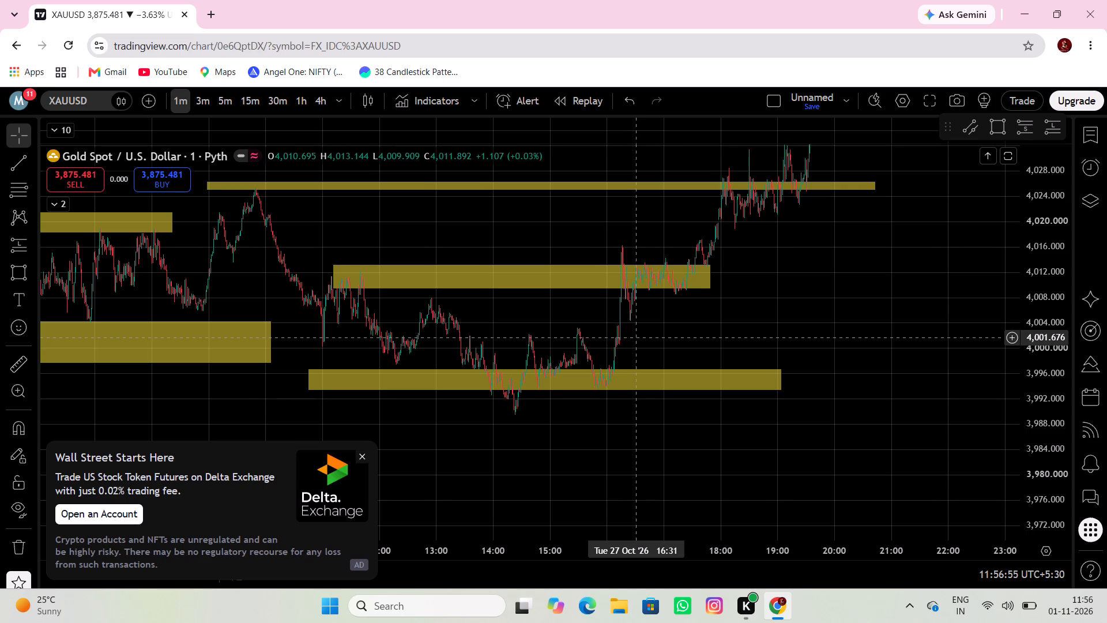
left_click_drag(710, 336, 804, 319)
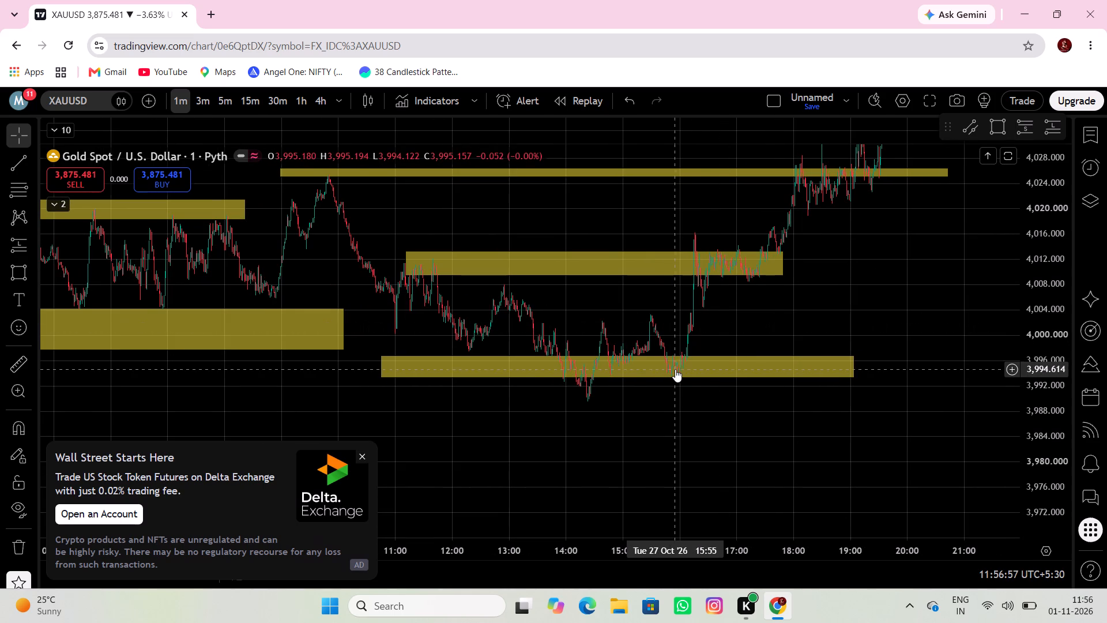
left_click_drag(638, 300, 924, 256)
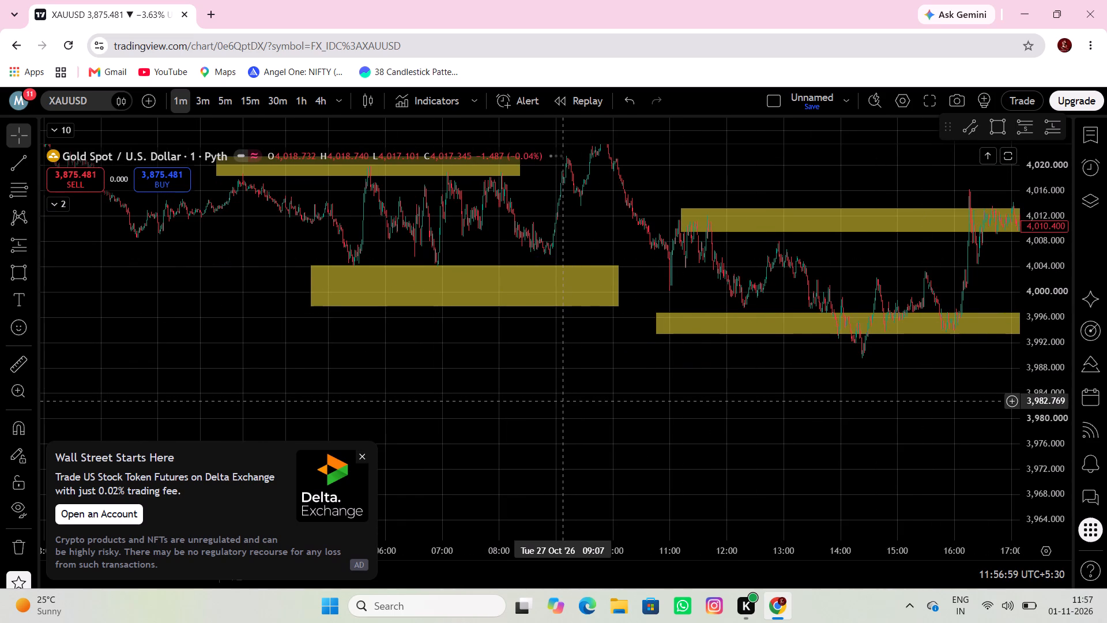
left_click_drag(547, 466, 717, 455)
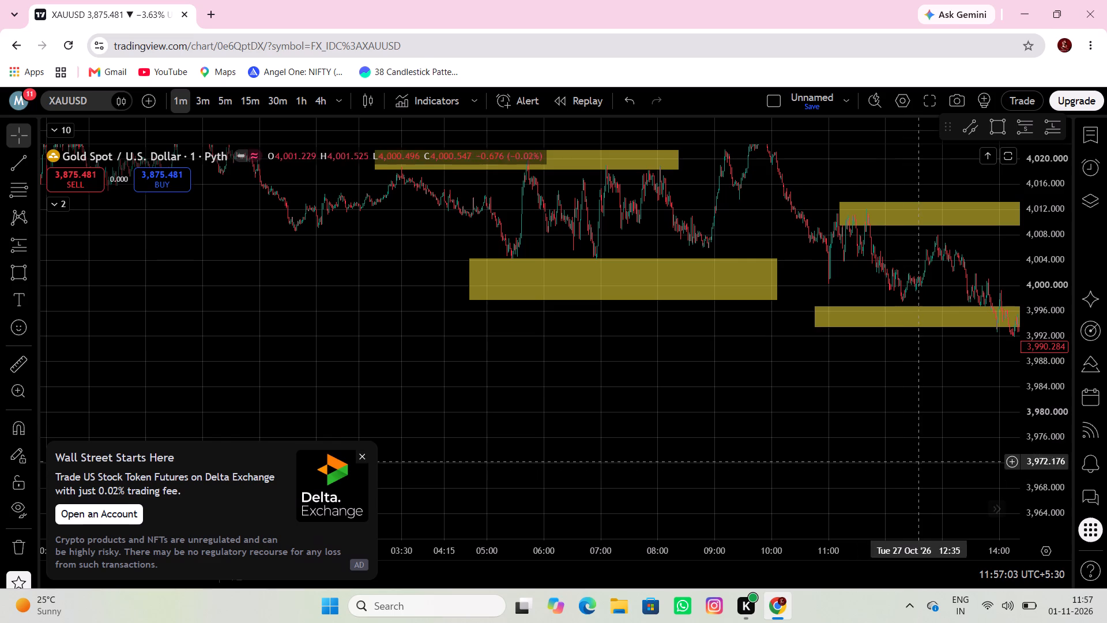
scroll(1037, 421, "down", 12)
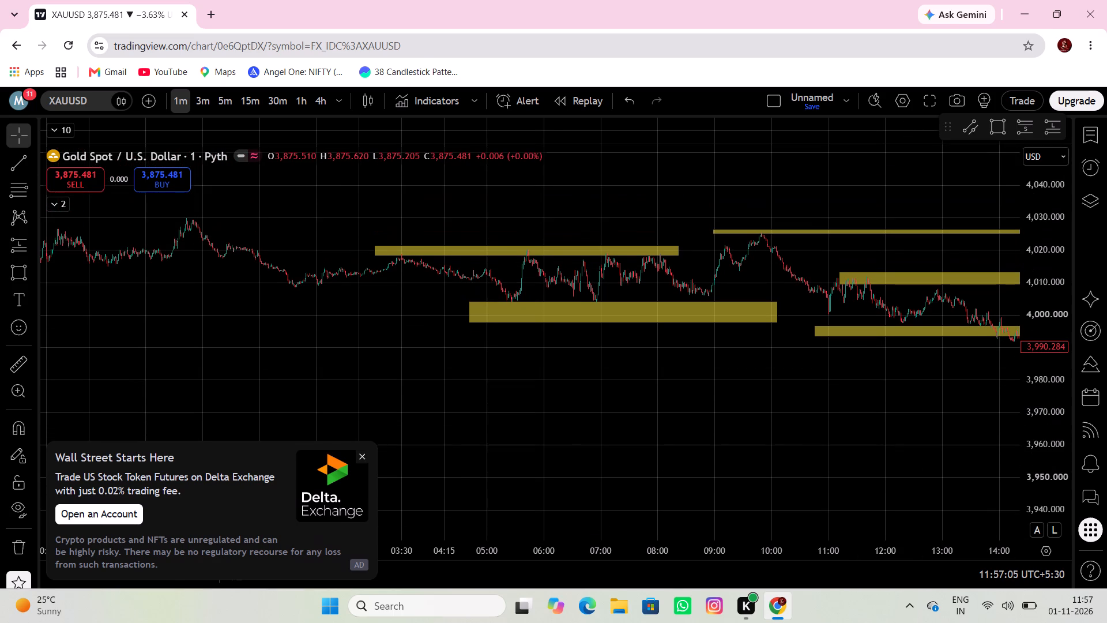
left_click(359, 452)
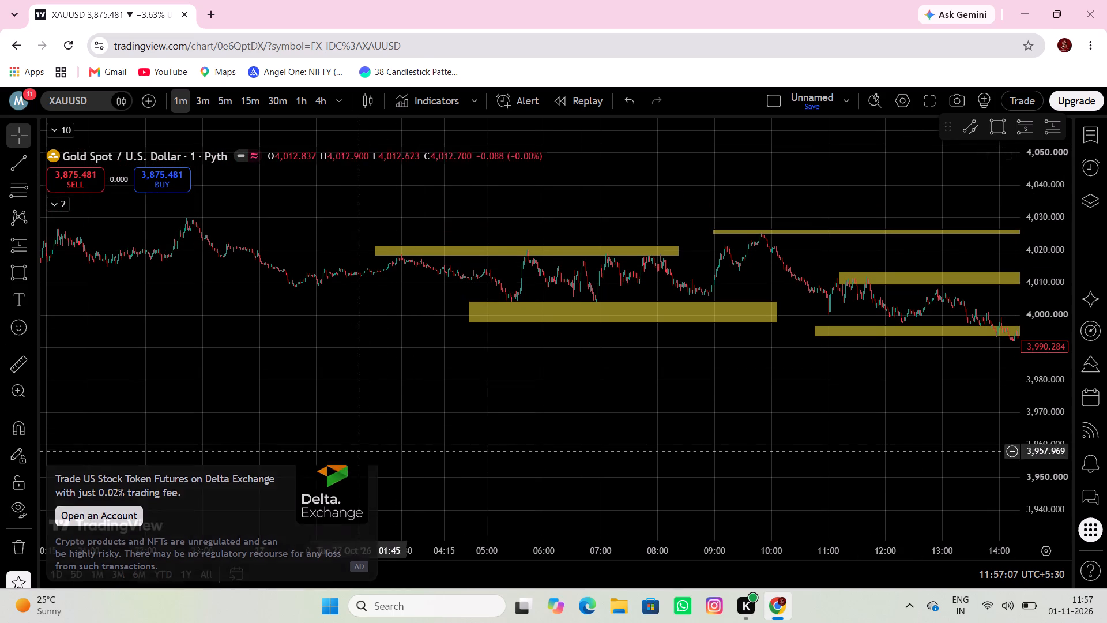
left_click_drag(367, 421, 488, 446)
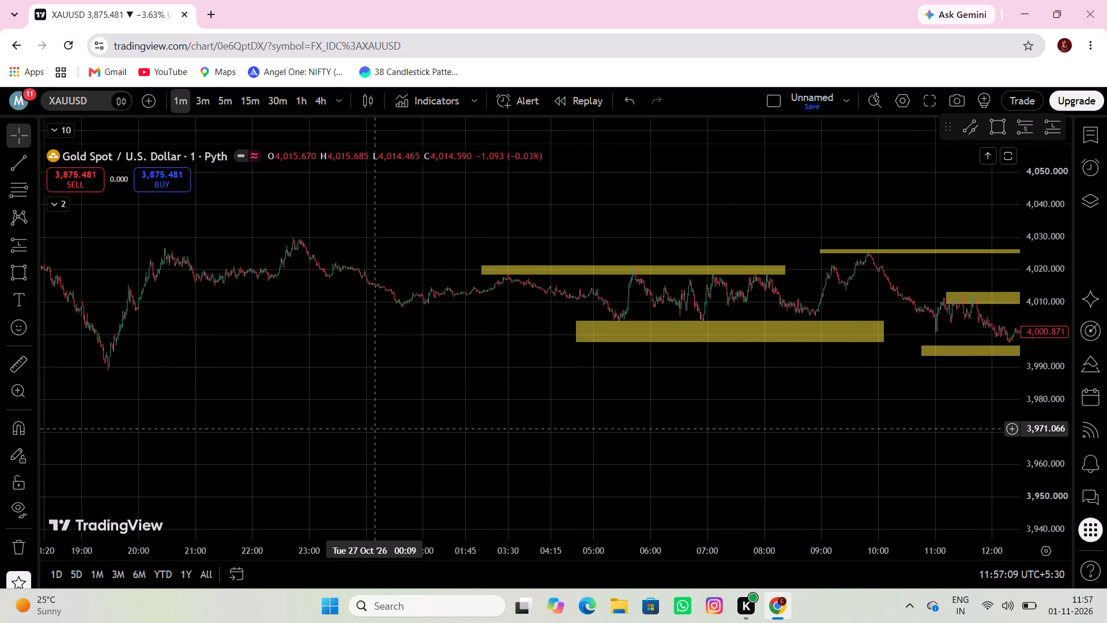
left_click_drag(304, 440, 519, 443)
left_click_drag(366, 459, 574, 419)
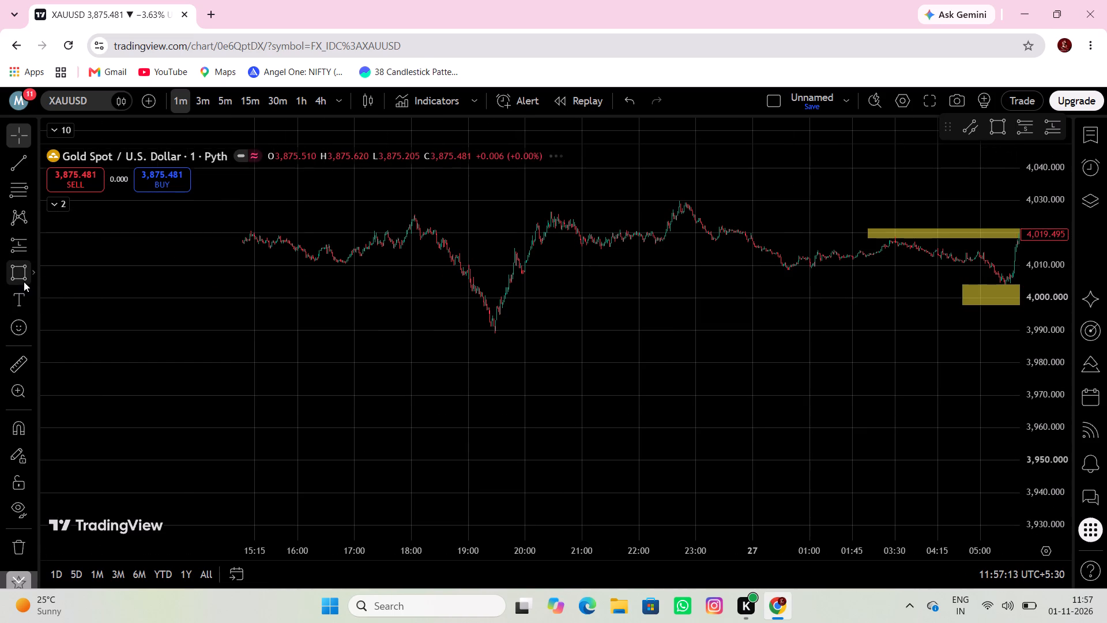
left_click(24, 282)
left_click(229, 204)
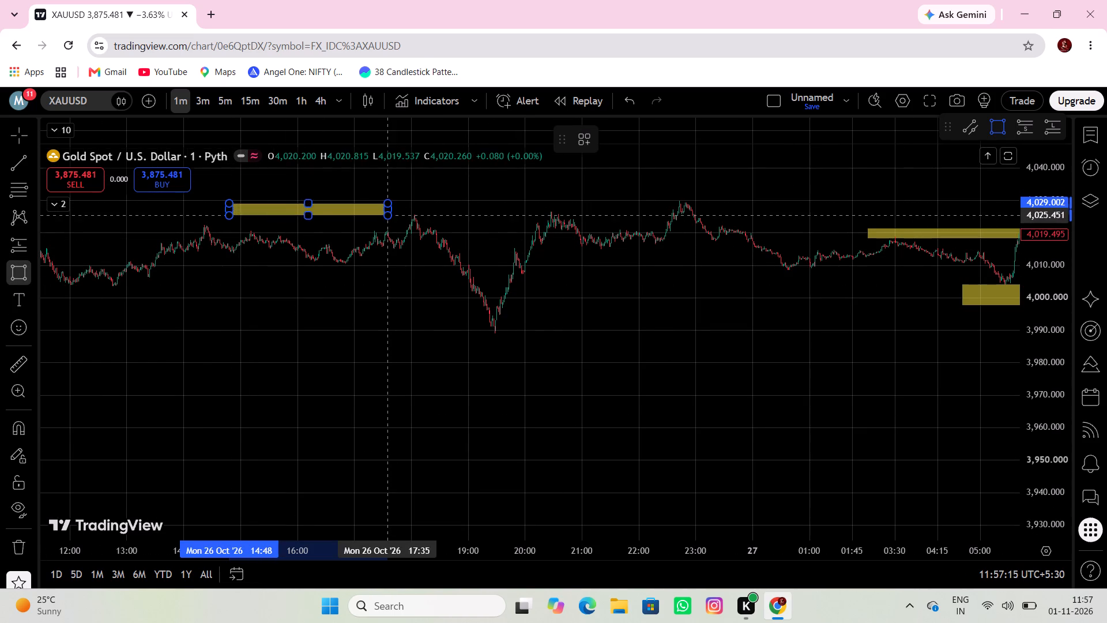
left_click(632, 213)
Draw a rectangle beneath the 26 Oct afternoon range, from about 14:38 to 22:30, between about 4,007 and 4,010.
left_click_drag(543, 260, 456, 283)
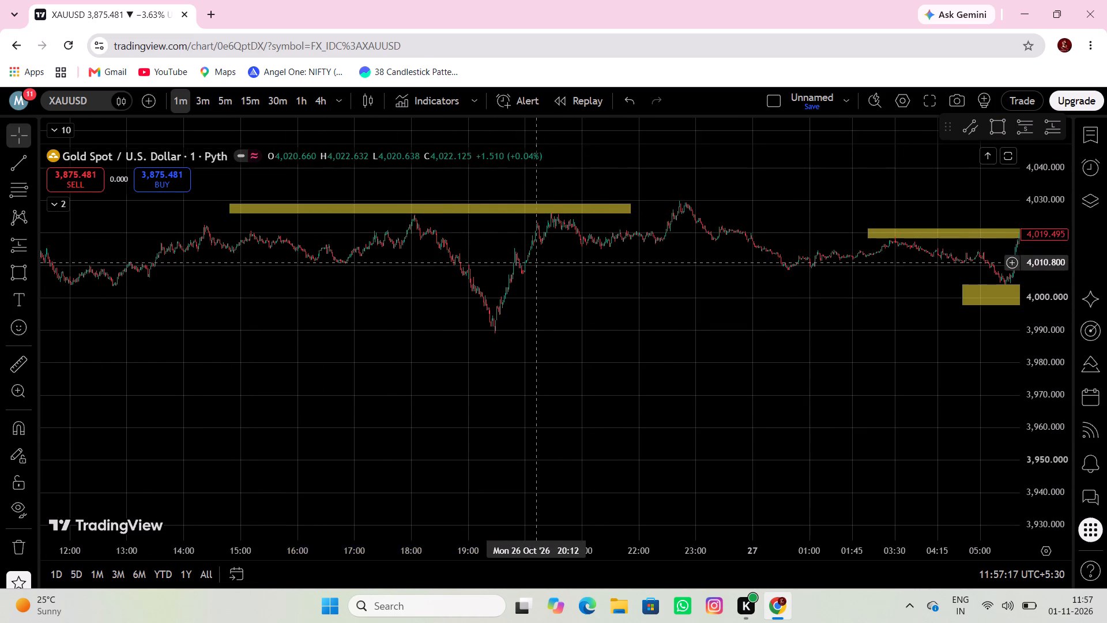
left_click_drag(456, 283, 399, 289)
left_click(10, 271)
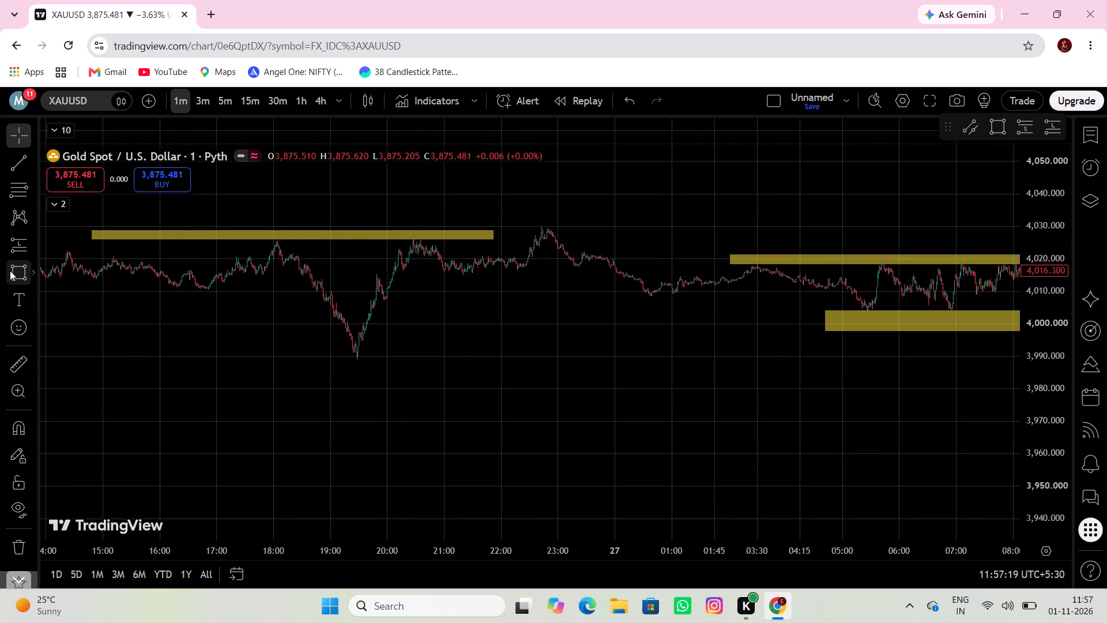
left_click_drag(82, 301, 93, 304)
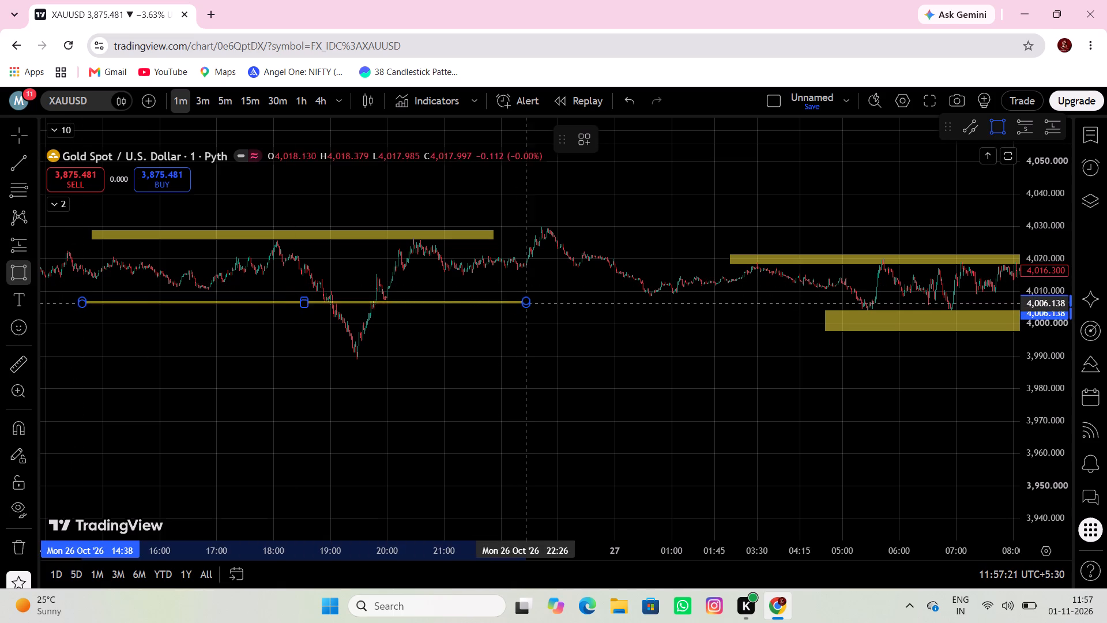
left_click(531, 291)
Draw a thin rectangle at the 26 Oct late-night high, from about 22:22 to 05:54 on 27 Oct, between about 4,029.9 and 4,031.0.
left_click_drag(464, 346, 524, 352)
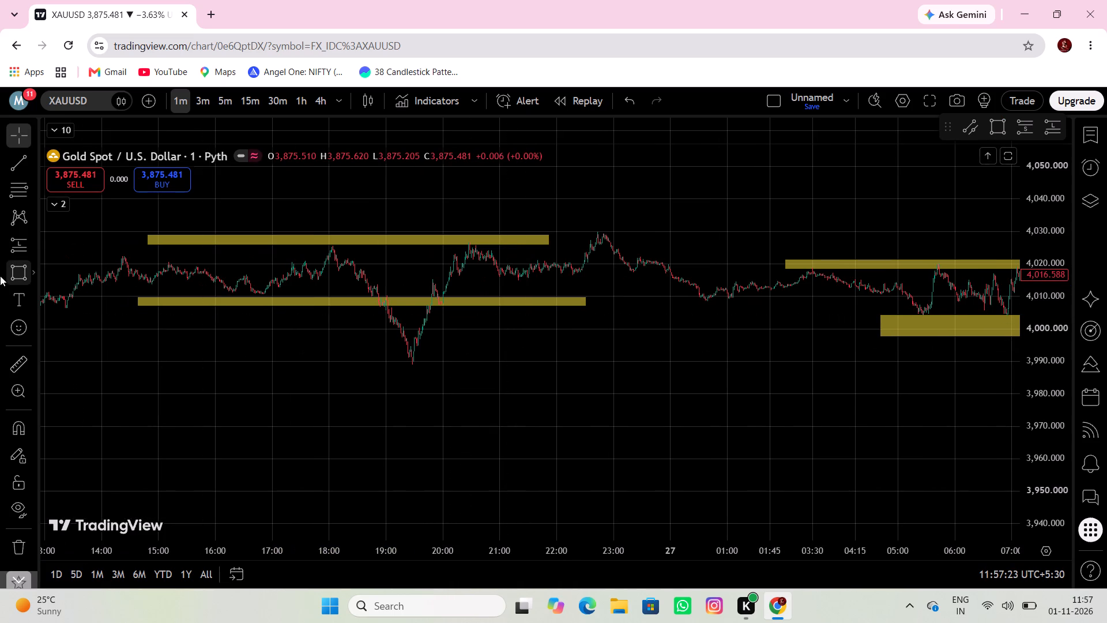
left_click(12, 266)
left_click(578, 228)
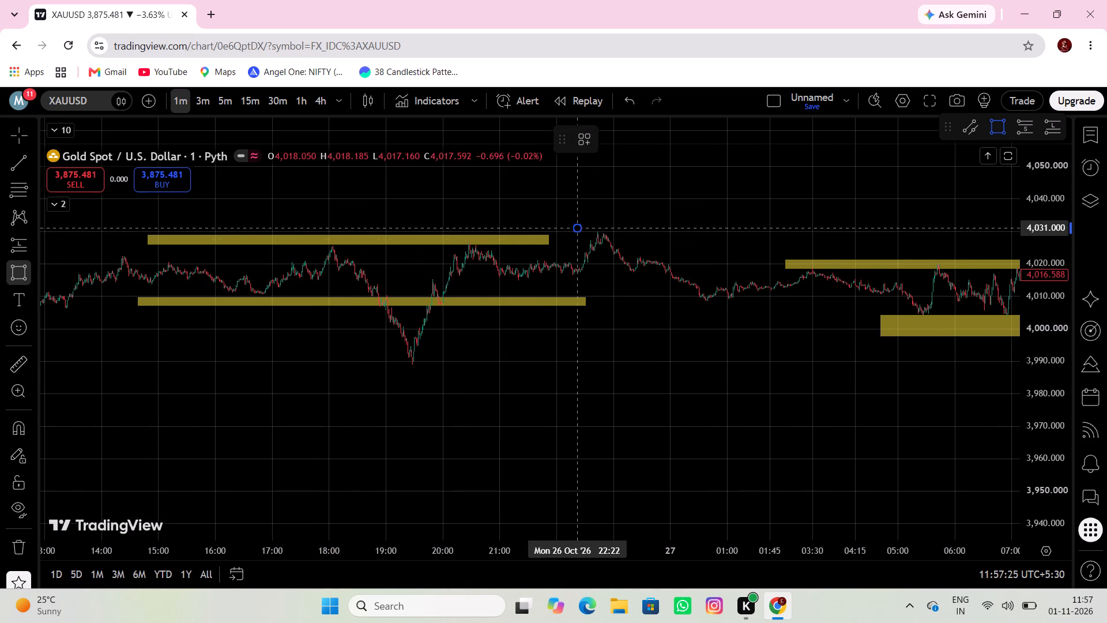
left_click(950, 232)
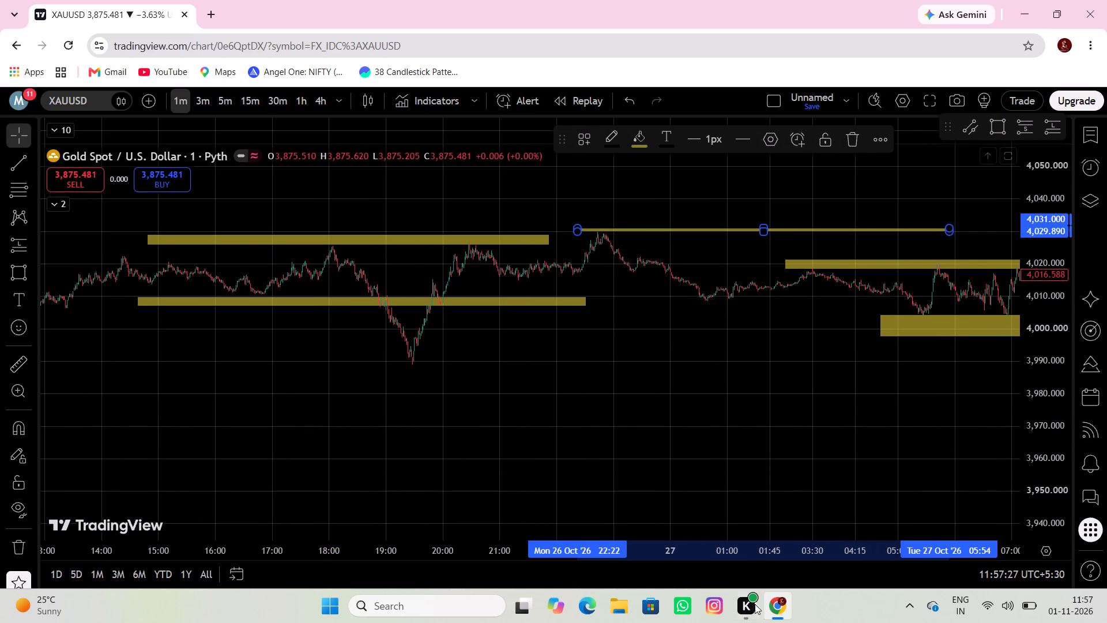
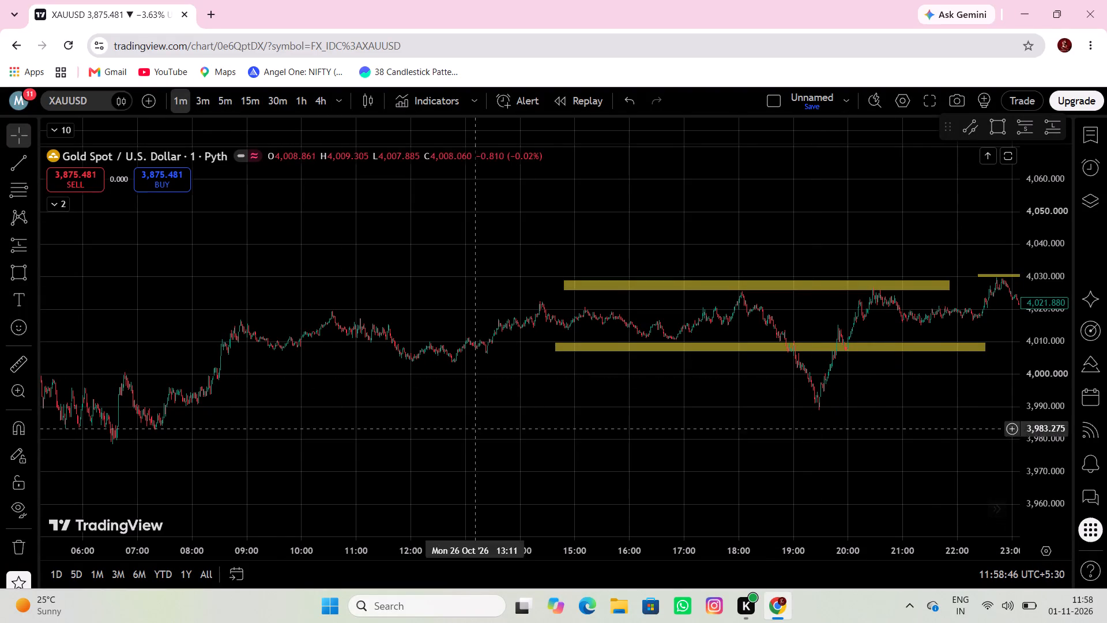
Draw a rectangle over the 26 Oct morning highs, from about 08:14 to 13:35, between about 4,019 and 4,023.
left_click(12, 275)
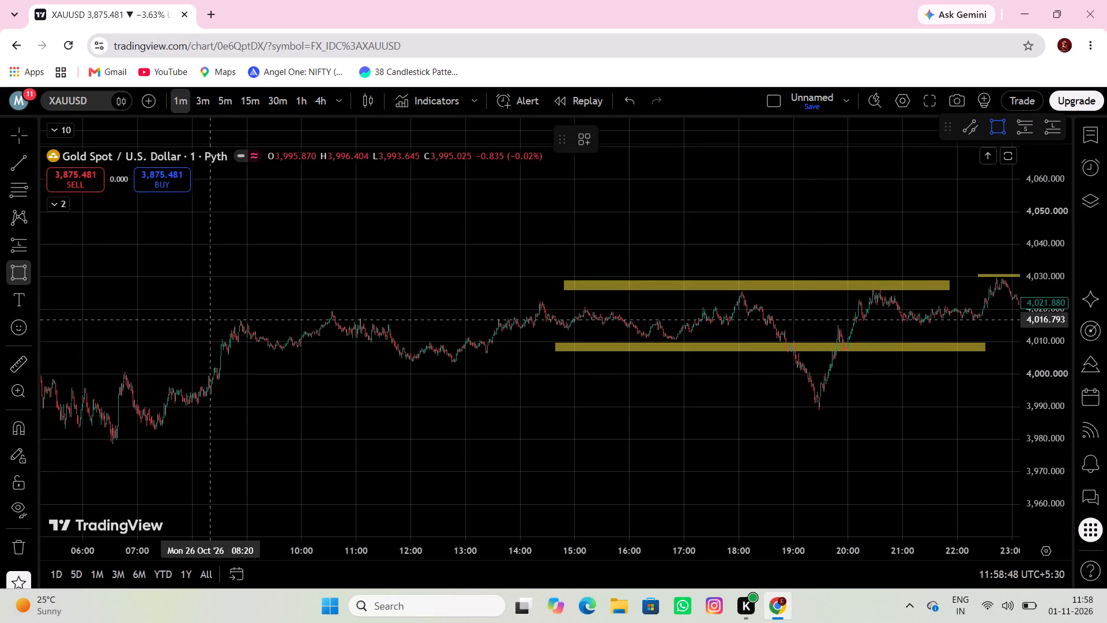
left_click_drag(205, 320, 217, 320)
left_click(498, 299)
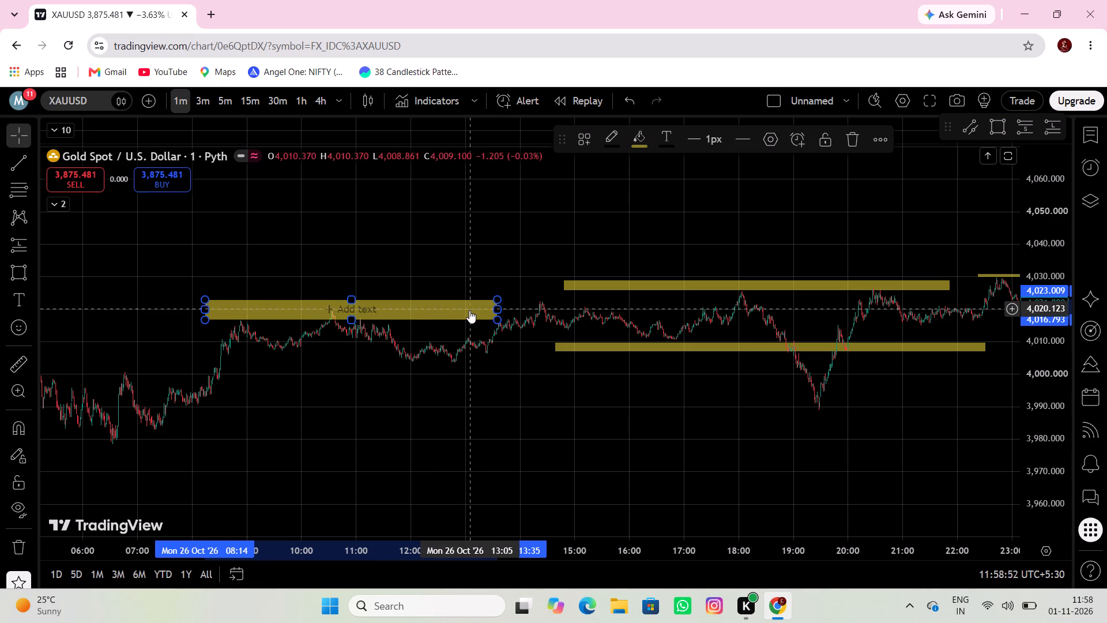
left_click_drag(349, 317, 357, 312)
Draw a rectangle over the earliest 26 Oct highs, from about 03:55 to 09:10, between about 4,001.4 and 4,005.5.
left_click_drag(373, 360, 475, 302)
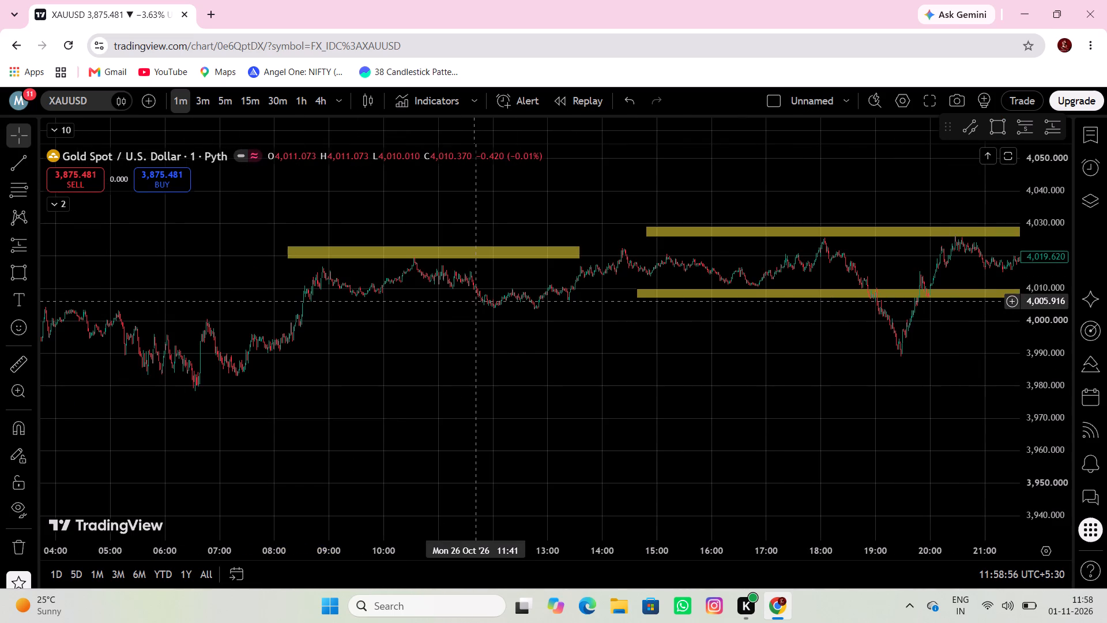
left_click_drag(475, 302, 475, 303)
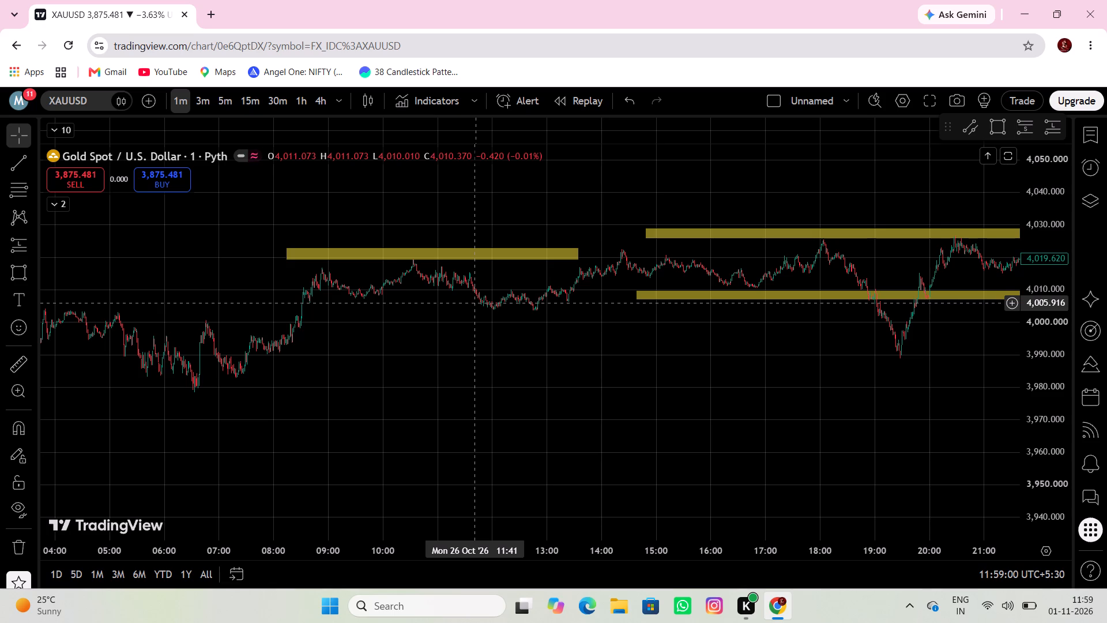
left_click_drag(475, 303, 462, 321)
left_click_drag(367, 365, 546, 359)
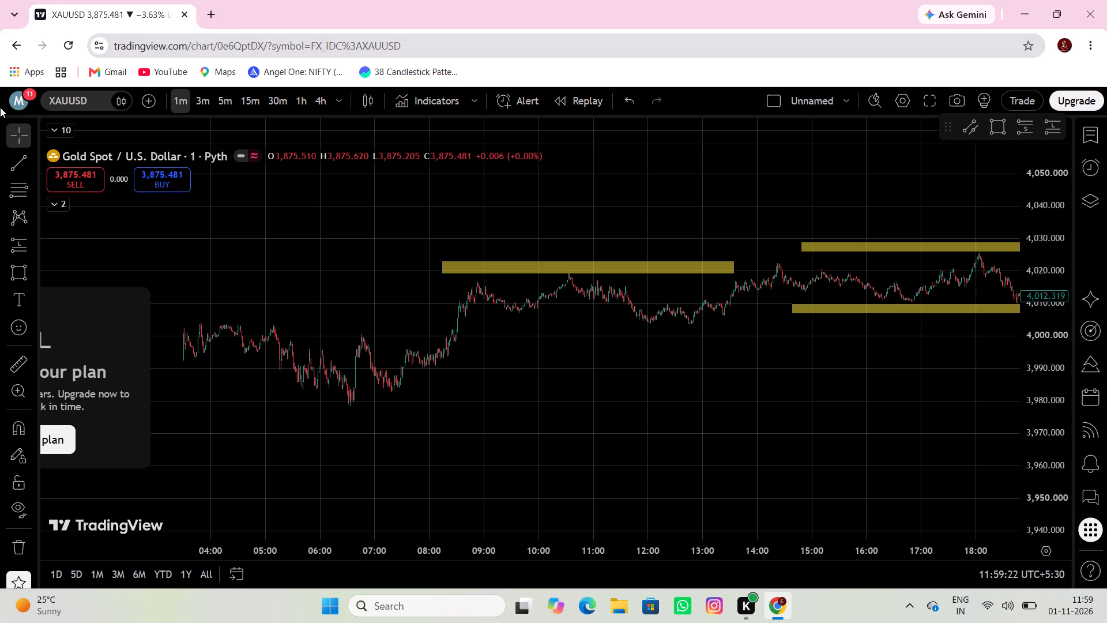
left_click(24, 270)
left_click(206, 318)
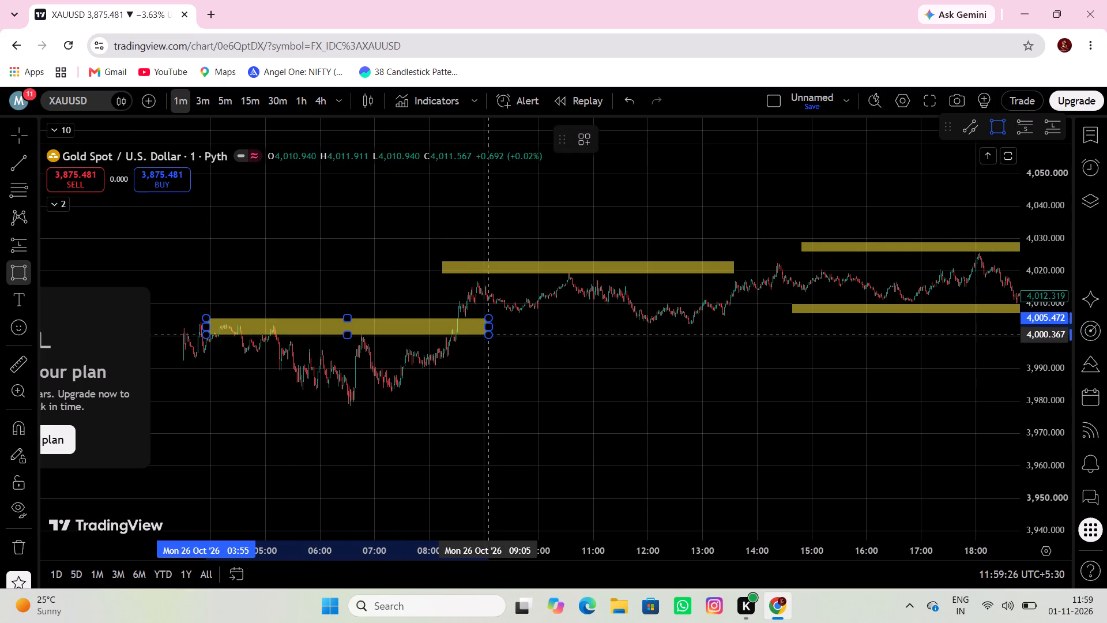
left_click(493, 331)
Switch the chart symbol to NIFTY (Nifty 50 Index).
left_click_drag(484, 376, 836, 356)
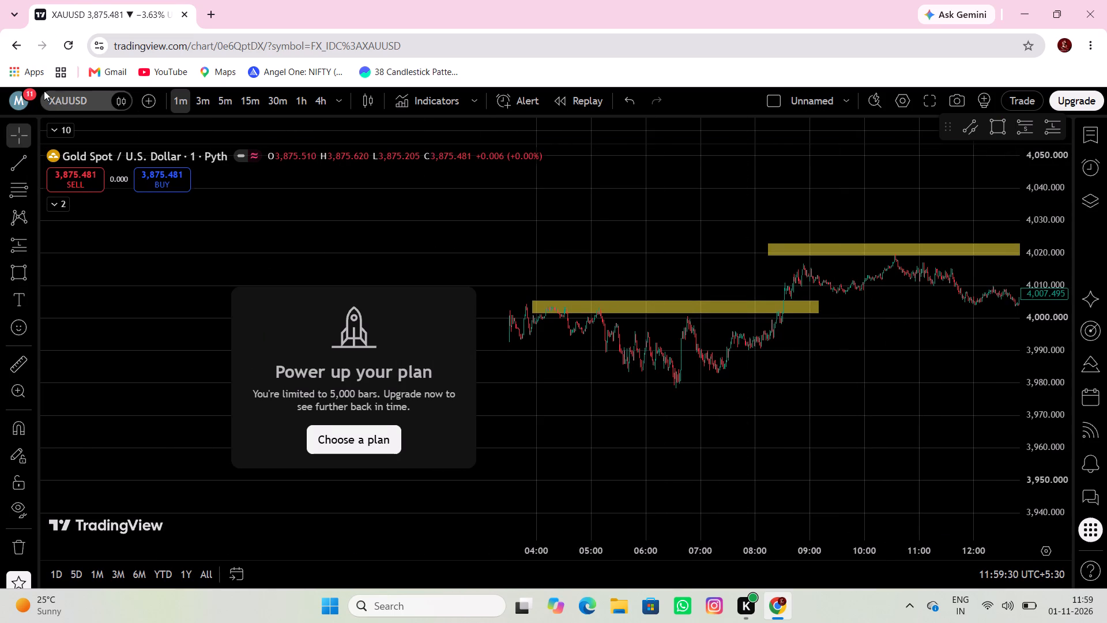
left_click(84, 96)
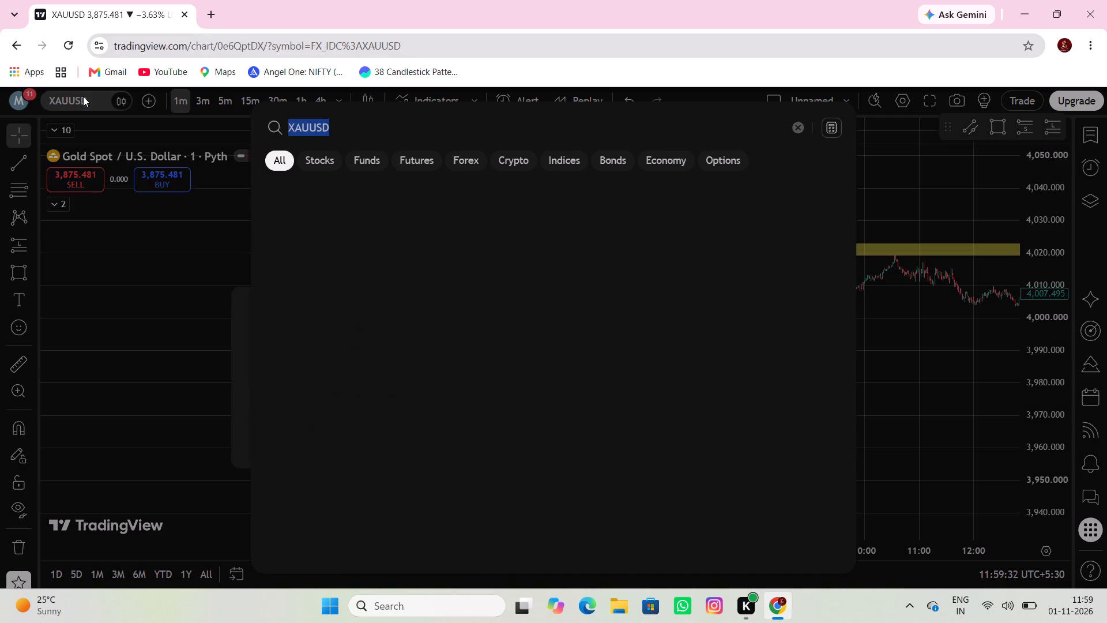
key("BackSpace")
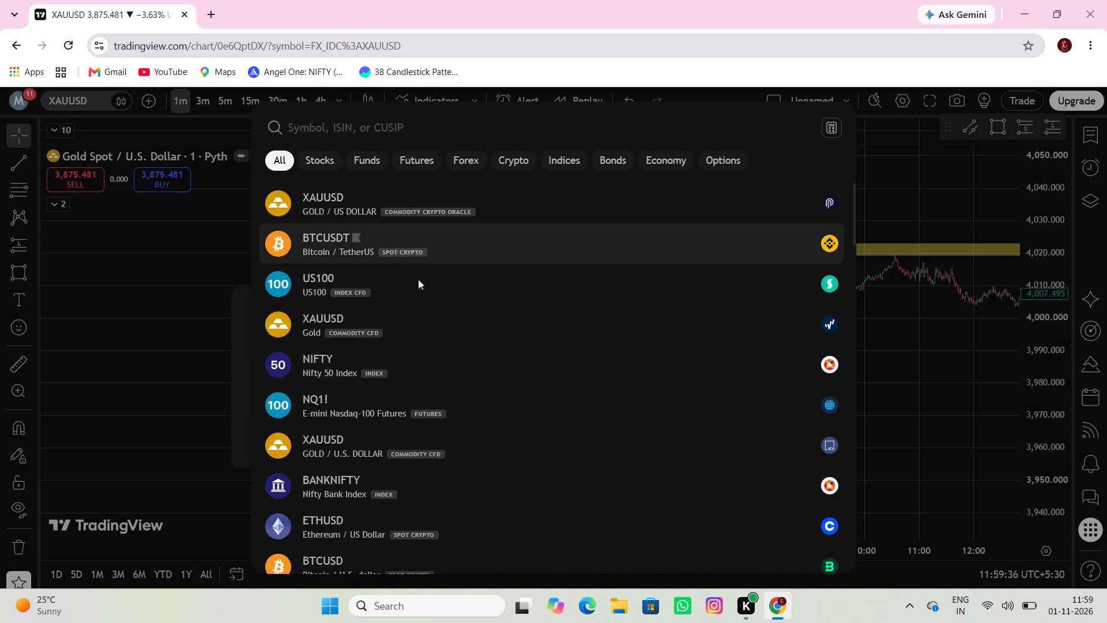
left_click(473, 371)
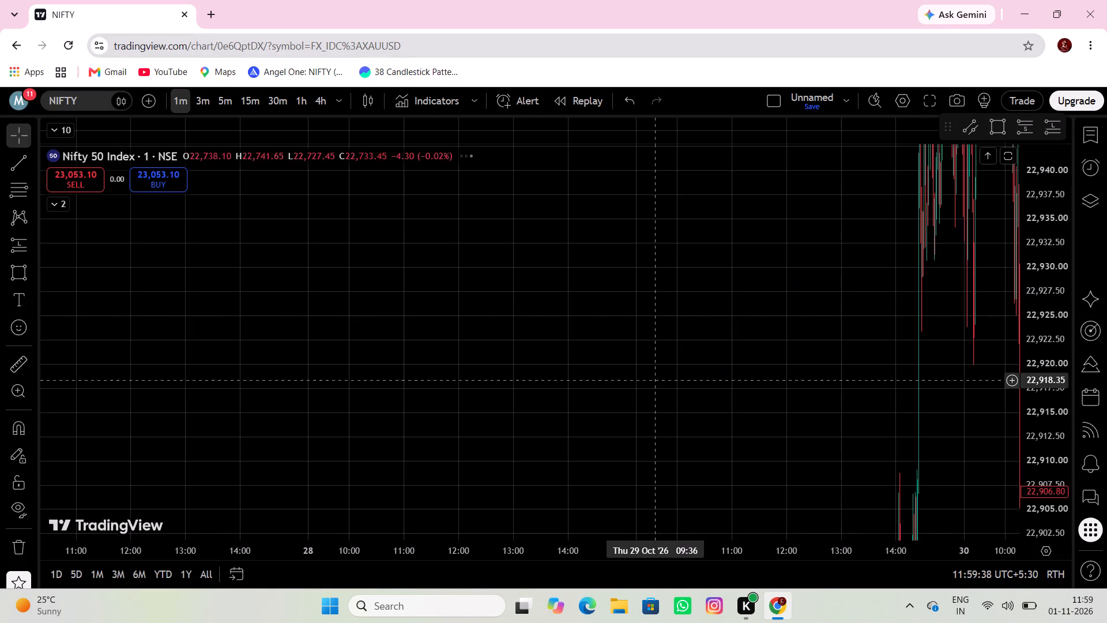
Remove all existing drawings from the Nifty 50 chart while keeping its indicators.
scroll(831, 336, "down", 3)
scroll(986, 387, "up", 8)
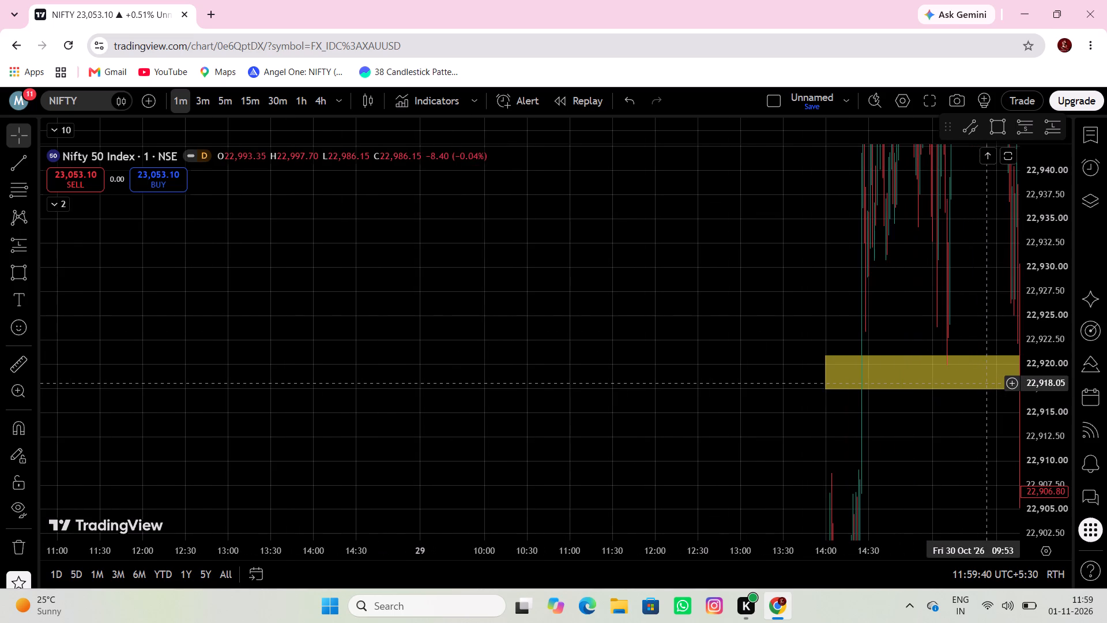
scroll(1021, 371, "down", 15)
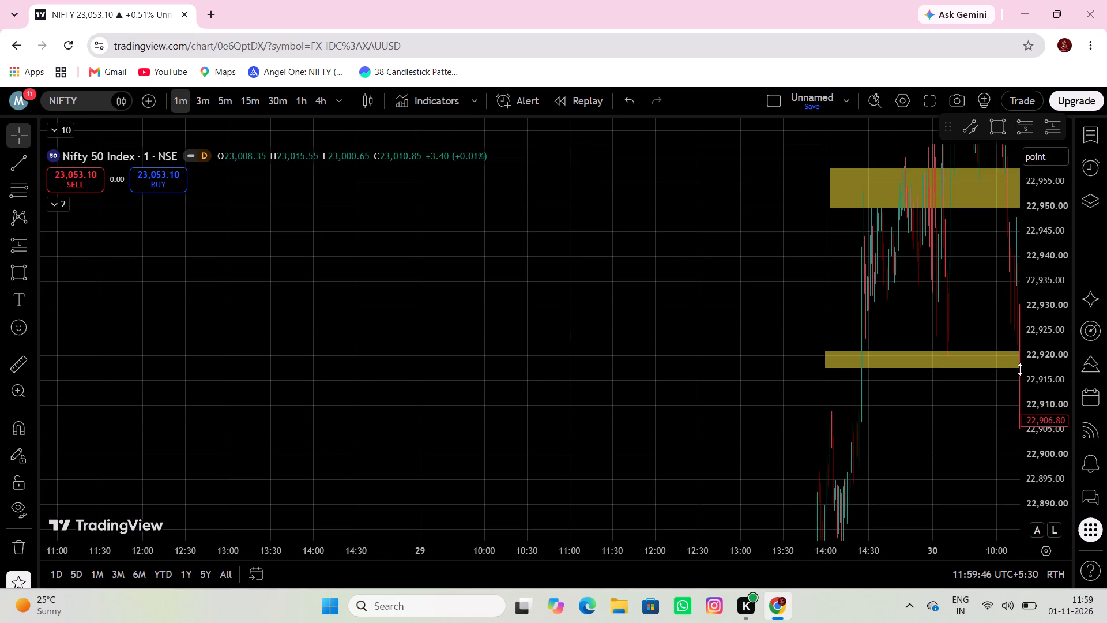
scroll(1020, 369, "down", 3)
scroll(1020, 369, "up", 1)
scroll(1020, 369, "down", 13)
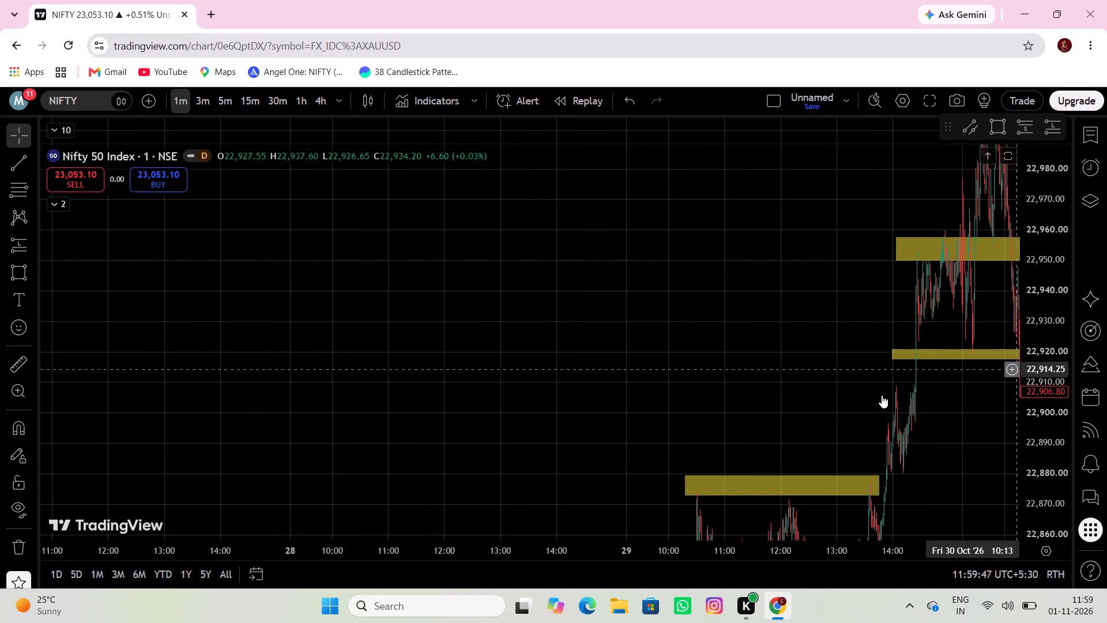
left_click(21, 545)
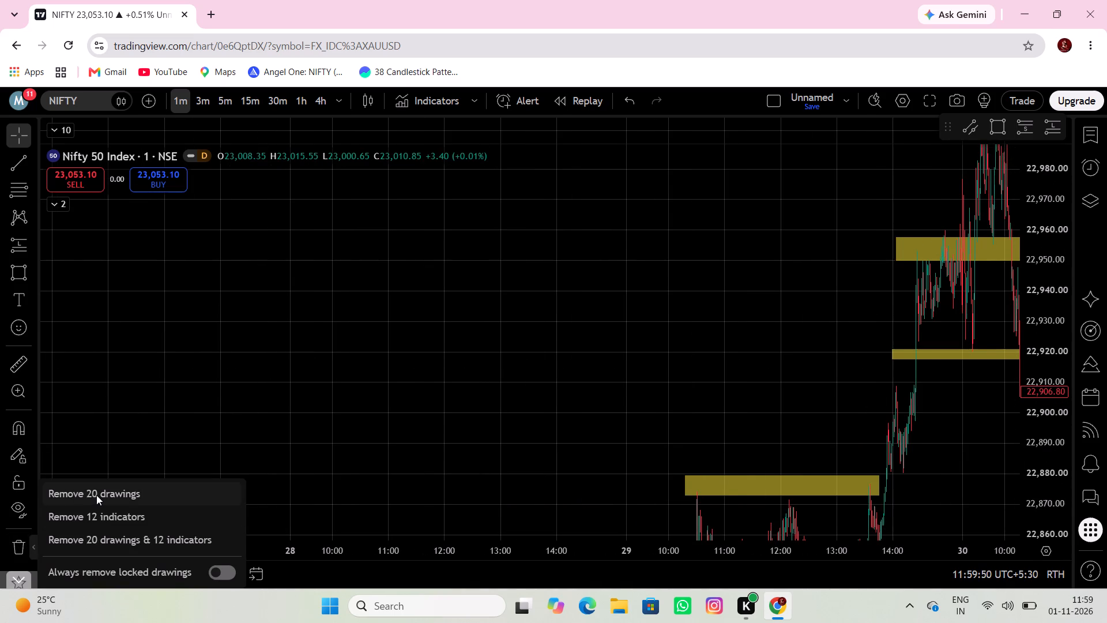
left_click(96, 495)
Draw a thin rectangle at the 30 Oct afternoon high, from about 13:45 to 09:27 on 2 Nov, between about 23,065 and 23,070.5.
scroll(487, 476, "up", 14)
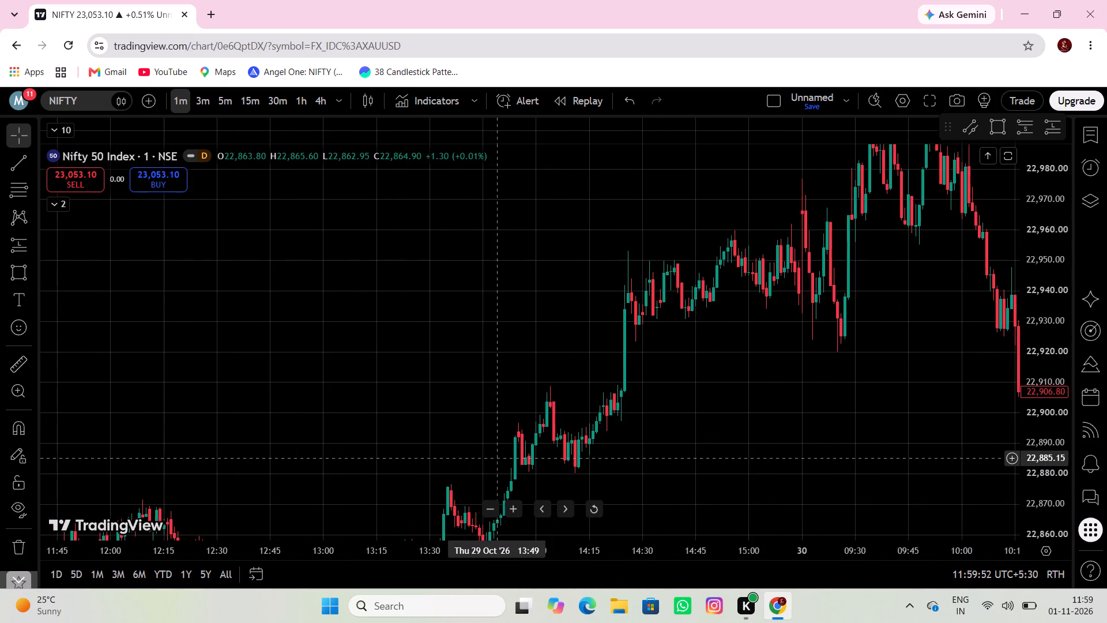
left_click_drag(811, 471, 268, 474)
scroll(1041, 379, "down", 7)
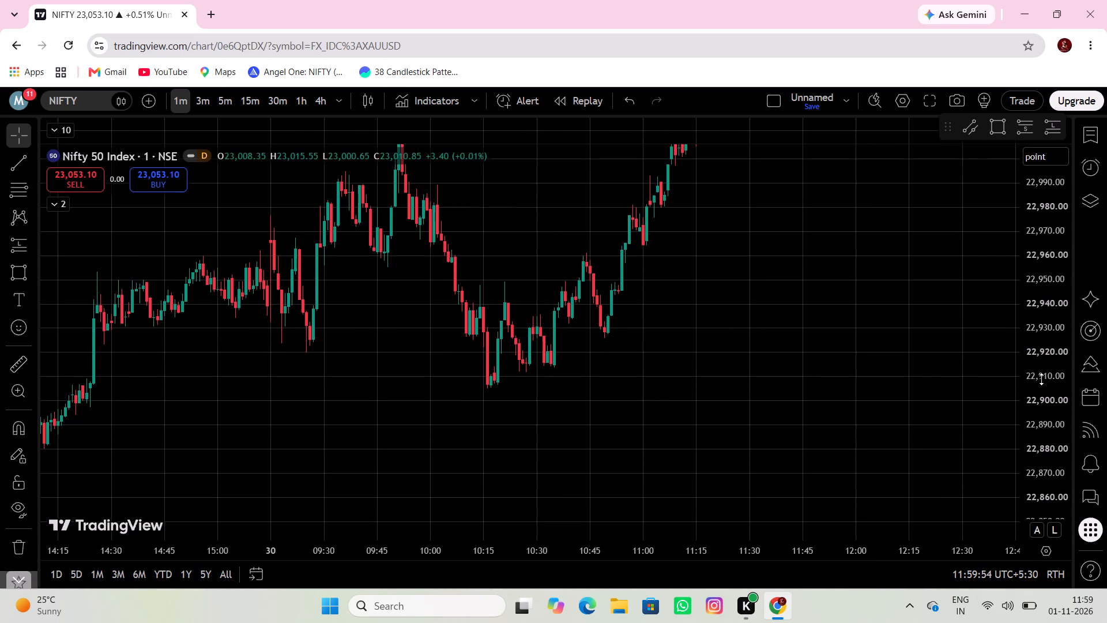
scroll(1041, 379, "down", 20)
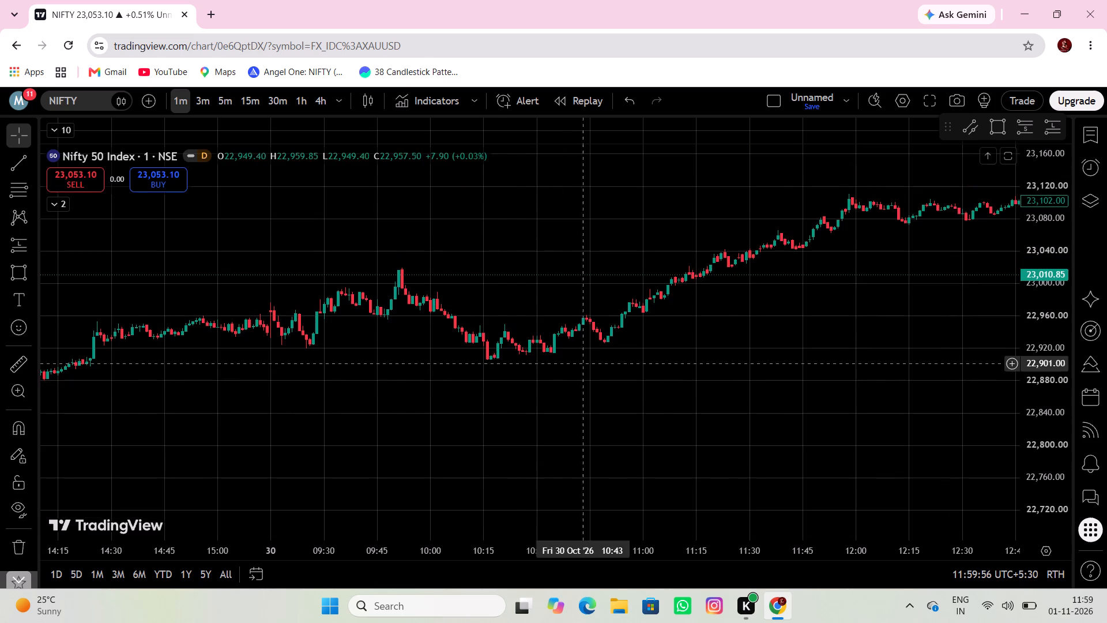
left_click_drag(498, 400, 4, 402)
left_click_drag(675, 373, 165, 450)
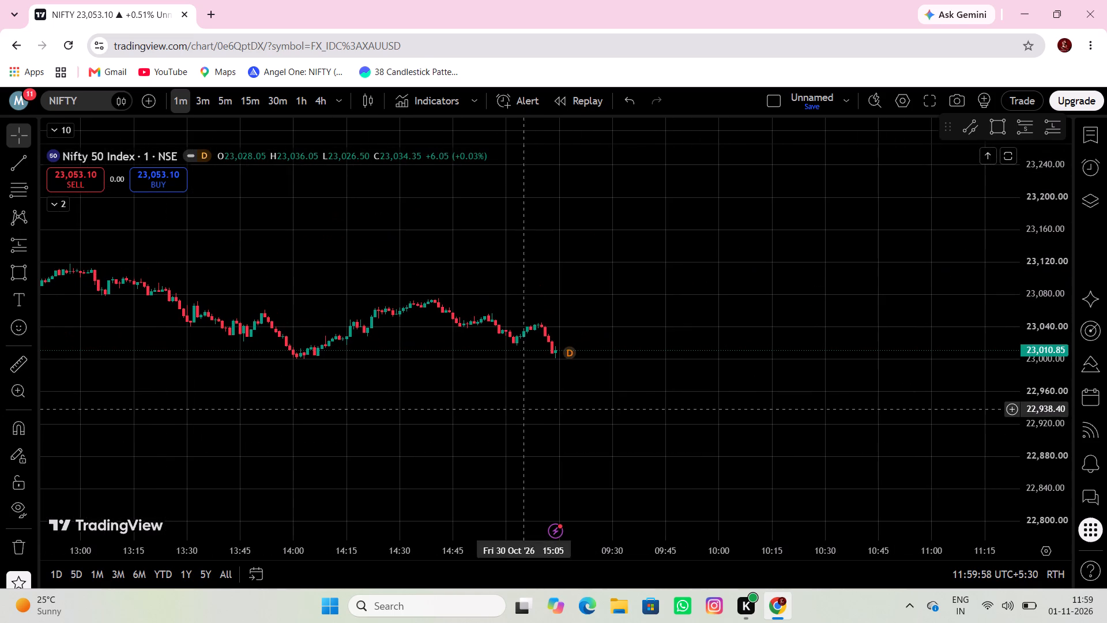
scroll(1062, 421, "up", 12)
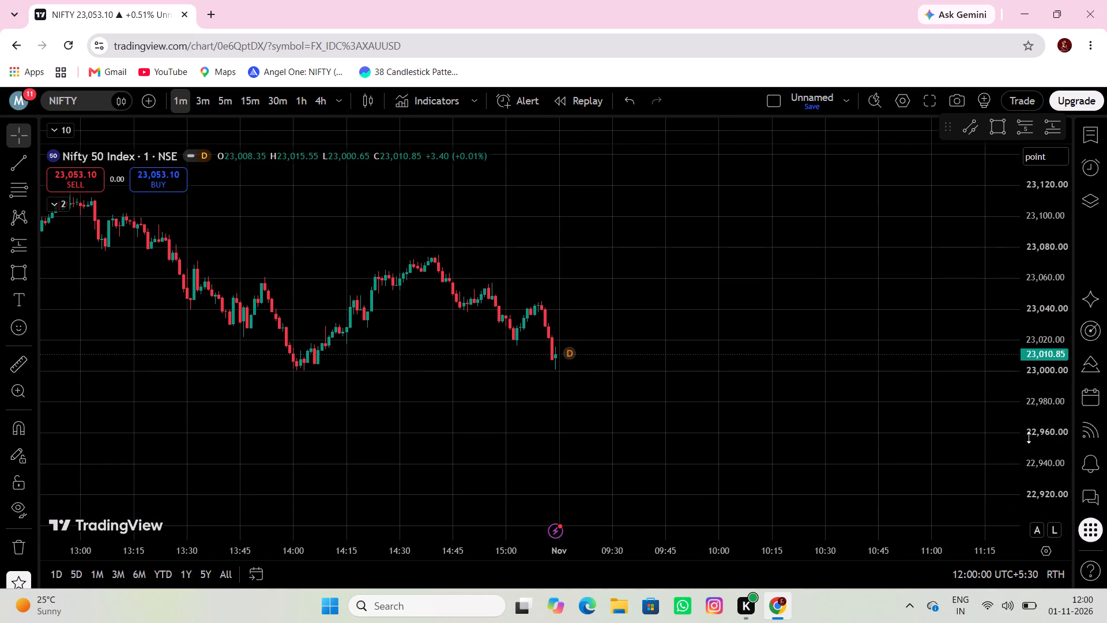
left_click_drag(307, 423, 404, 447)
left_click_drag(10, 284, 16, 284)
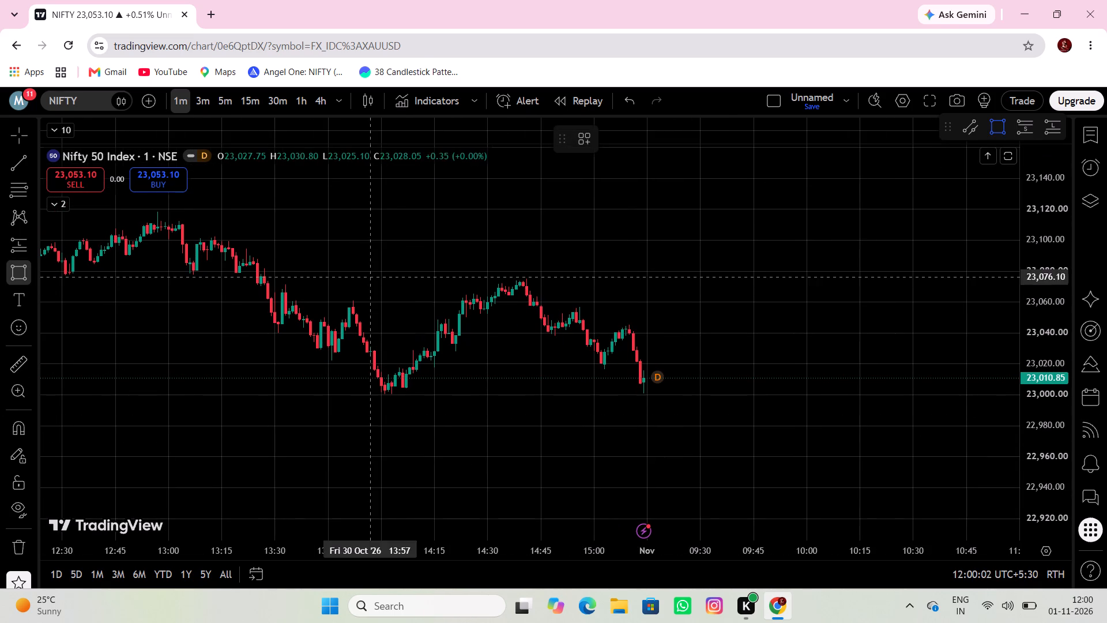
left_click_drag(327, 286, 358, 290)
left_click(691, 294)
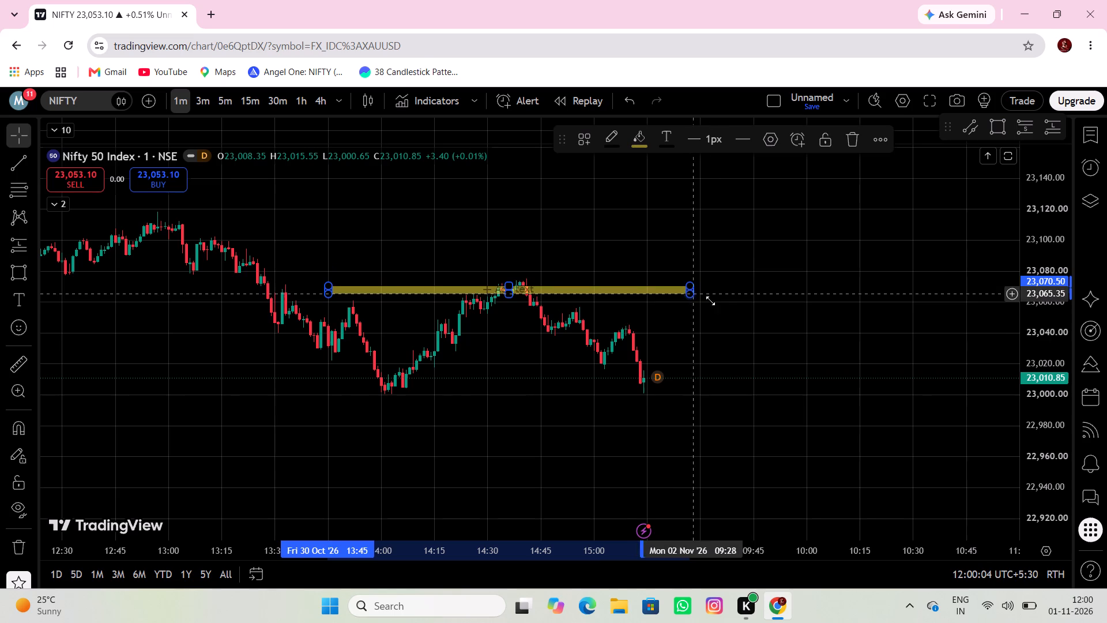
left_click(761, 328)
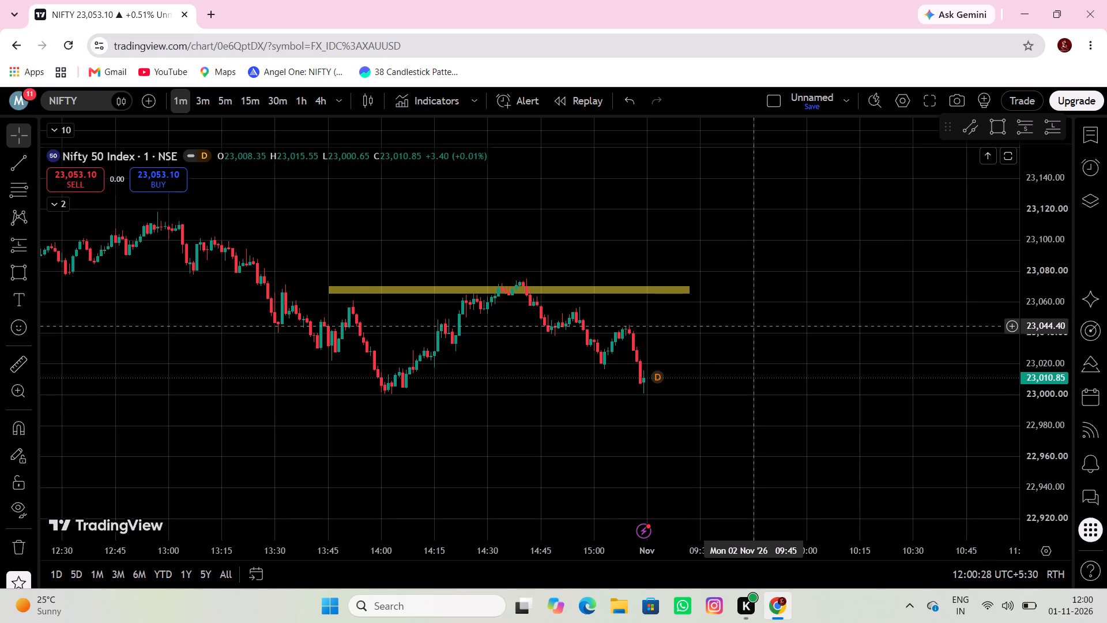
Draw a rectangle over the 30 Oct afternoon lows, from about 13:52 to 09:39 on 2 Nov, between about 22,996 and 23,009.
left_click(12, 273)
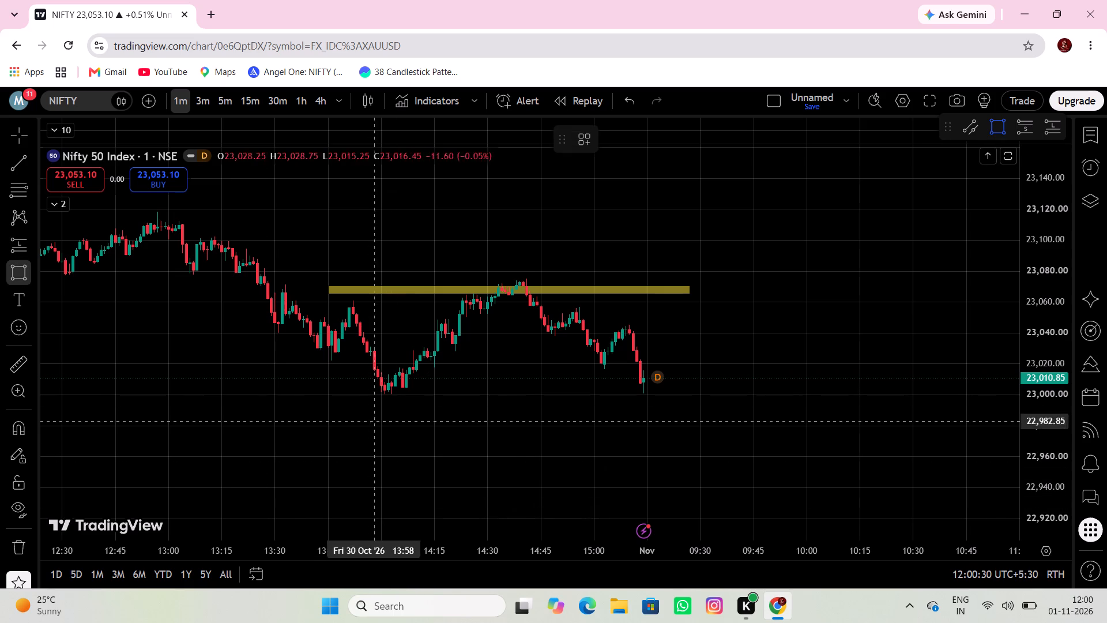
left_click(354, 400)
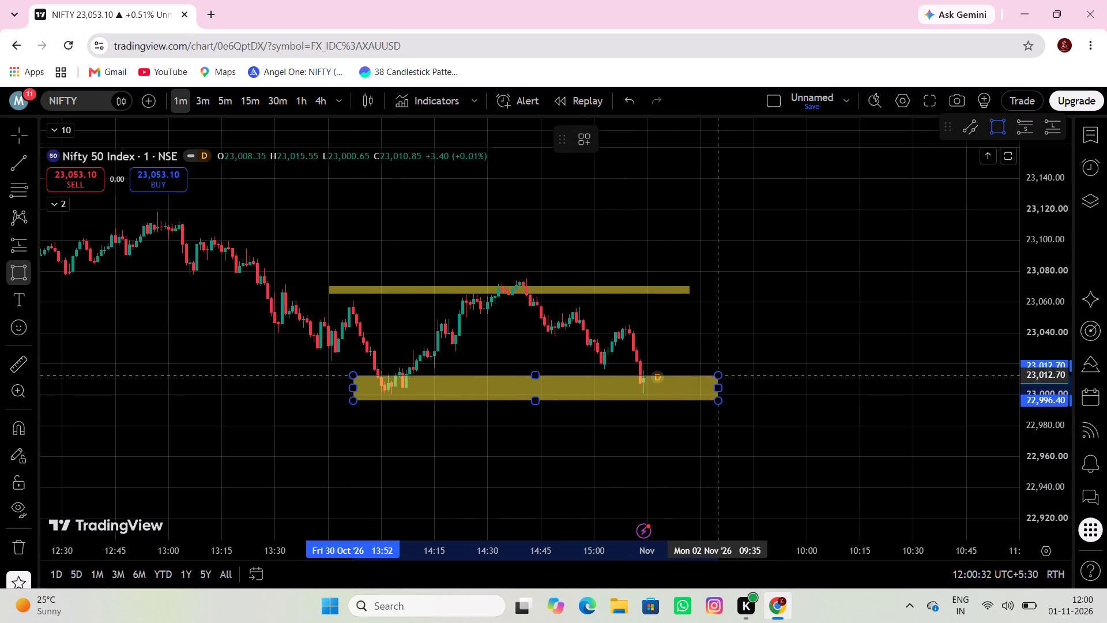
left_click(731, 381)
Draw a rectangle over the 30 Oct midday highs, from about 11:32 to 14:28, between about 23,107 and 23,115.
left_click_drag(636, 349, 834, 305)
left_click_drag(421, 371, 592, 511)
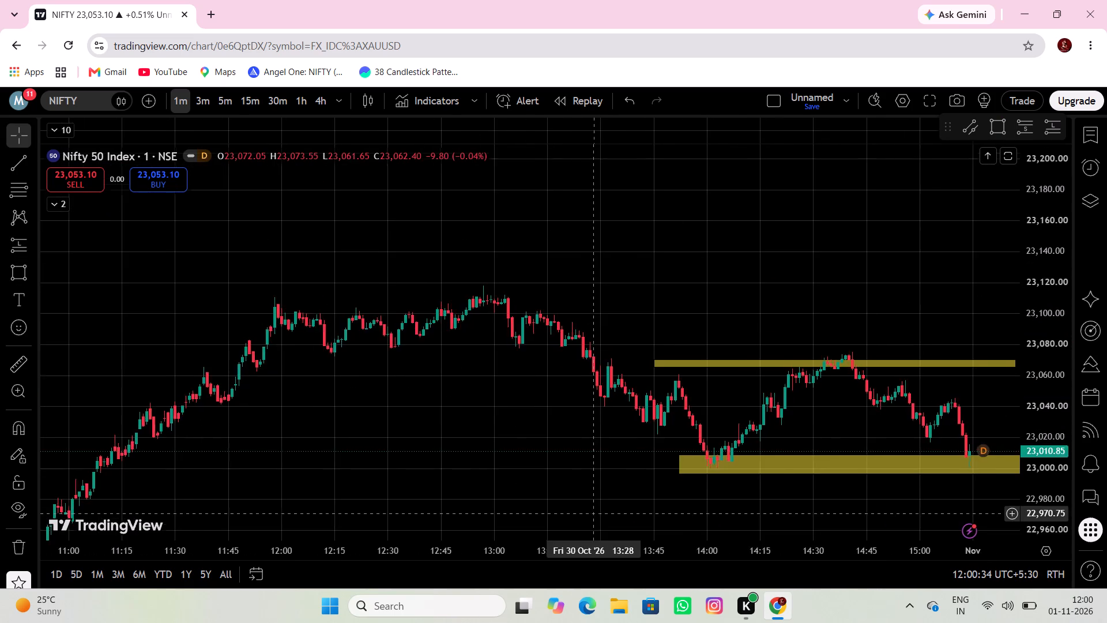
left_click_drag(592, 511, 603, 464)
left_click(18, 273)
left_click(186, 264)
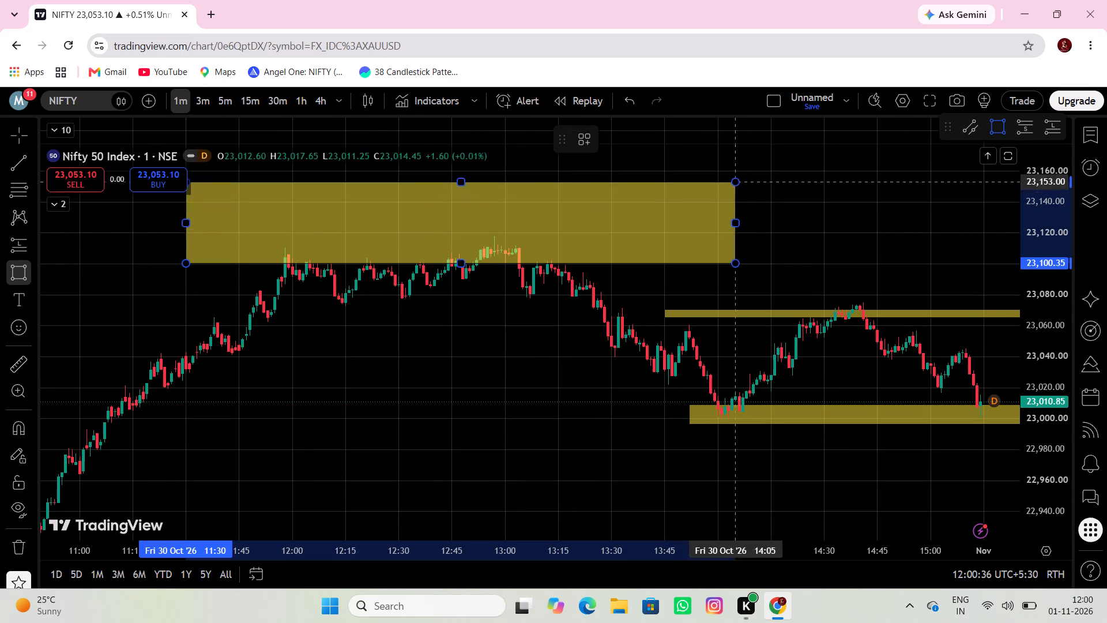
left_click(811, 251)
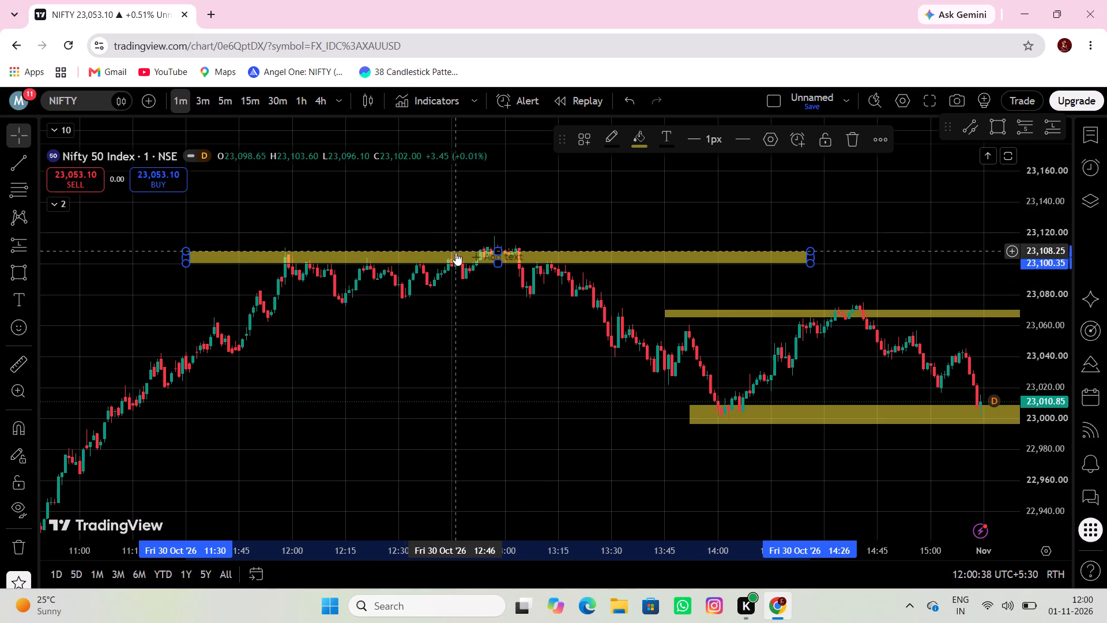
left_click_drag(458, 254, 467, 243)
Draw a rectangle along the lows of the 30 Oct midday range, from about 11:39 to 13:35, between about 23,071 and 23,079.
left_click_drag(381, 339, 400, 321)
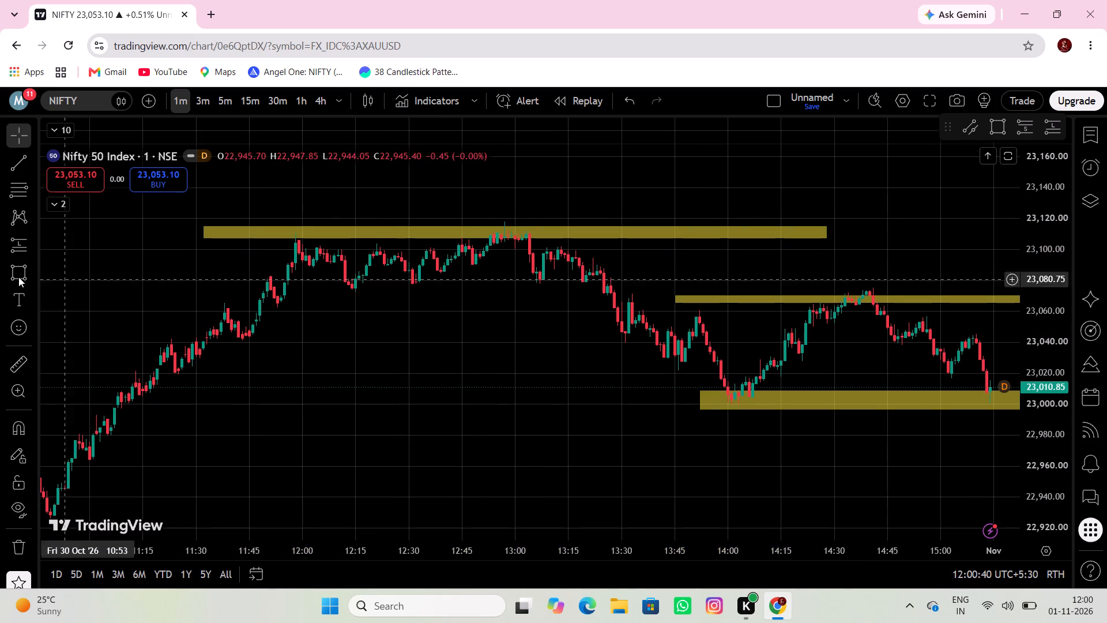
left_click(17, 277)
left_click(228, 294)
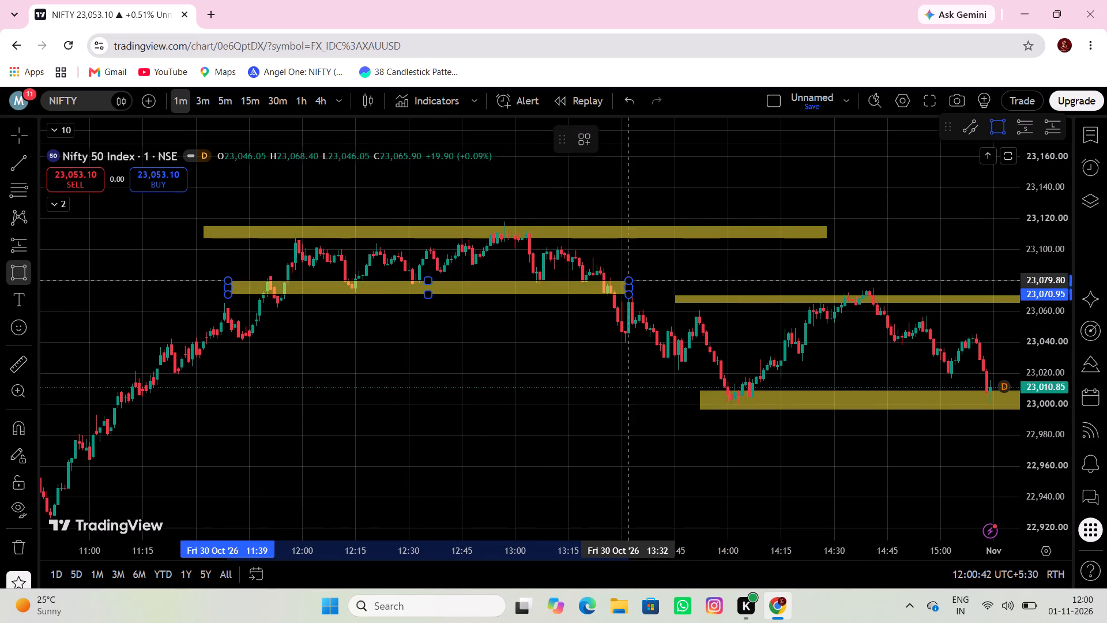
left_click(638, 283)
Draw a rectangle above the 30 Oct morning high, from about 09:26 to 11:36, between about 23,017 and 23,027.
left_click_drag(514, 358, 741, 273)
left_click_drag(394, 399, 553, 444)
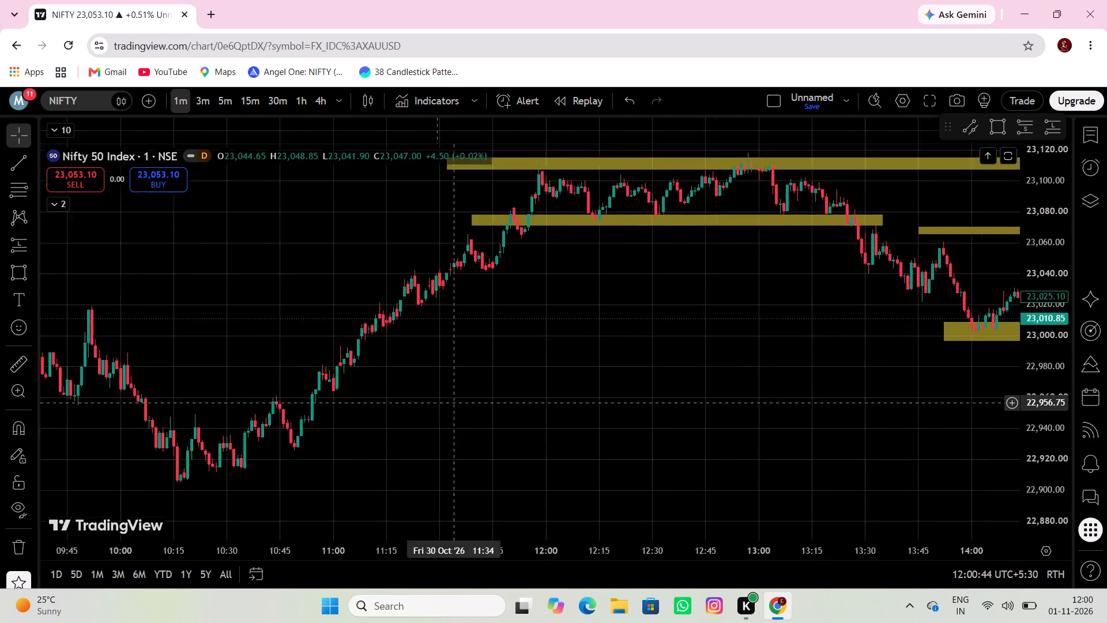
left_click_drag(553, 444, 573, 455)
left_click(20, 272)
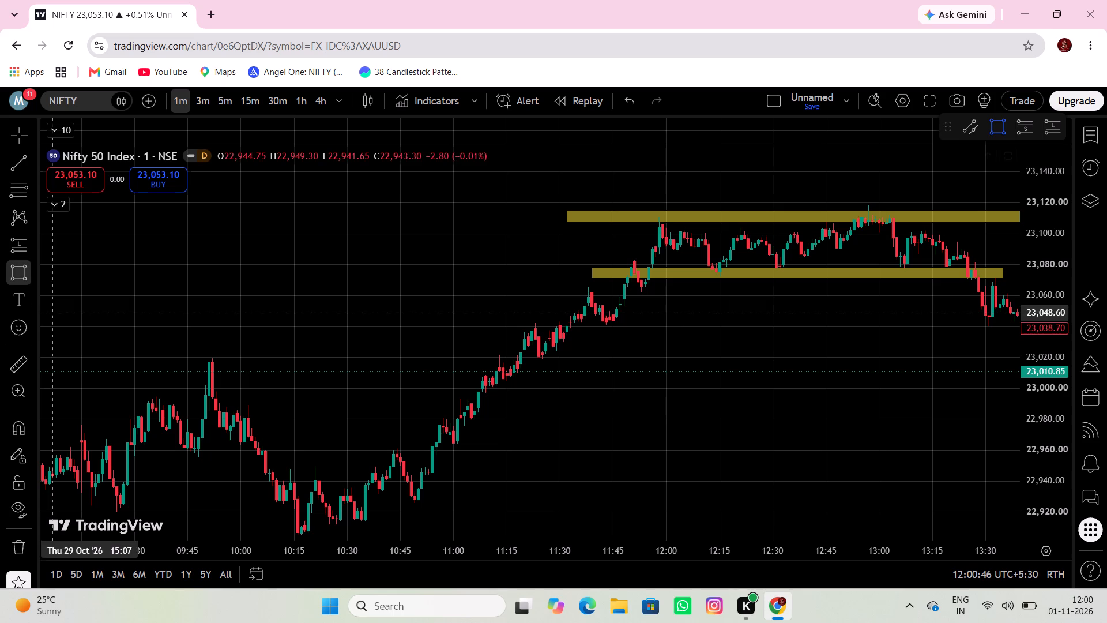
left_click(120, 347)
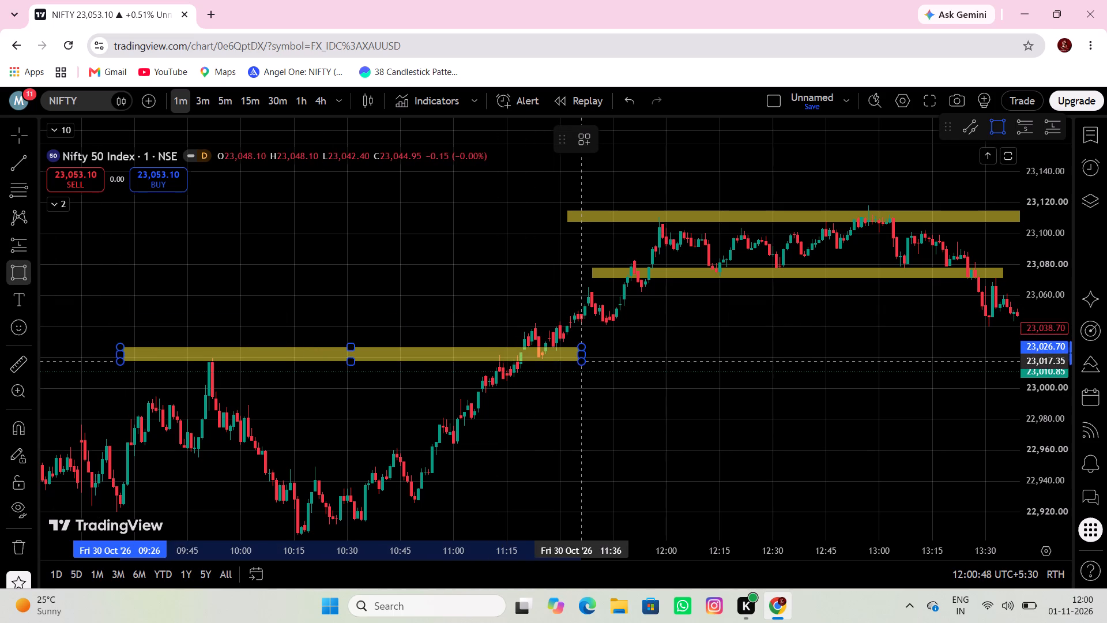
left_click(583, 362)
Measure the rise around the 30 Oct morning low, from about 10:13 at 22,906 to about 10:55 at 23,010.
left_click_drag(529, 426, 560, 347)
left_click(28, 361)
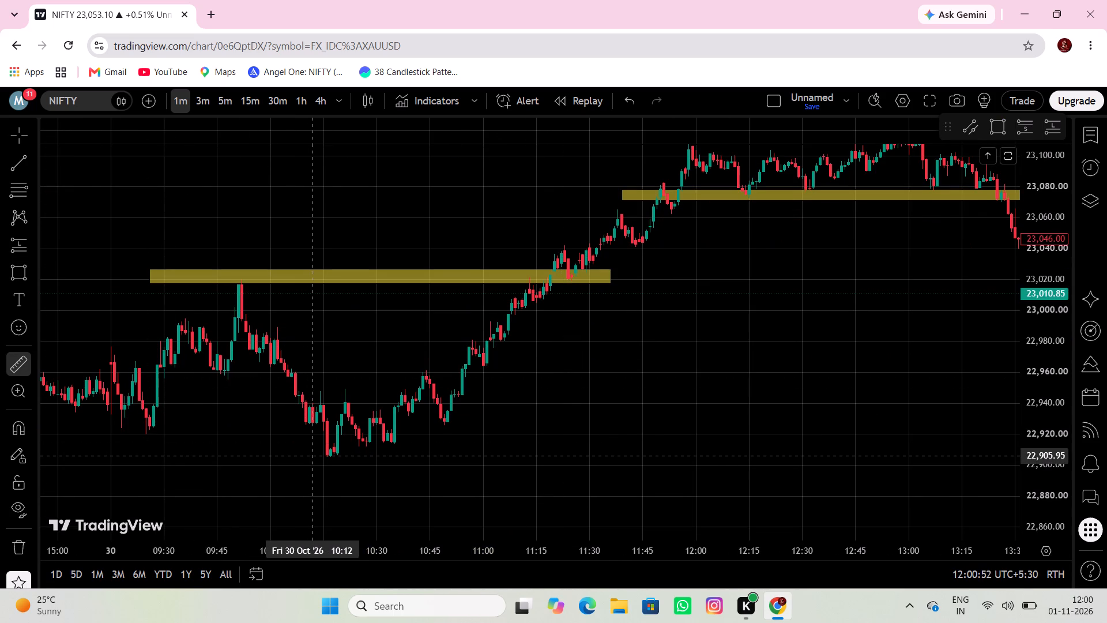
left_click(317, 456)
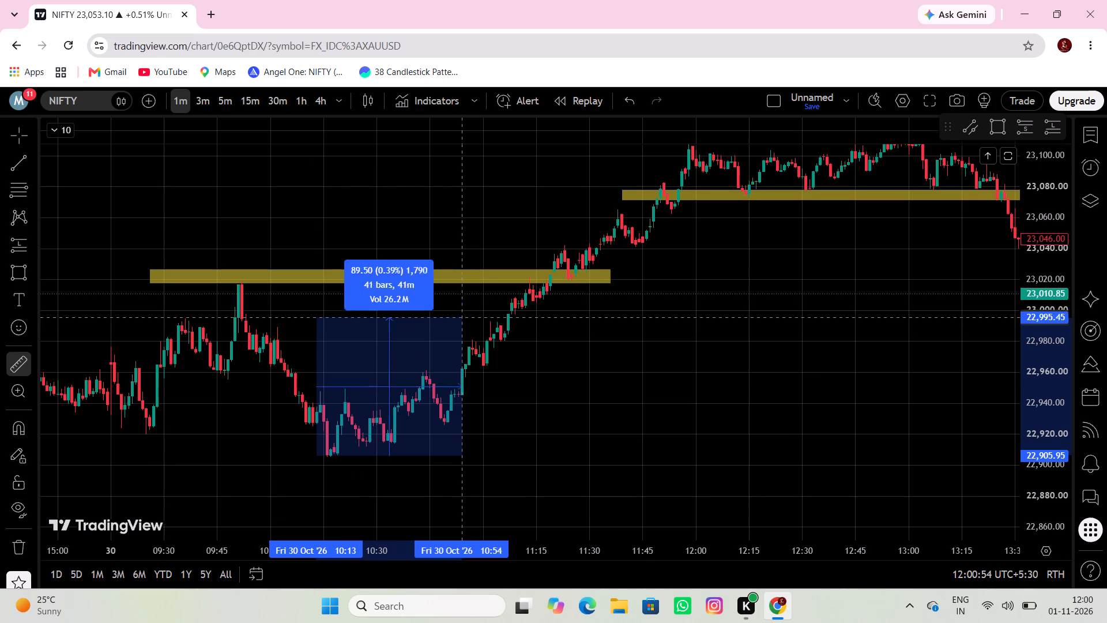
left_click(466, 294)
left_click_drag(536, 321, 555, 290)
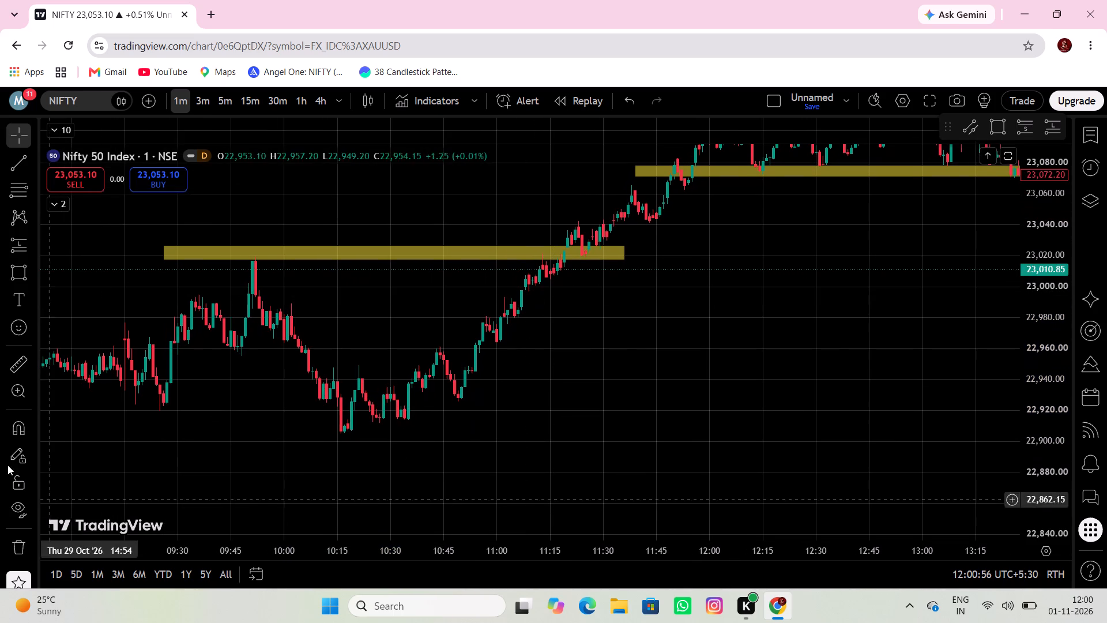
Draw a rectangle along the 30 Oct morning low, from about 09:15 to 11:02, between about 22,907 and 22,916.
left_click(4, 271)
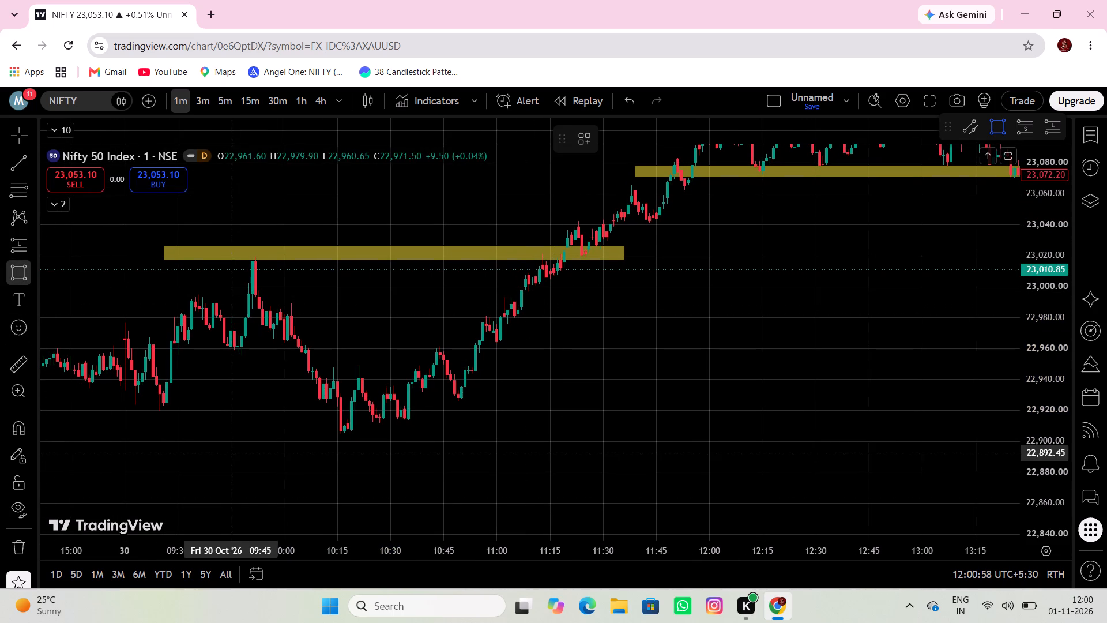
left_click_drag(123, 416, 131, 417)
left_click(506, 430)
Draw a rectangle over the late 29 Oct highs, from about 14:13 to 09:35 on 30 Oct, between about 22,952 and 22,960.
left_click_drag(370, 470, 506, 457)
left_click_drag(105, 431, 231, 434)
left_click_drag(187, 446, 362, 350)
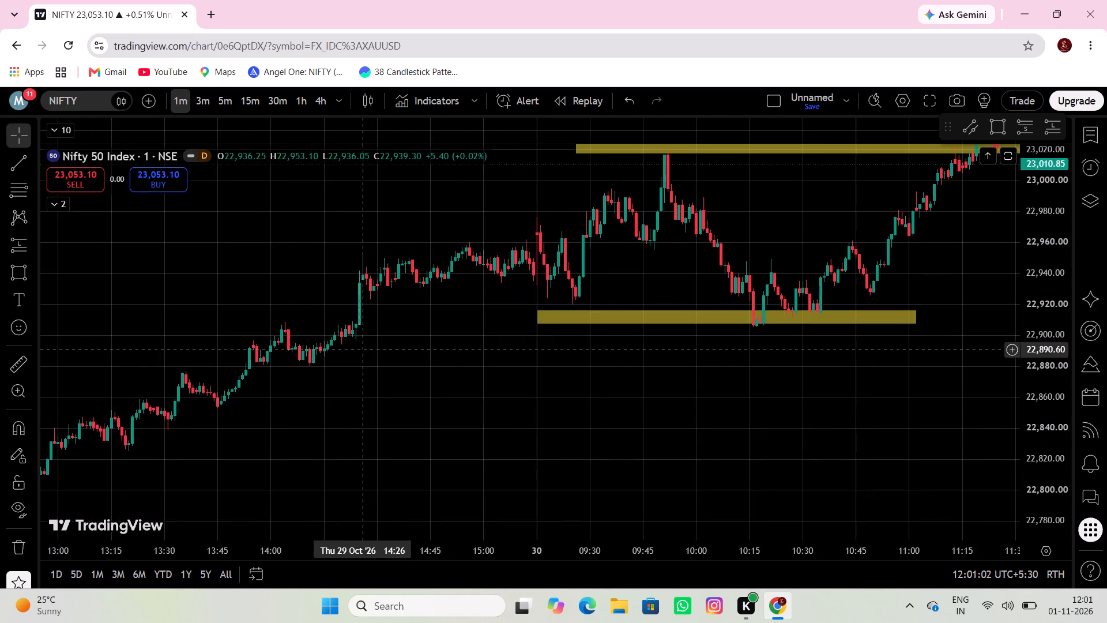
left_click_drag(248, 416, 339, 382)
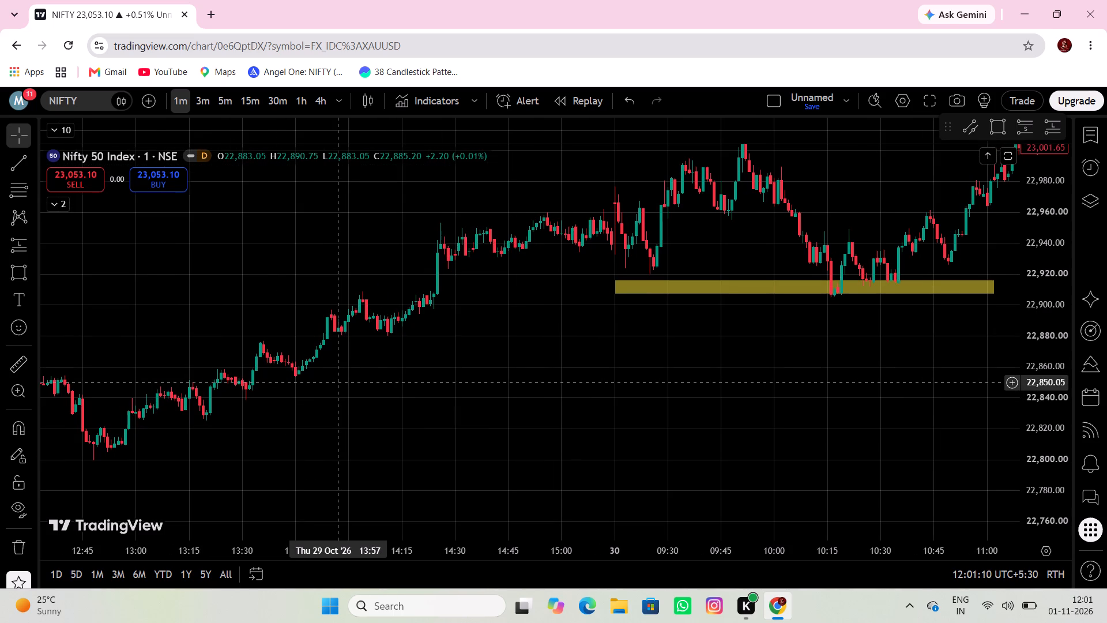
left_click(19, 283)
left_click(396, 212)
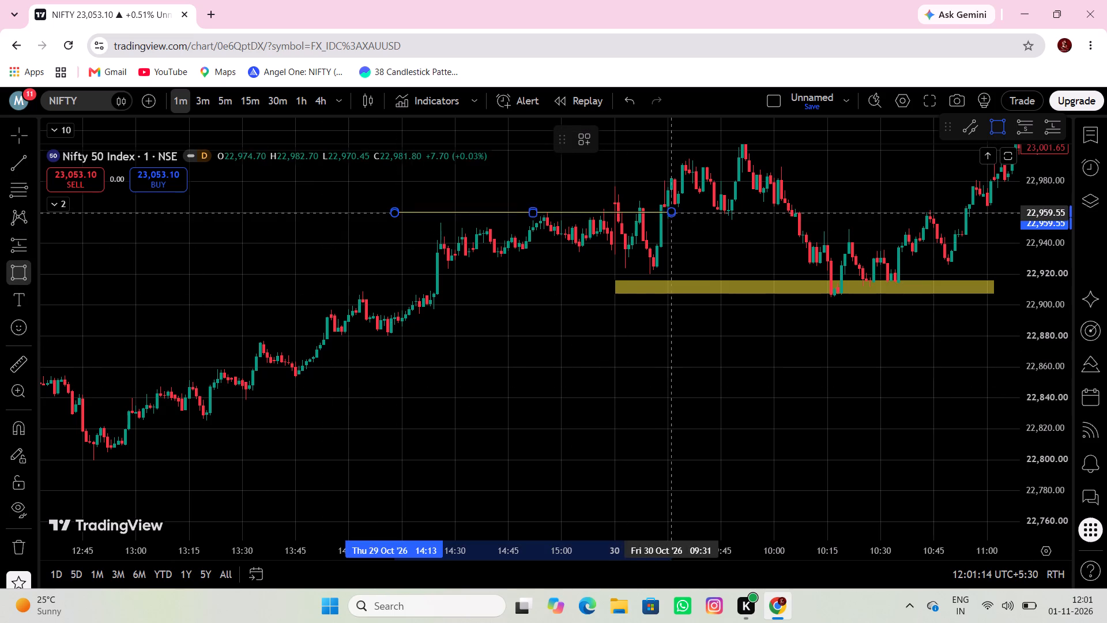
left_click(686, 226)
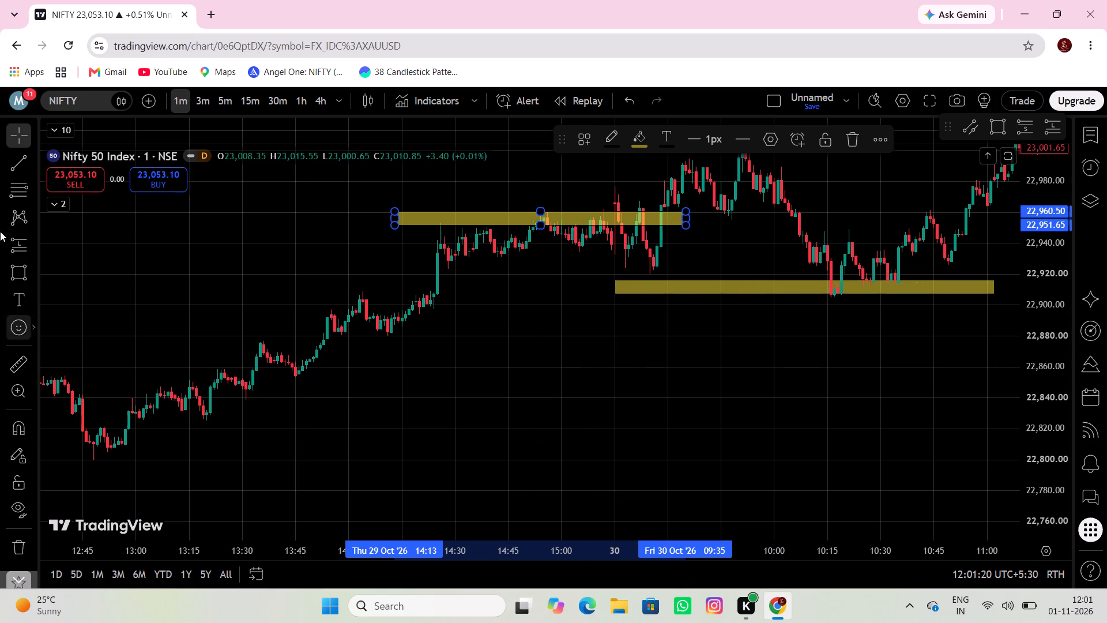
Draw a rectangle above the 13:35 swing high on 29 Oct, from about 12:49 to 14:51, trimmed to between about 22,875 and 22,883.
left_click(14, 267)
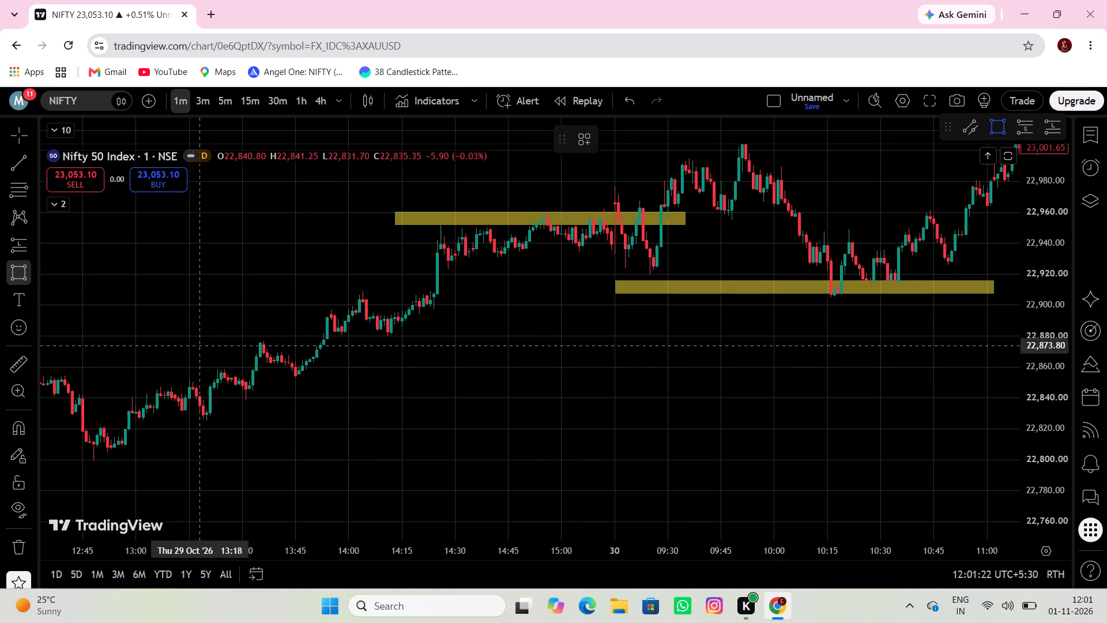
left_click_drag(99, 355, 125, 355)
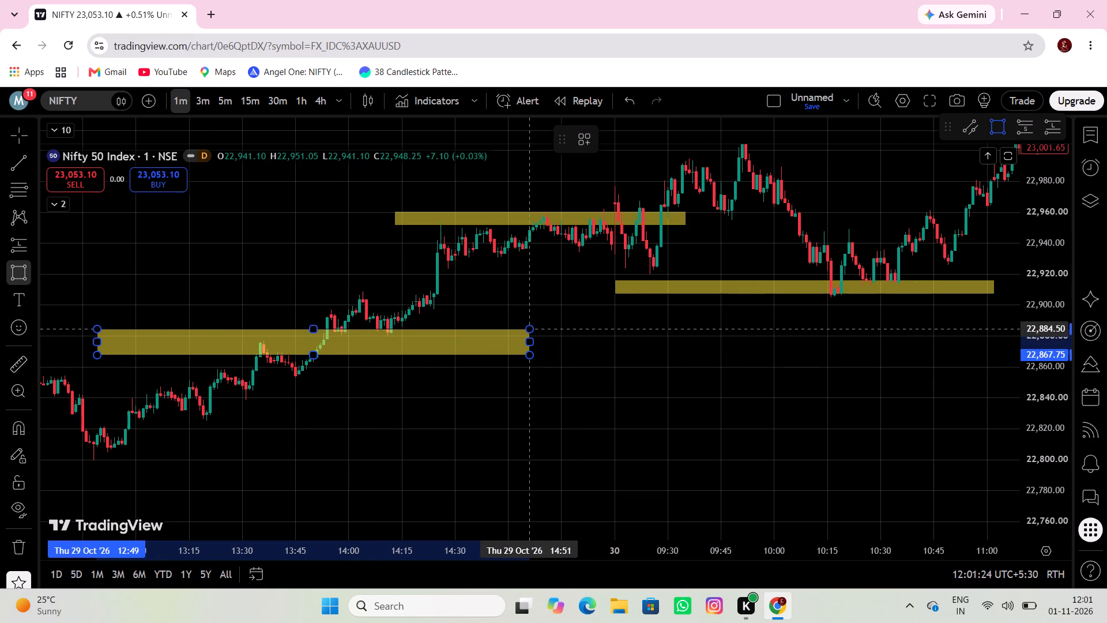
left_click(531, 332)
left_click_drag(466, 384, 587, 353)
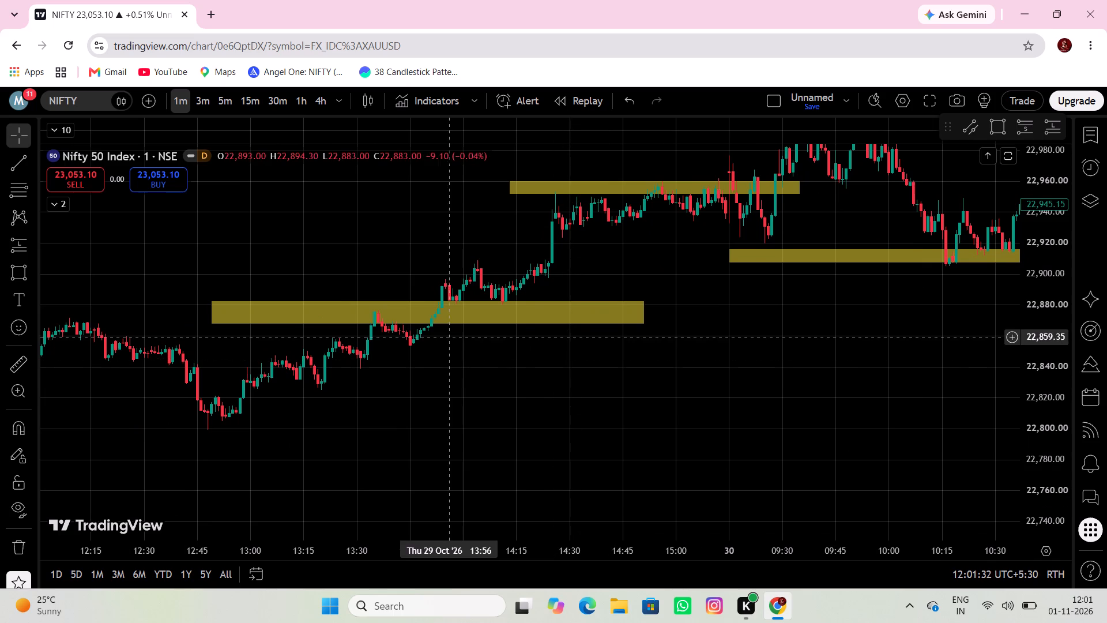
left_click_drag(411, 320, 416, 309)
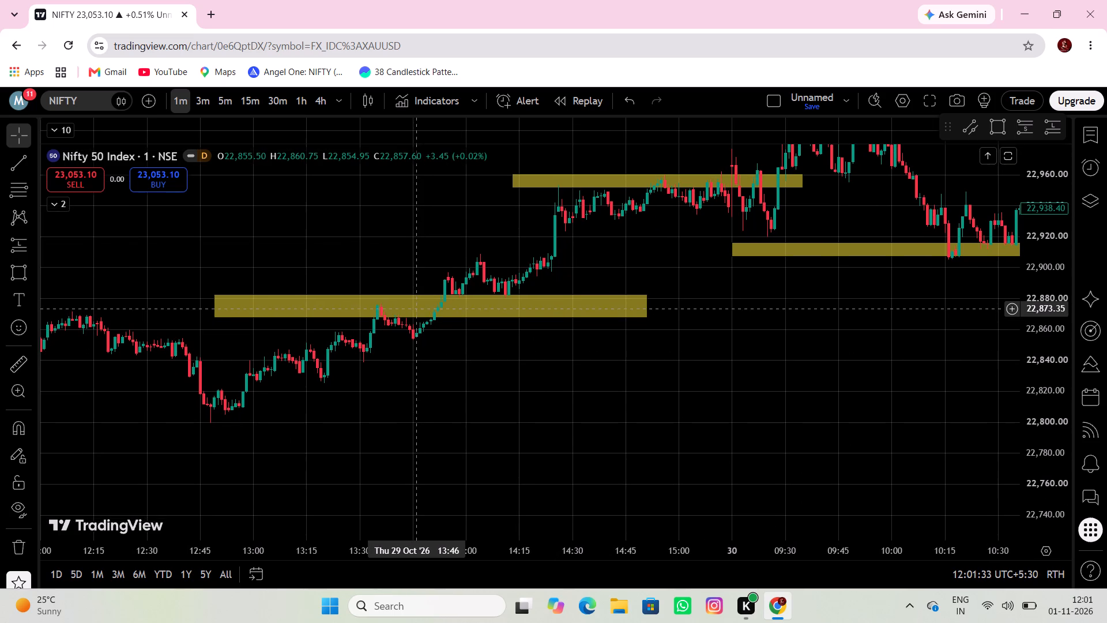
left_click_drag(430, 316, 440, 306)
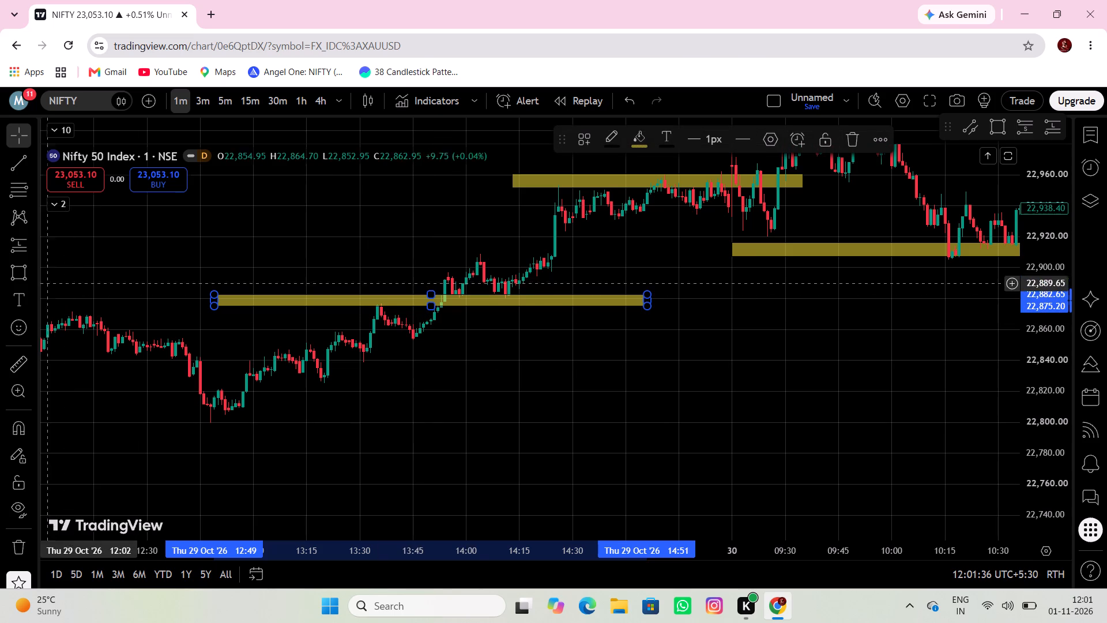
Draw a rectangle along the 29 Oct midday low, adjusted to span about 12:30 to 15:07 between about 22,800 and 22,813.
left_click(18, 273)
left_click(114, 395)
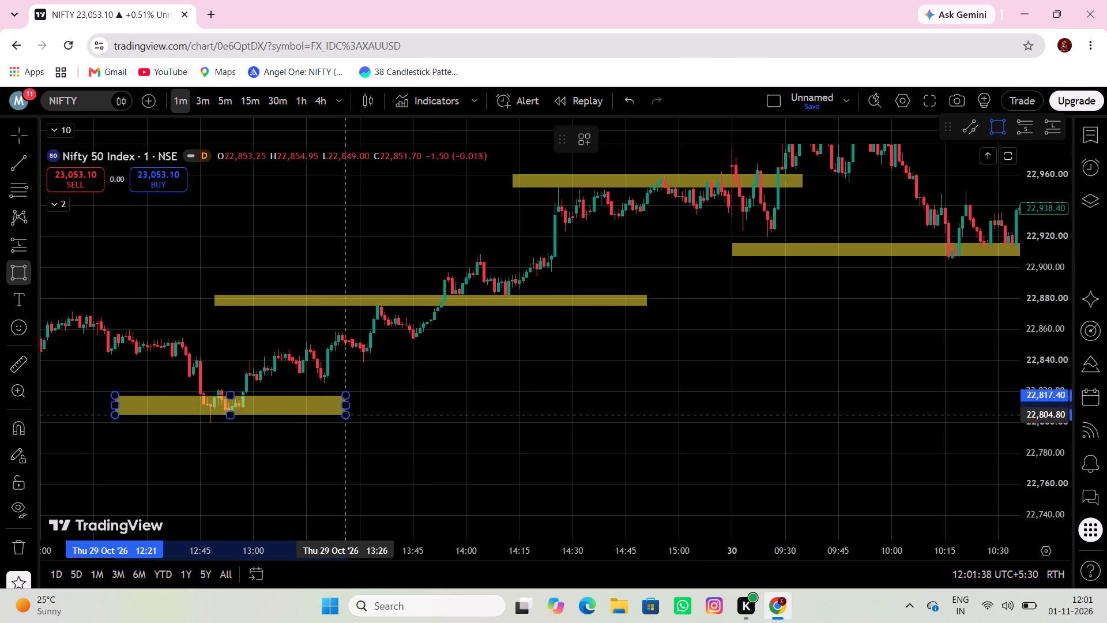
left_click(671, 423)
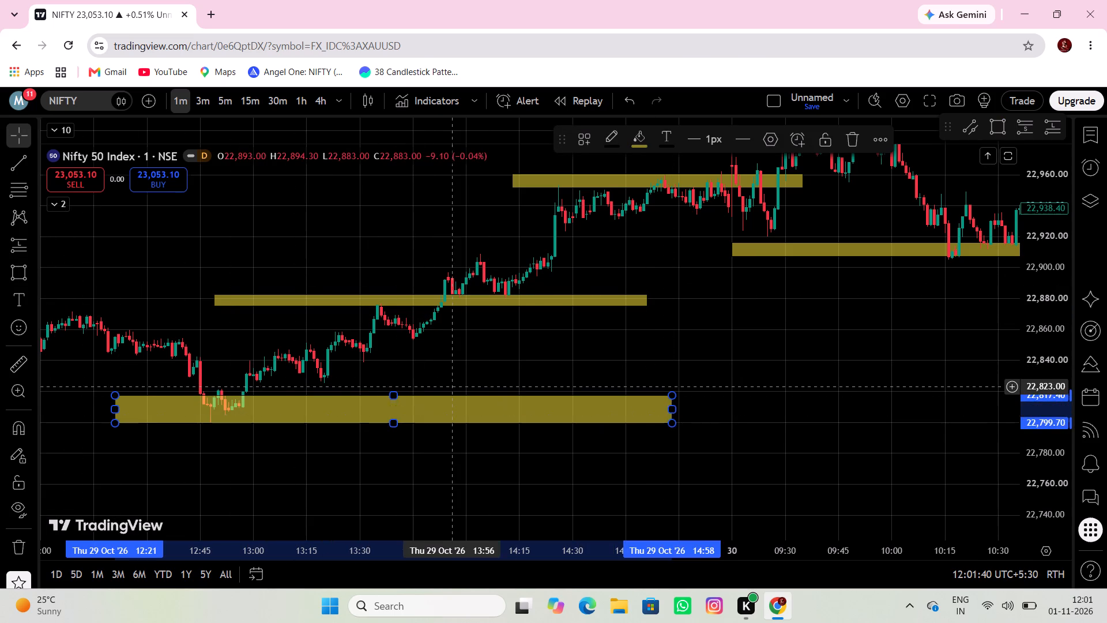
left_click(446, 385)
left_click_drag(446, 401, 470, 411)
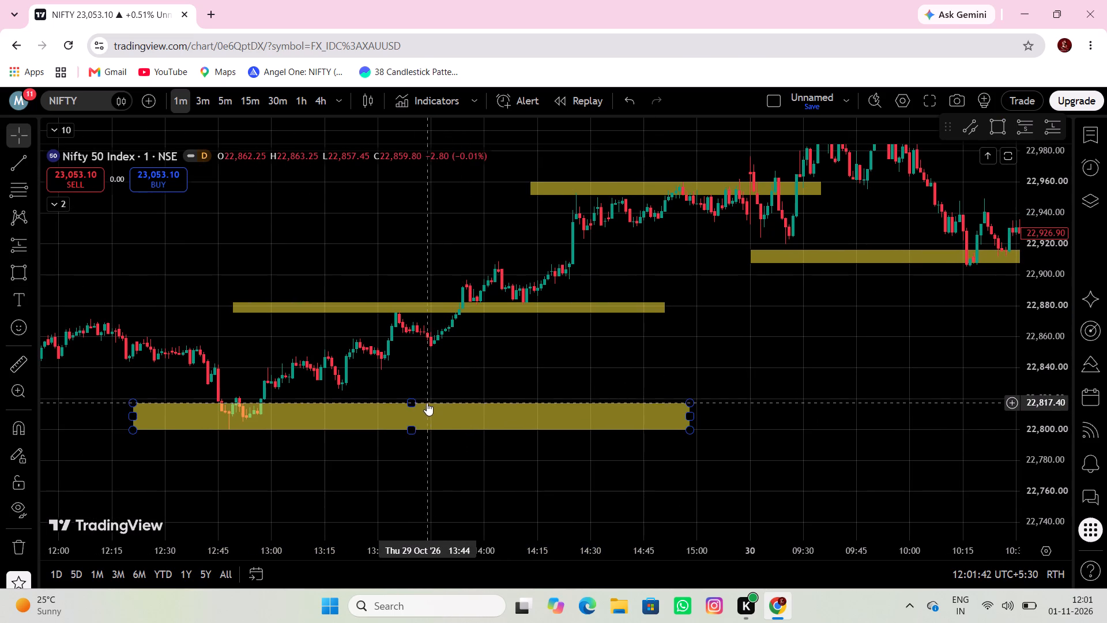
left_click_drag(411, 402, 412, 410)
left_click_drag(429, 425, 460, 424)
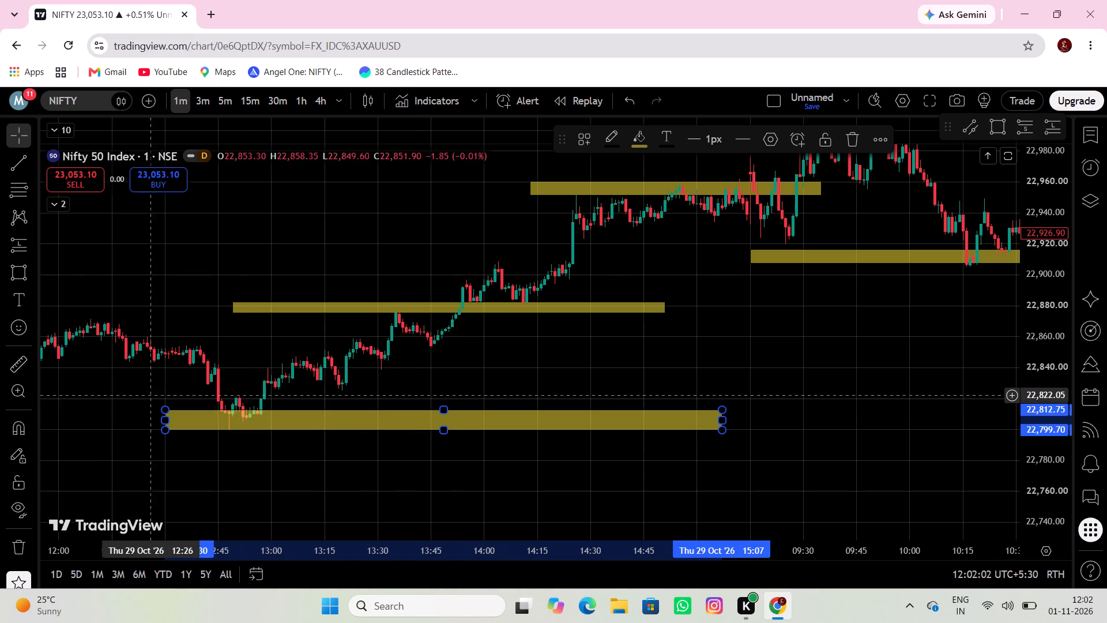
Draw a rectangle over the 29 Oct highs just after noon, from about 12:10 to 13:19, between about 22,857 and 22,872.
left_click(16, 283)
left_click_drag(96, 318, 103, 318)
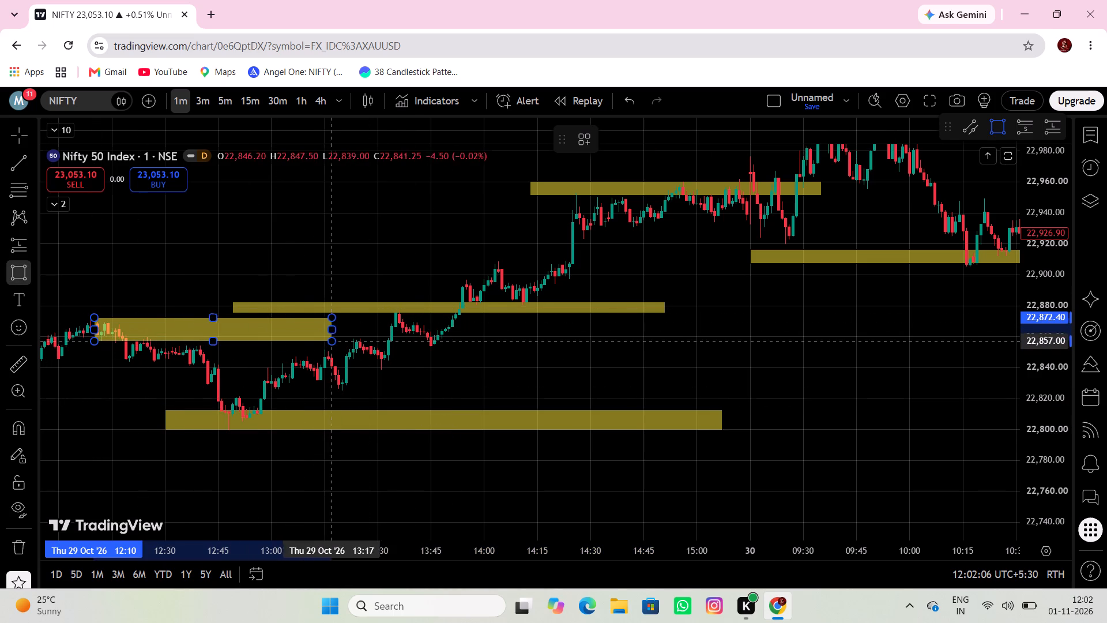
left_click(341, 341)
Draw a rectangle at the 29 Oct 10:30 high, extending to about 11:28, between about 22,870 and 22,877.
left_click_drag(330, 374, 538, 341)
left_click_drag(298, 362, 438, 365)
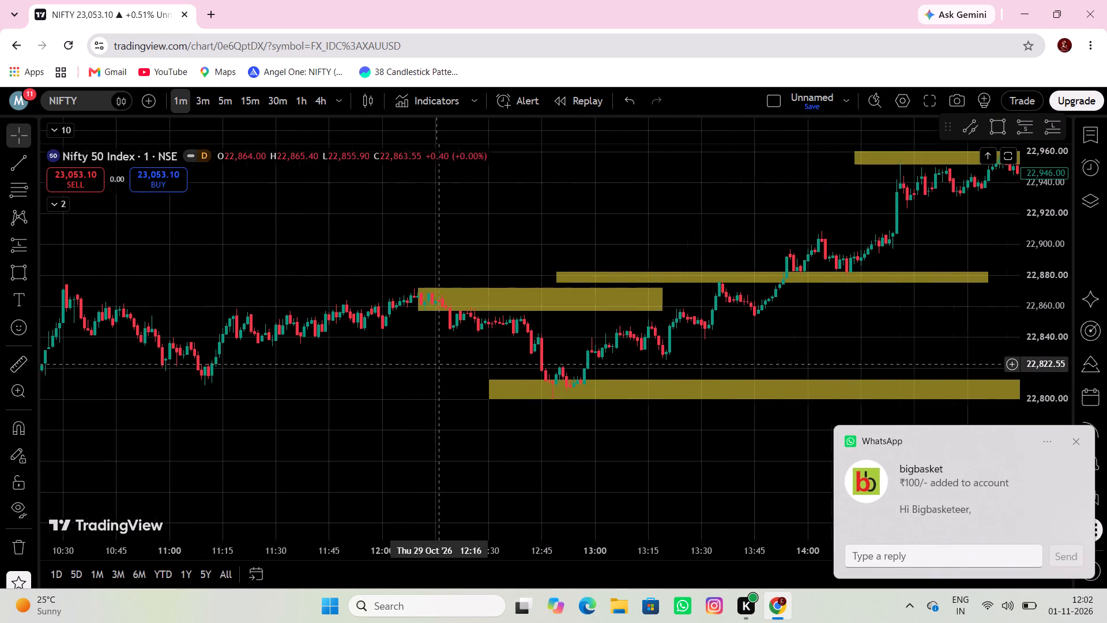
left_click_drag(438, 365, 436, 365)
left_click(18, 277)
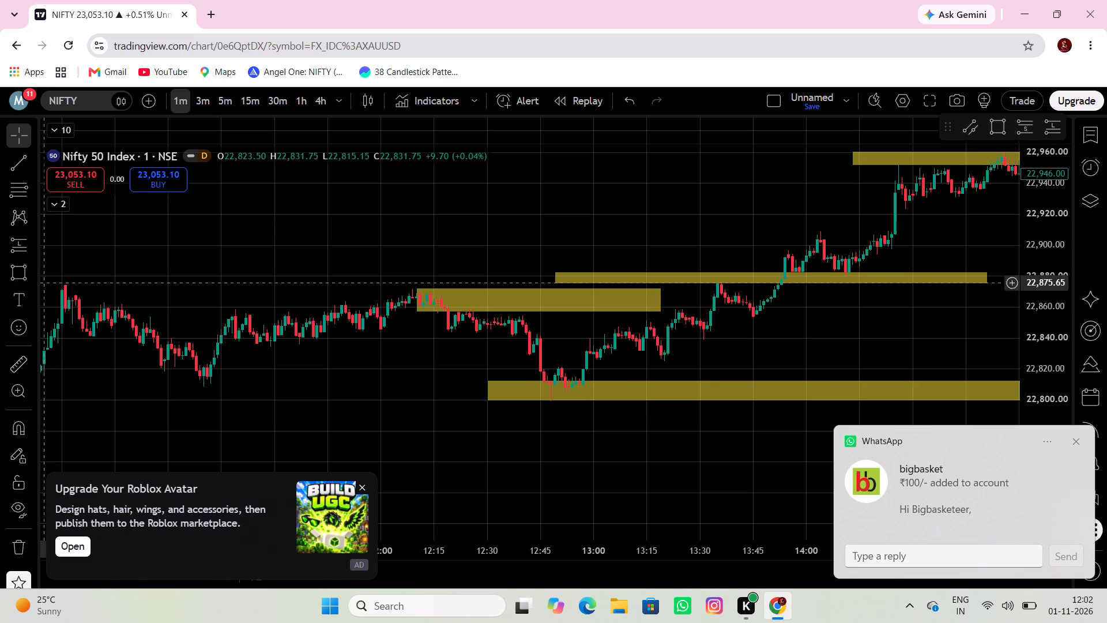
left_click_drag(60, 280, 105, 282)
left_click(268, 291)
left_click(312, 327)
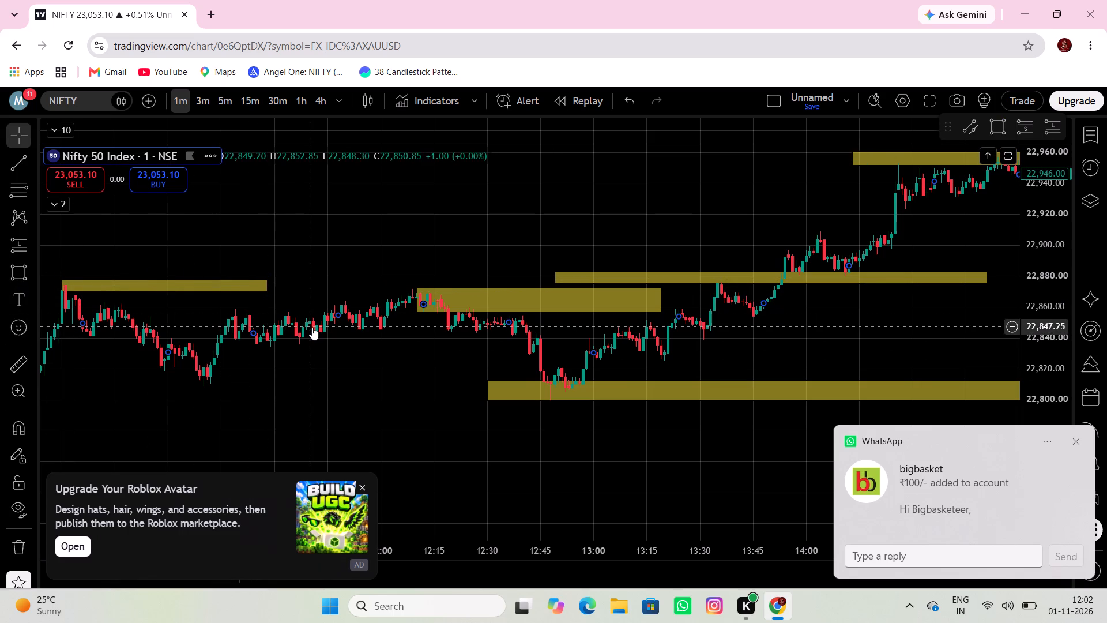
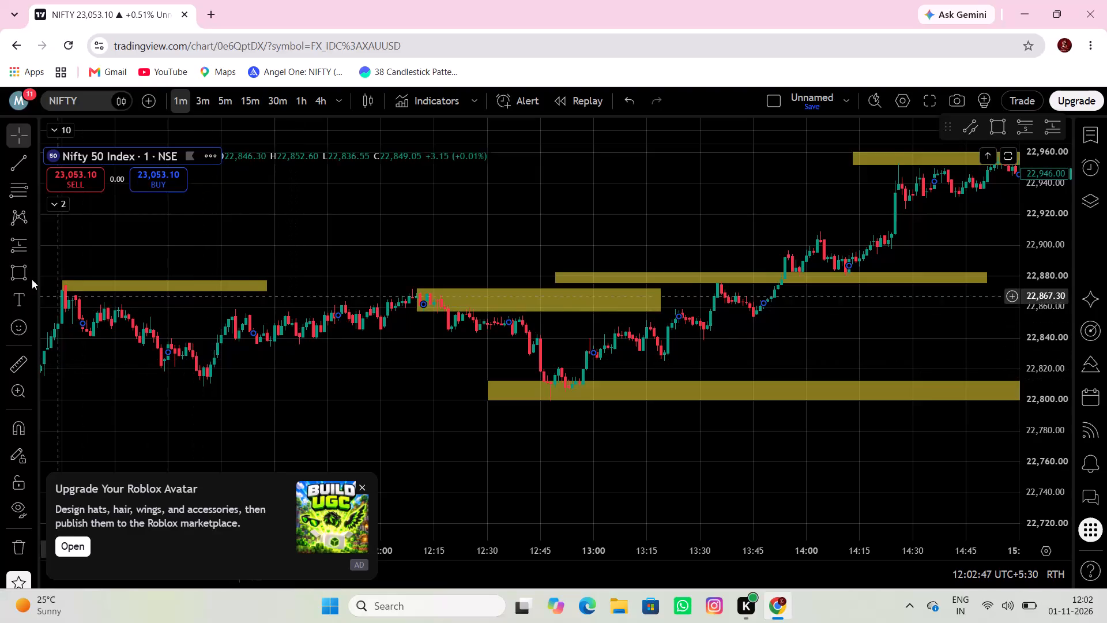
Draw a rectangle under the 29 Oct low near 11:10, from about 10:50 to 11:55, between about 22,805 and 22,816.
left_click(13, 279)
left_click(134, 391)
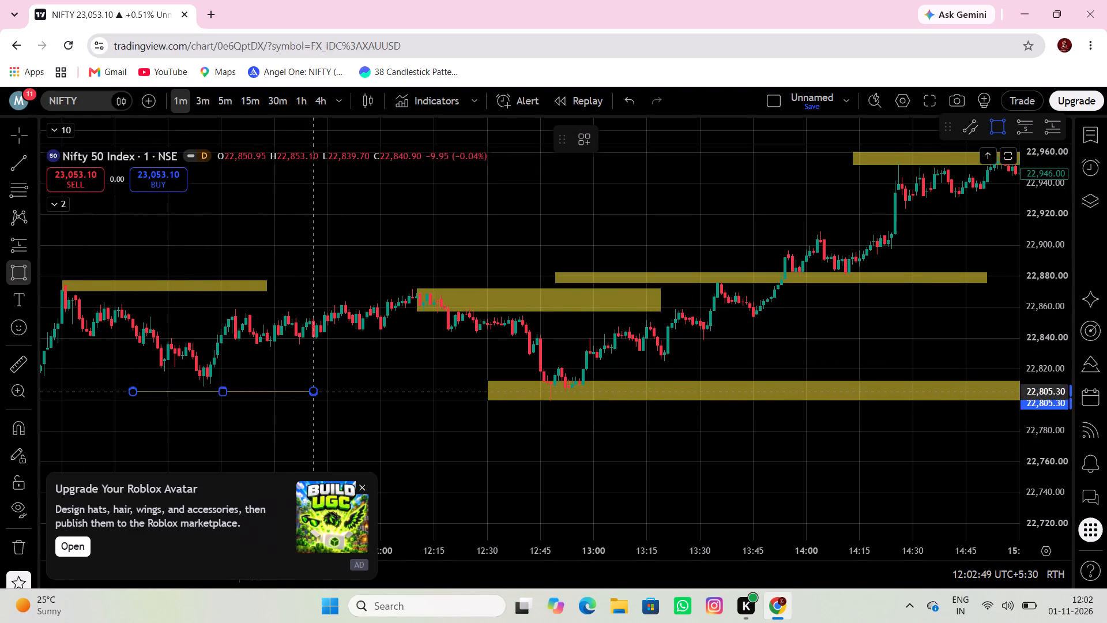
left_click(362, 374)
left_click(358, 405)
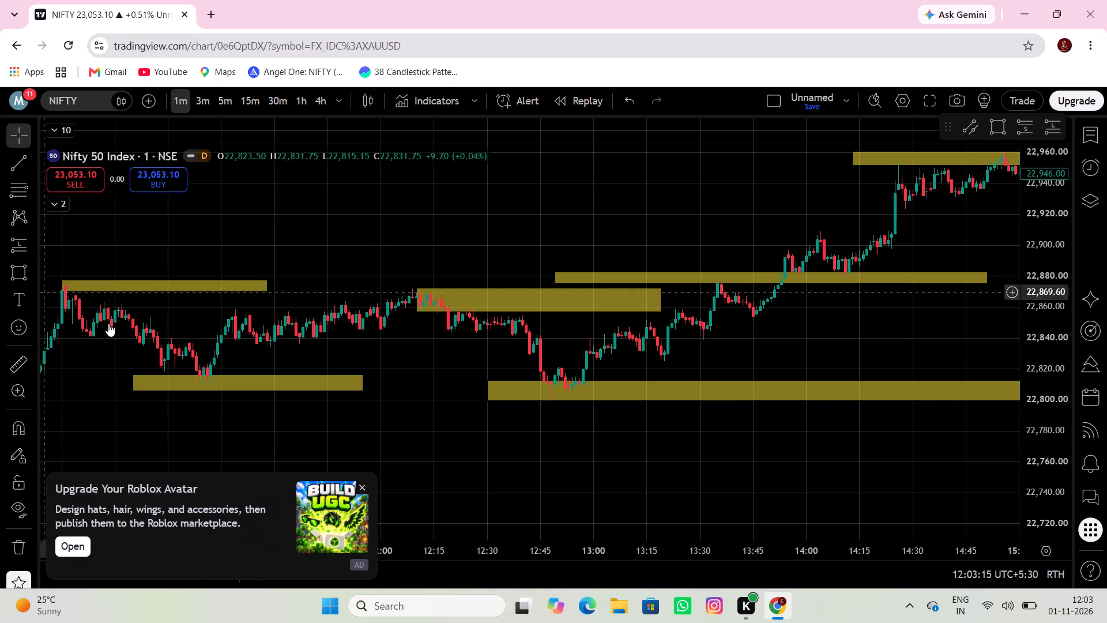
Draw a thin rectangle from the 28 Oct 14:50 swing high to 29 Oct 10:18, between about 22,721 and 22,725.
left_click_drag(115, 325, 347, 259)
left_click(361, 486)
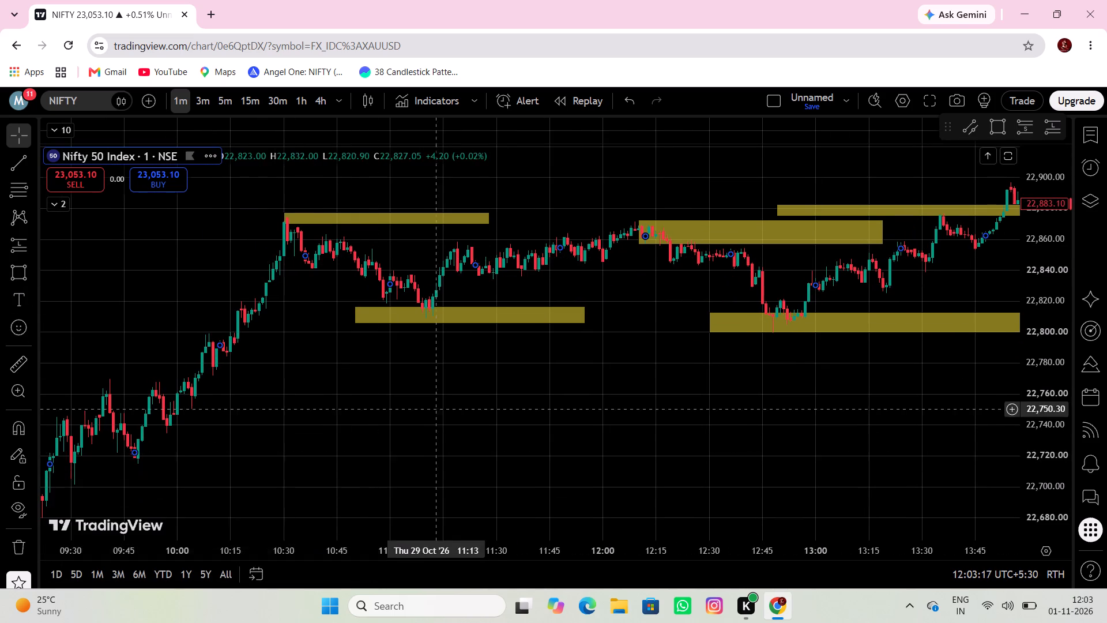
left_click_drag(465, 388, 572, 327)
left_click_drag(355, 470, 524, 430)
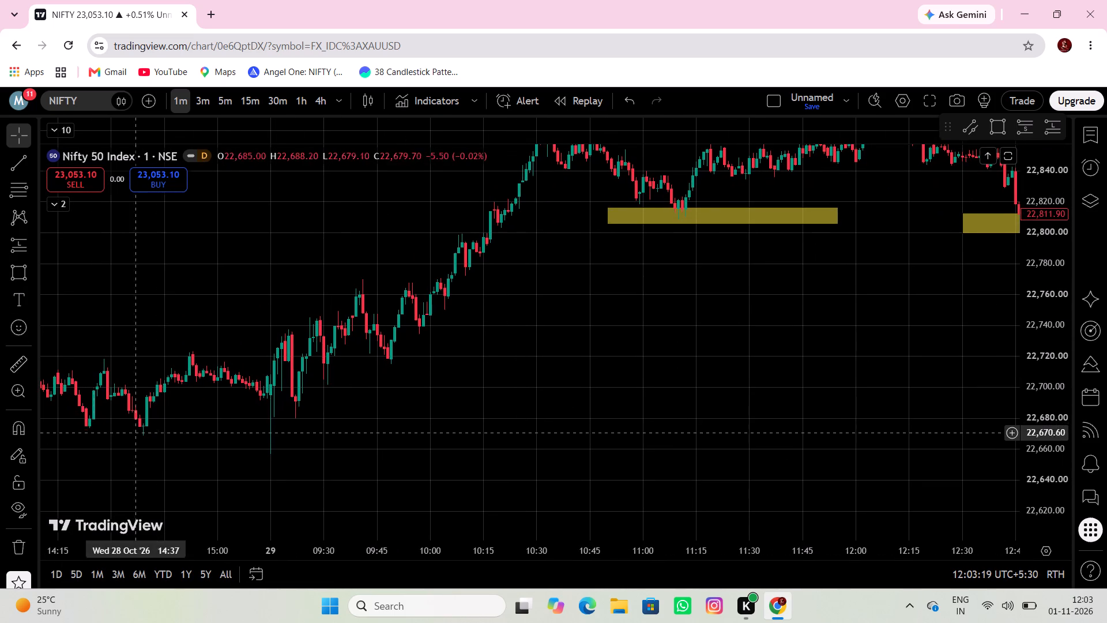
left_click(14, 271)
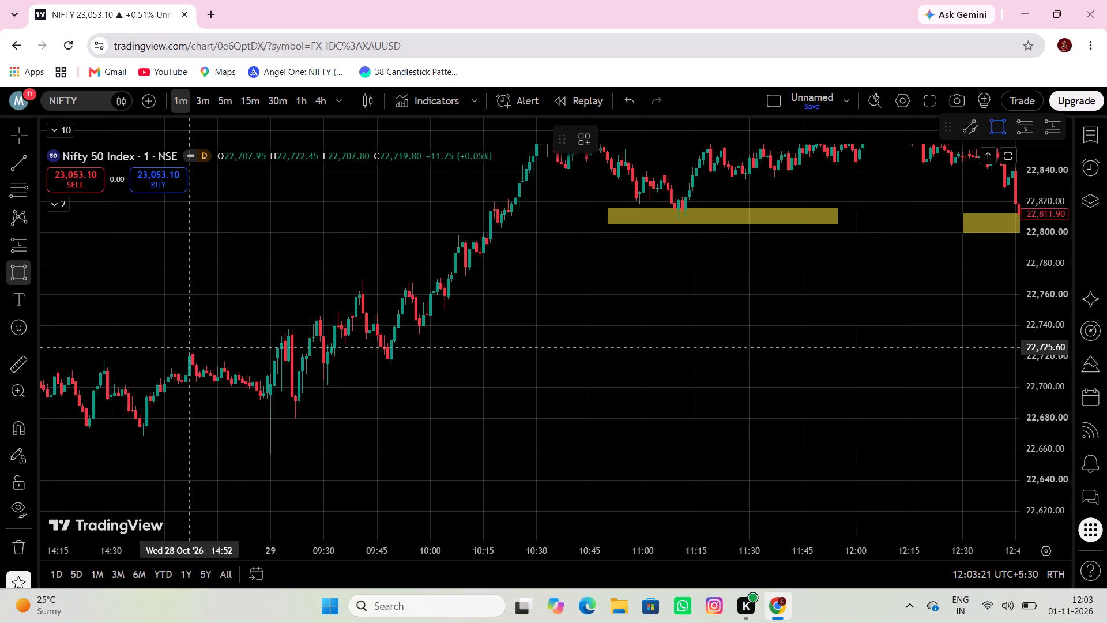
left_click_drag(182, 350, 211, 346)
left_click(494, 354)
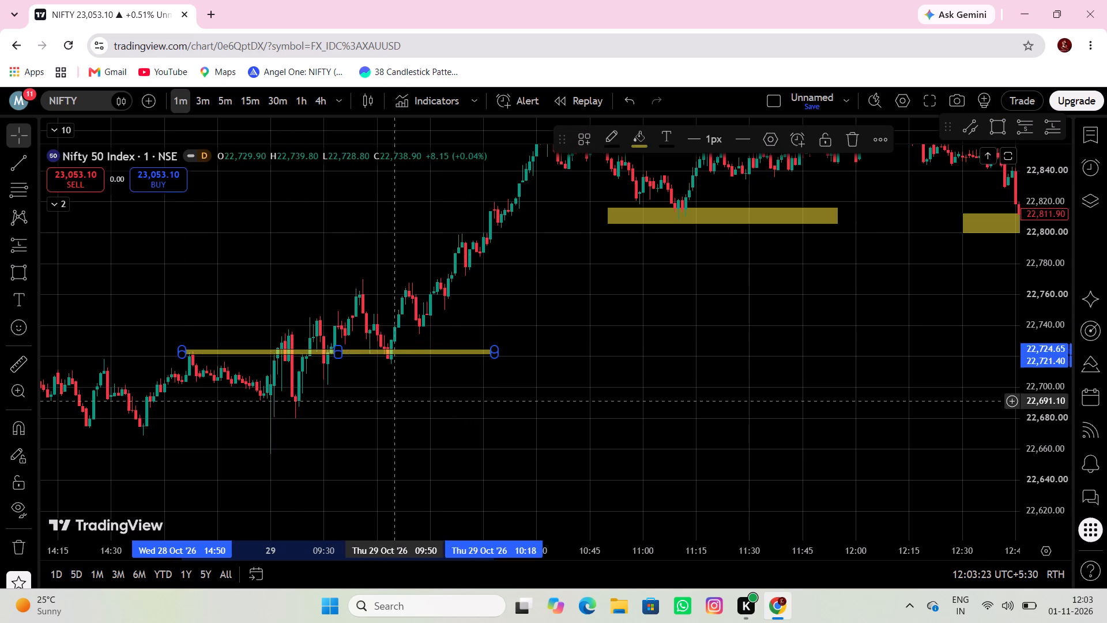
Draw a very thin rectangle along the 28 Oct afternoon lows at about 22,675, from 14:15 to 29 Oct 09:51.
left_click_drag(394, 401, 413, 334)
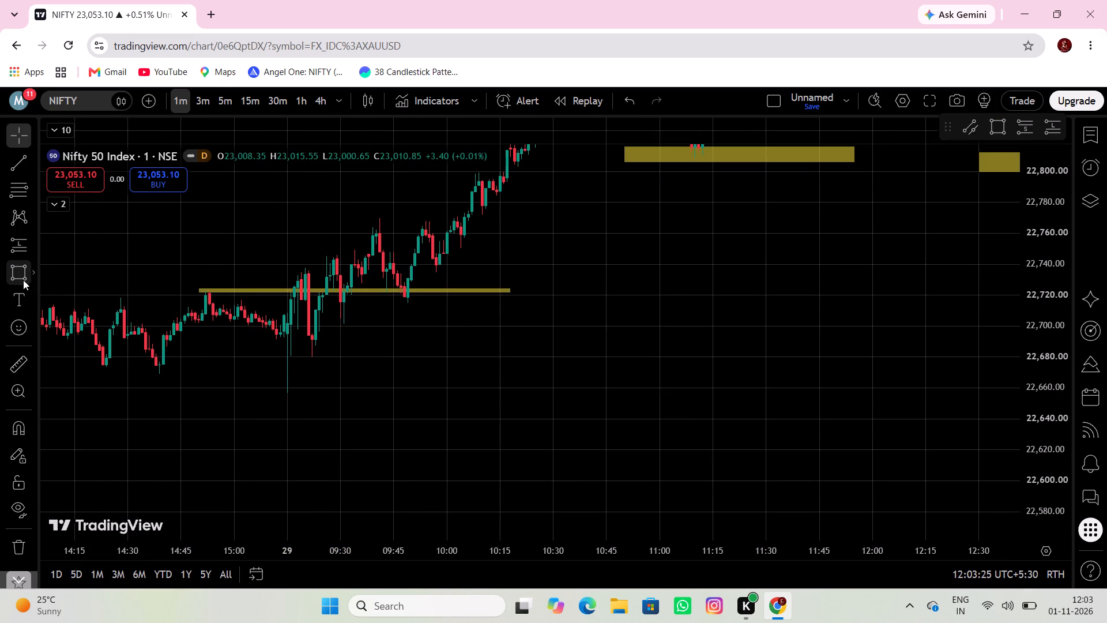
left_click(23, 280)
left_click(75, 362)
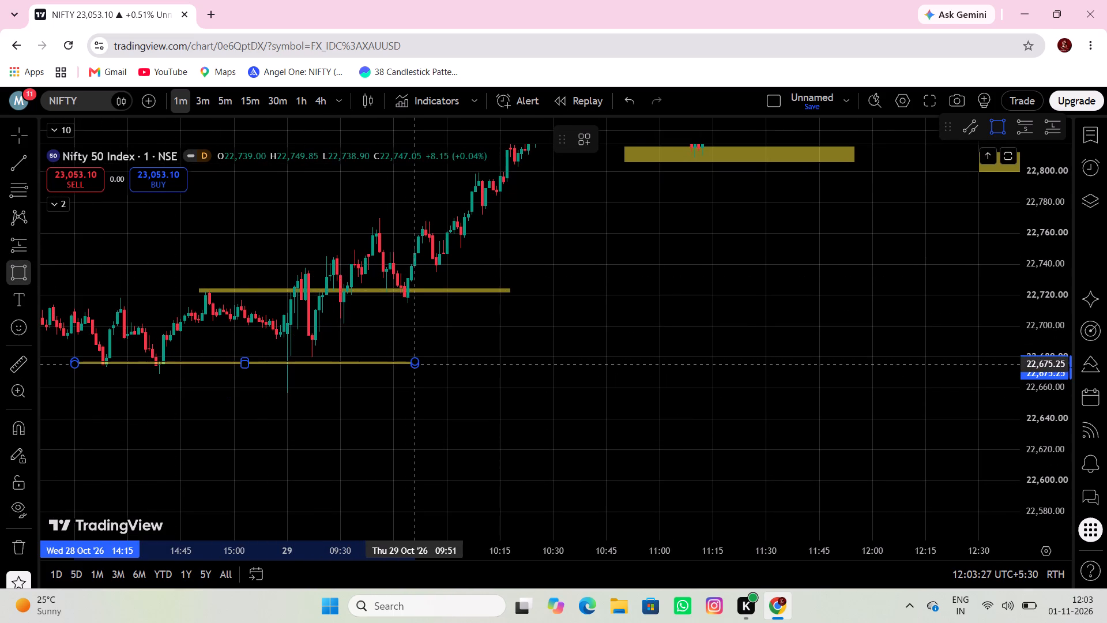
left_click(415, 365)
left_click(406, 388)
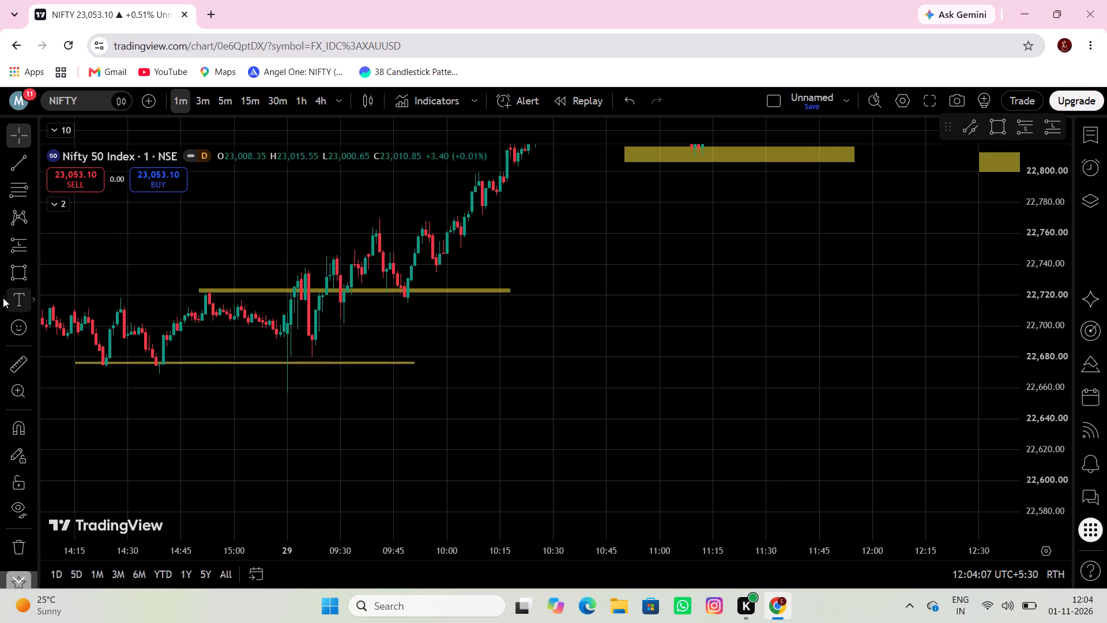
Draw a rectangle above the 29 Oct early highs, from 28 Oct 15:14 to about 10:48, between about 22,767 and 22,775.
left_click(12, 280)
left_click(284, 222)
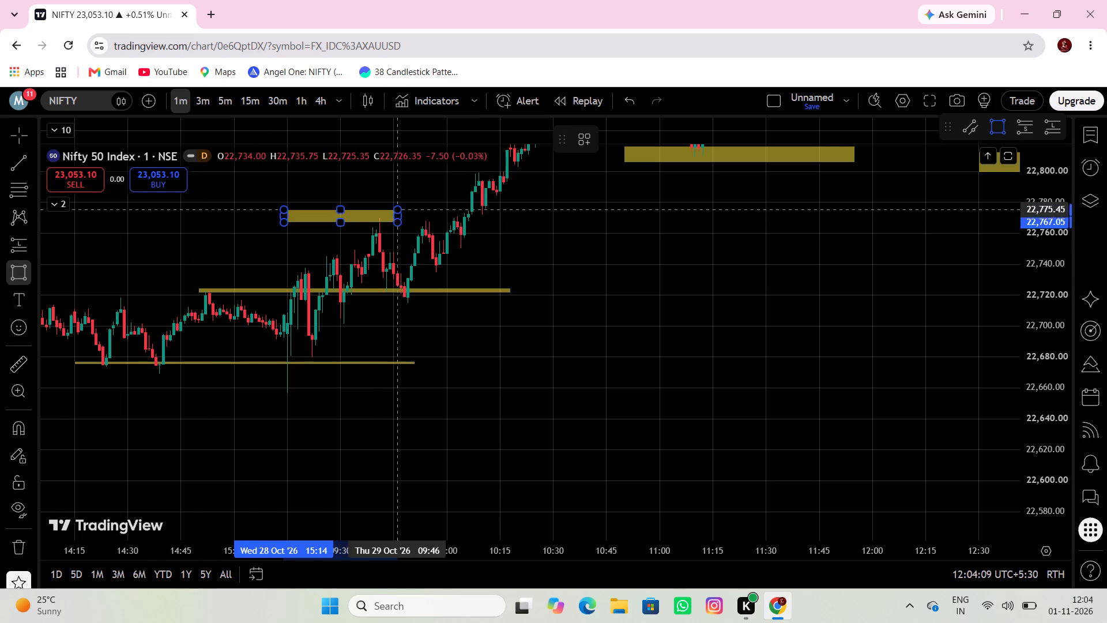
left_click(616, 209)
Thicken the rectangle along the 28 Oct afternoon lows by extending its lower edge to about 22,666.
left_click_drag(578, 300, 790, 302)
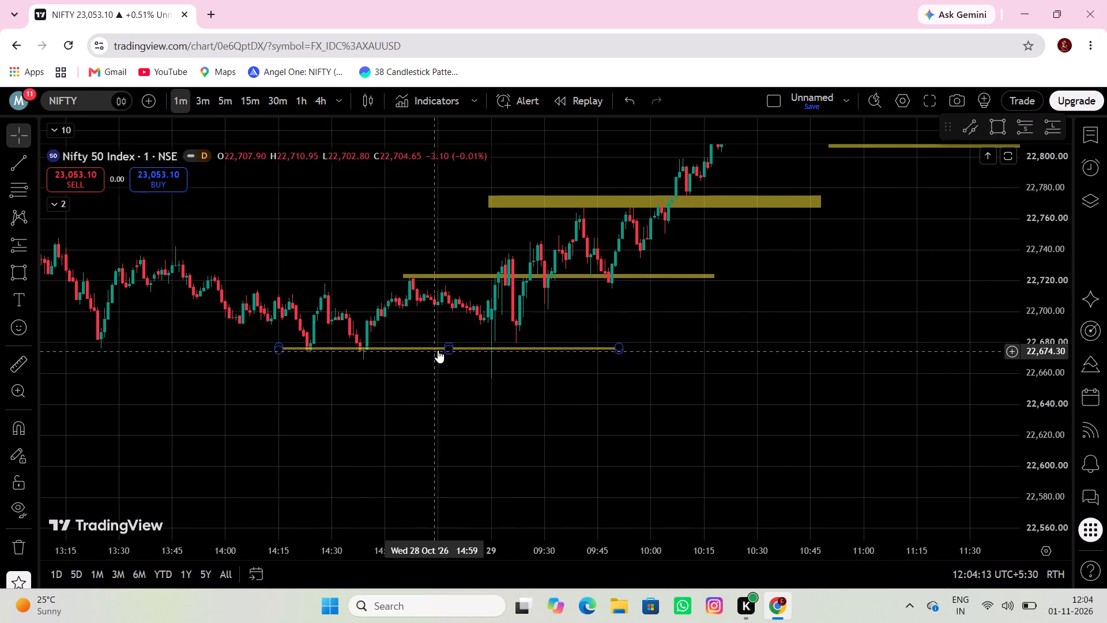
left_click_drag(446, 349, 450, 363)
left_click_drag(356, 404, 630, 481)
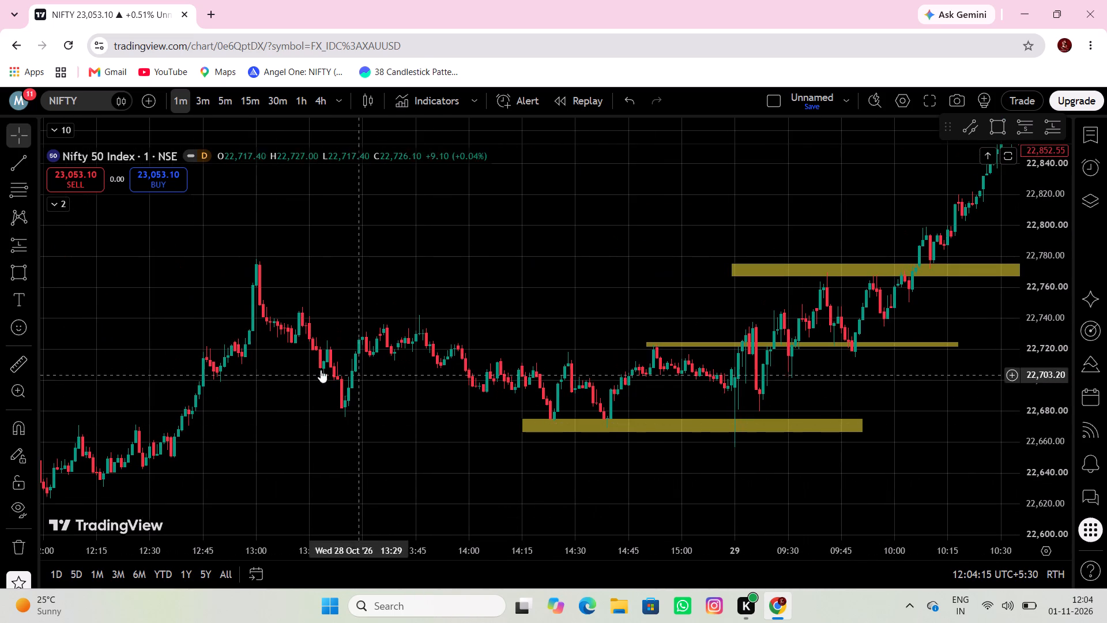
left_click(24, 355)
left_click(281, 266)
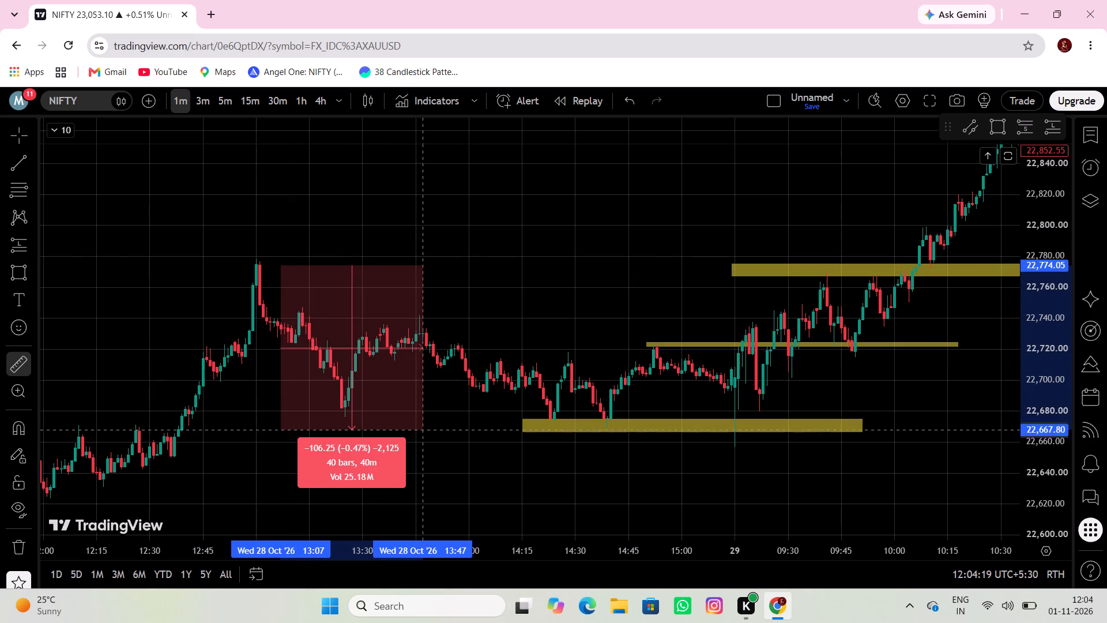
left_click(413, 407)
Draw a rectangle across the 28 Oct highs after 13:00, from about 12:32 to 14:11, between about 22,728 and 22,733.
left_click_drag(456, 403, 571, 378)
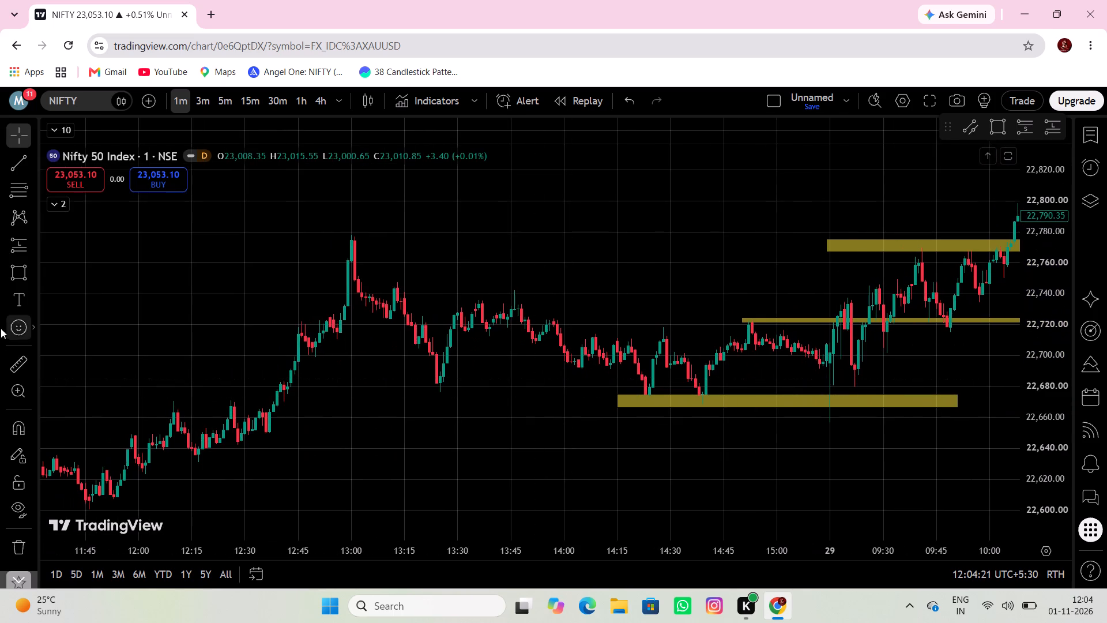
left_click(20, 264)
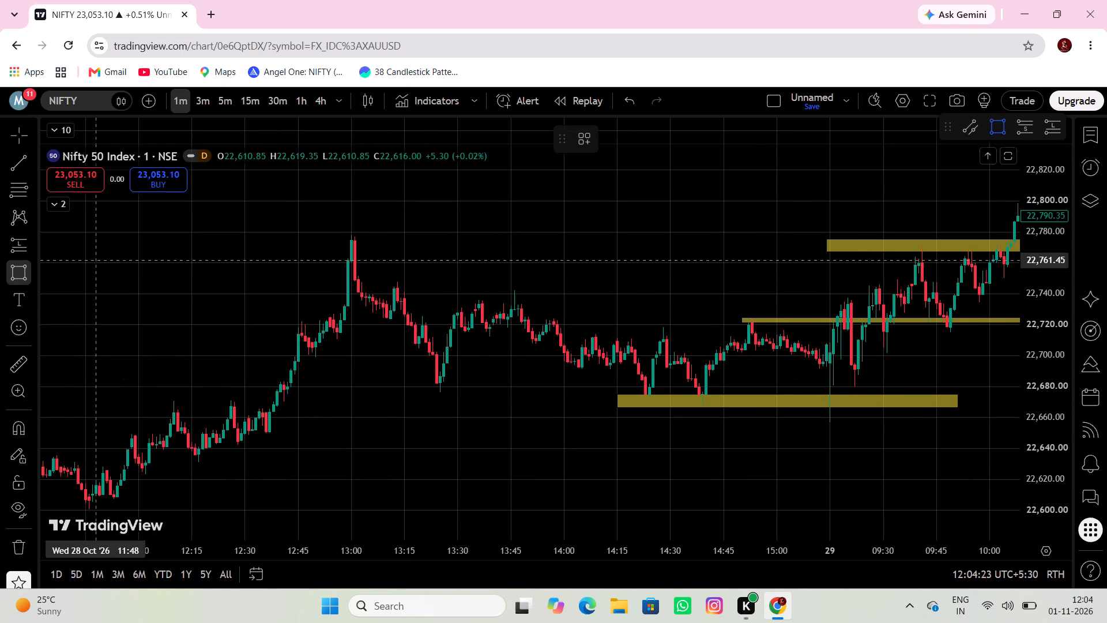
left_click(251, 312)
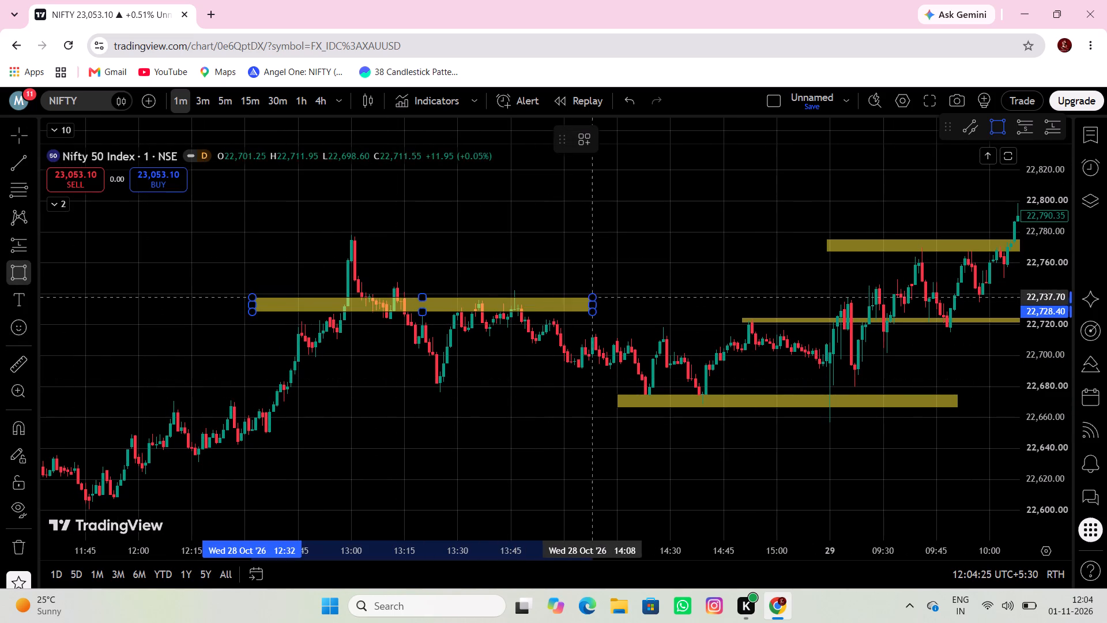
left_click(603, 304)
Draw a rectangle through the 28 Oct consolidation around noon, from 11:13 to 13:13, between about 22,637 and 22,648.
left_click_drag(464, 237, 504, 230)
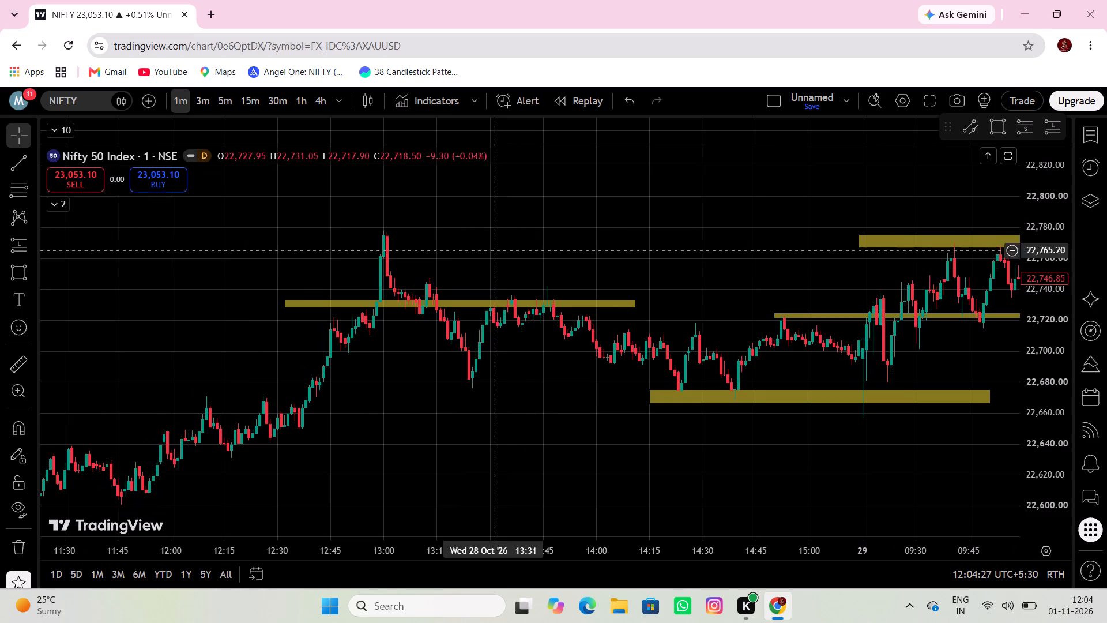
left_click_drag(124, 357, 380, 214)
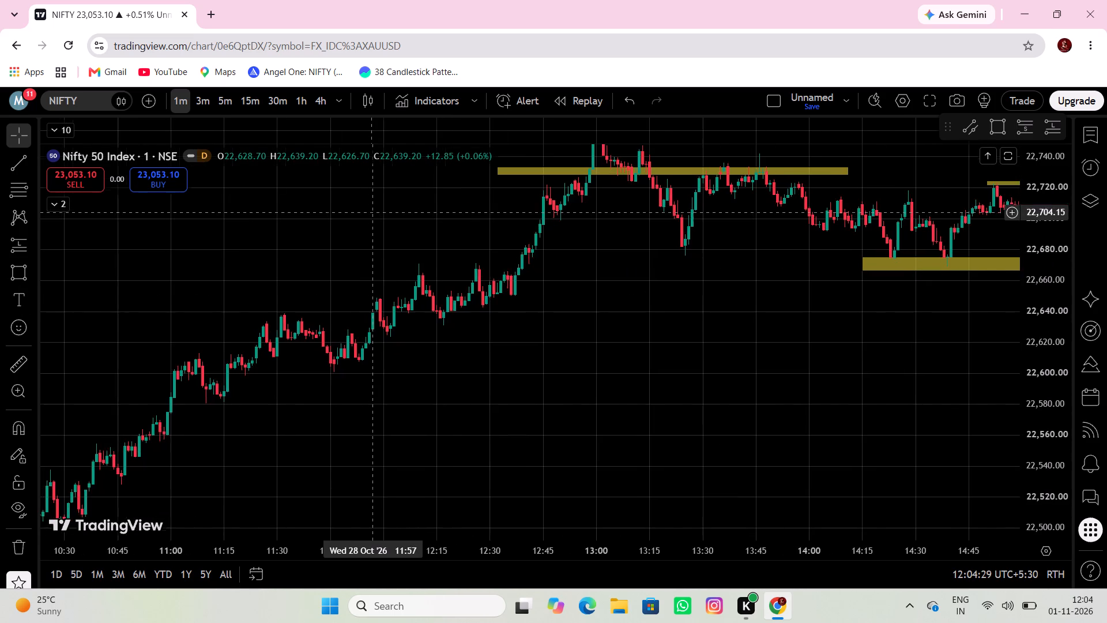
left_click_drag(380, 214, 398, 216)
left_click(16, 277)
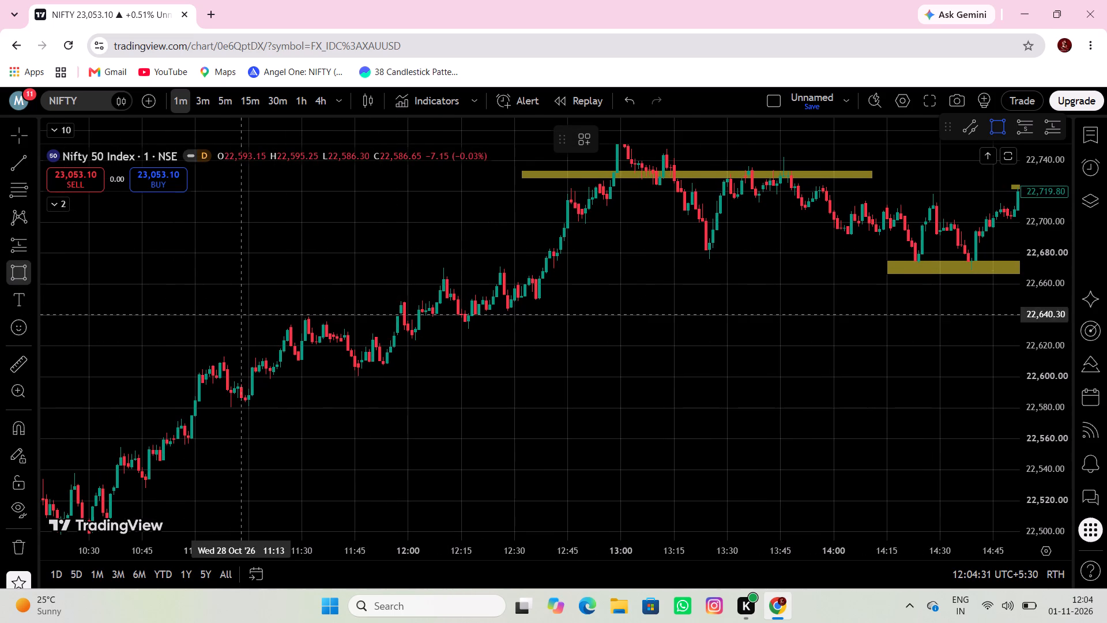
left_click(241, 303)
left_click(667, 320)
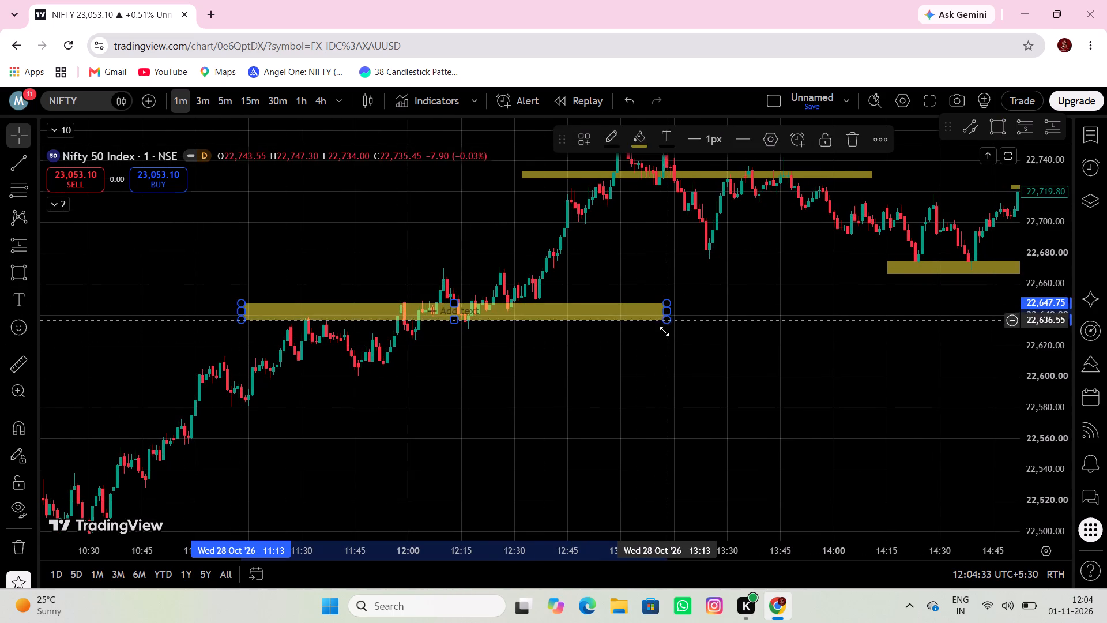
left_click(662, 388)
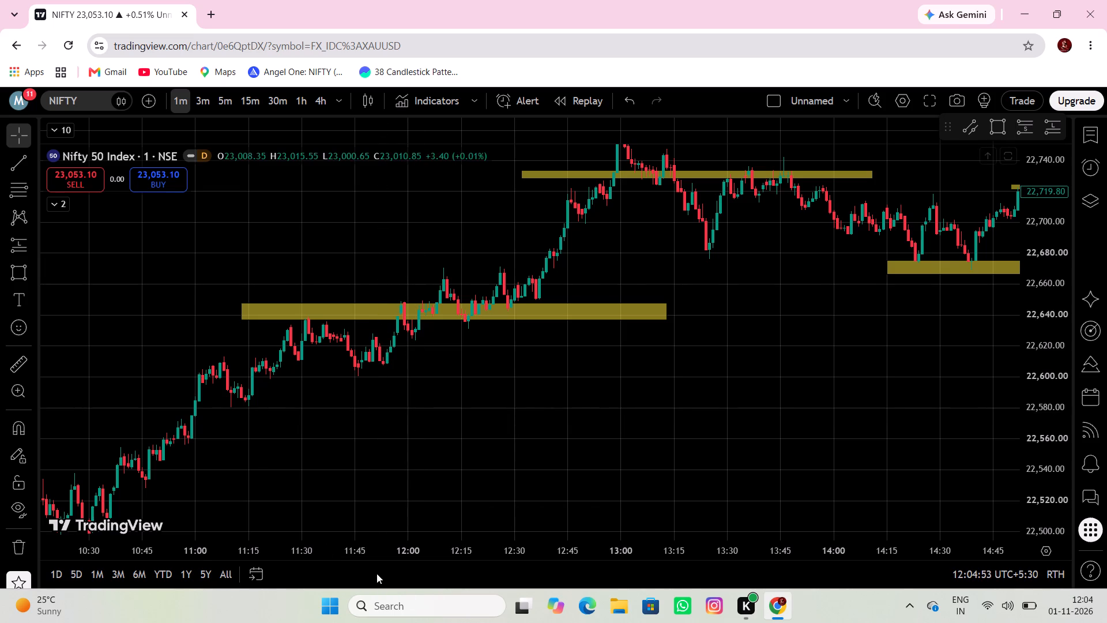
Draw a rectangle at the 28 Oct low near 11:45, positioned from about 11:30 to 12:32 between about 22,597 and 22,605.
left_click_drag(293, 444, 367, 389)
left_click(22, 279)
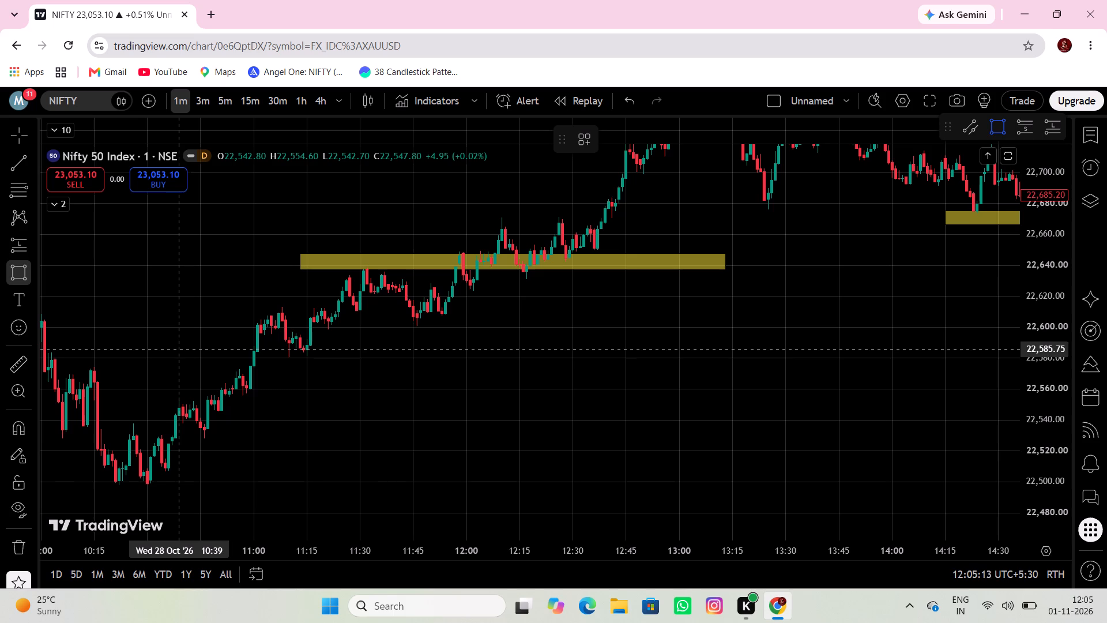
left_click(5, 271)
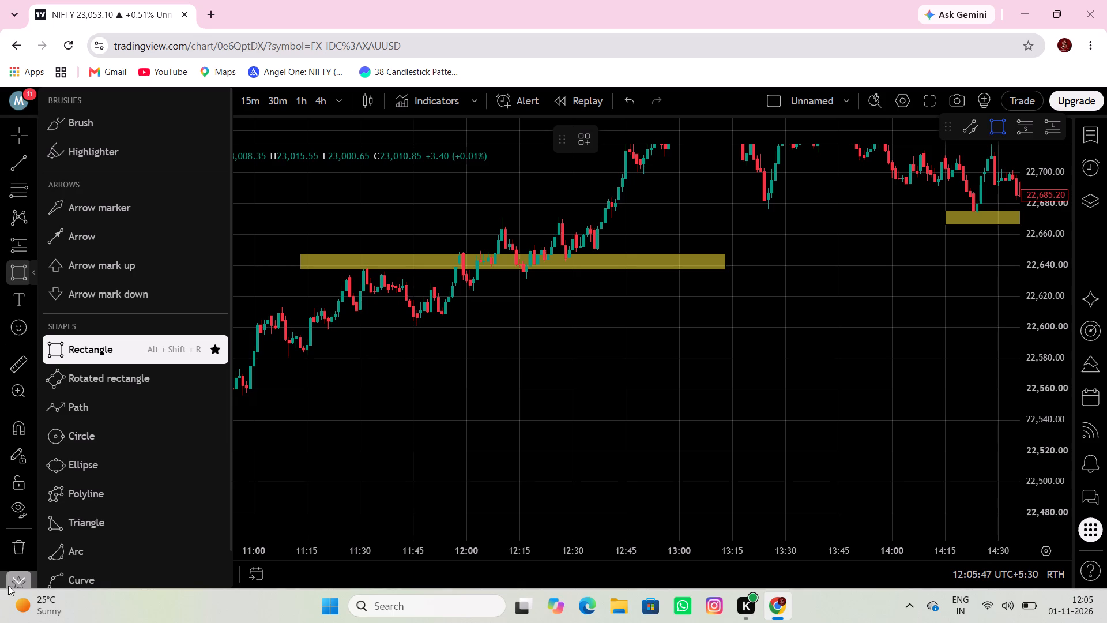
left_click(336, 340)
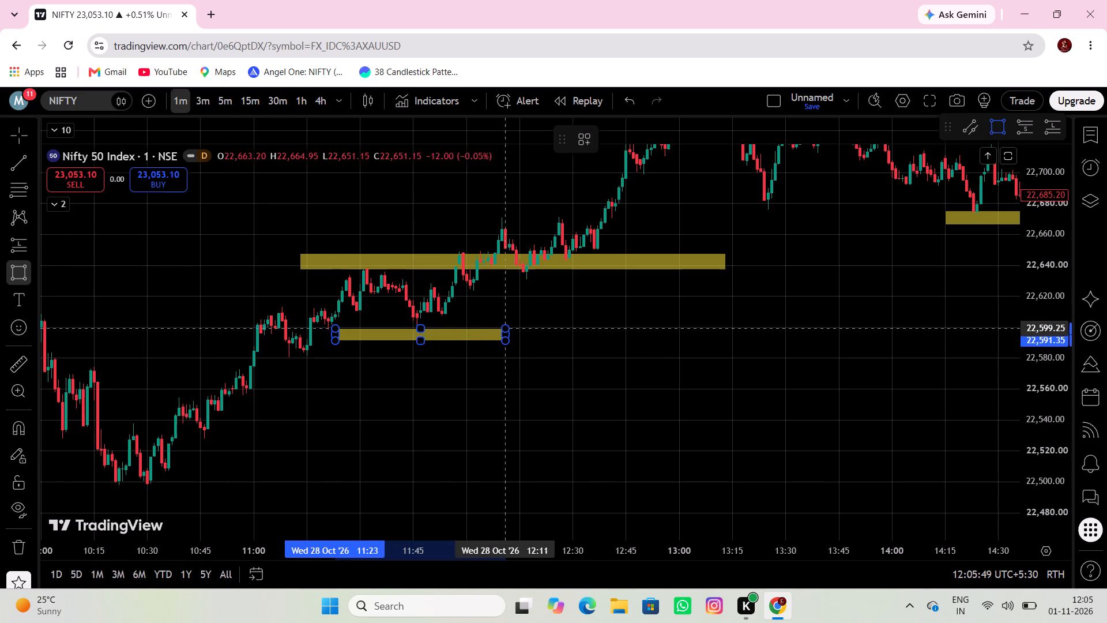
left_click(557, 328)
left_click_drag(514, 338, 538, 329)
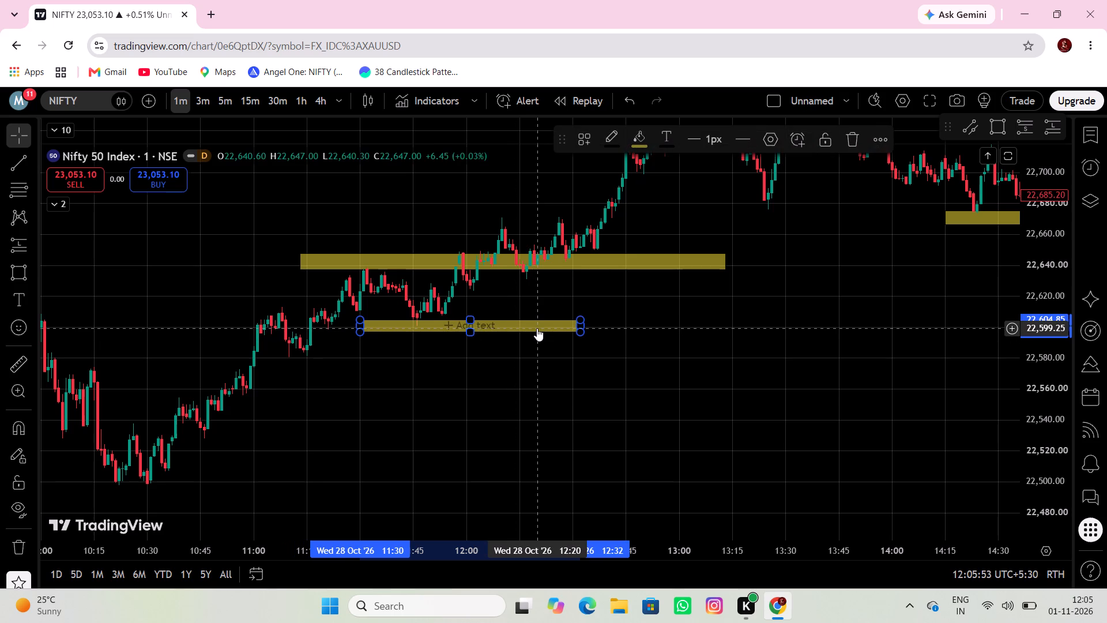
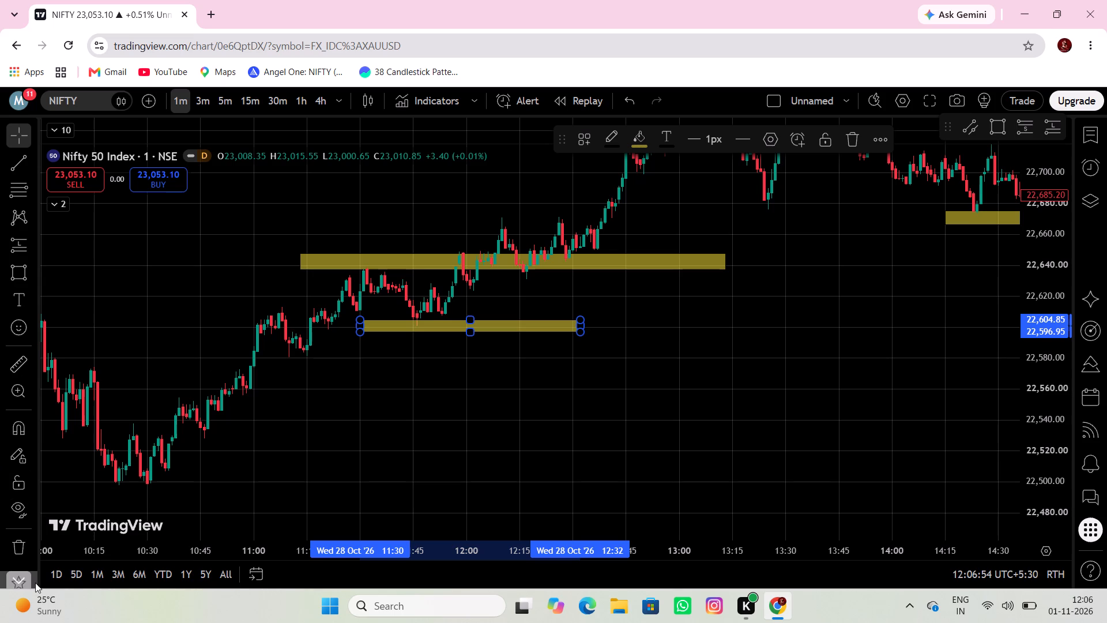
Draw a rectangle through the 28 Oct morning swing, from 09:32 to 10:48, between about 22,609 and 22,619.
left_click_drag(152, 316, 300, 283)
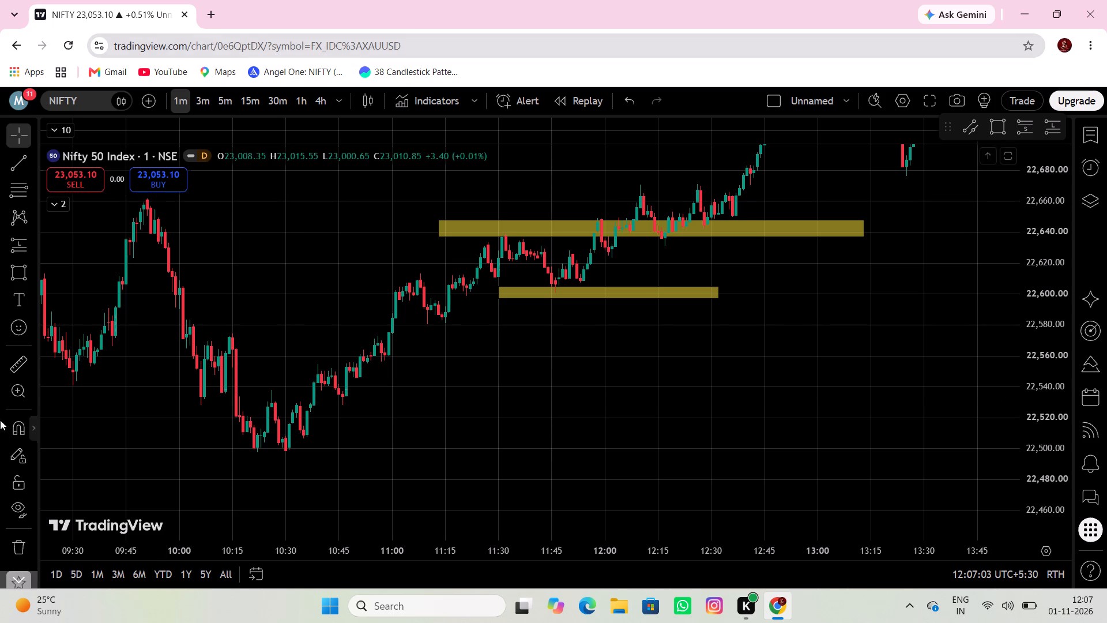
left_click(10, 276)
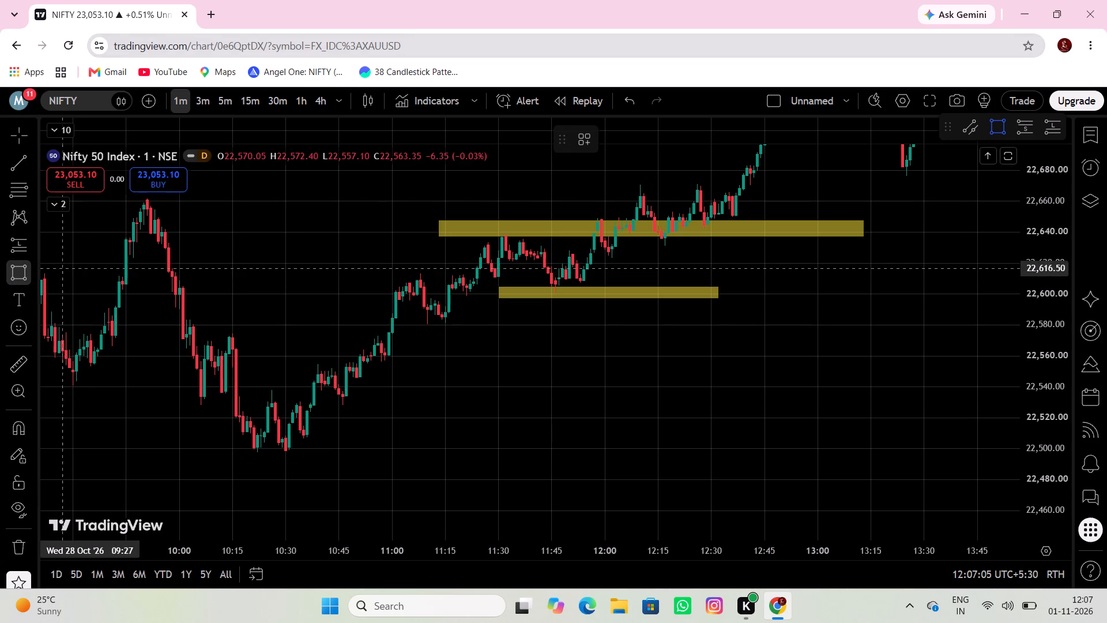
left_click_drag(81, 280, 97, 280)
left_click(348, 265)
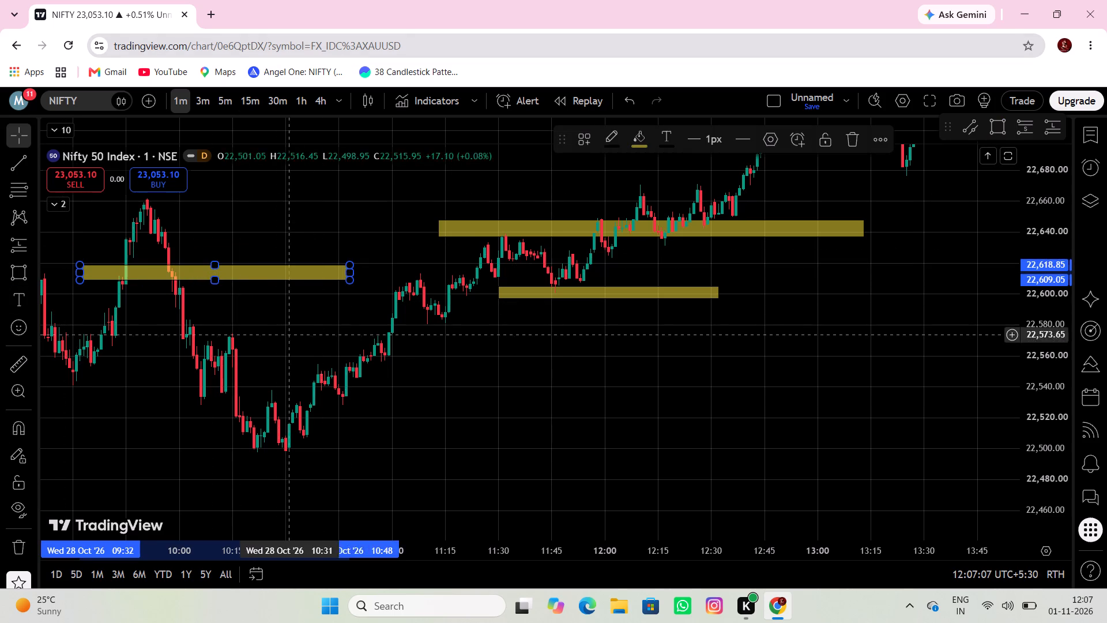
Draw a thin rectangle from 27 Oct 12:55 to 28 Oct 09:16 and move it up to the 27 Oct closing highs near 22,770.
left_click_drag(275, 349, 559, 375)
left_click_drag(408, 378, 582, 486)
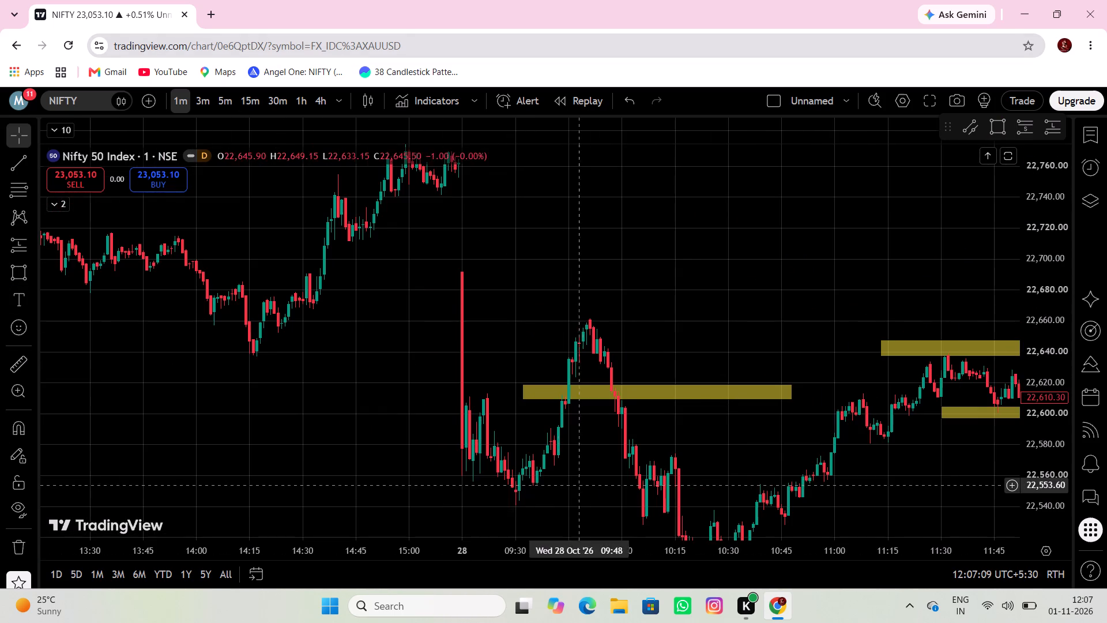
left_click_drag(433, 282, 450, 463)
left_click_drag(356, 342, 680, 238)
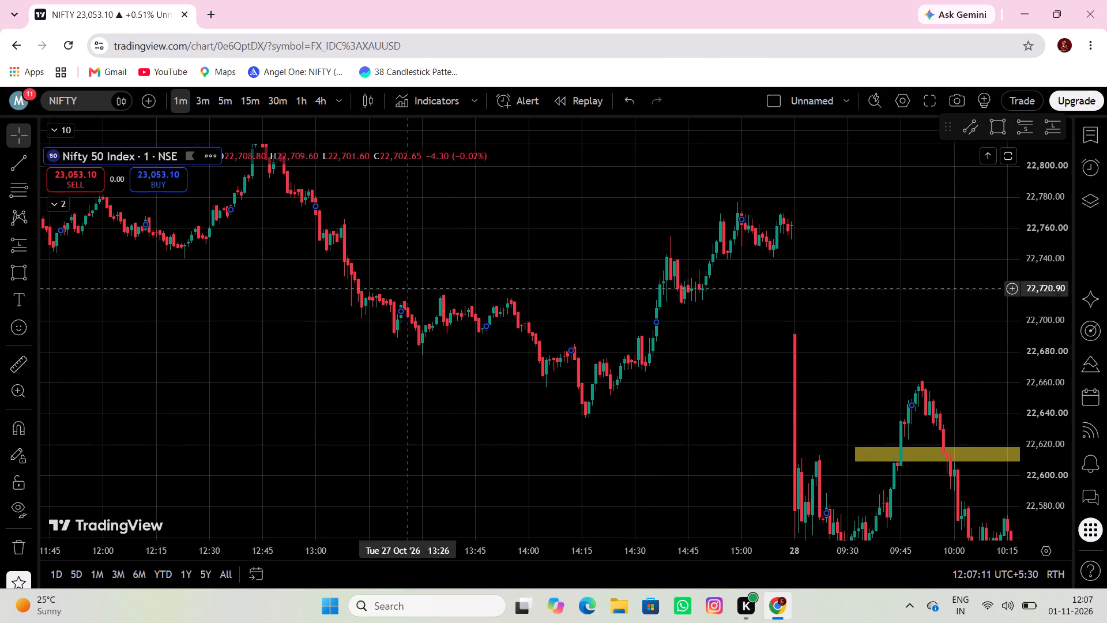
left_click(27, 279)
left_click_drag(299, 280, 304, 280)
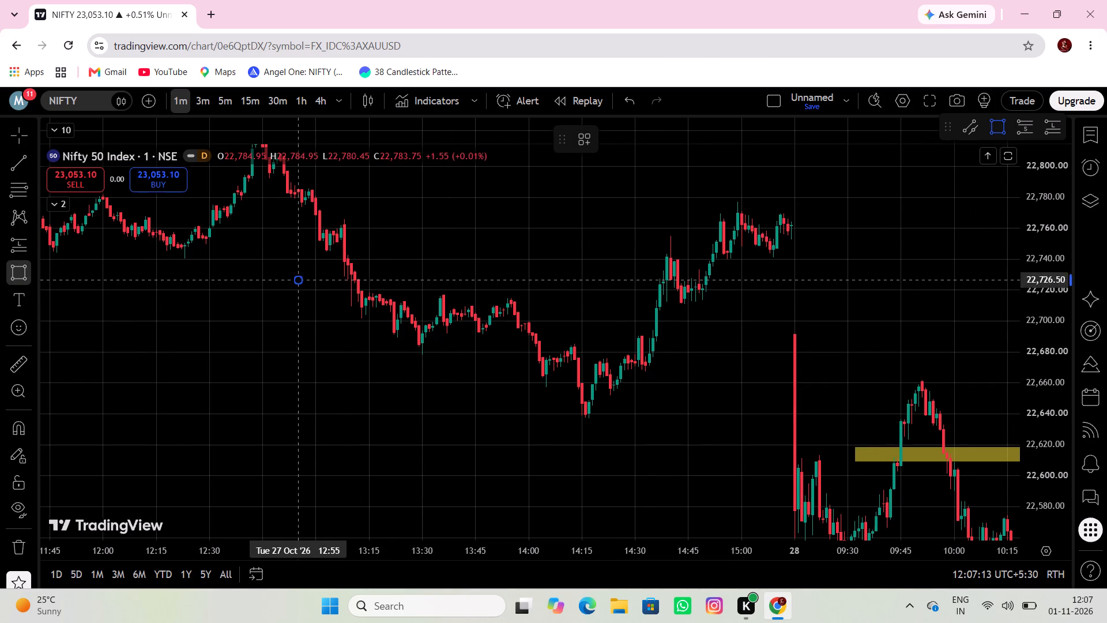
left_click_drag(304, 280, 312, 281)
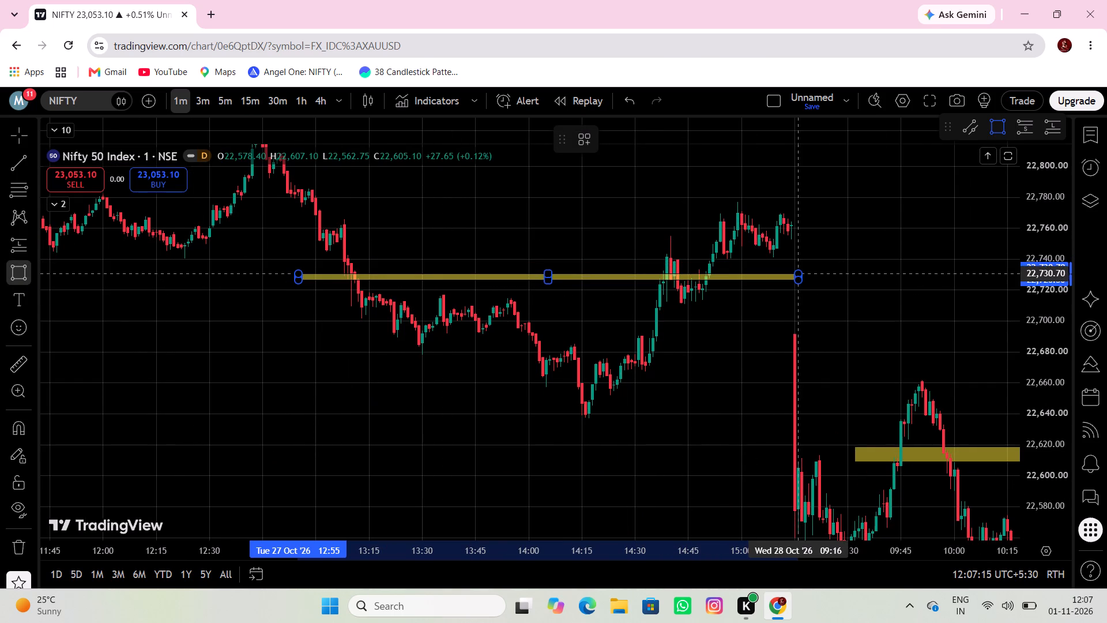
left_click(799, 273)
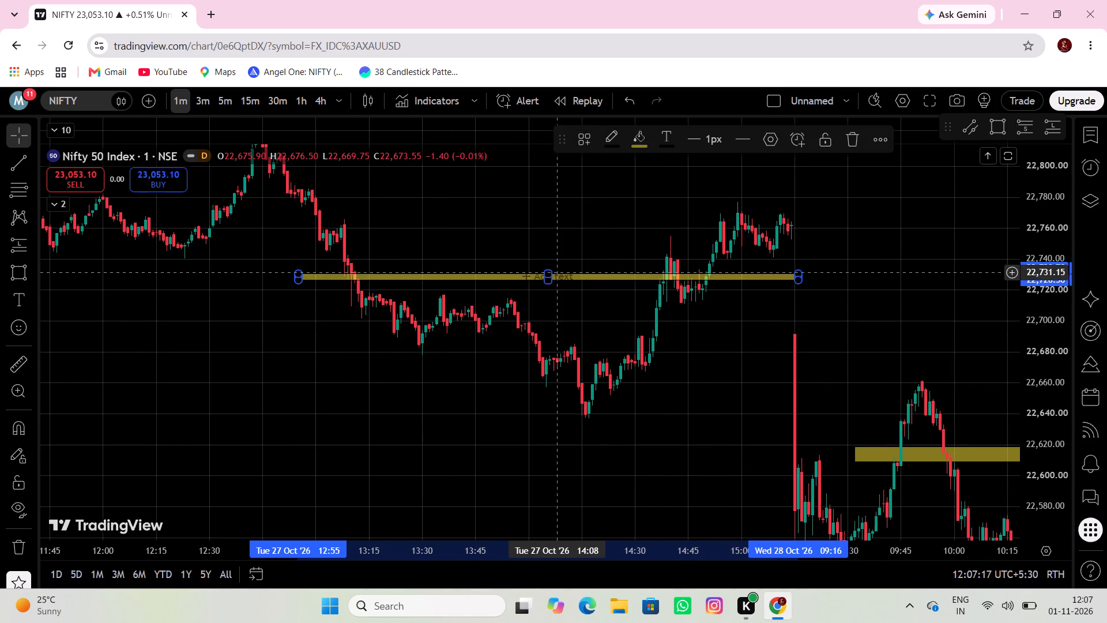
left_click_drag(562, 276, 583, 212)
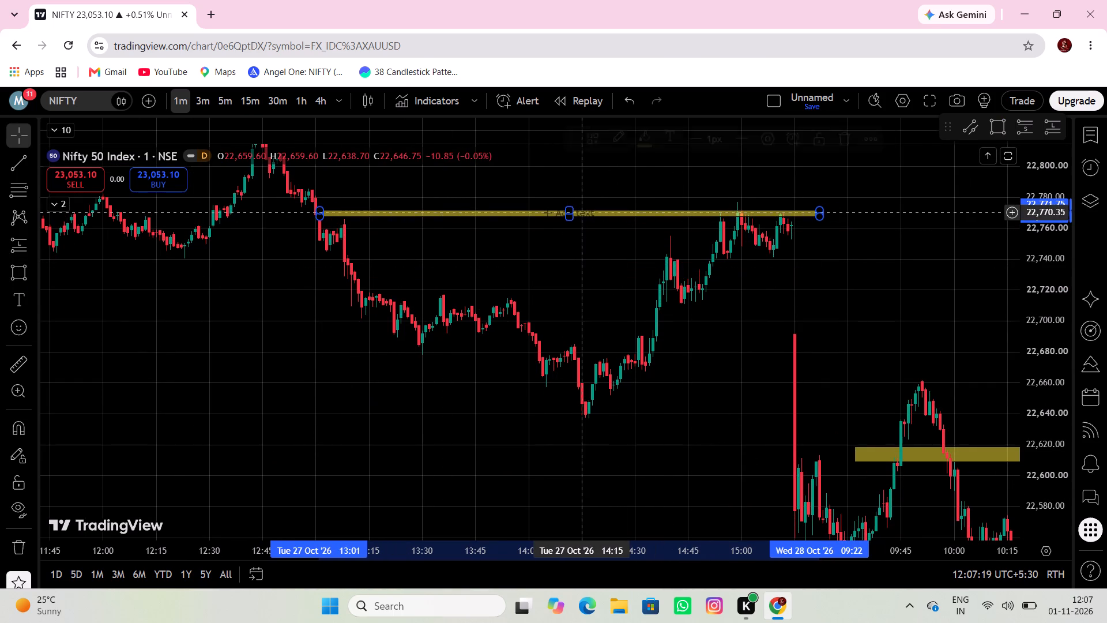
Draw a rectangle along the 27 Oct 13:30 low, from 13:07 to about 14:51, between about 22,678 and 22,686.
left_click_drag(587, 267, 755, 278)
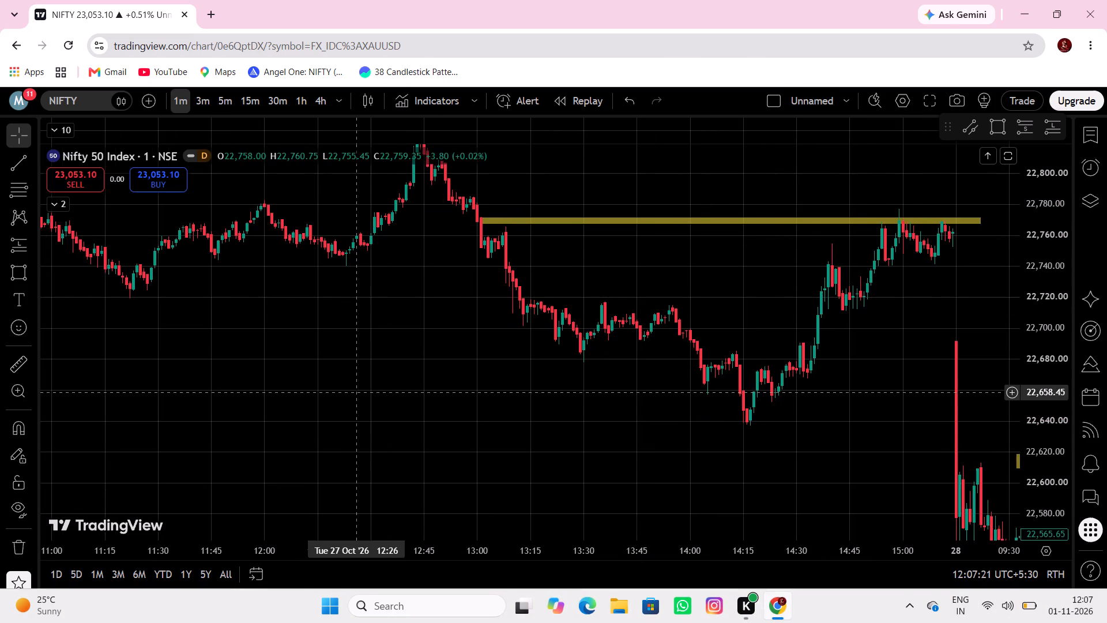
left_click(19, 271)
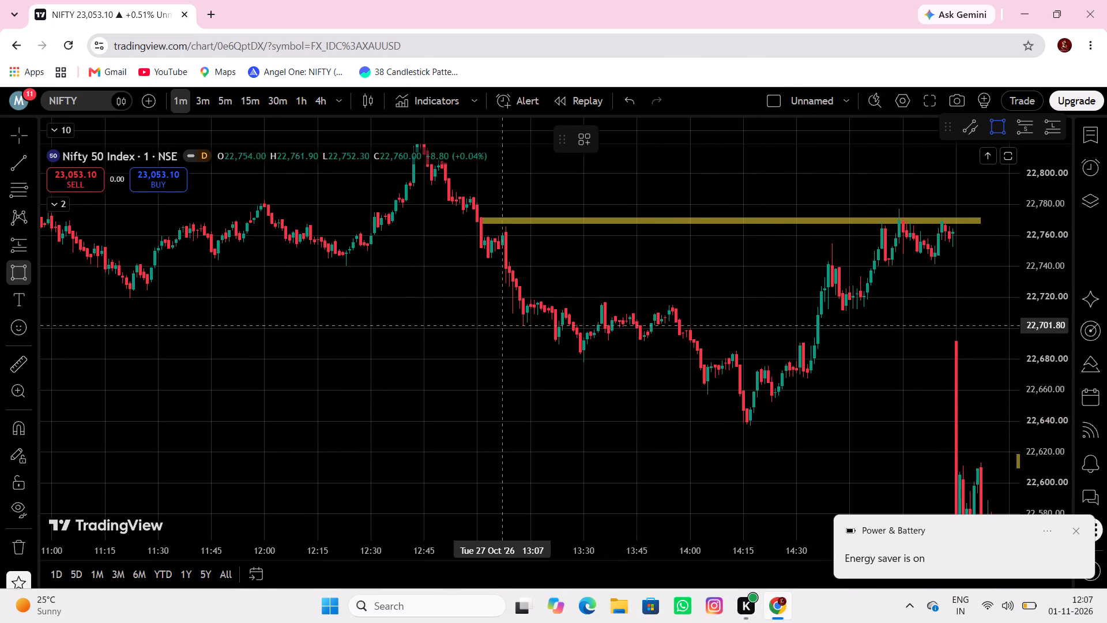
left_click(502, 350)
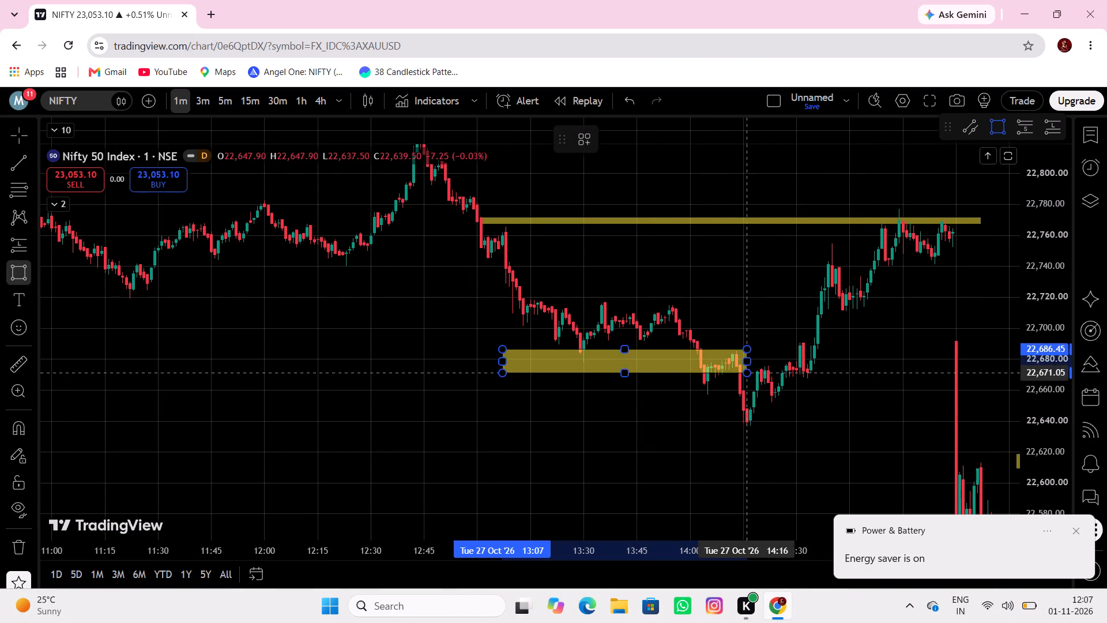
left_click(871, 362)
Dismiss the energy saver notification and check the battery level in the system quick settings.
left_click_drag(864, 408, 722, 383)
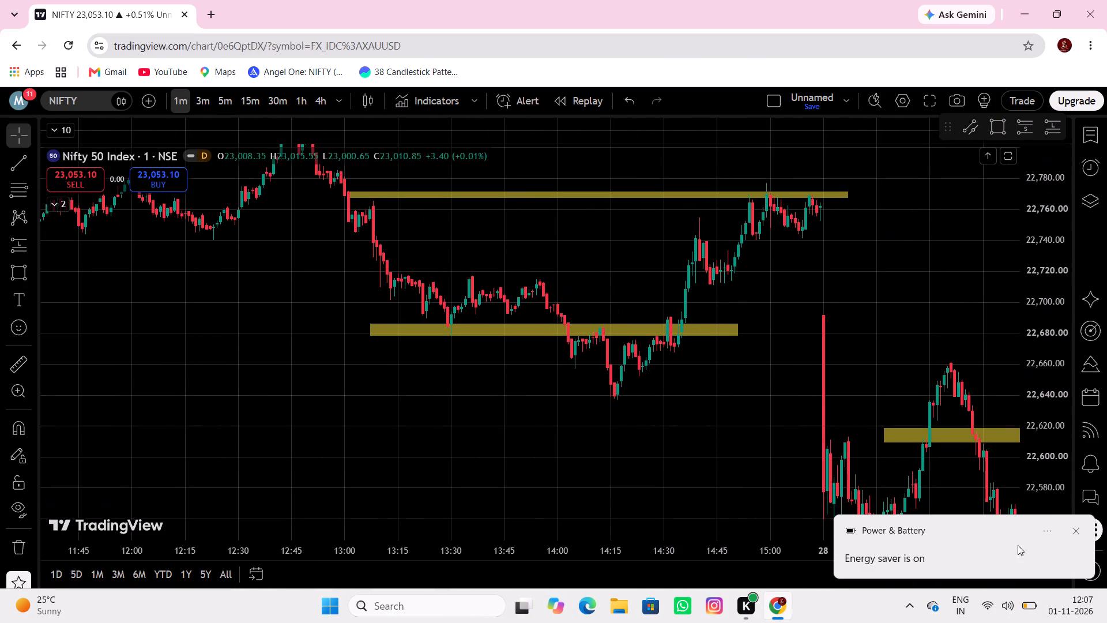
left_click(1079, 531)
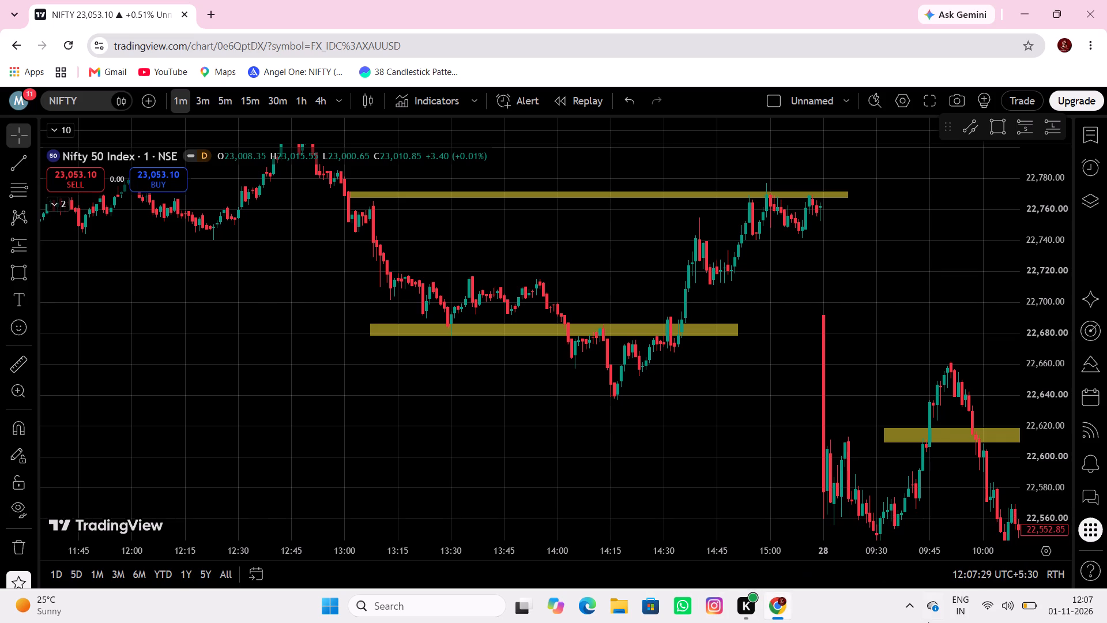
left_click(1003, 616)
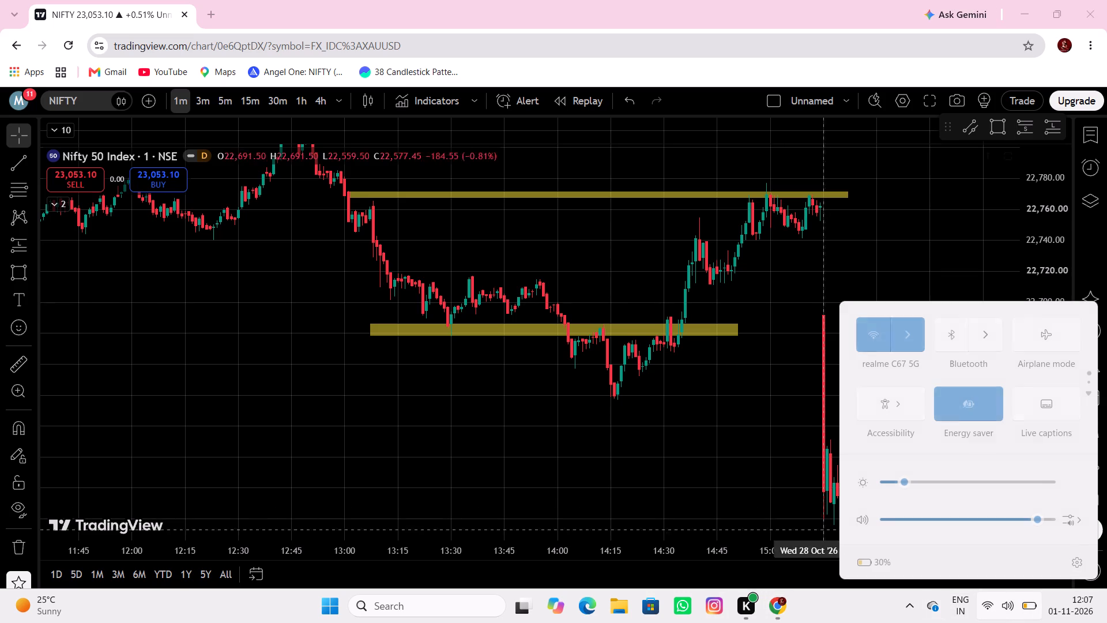
left_click(701, 460)
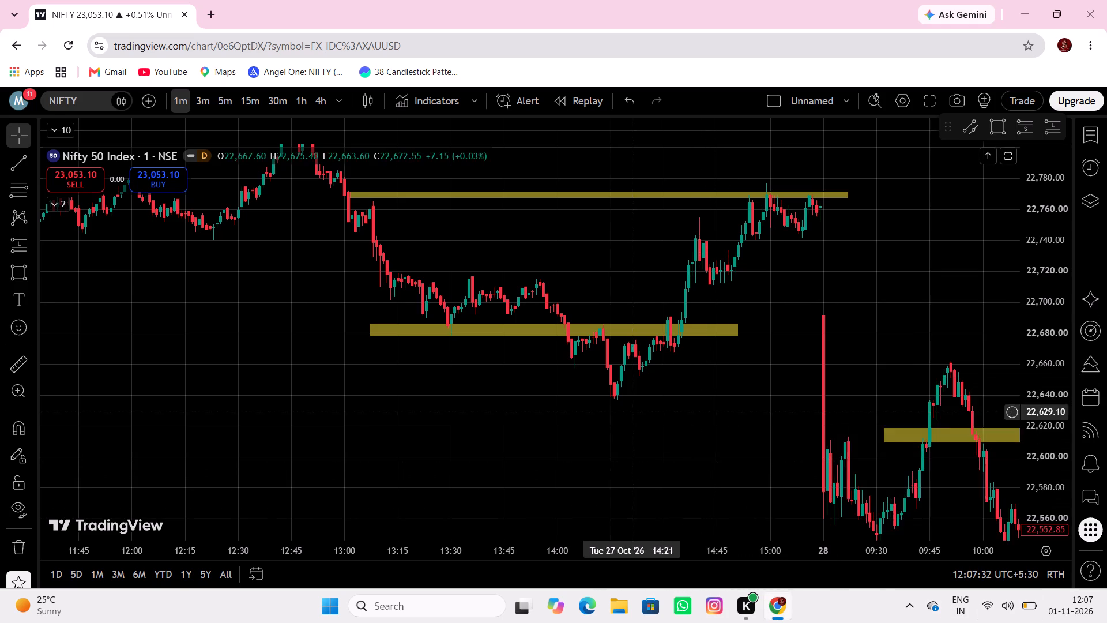
Draw a rectangle at the 27 Oct high just after 10:00, from 09:45 to 11:59, between about 22,802 and 22,807.
left_click_drag(629, 412, 827, 498)
left_click_drag(415, 406, 726, 475)
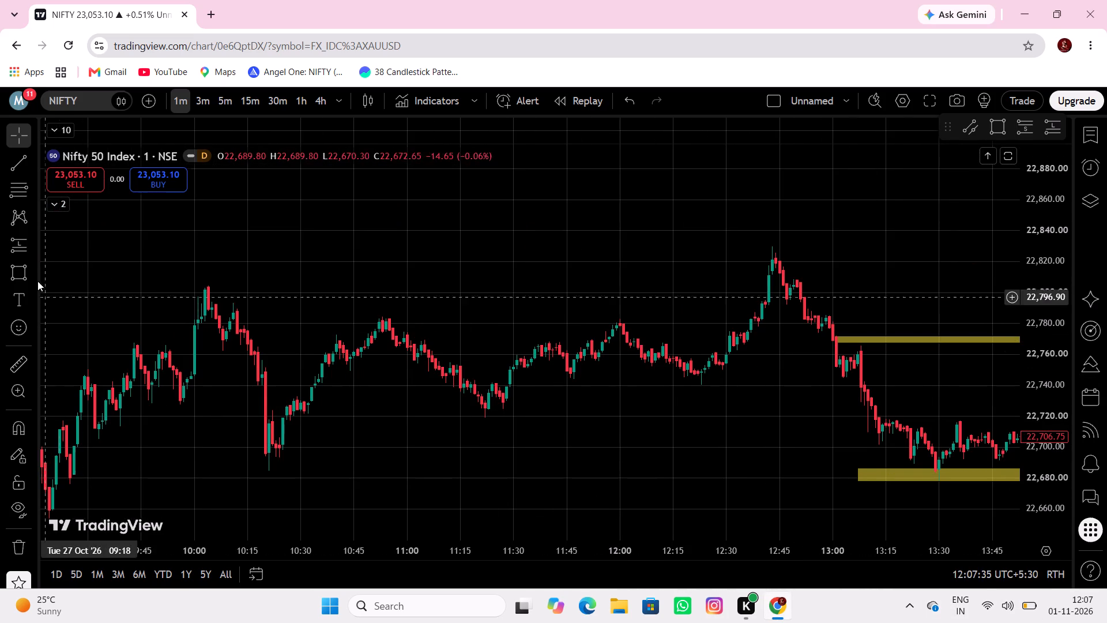
left_click_drag(12, 275, 30, 277)
left_click(336, 288)
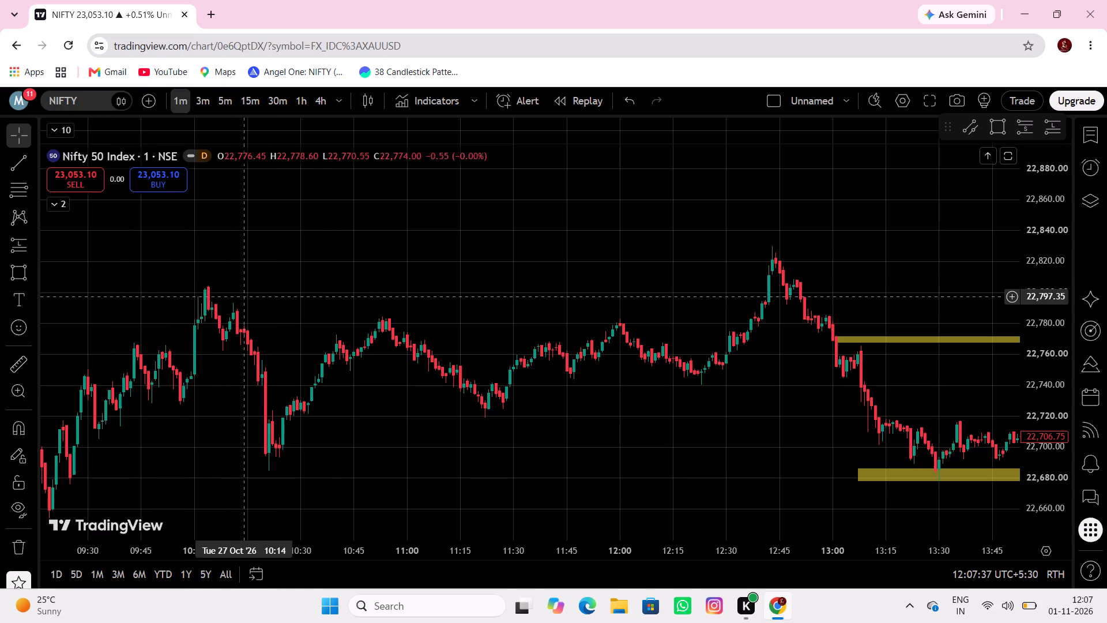
left_click(20, 265)
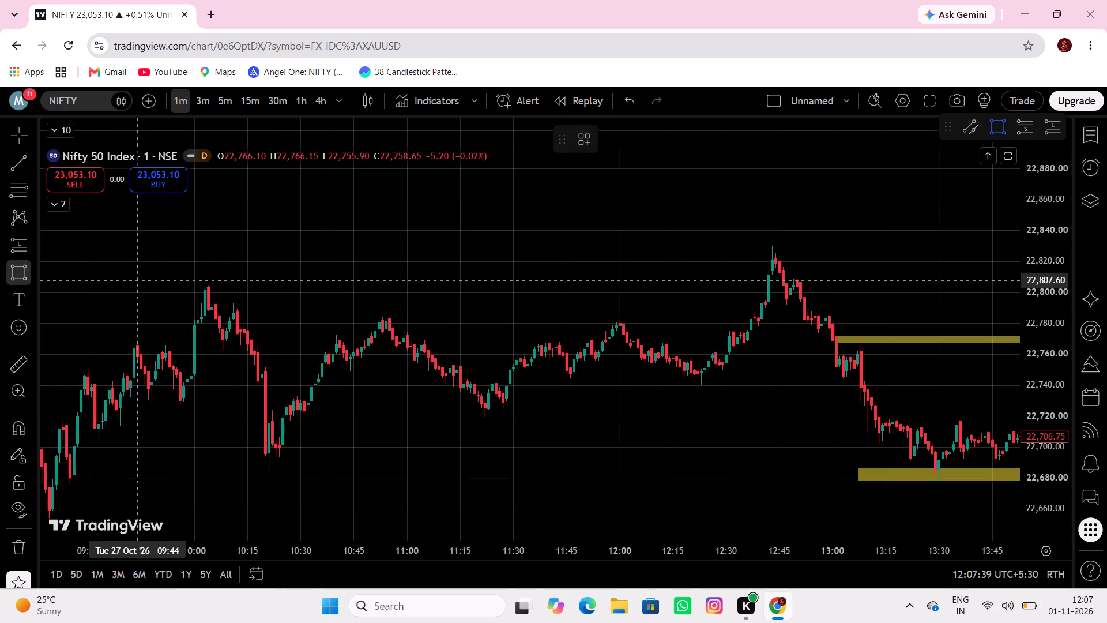
left_click(141, 282)
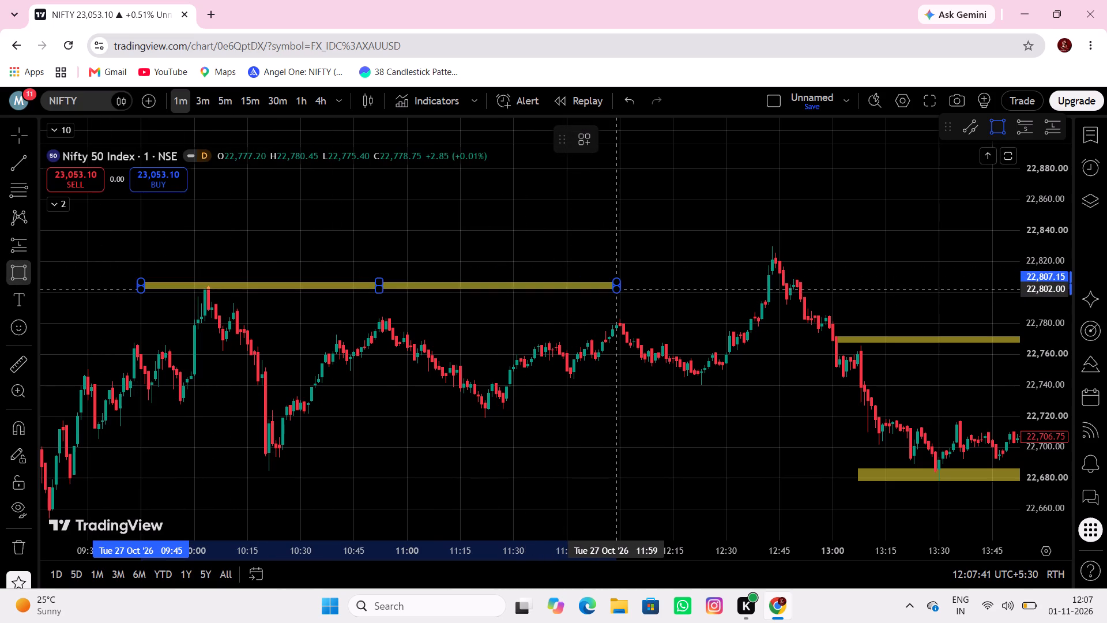
left_click(617, 290)
Draw a rectangle at the 27 Oct low near 10:20, from 09:31 to about 11:19, between about 22,687 and 22,696.
left_click_drag(500, 347, 615, 290)
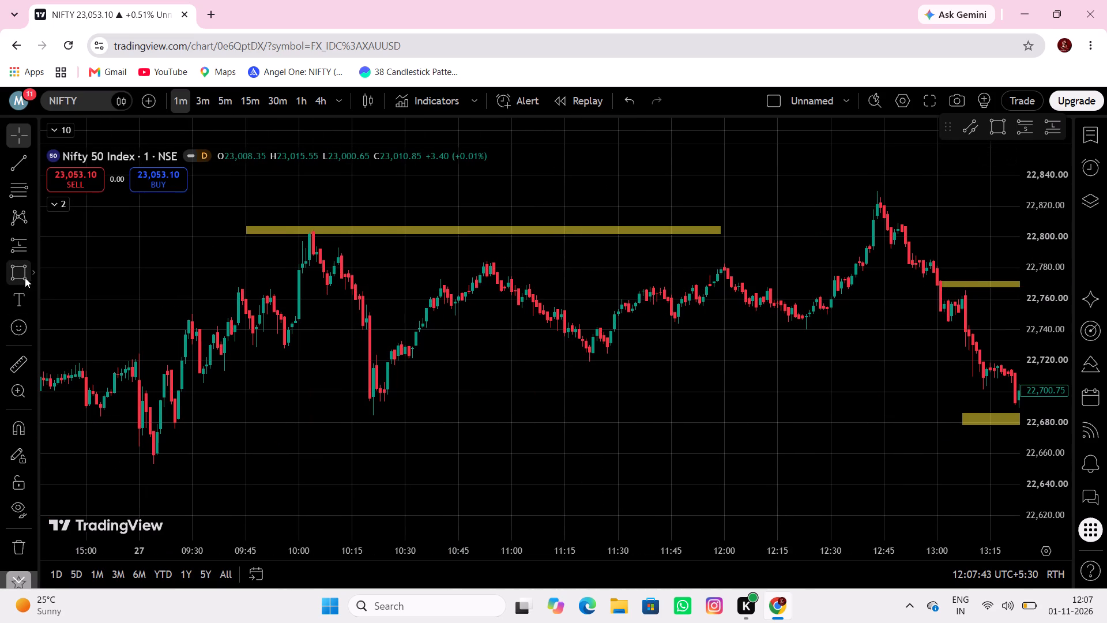
left_click(25, 277)
left_click(198, 398)
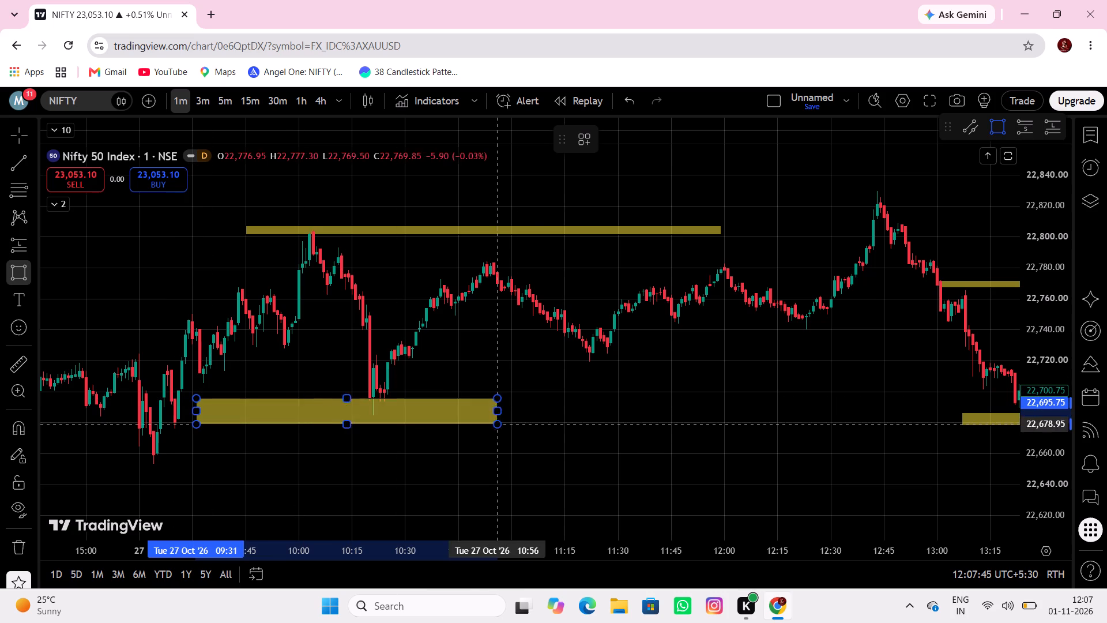
left_click(578, 411)
Draw a rectangle through the 27 Oct mid-range highs, from 09:21 to 11:56, between about 22,762 and 22,769.
left_click_drag(441, 458, 540, 440)
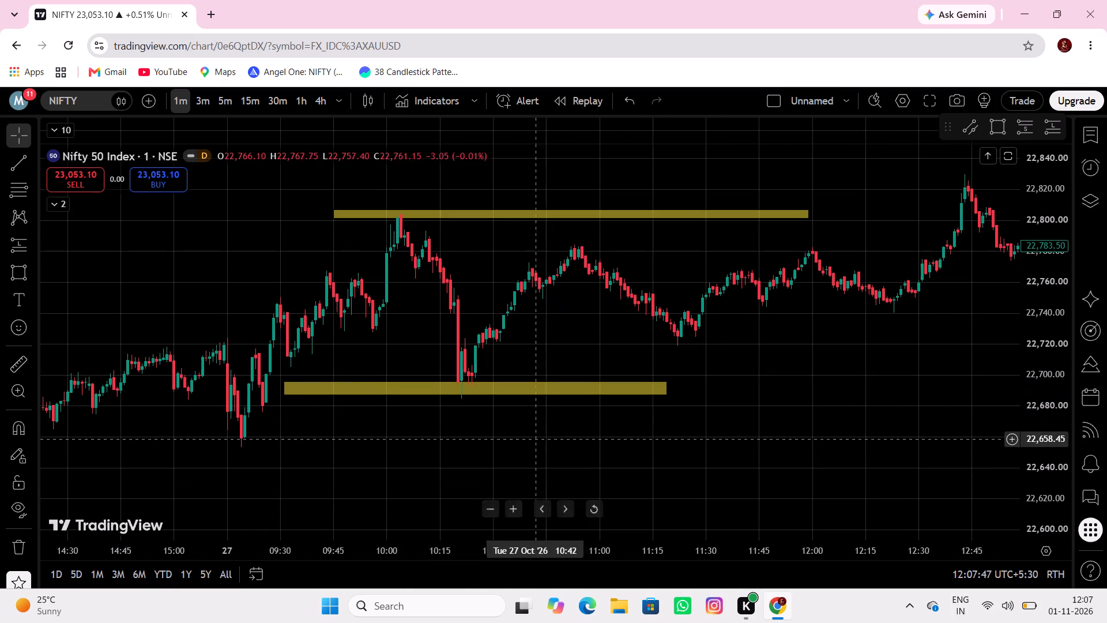
left_click(11, 283)
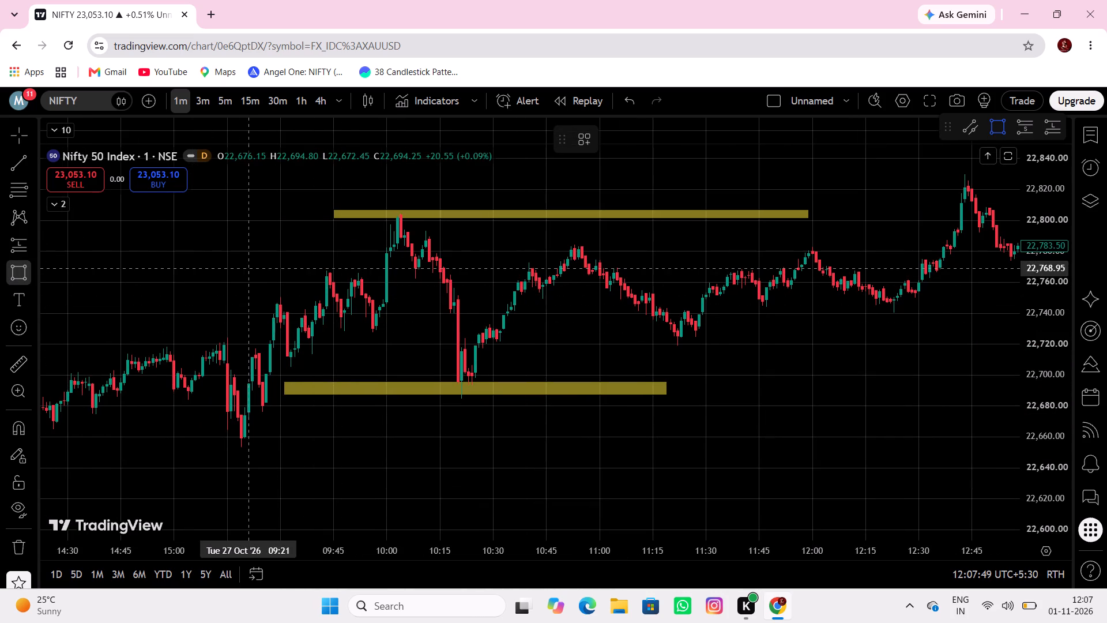
left_click_drag(250, 268, 258, 269)
left_click(799, 279)
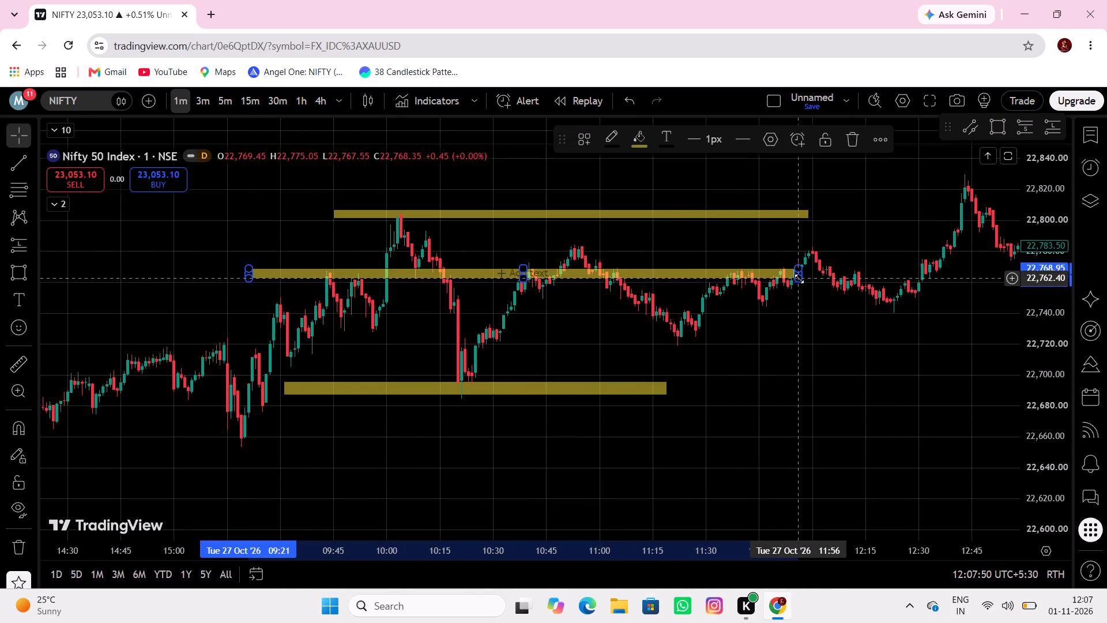
Draw a rectangle at the 27 Oct low near 11:20, from 11:12 to 12:47, between about 22,725 and 22,730.
left_click_drag(754, 351, 518, 363)
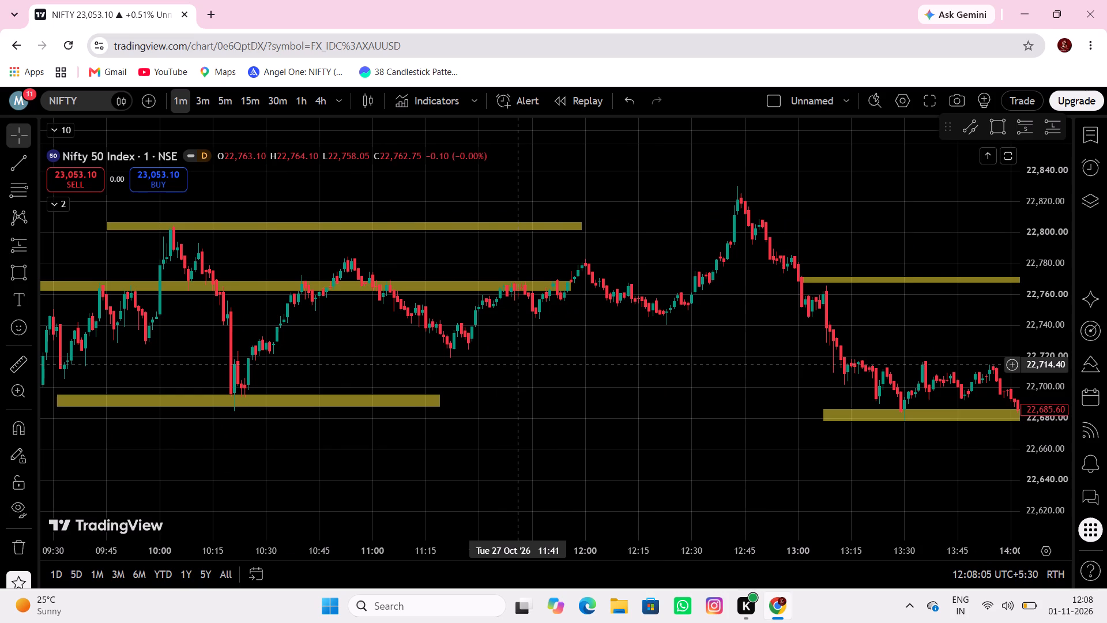
left_click(6, 272)
left_click(415, 350)
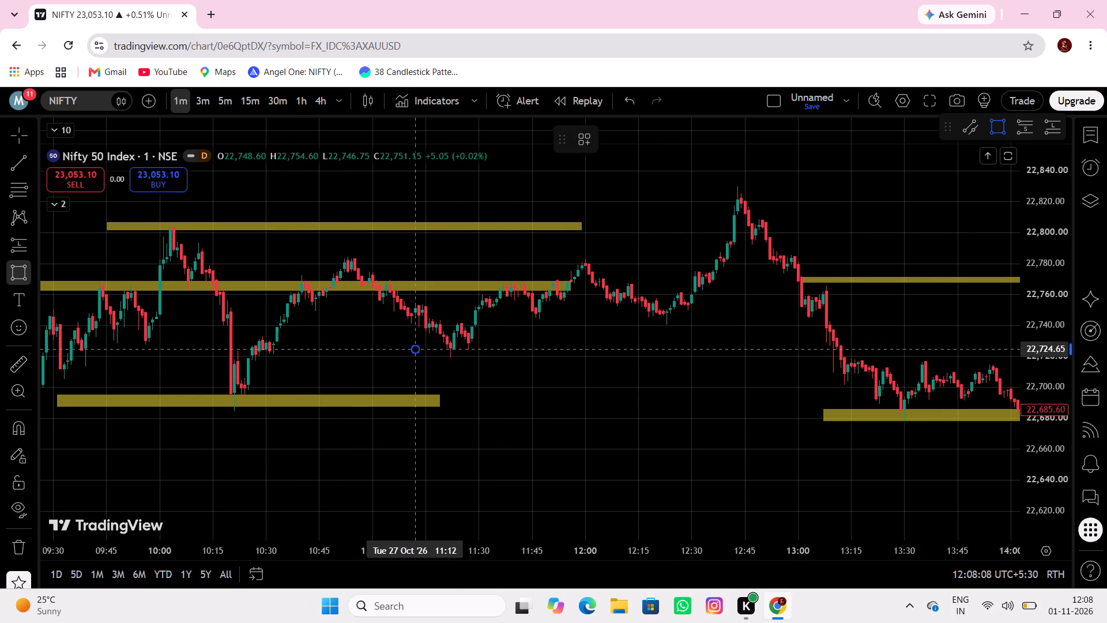
left_click(753, 340)
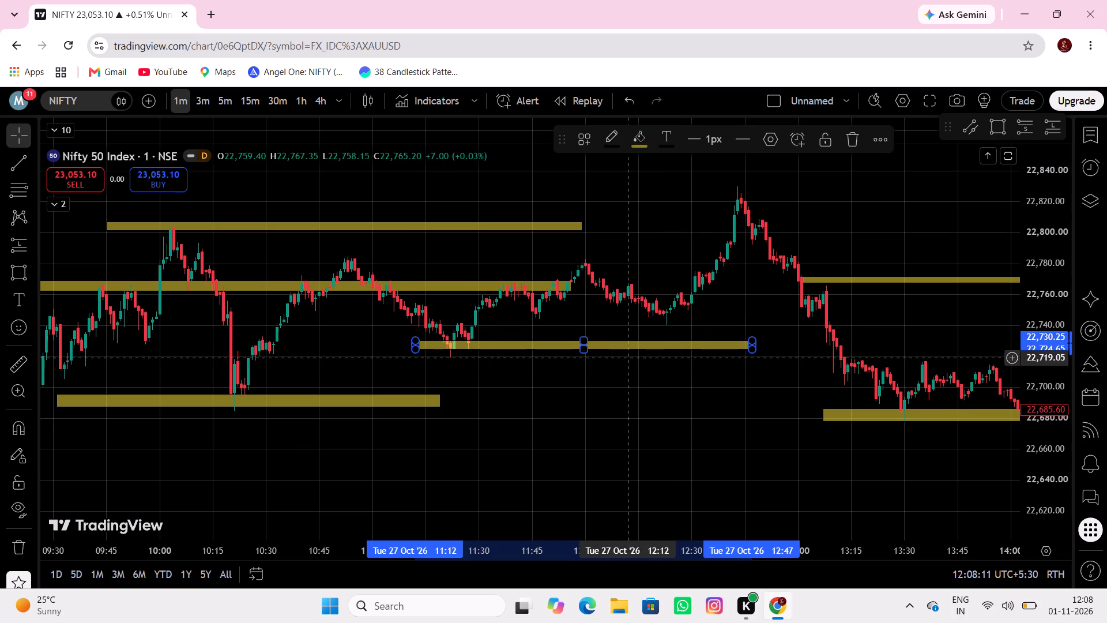
Shift the rectangle at the 27 Oct 11:20 low slightly down and forward in time, starting at about 11:20.
left_click_drag(632, 351, 681, 361)
left_click(655, 354)
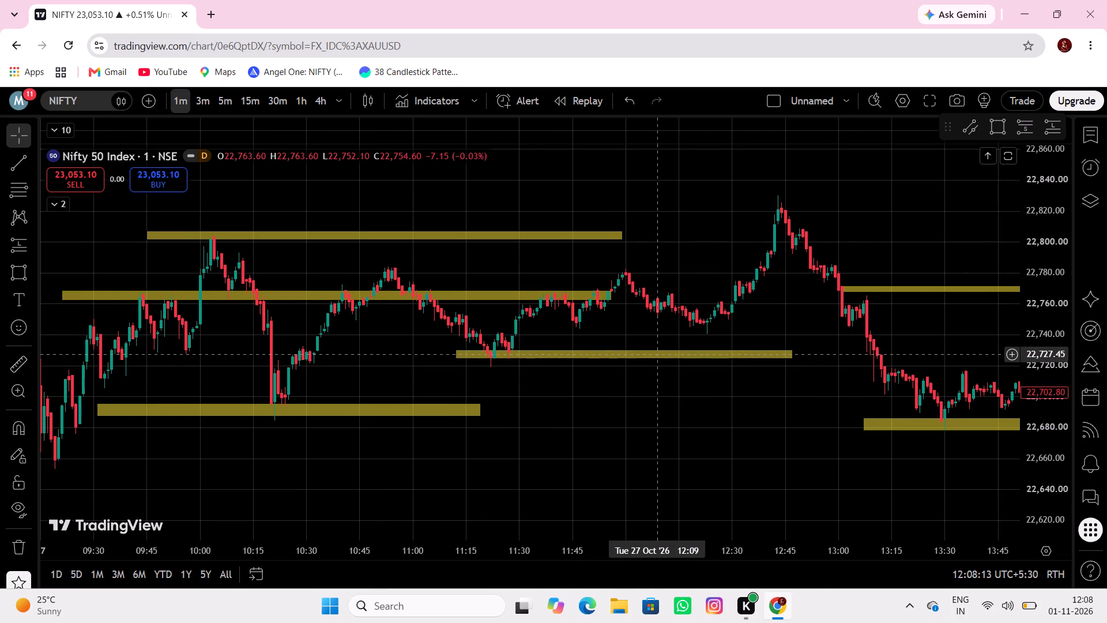
left_click(666, 354)
left_click_drag(667, 356, 681, 358)
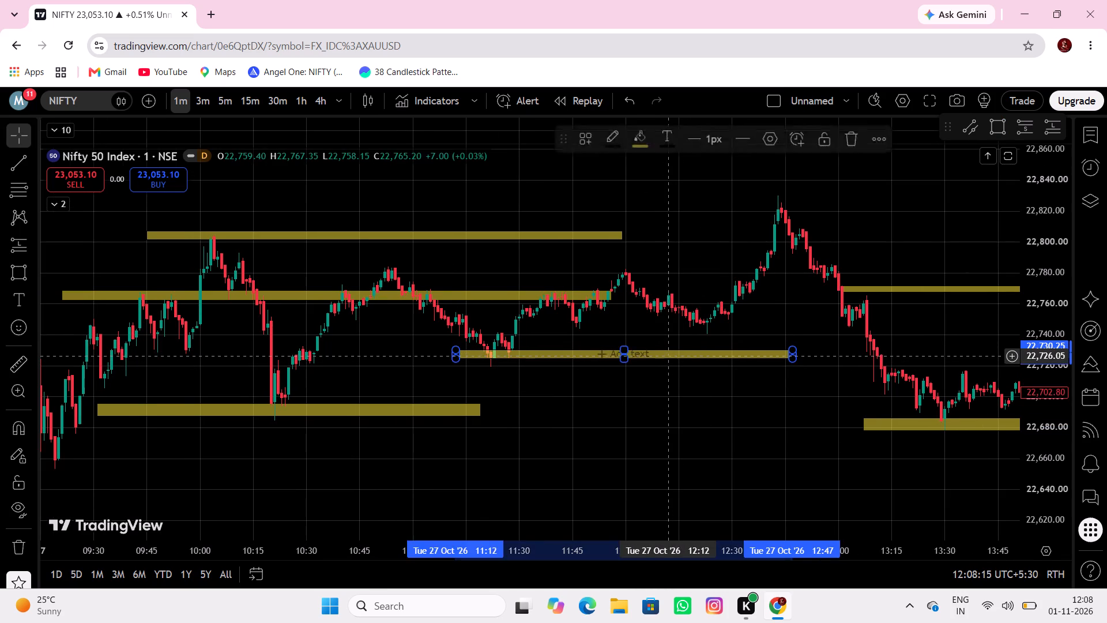
left_click_drag(681, 358, 695, 360)
Draw a rectangle at the 26 Oct morning high, from about 09:55 to 14:06, between about 22,700 and 22,708.
left_click_drag(515, 401, 739, 431)
scroll(304, 386, "down", 4)
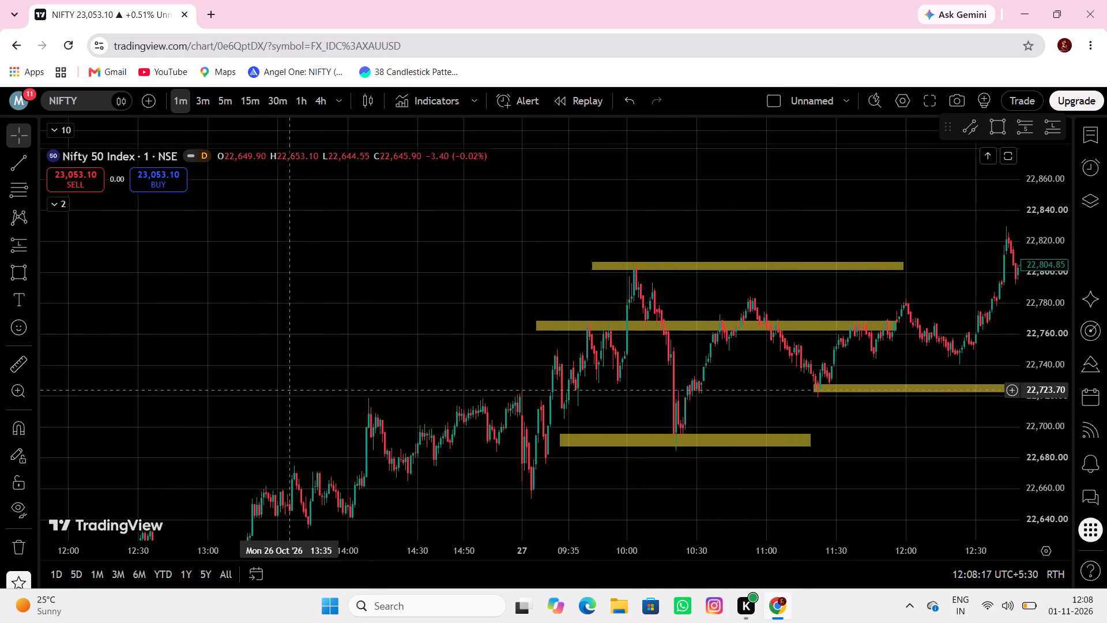
left_click_drag(276, 384, 470, 198)
scroll(462, 313, "down", 4)
left_click_drag(457, 333, 536, 179)
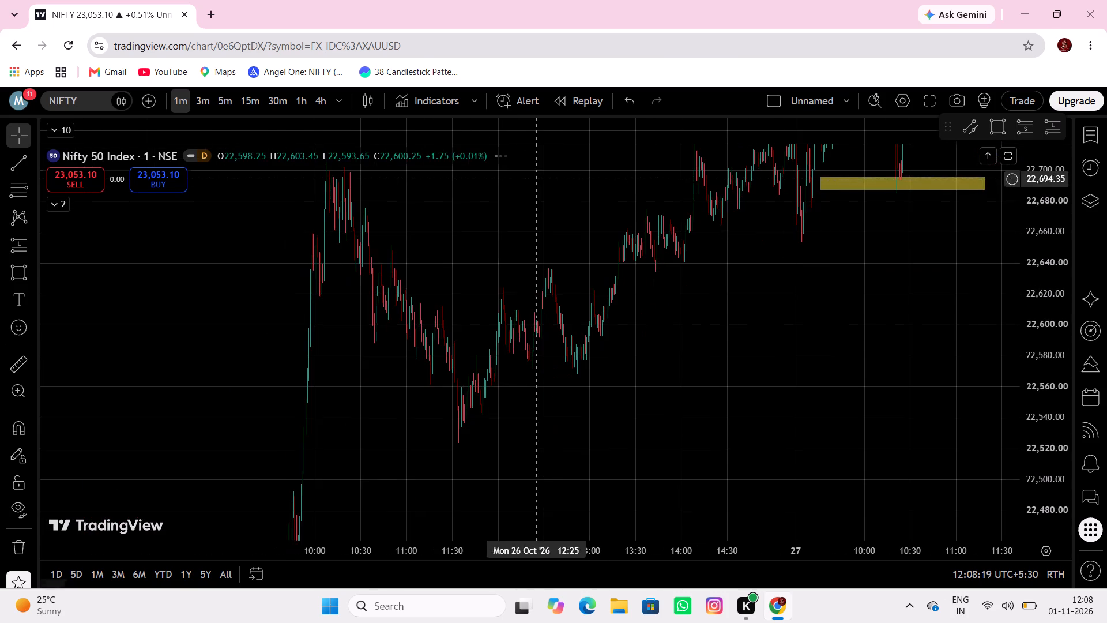
scroll(368, 343, "up", 3)
left_click_drag(380, 318, 419, 382)
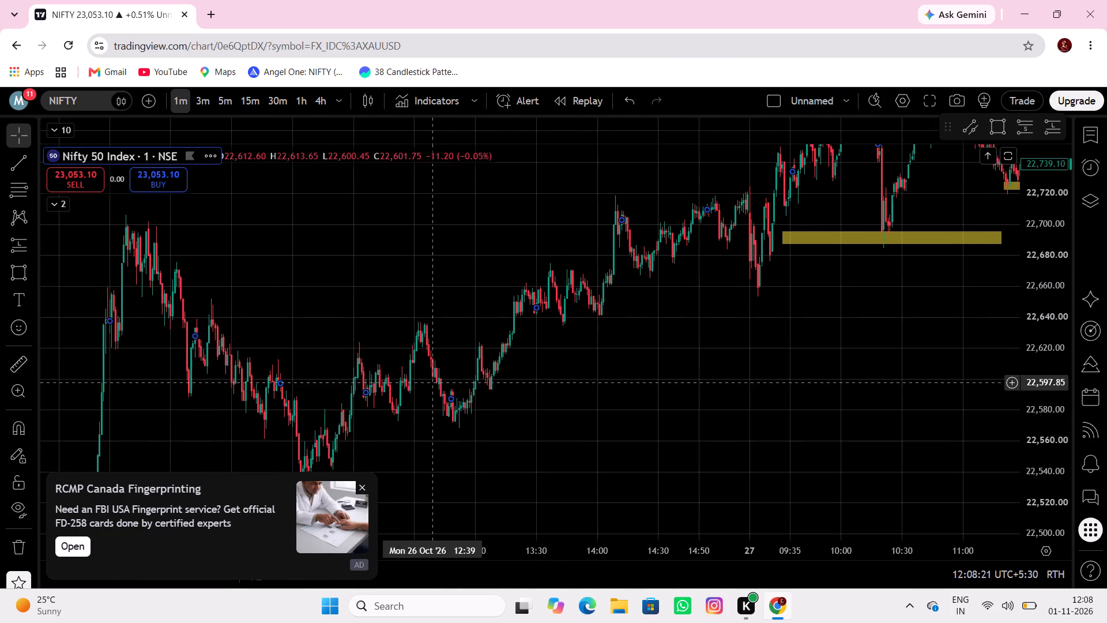
scroll(1034, 427, "down", 3)
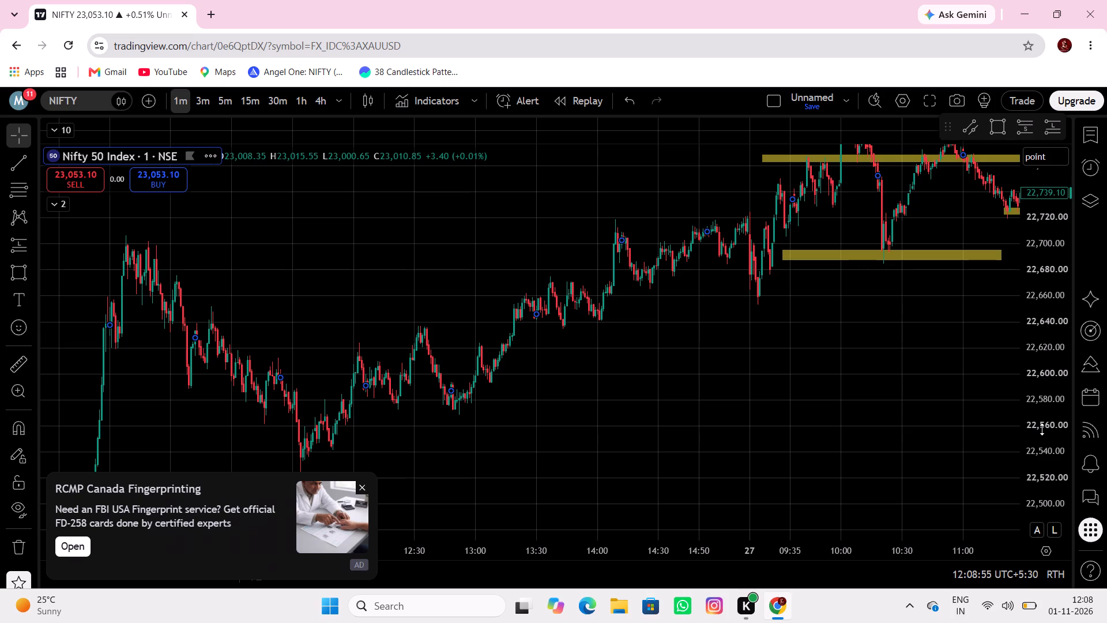
left_click(17, 264)
left_click(100, 234)
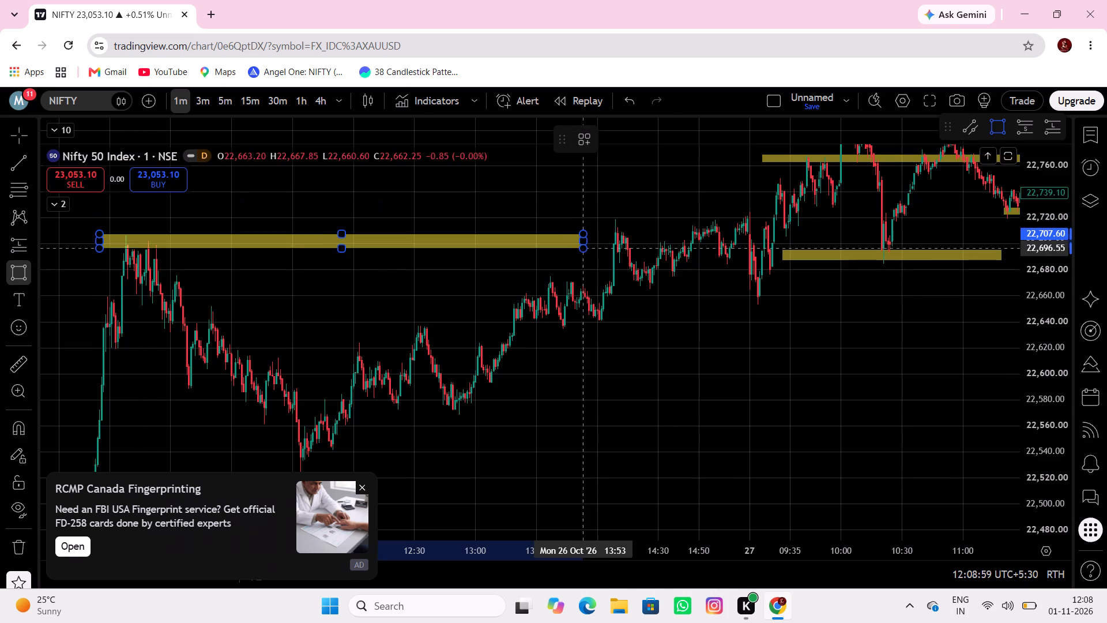
left_click(609, 243)
Draw a rectangle at the 26 Oct low near 11:35, from 10:53 to 14:44, between about 22,526 and 22,539.
left_click_drag(534, 292, 509, 292)
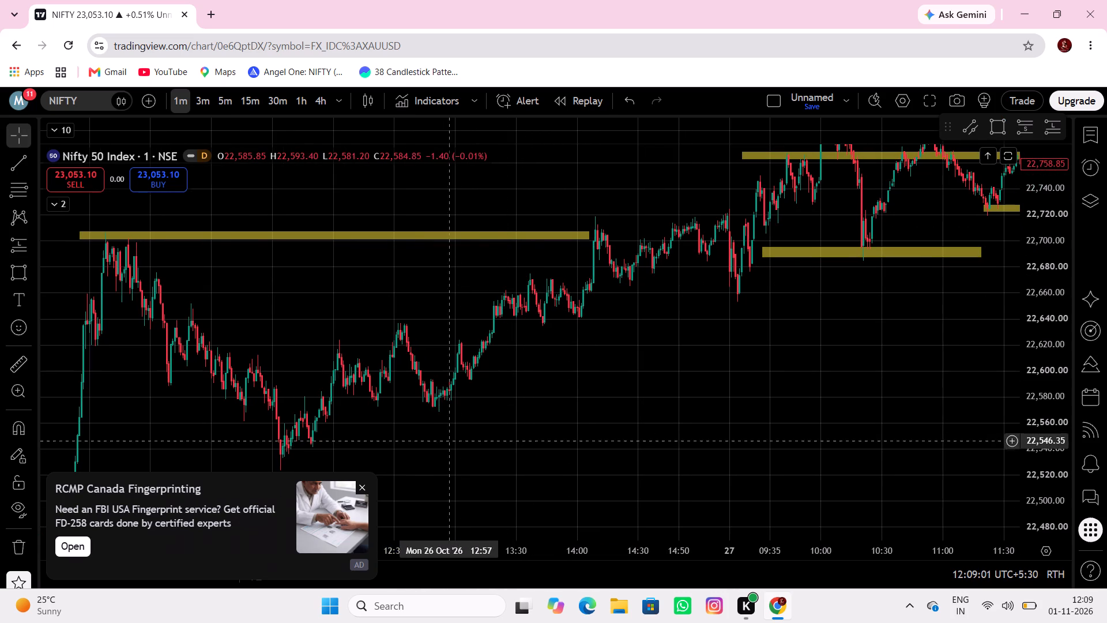
left_click(359, 488)
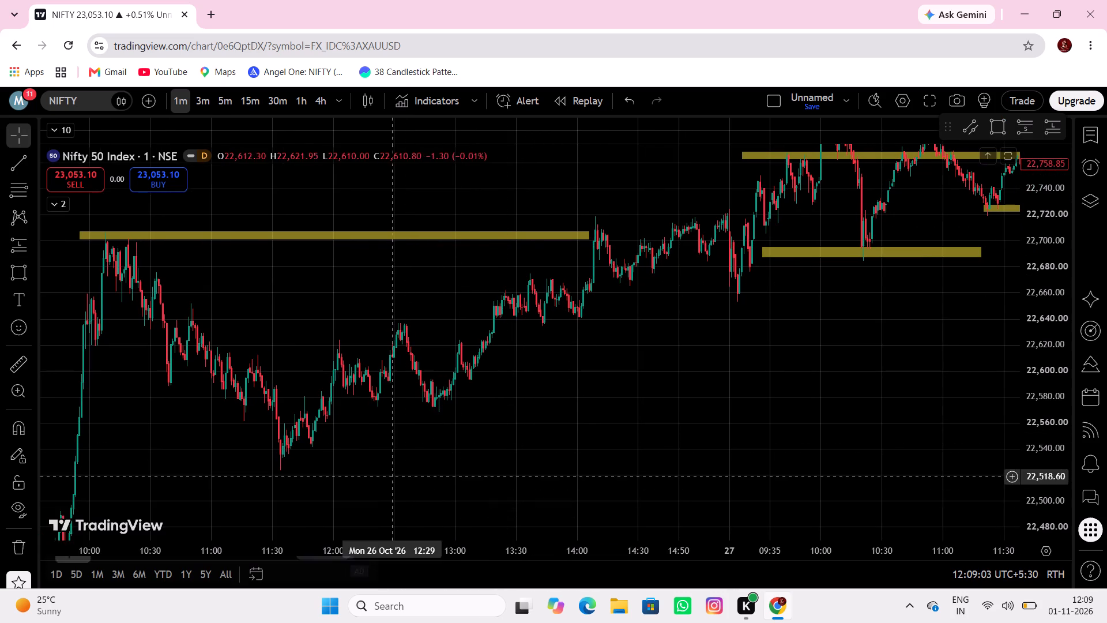
left_click_drag(400, 473, 469, 418)
left_click(16, 274)
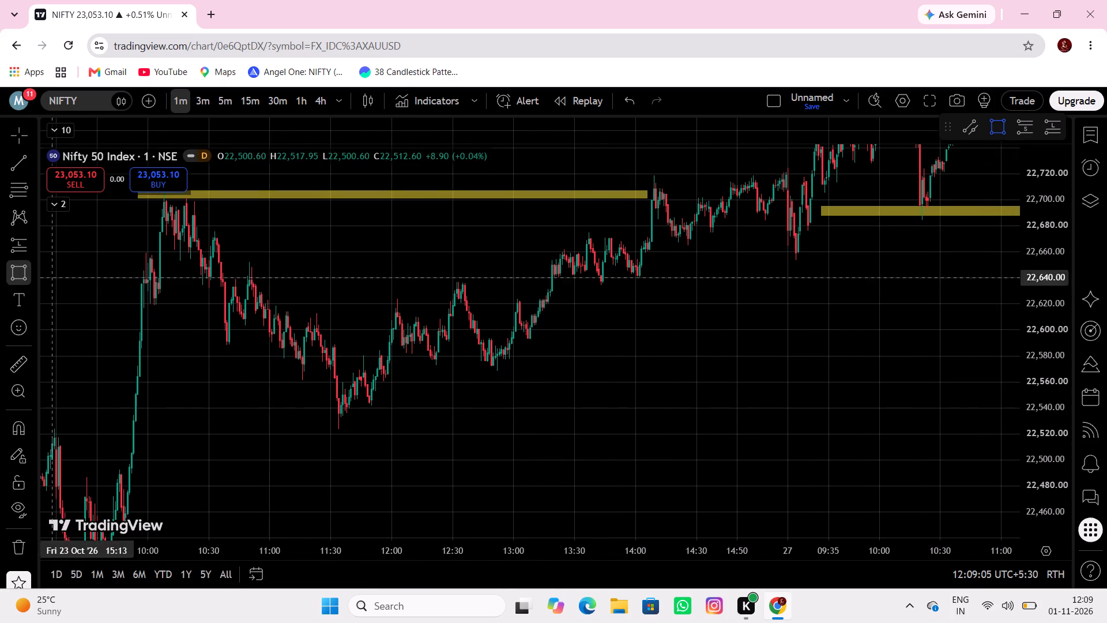
left_click(255, 426)
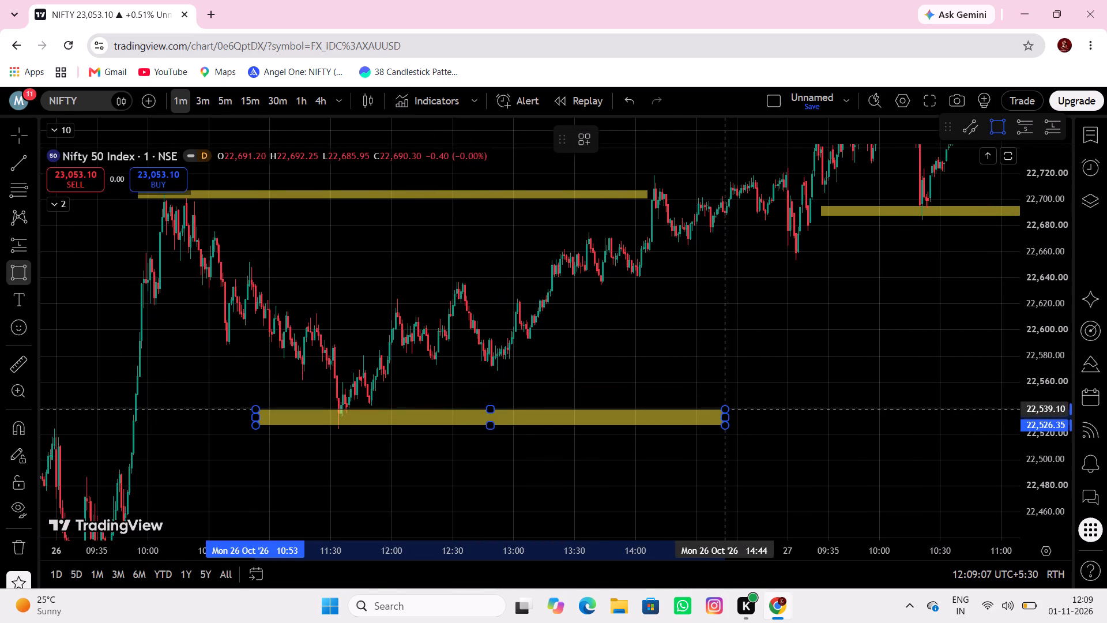
left_click(725, 409)
Draw a rectangle at the 26 Oct lower high near 10:50, from 10:46 to about 13:14, between about 22,645 and 22,654.
left_click_drag(639, 461, 788, 421)
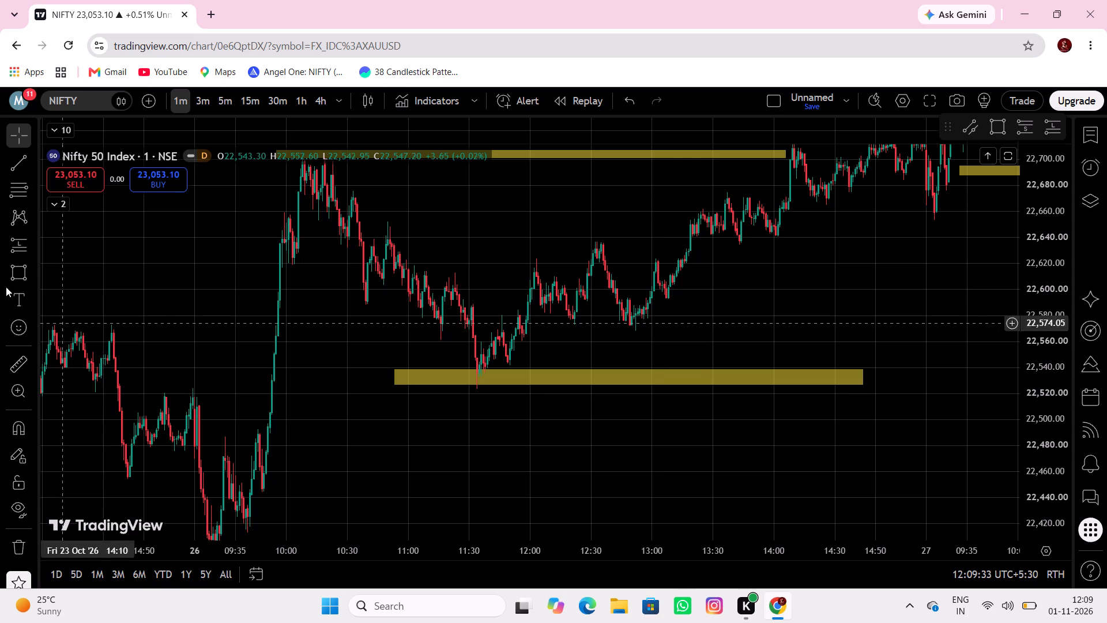
left_click(22, 275)
left_click(379, 219)
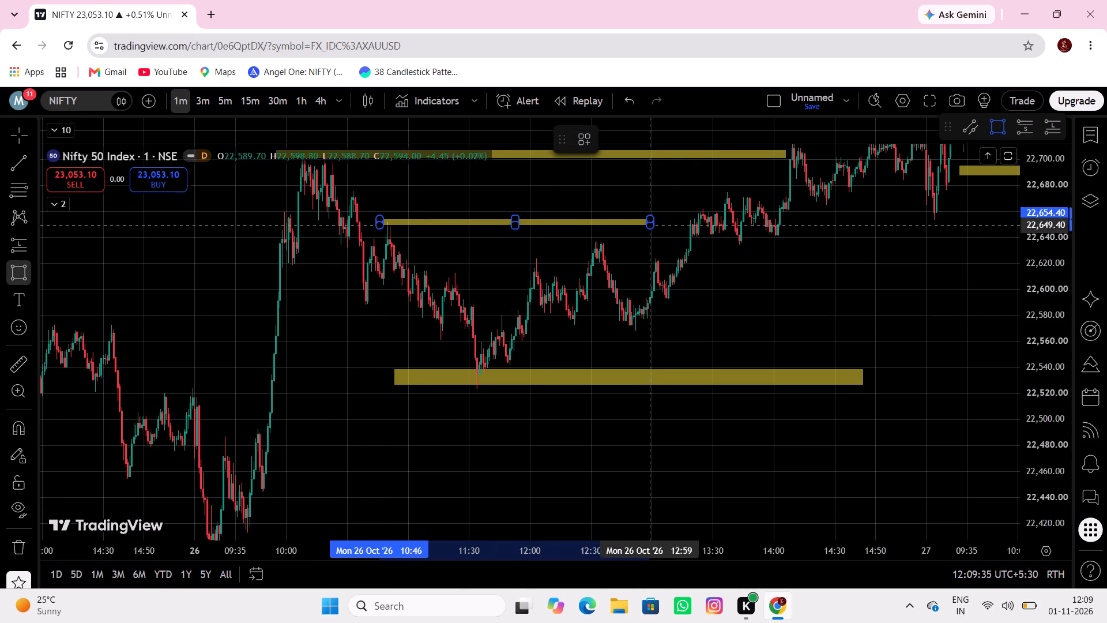
left_click(681, 231)
Draw a rectangle through the 26 Oct midday highs, from about 11:02 to 12:50, between about 22,615 and 22,626.
left_click_drag(684, 261, 693, 261)
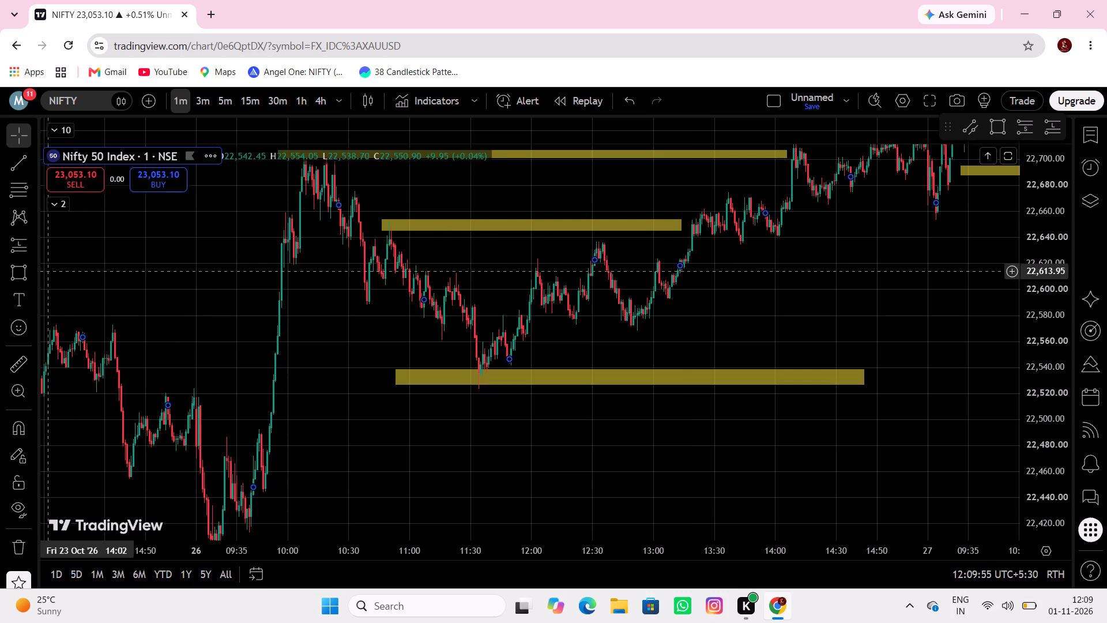
left_click(17, 273)
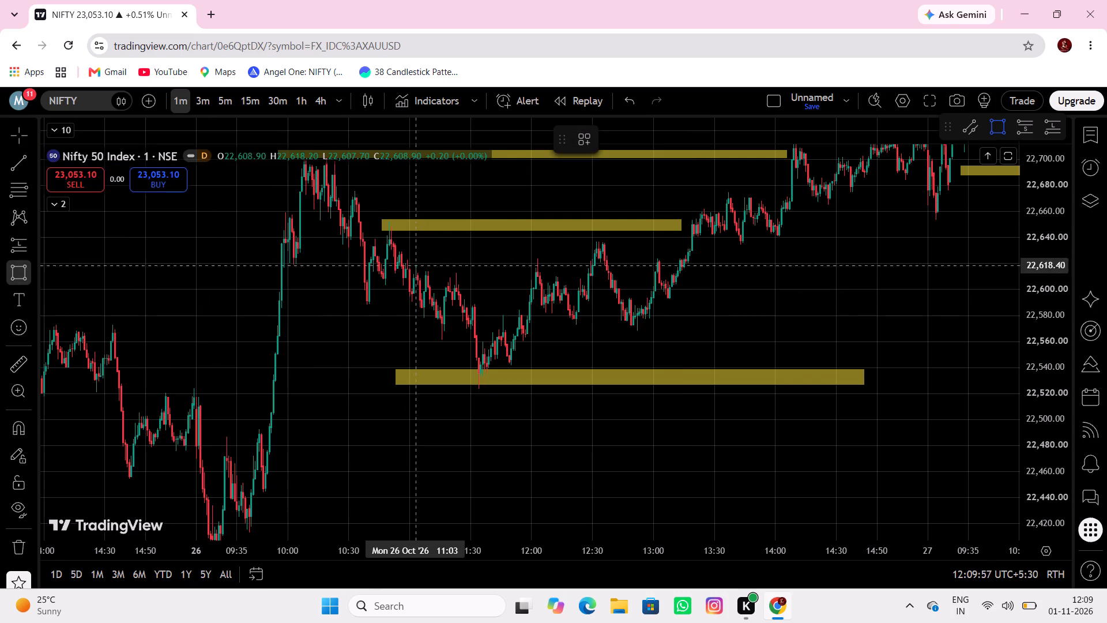
left_click(414, 269)
left_click(634, 255)
Draw a rectangle at the 23 Oct high near 11:20, from about 11:12 to 09:33 on 26 Oct, between about 22,516 and 22,538.
left_click_drag(626, 298, 769, 364)
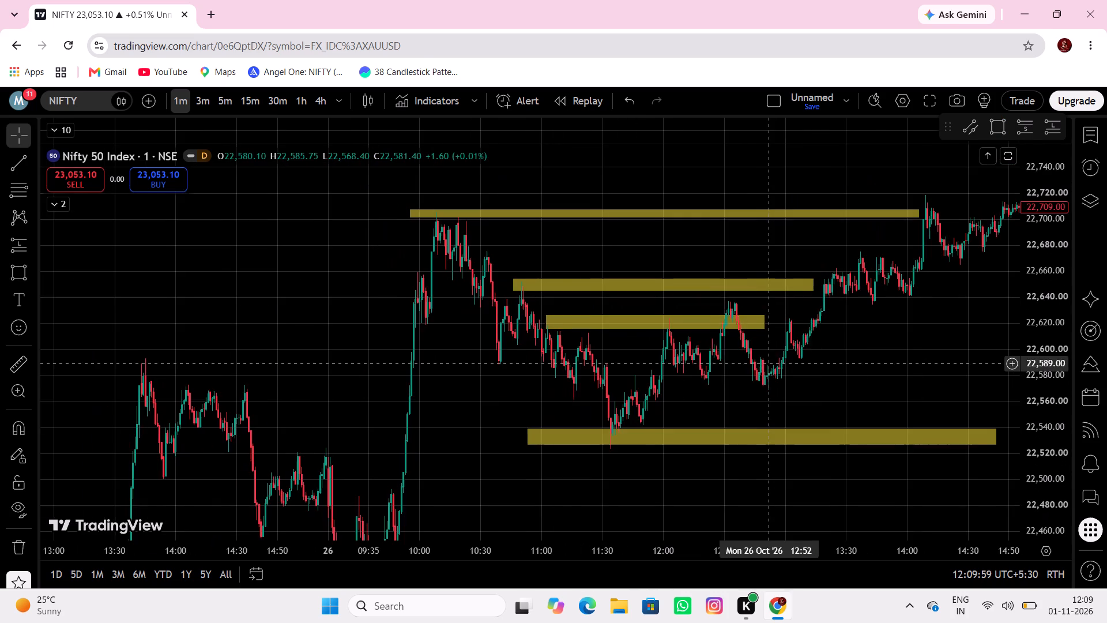
left_click_drag(769, 364, 443, 362)
scroll(702, 367, "down", 6)
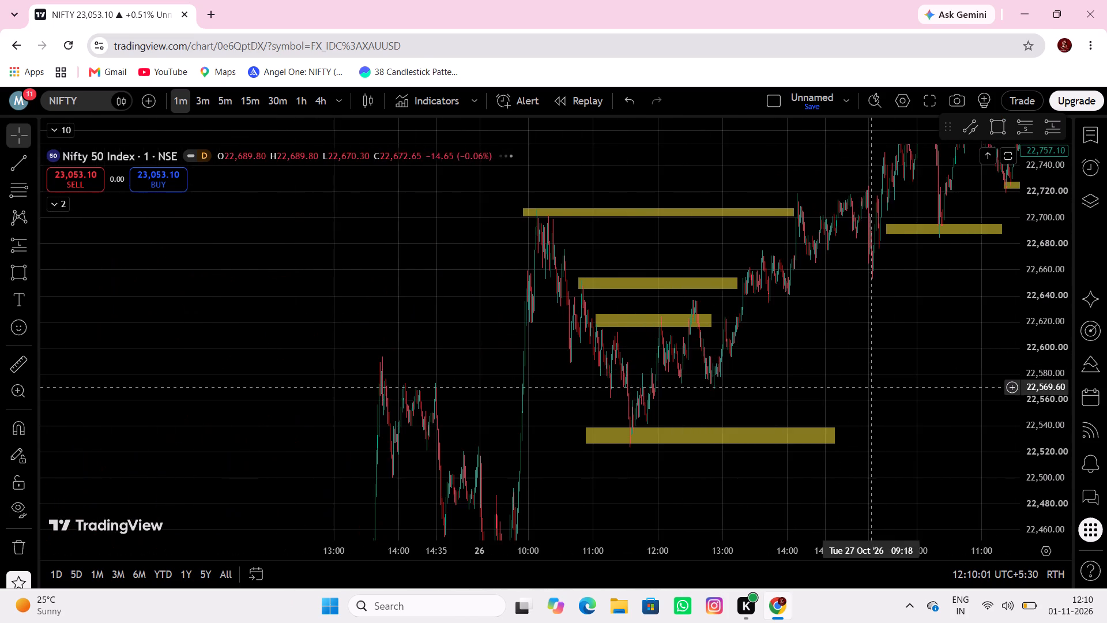
left_click_drag(871, 385, 723, 369)
scroll(1049, 361, "down", 11)
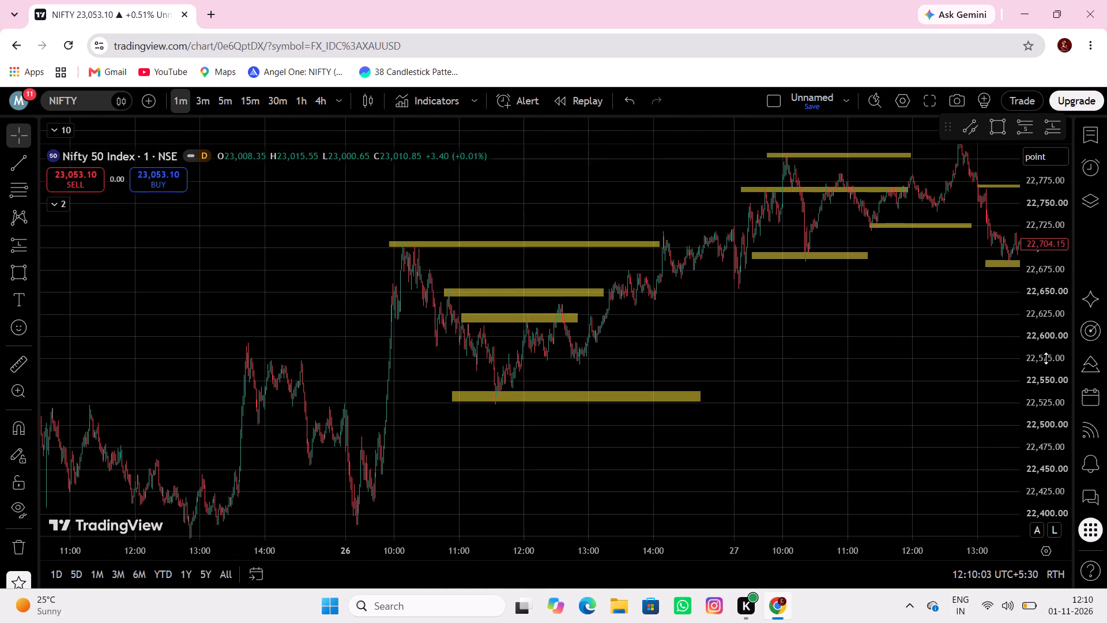
scroll(1046, 358, "down", 7)
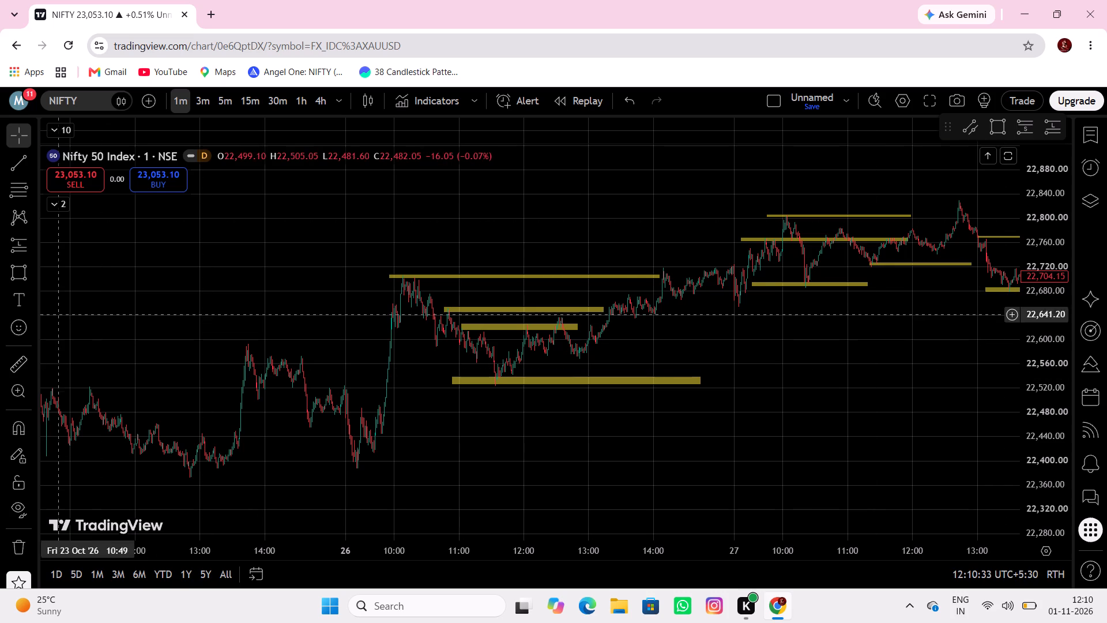
left_click(13, 267)
left_click_drag(83, 377, 96, 381)
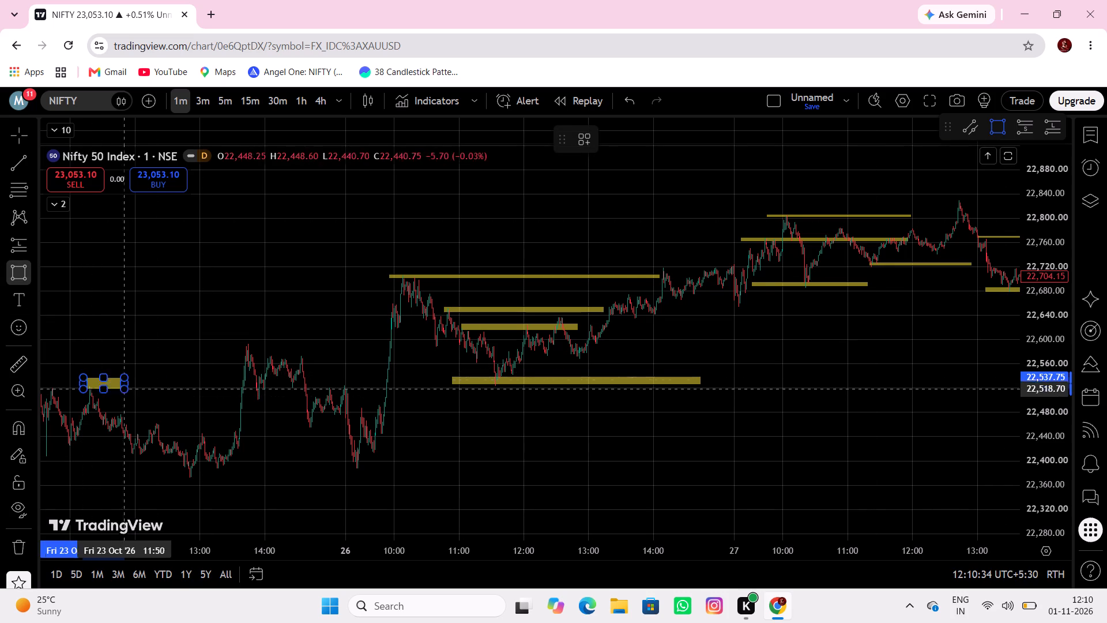
left_click(366, 391)
Draw a rectangle at the 22 Oct high near 13:00, from about 12:14 to 11:38 on 23 Oct, between about 22,740 and 22,755.
left_click_drag(292, 425, 402, 421)
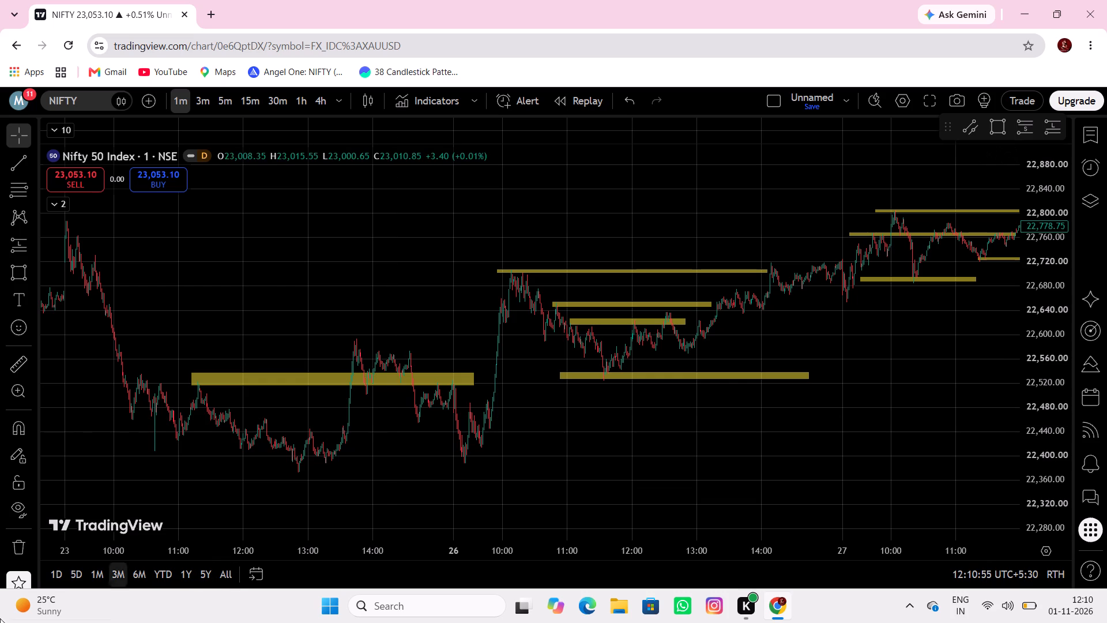
left_click_drag(370, 292, 675, 272)
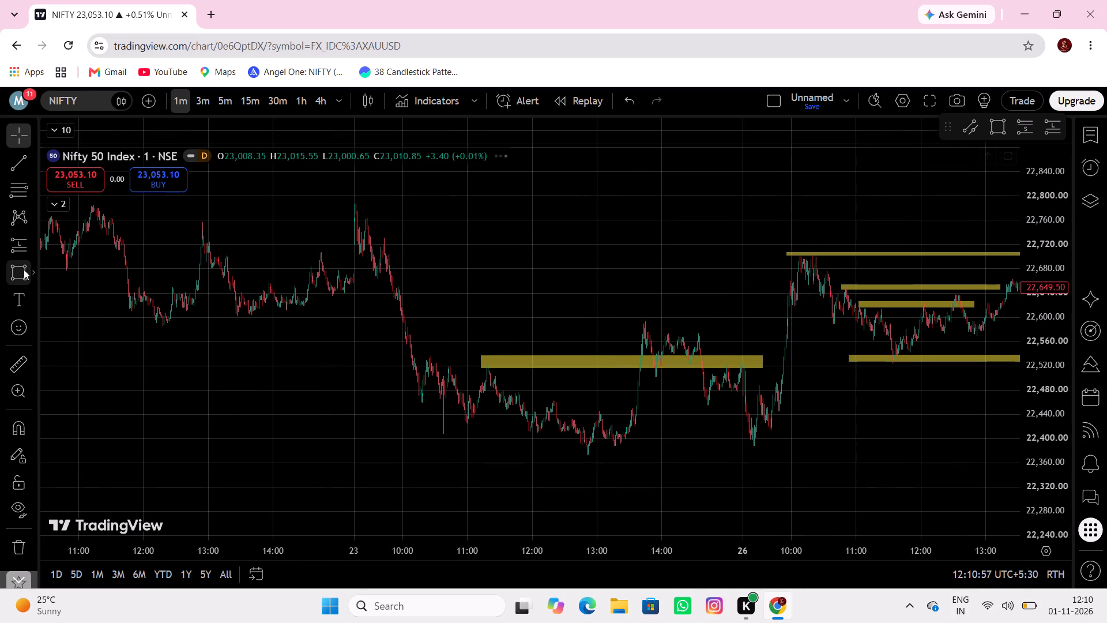
left_click(24, 269)
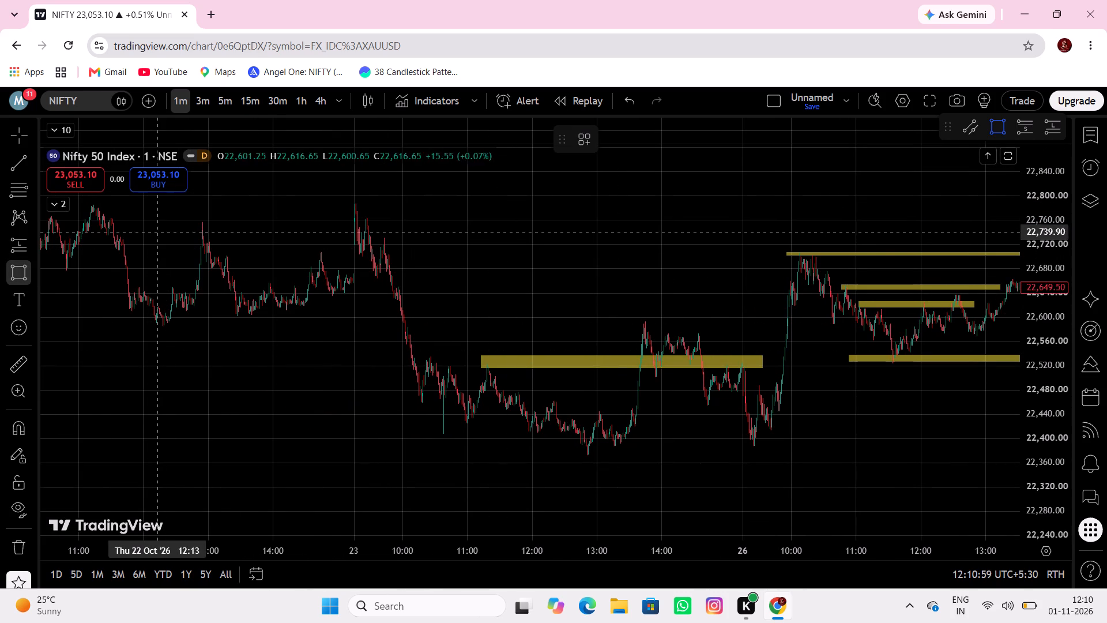
left_click_drag(159, 232, 164, 232)
left_click(508, 223)
Draw a rectangle at the 22 Oct opening low, from just before the open to about 15:02, between about 22,551 and 22,571.
left_click_drag(458, 283, 594, 235)
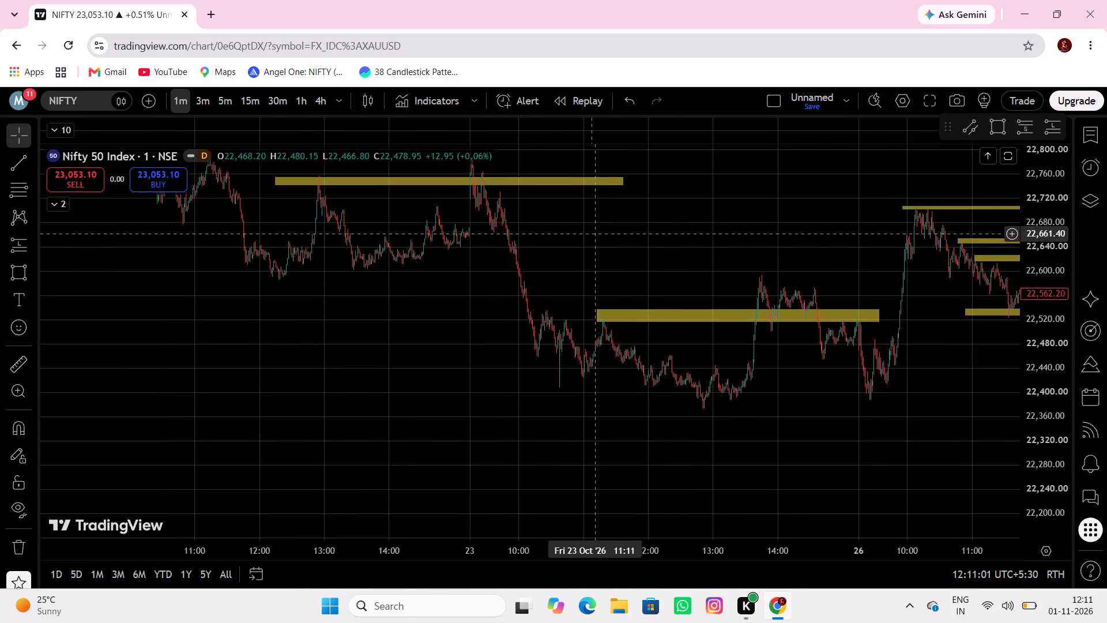
left_click_drag(594, 235, 598, 295)
left_click(23, 272)
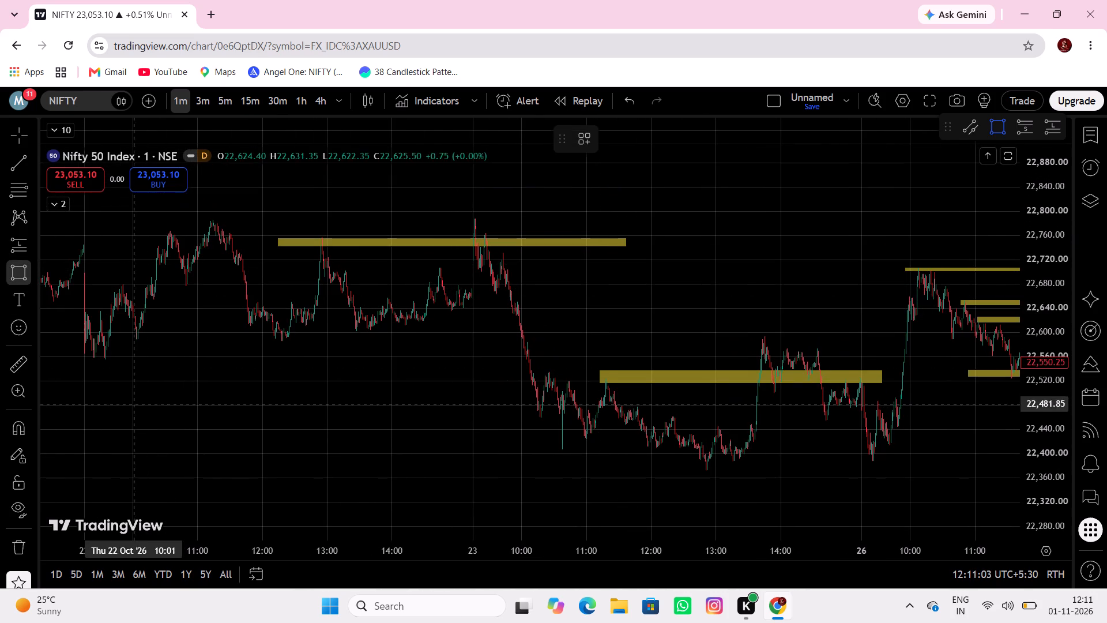
left_click(73, 361)
left_click(459, 350)
Draw a rectangle through the 22 Oct mid-range, from 11:07 to 10:02 on 23 Oct, between about 22,661 and 22,694.
left_click_drag(419, 396, 460, 401)
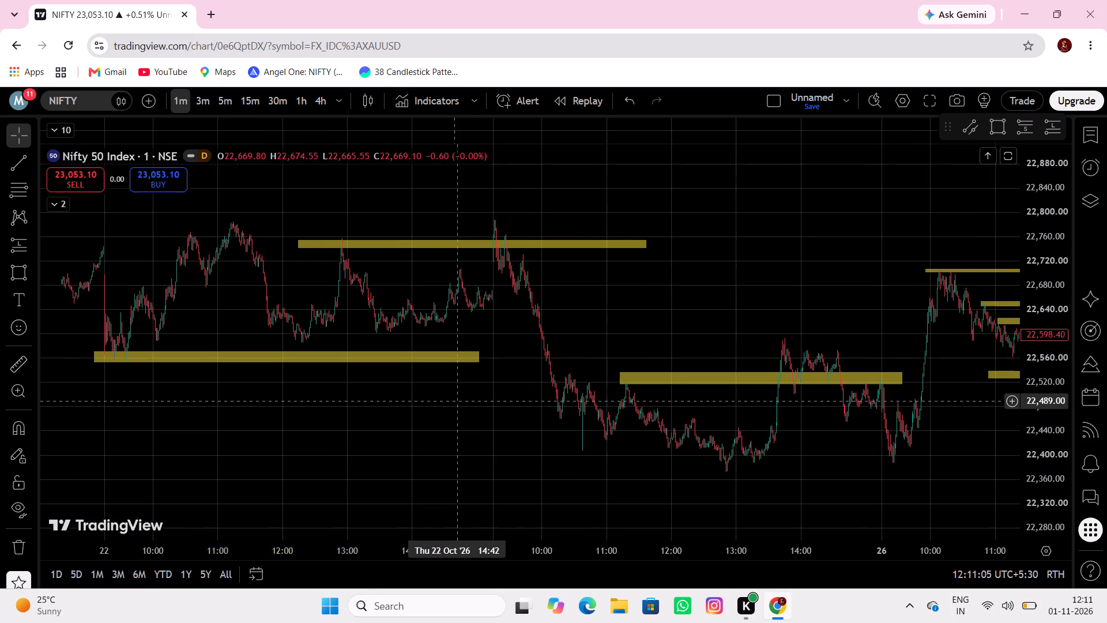
left_click_drag(460, 401, 464, 392)
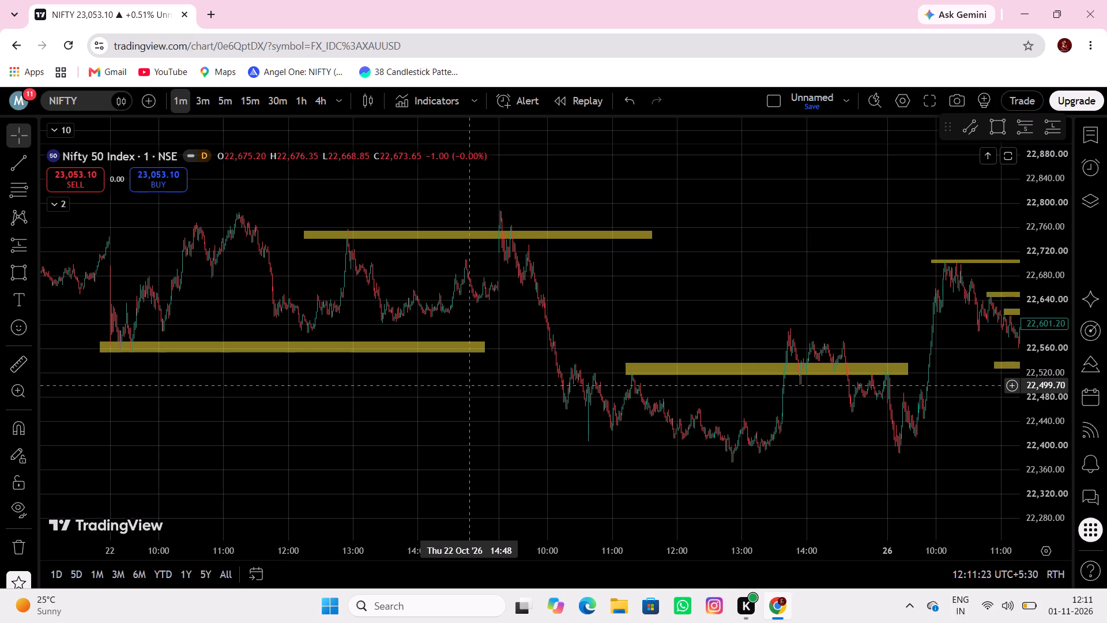
left_click(21, 271)
left_click_drag(232, 287, 238, 288)
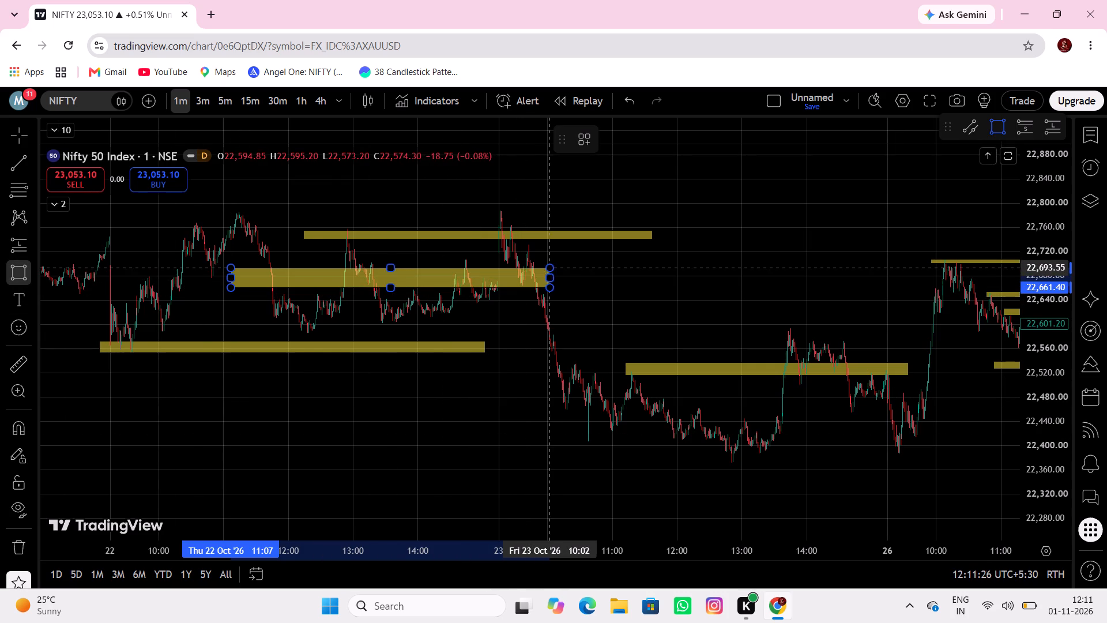
left_click(549, 268)
left_click(568, 269)
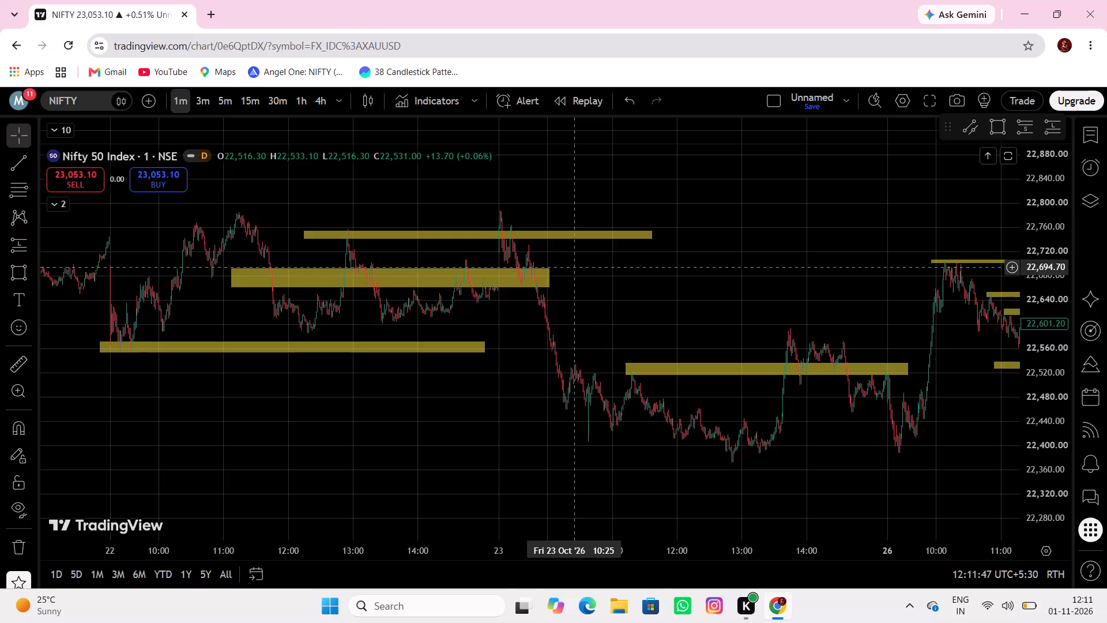
Draw a rectangle at the 23 Oct afternoon high, from 09:49 to 10:09 on 26 Oct, between about 22,565 and 22,598.
left_click(26, 273)
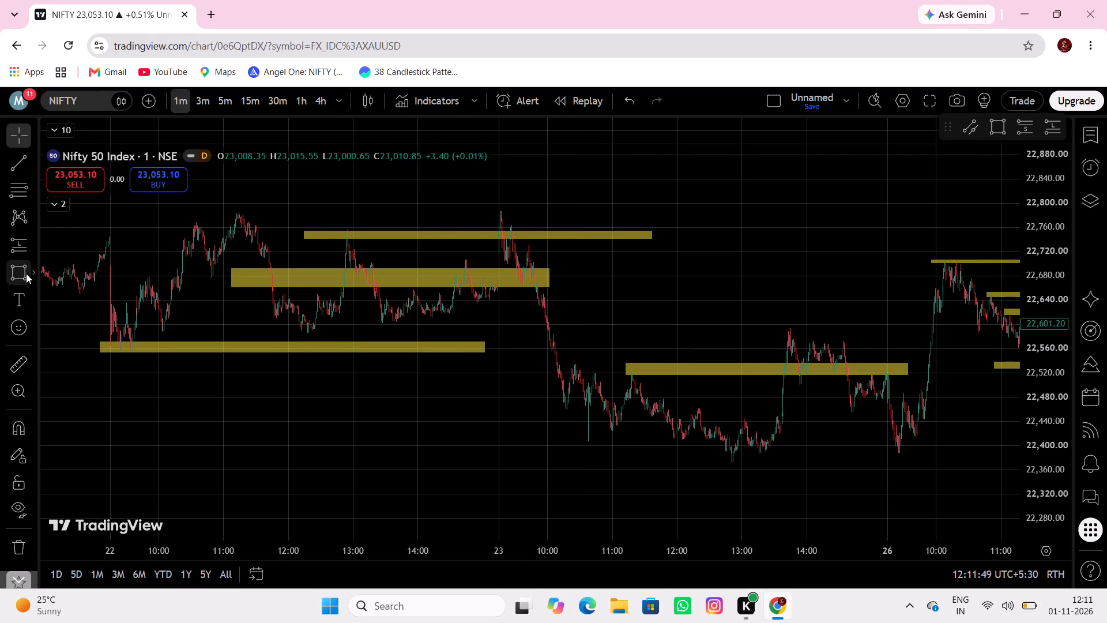
left_click(536, 346)
left_click(946, 325)
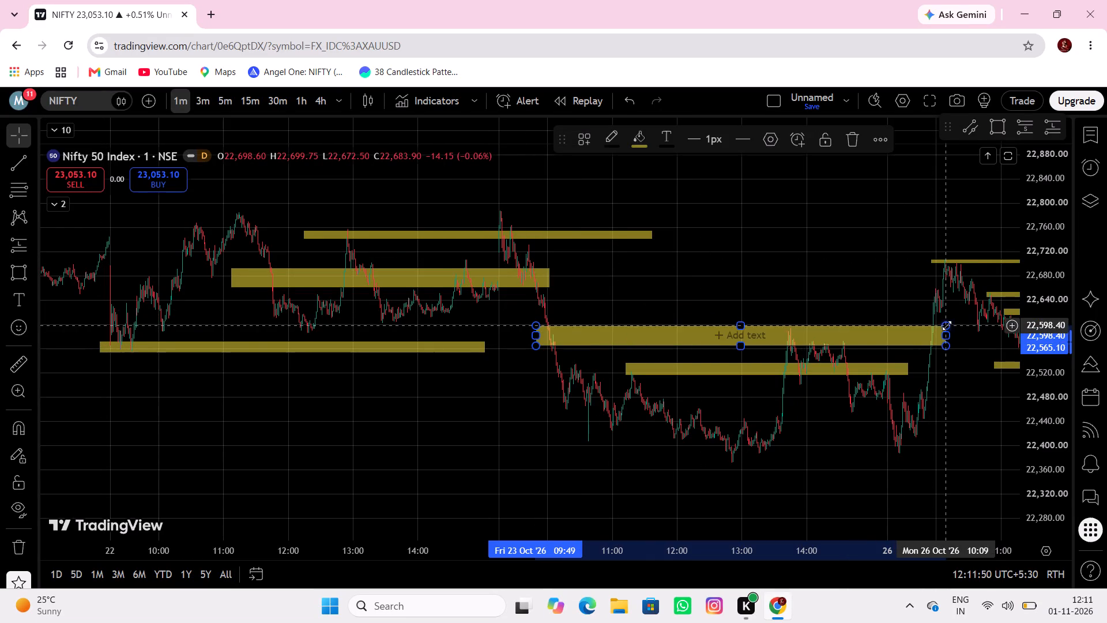
Draw a rectangle above the 19 and 21 Oct highs, from 10:17 on 19 Oct to 11:23 on 21 Oct, between about 23,120 and 23,137.
left_click_drag(936, 372, 893, 365)
left_click_drag(360, 404, 384, 413)
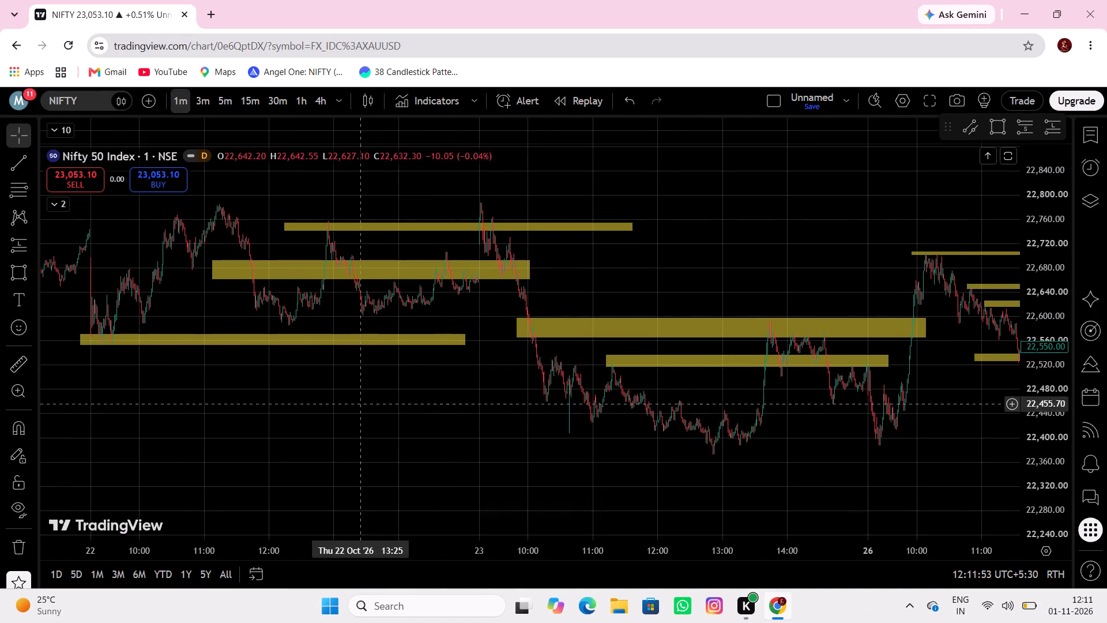
left_click_drag(384, 413, 962, 431)
left_click_drag(507, 393, 659, 511)
left_click_drag(556, 384, 556, 385)
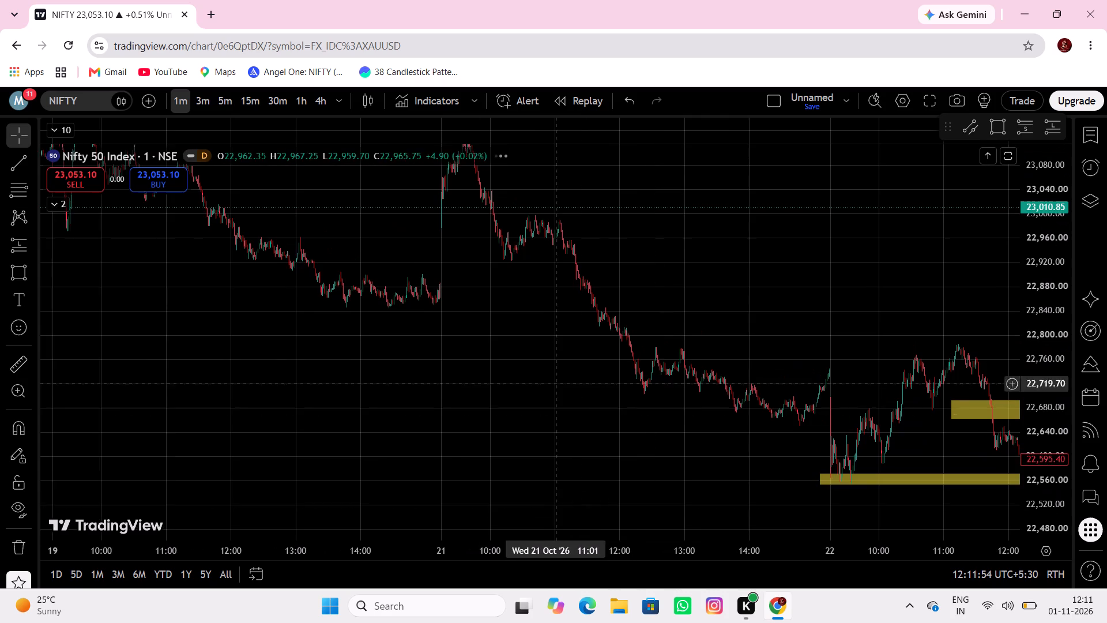
left_click_drag(556, 385, 546, 468)
left_click(26, 268)
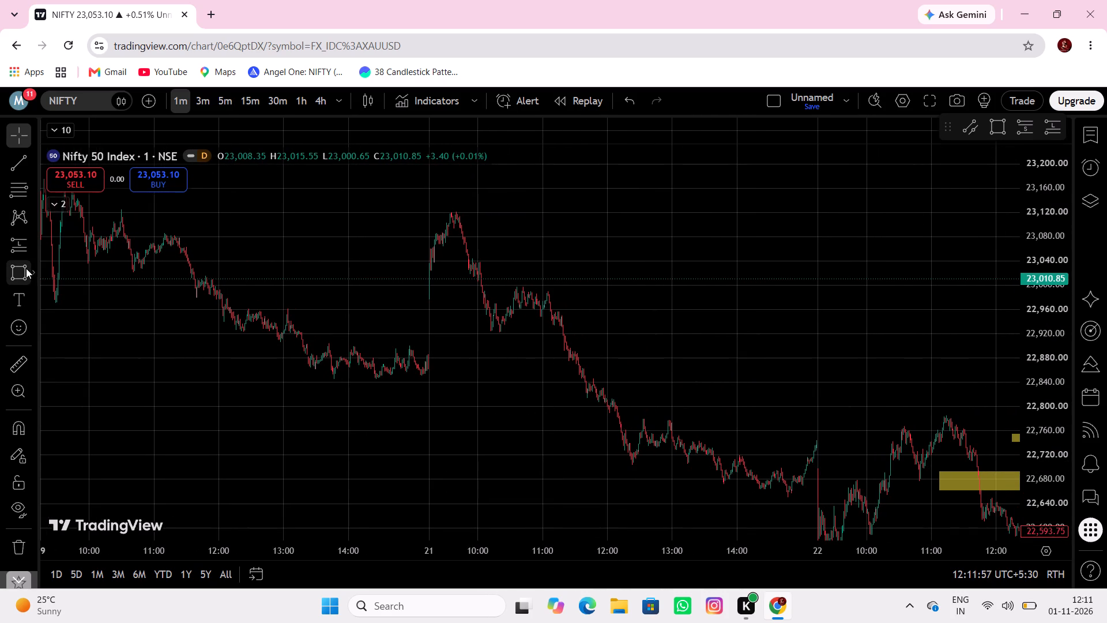
left_click(108, 212)
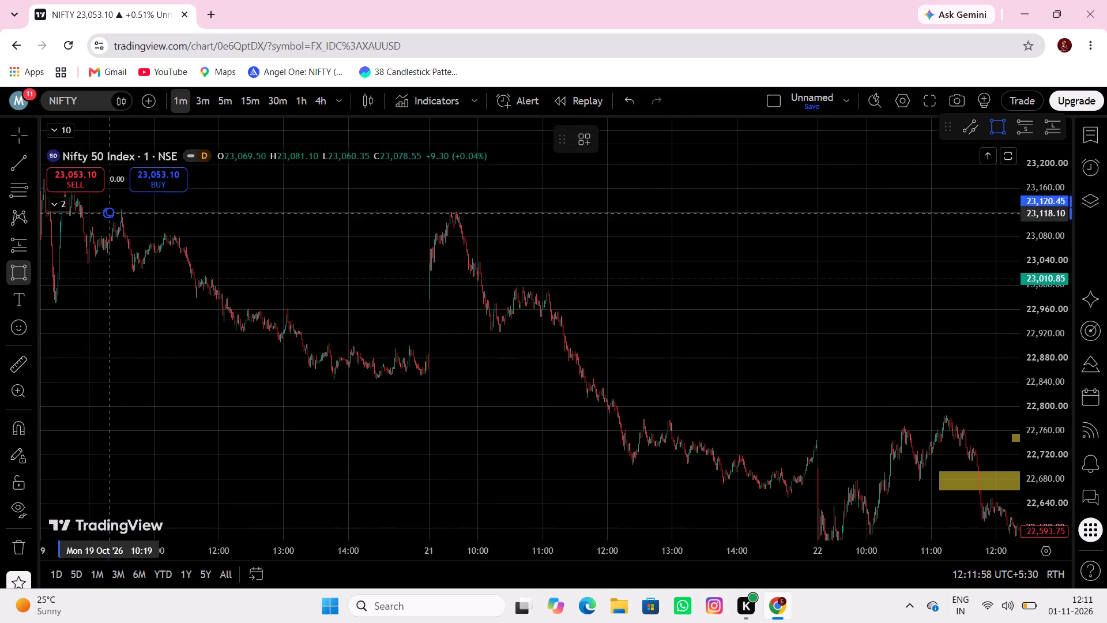
left_click(567, 202)
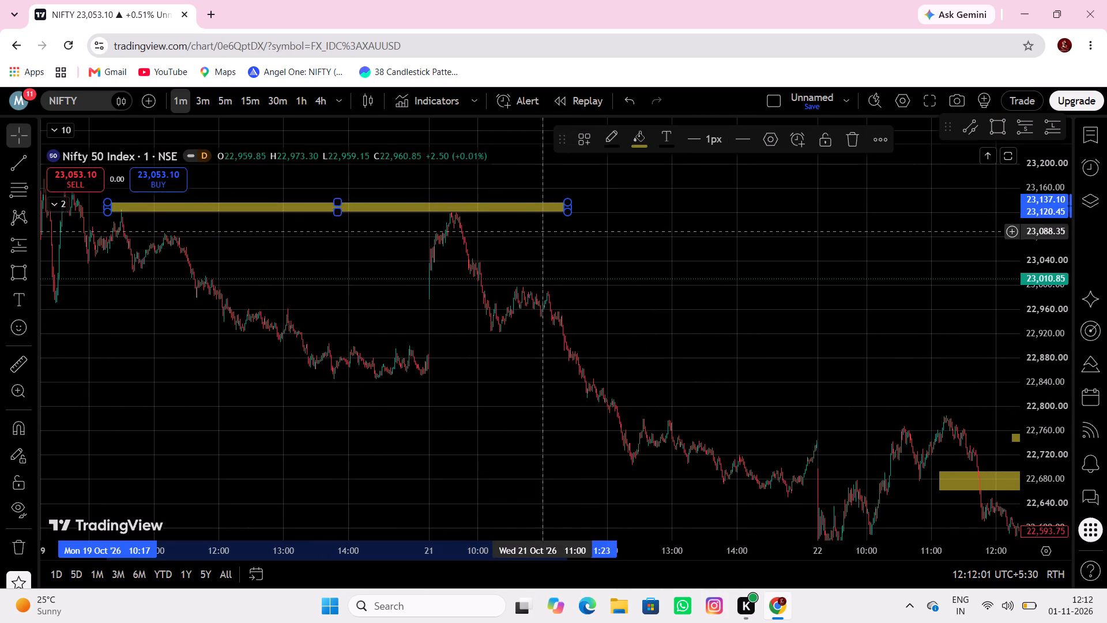
Draw a rectangle at the late-morning high of 19 Oct, from 11:19 to 11:42 on 21 Oct, between about 23,068 and 23,081.
left_click_drag(520, 262, 505, 269)
left_click(17, 269)
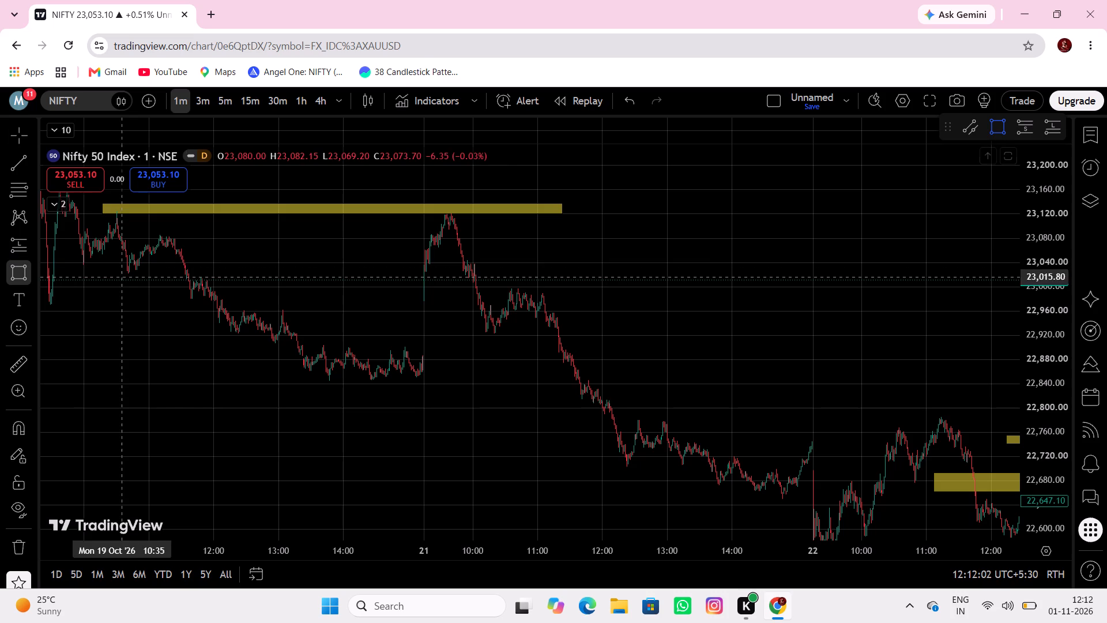
left_click(170, 238)
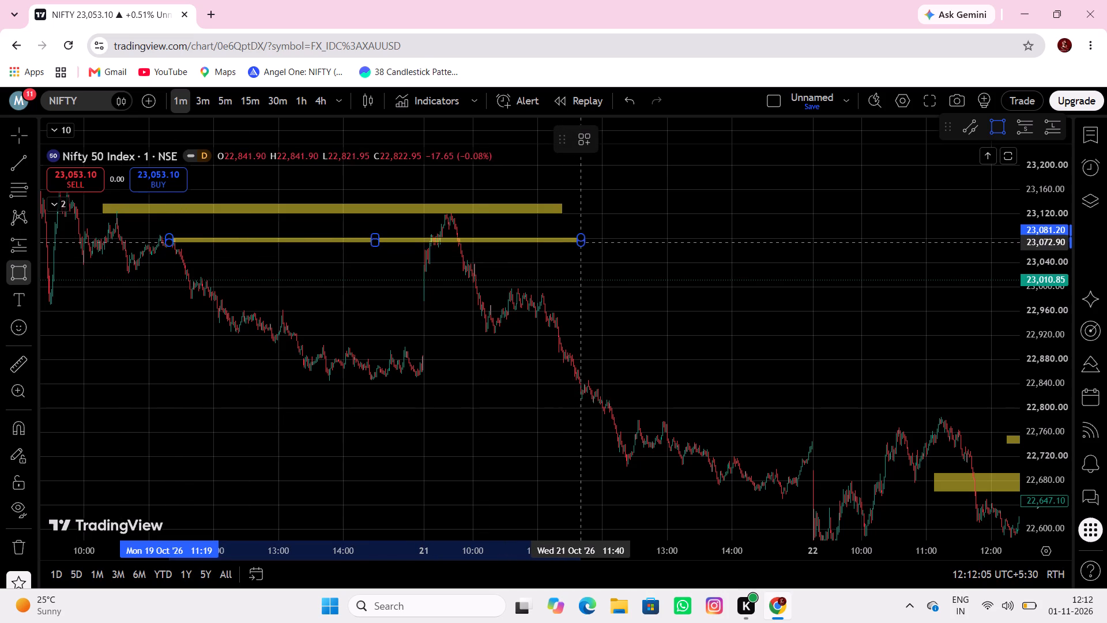
left_click(583, 246)
Draw a rectangle below it, from 11:36 on 19 Oct to 12:11 on 21 Oct, between about 23,002 and 23,016.
left_click(18, 273)
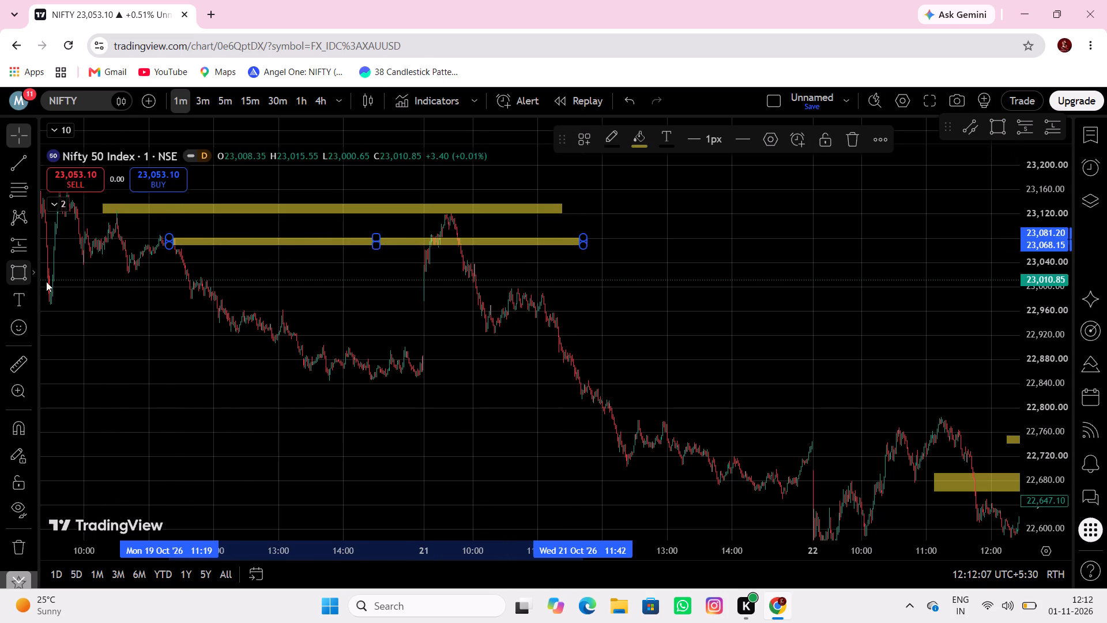
left_click(187, 277)
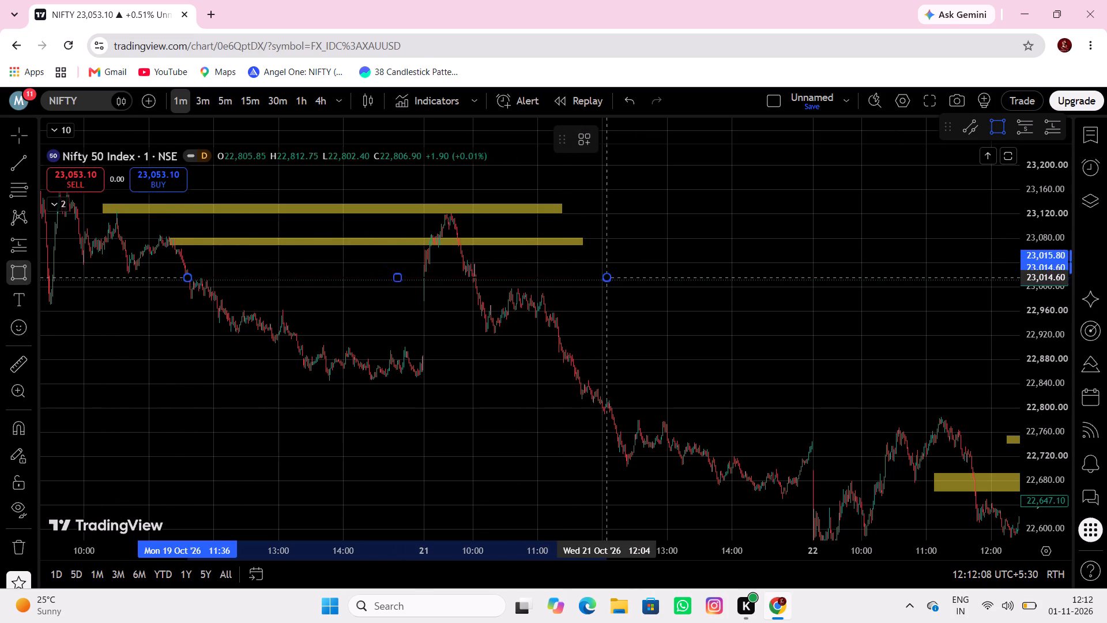
left_click(615, 286)
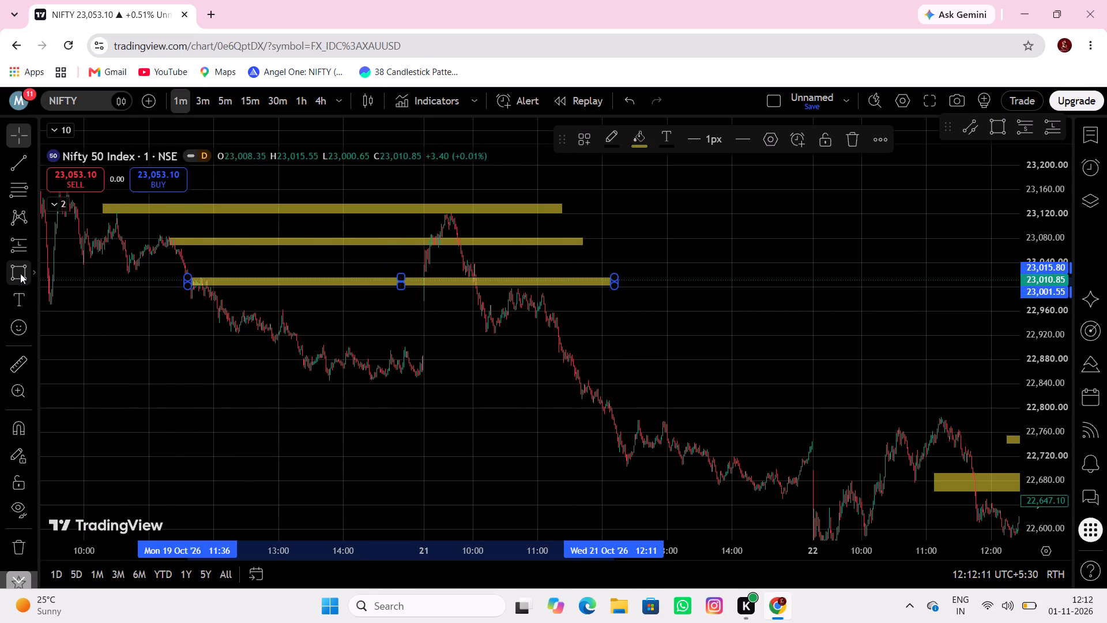
Draw a thin rectangle from 12:16 on 19 Oct to about 11:45 on 21 Oct, with its lower edge at about 22,949.
left_click(20, 273)
left_click(231, 318)
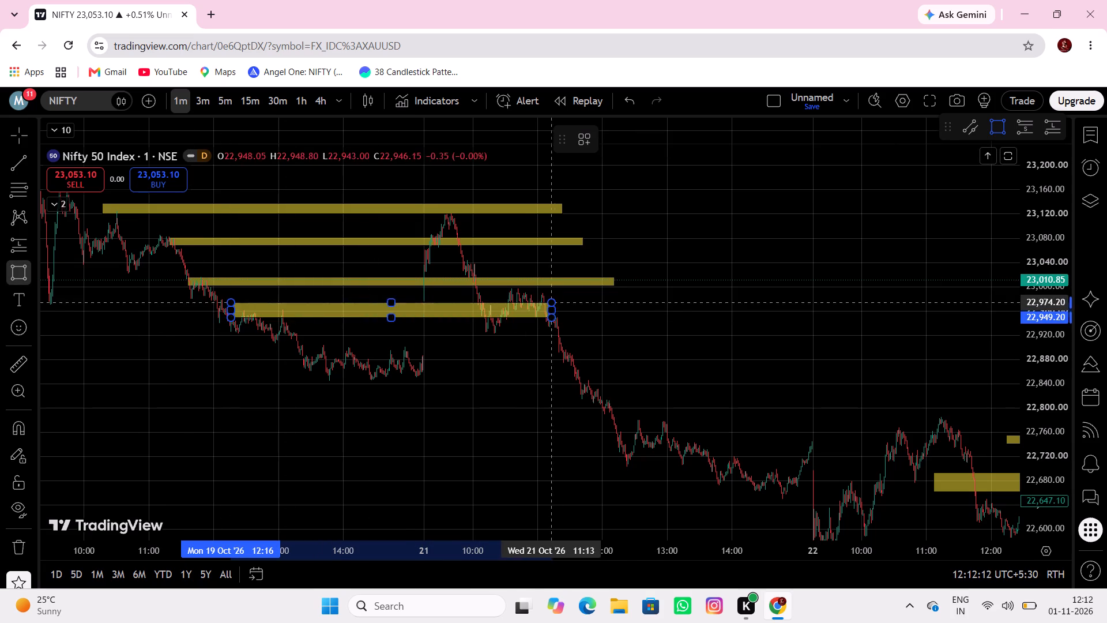
left_click(588, 313)
left_click_drag(568, 361, 536, 371)
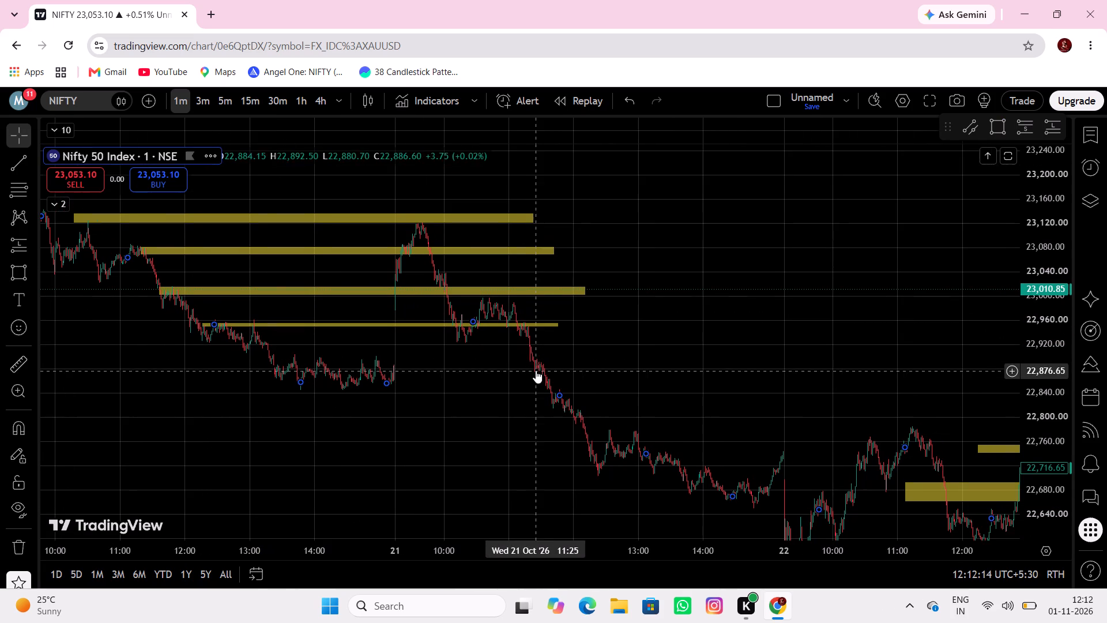
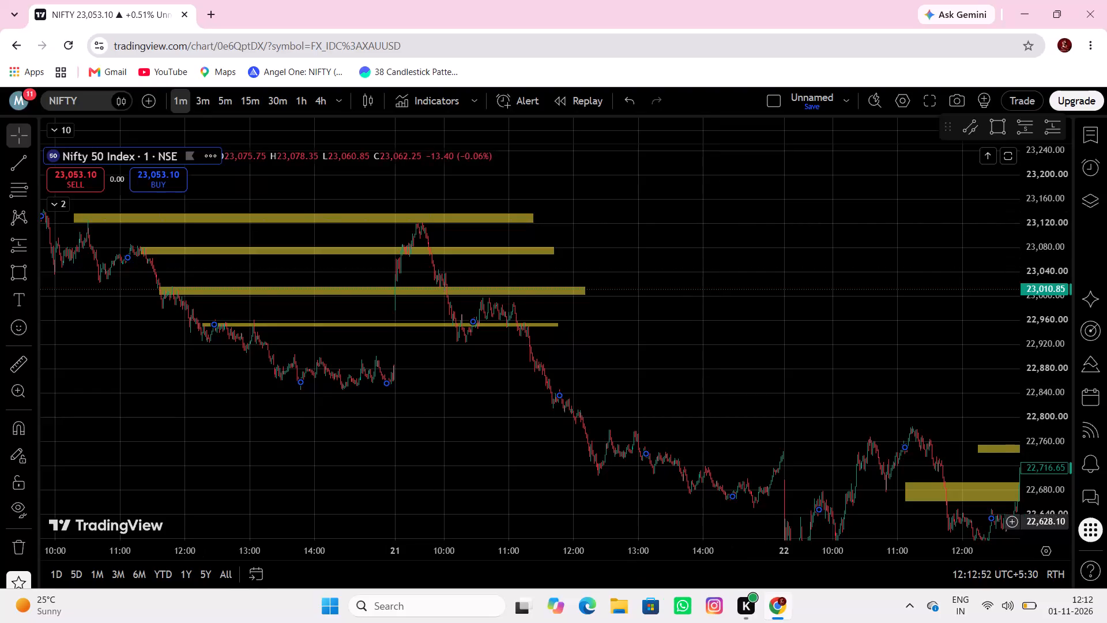
Draw a rectangle below the 19 Oct afternoon lows, from 13:30 on 19 Oct to 13:53 on 21 Oct, between about 22,822 and 22,848.
left_click(17, 275)
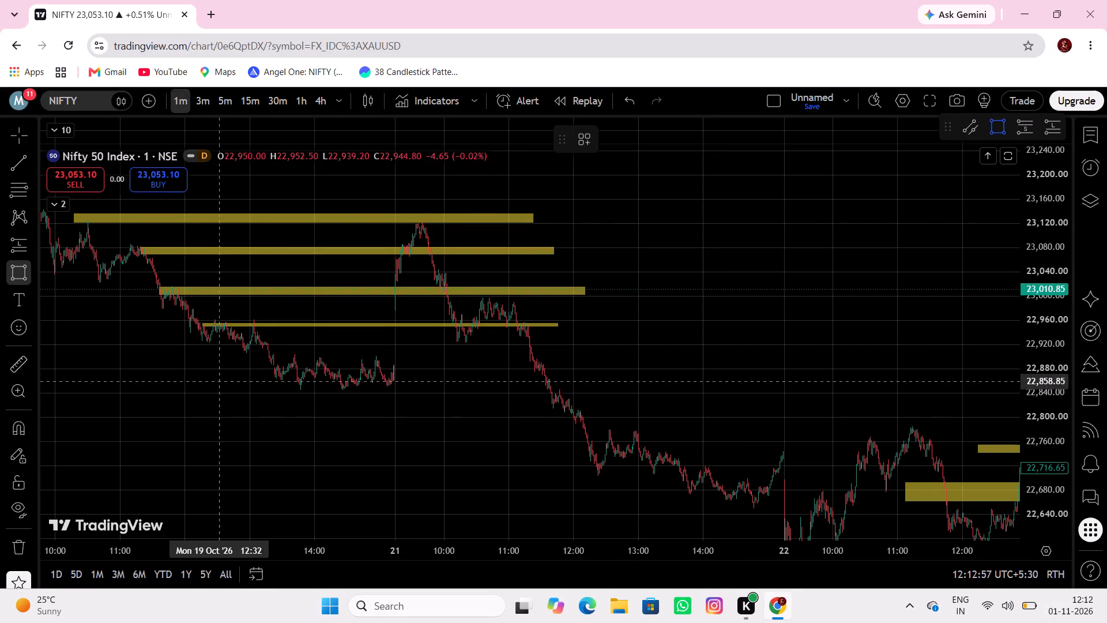
left_click(282, 388)
left_click(695, 404)
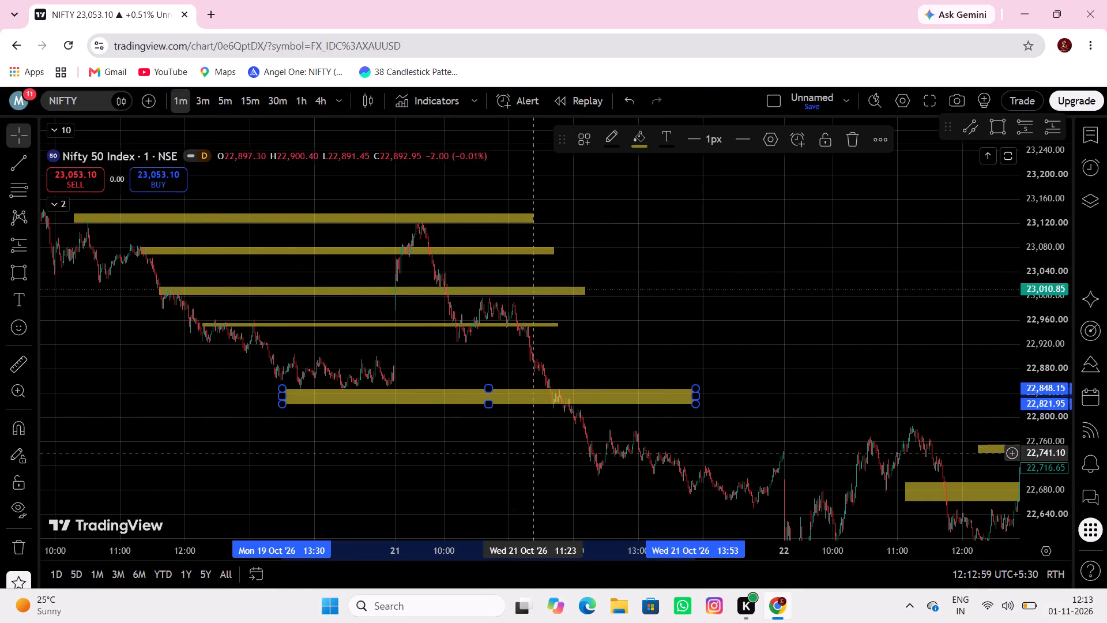
Draw a rectangle across the 16 Oct morning range, from about 14:28 on 15 Oct to 13:14 on 16 Oct, between about 23,080 and 23,100.
left_click_drag(533, 453, 754, 461)
left_click_drag(559, 423, 796, 468)
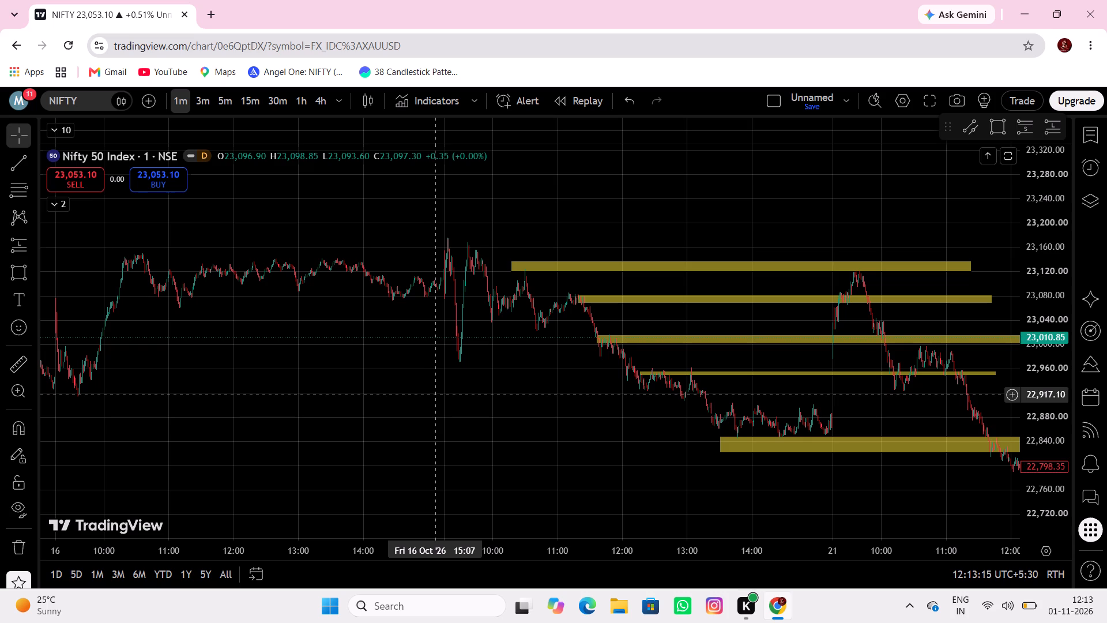
left_click_drag(400, 389, 564, 407)
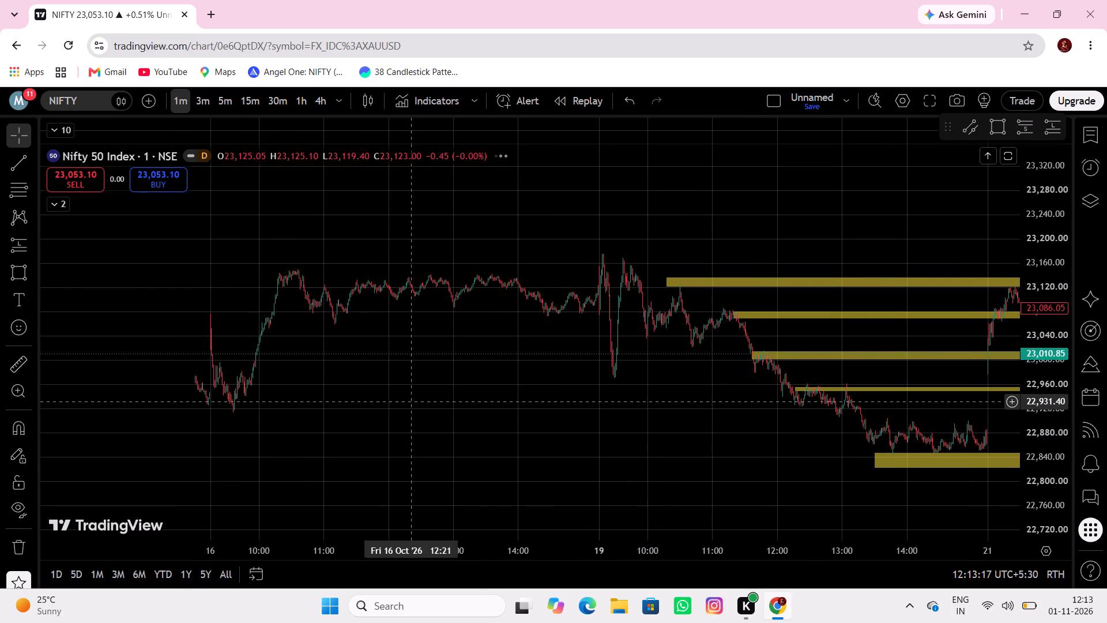
left_click(14, 272)
left_click_drag(159, 299, 168, 302)
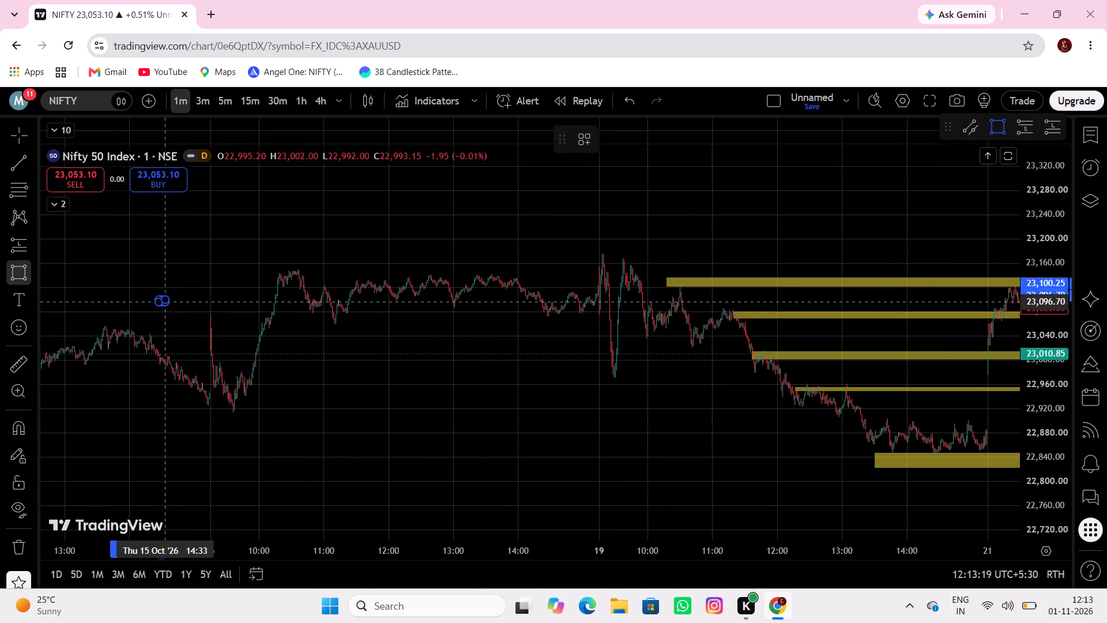
left_click(469, 311)
Draw a rectangle at the 16 Oct opening lows, from 14:12 on 15 Oct to 12:34 on 16 Oct, between about 22,916 and 22,928.
left_click_drag(379, 406, 423, 350)
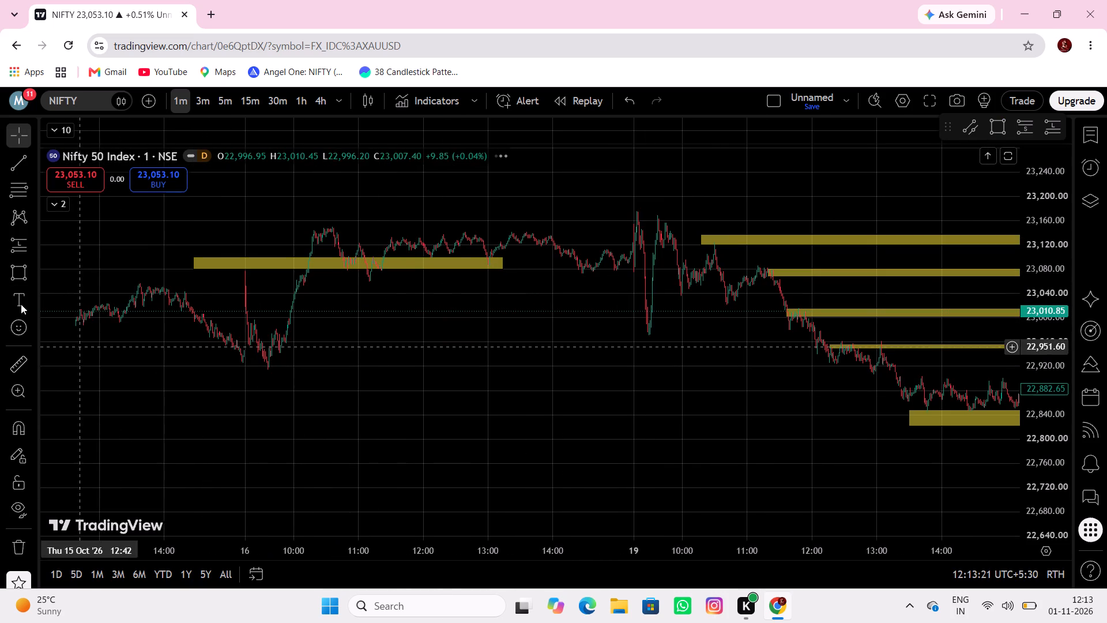
left_click(12, 280)
left_click_drag(177, 362, 198, 369)
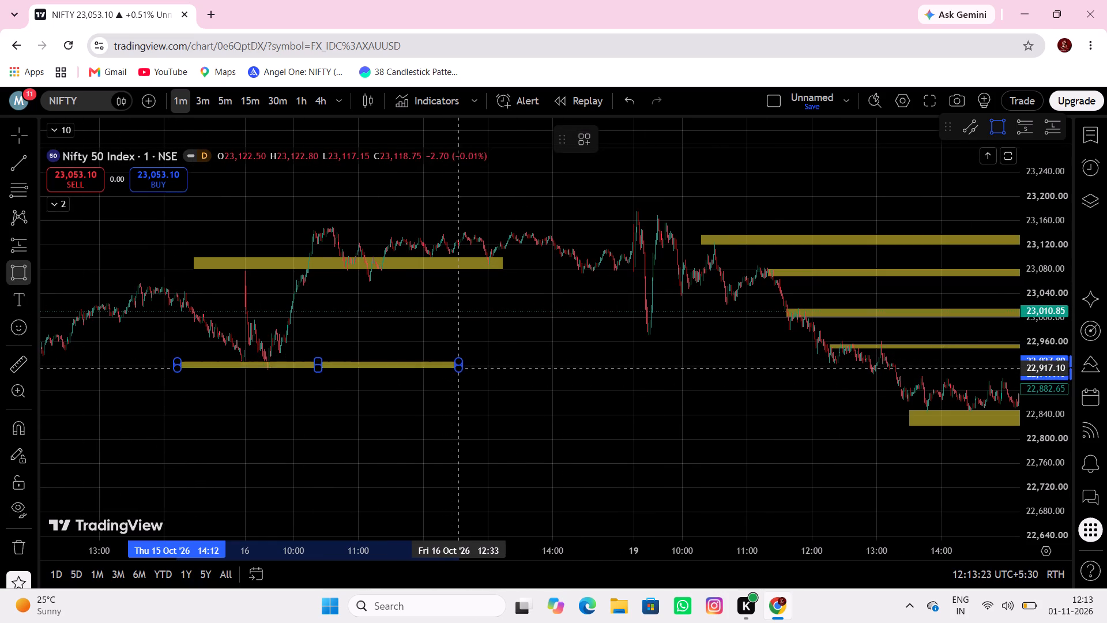
left_click(460, 369)
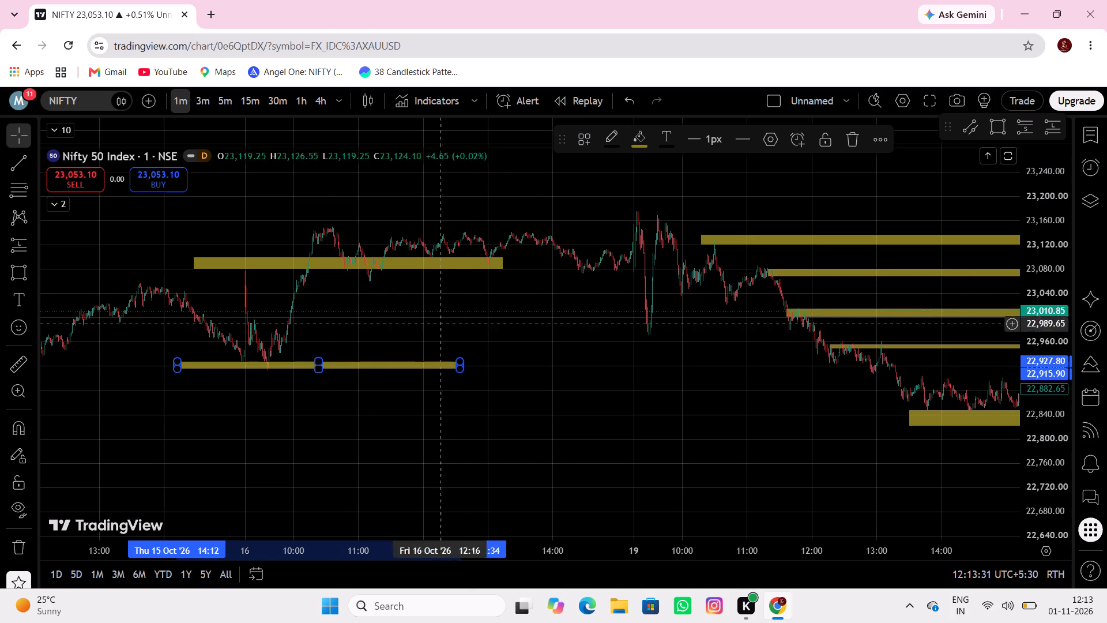
Draw a rectangle at the 15 Oct late-morning highs, from 10:16 to about 14:02, between about 22,948 and 22,962.
left_click_drag(329, 276, 555, 298)
left_click(13, 273)
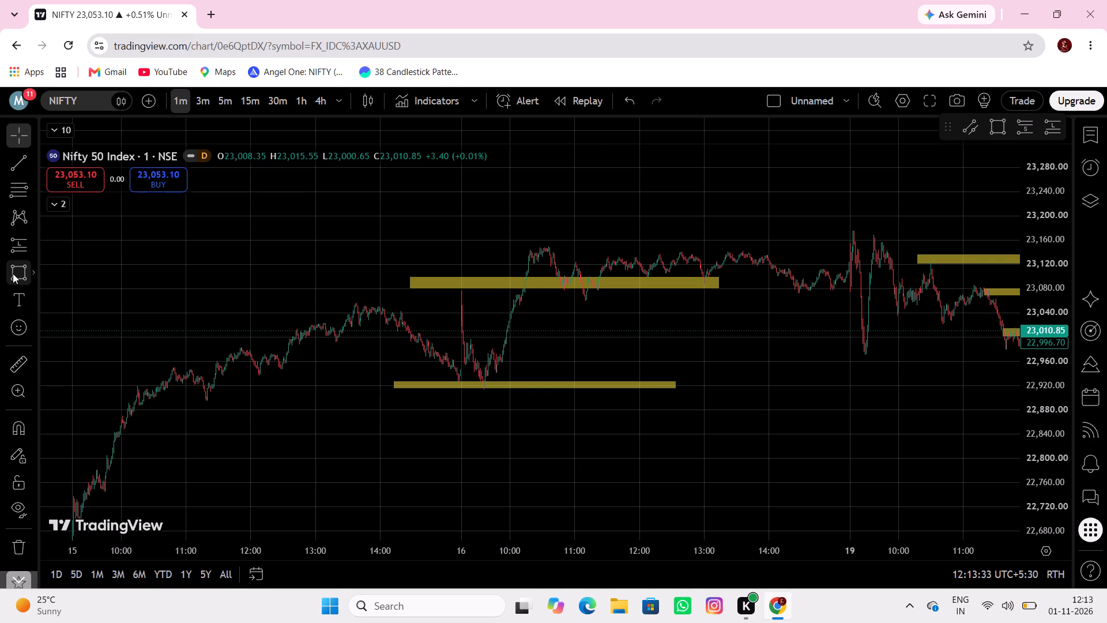
left_click_drag(138, 360, 144, 364)
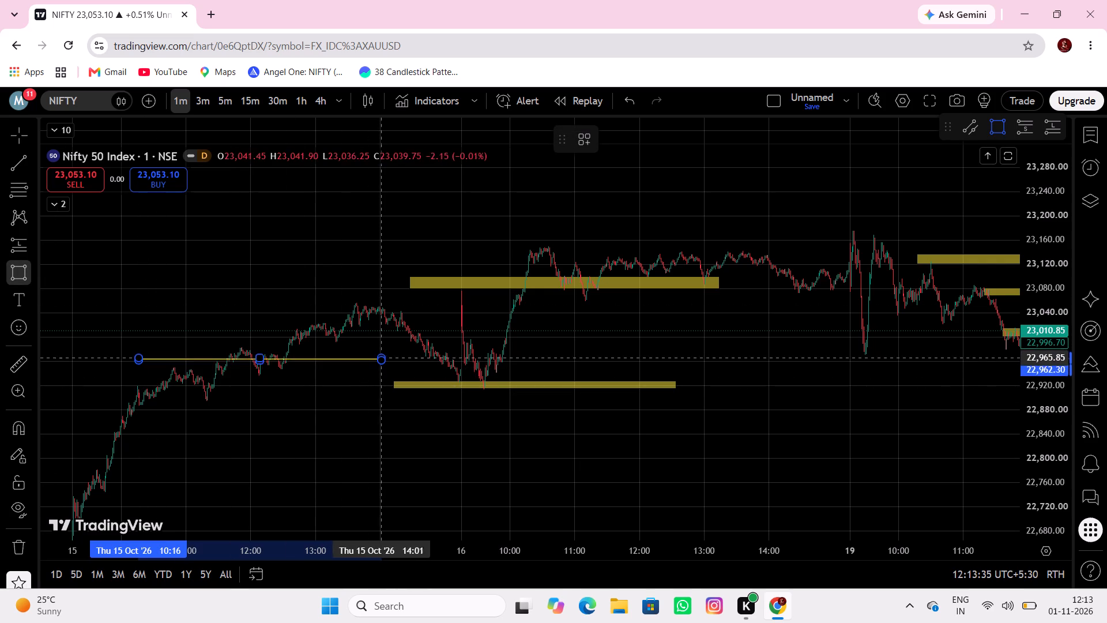
left_click(382, 369)
Draw a very thin rectangle from 14:59 on 14 Oct to 10:22 on 15 Oct, between about 22,751 and 22,752.
left_click_drag(251, 448, 329, 386)
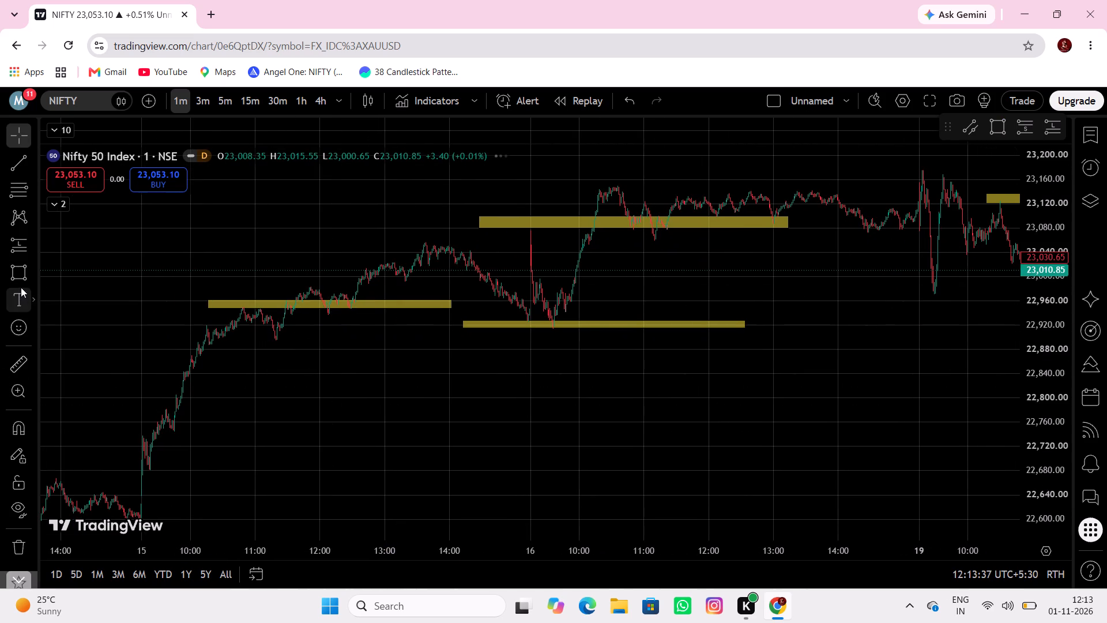
left_click(21, 287)
left_click(18, 277)
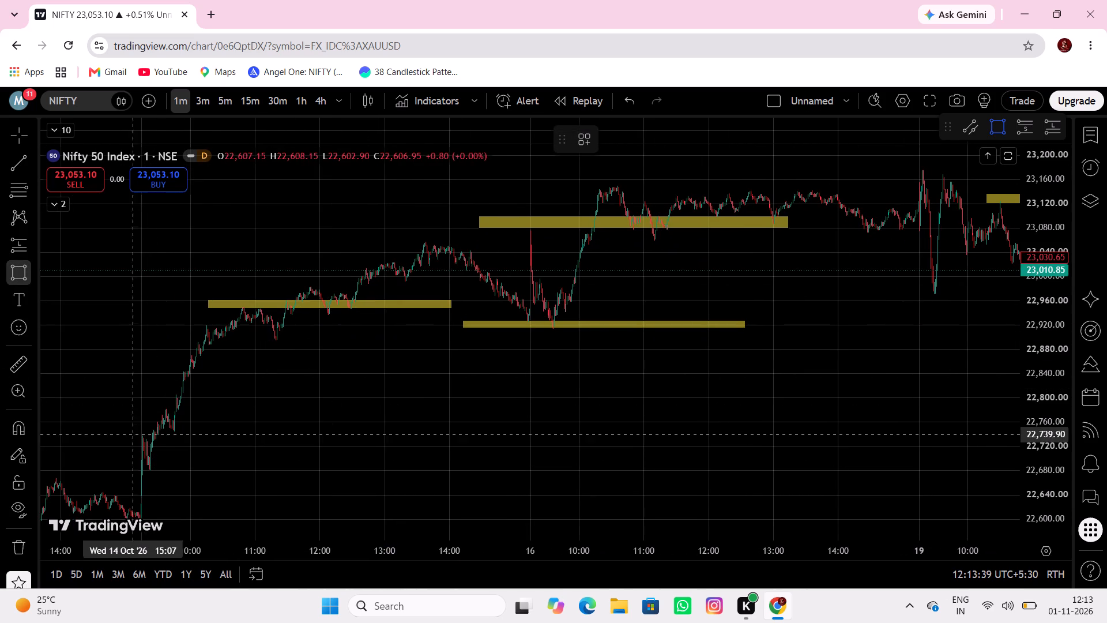
left_click(124, 427)
left_click(213, 428)
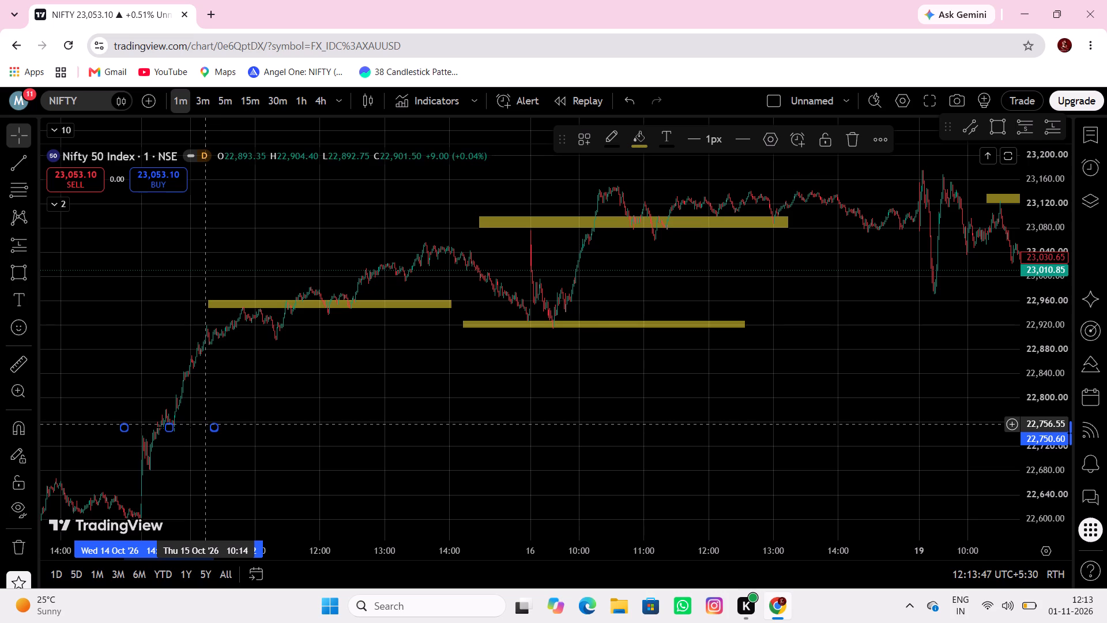
Draw a thin rectangle across the 15 Oct morning rally, from 09:15 to 14:33, between about 22,810 and 22,818.
left_click(18, 276)
left_click(142, 386)
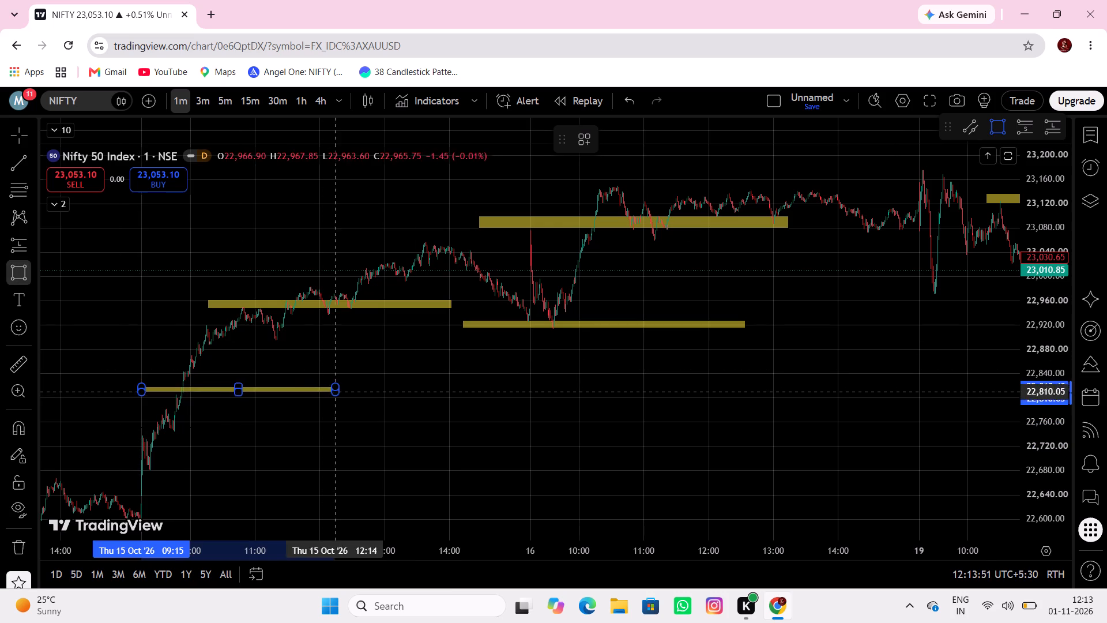
left_click(484, 391)
Resize the 15 Oct rally rectangle to start at about 13:38 on 14 Oct and span about 22,818 to 22,833.
left_click_drag(431, 415, 311, 446)
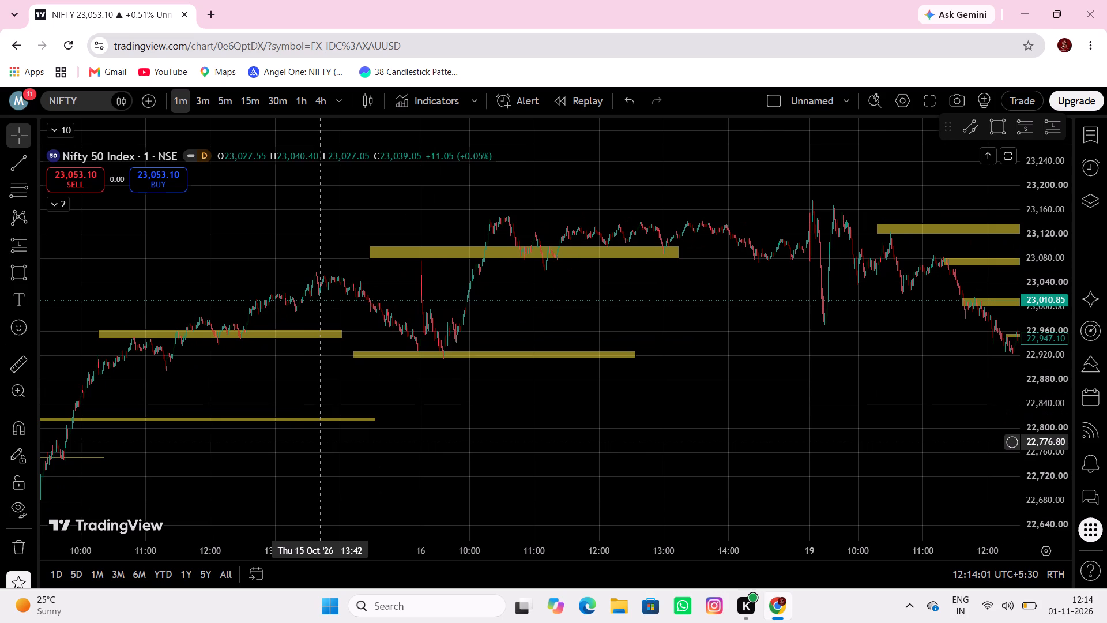
scroll(395, 423, "down", 5)
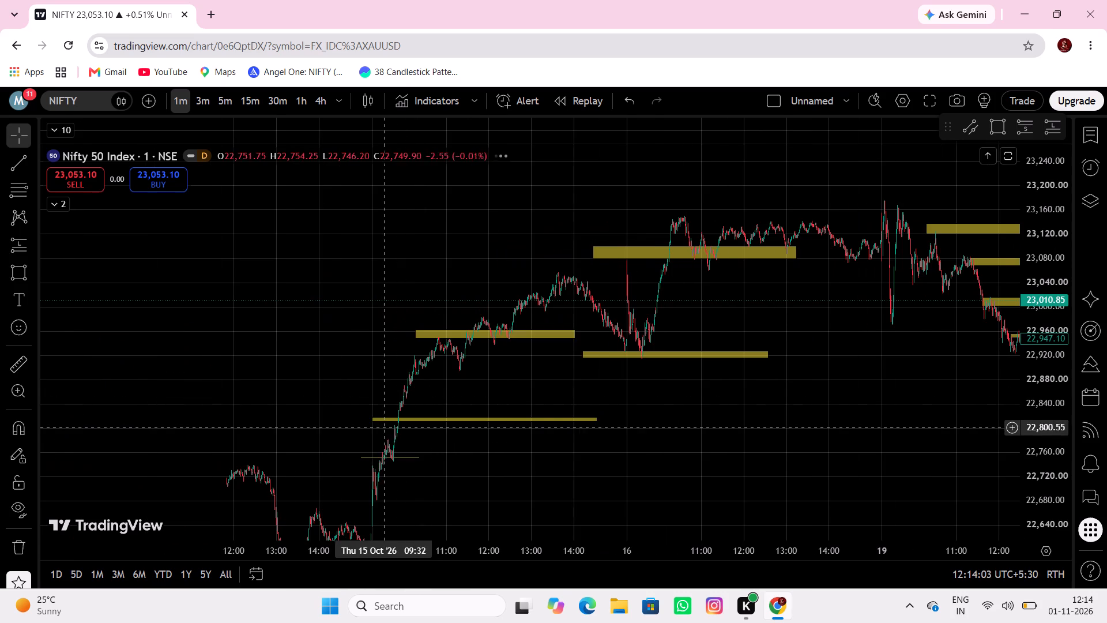
left_click_drag(377, 423, 303, 279)
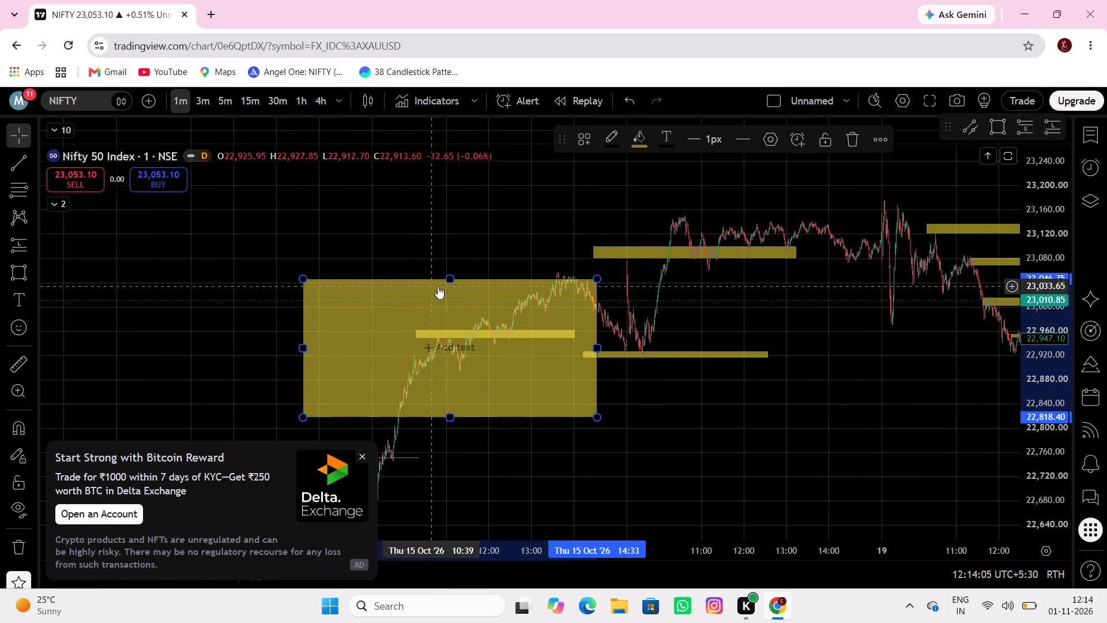
left_click_drag(447, 278, 451, 400)
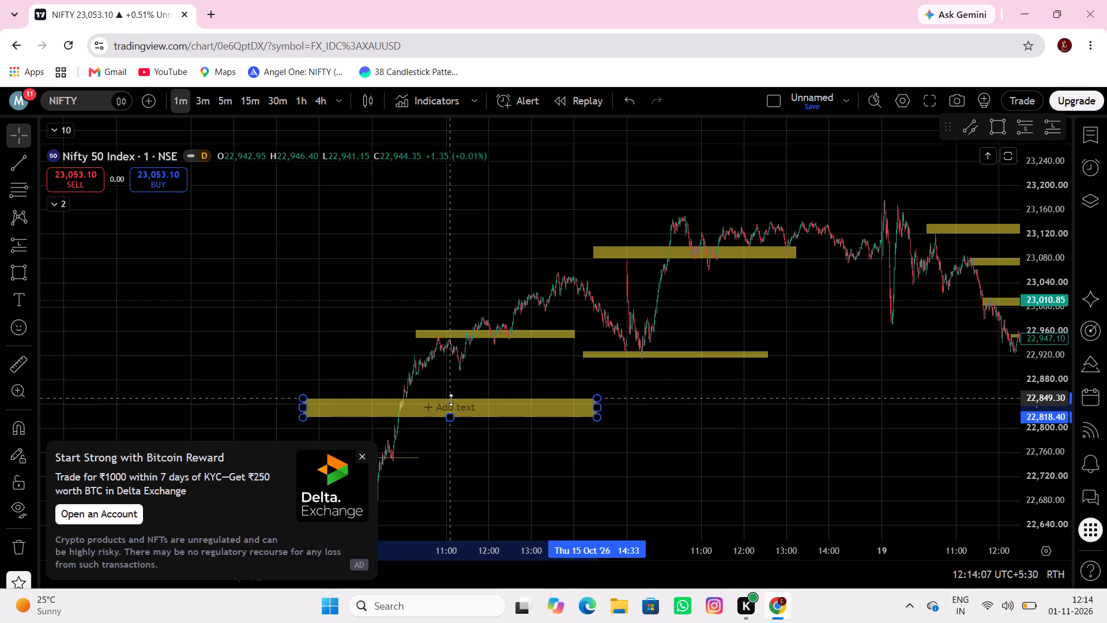
left_click_drag(451, 400, 451, 407)
left_click_drag(443, 458, 449, 441)
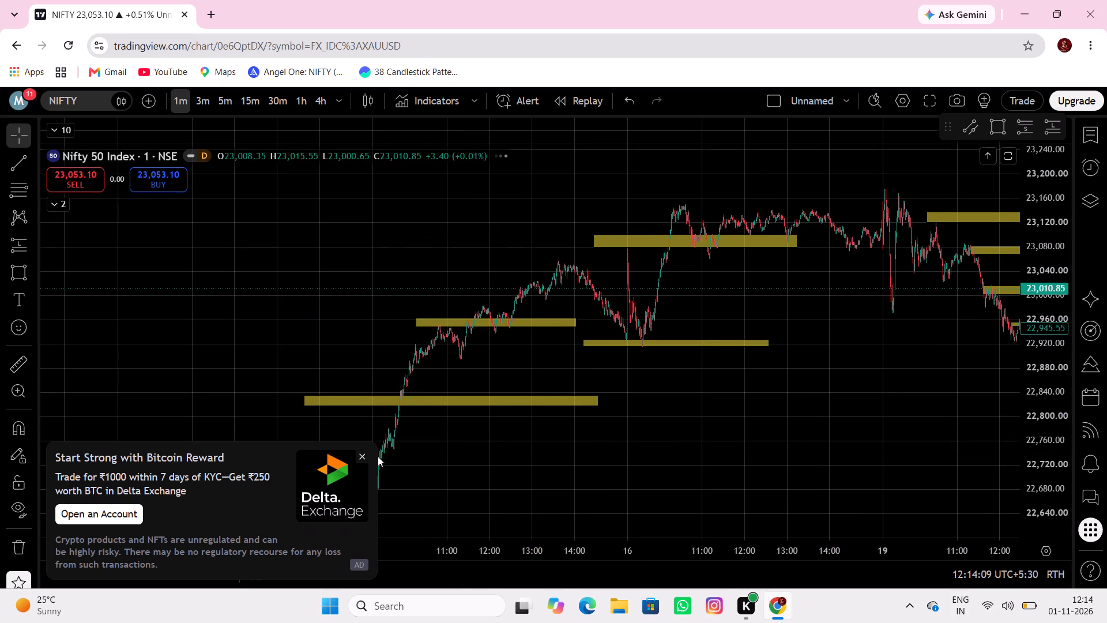
Draw a rectangle along the 14 Oct highs, from 14:15 on 13 Oct to 10:59 on 15 Oct, between about 22,745 and 22,761.
left_click(360, 456)
left_click_drag(417, 470, 513, 367)
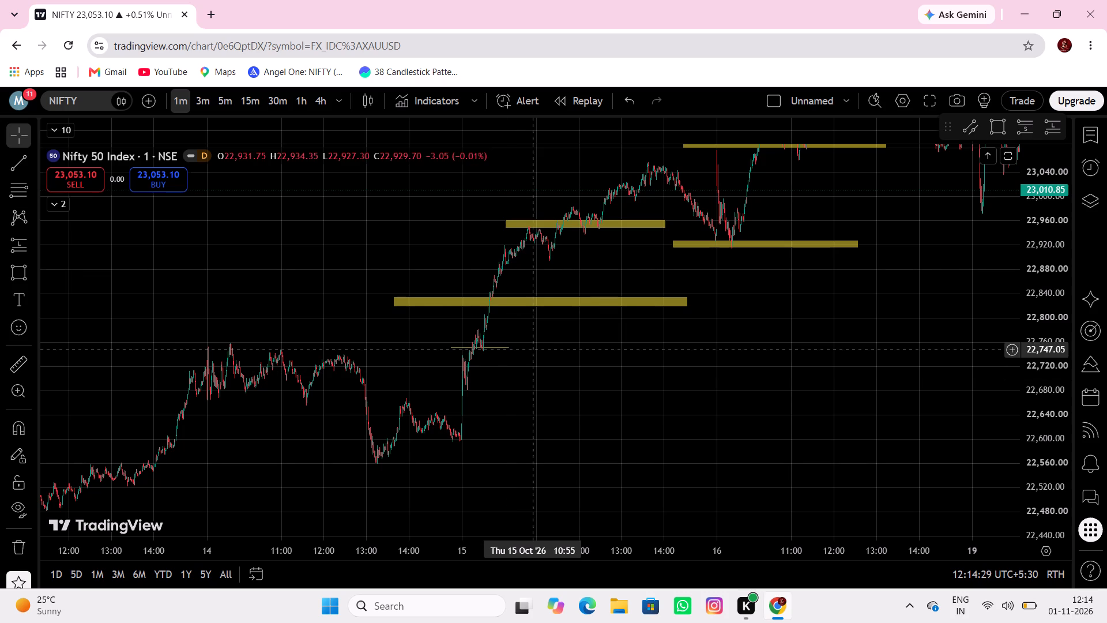
left_click(17, 279)
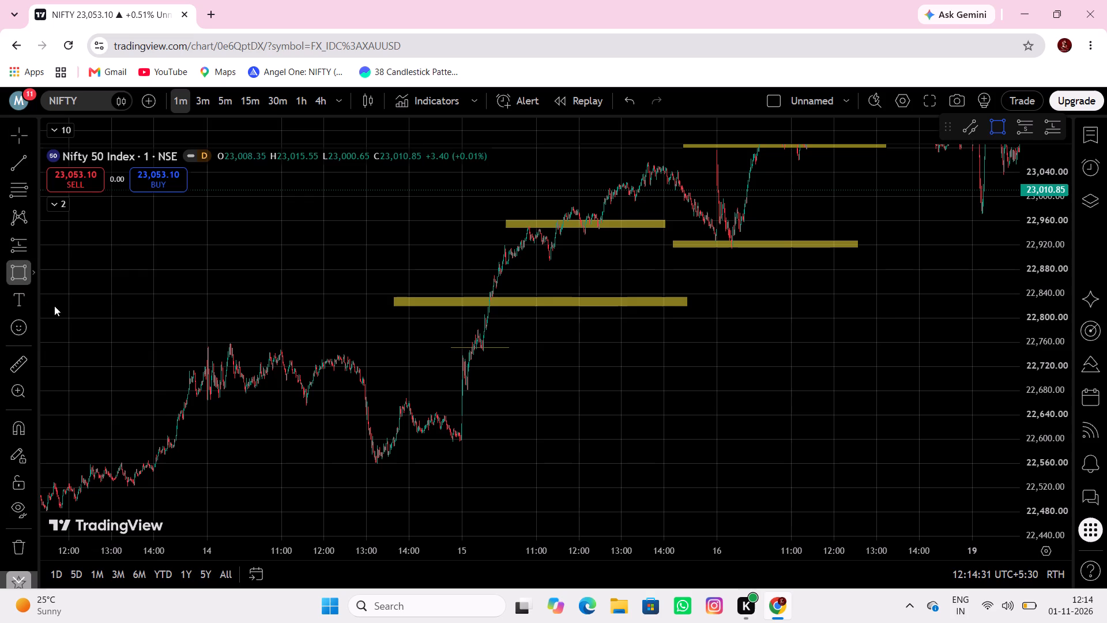
left_click(164, 346)
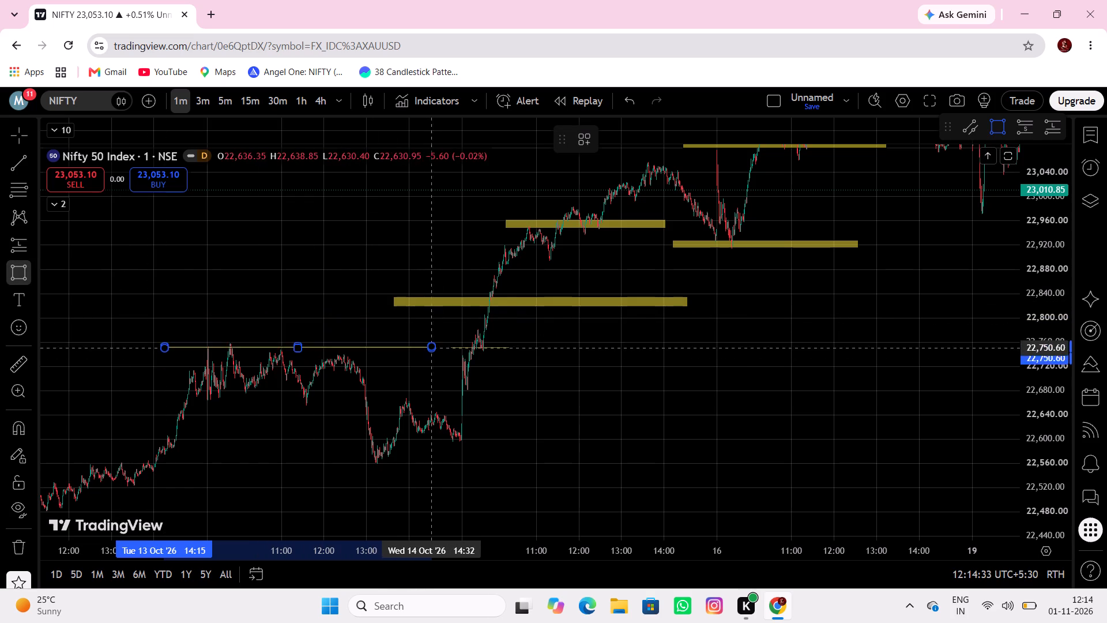
left_click(536, 341)
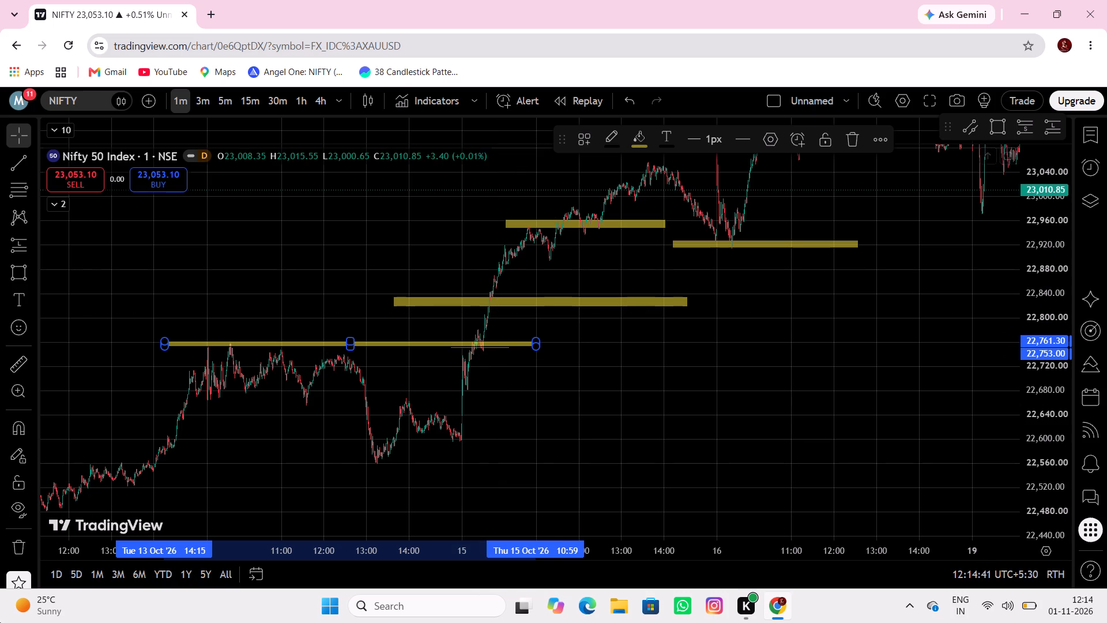
left_click(353, 348)
Draw a rectangle under the 14 Oct low, from 13:51 on 13 Oct to 11:34 on 15 Oct, between about 22,548 and 22,571.
left_click_drag(338, 403, 324, 386)
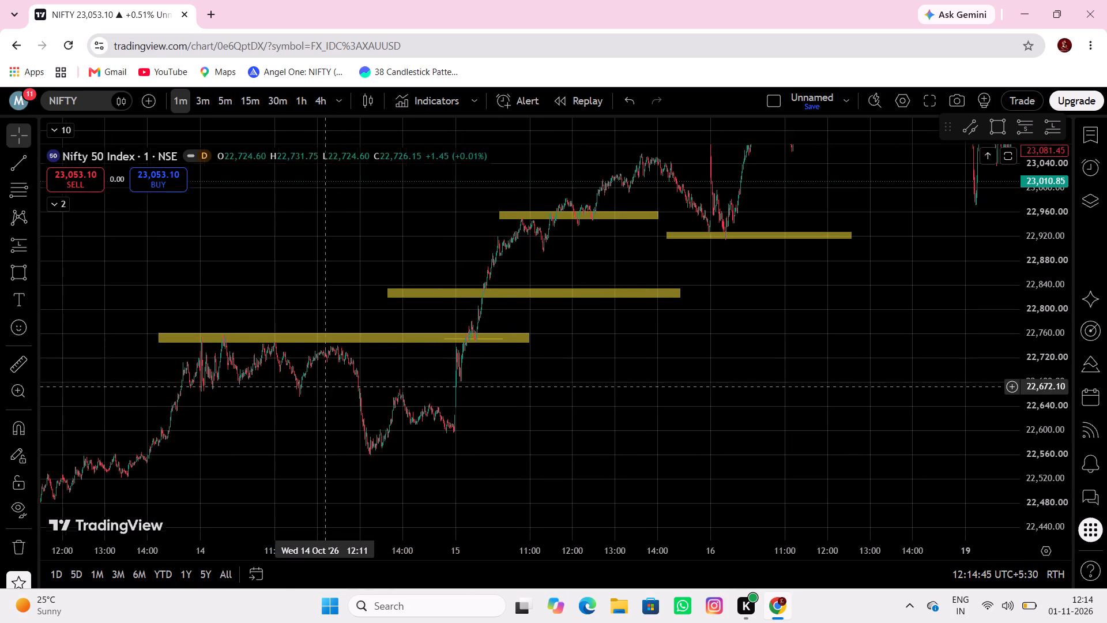
left_click_drag(324, 386, 321, 386)
left_click(21, 271)
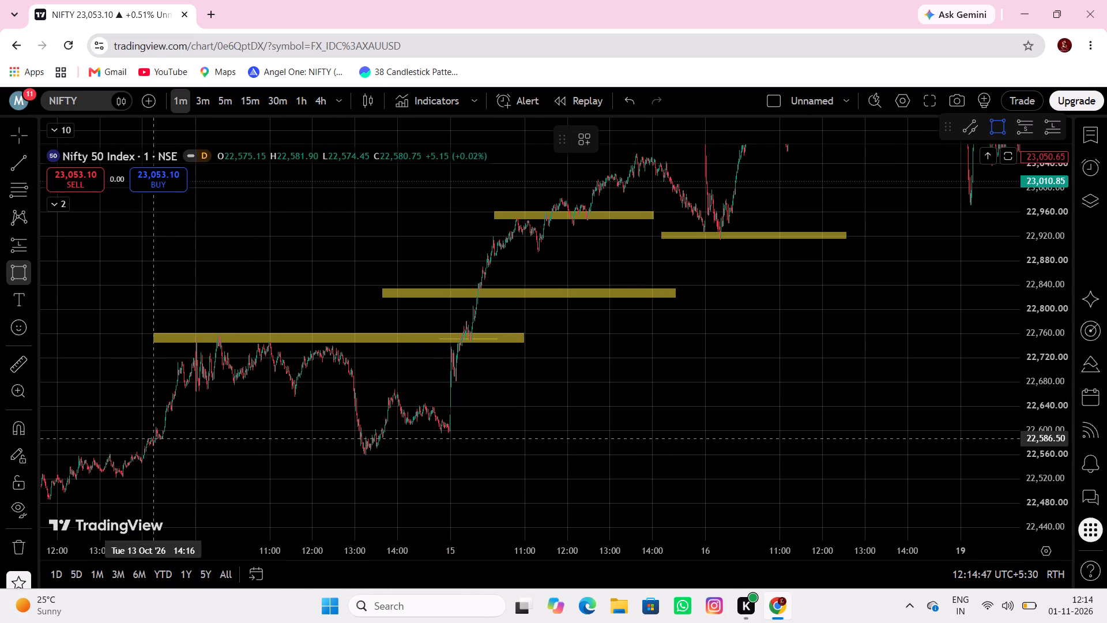
left_click(135, 438)
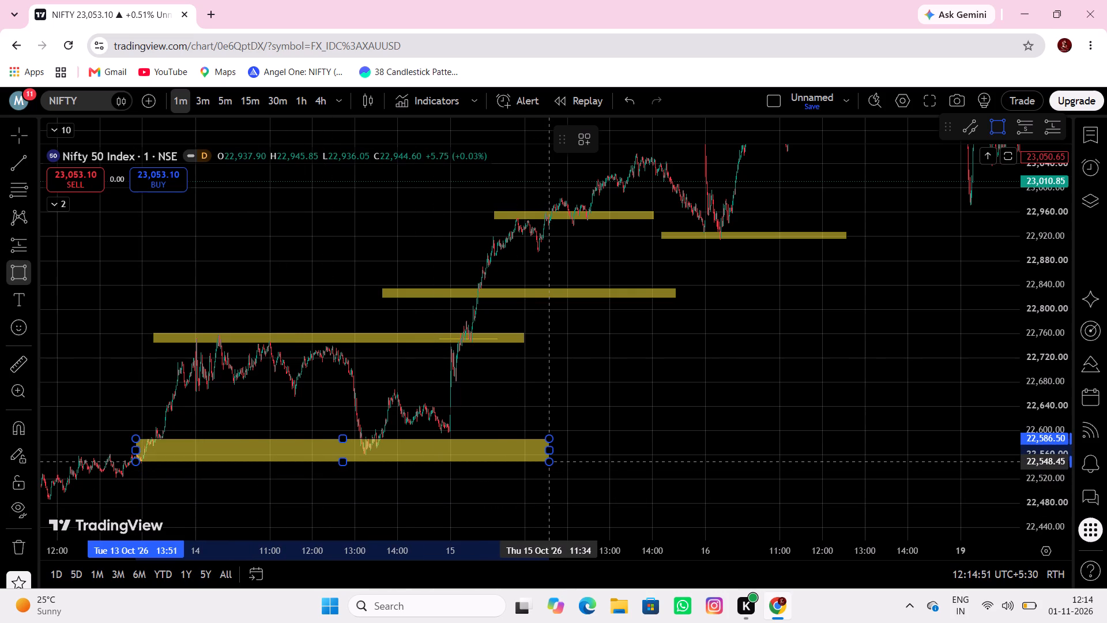
left_click(549, 461)
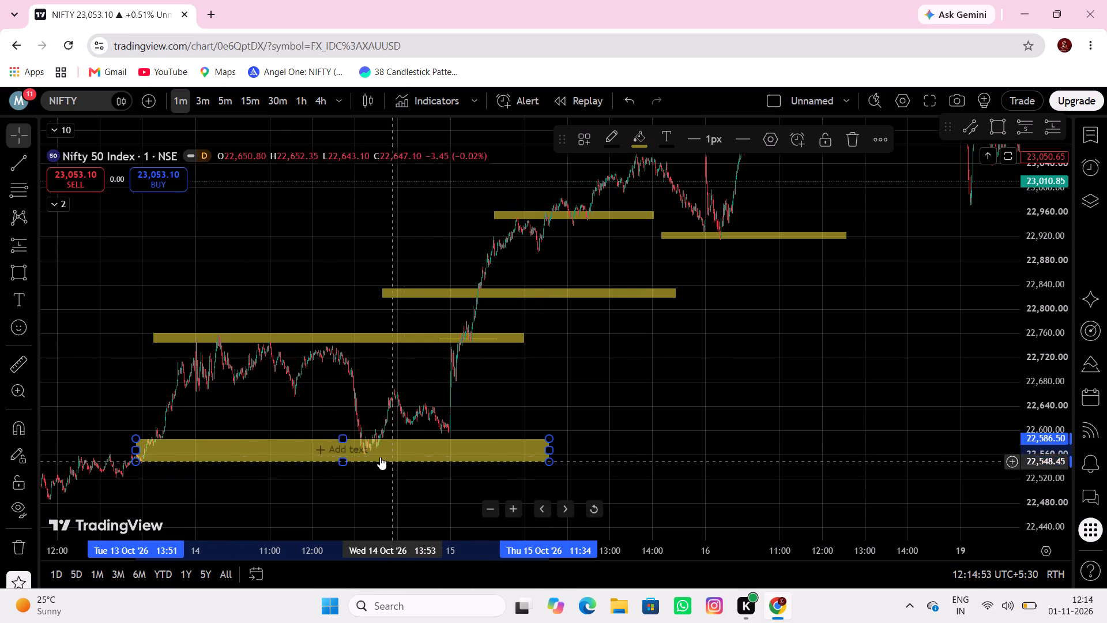
left_click_drag(341, 442, 344, 447)
Draw a rectangle at the 13 Oct opening low, from 11:41 on 12 Oct to about 11:54 on 14 Oct, between about 22,295 and 22,309.
left_click_drag(349, 433, 450, 358)
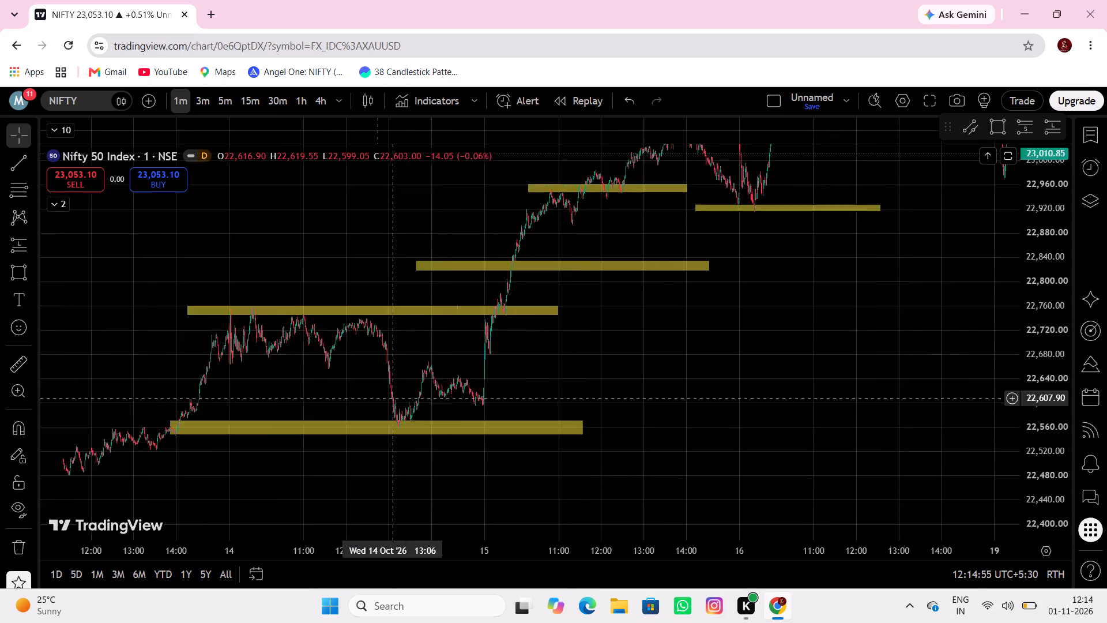
left_click_drag(450, 358, 539, 318)
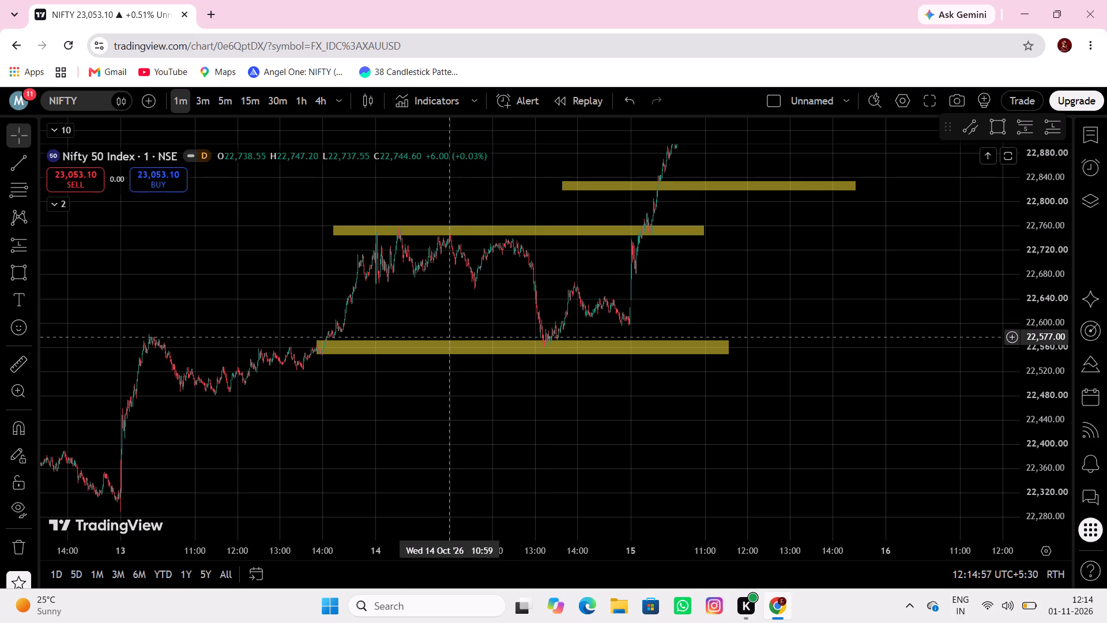
left_click_drag(451, 337, 528, 337)
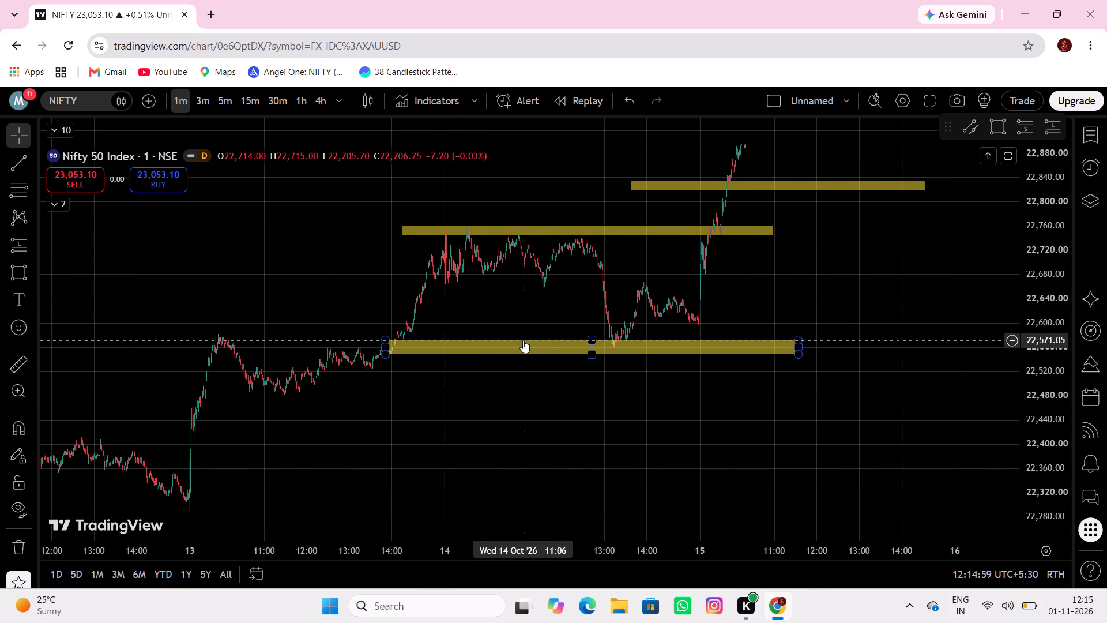
scroll(532, 299, "down", 3)
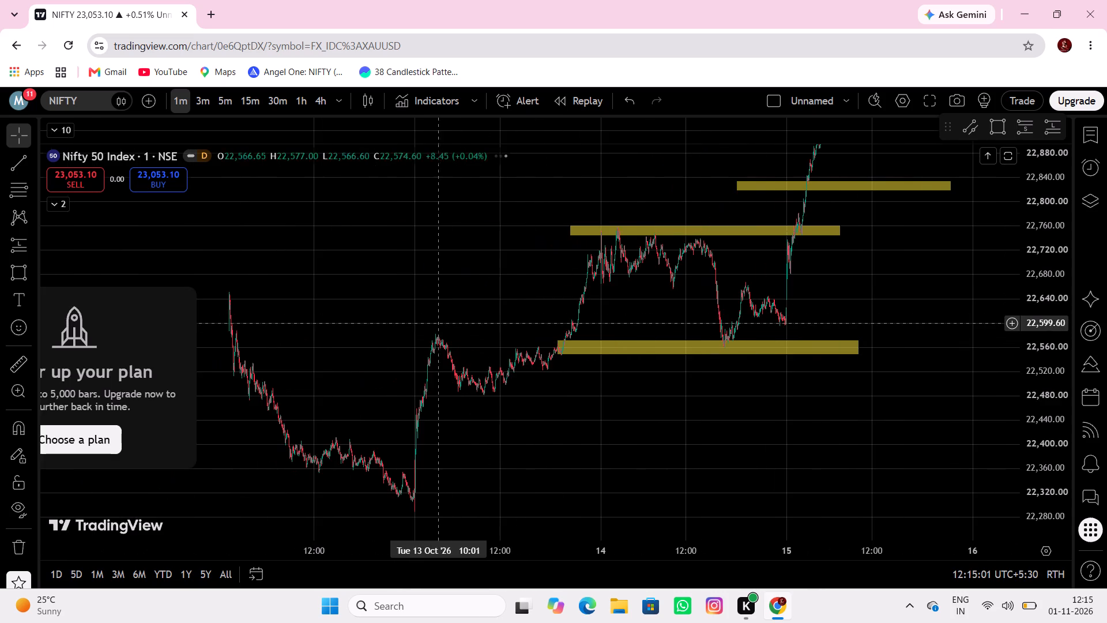
left_click_drag(445, 322, 624, 243)
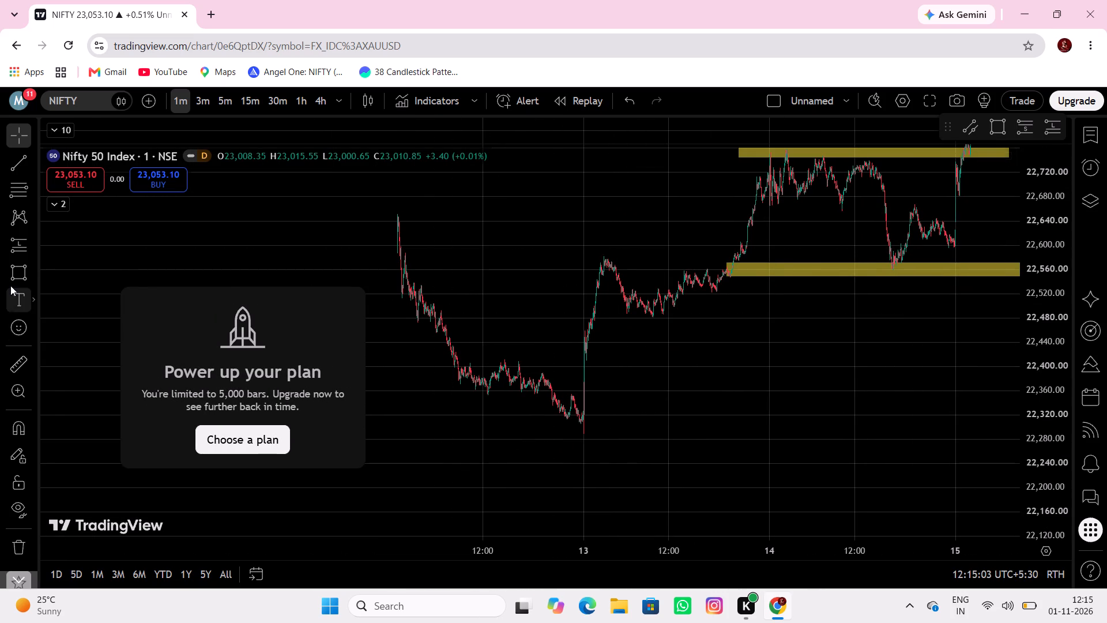
left_click(10, 286)
left_click_drag(473, 421, 491, 422)
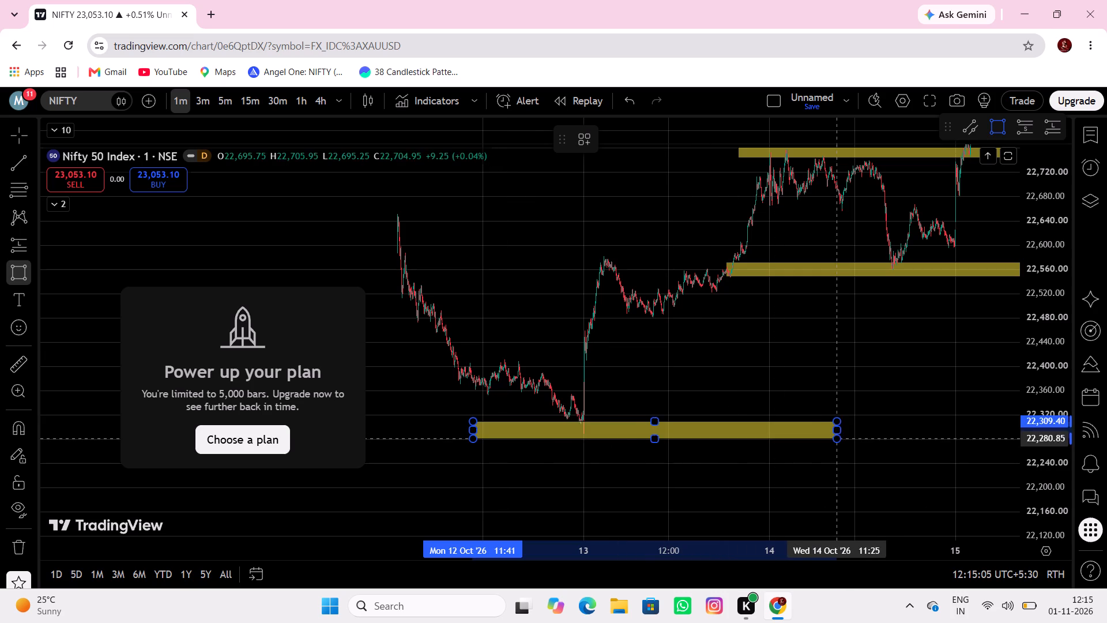
left_click(851, 430)
left_click_drag(363, 487, 452, 479)
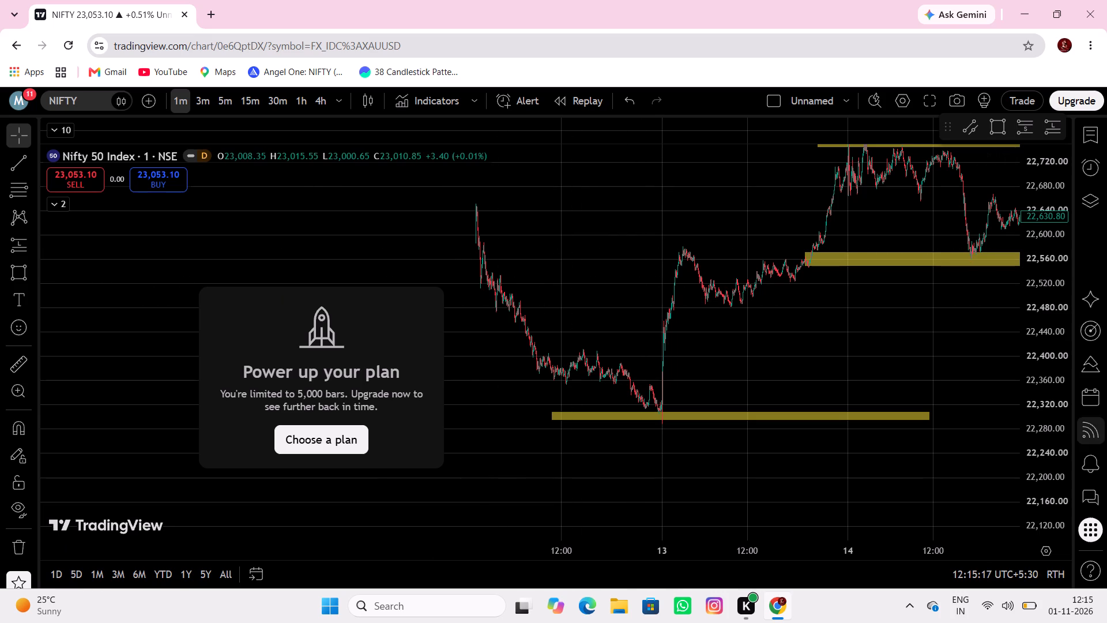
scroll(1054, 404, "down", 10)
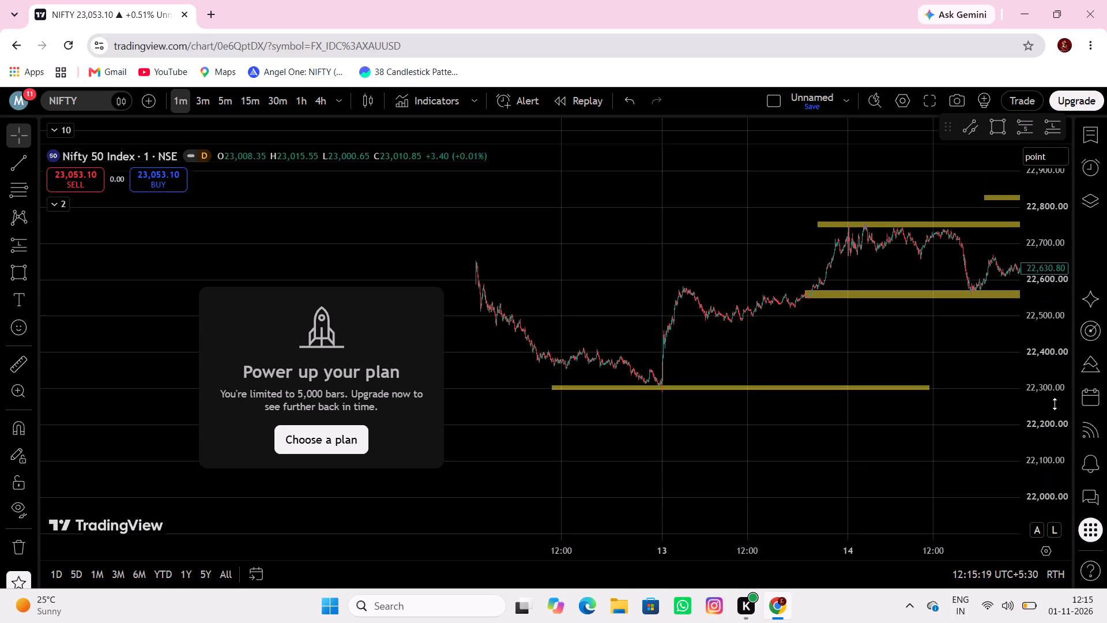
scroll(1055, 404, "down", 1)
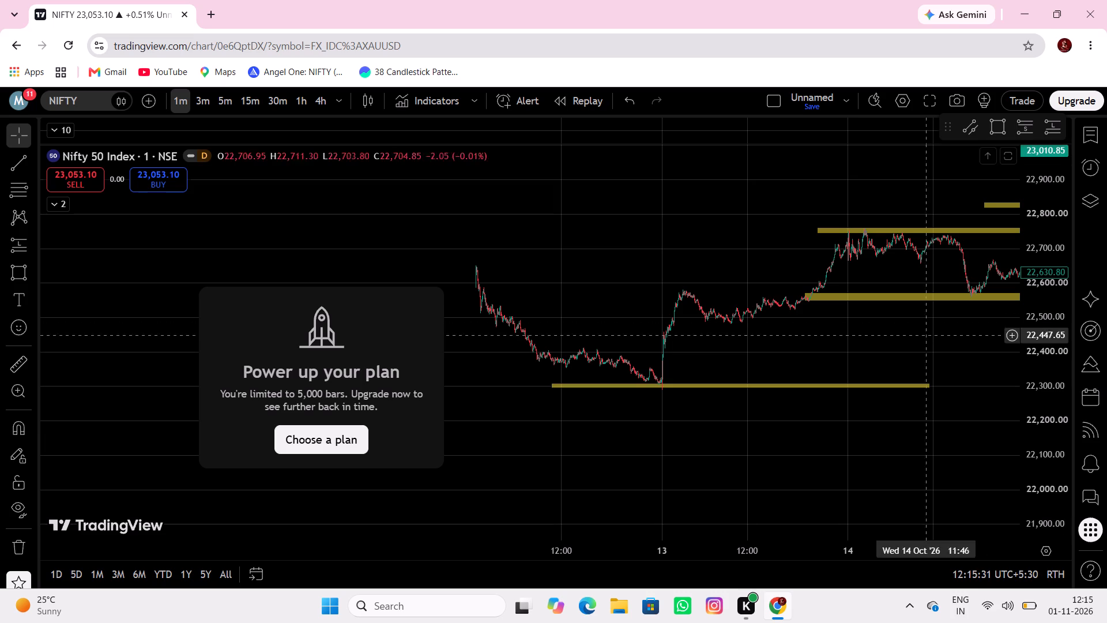
Switch the chart symbol from Nifty to the US100 index CFD.
left_click(84, 103)
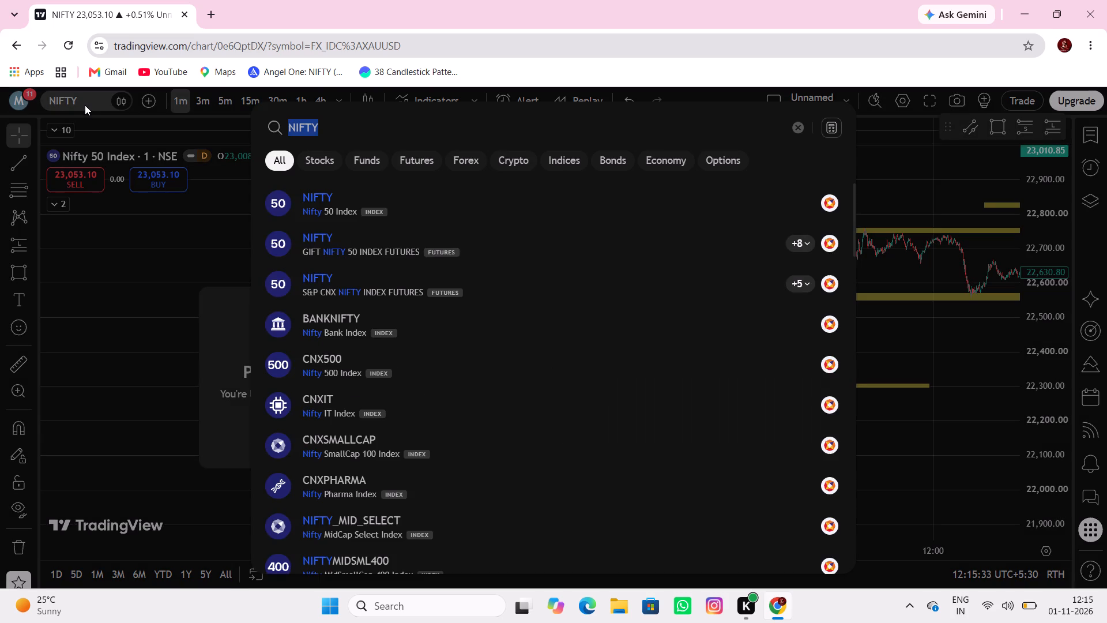
key("BackSpace")
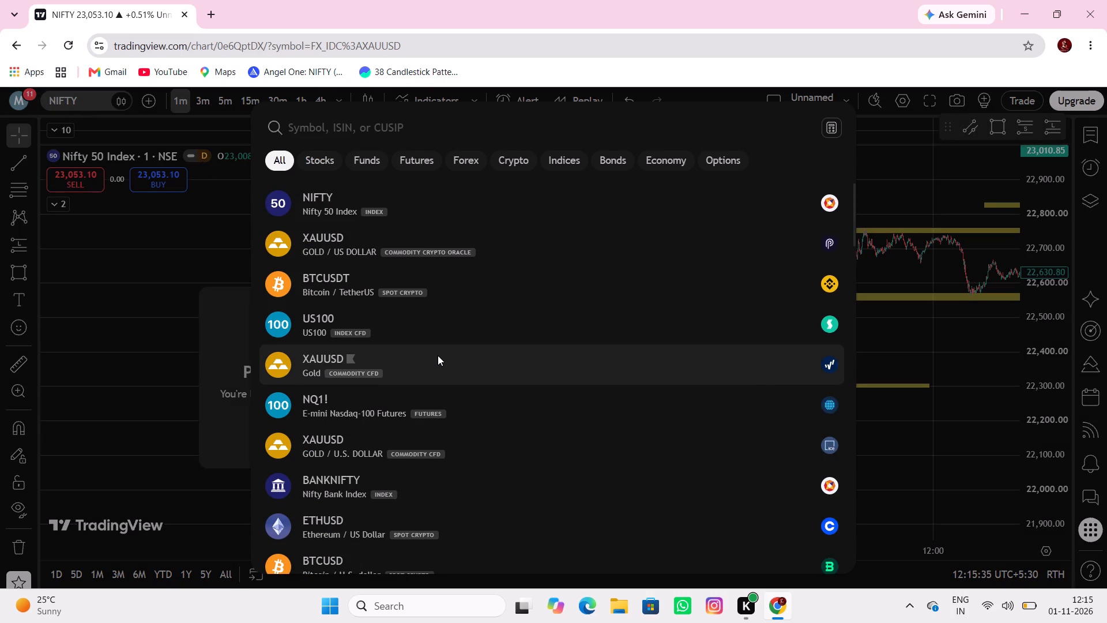
left_click(464, 321)
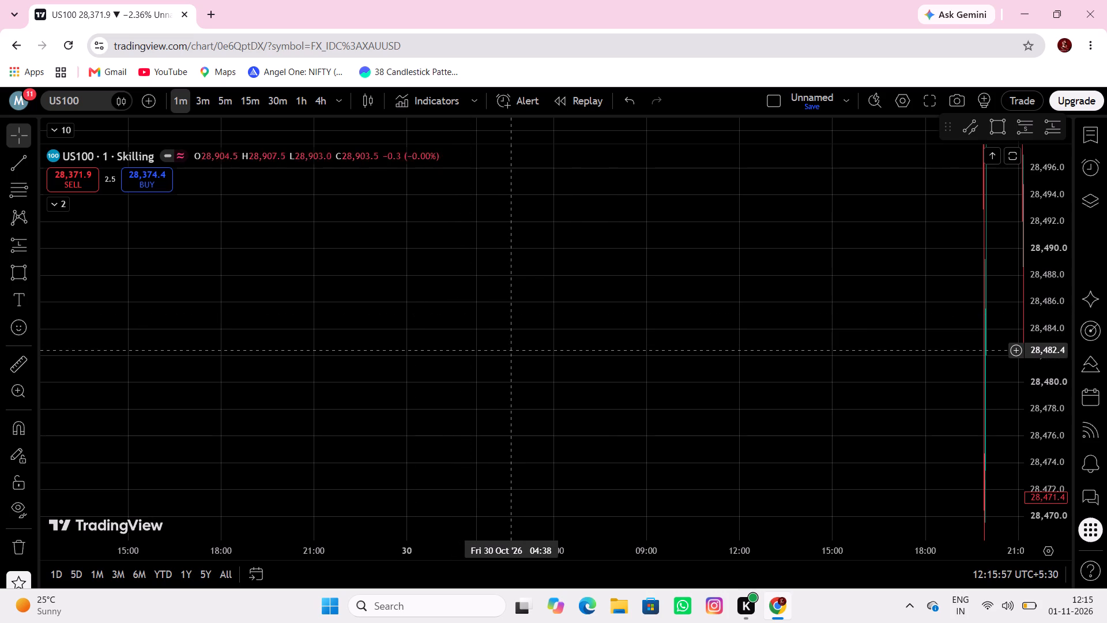
Examine the rectangle zones already marked on the US100 1-minute chart, from 30 October back to 28 October.
scroll(513, 351, "up", 5)
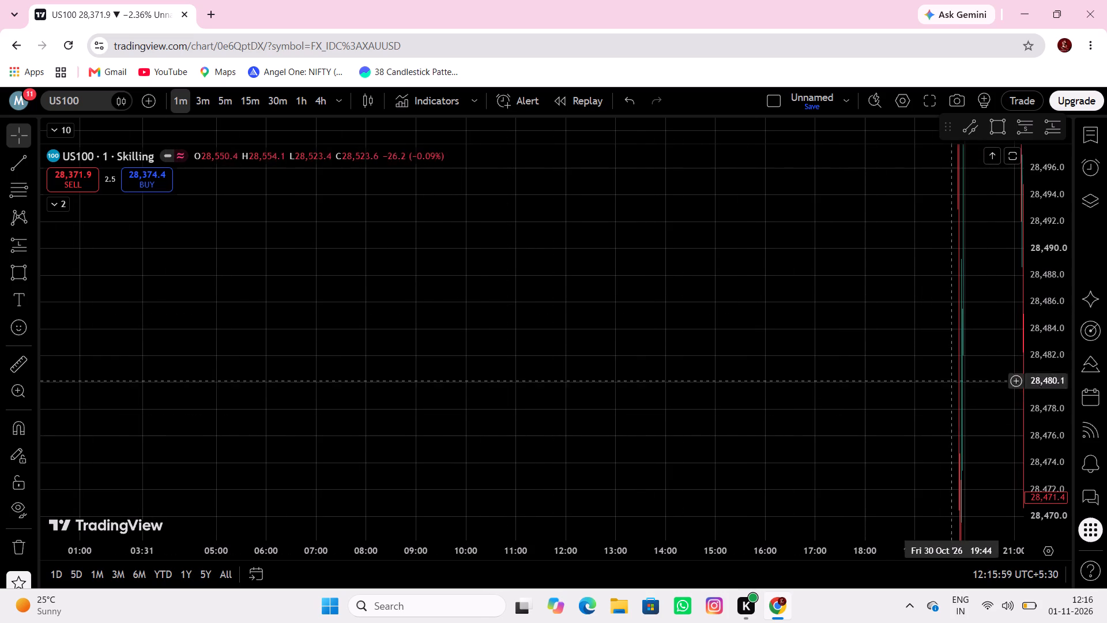
scroll(1055, 393, "down", 9)
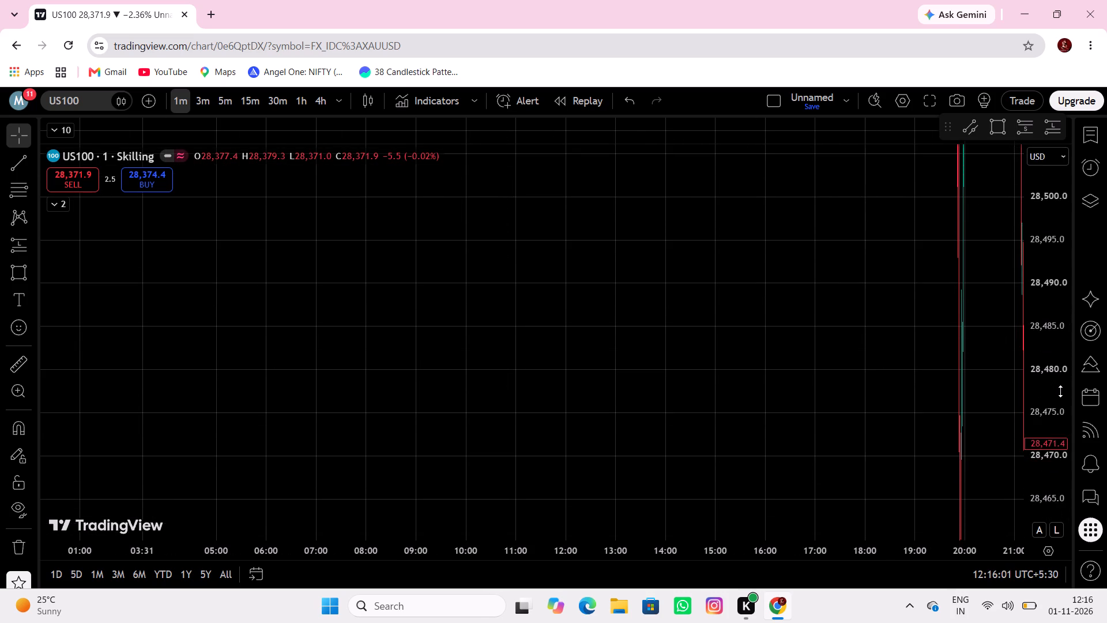
scroll(1061, 391, "down", 19)
scroll(1059, 382, "up", 2)
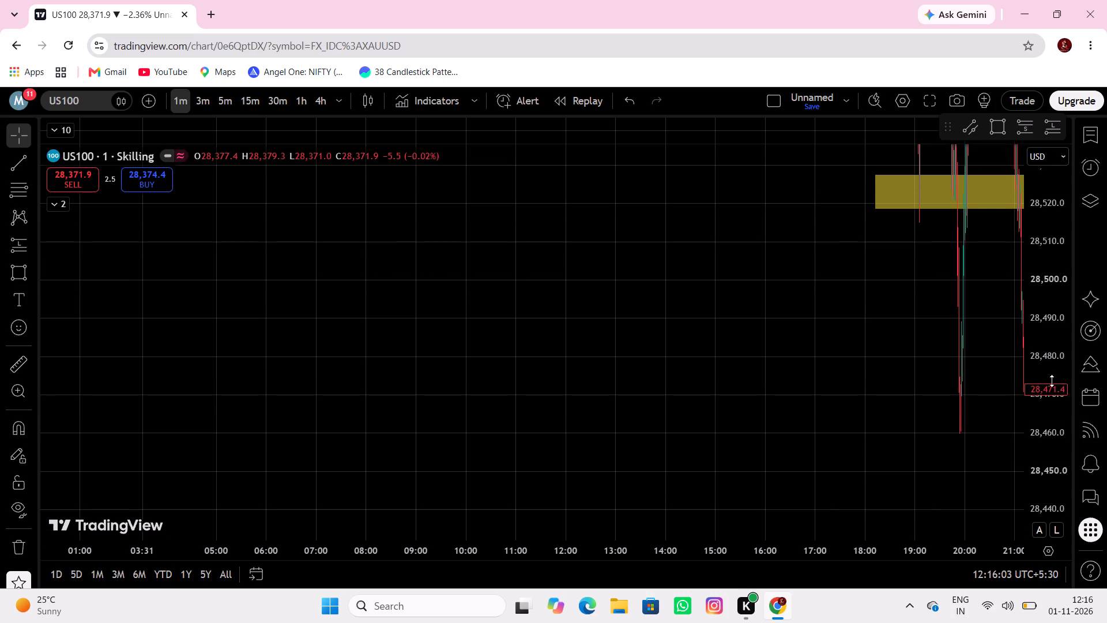
scroll(1045, 381, "up", 3)
scroll(890, 377, "up", 9)
scroll(1060, 347, "down", 2)
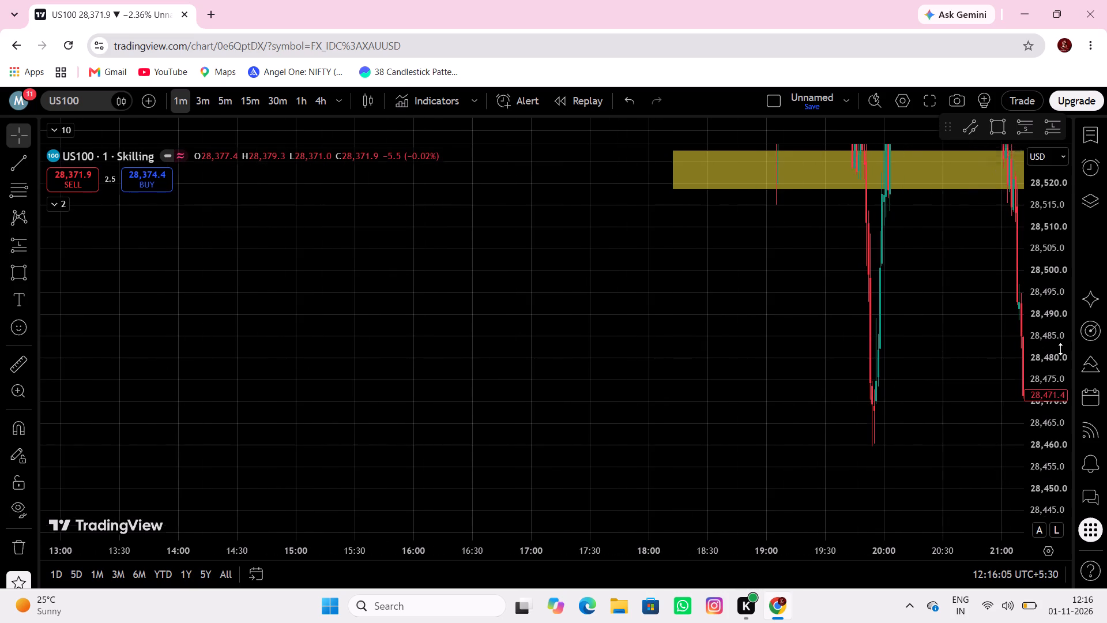
scroll(1060, 349, "down", 20)
scroll(1060, 349, "down", 11)
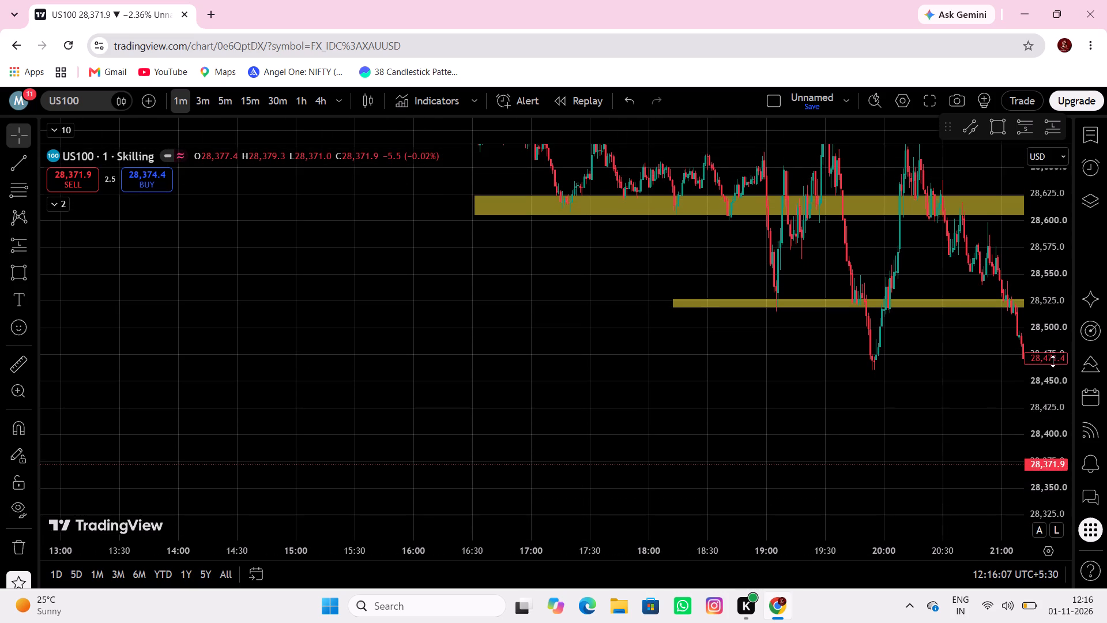
scroll(1053, 361, "down", 7)
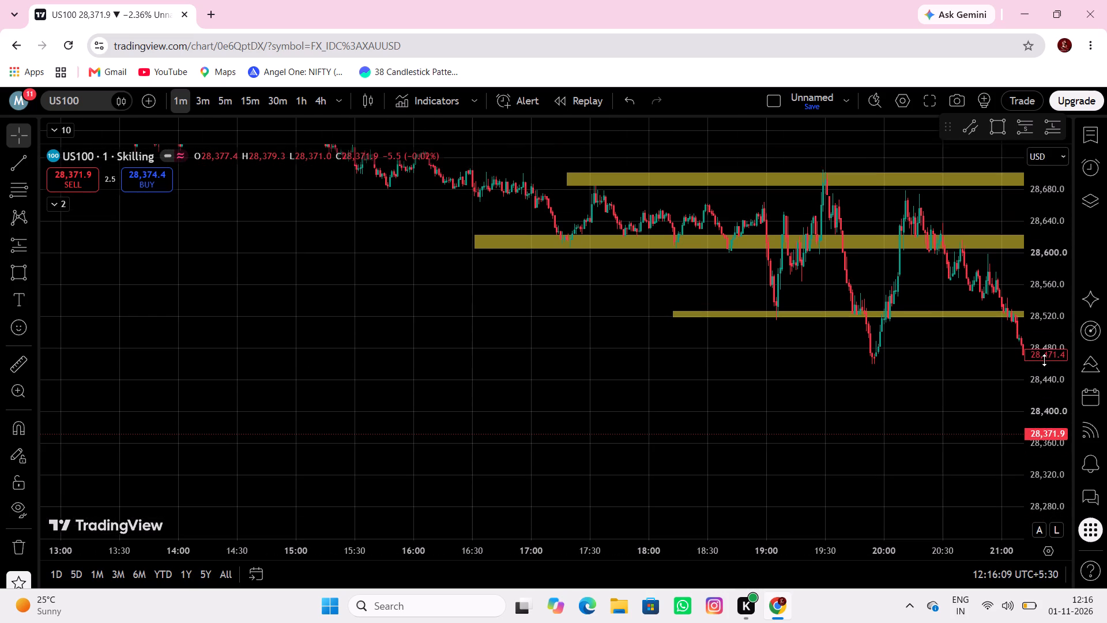
scroll(1044, 359, "down", 5)
left_click_drag(541, 369, 661, 401)
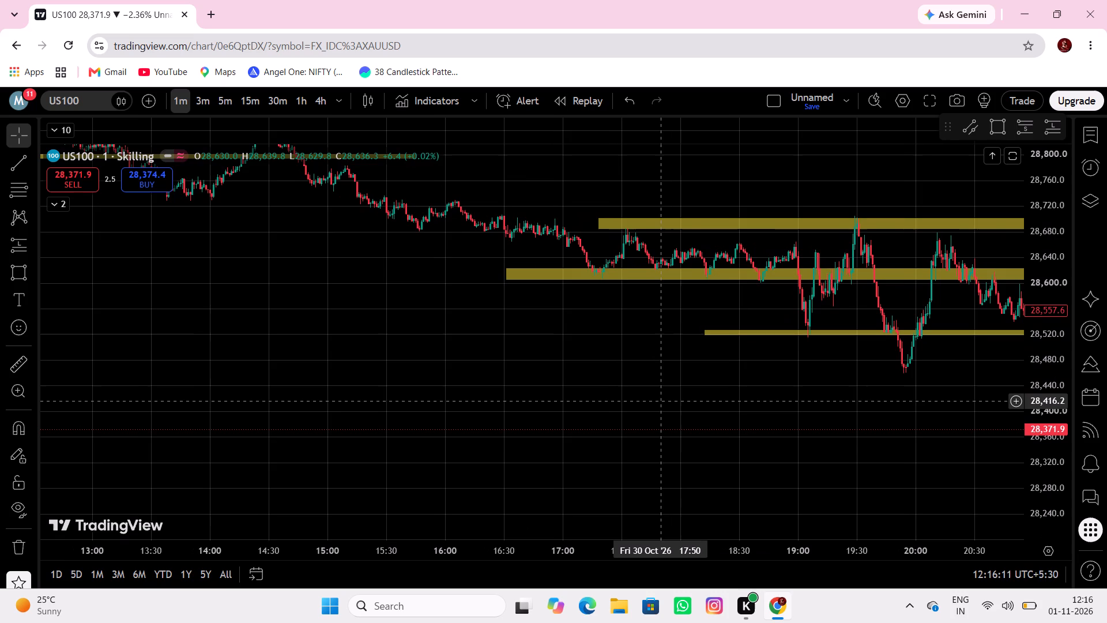
left_click_drag(661, 401, 656, 401)
left_click_drag(513, 358, 588, 391)
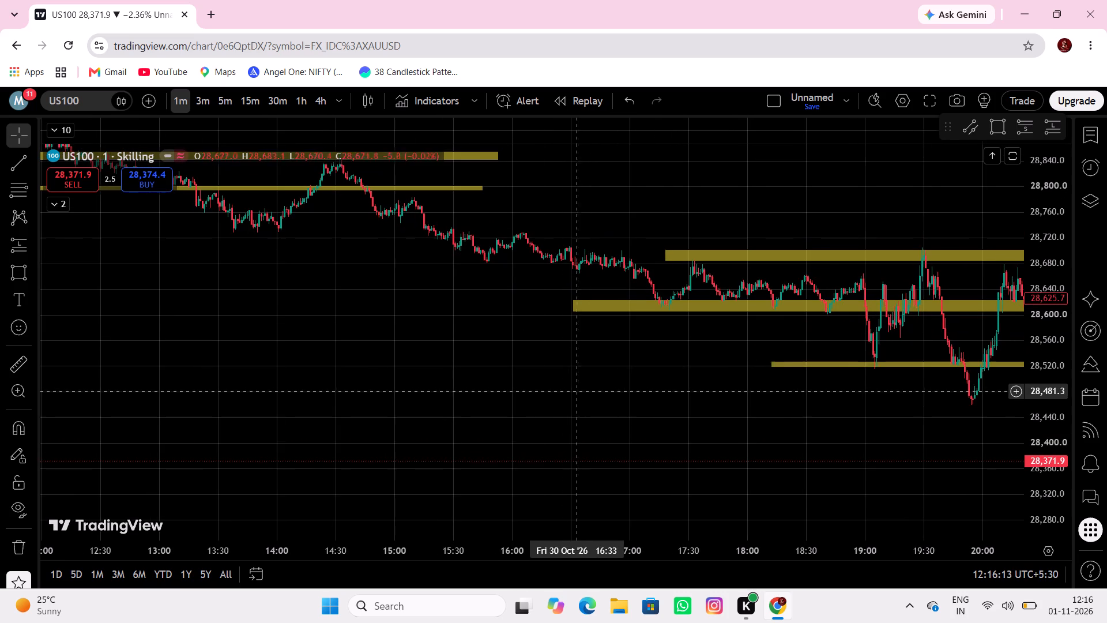
left_click_drag(462, 369, 829, 471)
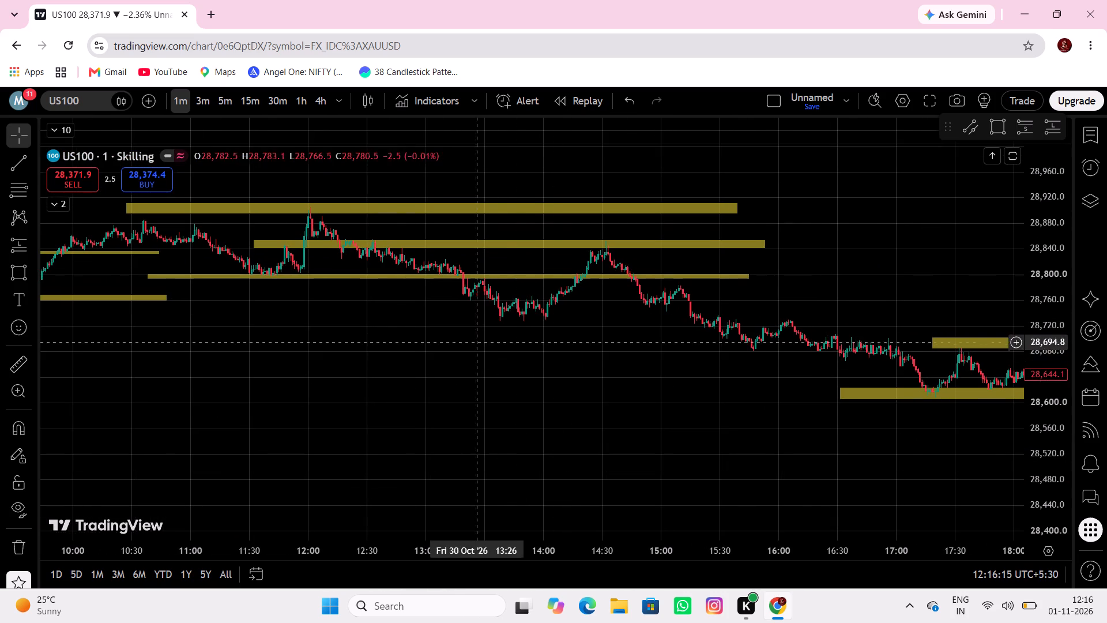
left_click_drag(404, 338, 797, 364)
left_click_drag(427, 415, 947, 413)
left_click_drag(536, 378, 566, 388)
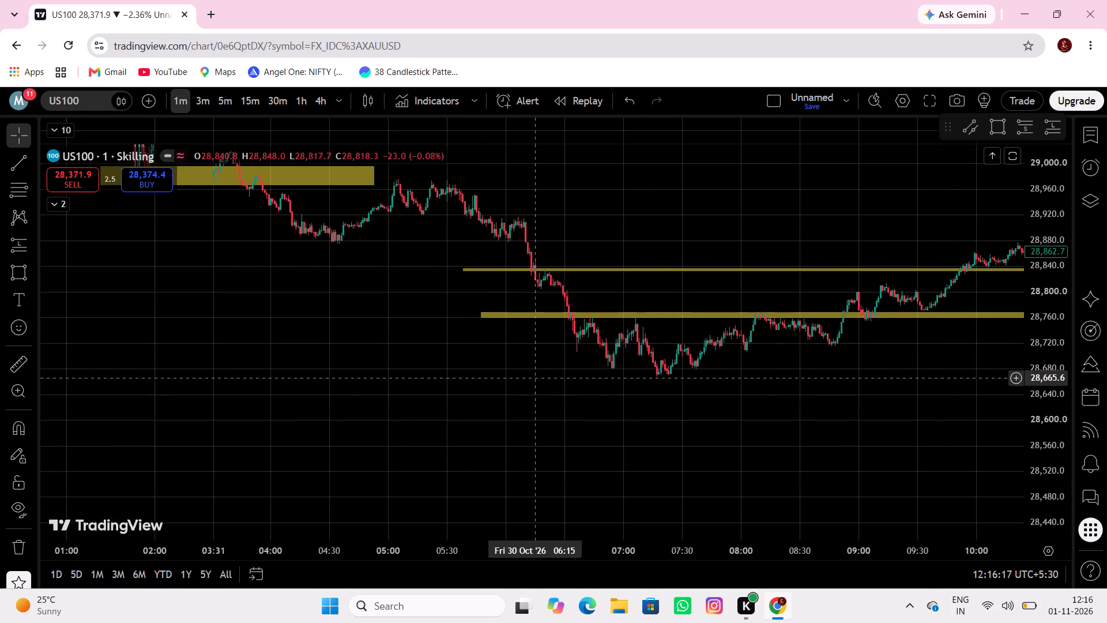
left_click_drag(566, 388, 846, 479)
left_click_drag(697, 399, 867, 506)
left_click_drag(321, 254, 535, 414)
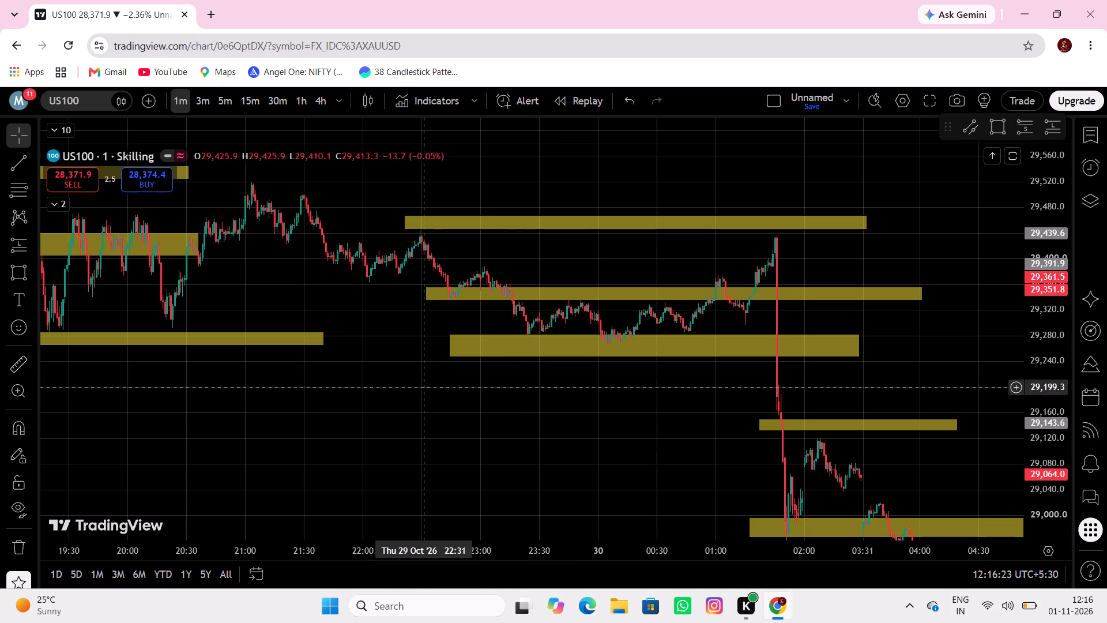
left_click_drag(277, 397, 582, 474)
left_click_drag(274, 387, 571, 398)
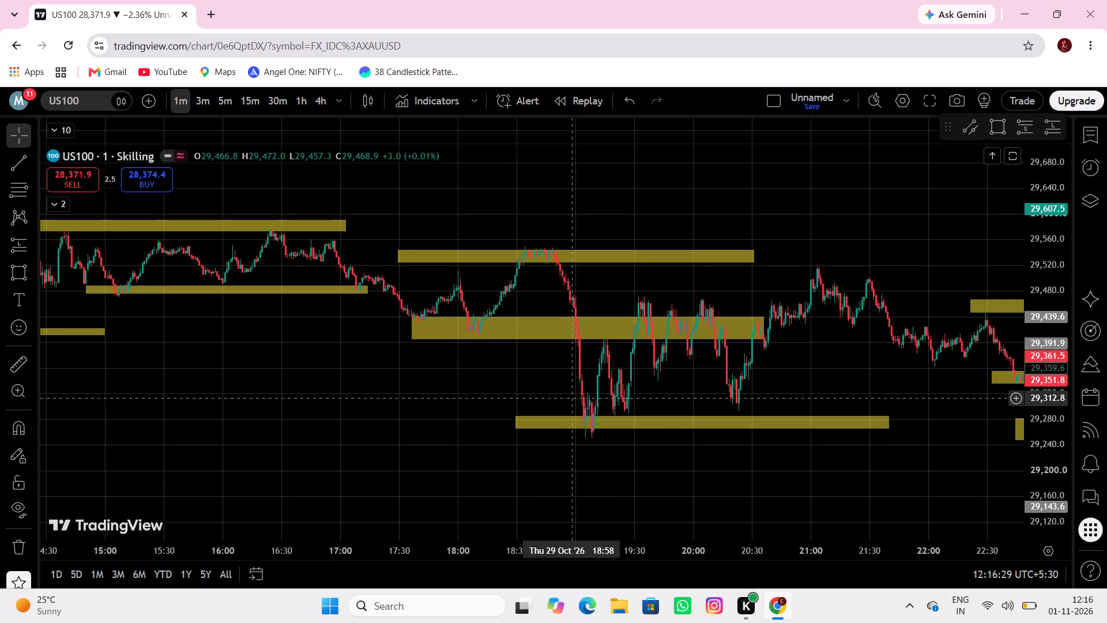
left_click_drag(571, 398, 570, 397)
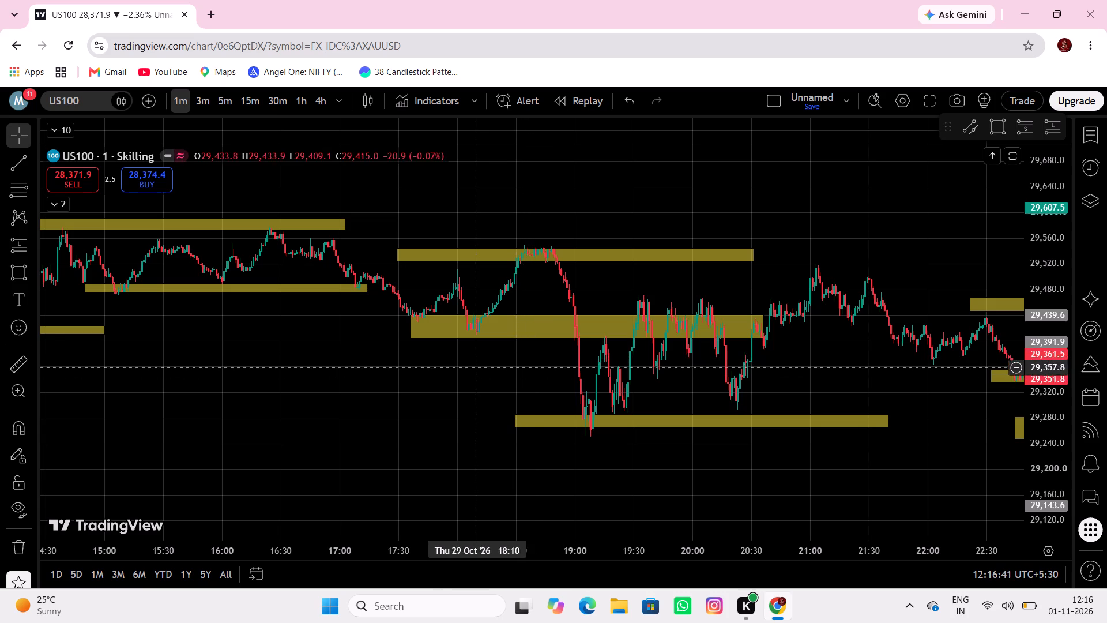
left_click_drag(427, 391, 751, 448)
left_click_drag(359, 451, 476, 451)
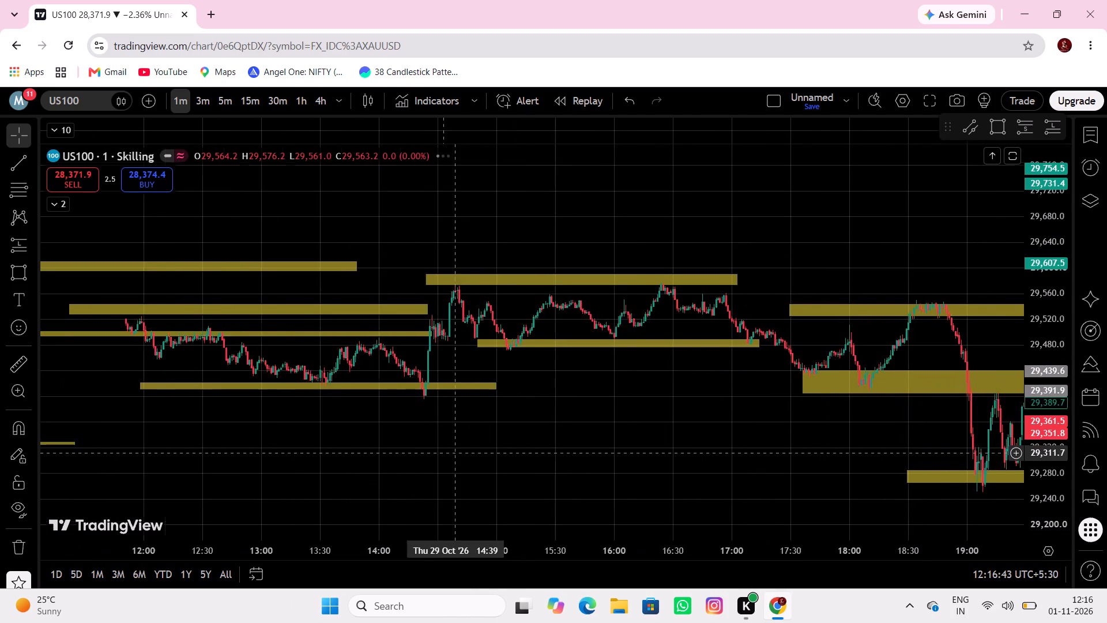
left_click_drag(476, 451, 477, 451)
left_click_drag(485, 449, 493, 447)
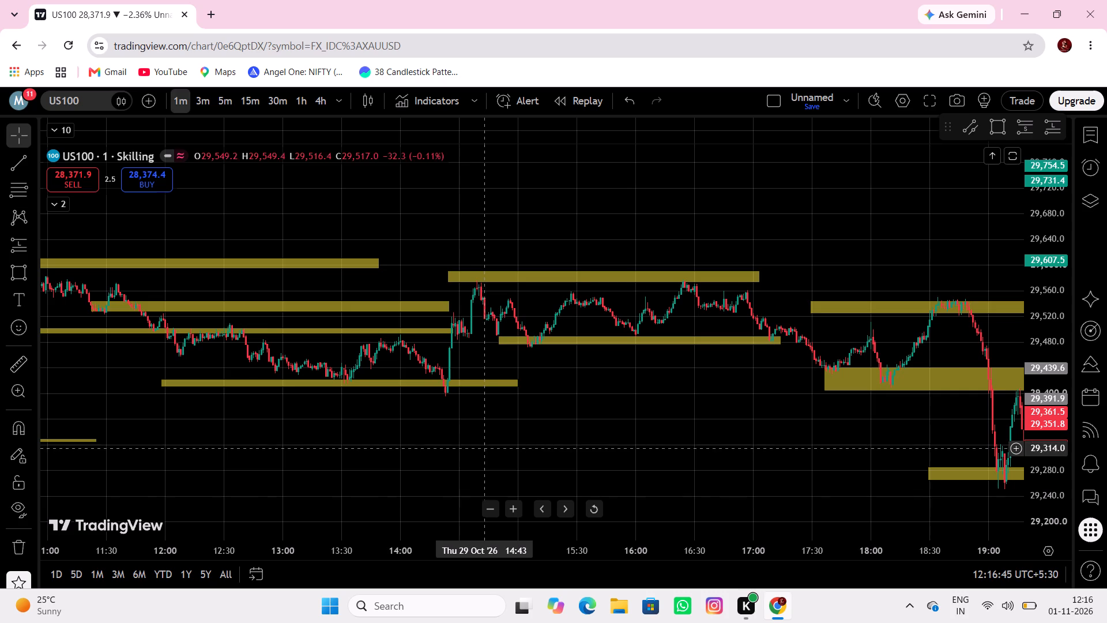
left_click_drag(493, 447, 762, 420)
left_click_drag(373, 430, 637, 459)
left_click_drag(368, 429, 424, 419)
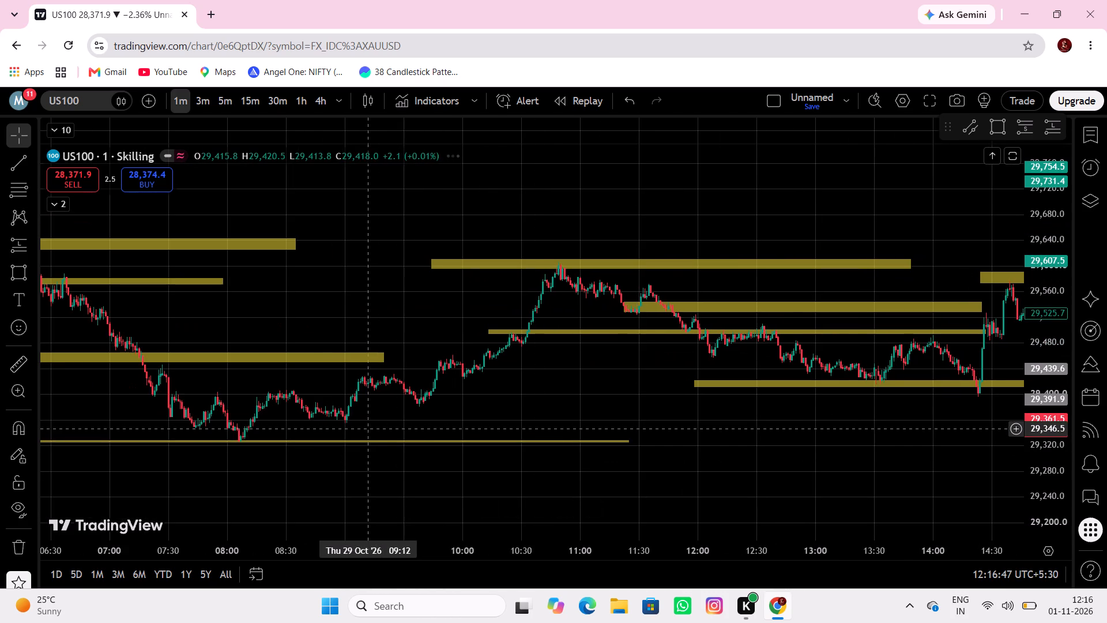
left_click_drag(424, 419, 644, 411)
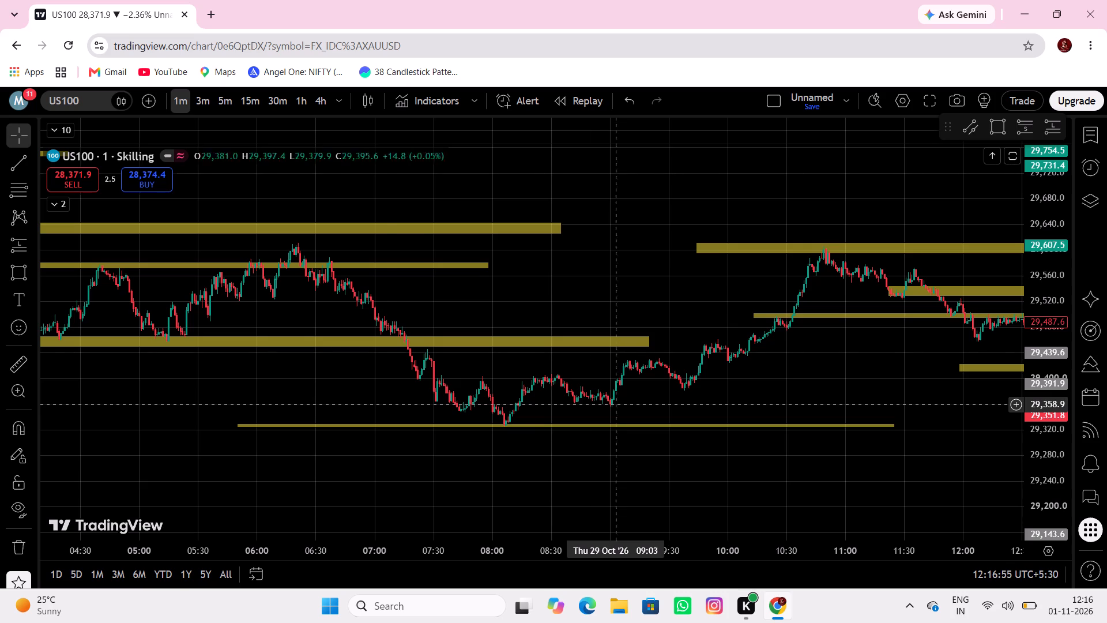
left_click_drag(391, 372, 966, 400)
left_click_drag(492, 414, 753, 549)
Switch the chart symbol to SPY, the SPDR S&P 500 ETF Trust.
left_click(70, 100)
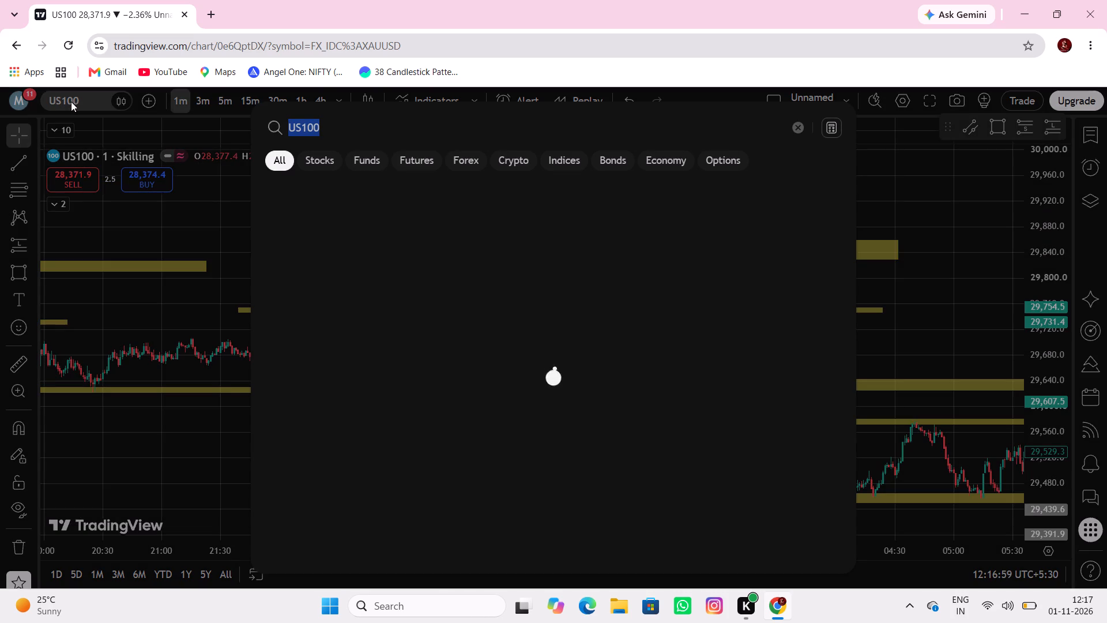
key("BackSpace")
key("BackSpace")
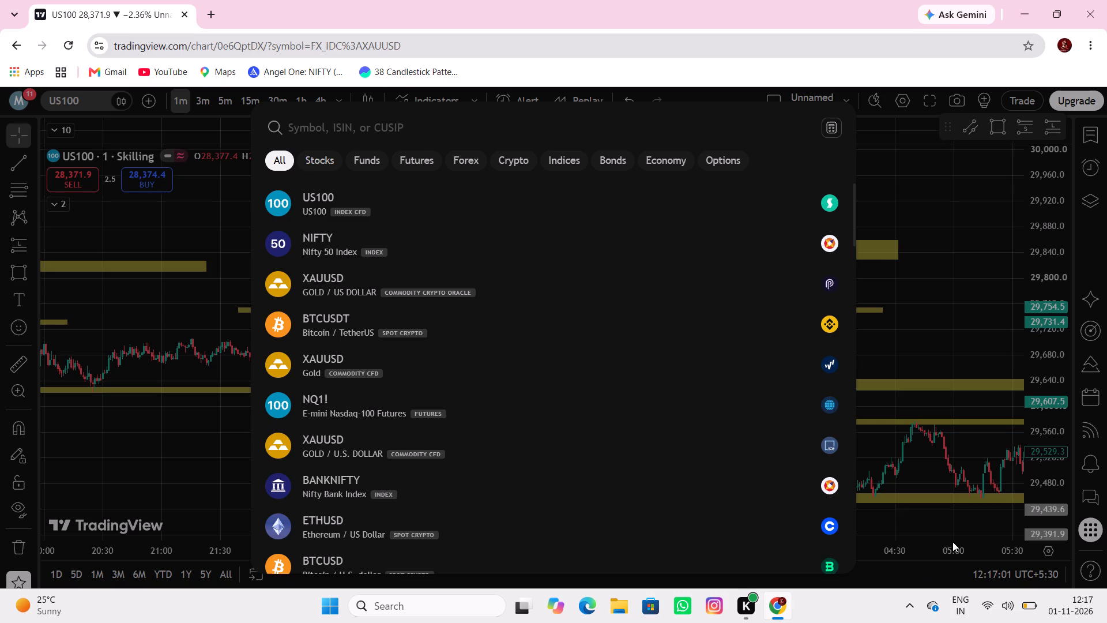
scroll(504, 541, "down", 2)
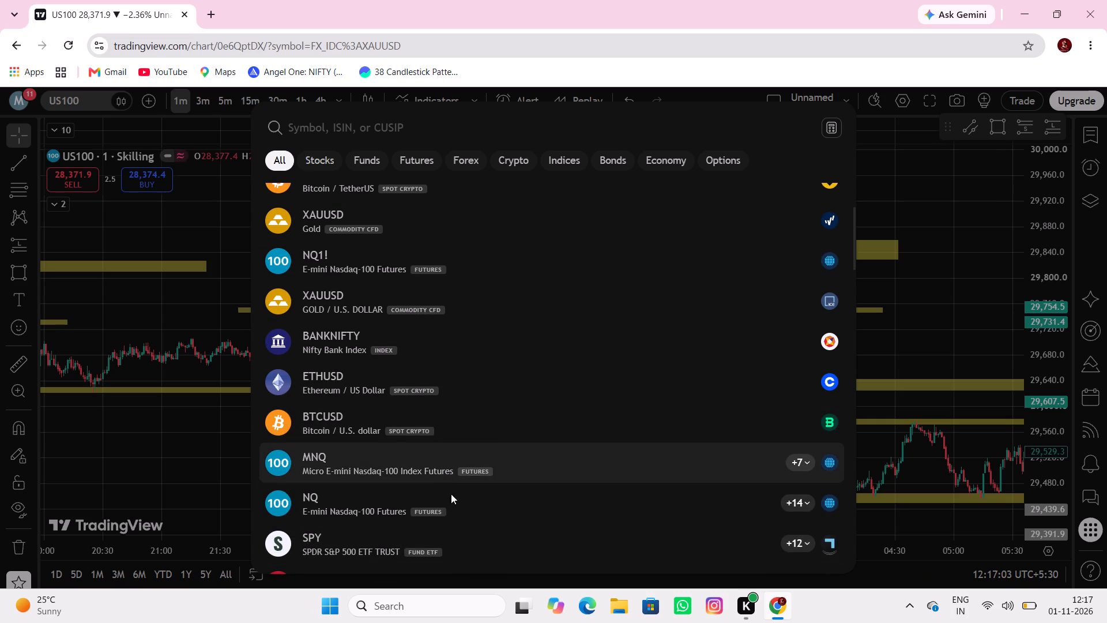
left_click(436, 536)
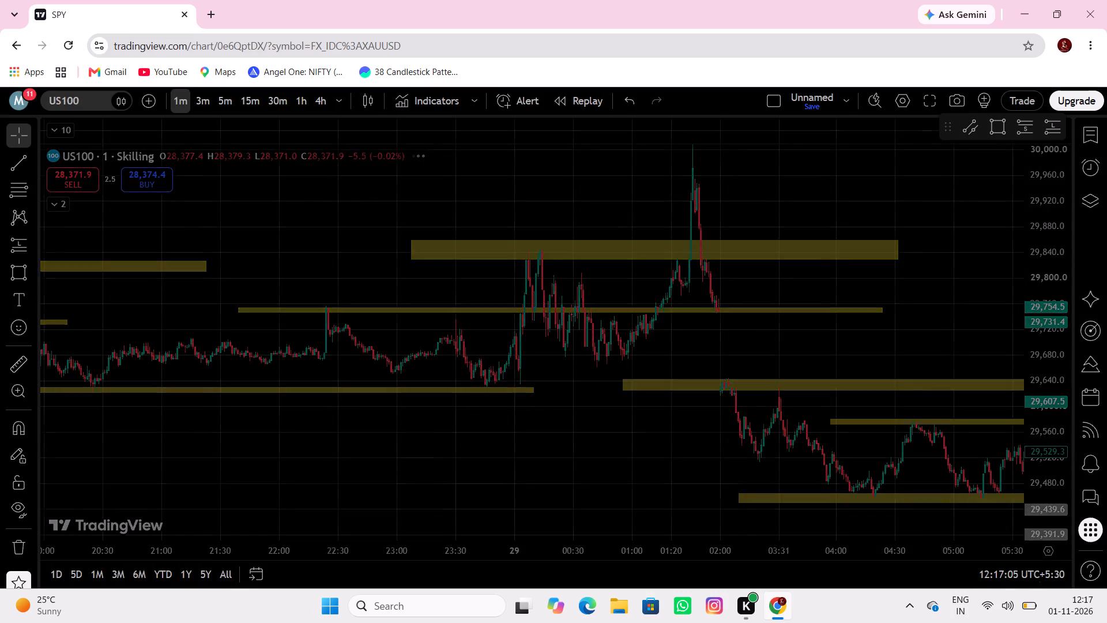
Draw a rectangle along the 30 Oct 20:18 high on SPY, from 20:06 to about 20:36, between about 760.33 and 760.44.
scroll(719, 392, "up", 20)
scroll(719, 392, "up", 3)
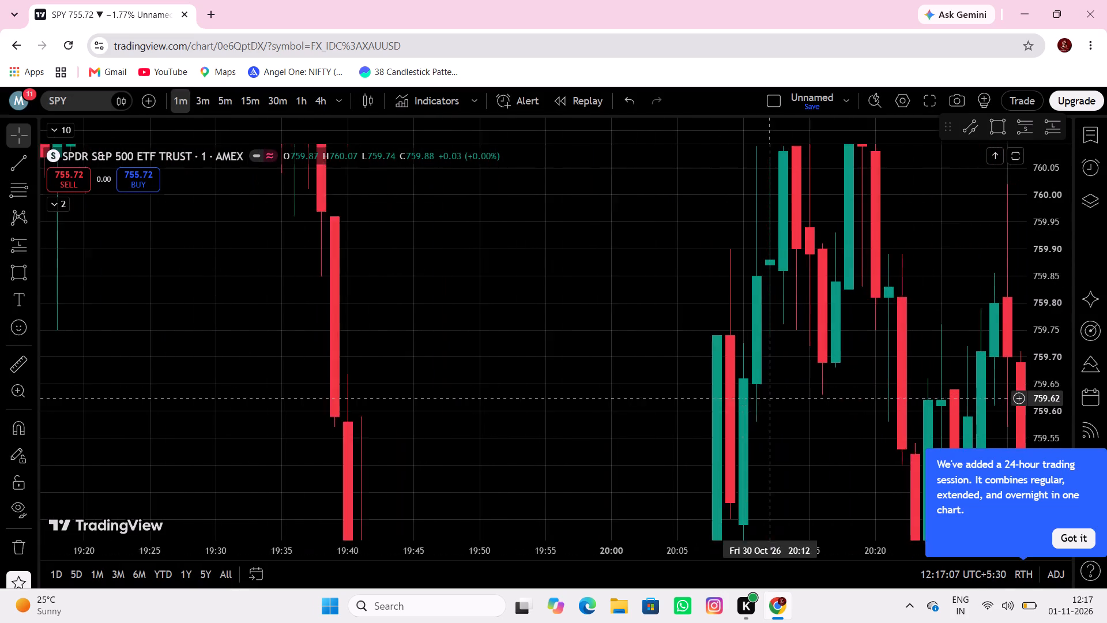
scroll(1072, 373, "down", 15)
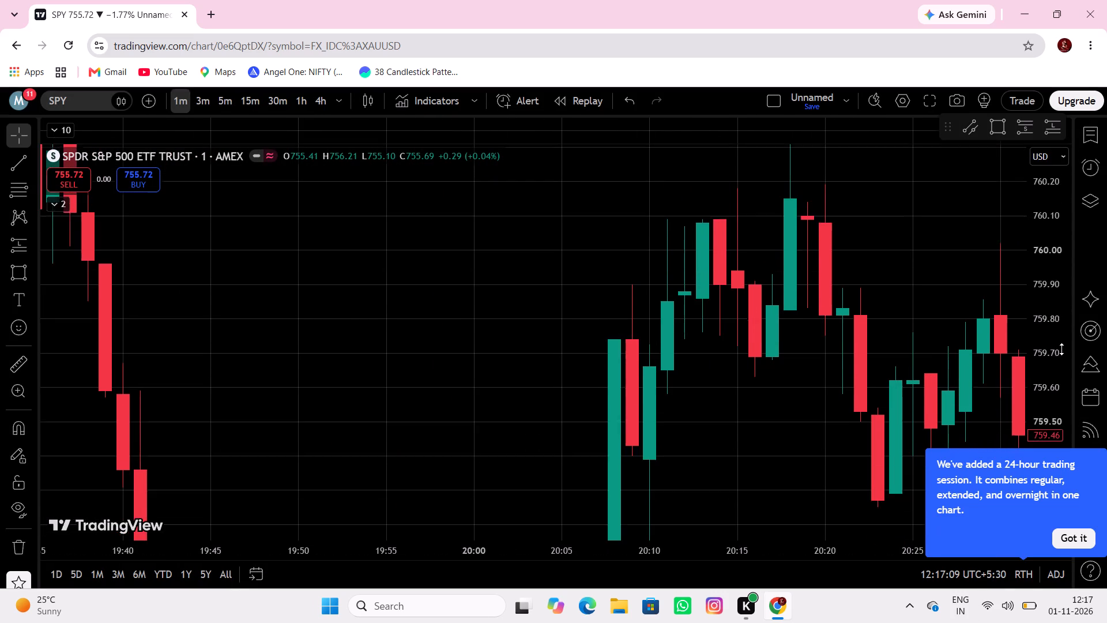
scroll(1061, 349, "down", 10)
scroll(1046, 298, "down", 15)
left_click_drag(937, 347, 936, 347)
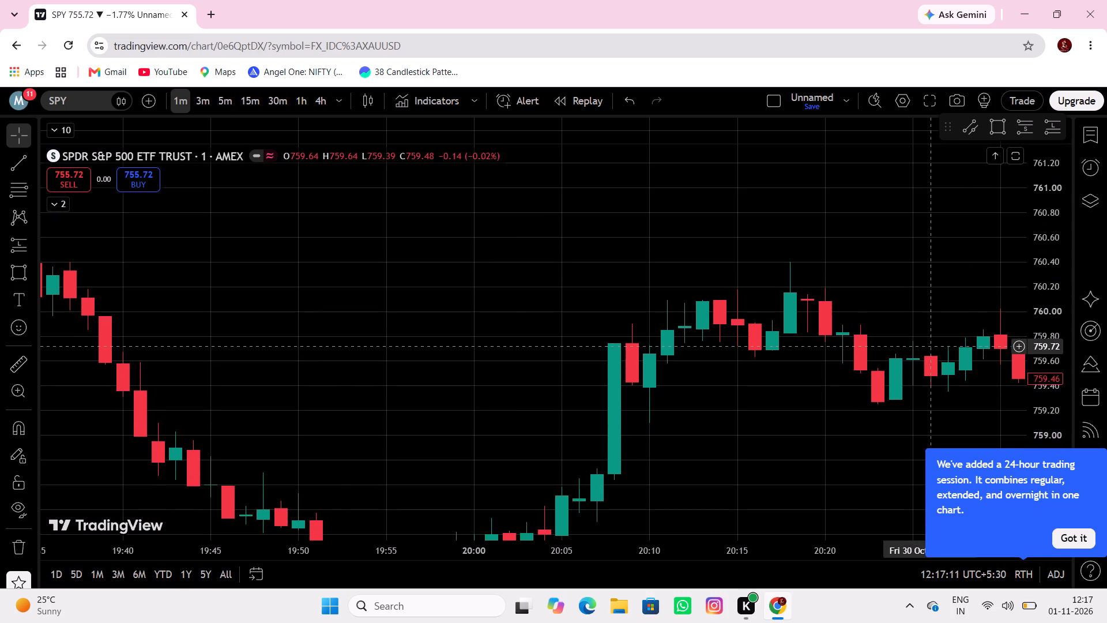
left_click_drag(936, 347, 643, 324)
left_click(19, 265)
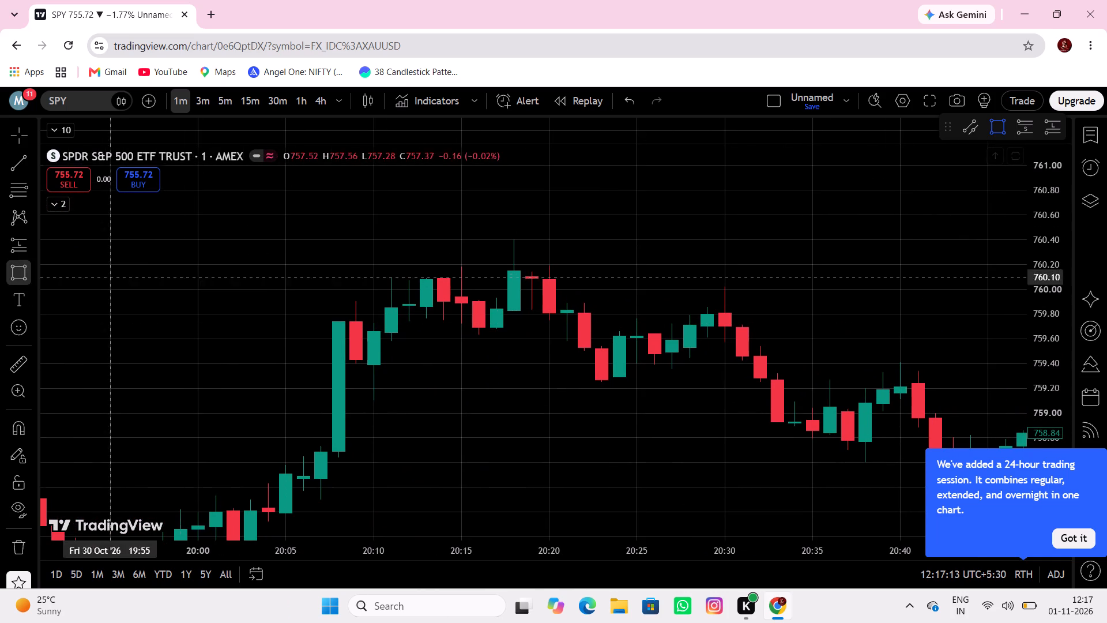
left_click(310, 235)
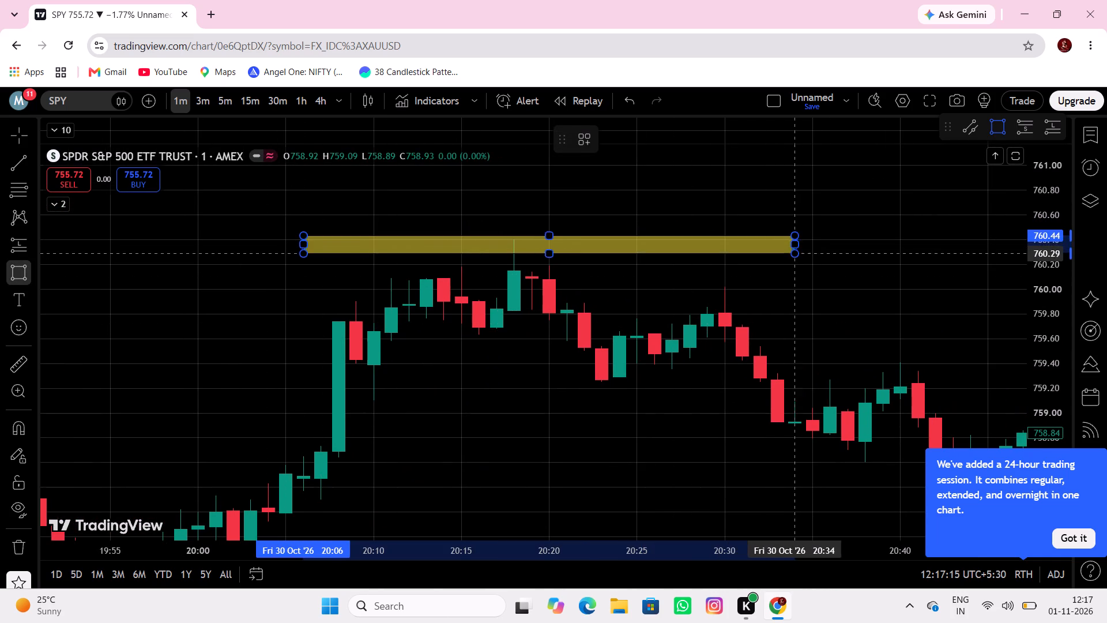
left_click(834, 249)
Draw a rectangle at the 20:10 candle's low on 30 Oct, from 20:07 to 20:40, between about 759.07 and 759.19.
left_click_drag(786, 295, 546, 233)
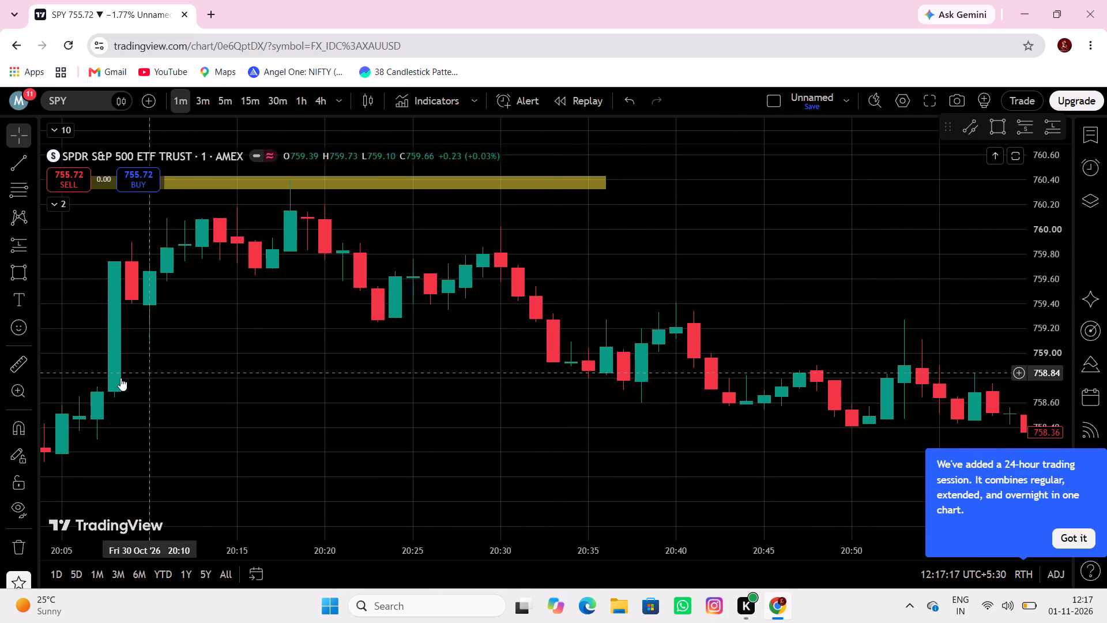
left_click(0, 271)
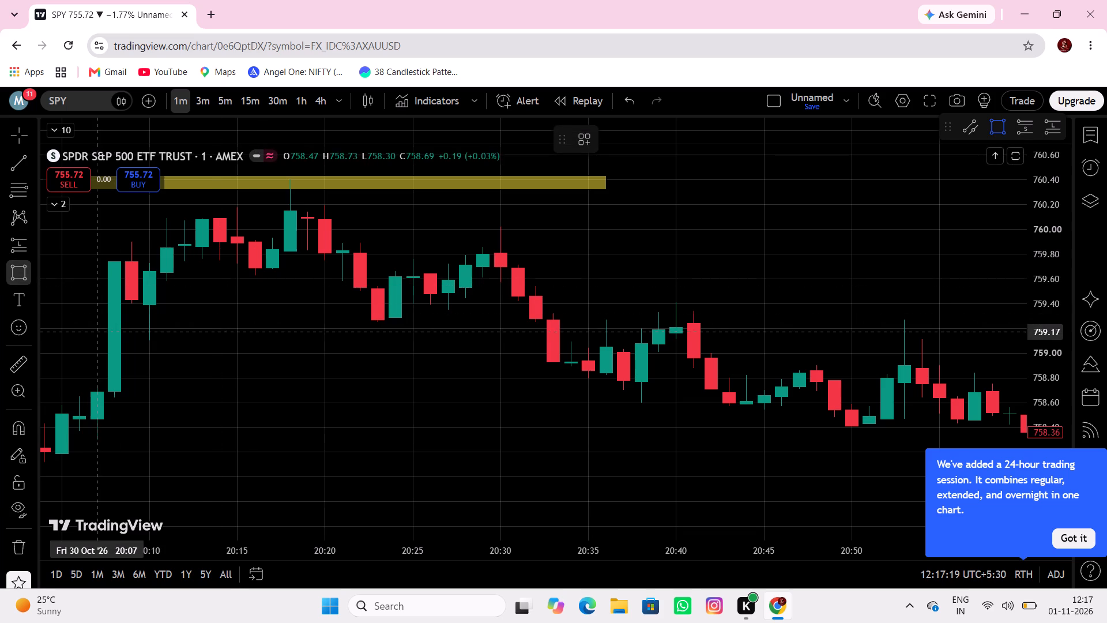
left_click_drag(97, 330, 122, 330)
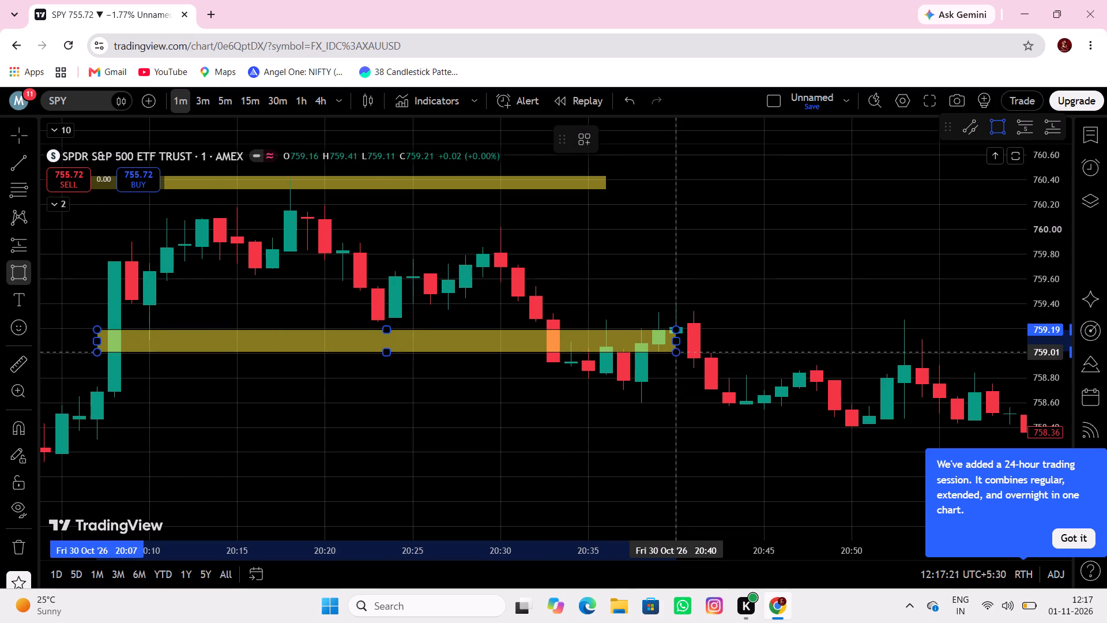
left_click(675, 345)
left_click_drag(618, 408, 355, 404)
scroll(364, 401, "down", 5)
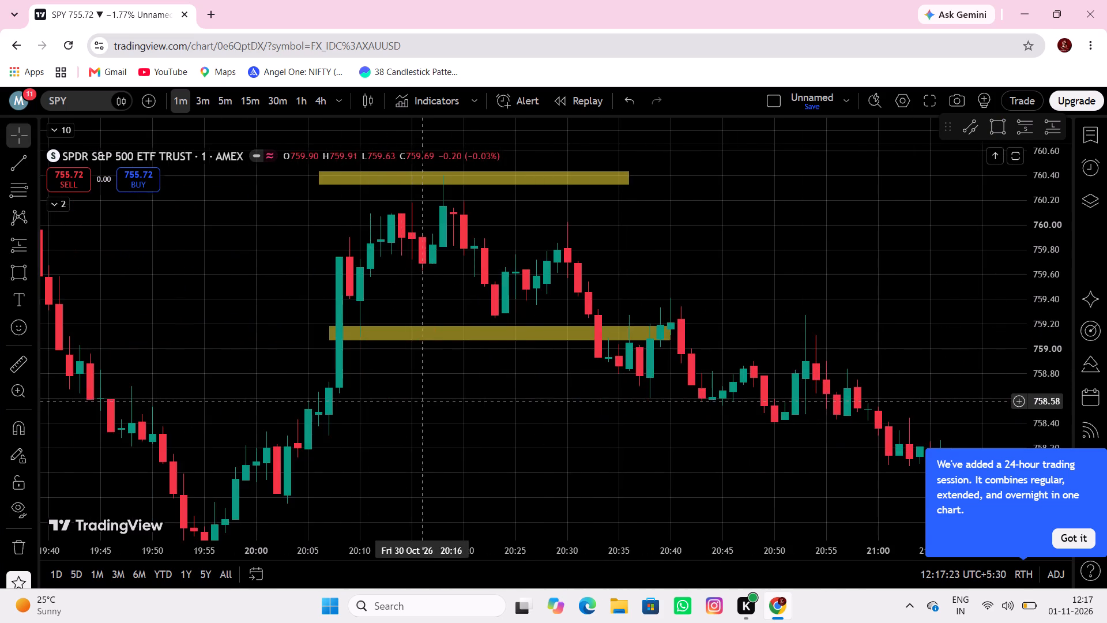
Draw a rectangle along the 19:00 and 19:30 highs on 30 Oct, from 01:20 to about 19:48, between 761.36 and about 761.46.
scroll(481, 372, "down", 4)
left_click_drag(494, 329, 546, 468)
left_click_drag(420, 335, 568, 422)
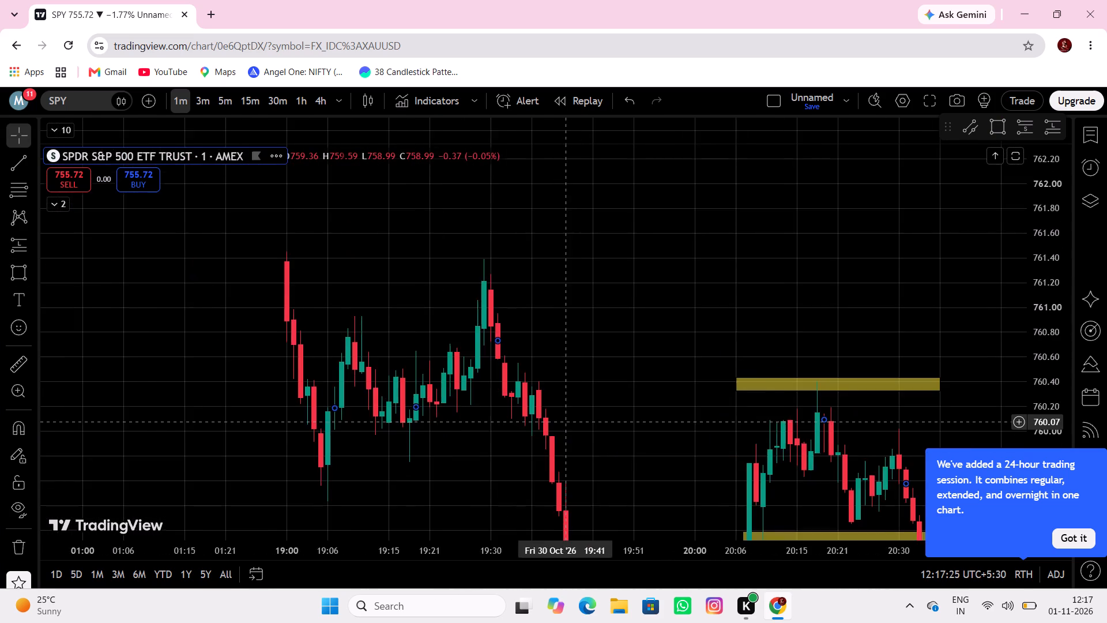
left_click_drag(568, 422, 618, 445)
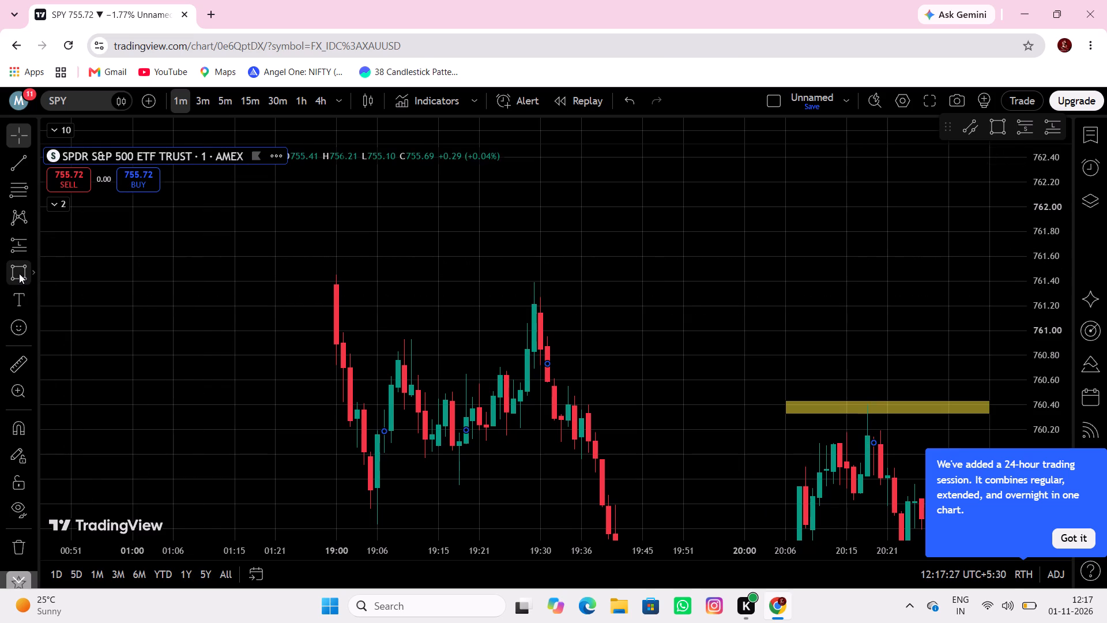
left_click(19, 273)
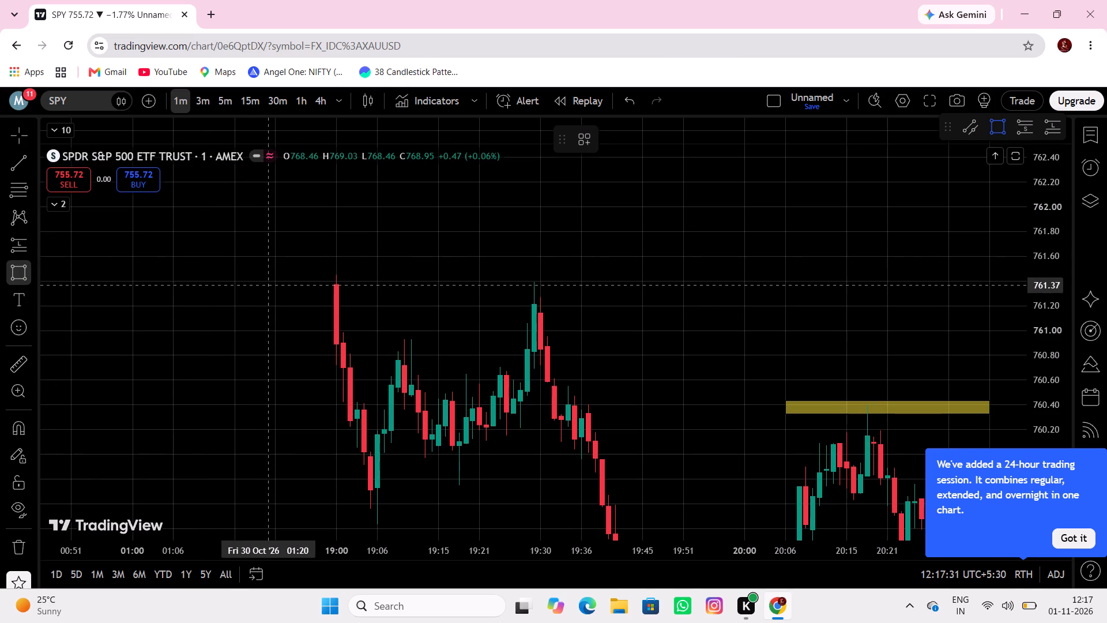
left_click(12, 268)
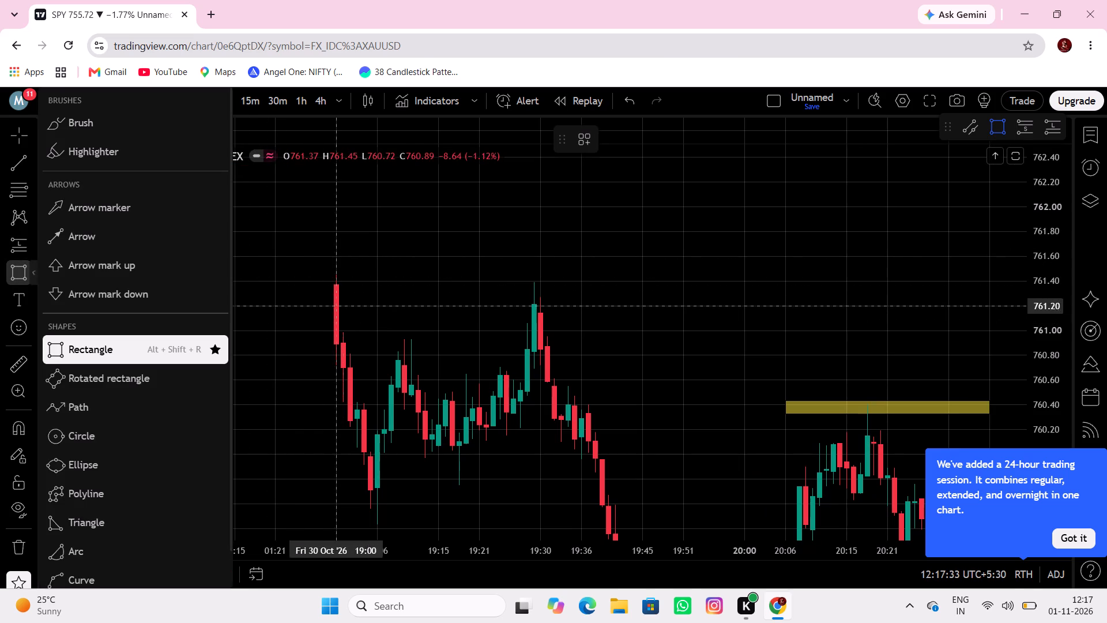
left_click(269, 287)
left_click(663, 273)
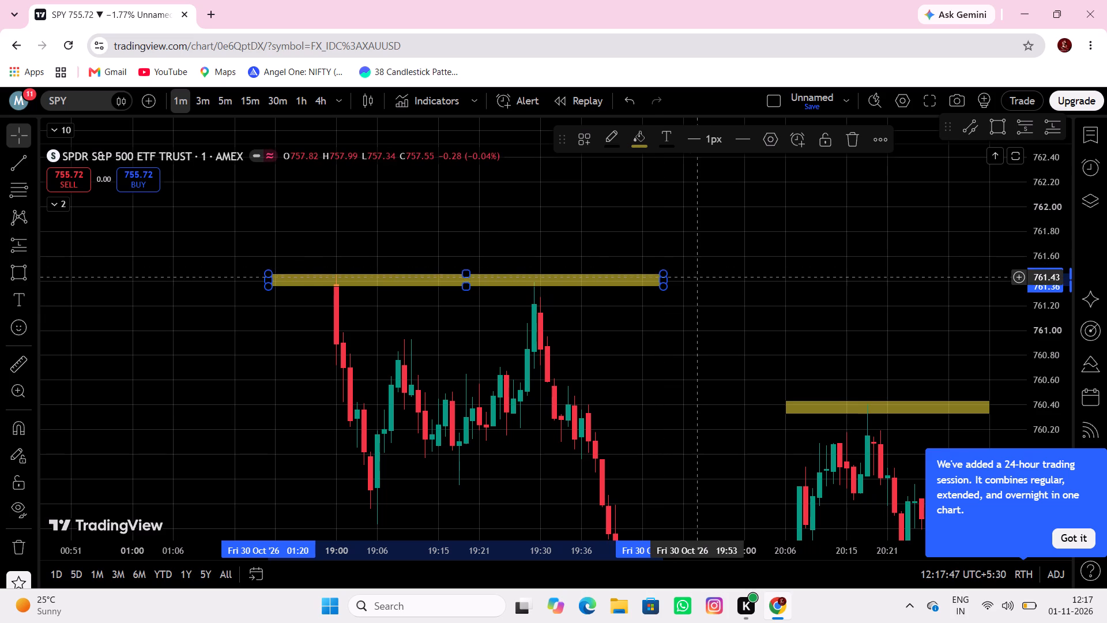
Draw a thin rectangle along the 19:10 swing high on 30 Oct, from 01:14 to about 19:47, between about 760.84 and 760.91.
left_click(25, 277)
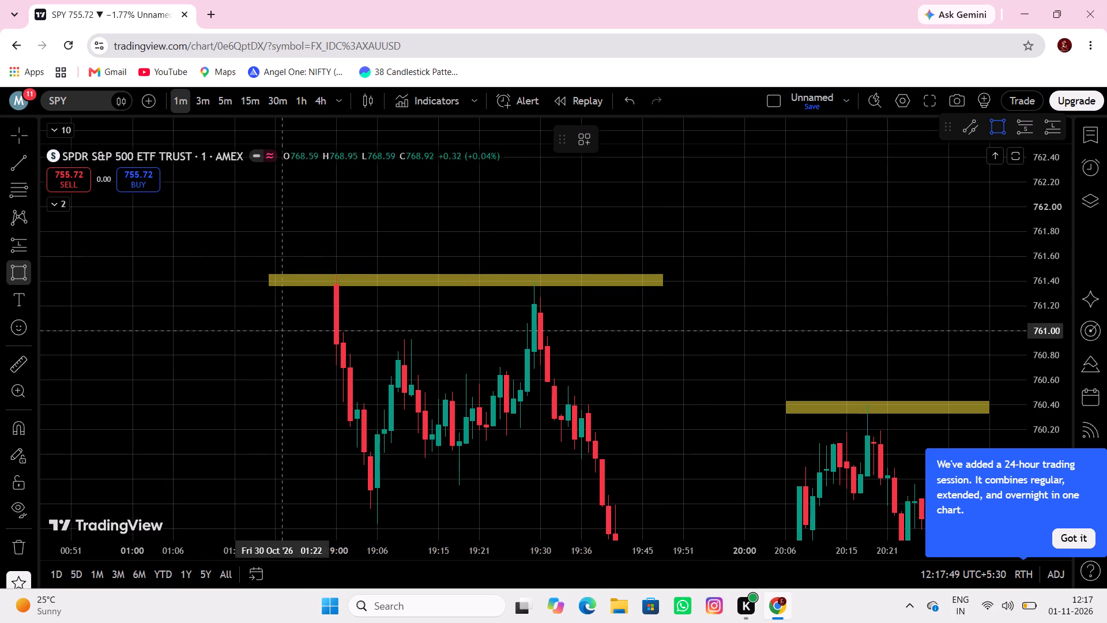
left_click(229, 351)
left_click(658, 341)
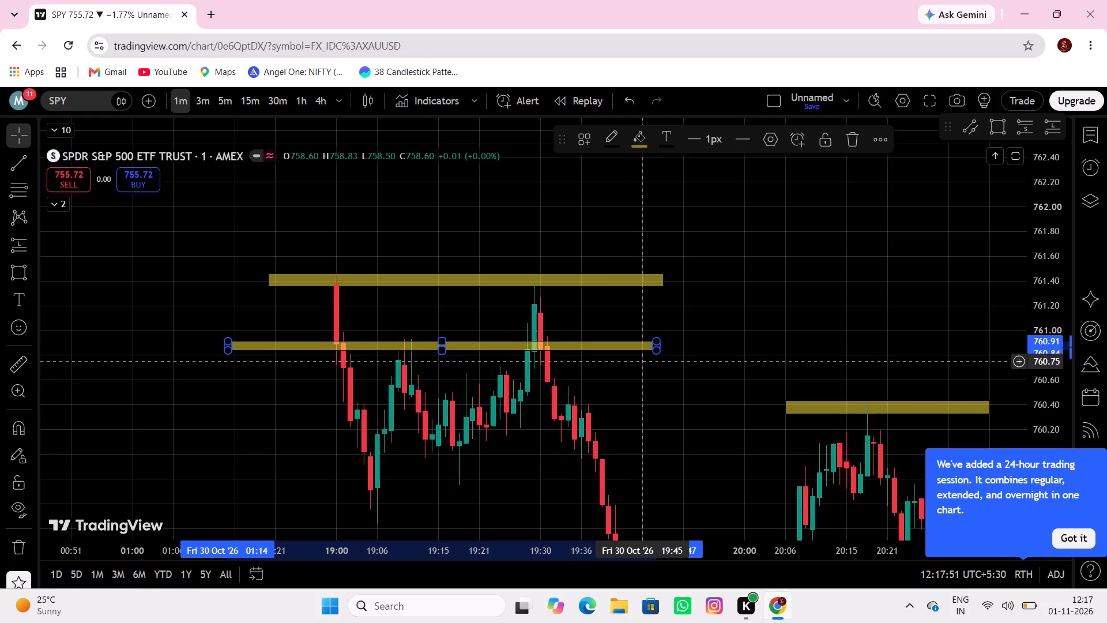
Draw a rectangle across the 19:06 swing low on 30 Oct, from 01:29 to about 20:02, between 759.69 and about 759.51.
left_click_drag(631, 399, 517, 307)
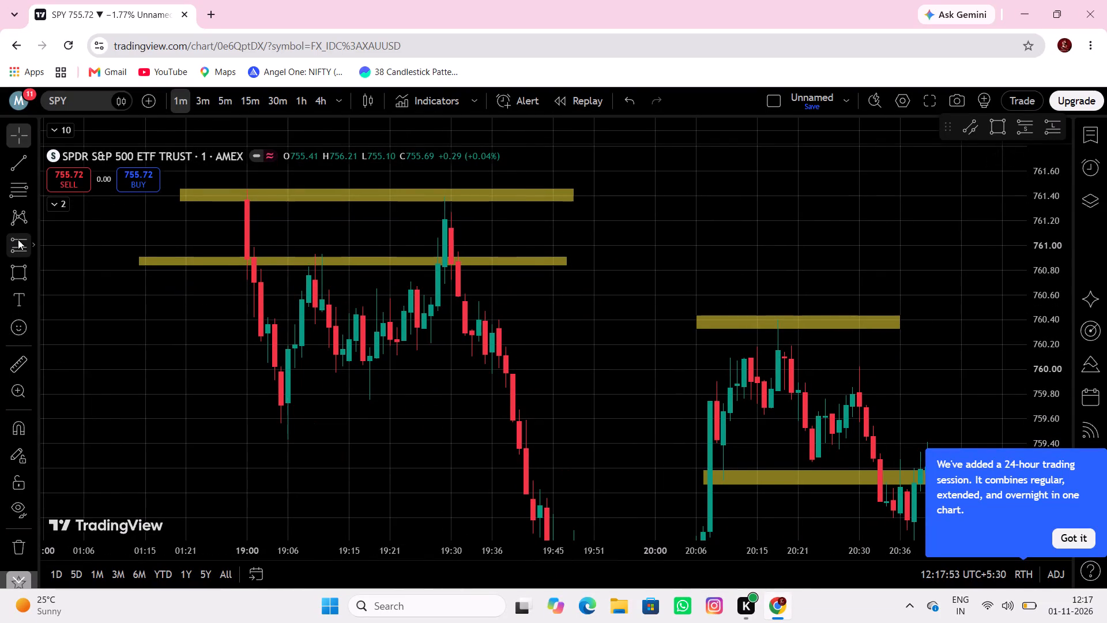
left_click(17, 265)
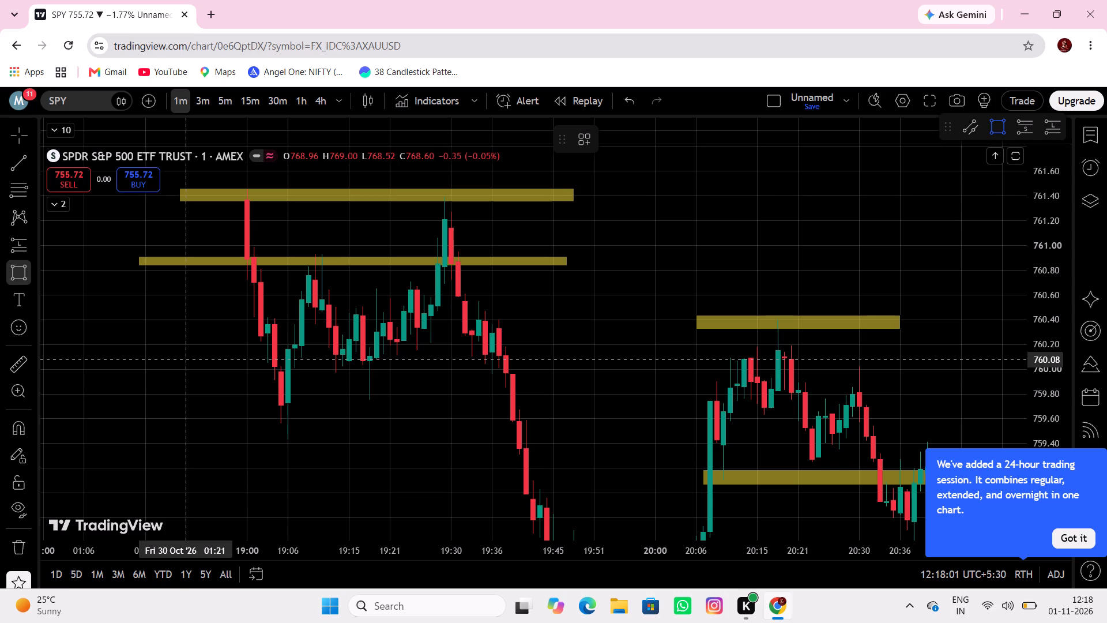
left_click(16, 279)
left_click(240, 408)
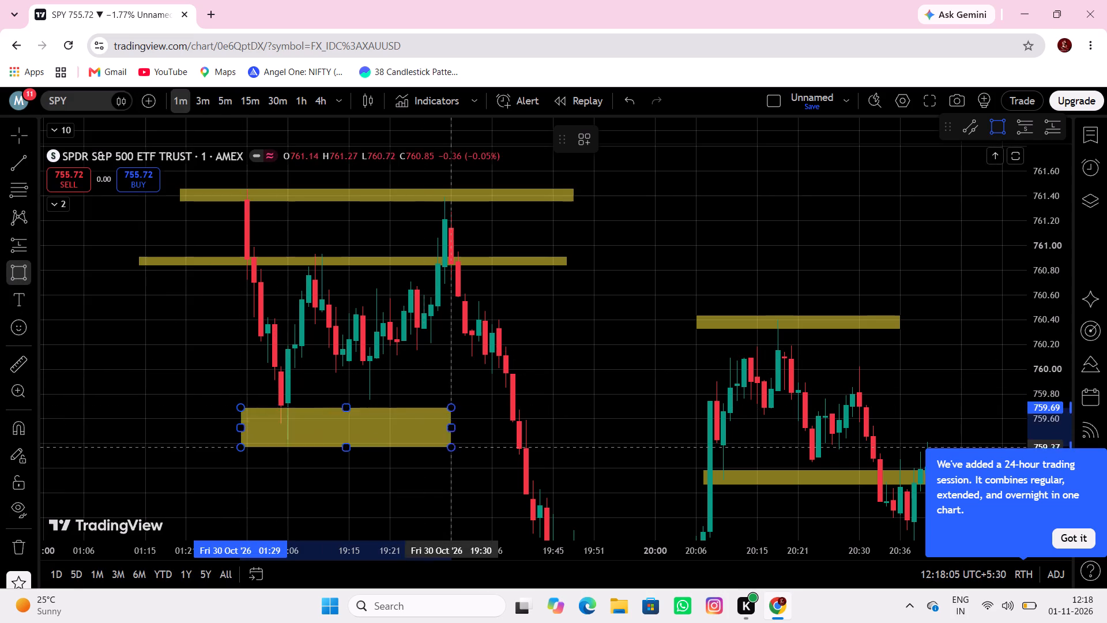
left_click(667, 430)
left_click(601, 457)
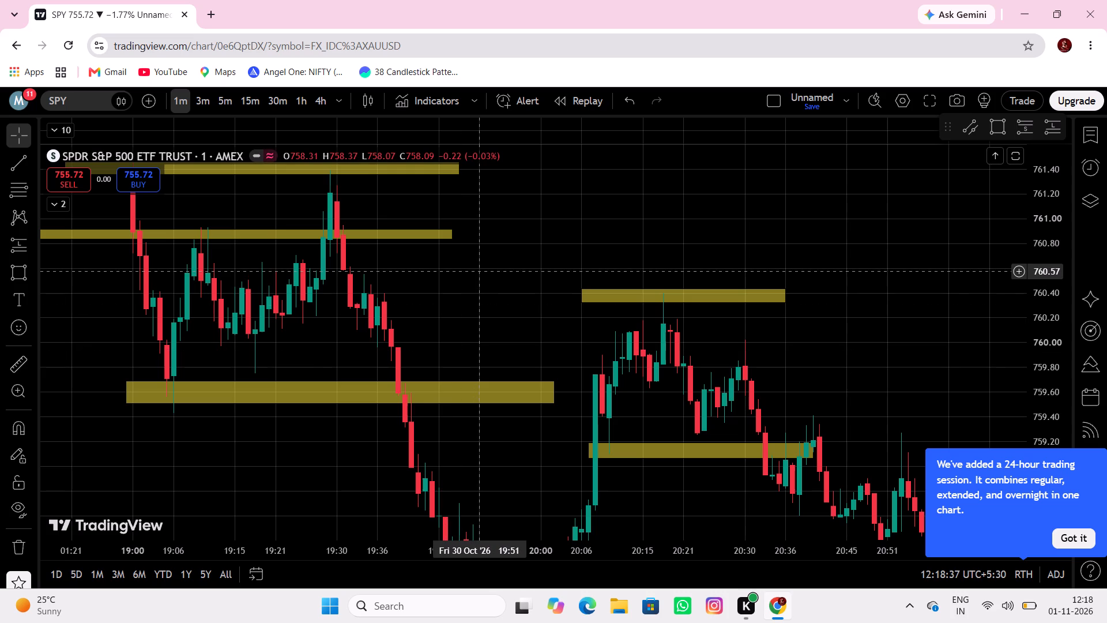
Look over the zones marked on SPY for 30 October and dismiss the 24-hour trading session notice.
left_click_drag(483, 279, 695, 260)
left_click_drag(675, 309, 735, 295)
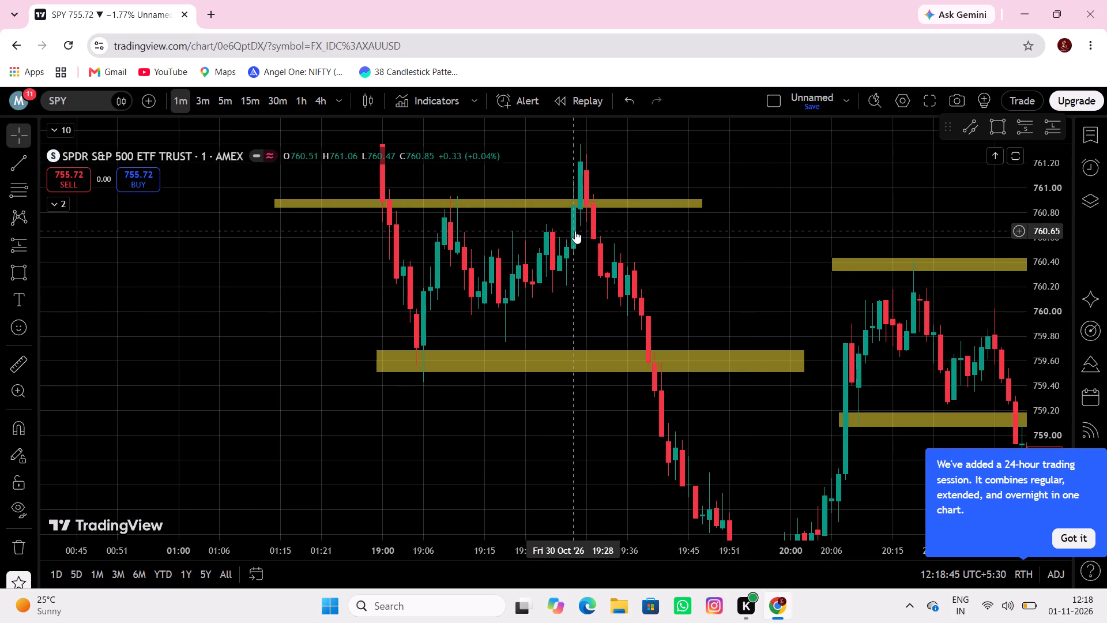
left_click_drag(555, 264, 590, 320)
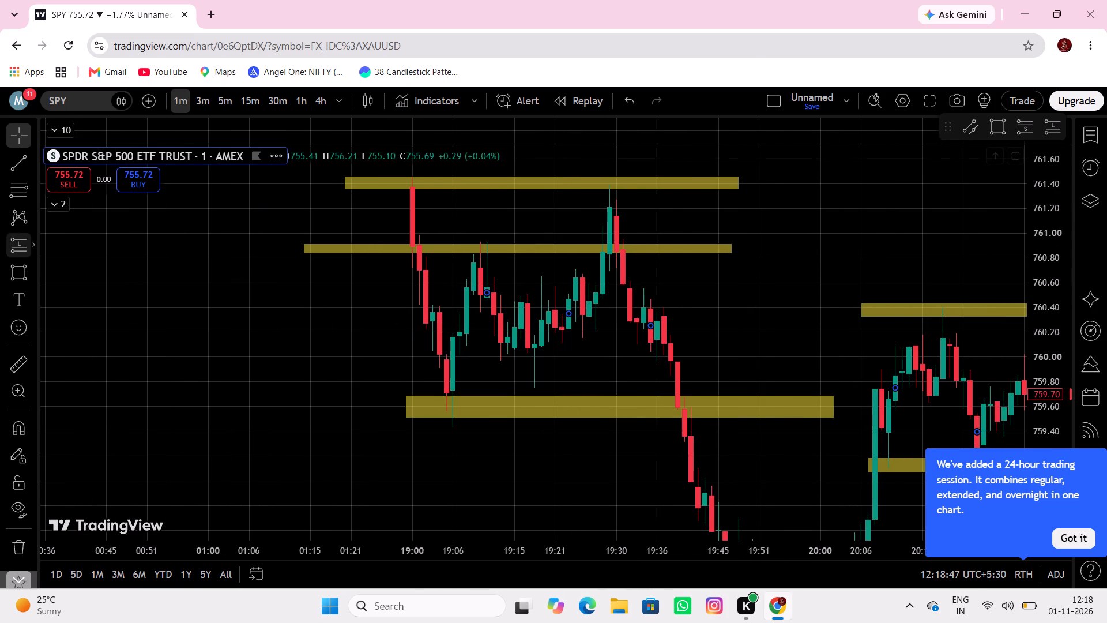
scroll(1060, 330, "down", 9)
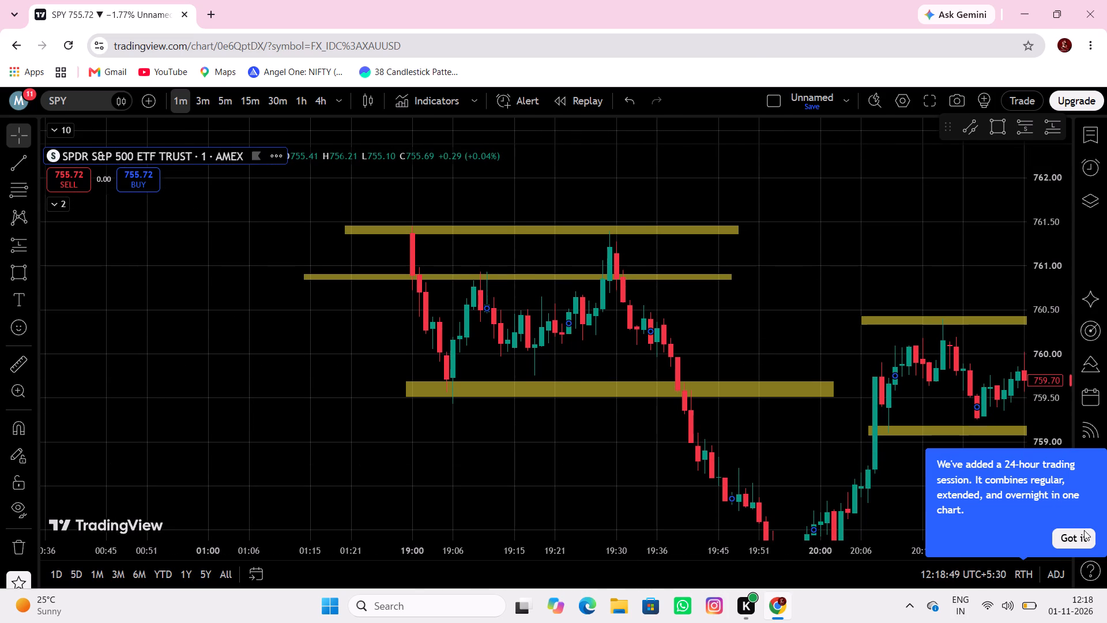
left_click(1091, 541)
scroll(1048, 401, "down", 10)
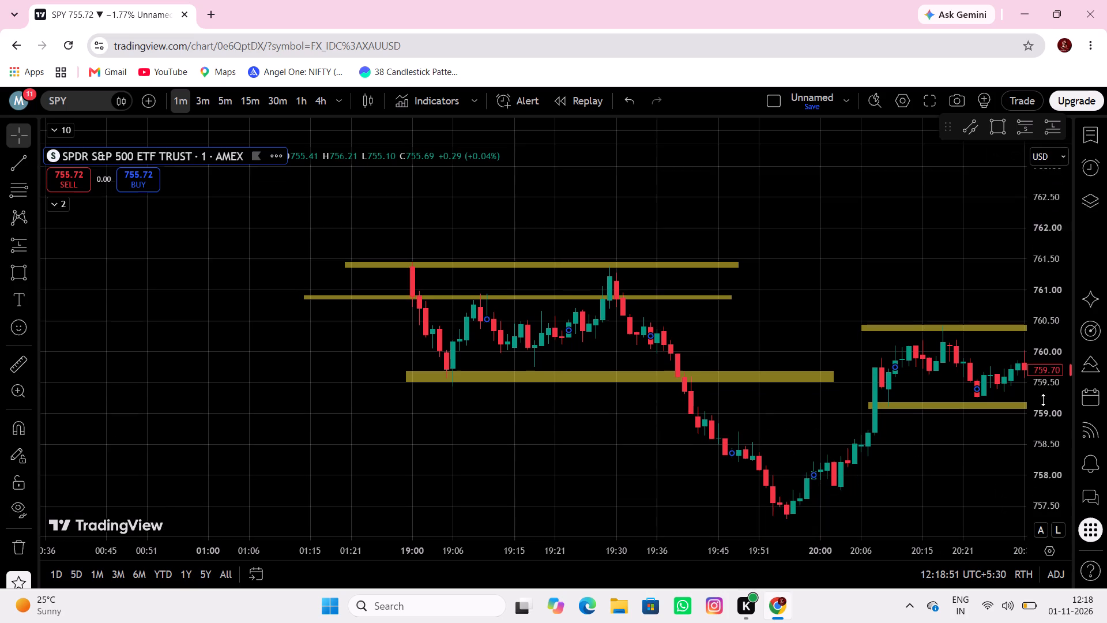
left_click_drag(187, 351, 480, 378)
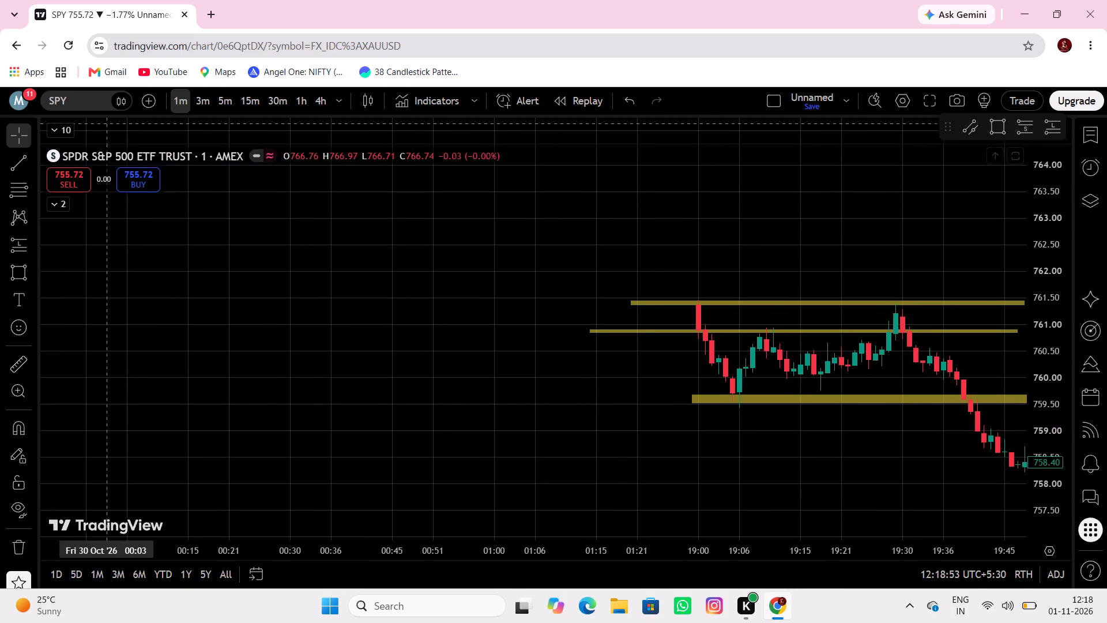
Switch the chart symbol to XAUUSD, the OANDA gold commodity CFD.
left_click(81, 106)
key("BackSpace")
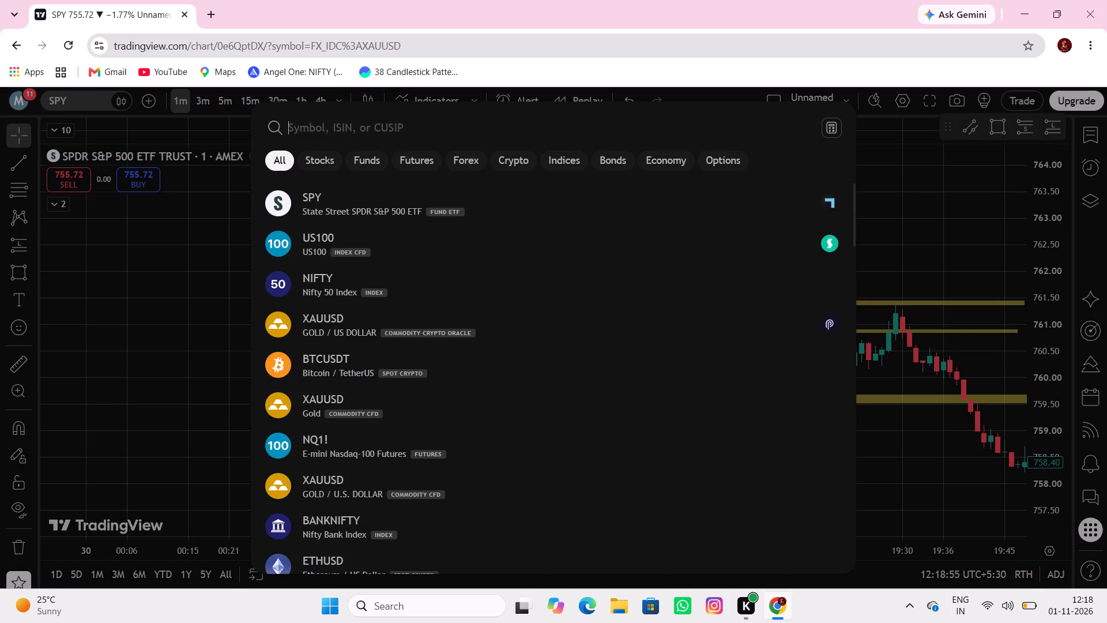
scroll(379, 346, "down", 2)
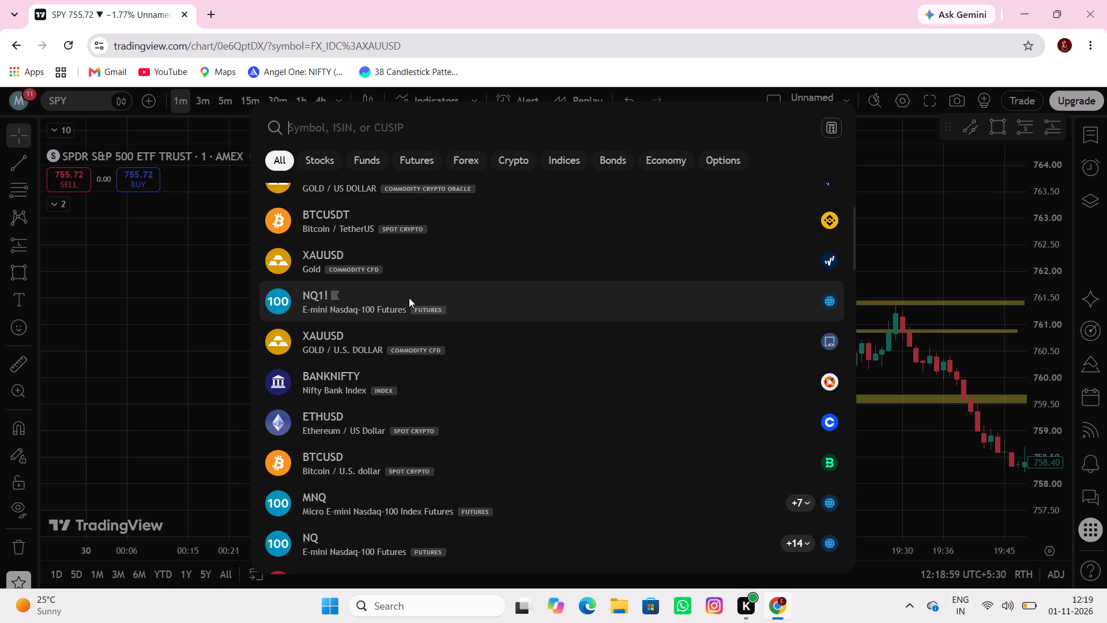
scroll(430, 309, "down", 3)
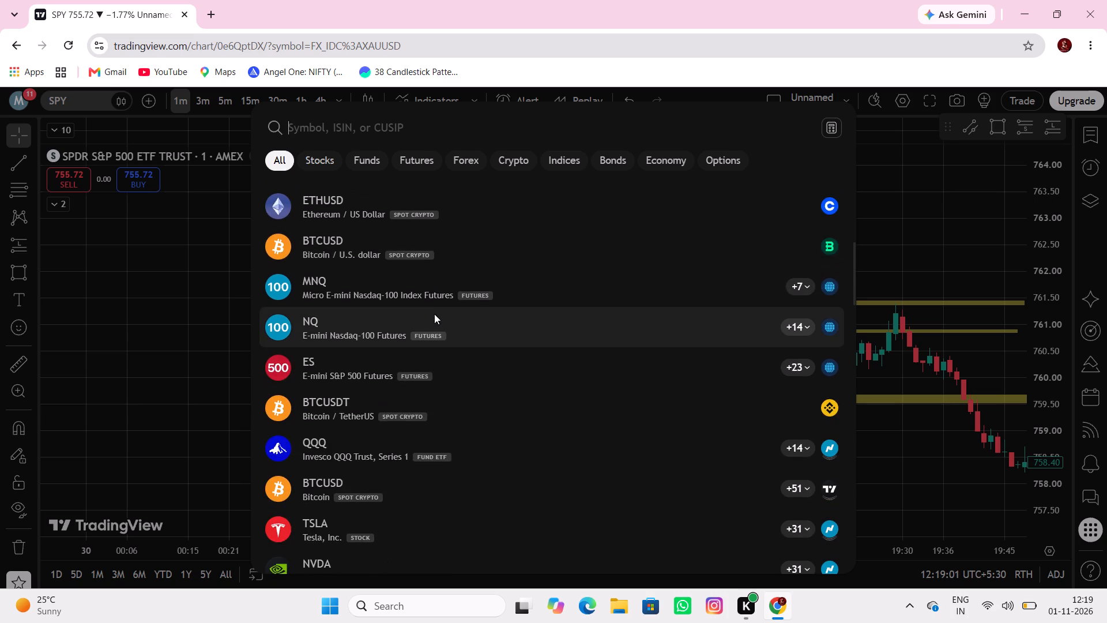
scroll(435, 316, "up", 8)
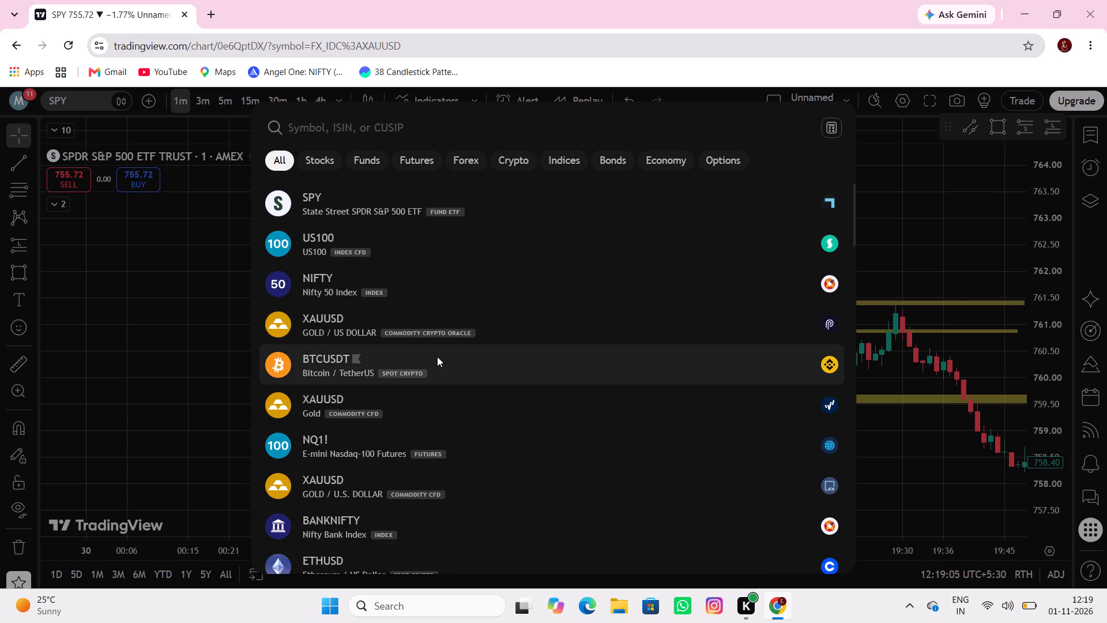
left_click(485, 403)
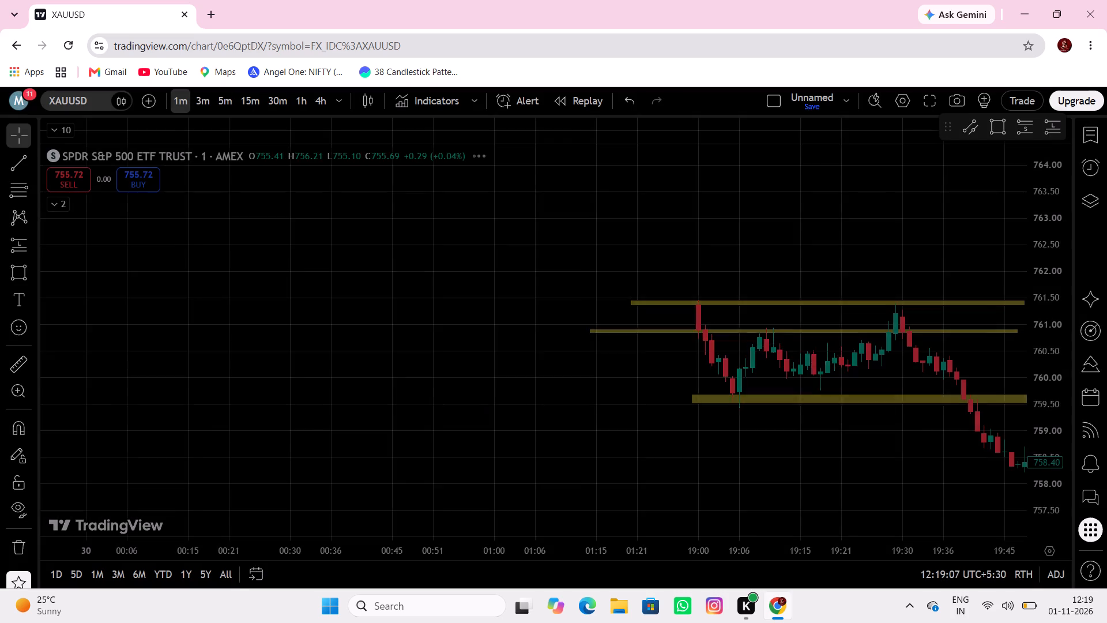
Examine the XAUUSD 1-minute price action on 30 October, from 21:30 back to about 09:30, closing the advertisement that covers the chart.
scroll(1035, 354, "up", 1)
scroll(1037, 354, "down", 15)
scroll(1038, 351, "down", 15)
scroll(1040, 352, "down", 6)
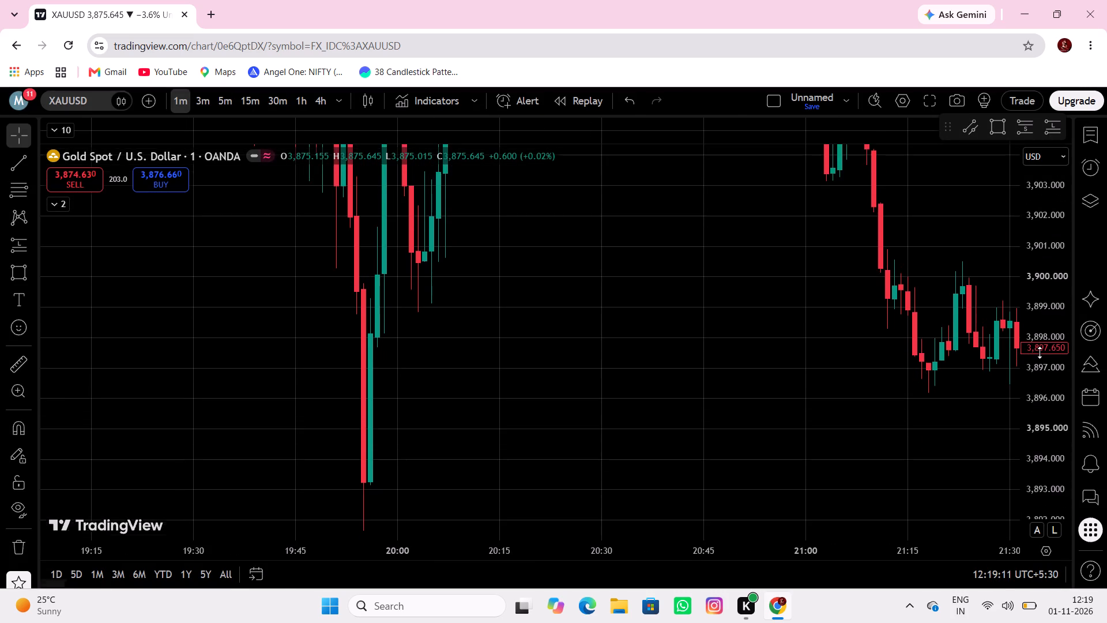
scroll(1039, 351, "down", 18)
scroll(1043, 349, "down", 11)
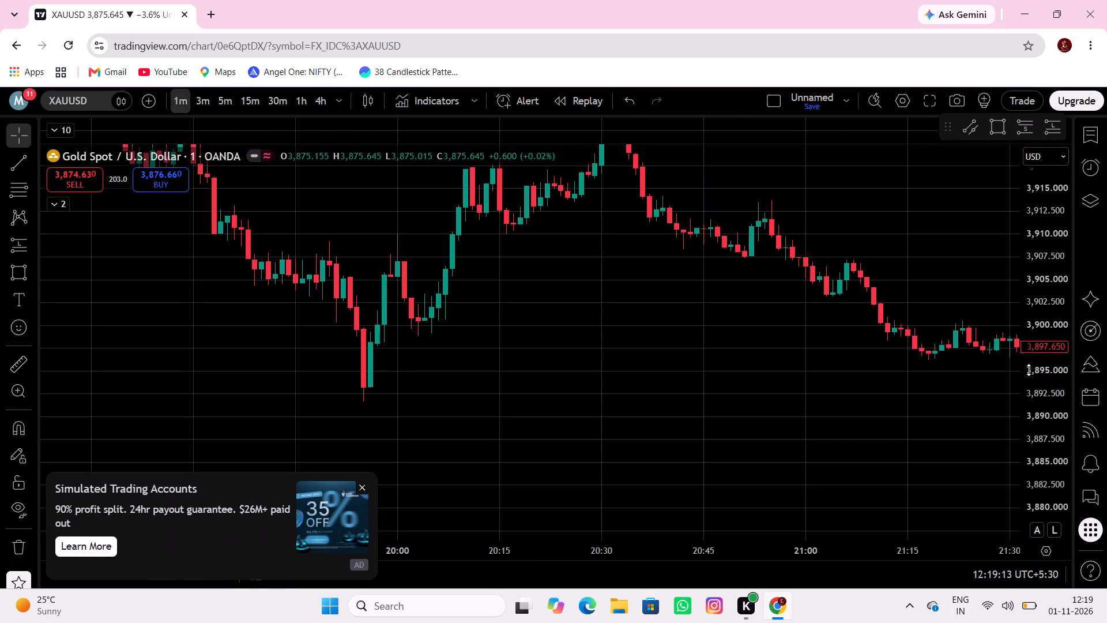
scroll(1027, 373, "down", 10)
scroll(787, 418, "up", 1)
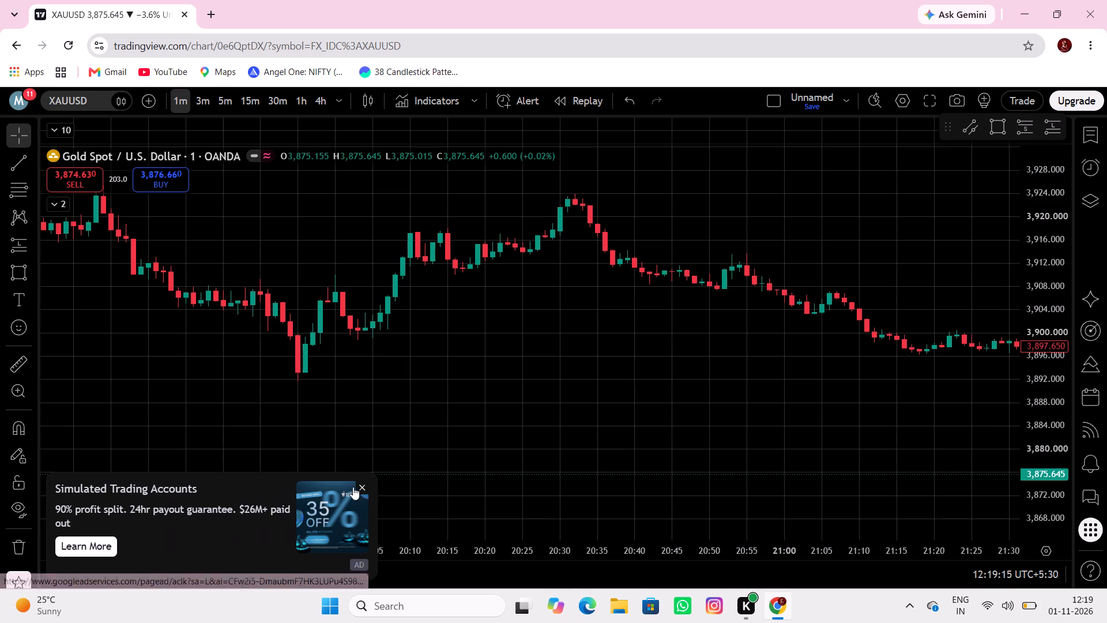
left_click(359, 485)
left_click_drag(352, 429, 472, 475)
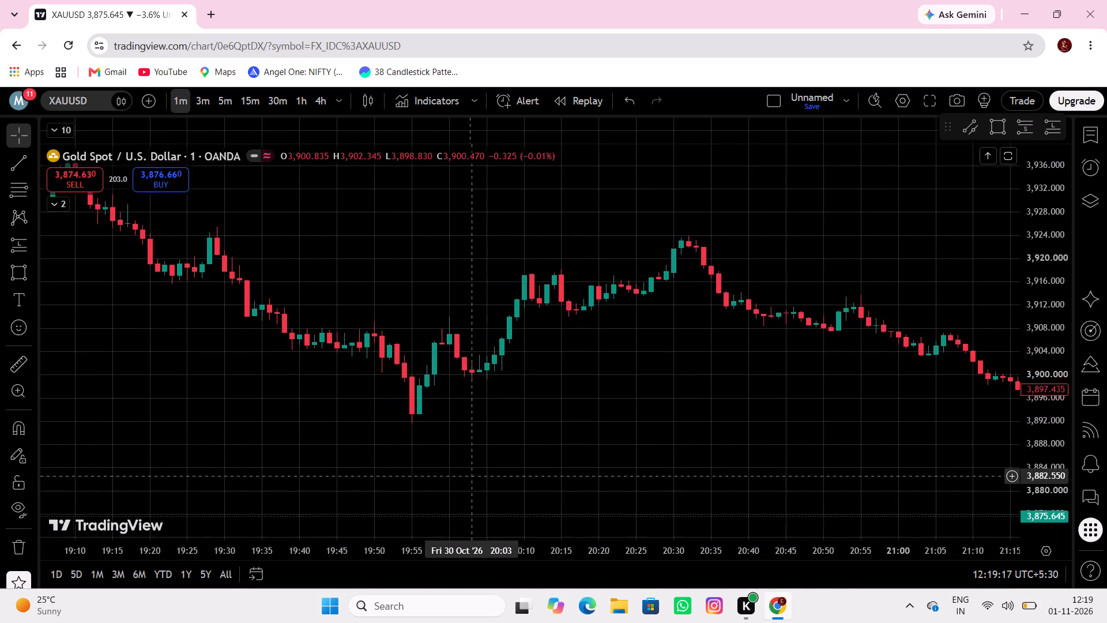
left_click_drag(472, 475, 473, 475)
scroll(483, 436, "down", 3)
left_click_drag(480, 382, 604, 457)
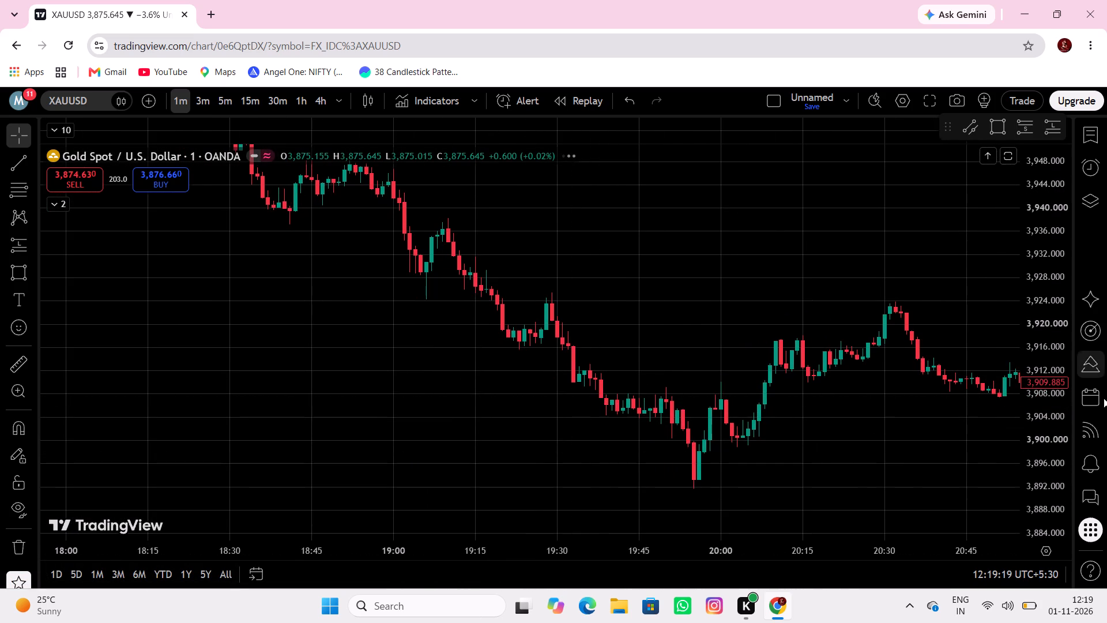
scroll(1036, 388, "down", 17)
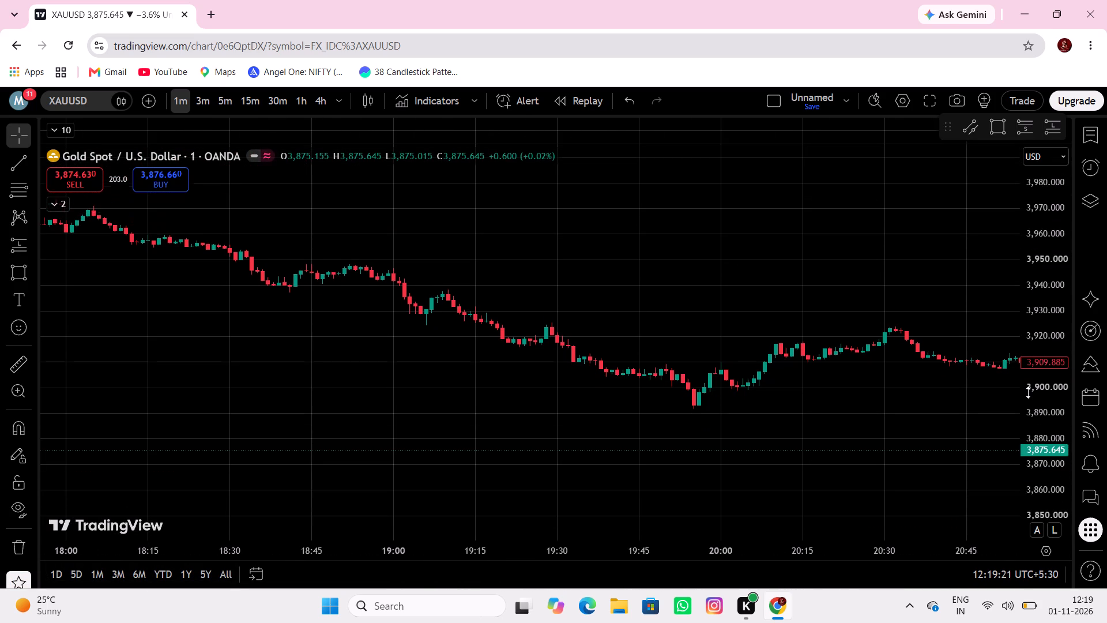
scroll(1028, 392, "down", 5)
scroll(530, 430, "down", 6)
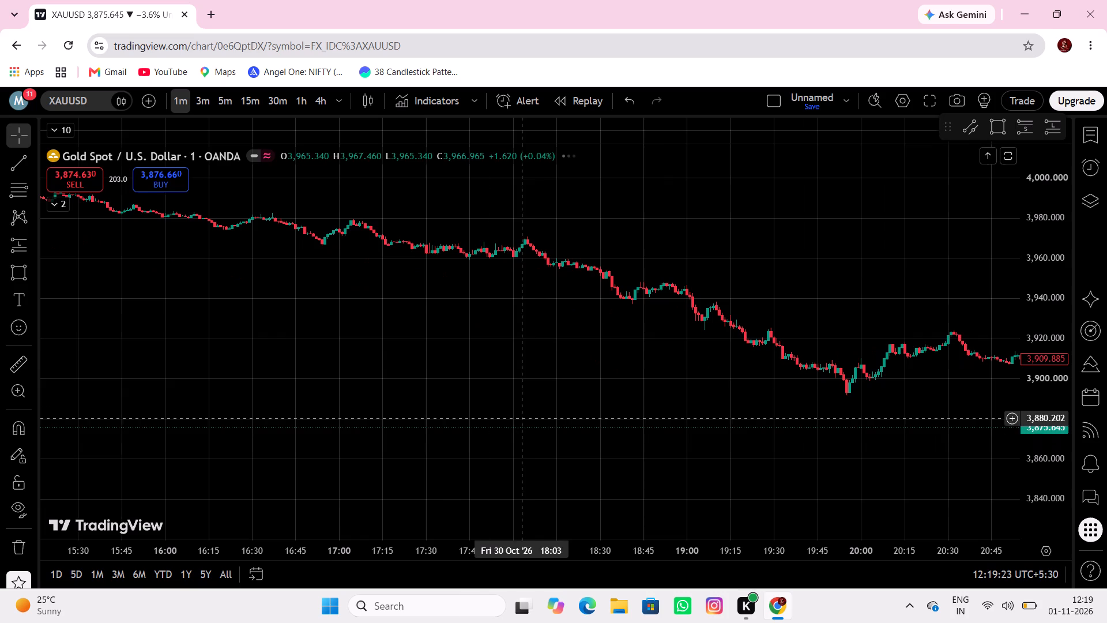
left_click_drag(417, 336, 816, 441)
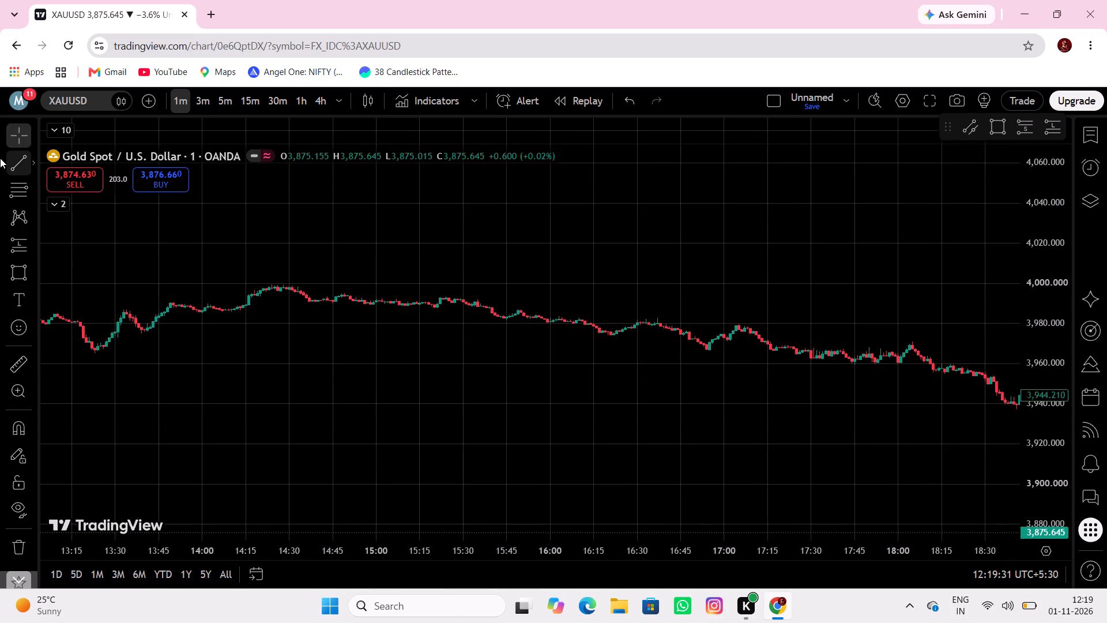
scroll(253, 368, "down", 4)
scroll(253, 368, "up", 1)
left_click_drag(260, 365, 292, 369)
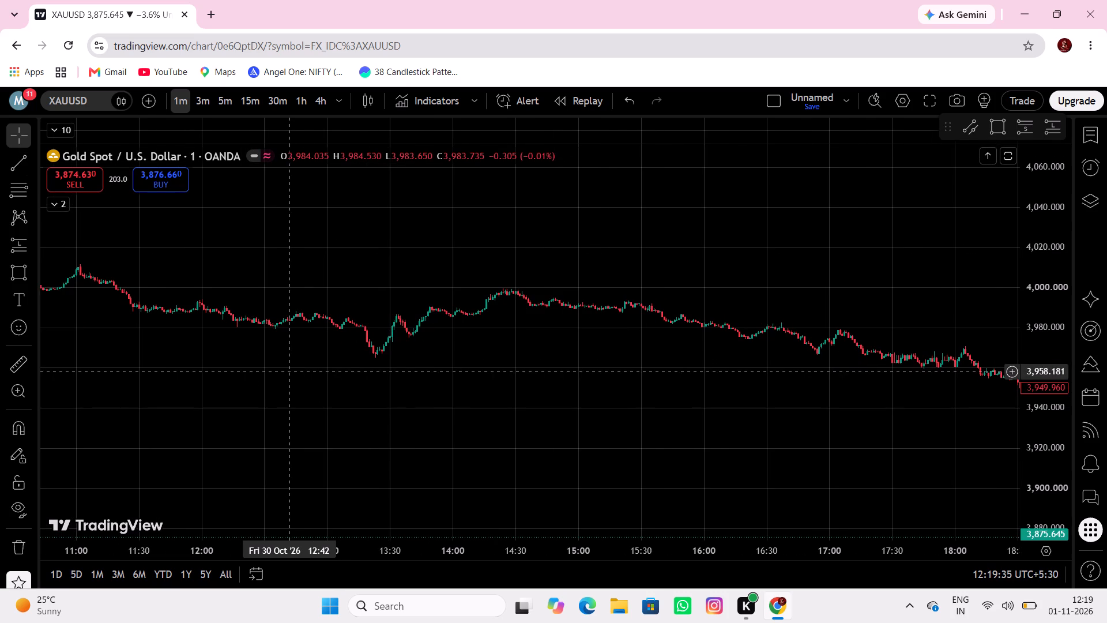
left_click_drag(289, 371, 294, 371)
left_click_drag(294, 371, 337, 370)
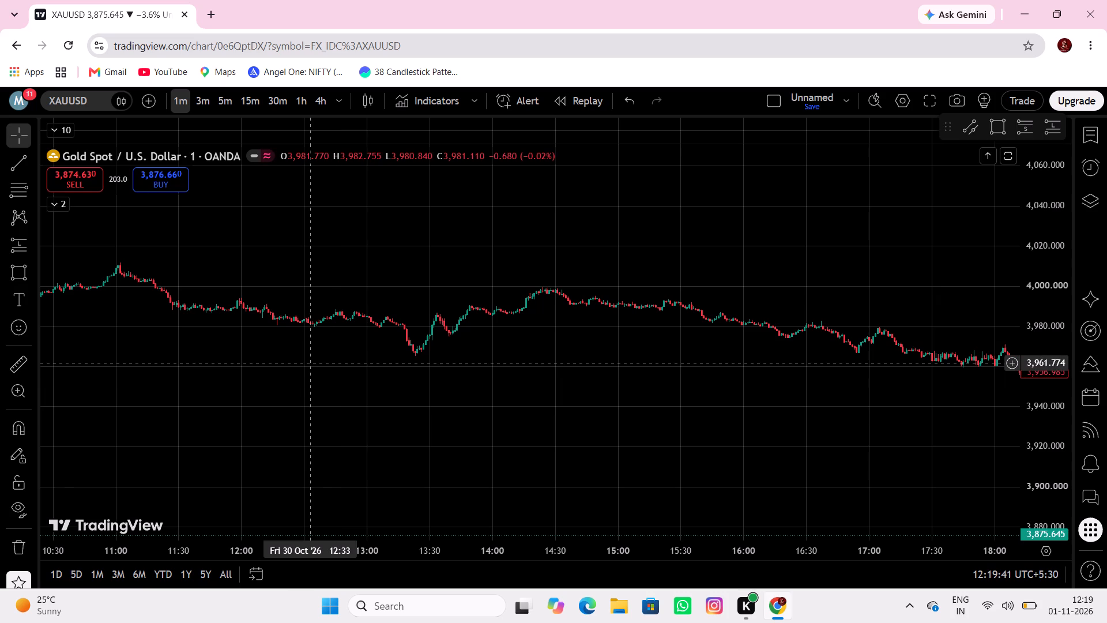
left_click_drag(304, 363, 437, 388)
Draw a rectangle along the 11:00 high on XAUUSD on 30 Oct, from 10:43 to about 14:42, between about 4,010.6 and 4,012.6.
left_click(25, 276)
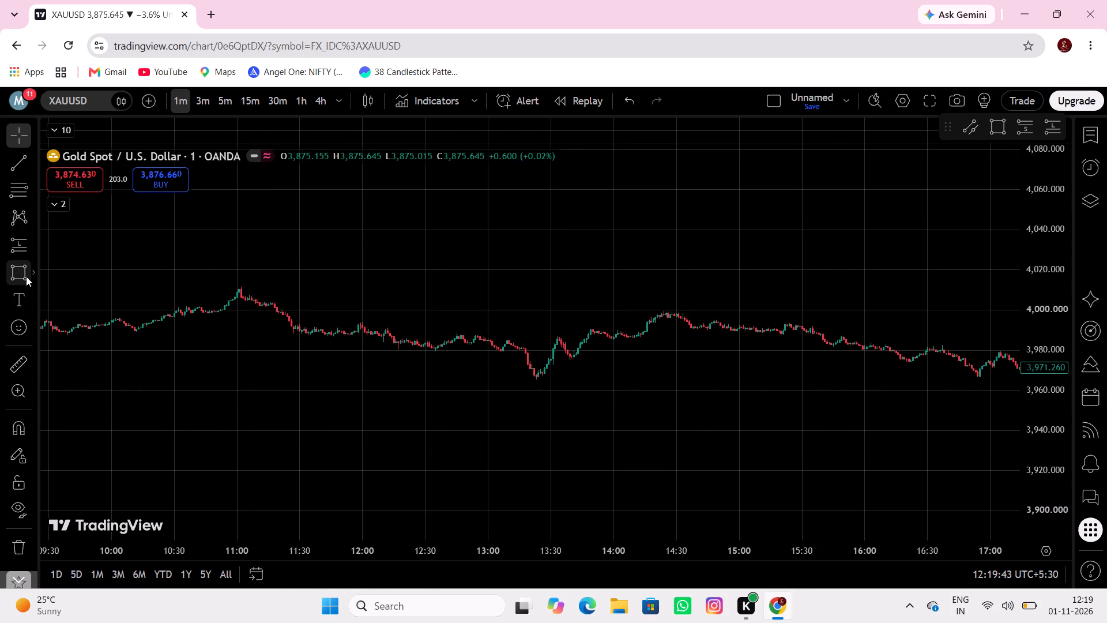
left_click_drag(201, 289, 246, 297)
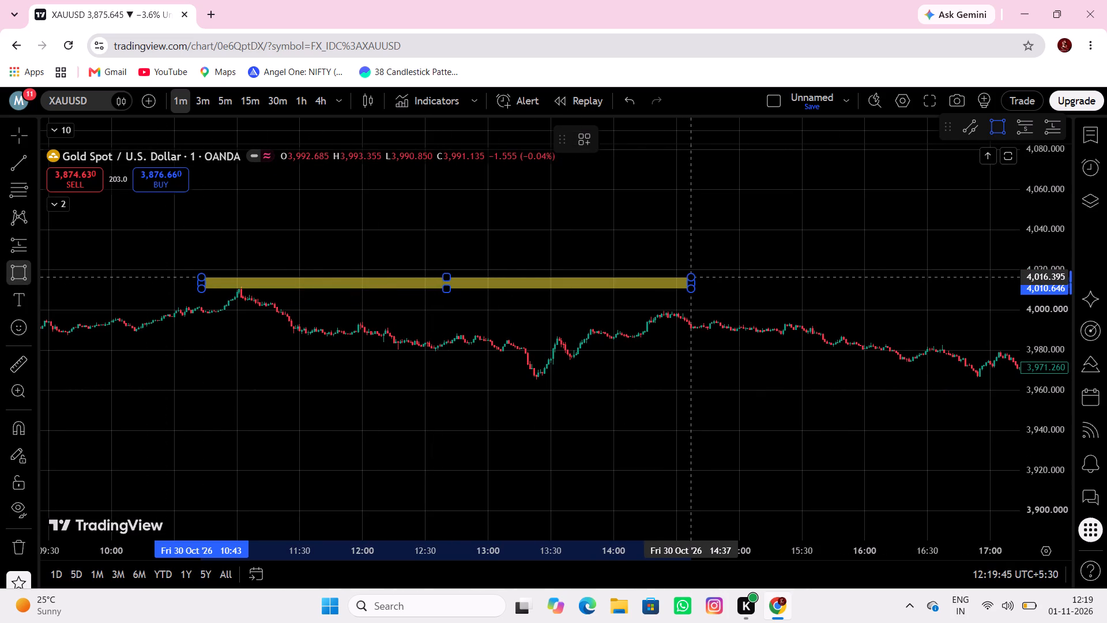
left_click(702, 285)
left_click_drag(689, 376, 450, 360)
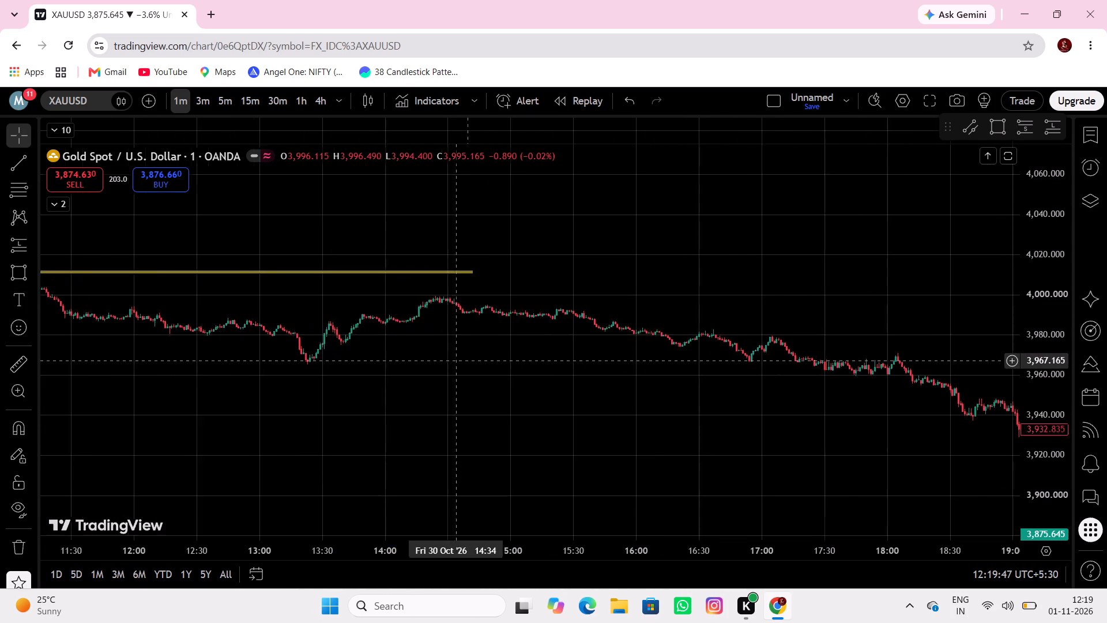
Draw a rectangle below the 13:20 low on XAUUSD on 30 Oct, from 12:44 to 18:16, between about 3,960.0 and 3,963.9.
left_click(13, 275)
left_click_drag(220, 367, 255, 380)
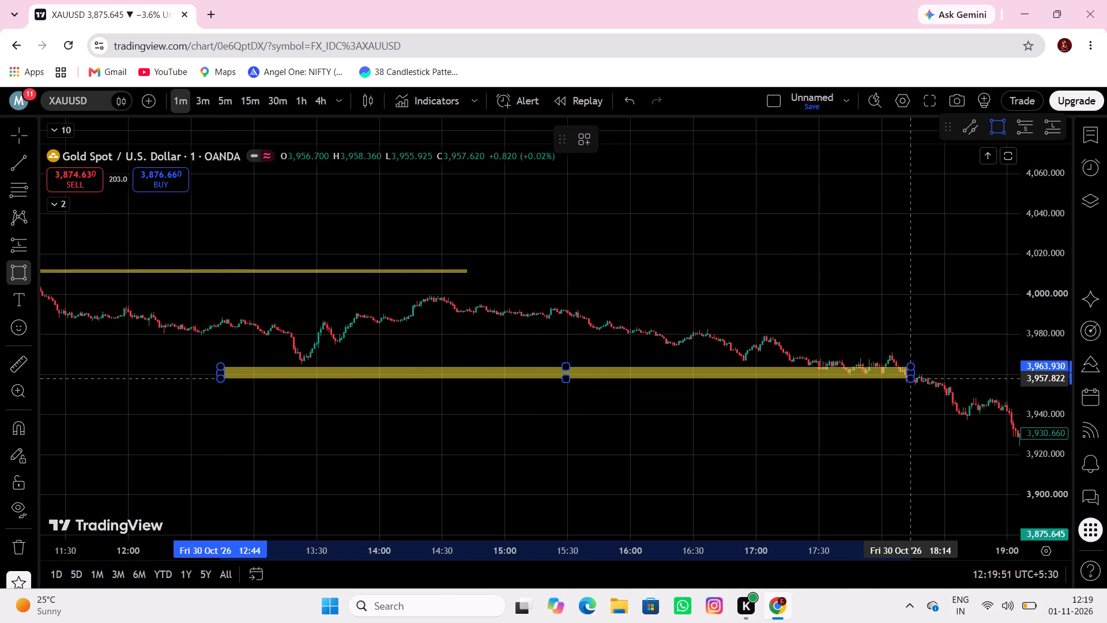
left_click(915, 374)
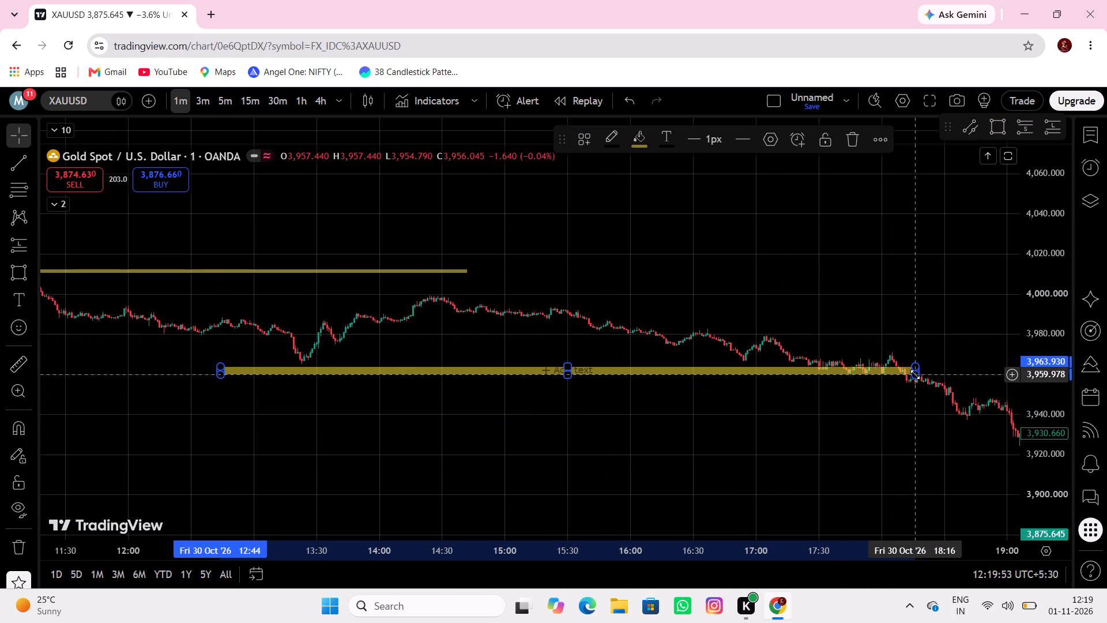
left_click(915, 374)
Draw a rectangle along the 14:30 high on 30 Oct, from 11:51 to 16:07, between about 3,996.6 and 3,998.8.
left_click_drag(622, 407, 688, 418)
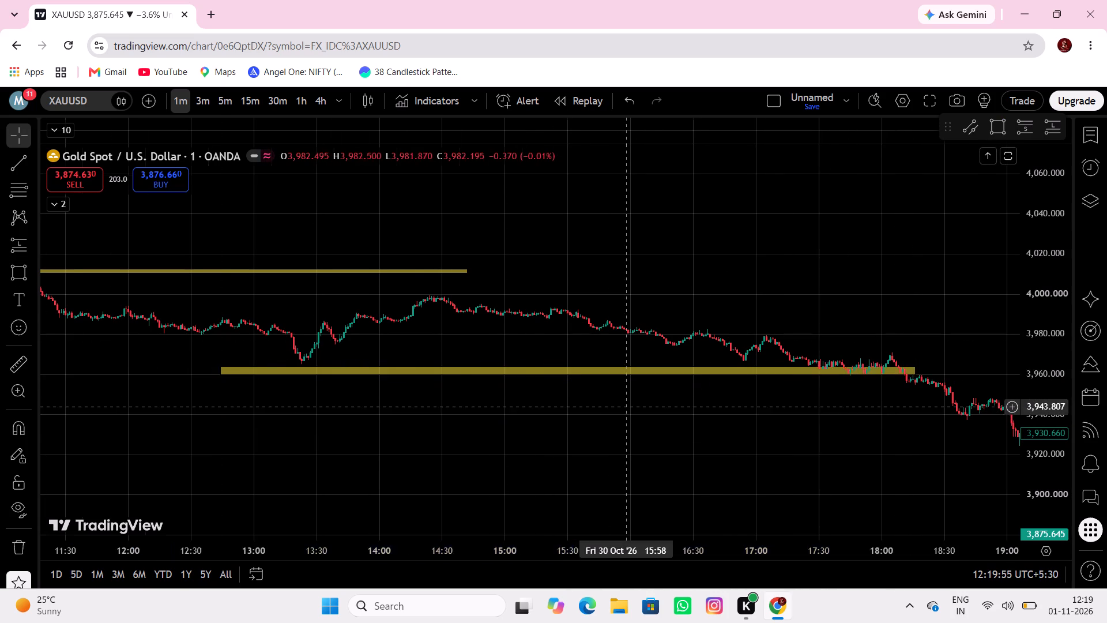
left_click_drag(688, 418, 721, 426)
scroll(197, 309, "down", 5)
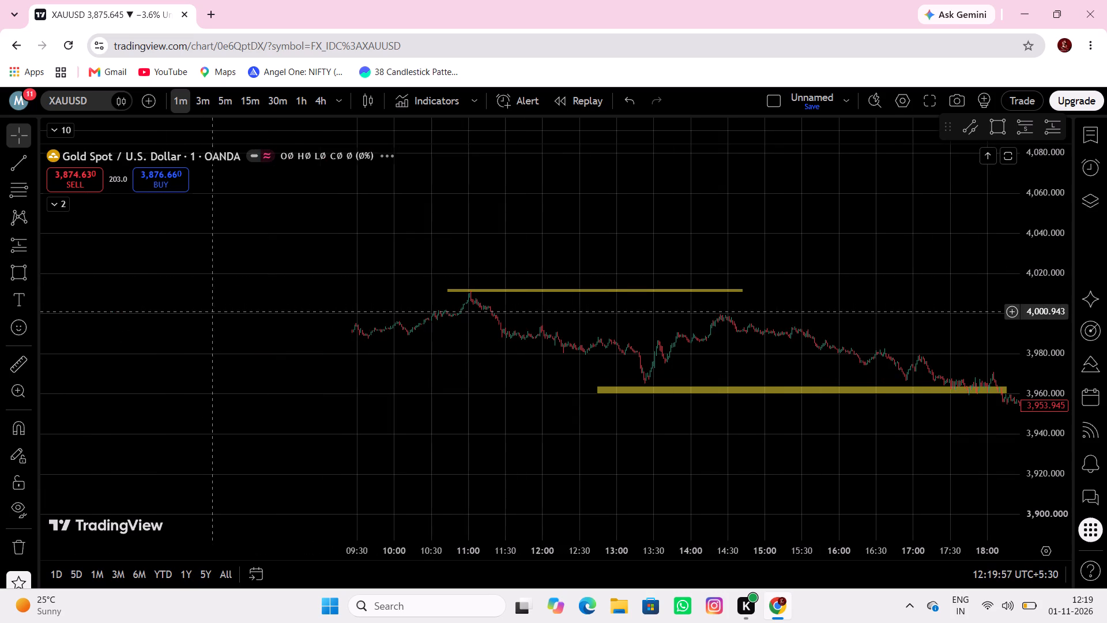
scroll(379, 348, "down", 4)
scroll(579, 362, "up", 11)
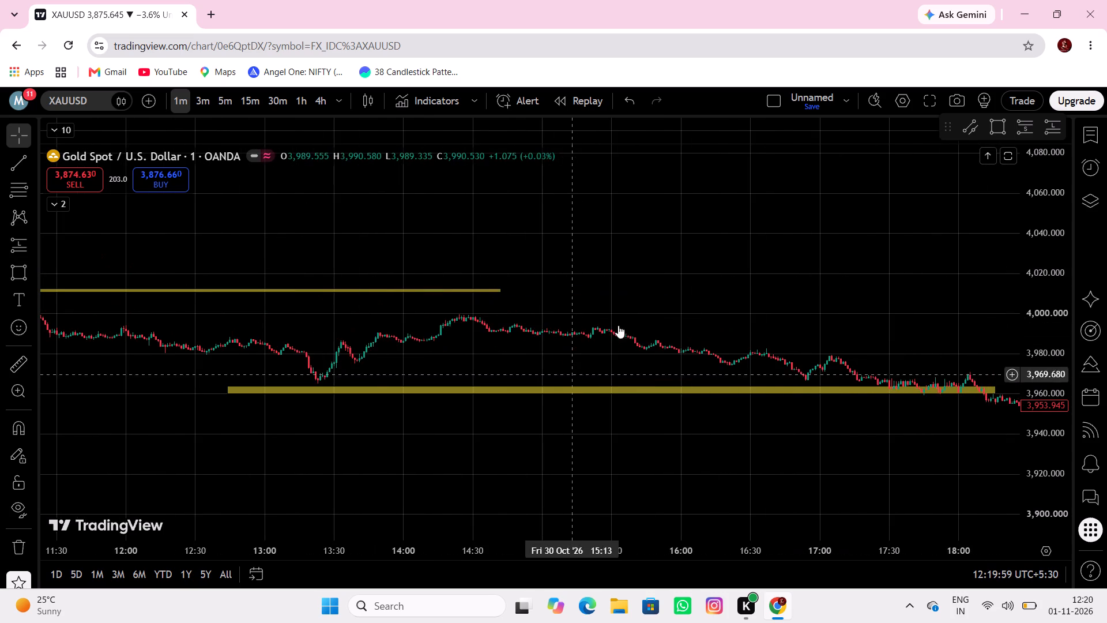
scroll(650, 337, "up", 4)
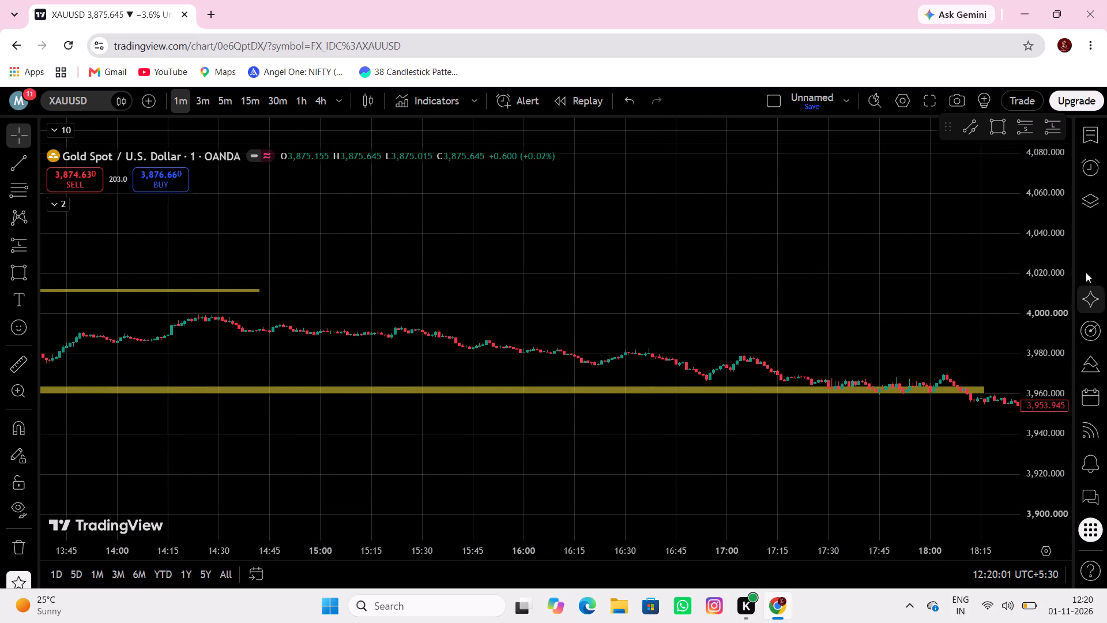
scroll(1045, 339, "up", 20)
scroll(1048, 326, "up", 4)
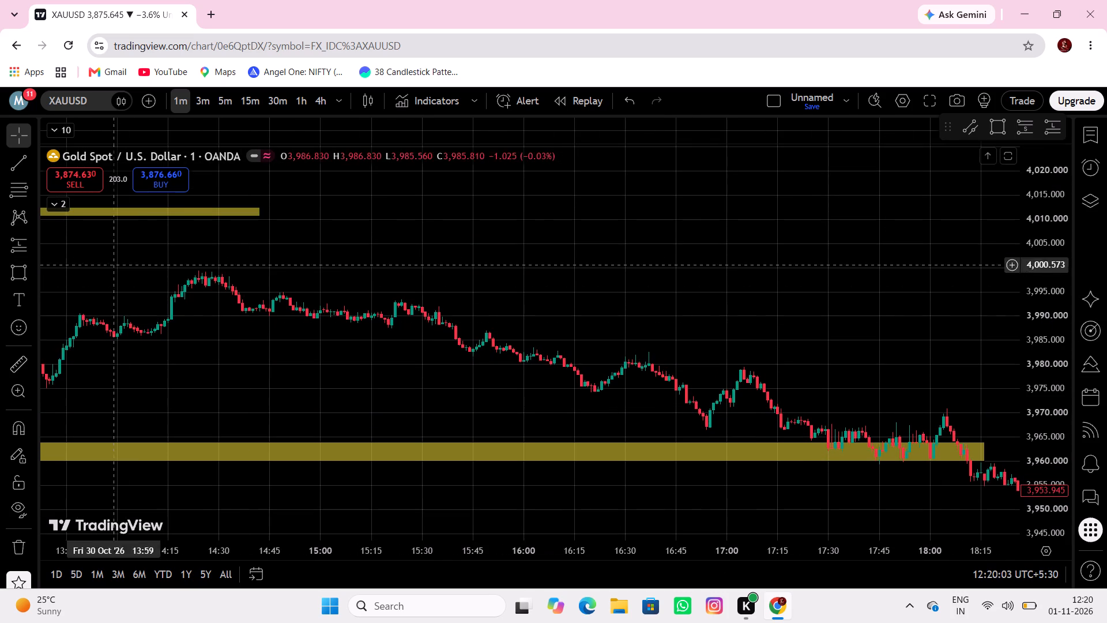
scroll(390, 327, "down", 6)
left_click_drag(390, 326, 439, 354)
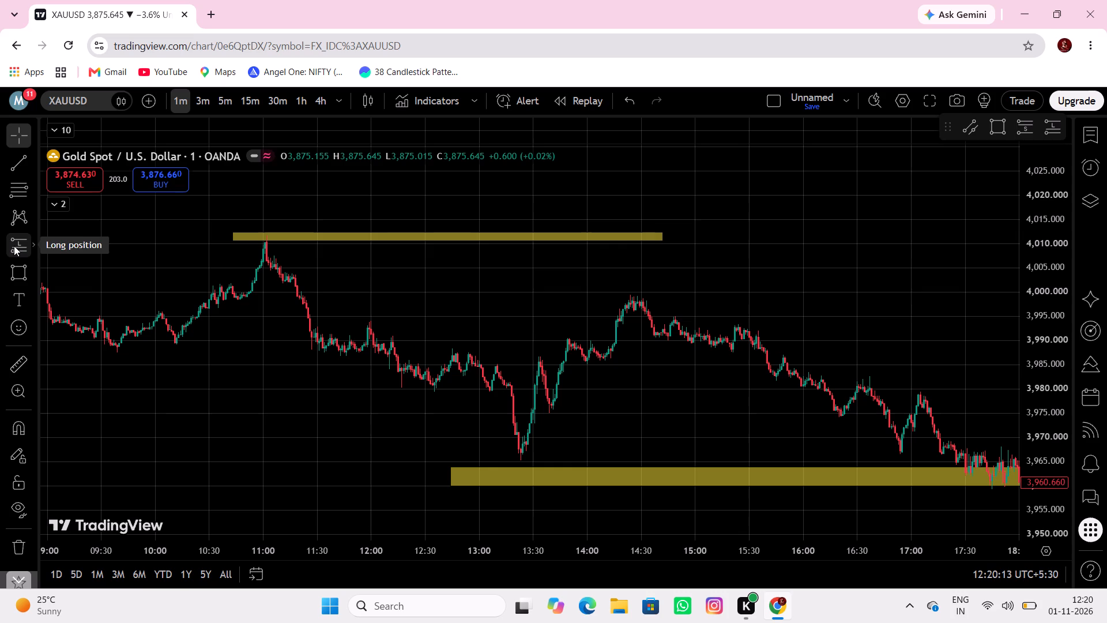
left_click(16, 275)
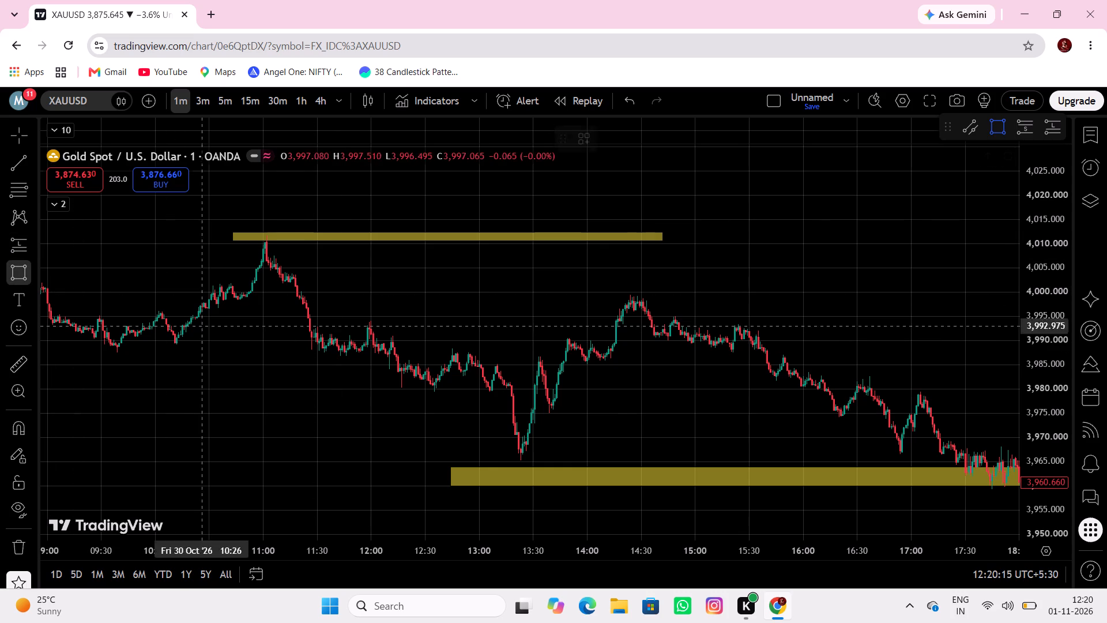
left_click(355, 309)
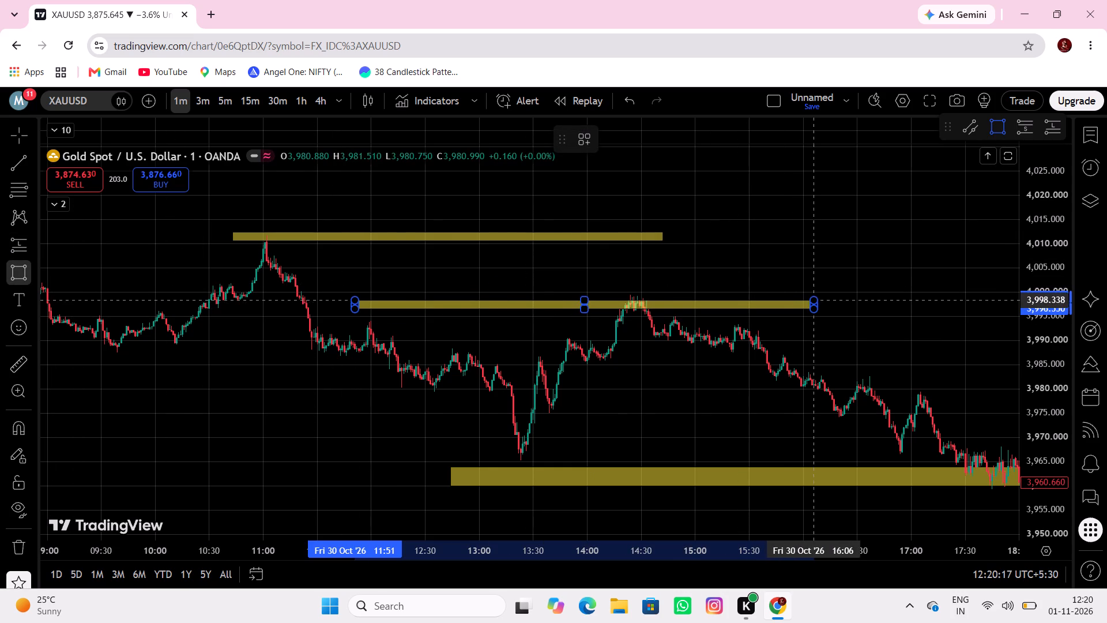
left_click(815, 298)
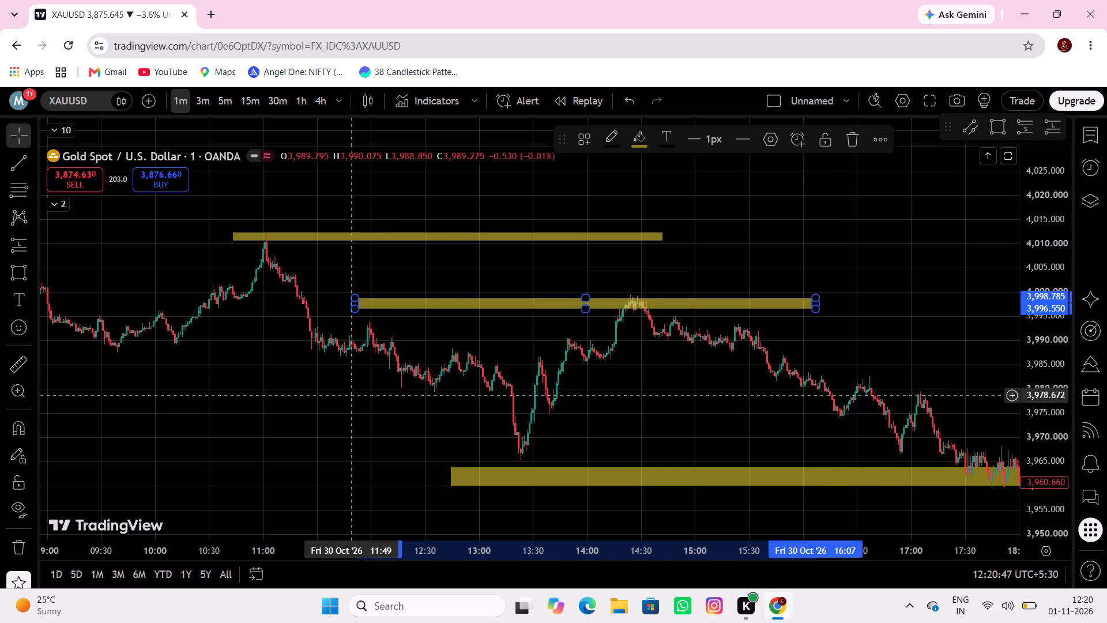
Draw a rectangle across the midday swings on 30 Oct, from 12:10 to about 15:46, between about 3,988 and 3,990.6.
left_click(16, 274)
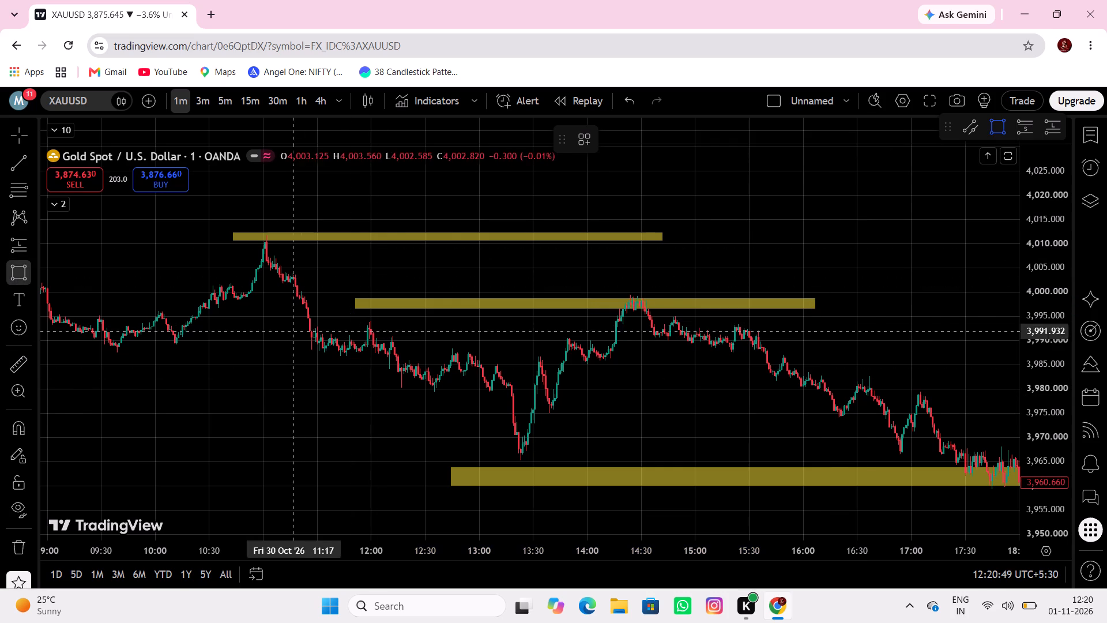
left_click(389, 338)
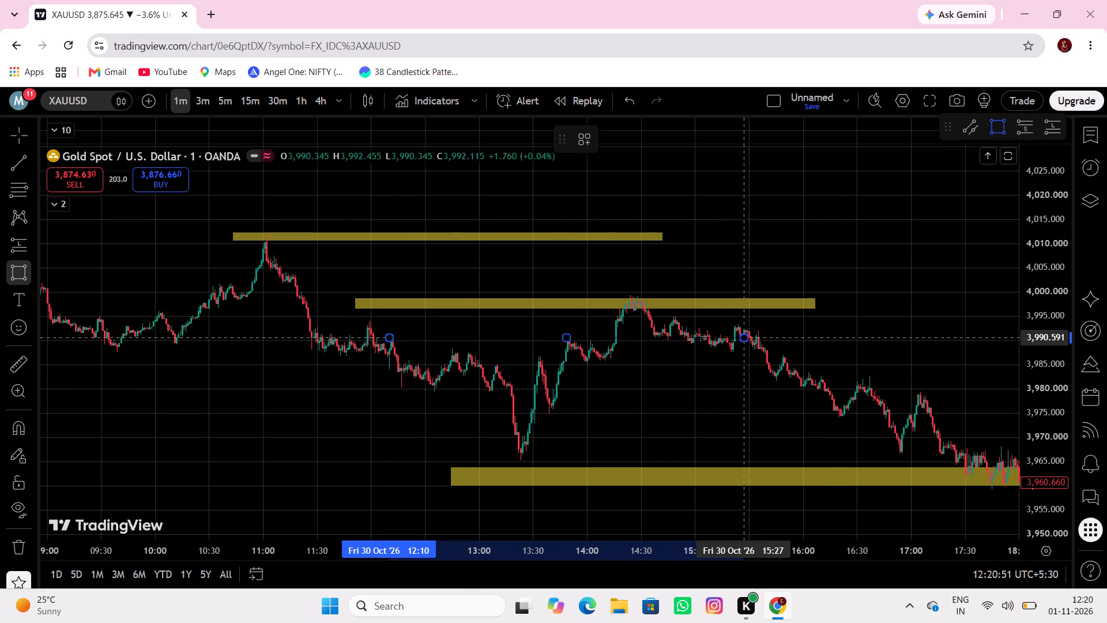
left_click(777, 350)
Draw a rectangle above the 06:20 high on 30 Oct, from 05:52 to about 09:48, between about 4,018.7 and 4,020.3.
left_click_drag(499, 439, 772, 400)
left_click_drag(556, 408, 784, 531)
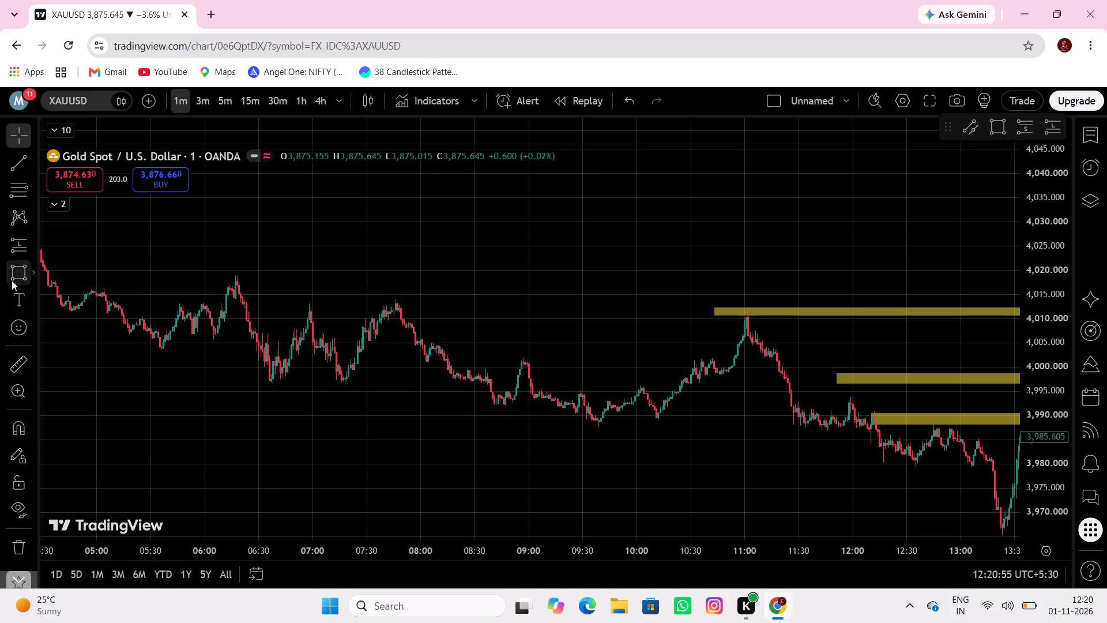
left_click(12, 279)
left_click(191, 276)
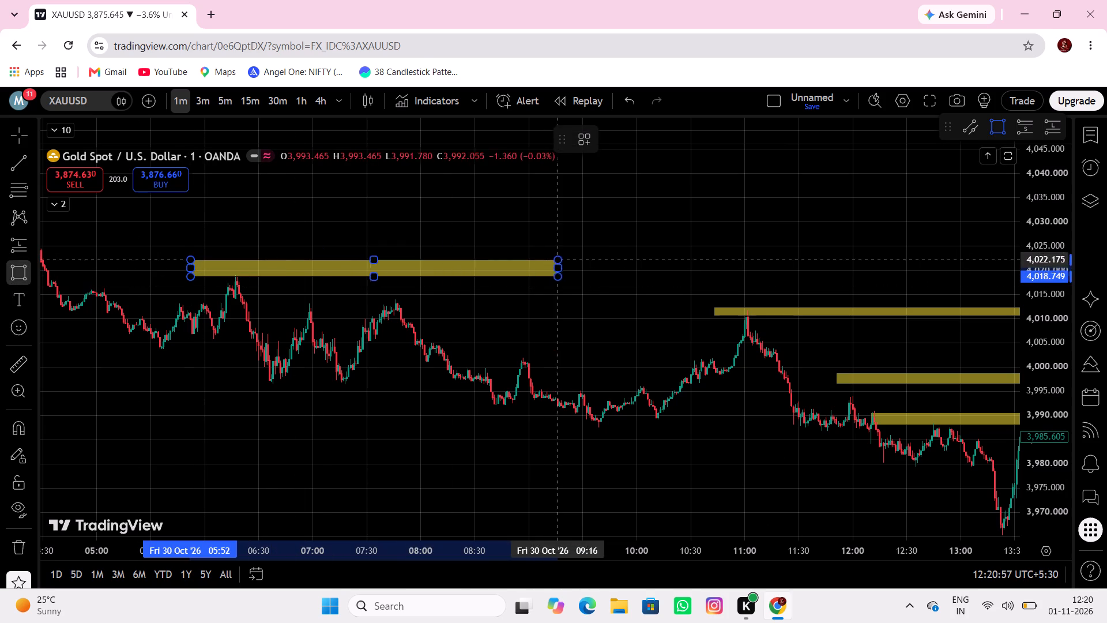
left_click(615, 268)
Draw a rectangle along the 07:00 and 07:45 highs on 30 Oct, from 06:32 to 08:49, between about 4,012.0 and 4,013.5.
left_click_drag(498, 344, 499, 317)
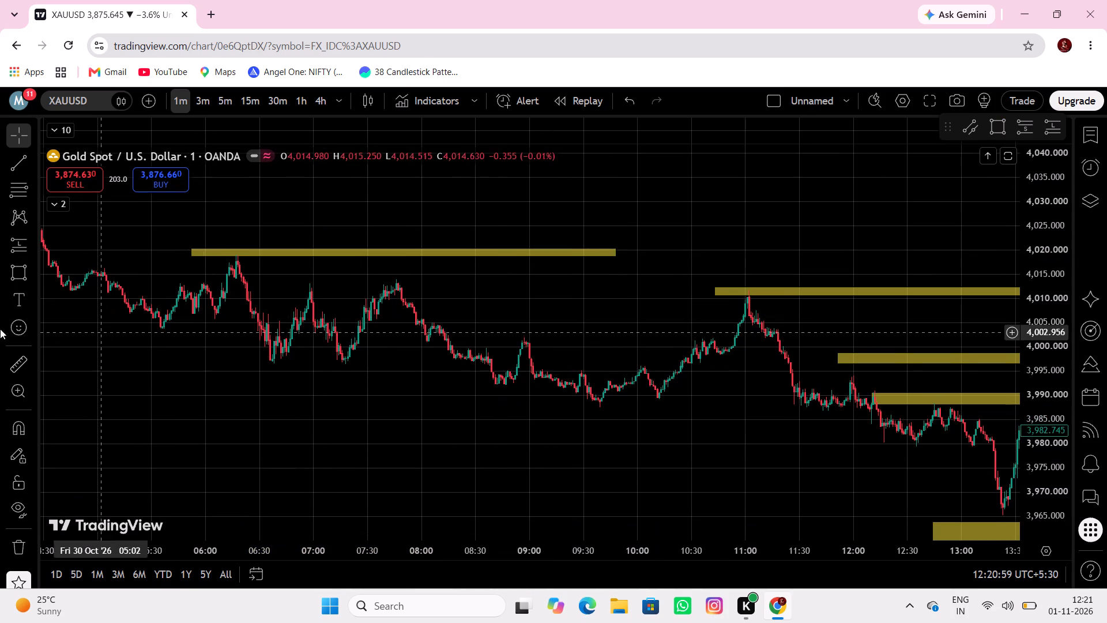
left_click(17, 280)
left_click_drag(263, 288, 277, 290)
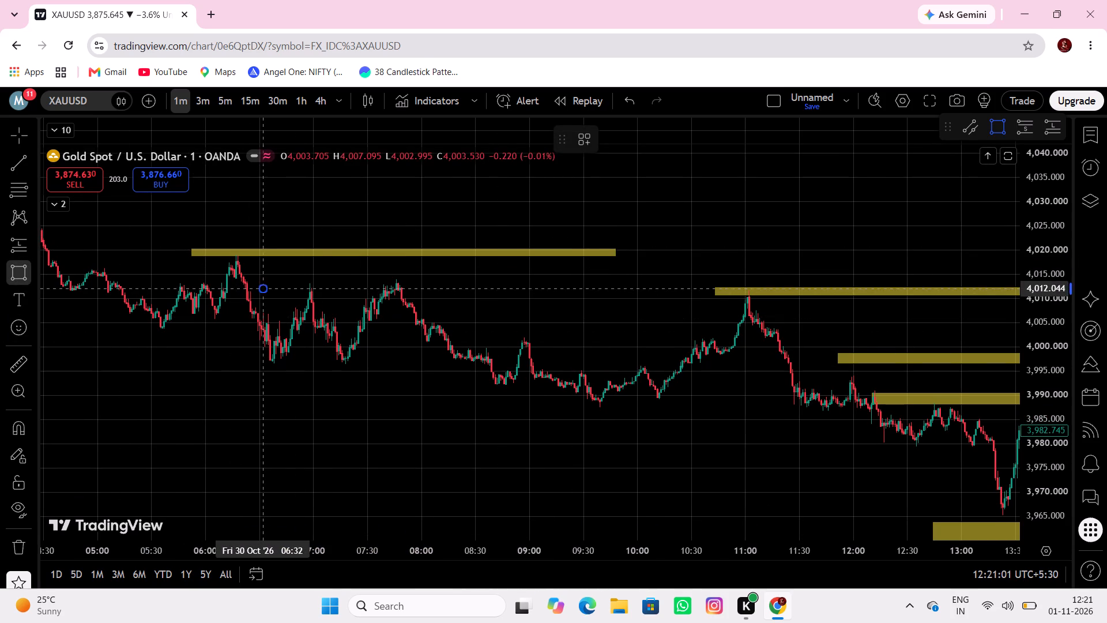
left_click(510, 282)
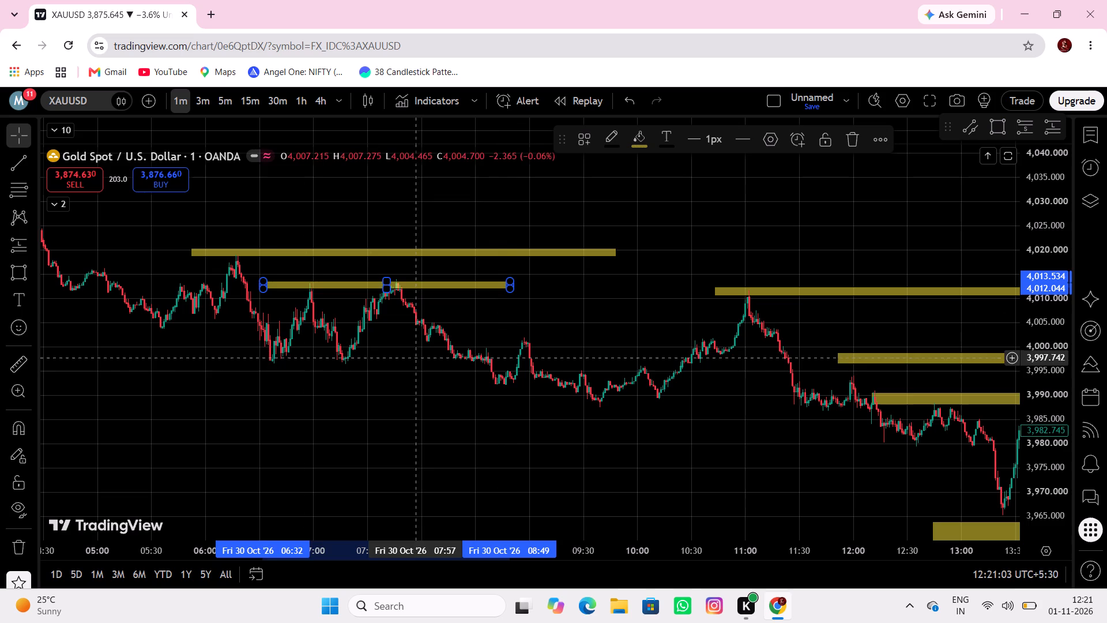
Draw a rectangle along the 06:40 and 07:20 lows on 30 Oct, from about 05:57 to 08:29, between about 3,996 and 3,998.4.
left_click(12, 276)
left_click_drag(200, 355, 204, 355)
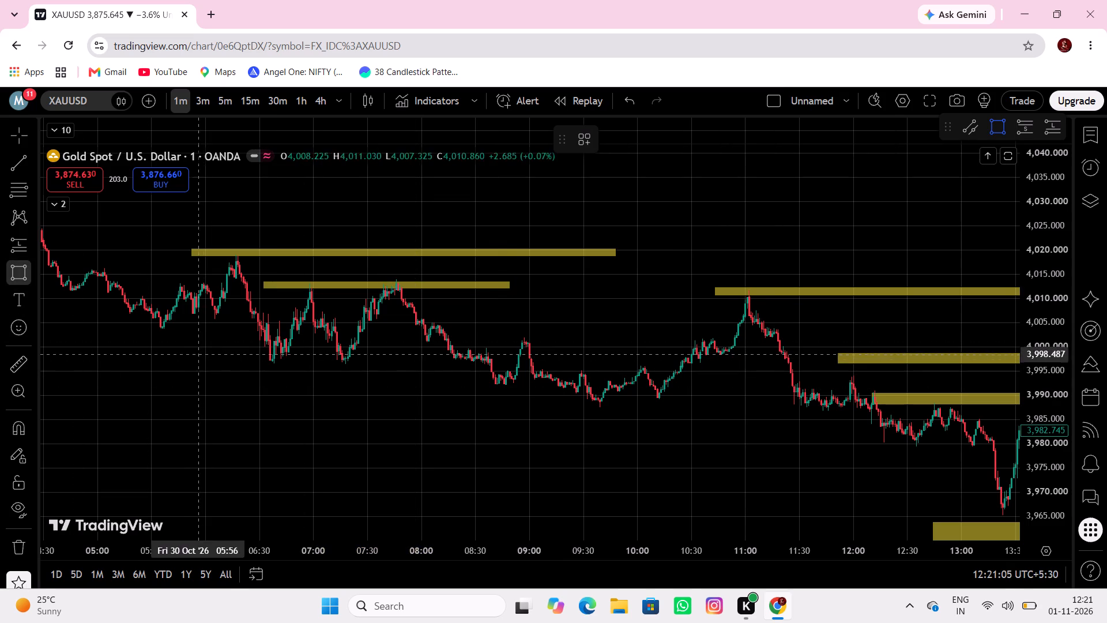
left_click_drag(204, 355, 207, 355)
left_click(475, 366)
Measure the price range from the zone above the 06:20 high down to the zone along the 06:40 and 07:20 lows.
left_click_drag(368, 406, 391, 419)
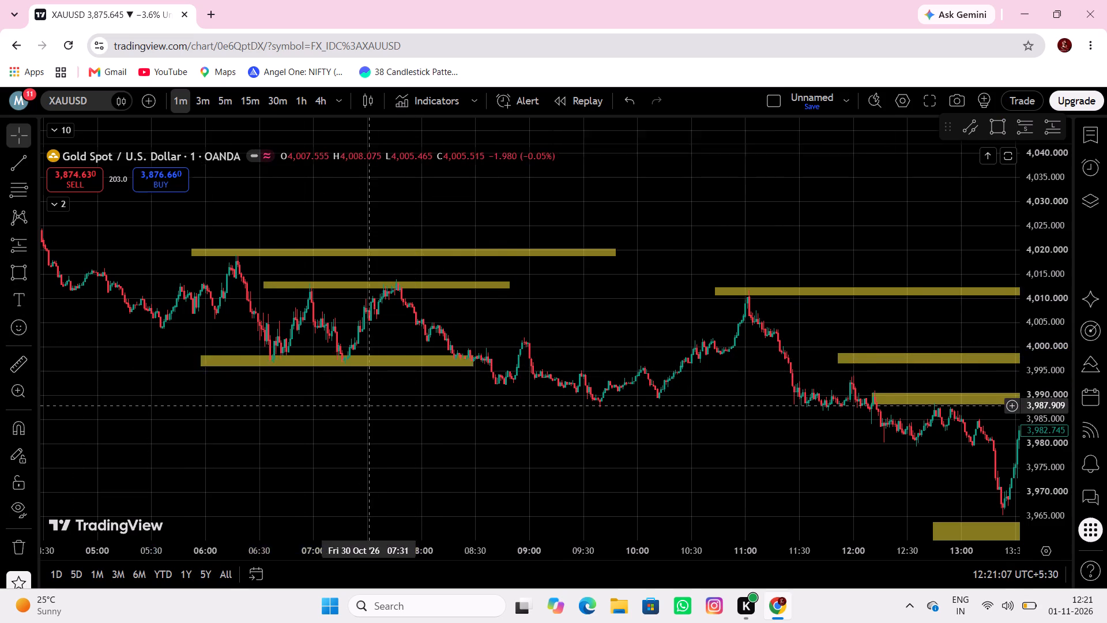
left_click_drag(391, 419, 409, 425)
left_click(21, 359)
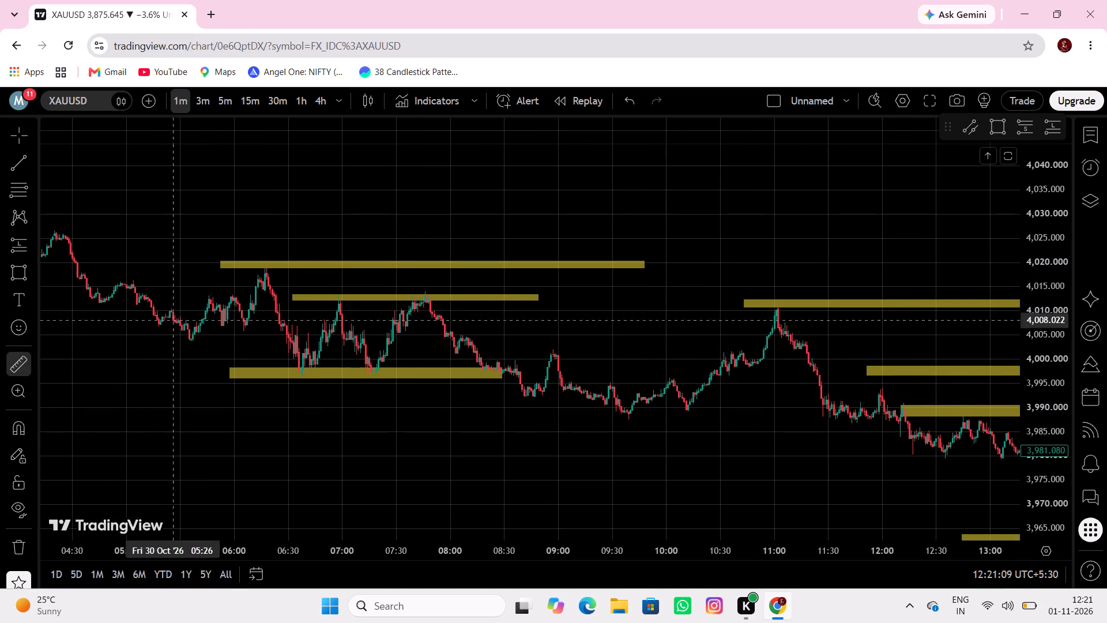
left_click(274, 266)
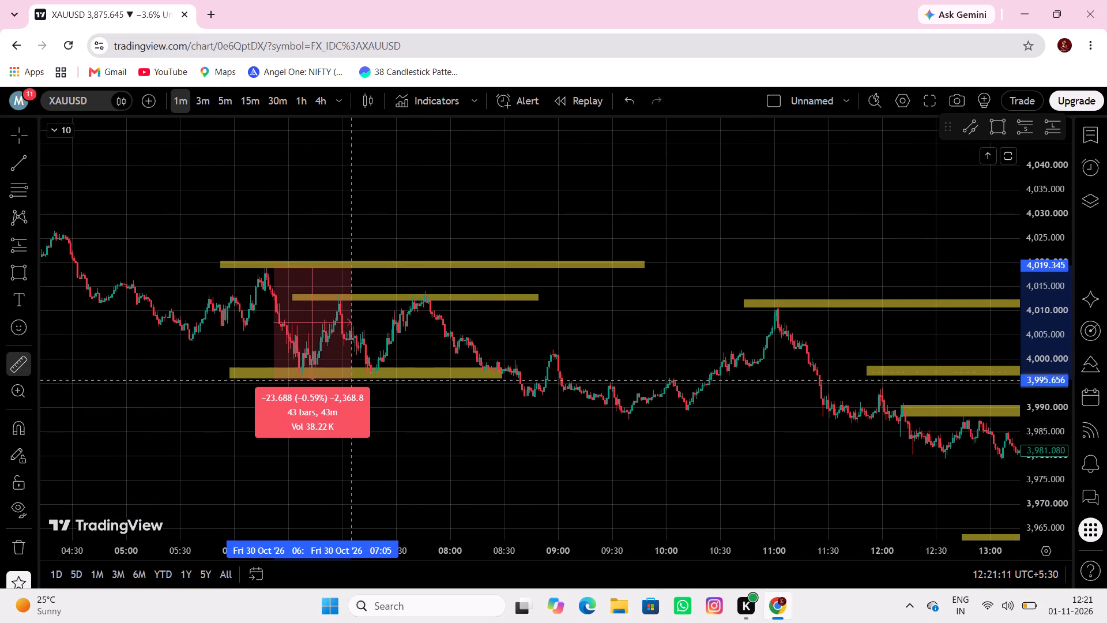
left_click(356, 372)
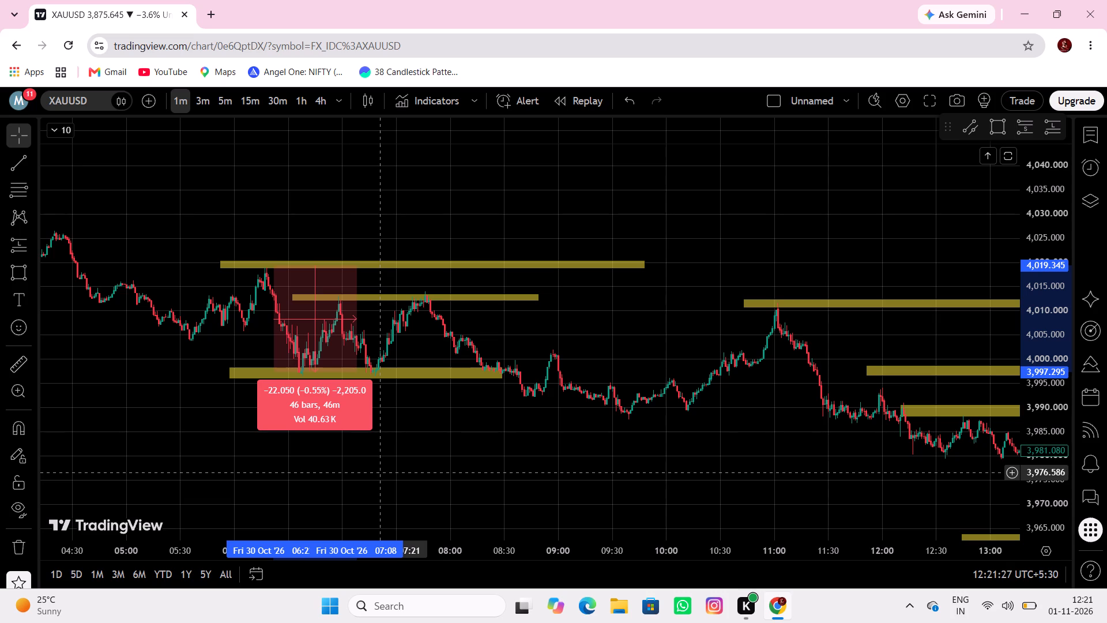
Draw a rectangle above the 09:00 high on 30 Oct, from 08:41 to 11:14, between about 4,002.1 and 4,005.0.
left_click(22, 282)
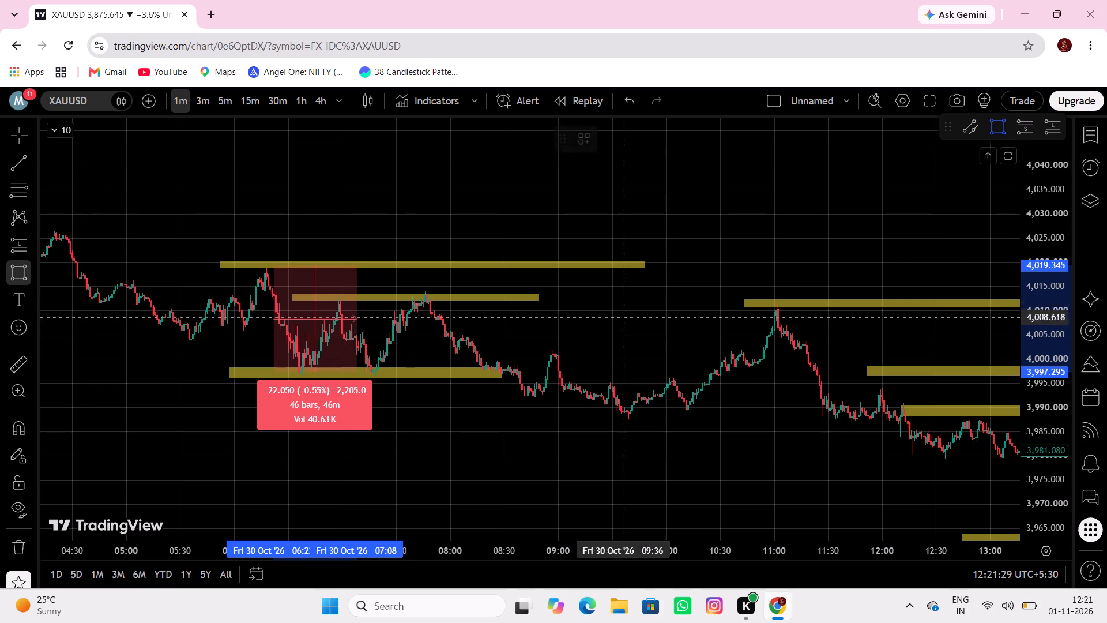
left_click(525, 349)
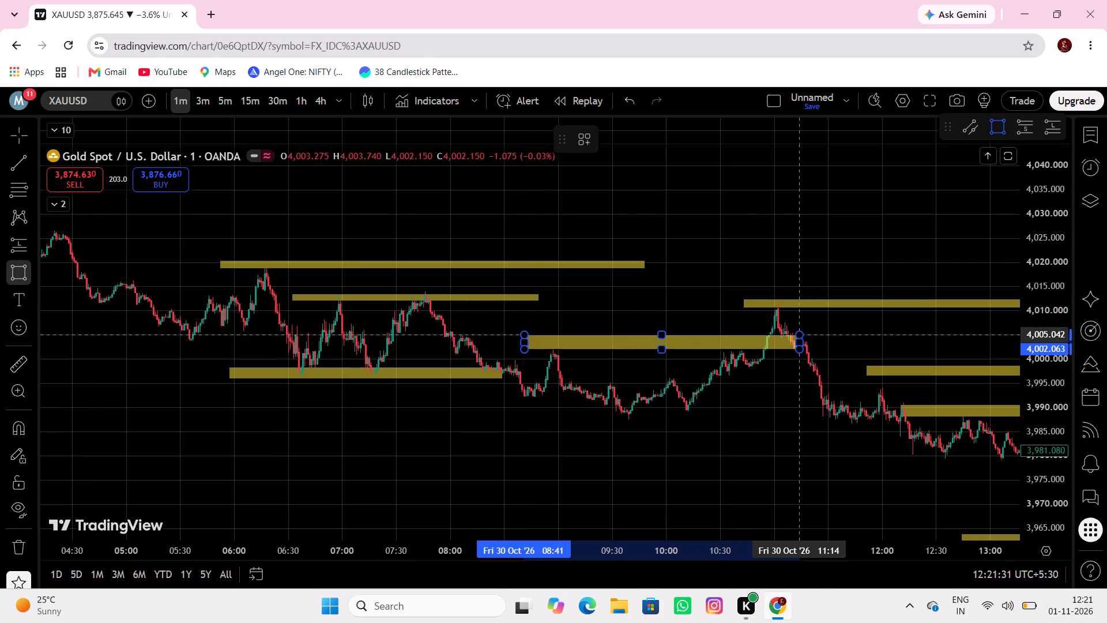
left_click(799, 335)
Draw a rectangle along the 20:15 high, from 19:46 on 29 Oct to about 06:07 on 30 Oct, between about 4,035.9 and 4,038.7.
left_click_drag(800, 401, 352, 340)
scroll(355, 340, "down", 5)
left_click_drag(311, 370, 613, 613)
left_click_drag(416, 519, 523, 461)
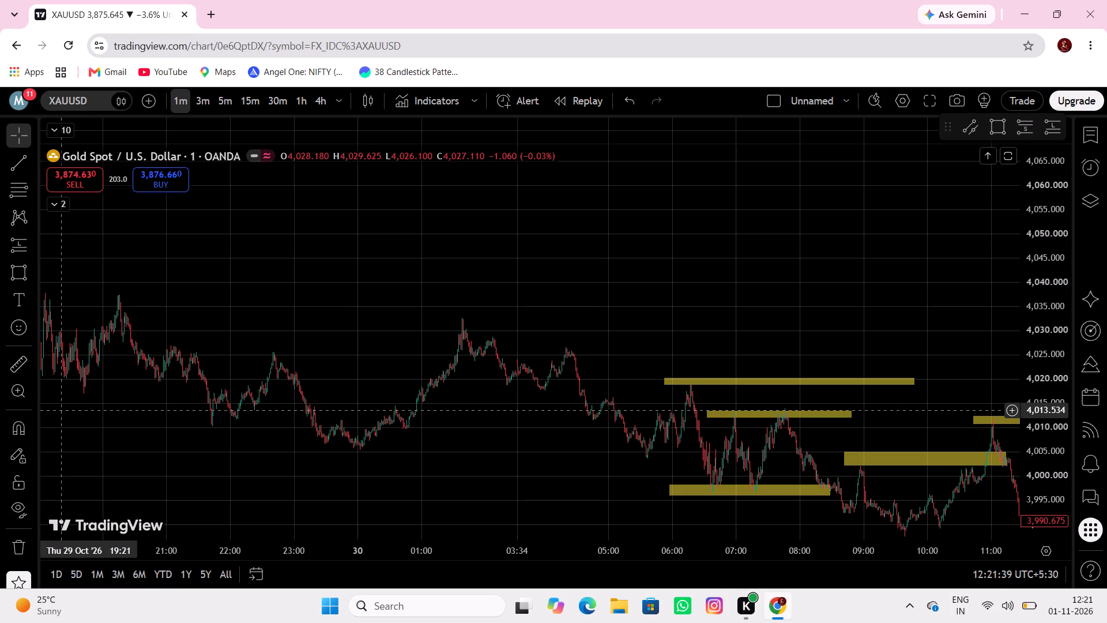
left_click(17, 269)
left_click(88, 282)
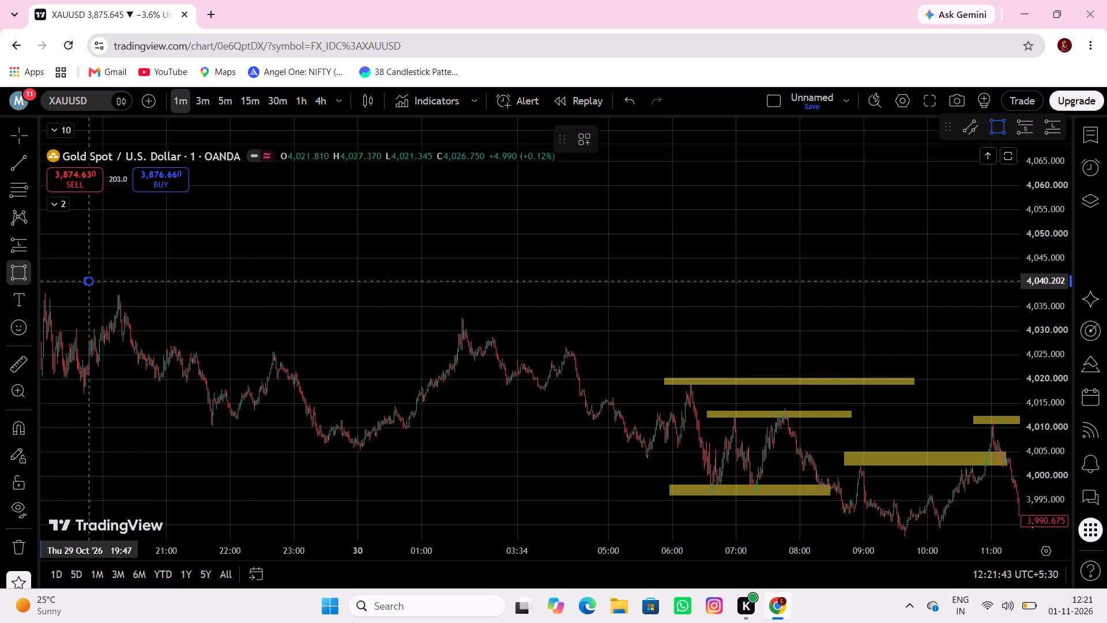
left_click(680, 302)
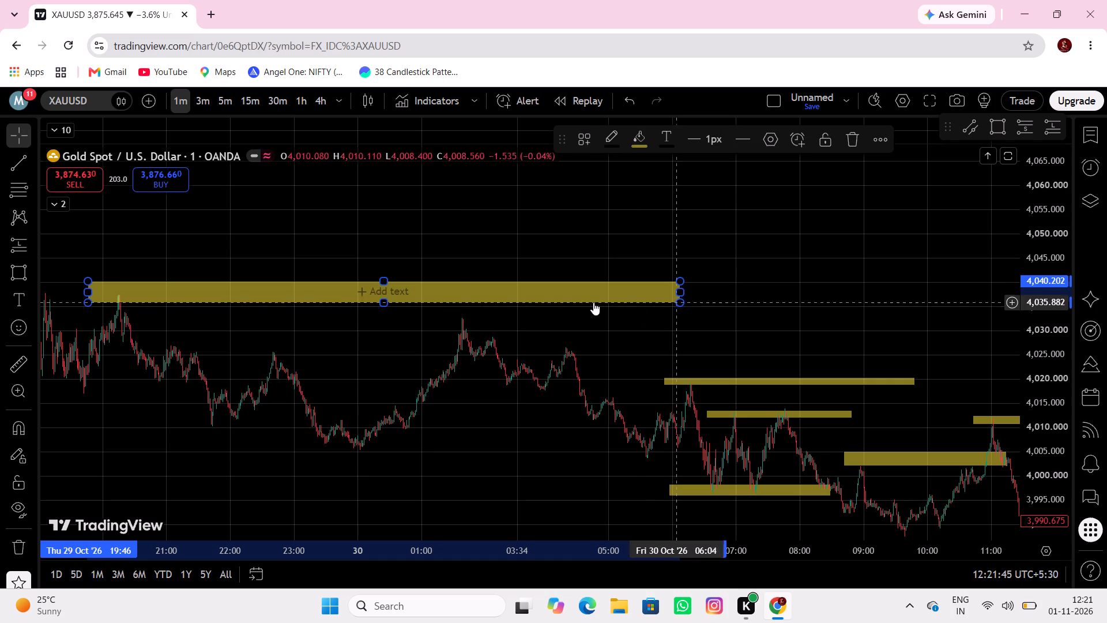
left_click_drag(383, 276, 385, 288)
Draw a rectangle along the 22:40 high, from 22:02 on 29 Oct to 03:41 on 30 Oct, between about 4,023.8 and 4,026.2.
left_click_drag(351, 353, 373, 322)
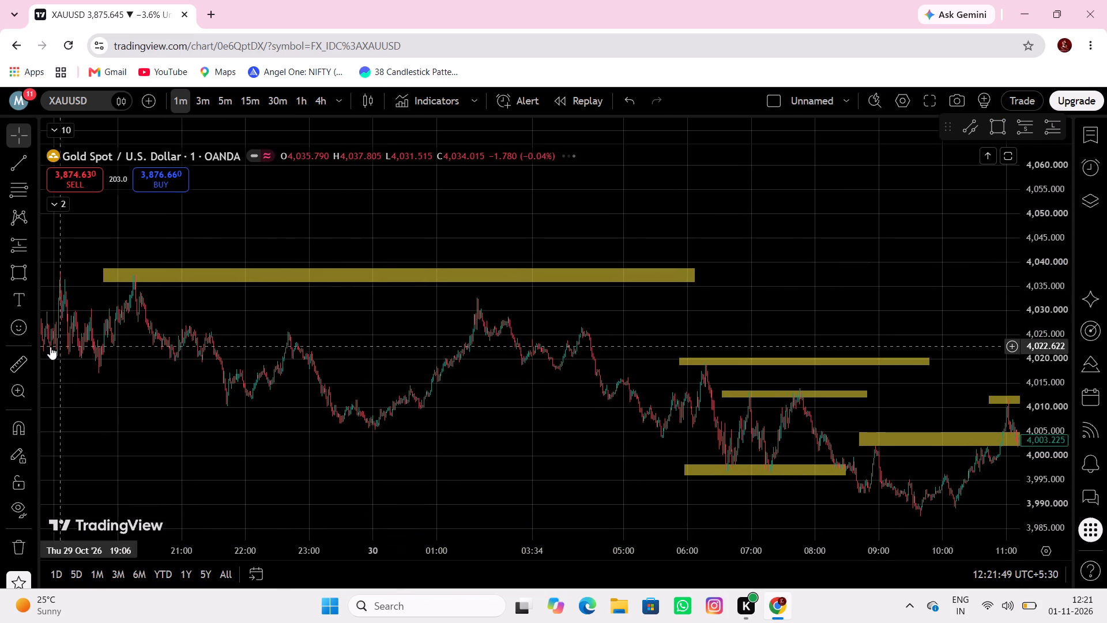
left_click(22, 274)
left_click_drag(247, 329, 306, 339)
left_click(539, 340)
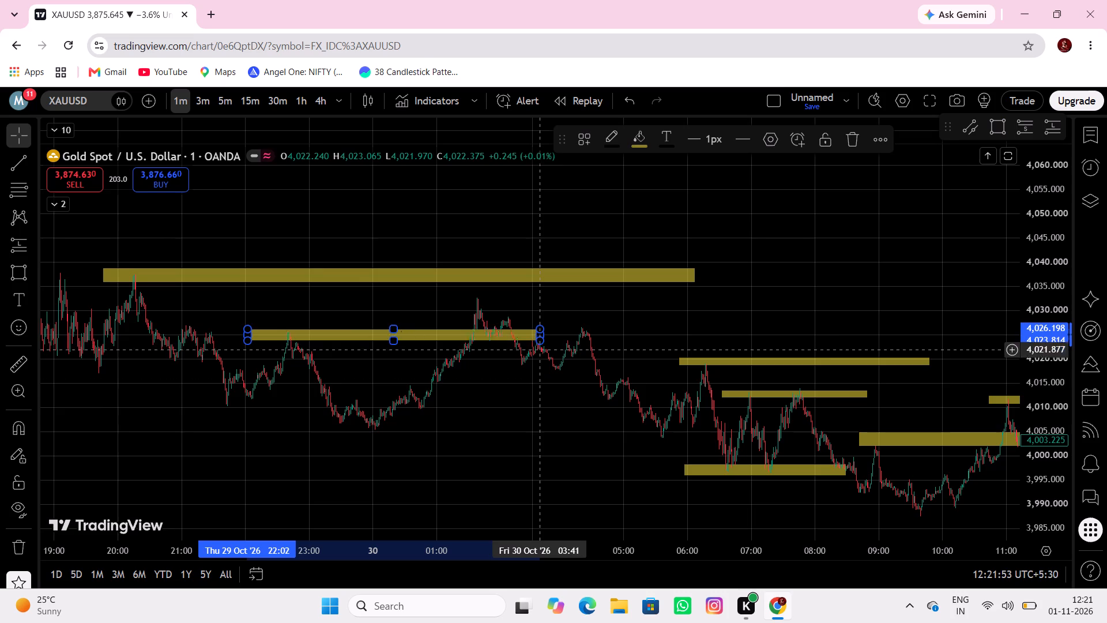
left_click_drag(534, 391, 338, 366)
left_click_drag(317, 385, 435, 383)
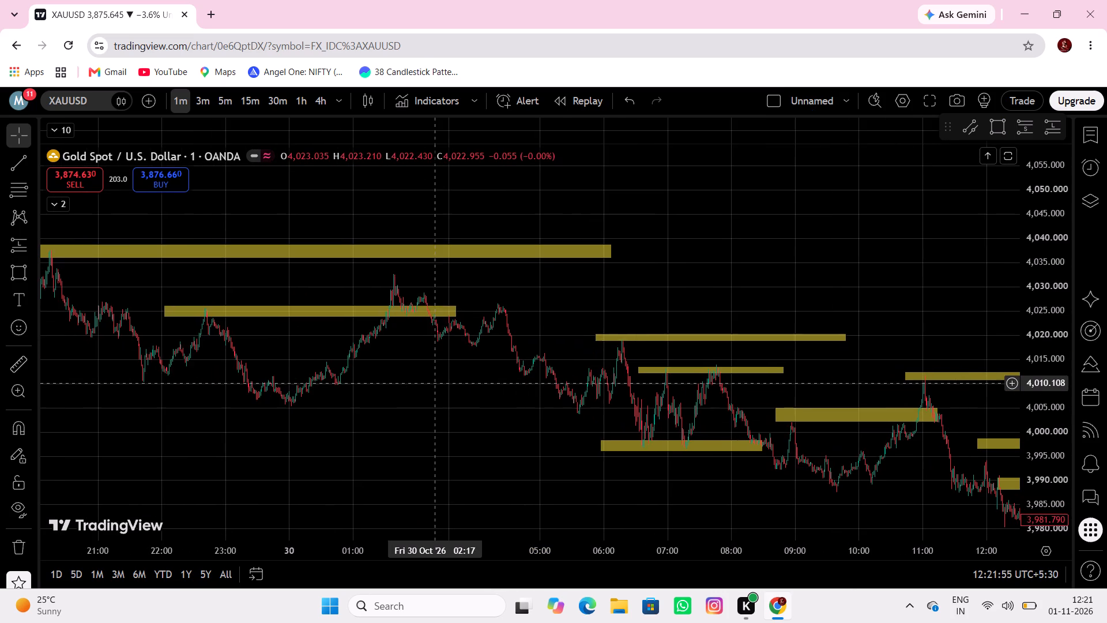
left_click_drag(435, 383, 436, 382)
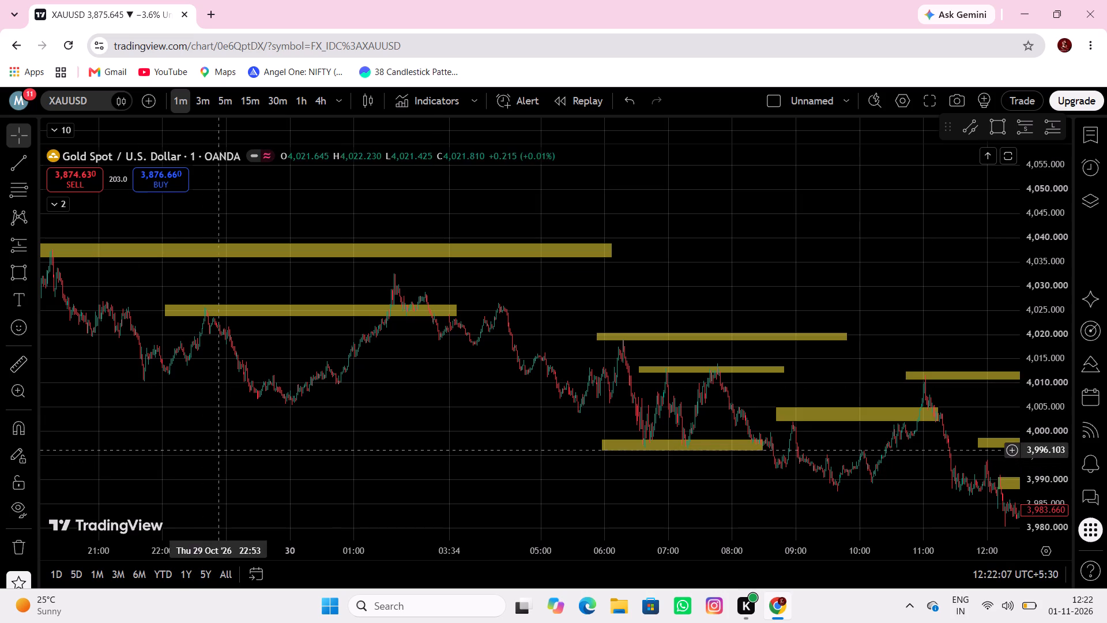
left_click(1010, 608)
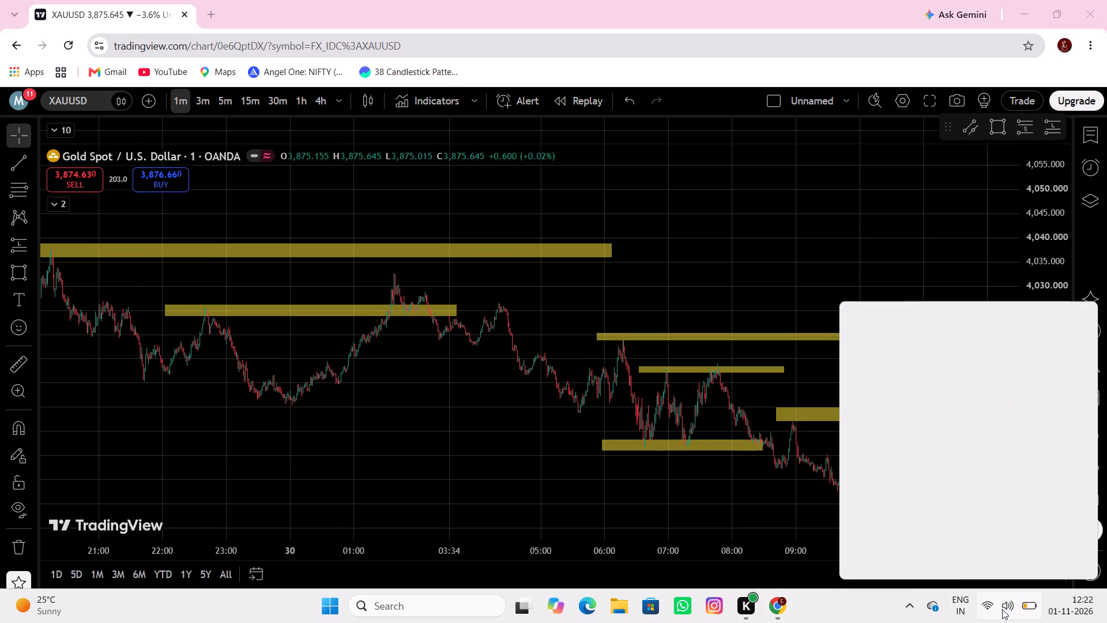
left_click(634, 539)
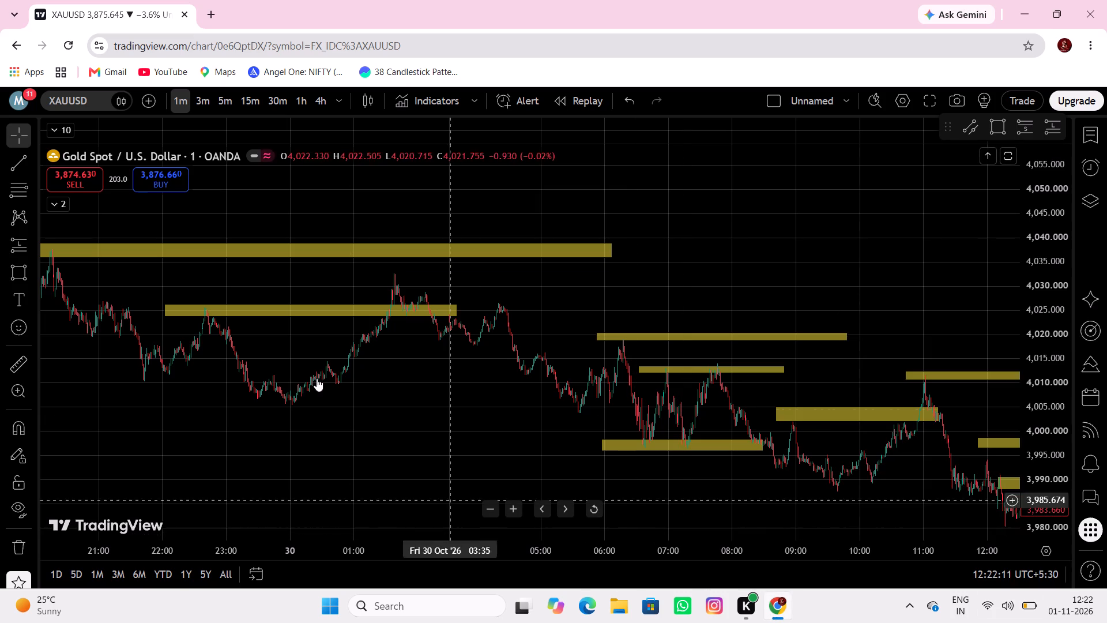
Draw a rectangle along the 21:45 low, from 21:02 on 29 Oct to about 04:19 on 30 Oct, between about 4,009.6 and 4,012.4.
left_click_drag(326, 382, 441, 393)
left_click(18, 280)
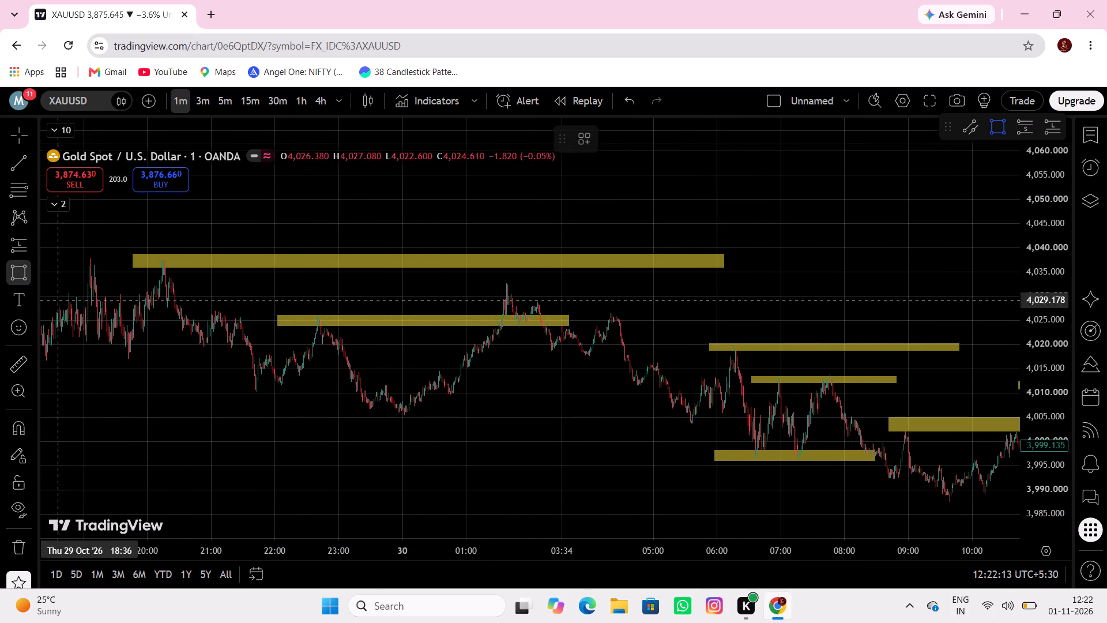
left_click(214, 381)
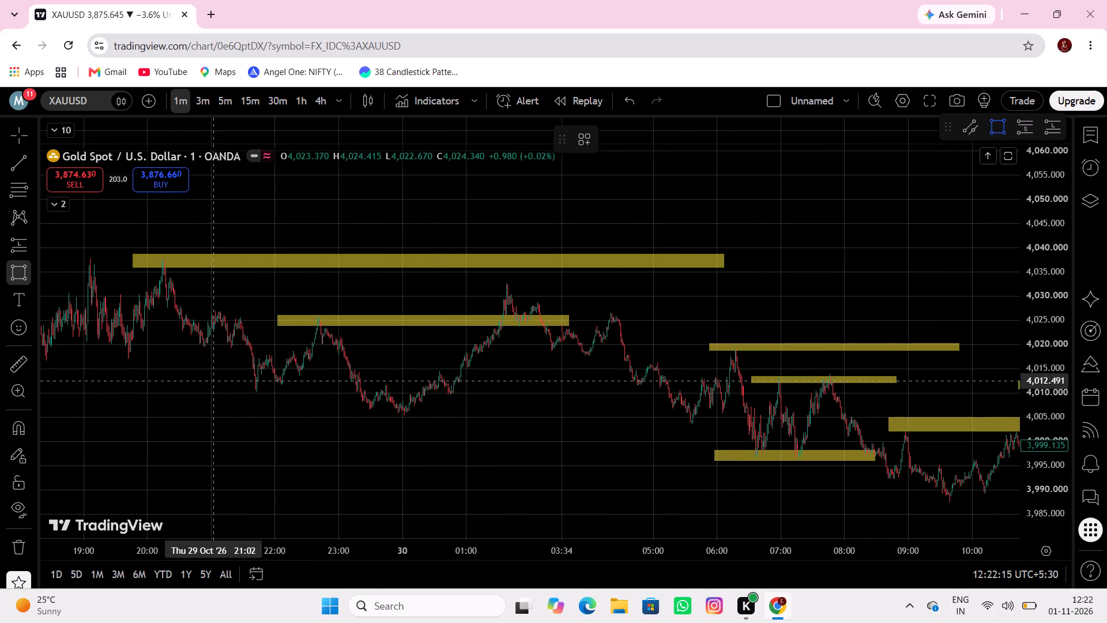
left_click(609, 395)
Draw a rectangle along the 12:40 and 16:40 highs on 29 Oct, from 12:19 to about 18:15, between about 4,038.0 and 4,039.5.
left_click_drag(468, 438, 617, 461)
left_click_drag(197, 440, 568, 396)
left_click_drag(436, 416, 521, 464)
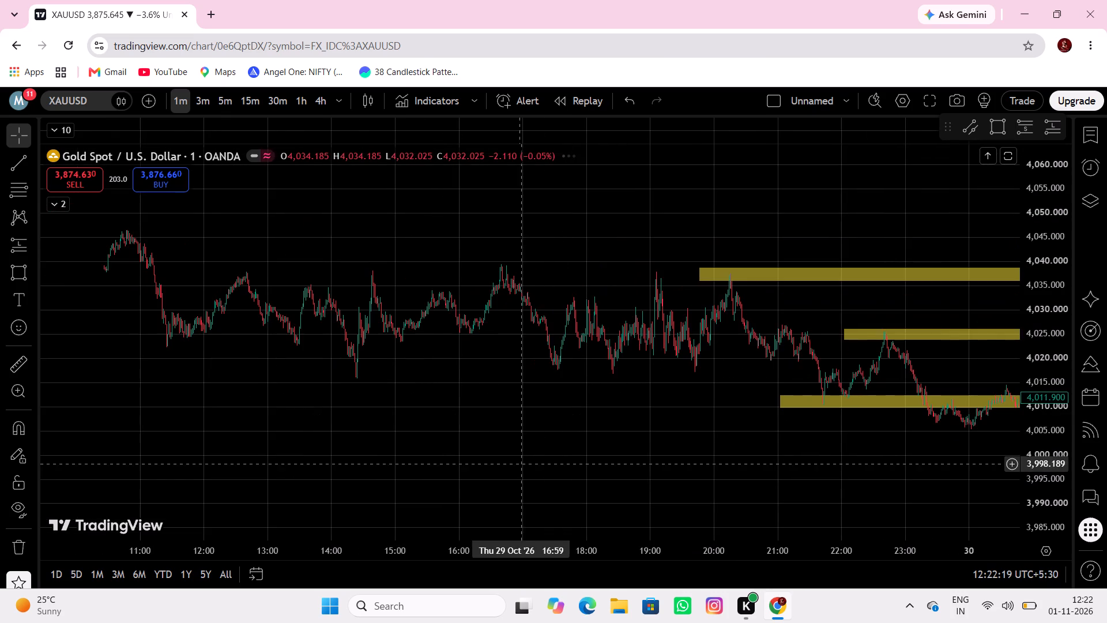
left_click(15, 280)
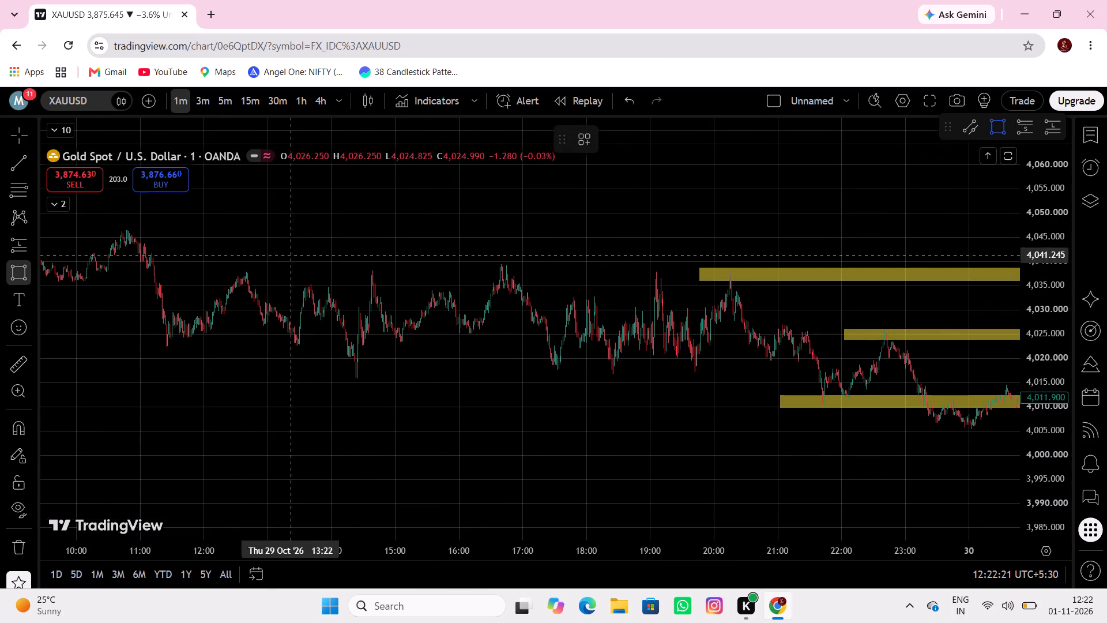
left_click(224, 272)
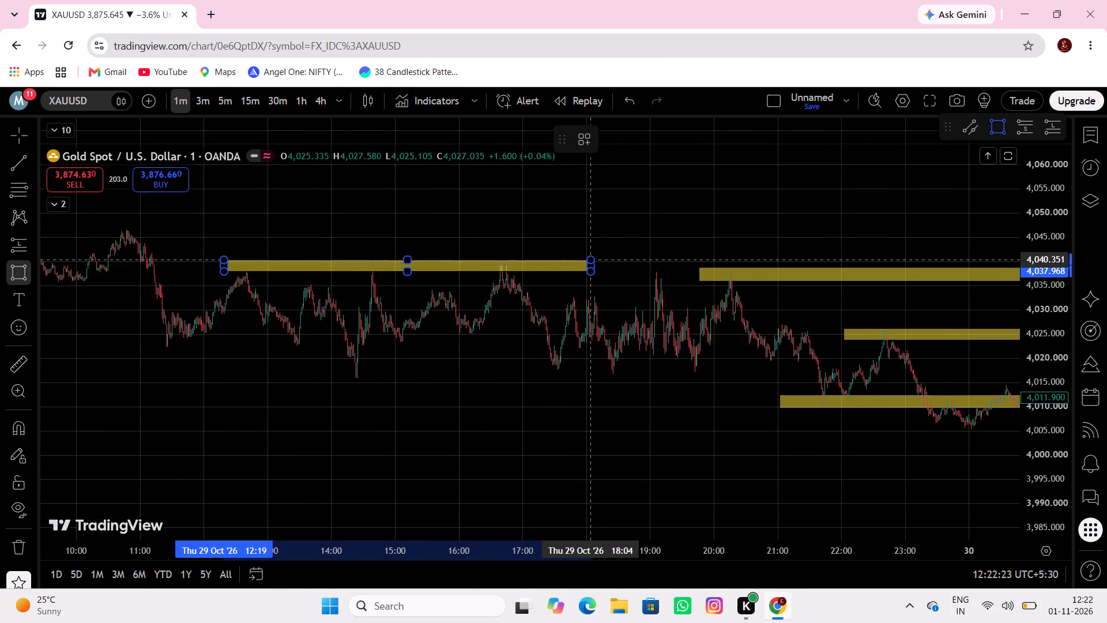
left_click(602, 264)
Draw a rectangle below the 11:25 low on 29 Oct, from 10:13 to about 16:49, between about 4,019.5 and 4,021.5.
left_click_drag(447, 421, 500, 404)
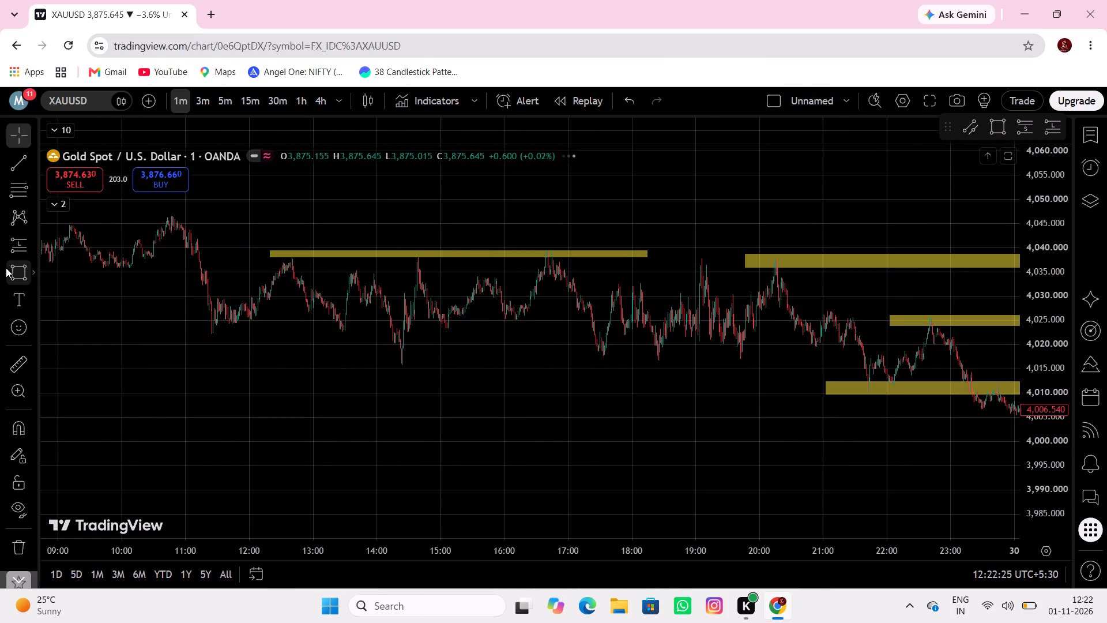
left_click(16, 267)
left_click(135, 337)
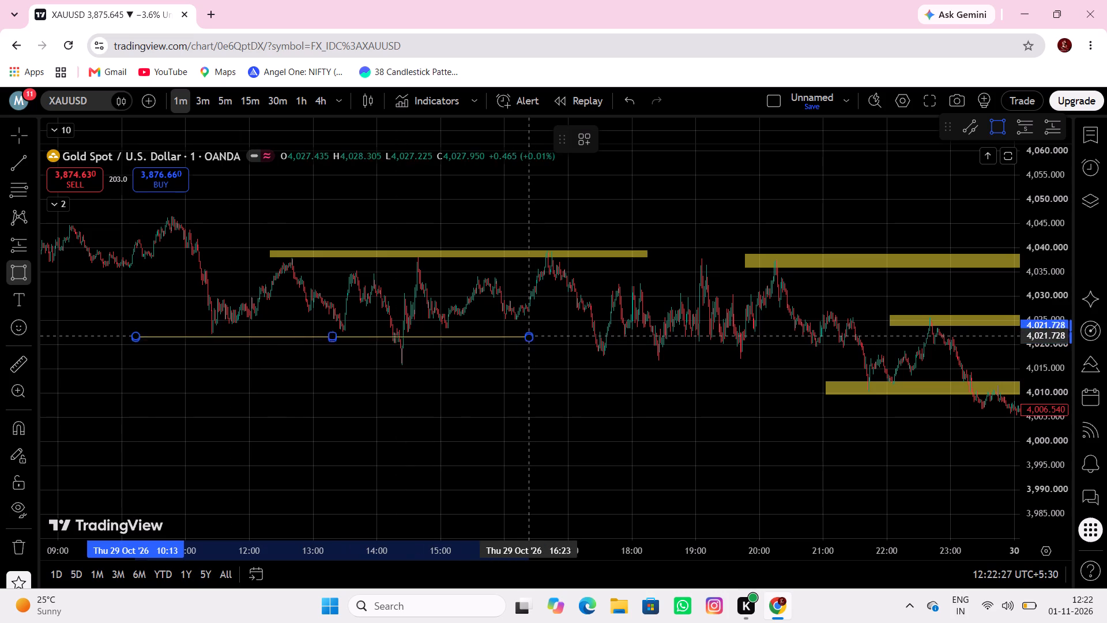
left_click(557, 347)
Draw a rectangle along the 06:55 high on 29 Oct, from 02:05 to about 10:34, between about 4,068.9 and 4,070.3.
left_click_drag(366, 397, 615, 430)
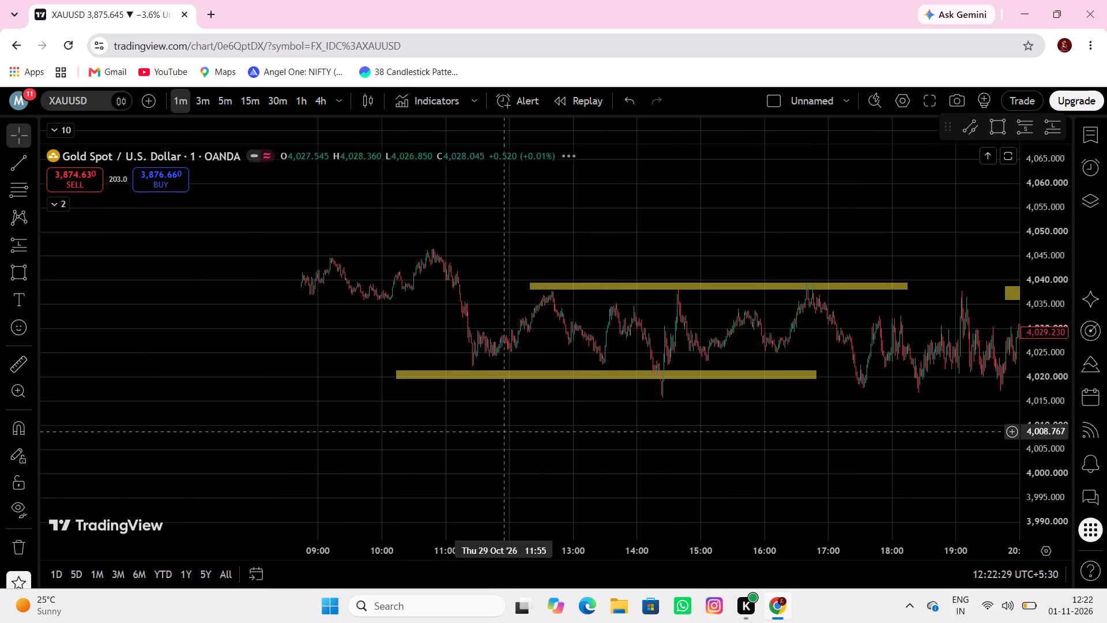
left_click(322, 421)
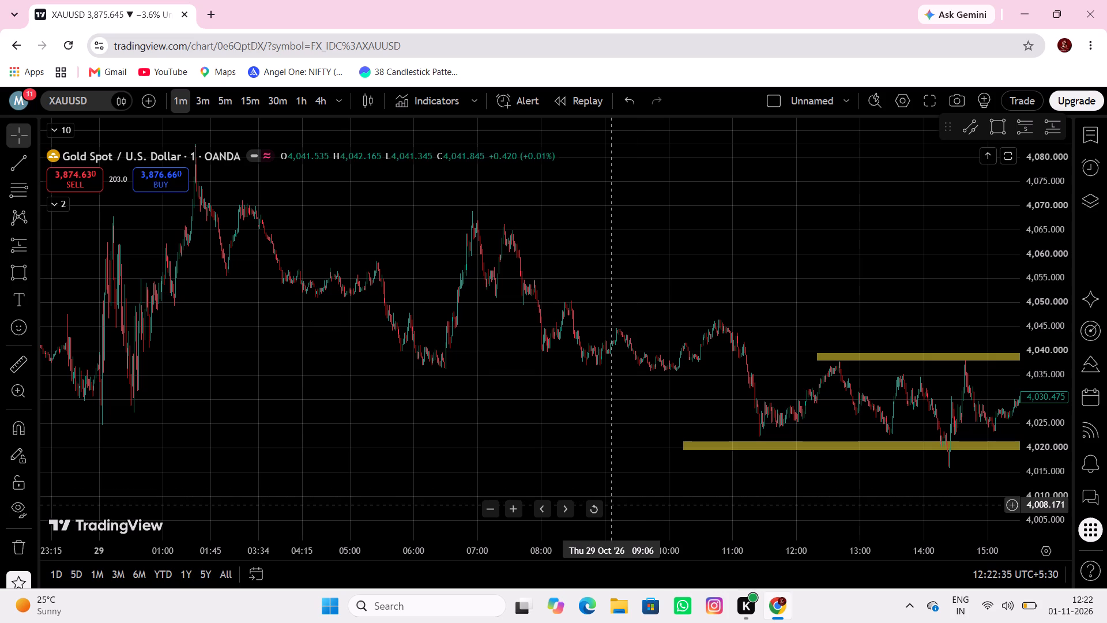
left_click(549, 436)
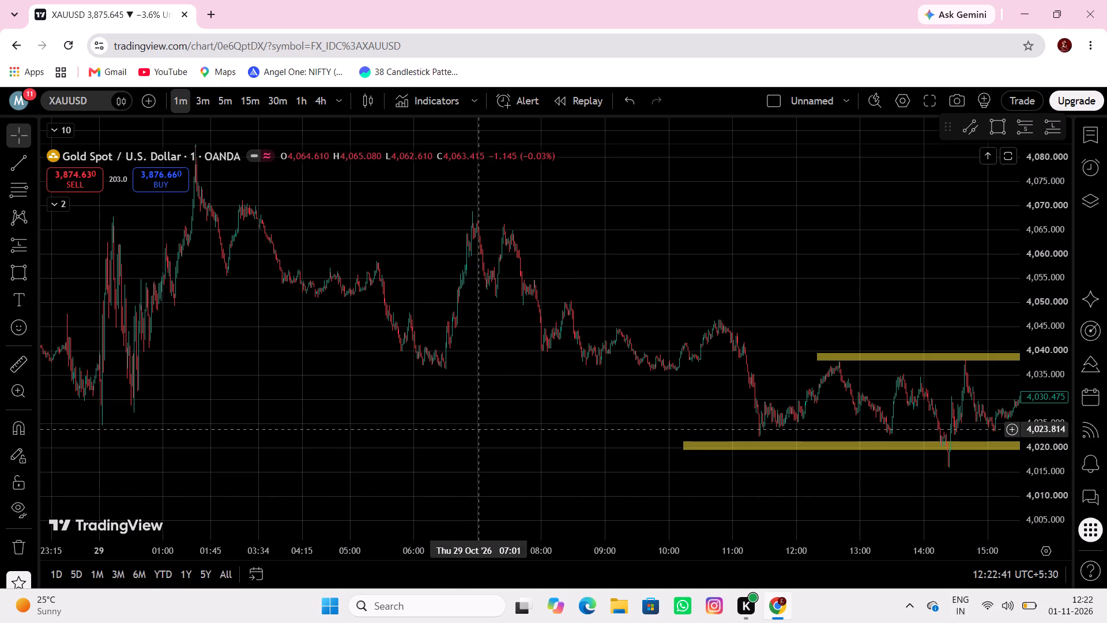
left_click(18, 277)
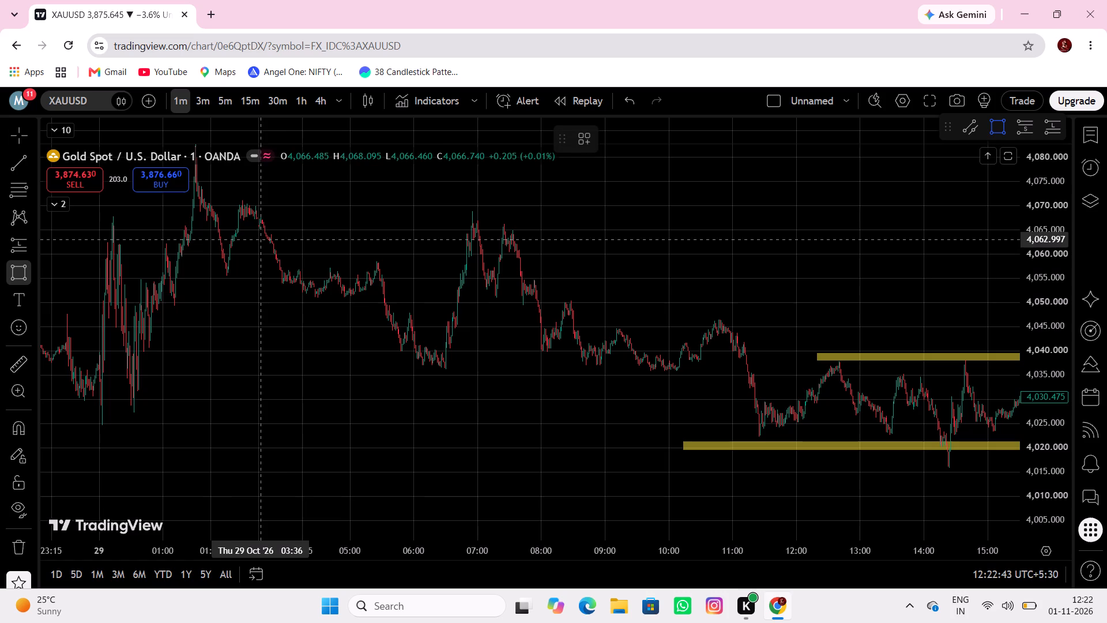
left_click(232, 204)
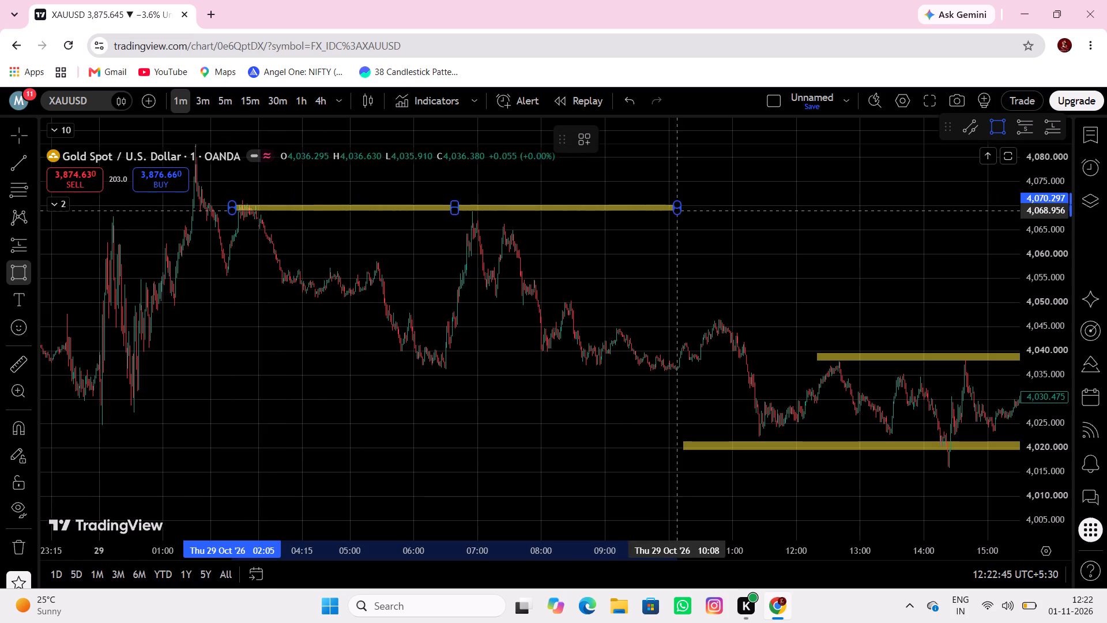
left_click(705, 211)
Draw a rectangle above the 05:25 high on 29 Oct, from 05:12 to 10:25, between about 4,057.5 and 4,059.1.
left_click_drag(420, 350, 503, 327)
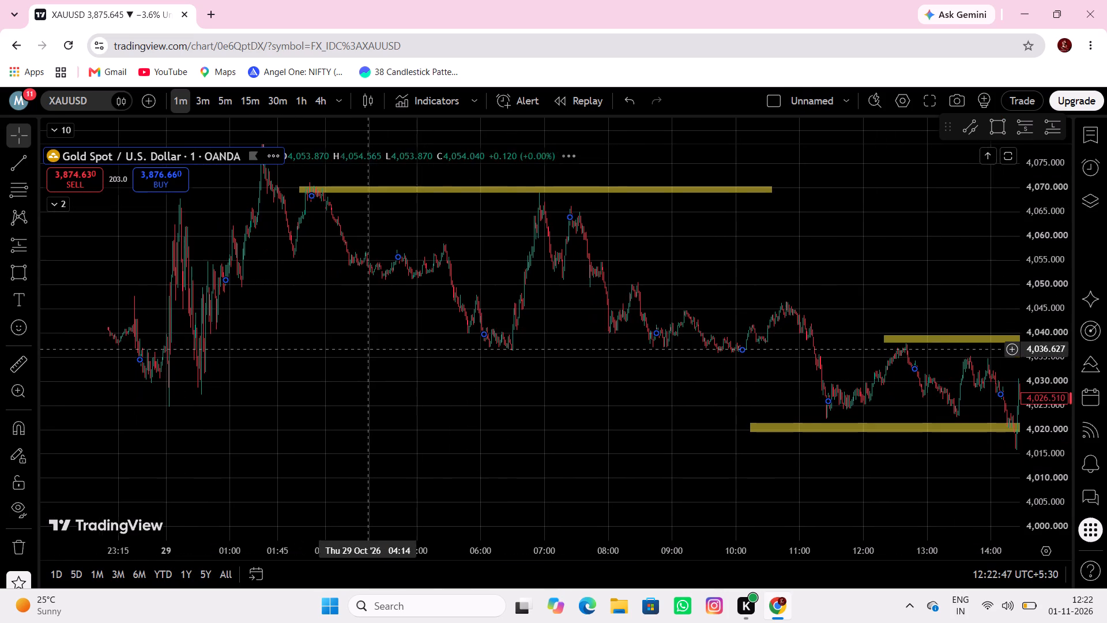
left_click(17, 284)
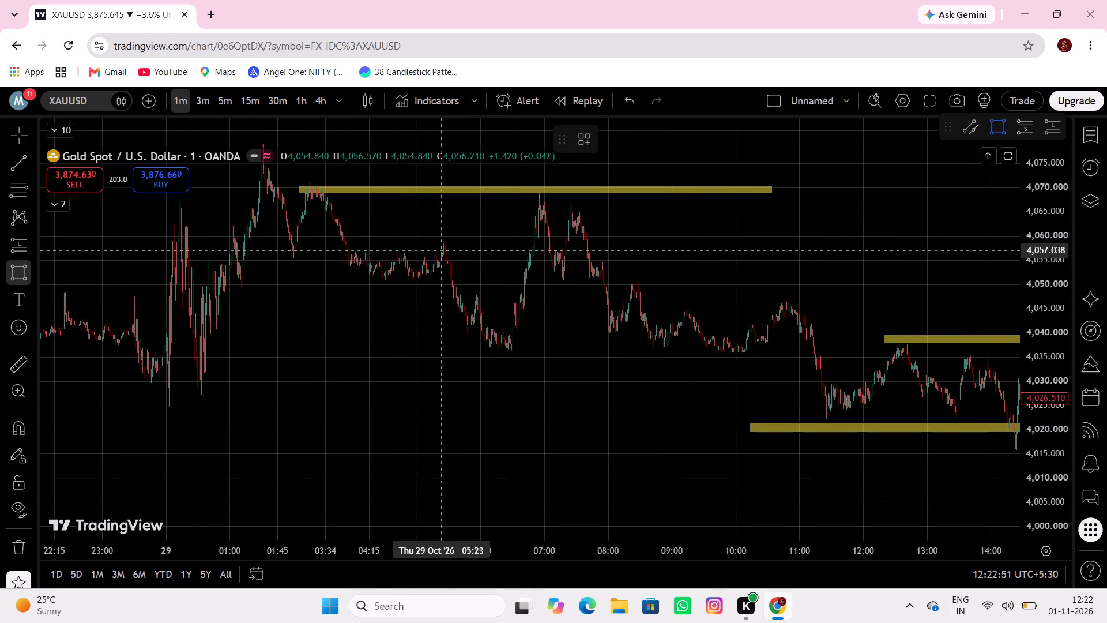
left_click_drag(430, 249, 465, 247)
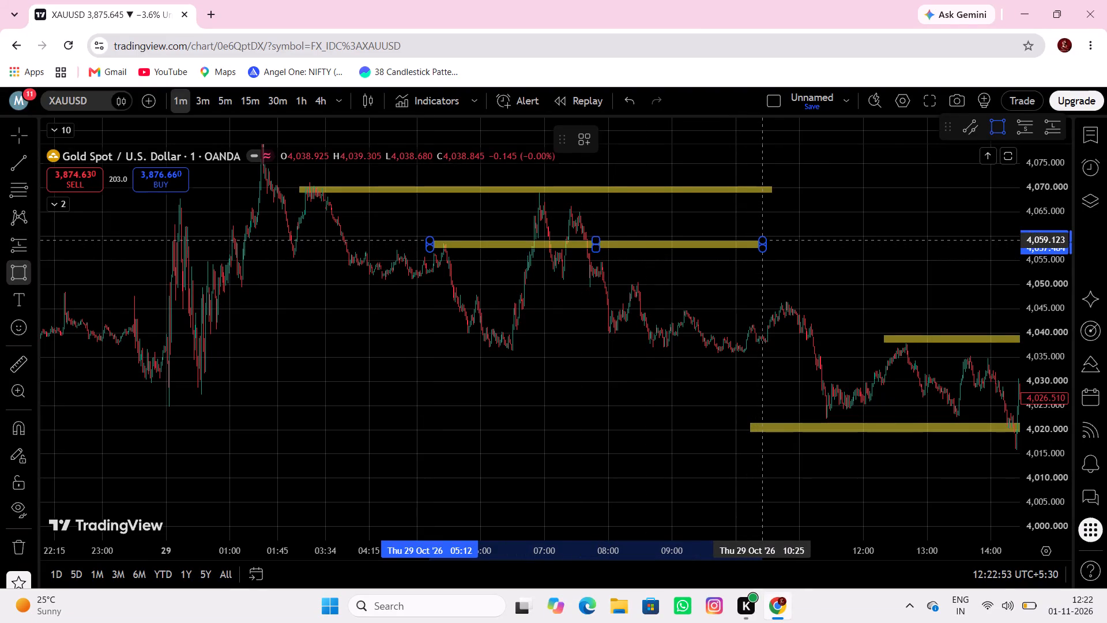
left_click(762, 241)
Draw a rectangle along the 06:30 and 10:00 lows on 29 Oct, from 04:56 to about 10:42, between about 4,034.2 and 4,036.9.
left_click_drag(717, 271, 637, 274)
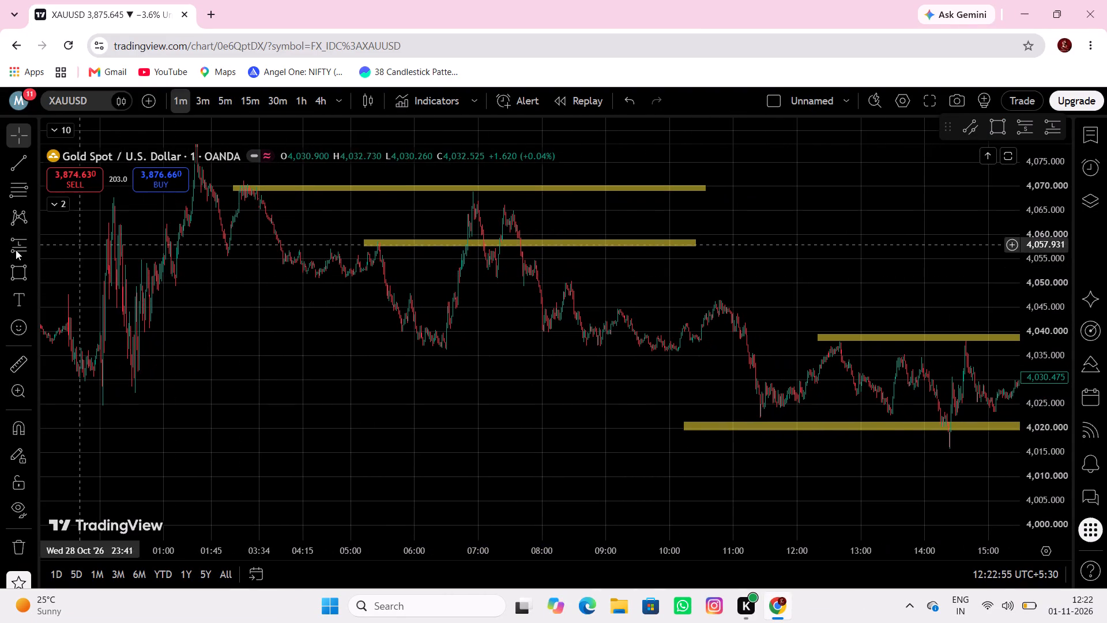
left_click(24, 272)
left_click_drag(347, 346, 374, 347)
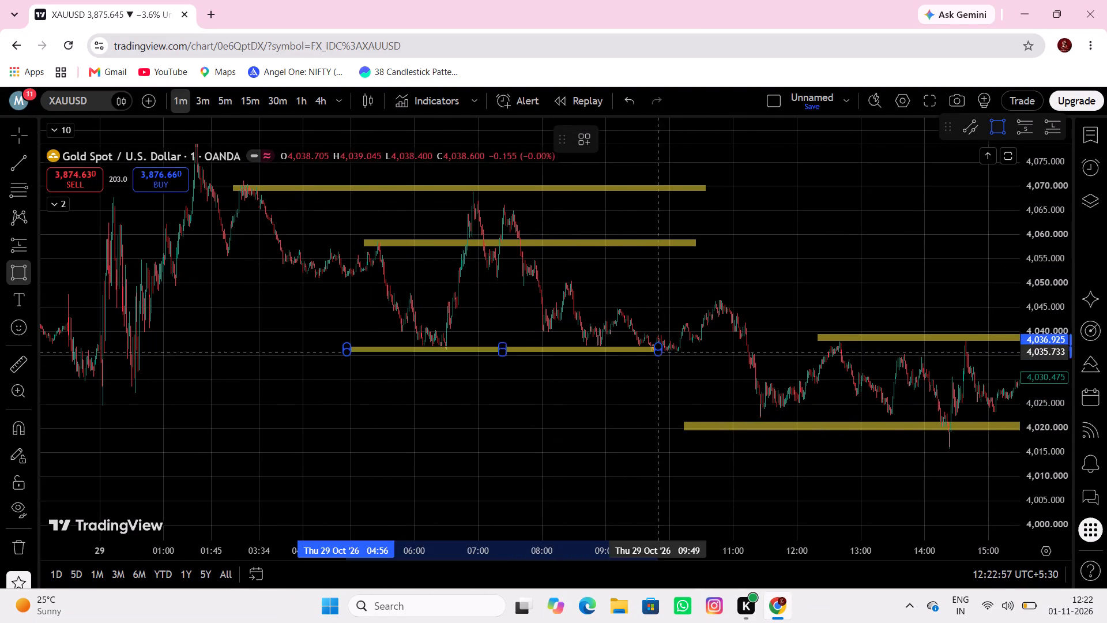
left_click(715, 359)
Measure the price range from the zone above the 05:25 high down to the zone along the 06:30 low on 29 Oct.
left_click_drag(537, 393, 1083, 531)
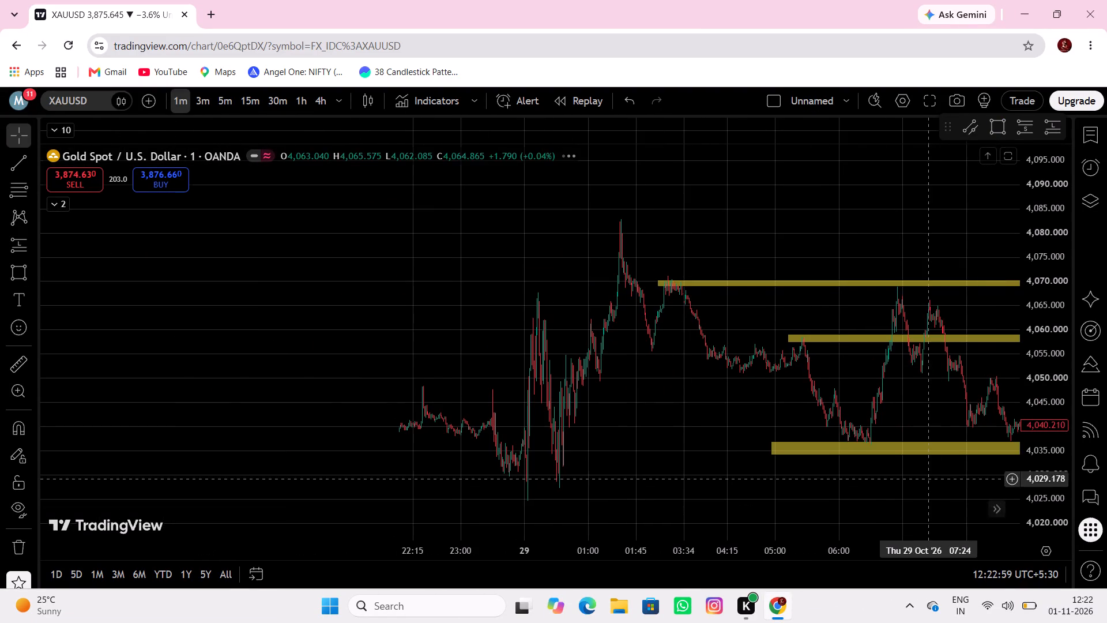
left_click_drag(623, 418, 306, 295)
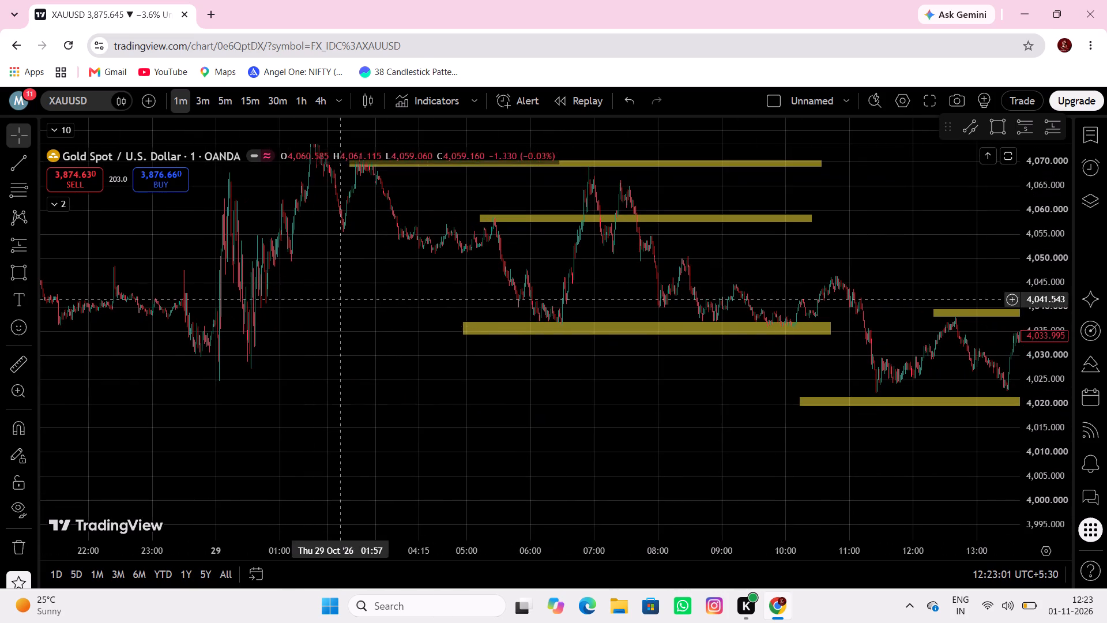
left_click(7, 369)
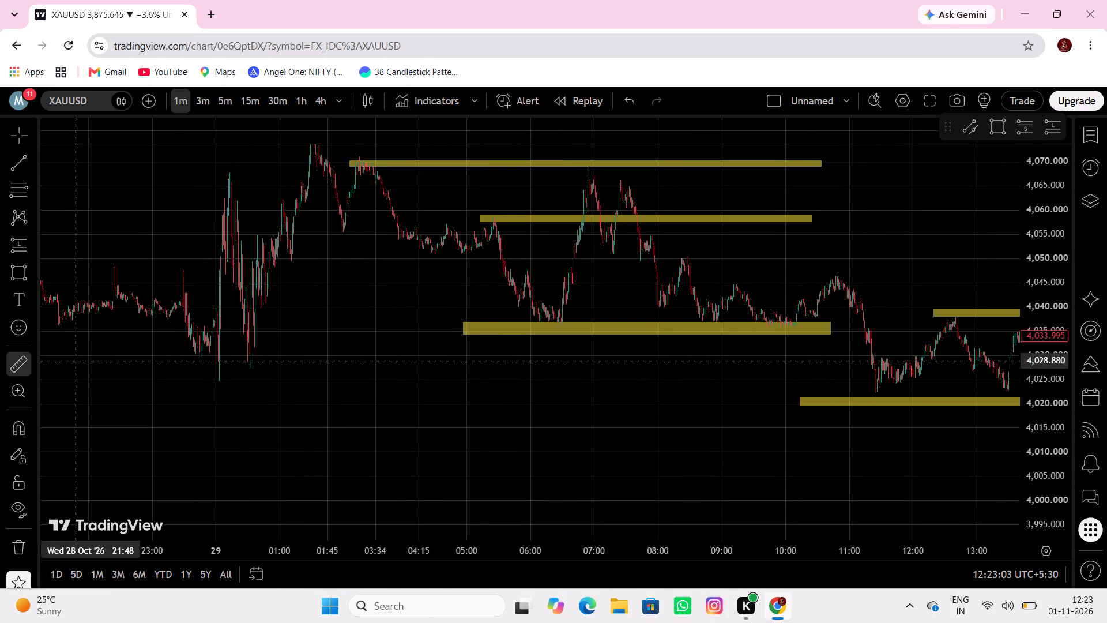
left_click(521, 224)
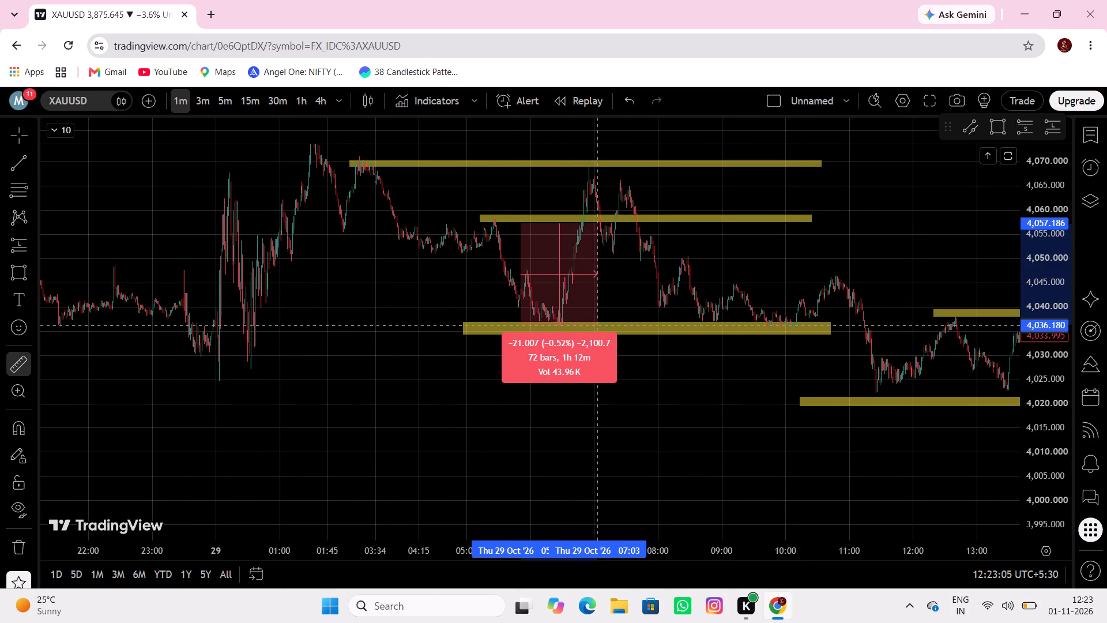
left_click(597, 325)
left_click_drag(337, 311, 433, 391)
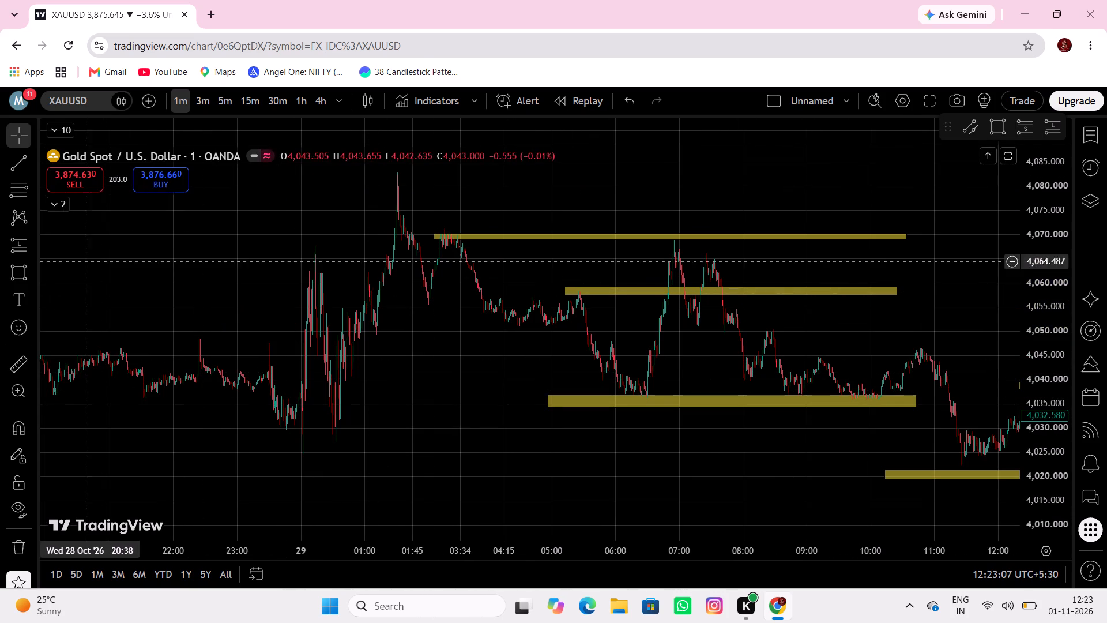
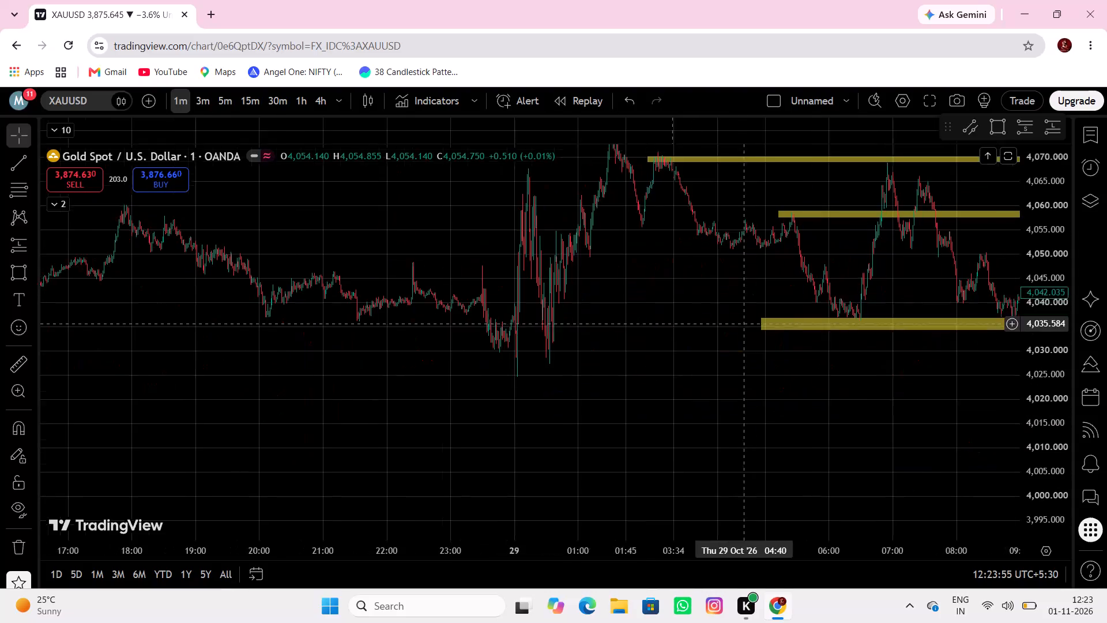
Draw a rectangle along the 20:00 low on 28 Oct, from 18:28 to about 01:50 on 29 Oct, between about 4,035 and 4,038.3.
left_click(232, 349)
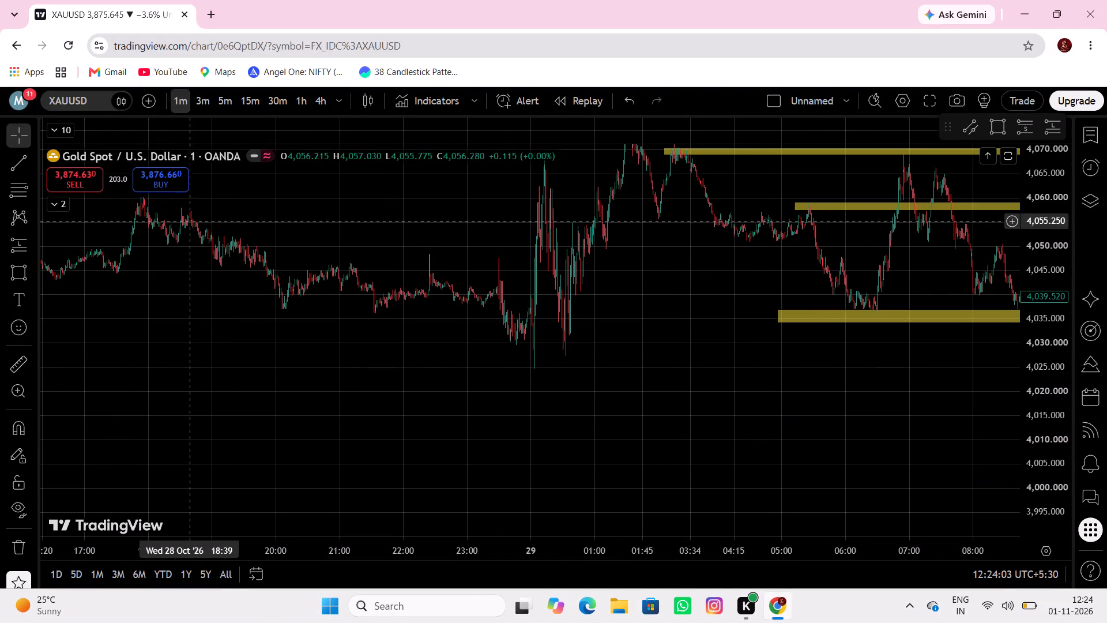
left_click(3, 270)
left_click(178, 303)
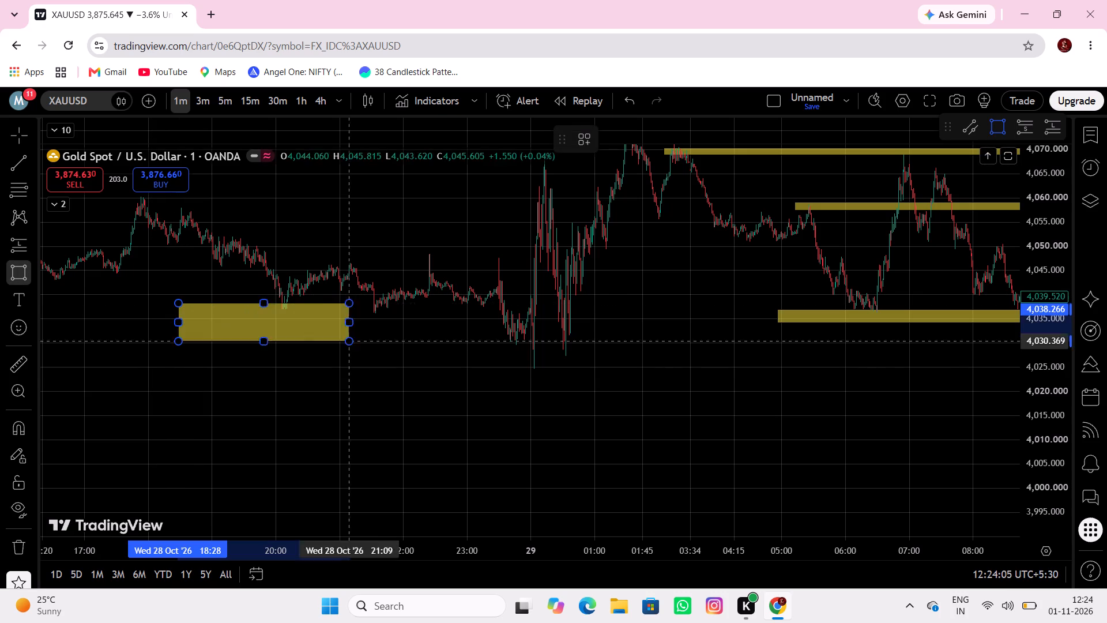
left_click(650, 318)
Draw a rectangle along the 18:00 high on 28 Oct, from 15:13 to 20:23, between about 4,058.2 and 4,060.3.
left_click_drag(601, 375, 422, 373)
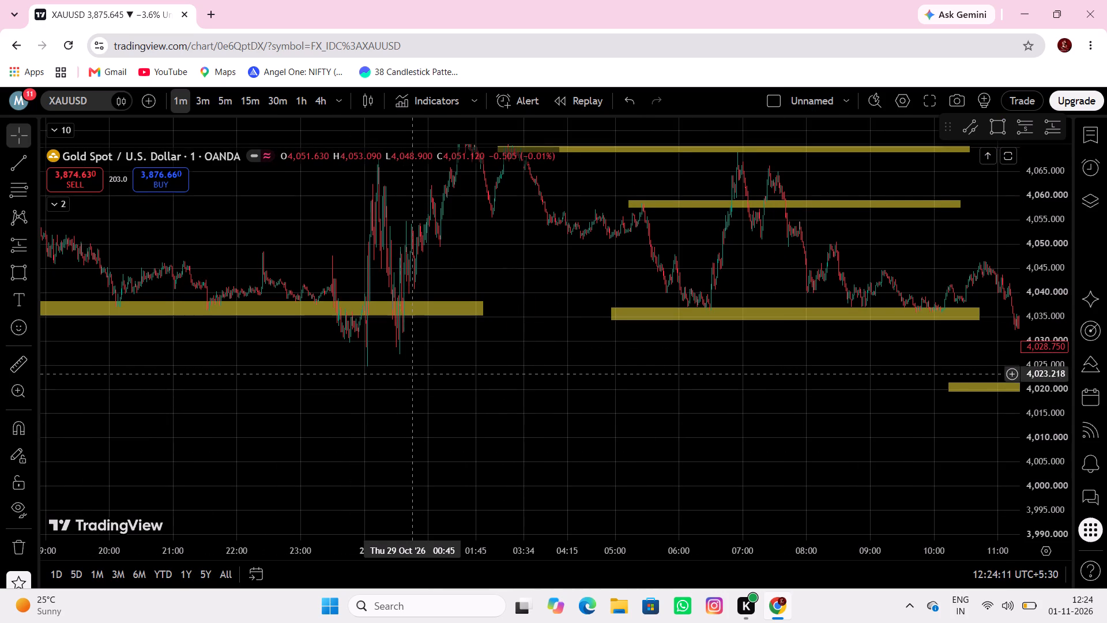
left_click_drag(270, 413, 551, 462)
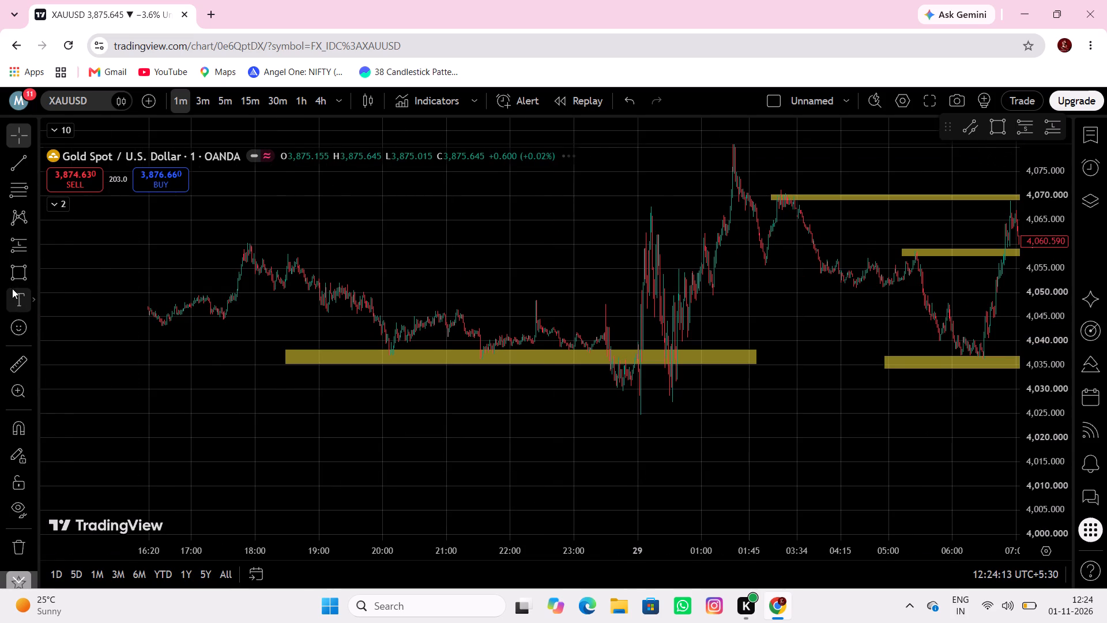
left_click(12, 277)
left_click_drag(78, 253, 89, 252)
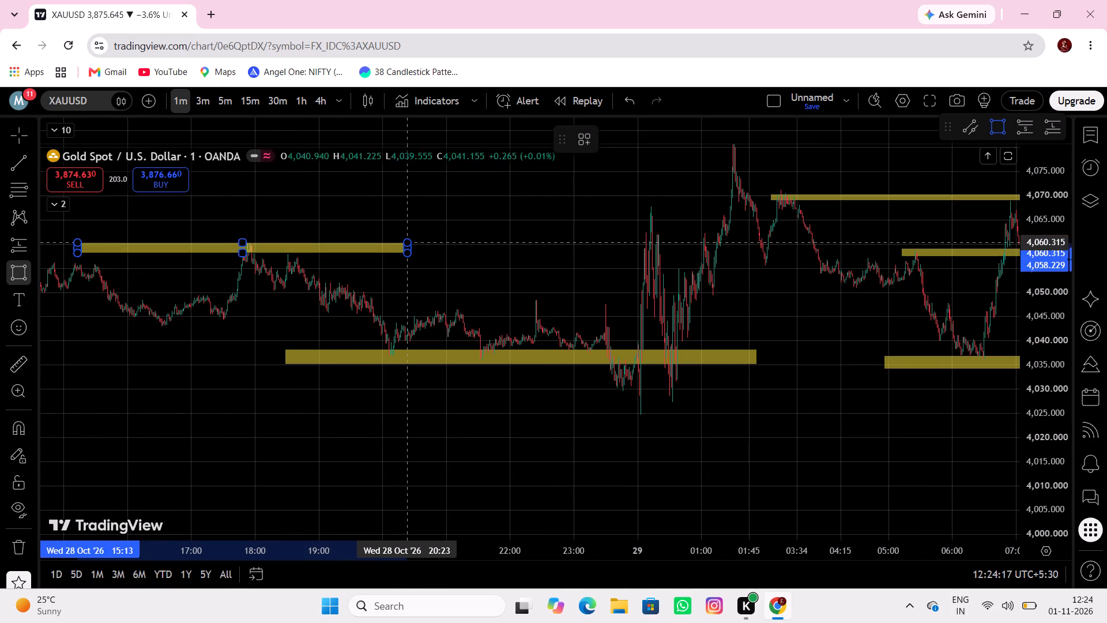
left_click(409, 241)
Draw a rectangle above the 09:15 swing high on 28 Oct, from 09:05 to 15:02, between about 4,046.3 and 4,048.0.
left_click_drag(352, 325, 558, 299)
left_click_drag(315, 332, 543, 365)
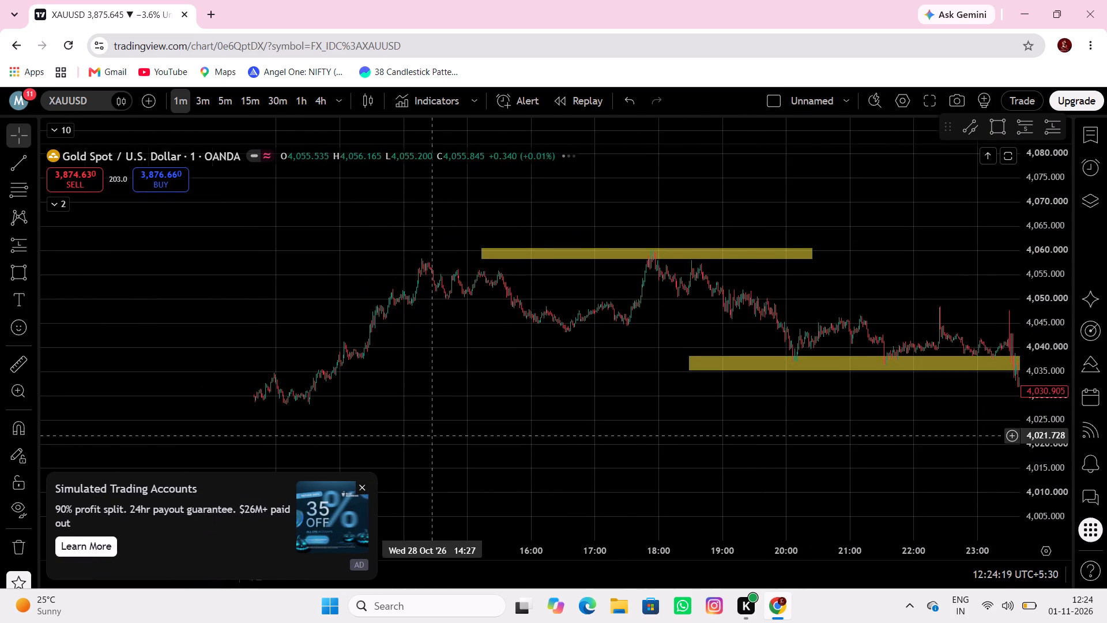
left_click(360, 487)
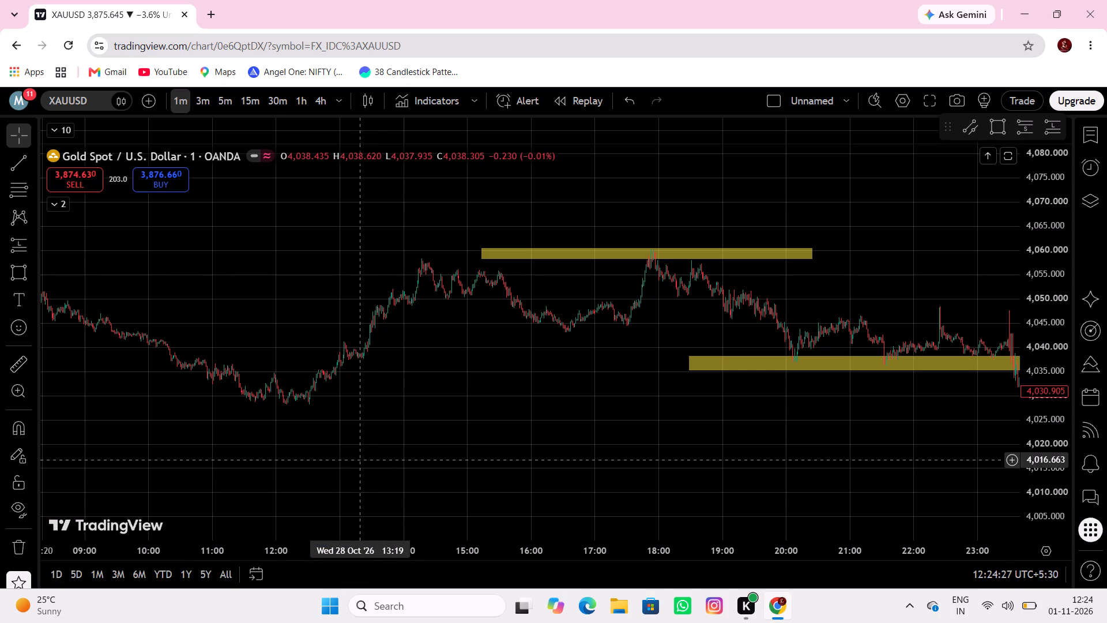
left_click(6, 276)
left_click_drag(90, 309, 97, 309)
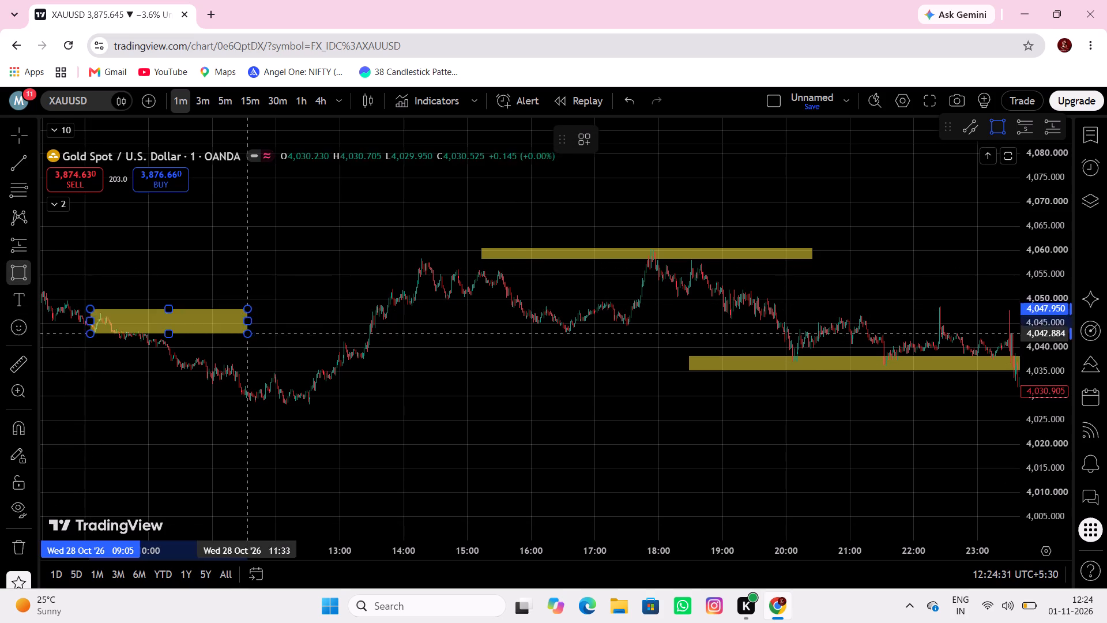
left_click(469, 317)
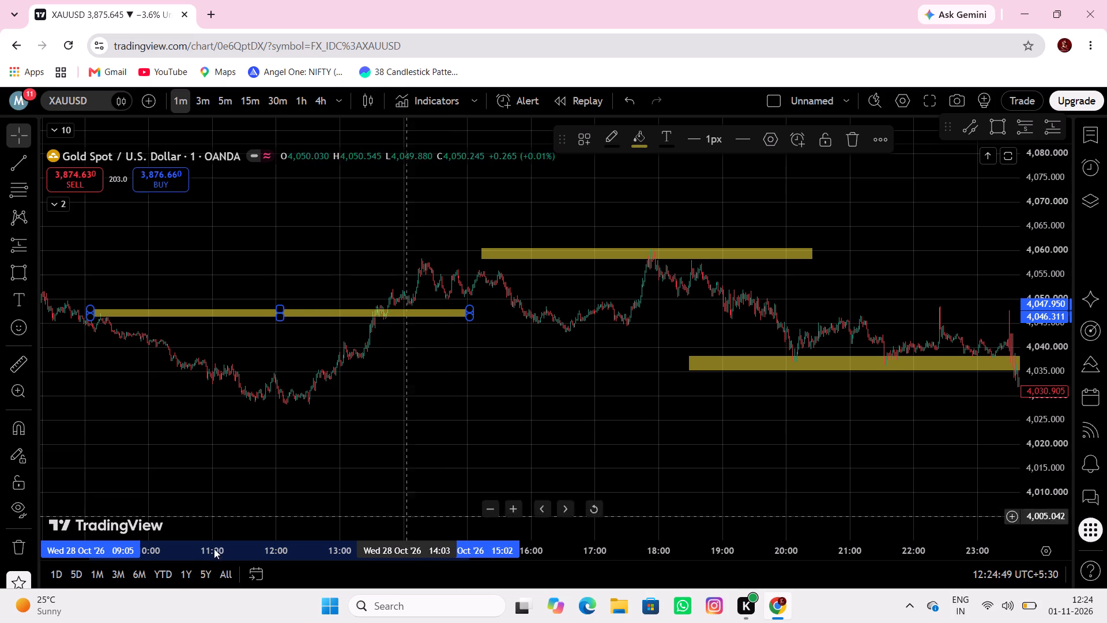
Draw a rectangle along the 12:00 lows on 28 Oct, from 09:45 to 16:59, between about 4,026.2 and 4,030.1.
left_click(18, 273)
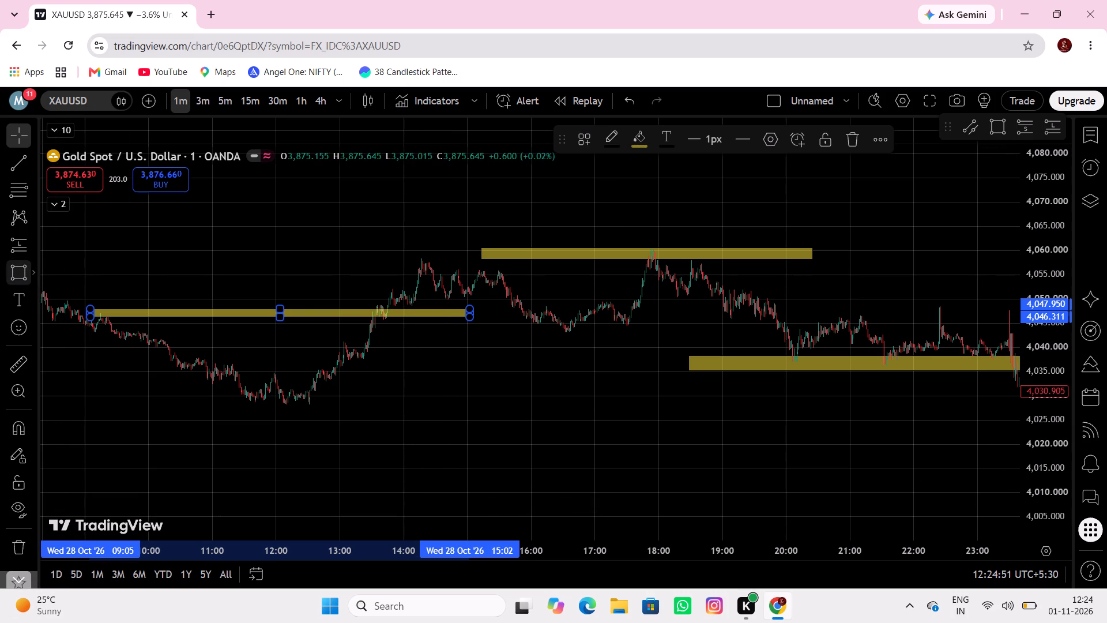
left_click(132, 395)
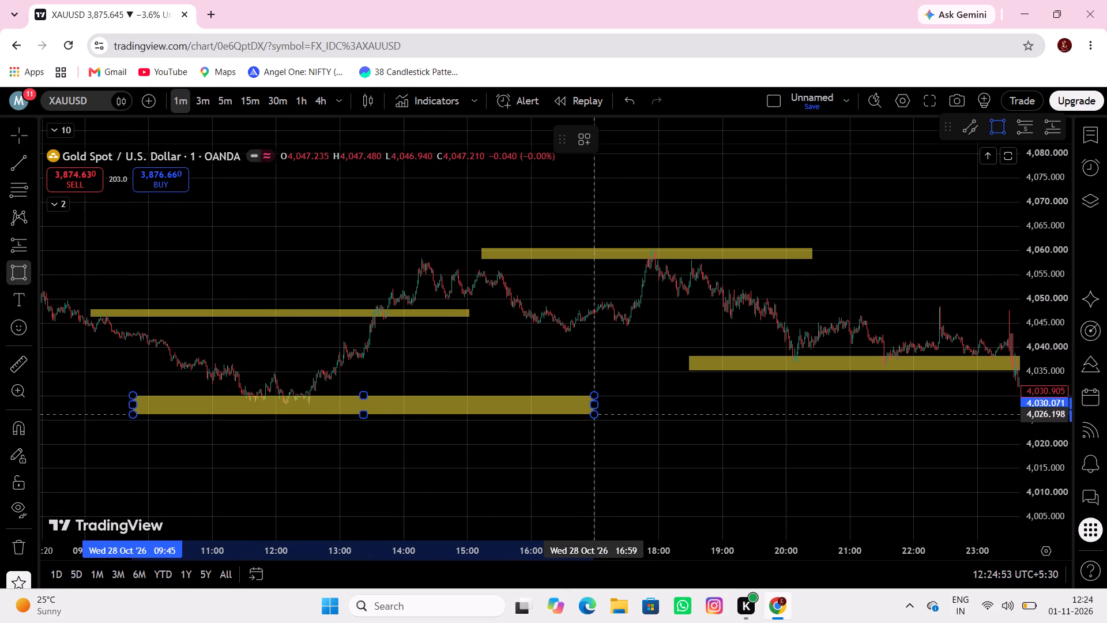
left_click(594, 414)
Draw a rectangle along the overnight highs, from 20:14 on 27 Oct to about 09:45 on 28 Oct, between about 4,064.8 and 4,066.9.
left_click_drag(530, 464, 715, 462)
scroll(676, 480, "down", 4)
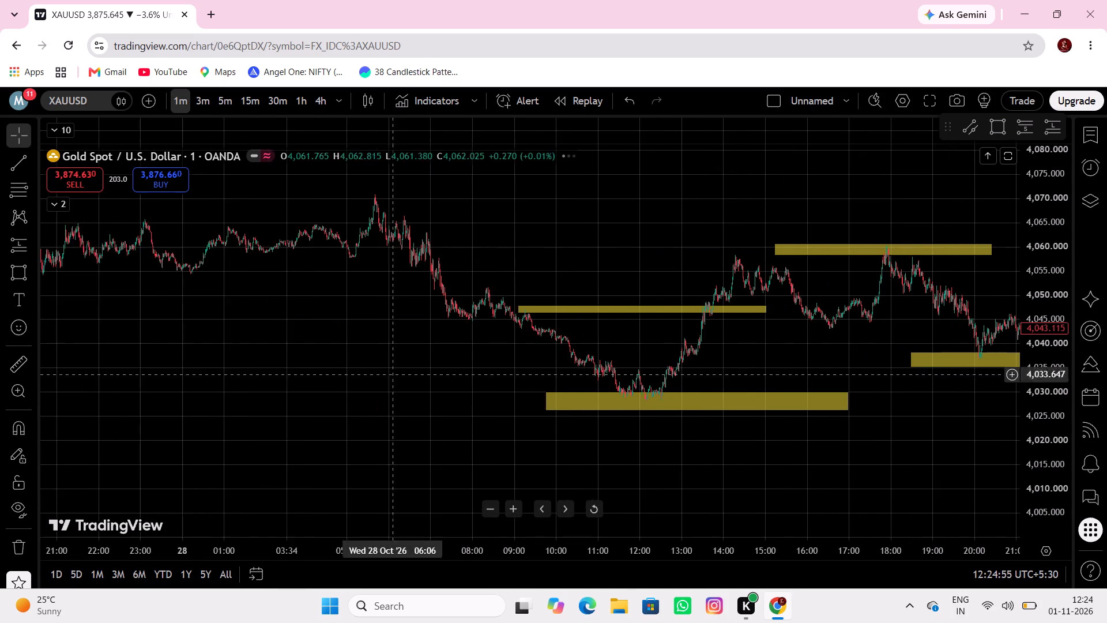
left_click_drag(364, 366, 749, 481)
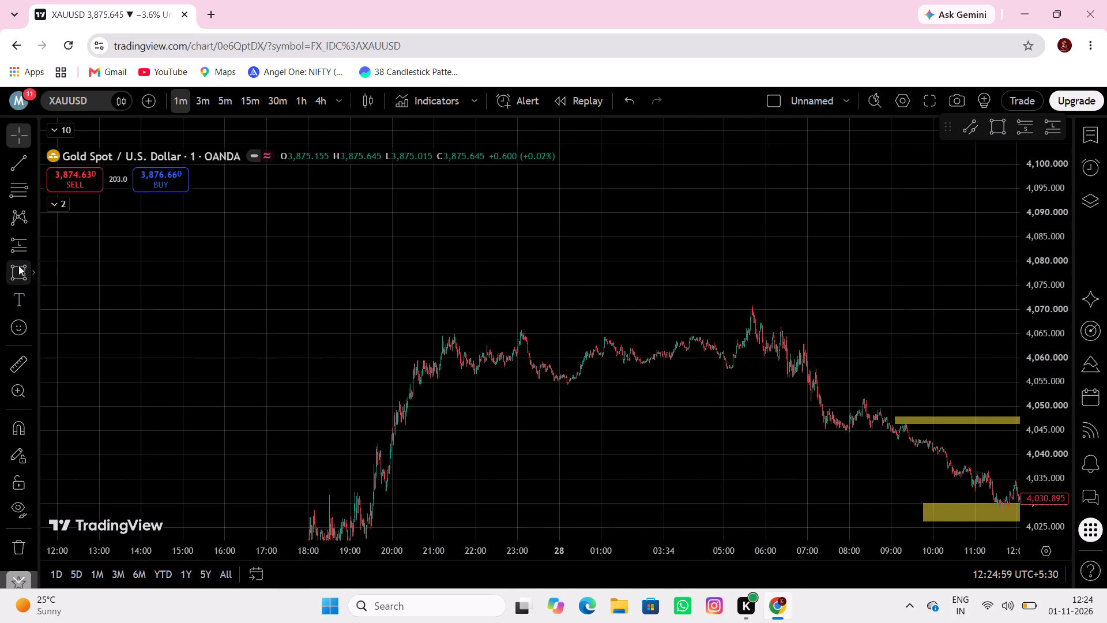
left_click(18, 273)
left_click_drag(402, 335, 408, 339)
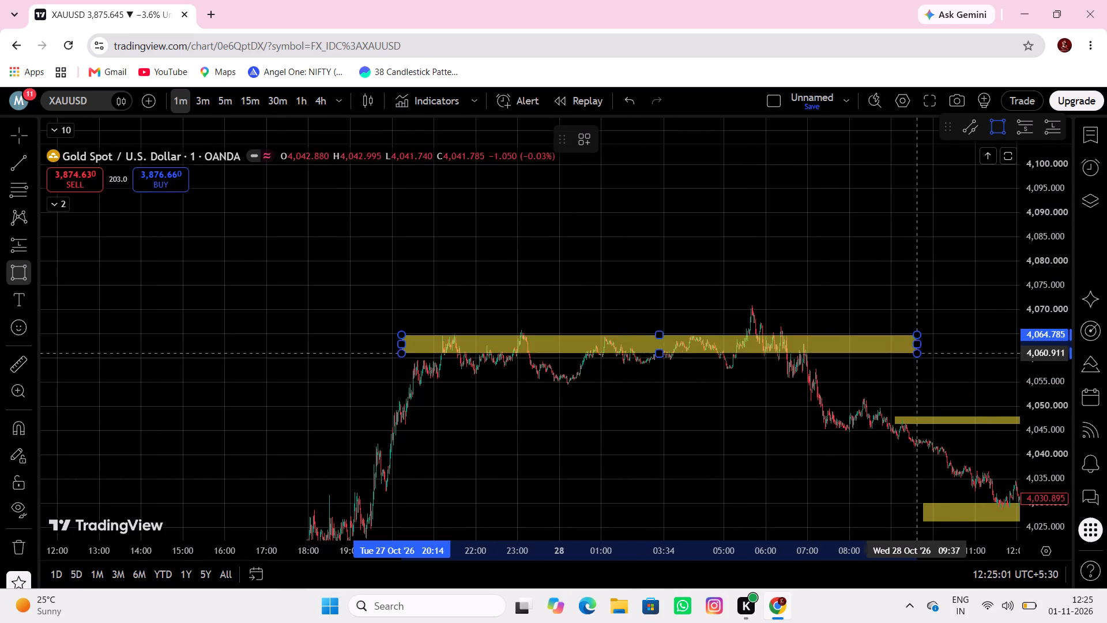
left_click(922, 324)
Draw a rectangle below the overnight consolidation, from 20:35 on 27 Oct to 08:27 on 28 Oct, between about 4,051.4 and 4,052.9.
left_click_drag(702, 426, 709, 351)
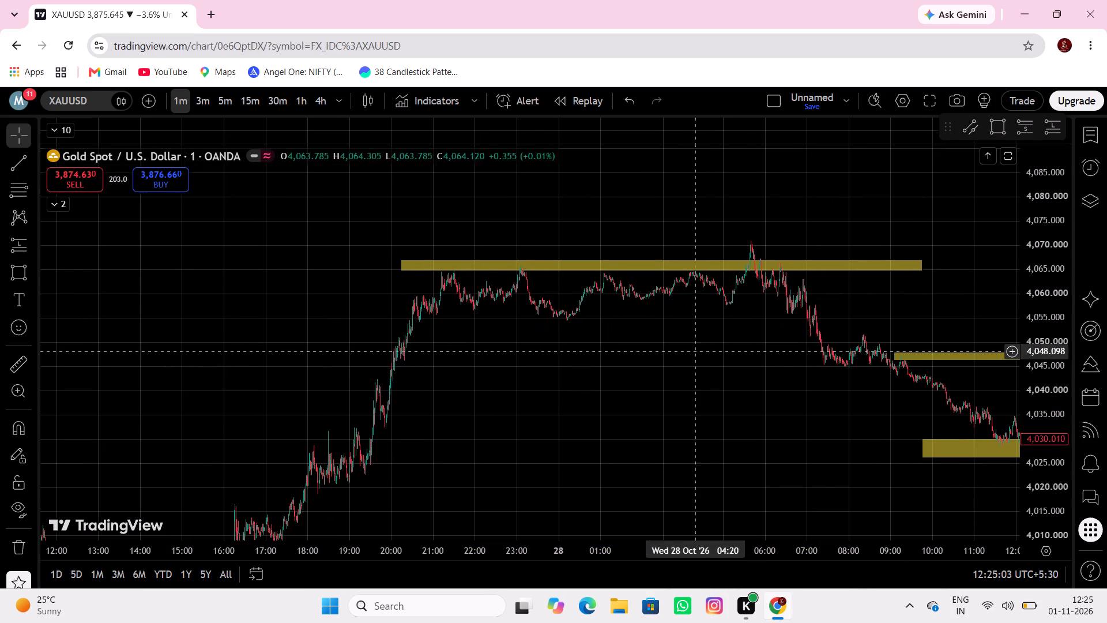
left_click(19, 280)
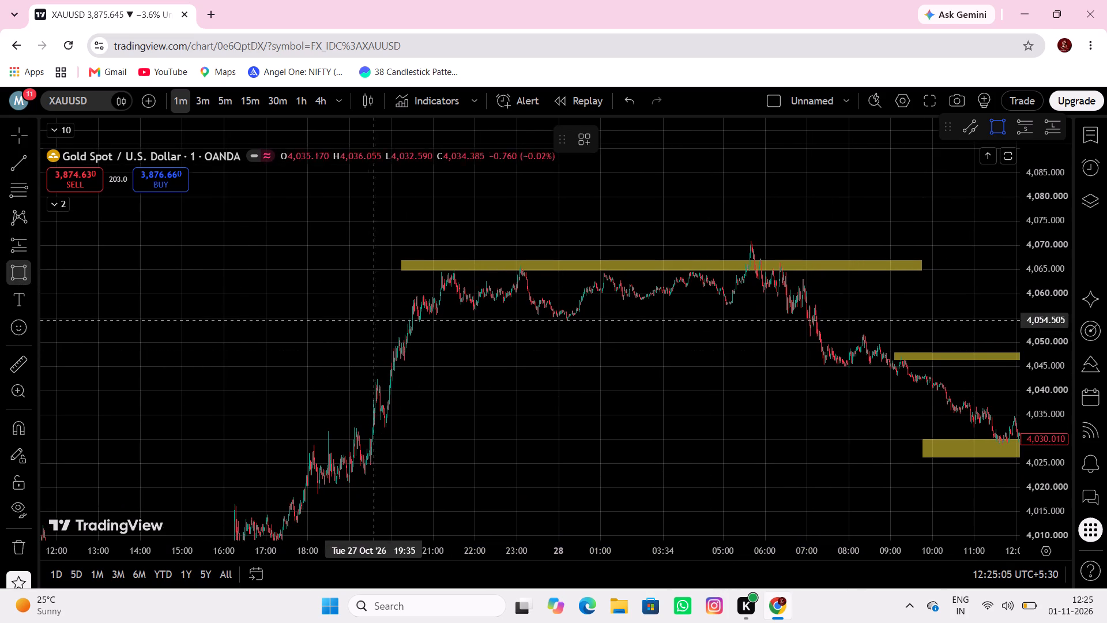
left_click_drag(416, 336, 485, 336)
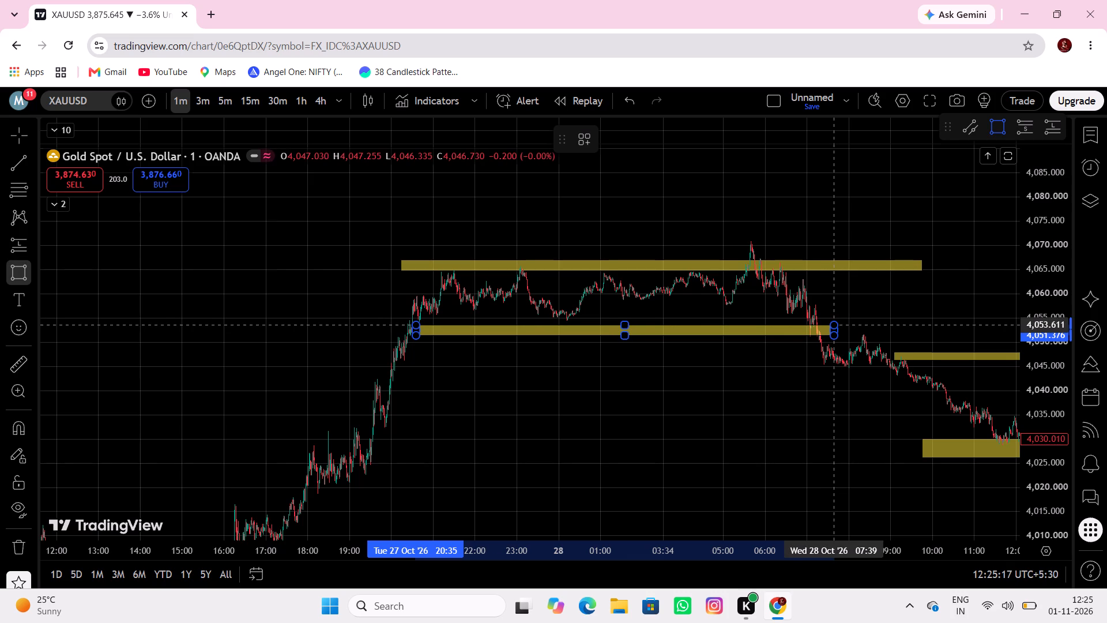
left_click(867, 328)
Draw a rectangle along the 09:50 high on 27 Oct, from 08:03 to 19:52, between about 4,025.8 and 4,027.1.
left_click_drag(670, 405, 668, 404)
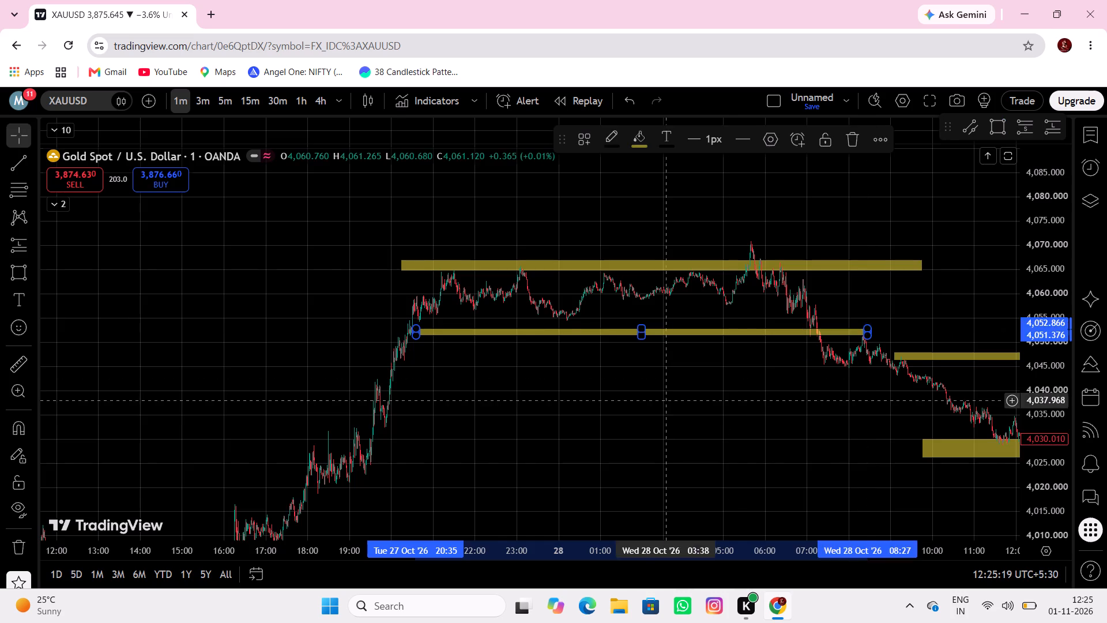
left_click_drag(668, 404, 894, 352)
left_click(18, 275)
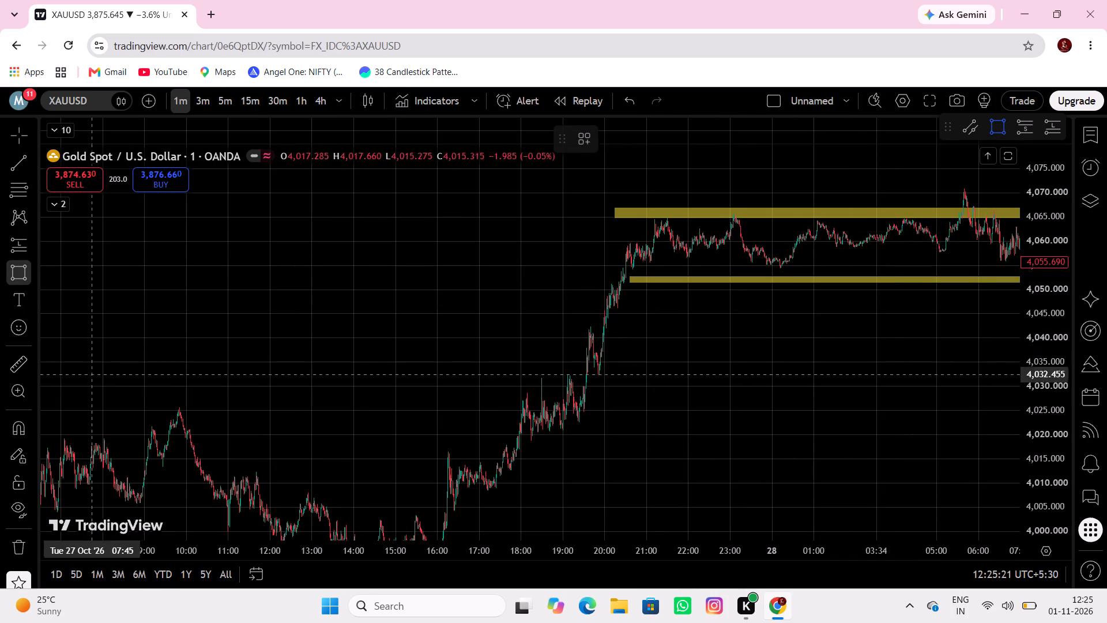
left_click_drag(105, 400, 112, 401)
left_click(600, 408)
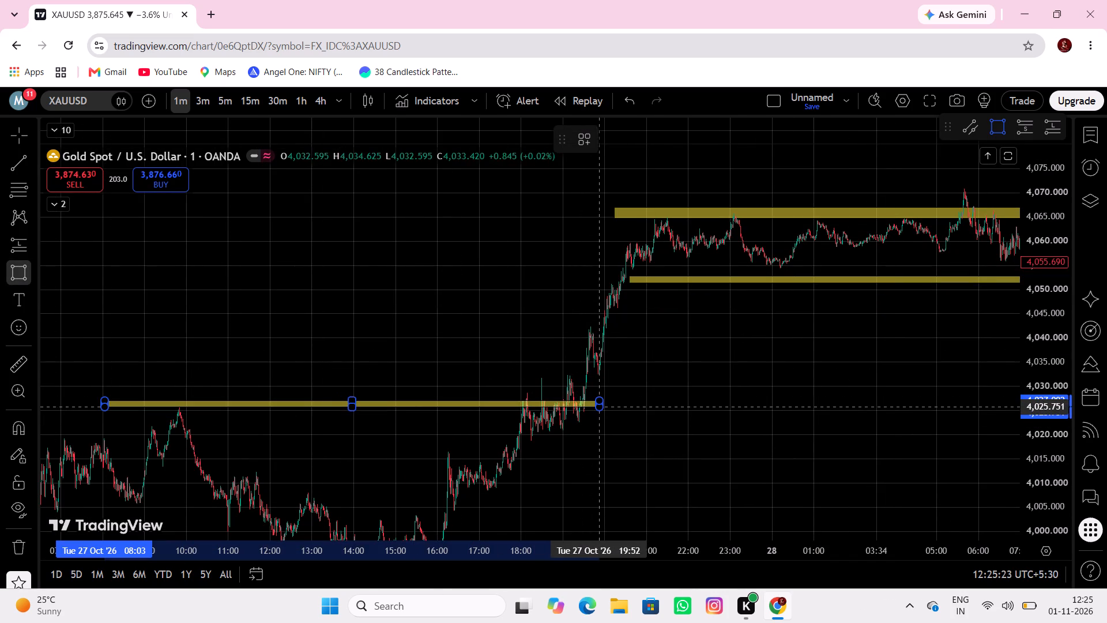
Draw a rectangle along the 16:15 swing high on 27 Oct, from 09:05 to about 19:00, between about 4,013 and 4,015.
left_click_drag(610, 444, 615, 444)
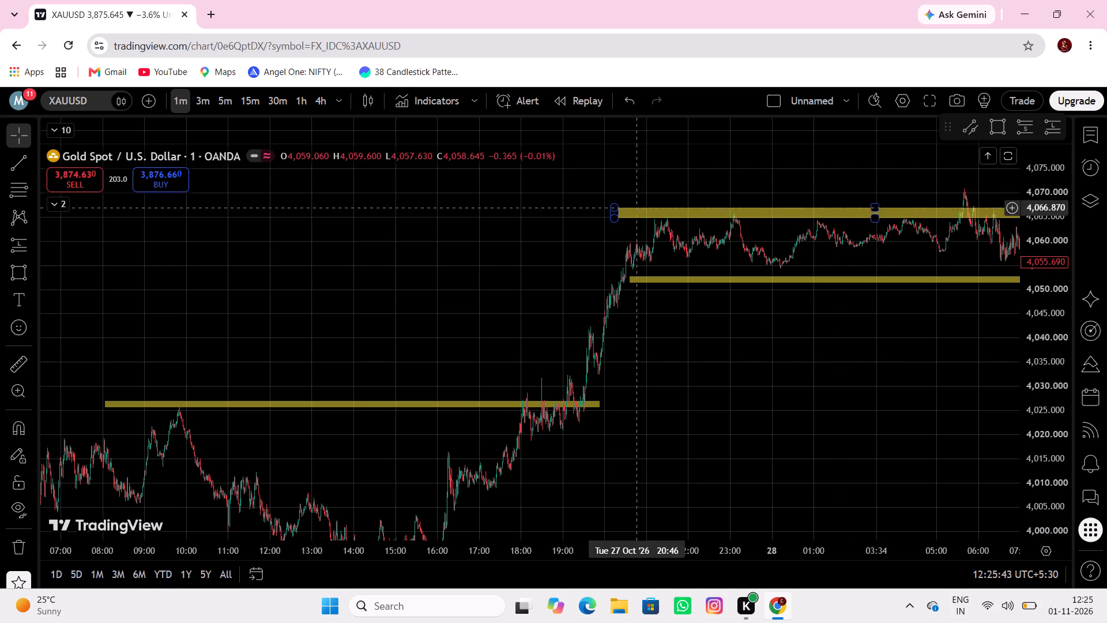
left_click(15, 282)
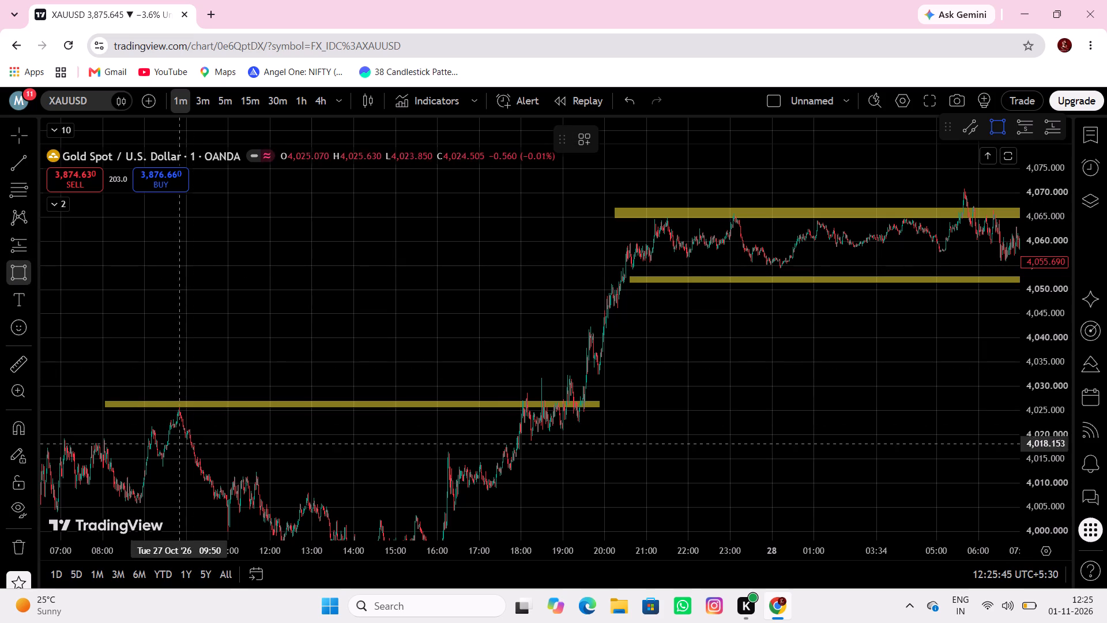
left_click(148, 467)
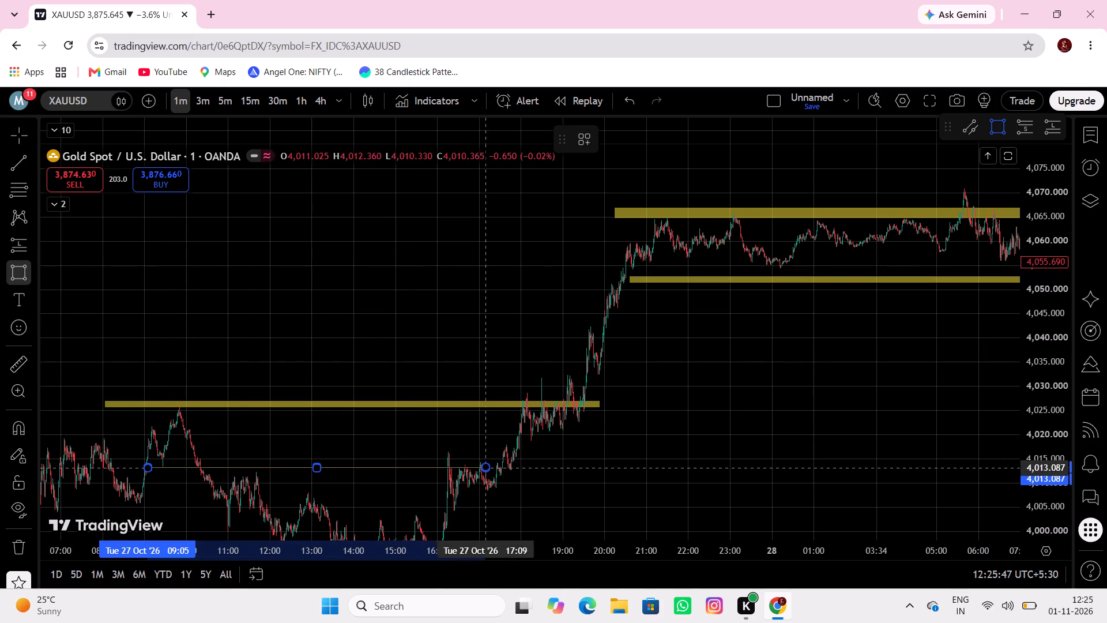
left_click(563, 458)
Draw a rectangle along the evening highs, from 17:12 on 26 Oct to 04:47 on 27 Oct, between about 4,024.2 and 4,028.9.
left_click_drag(533, 486, 549, 474)
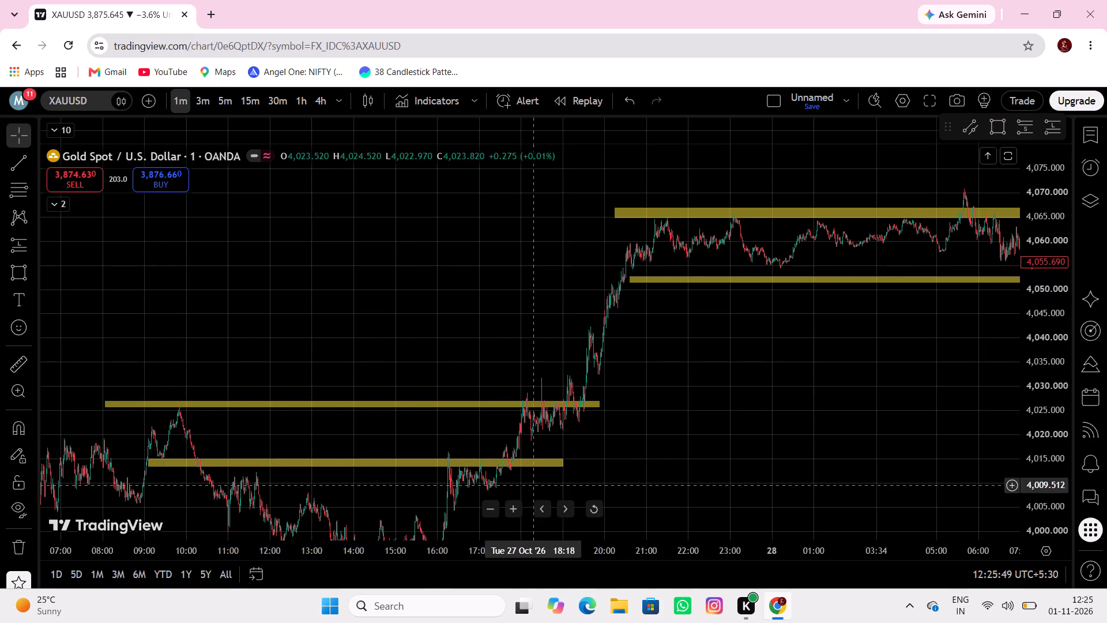
left_click_drag(549, 474, 657, 367)
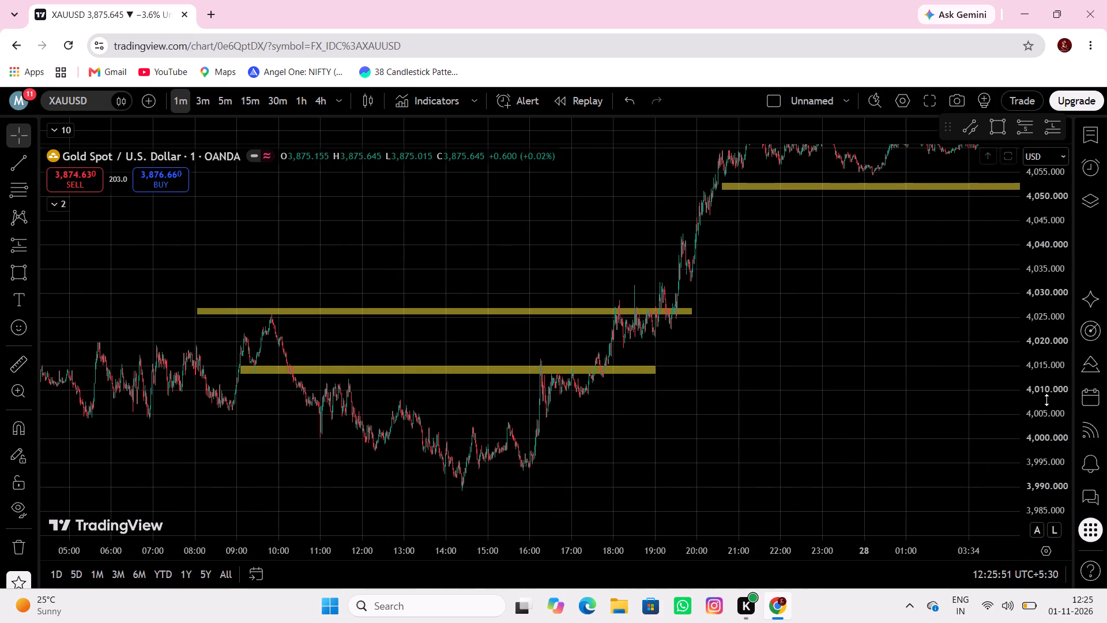
scroll(1048, 400, "down", 6)
scroll(1046, 401, "up", 1)
scroll(1046, 401, "down", 5)
scroll(667, 434, "down", 3)
left_click_drag(426, 467, 491, 459)
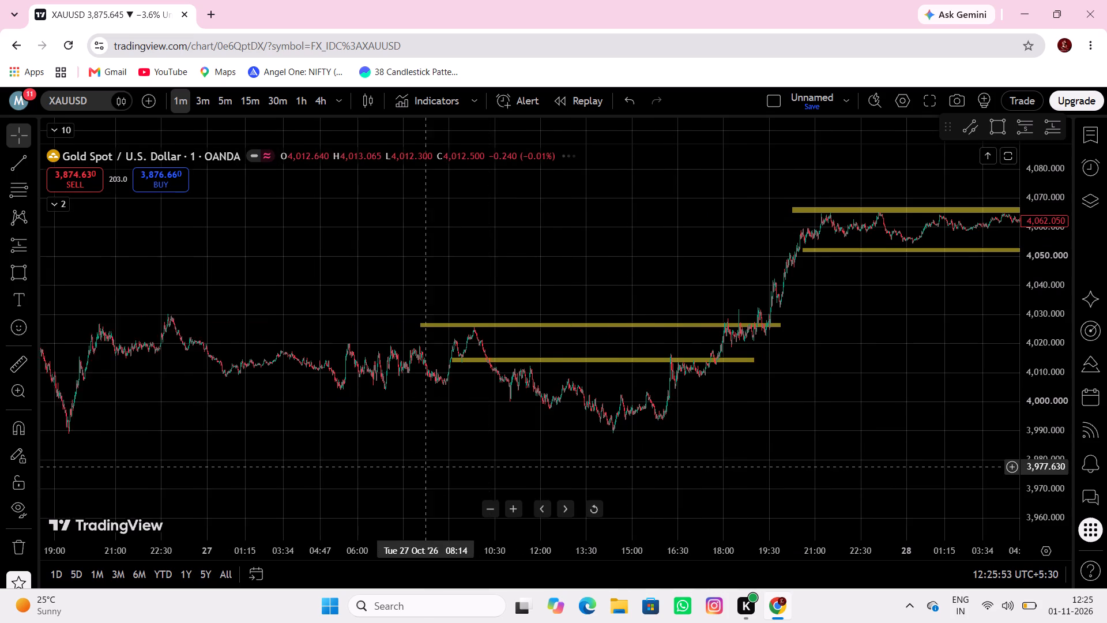
left_click_drag(491, 459, 534, 440)
left_click(18, 278)
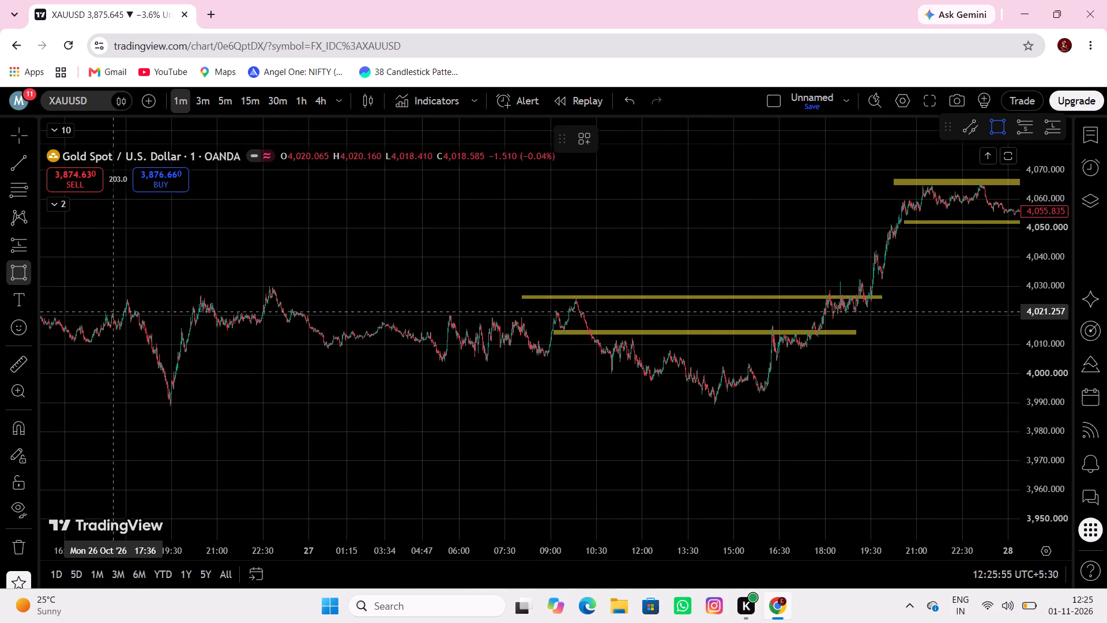
left_click_drag(101, 303, 106, 305)
left_click(422, 290)
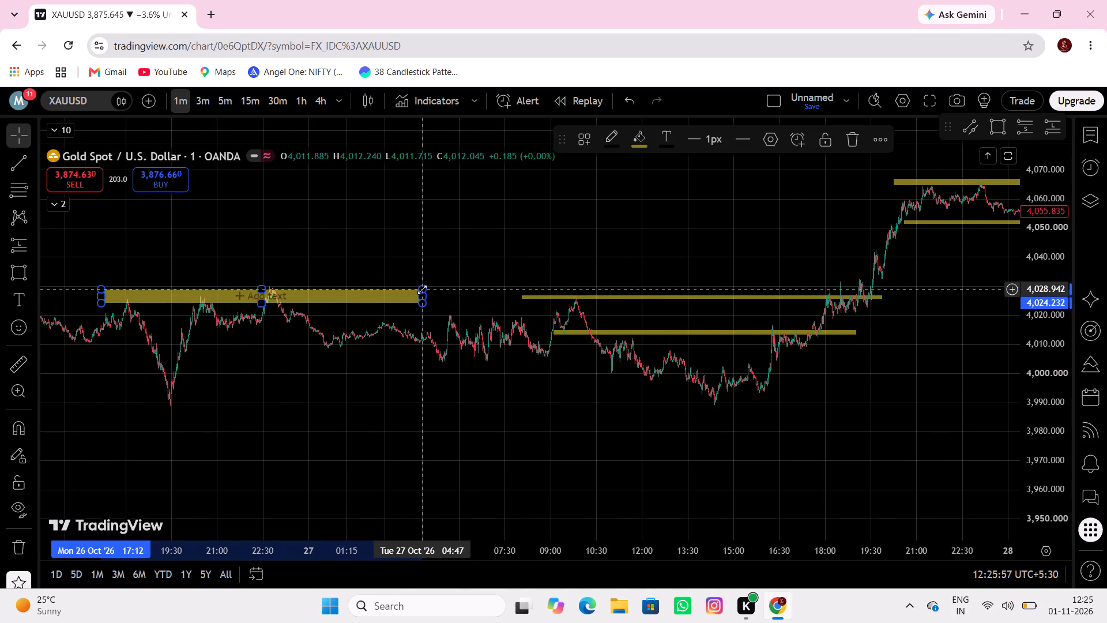
Draw a thin rectangle above the 19:30 low, from 16:43 on 26 Oct to about 03:53 on 27 Oct, near 4,000.
left_click_drag(336, 374, 415, 344)
left_click(21, 286)
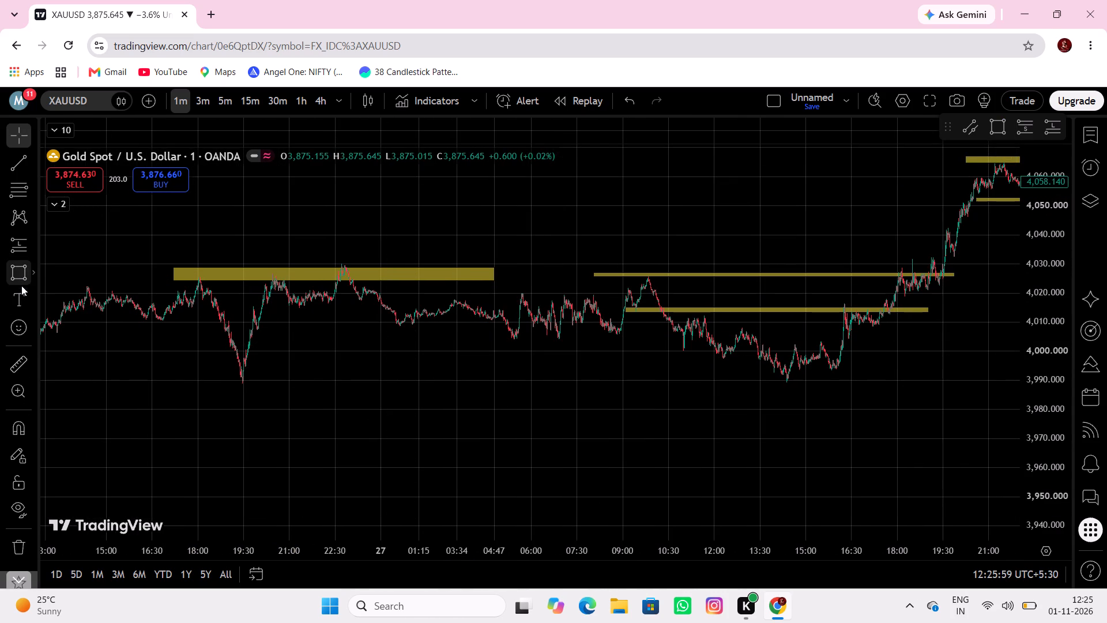
left_click(159, 351)
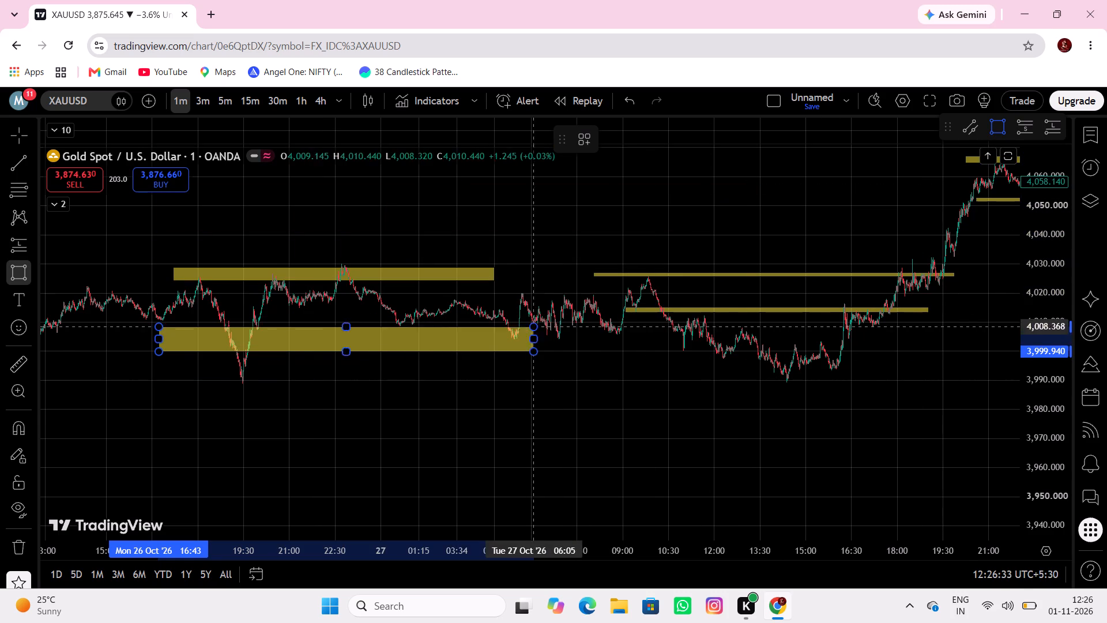
left_click(466, 348)
Move the thin rectangle onto the 19:30 low, spanning 18:32 on 26 Oct to 05:42 on 27 Oct, and thicken it to about 3,991–3,994.
left_click_drag(363, 349, 386, 366)
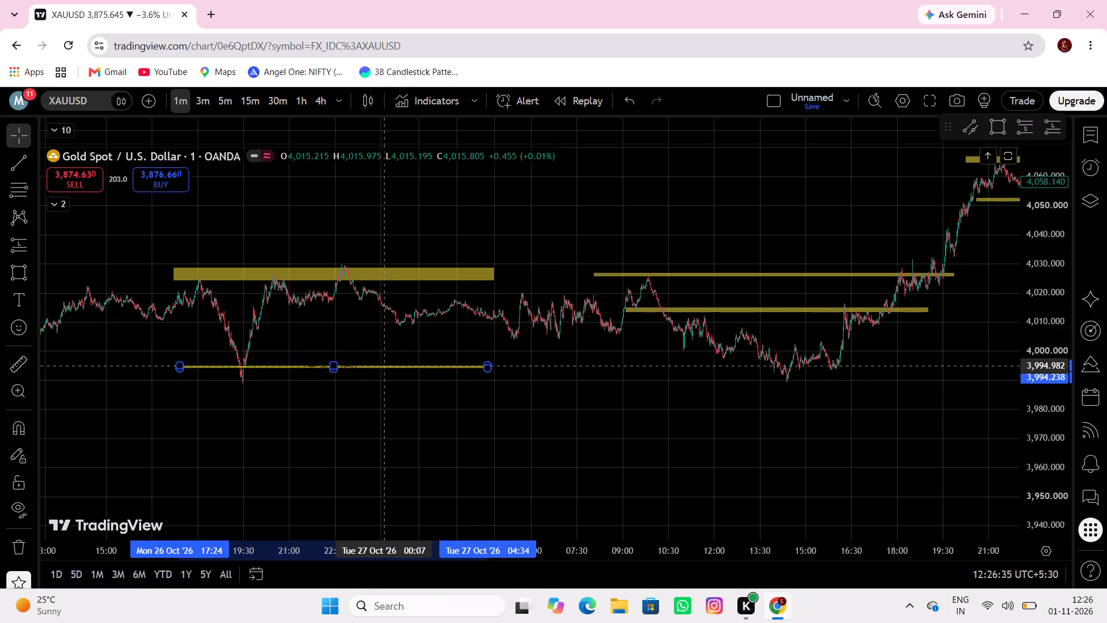
left_click_drag(386, 366, 419, 378)
left_click_drag(373, 378, 377, 366)
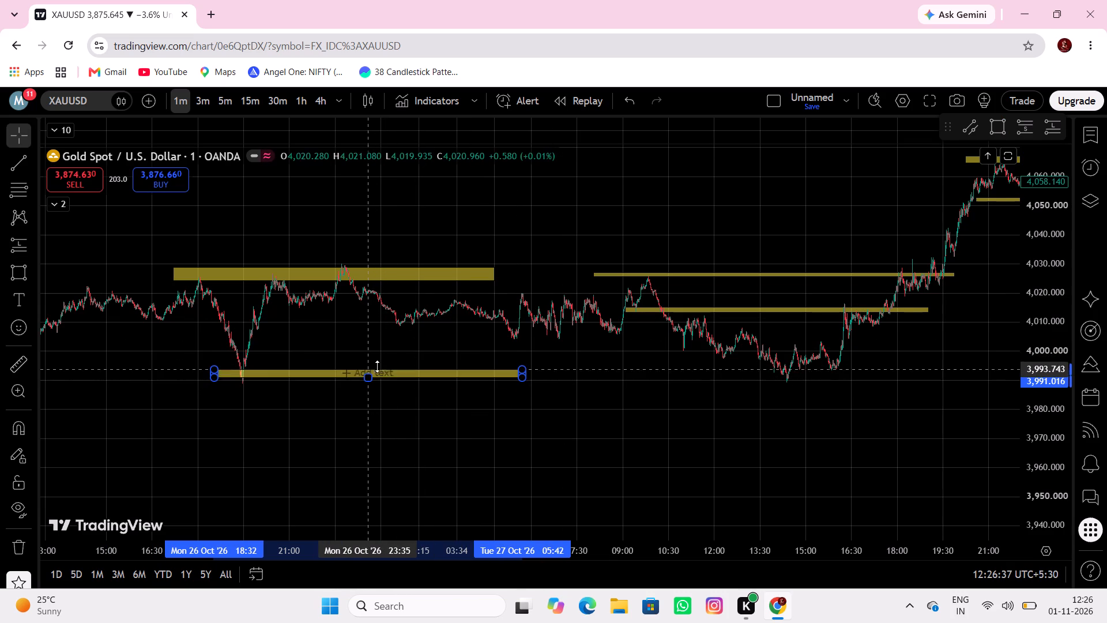
left_click_drag(377, 366, 379, 366)
Draw a thin rectangle along the 05:30 low on 27 Oct, from 05:07 to about 13:53, at about 4,004.
left_click_drag(340, 336, 353, 349)
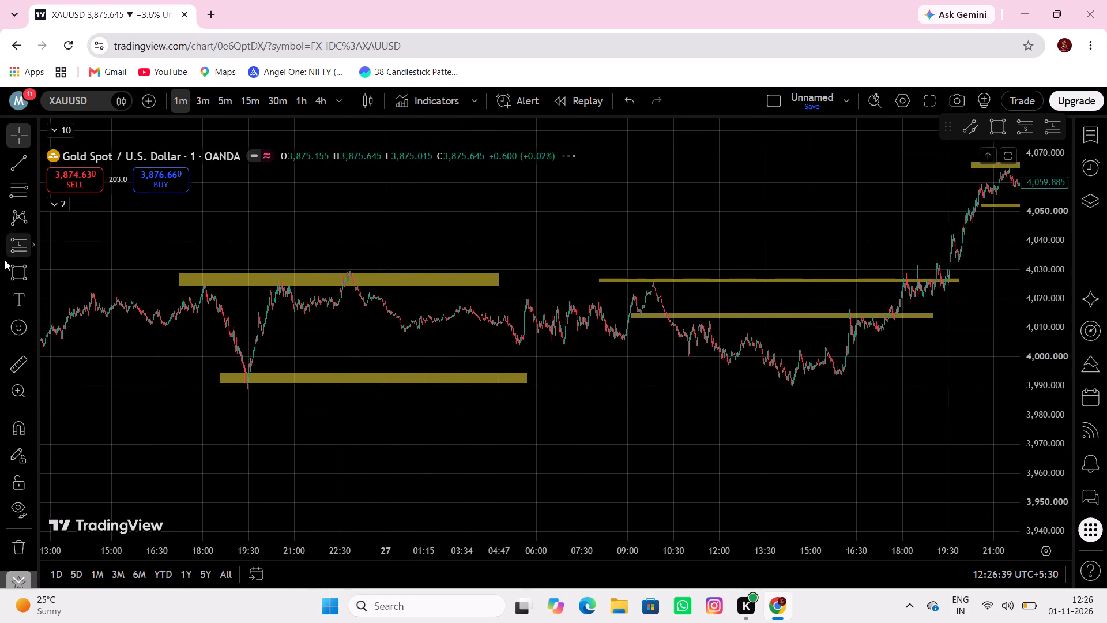
left_click_drag(12, 267, 28, 270)
left_click_drag(509, 345, 519, 348)
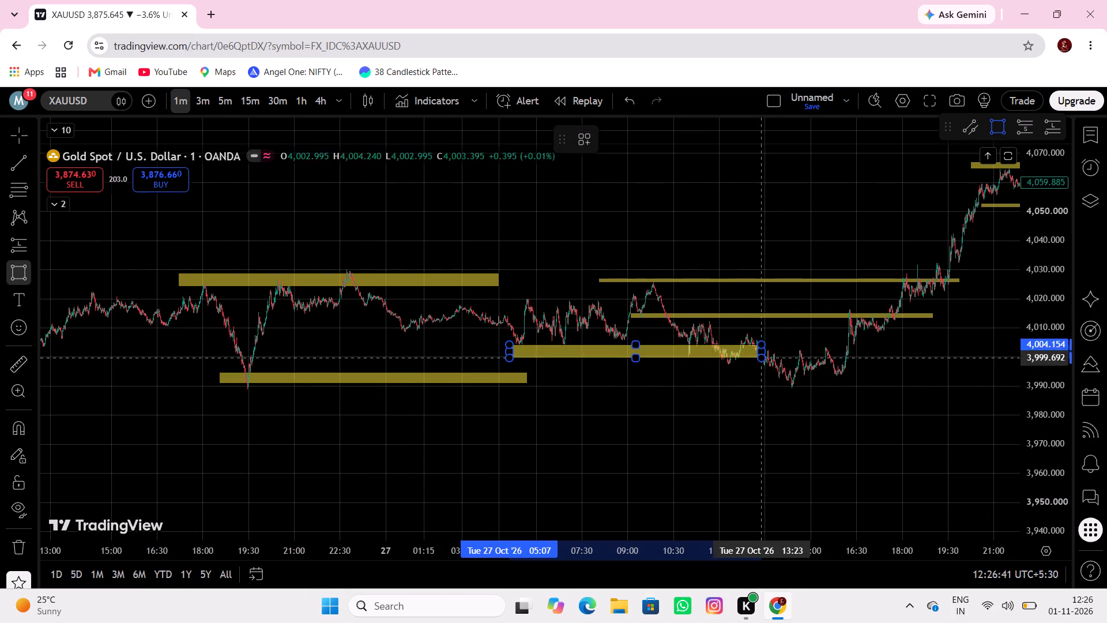
left_click(777, 346)
left_click_drag(737, 385, 433, 392)
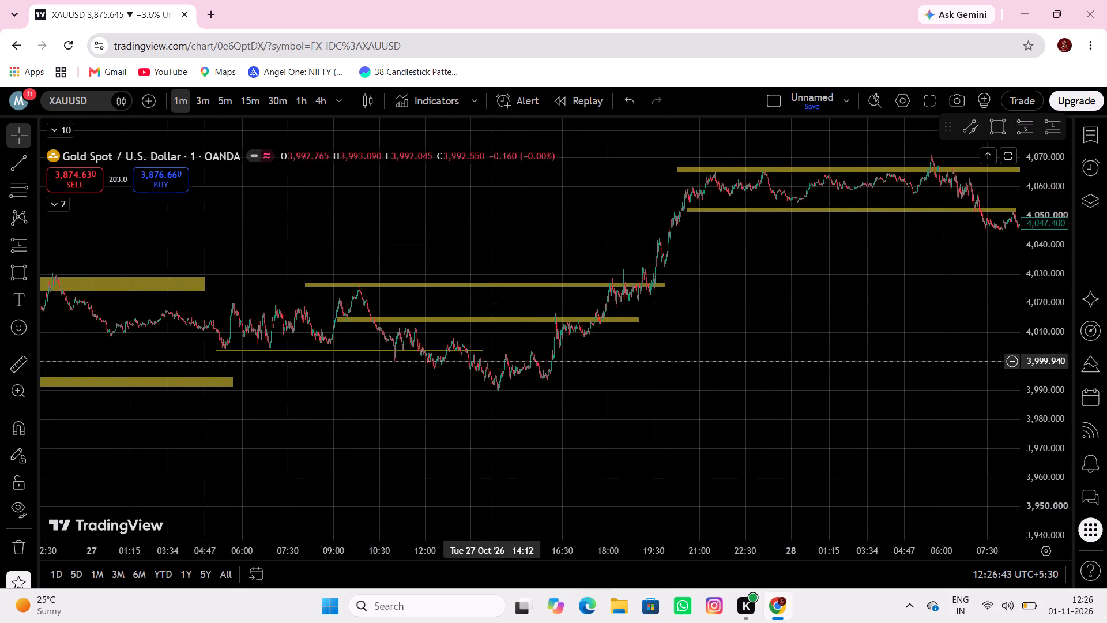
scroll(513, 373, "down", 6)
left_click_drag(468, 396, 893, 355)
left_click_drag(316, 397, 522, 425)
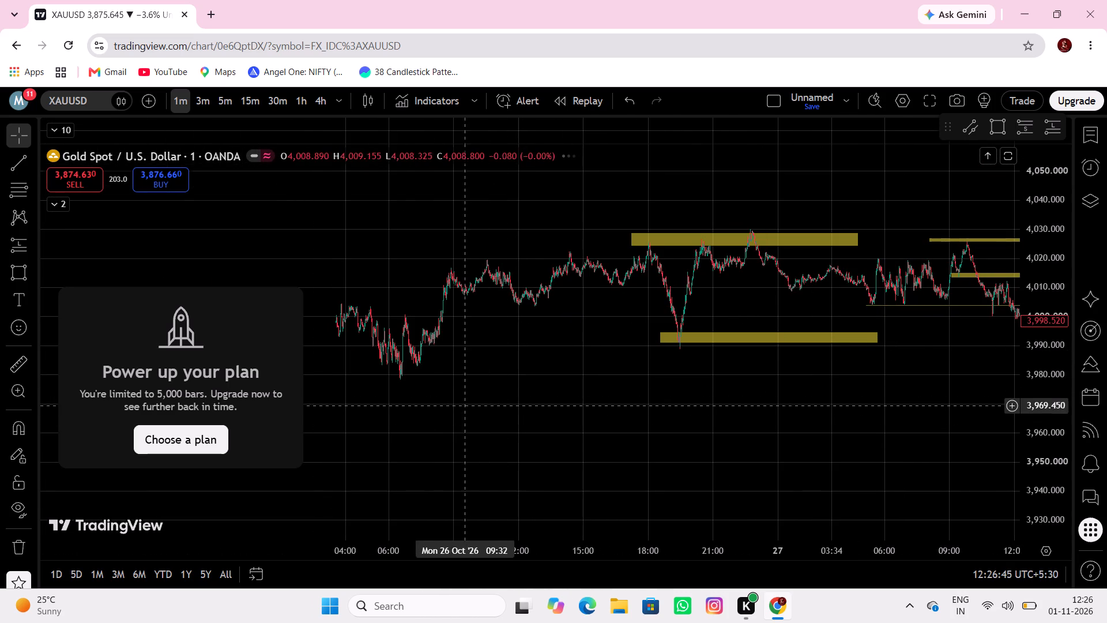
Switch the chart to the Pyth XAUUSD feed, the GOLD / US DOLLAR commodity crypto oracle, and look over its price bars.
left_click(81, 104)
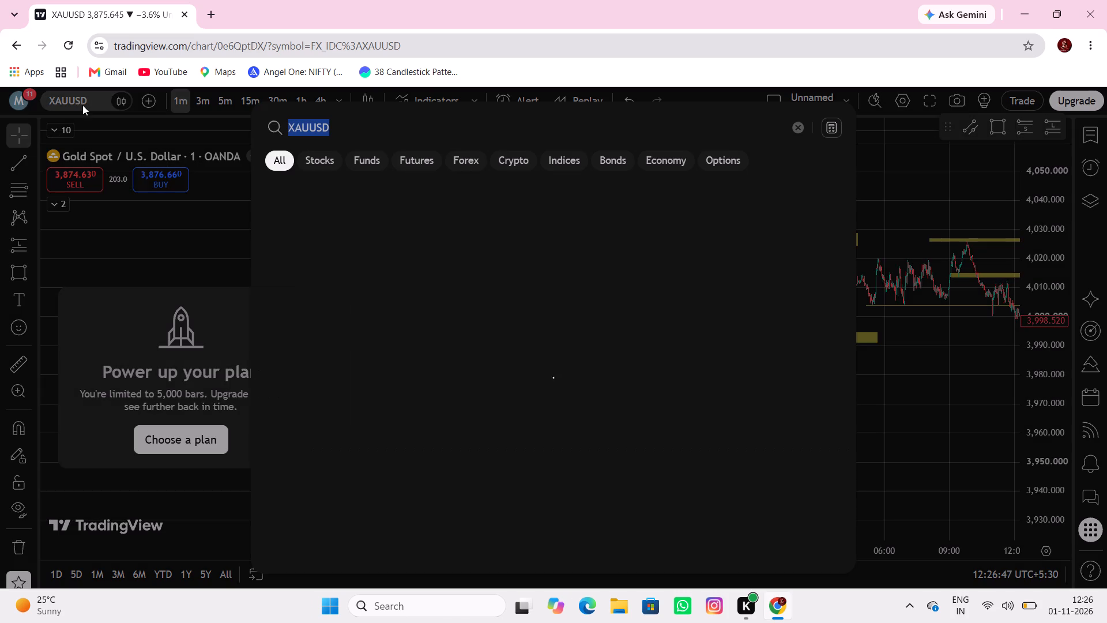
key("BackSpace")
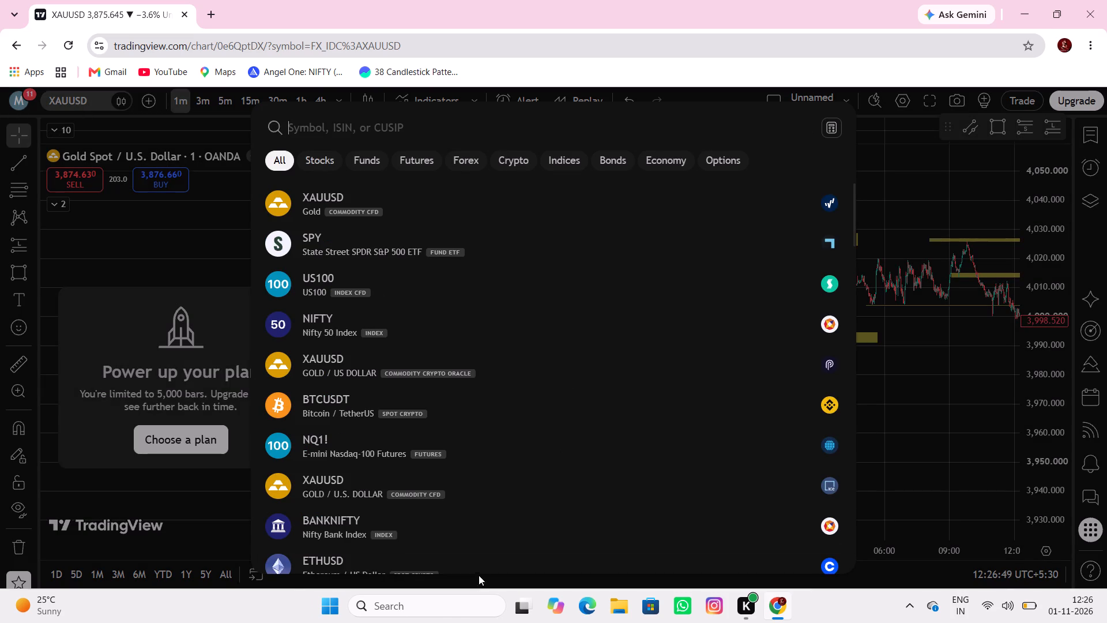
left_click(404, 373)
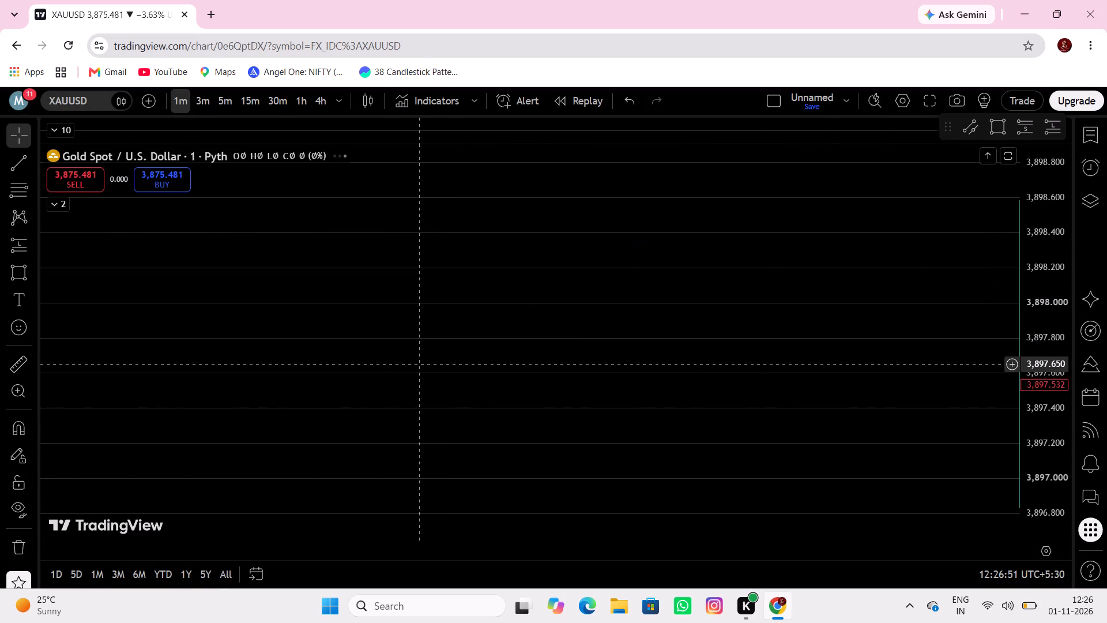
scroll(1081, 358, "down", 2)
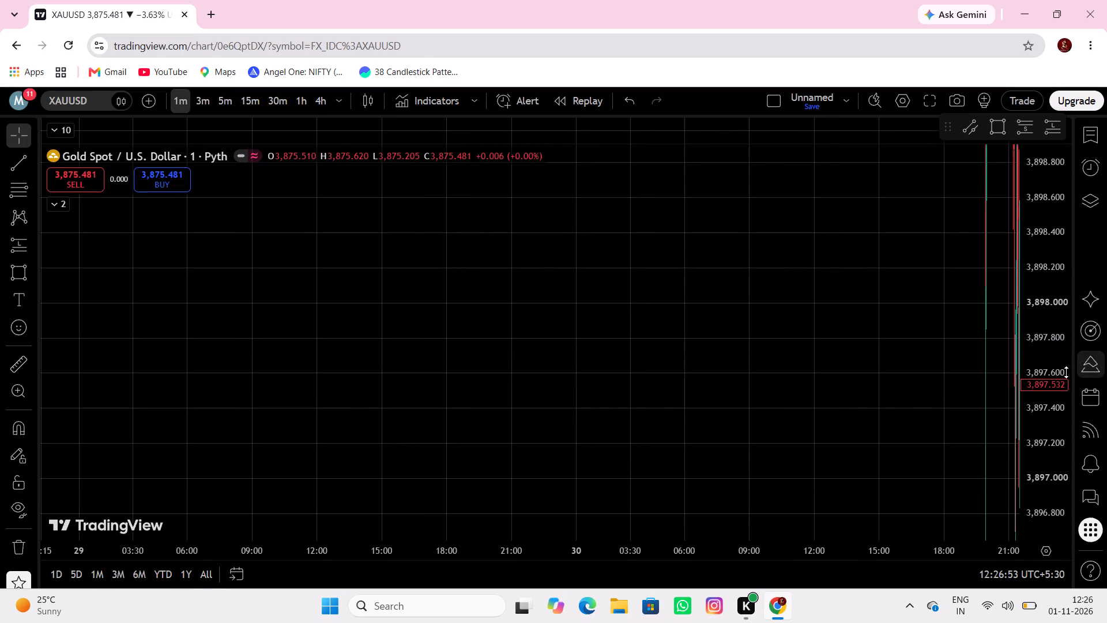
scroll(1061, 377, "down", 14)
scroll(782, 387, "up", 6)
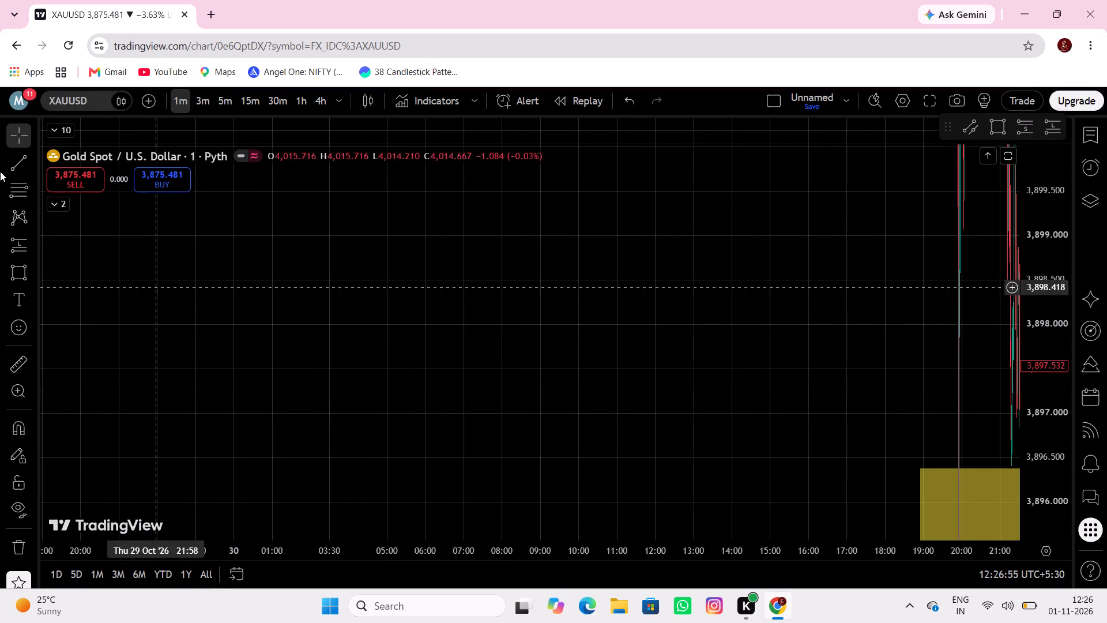
Switch the chart symbol to the US100 index CFD.
left_click(88, 109)
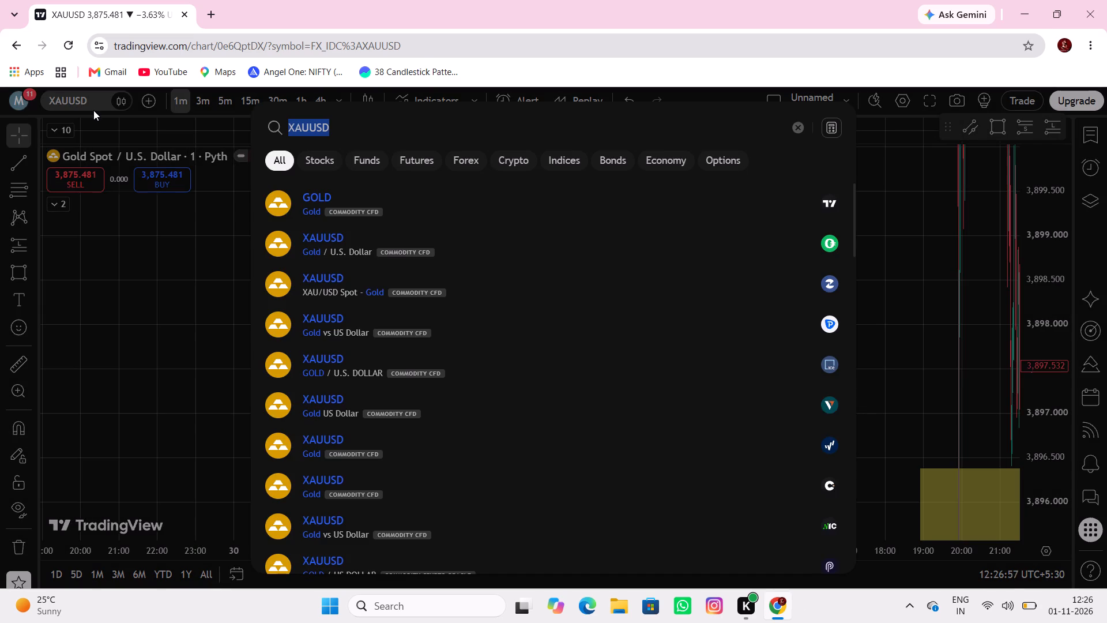
key("BackSpace")
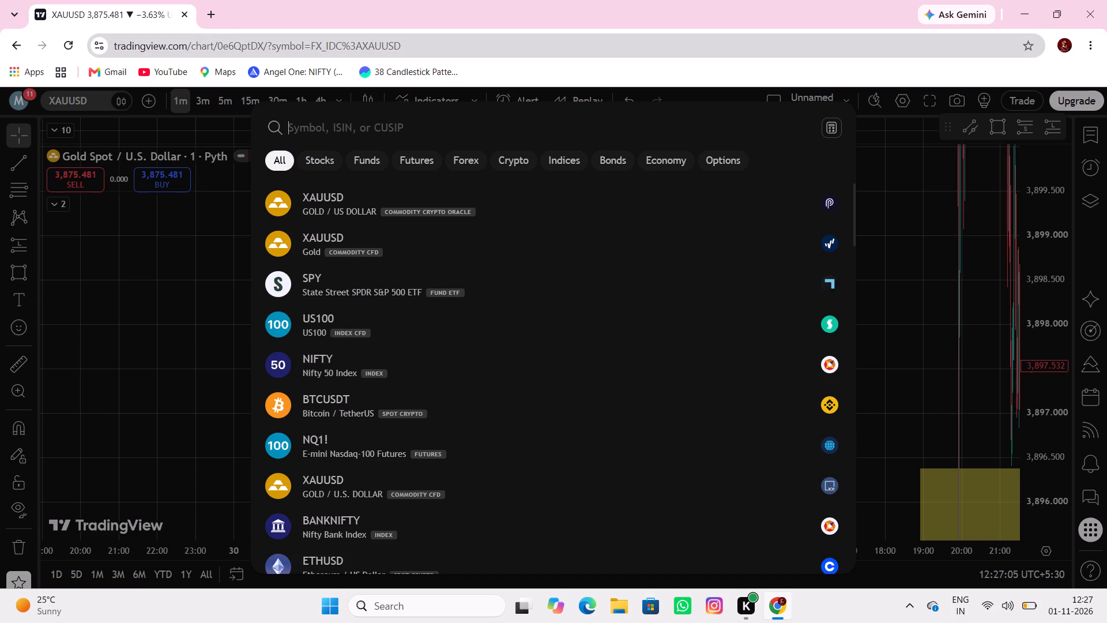
left_click(362, 322)
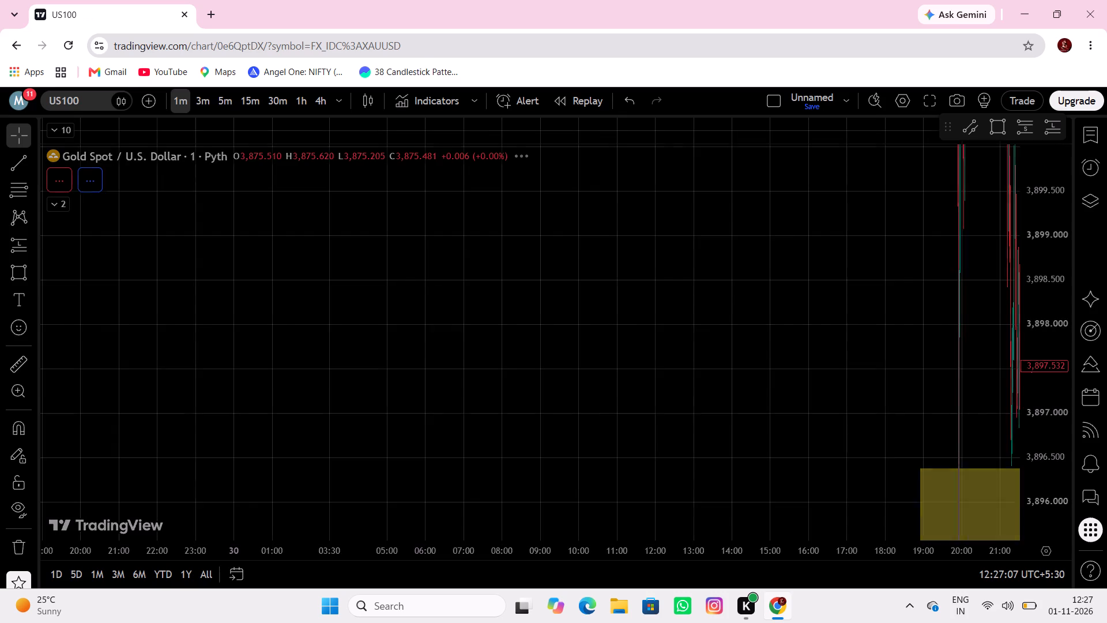
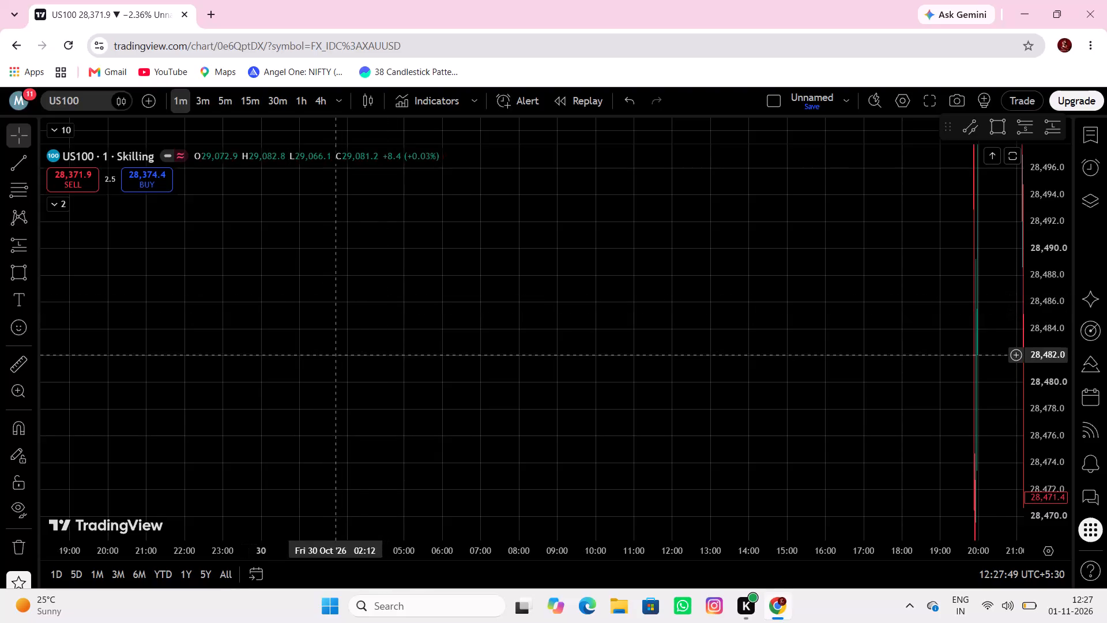
Draw a rectangle zone between the two existing zones, from 18:53 to about 21:25 on 30 Oct, at about 28,573–28,584.
scroll(928, 501, "up", 1)
scroll(1065, 399, "down", 12)
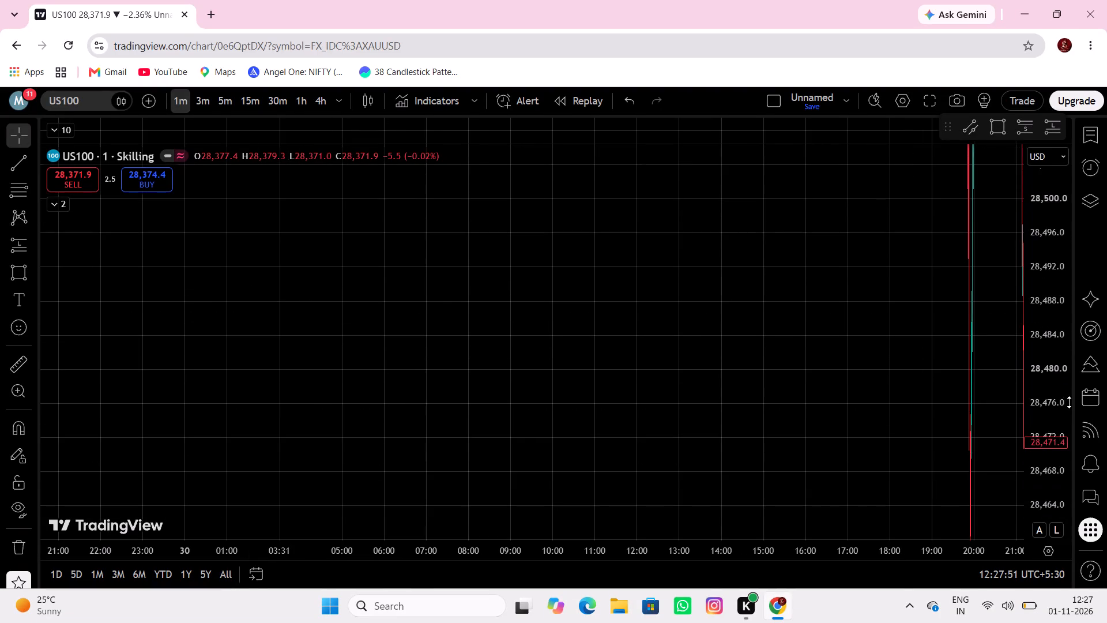
scroll(1069, 402, "down", 2)
scroll(973, 415, "up", 17)
scroll(1064, 385, "down", 7)
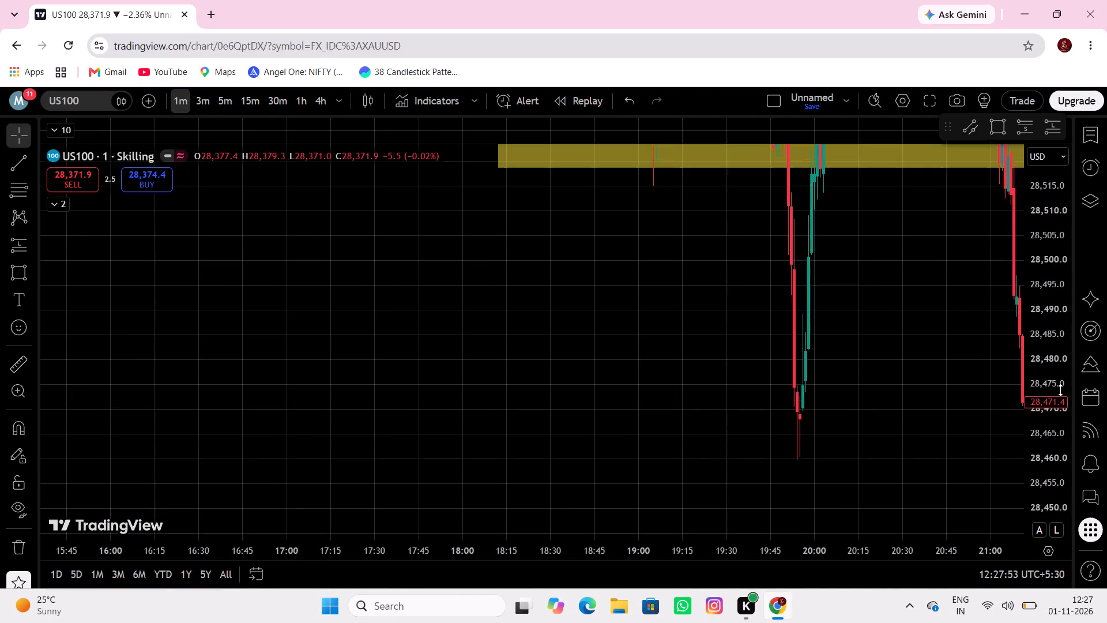
scroll(1060, 390, "down", 17)
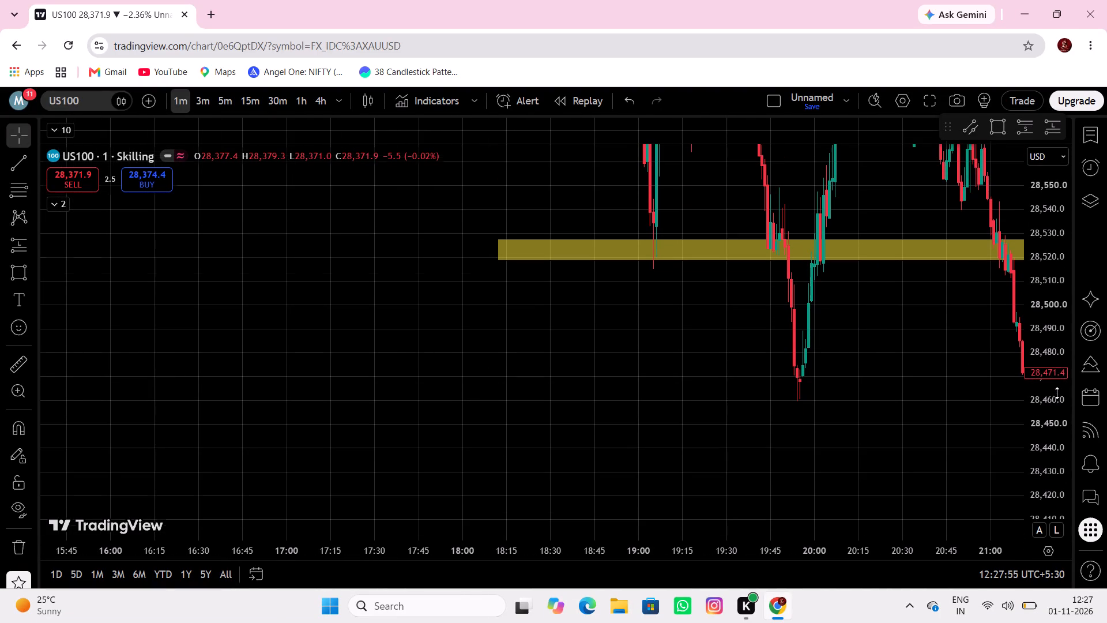
scroll(1057, 393, "down", 2)
left_click_drag(876, 470, 612, 564)
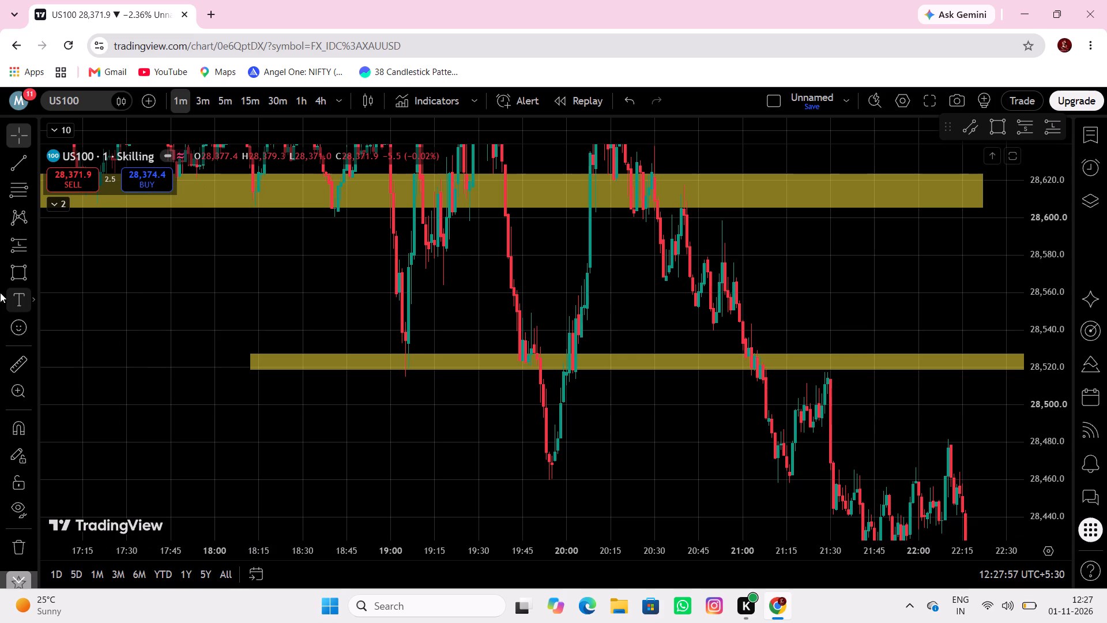
left_click(16, 264)
left_click_drag(370, 247, 375, 250)
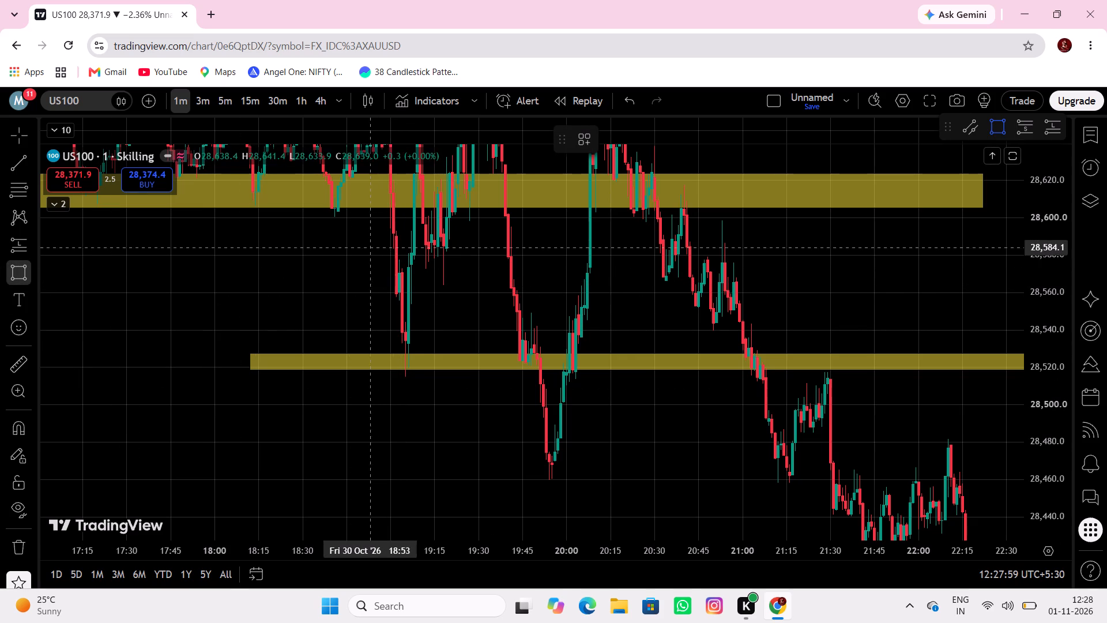
left_click_drag(375, 250, 381, 254)
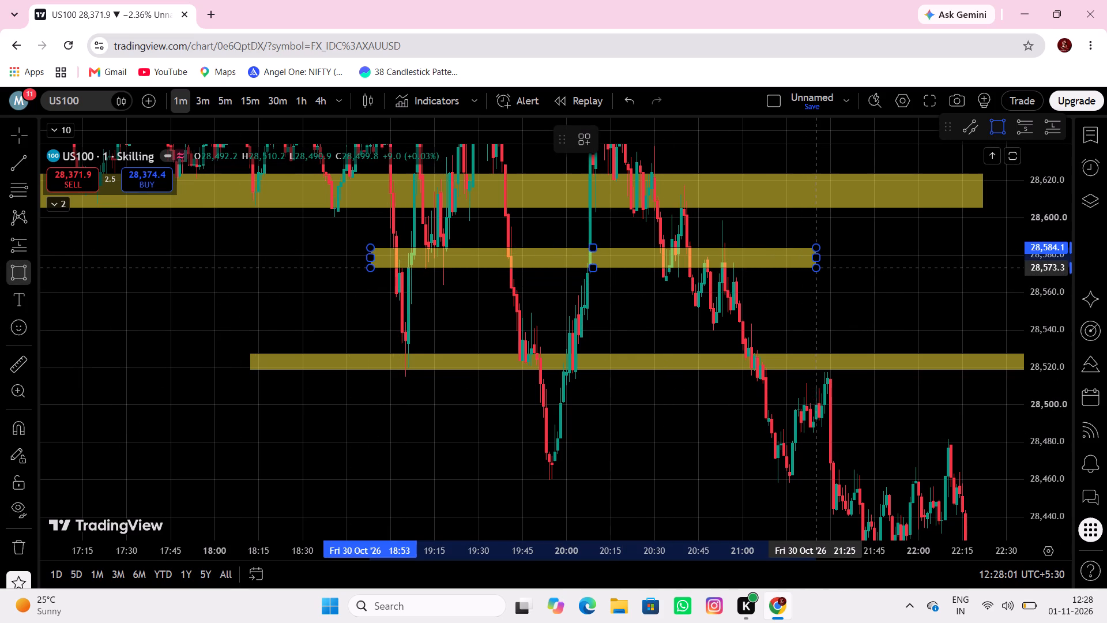
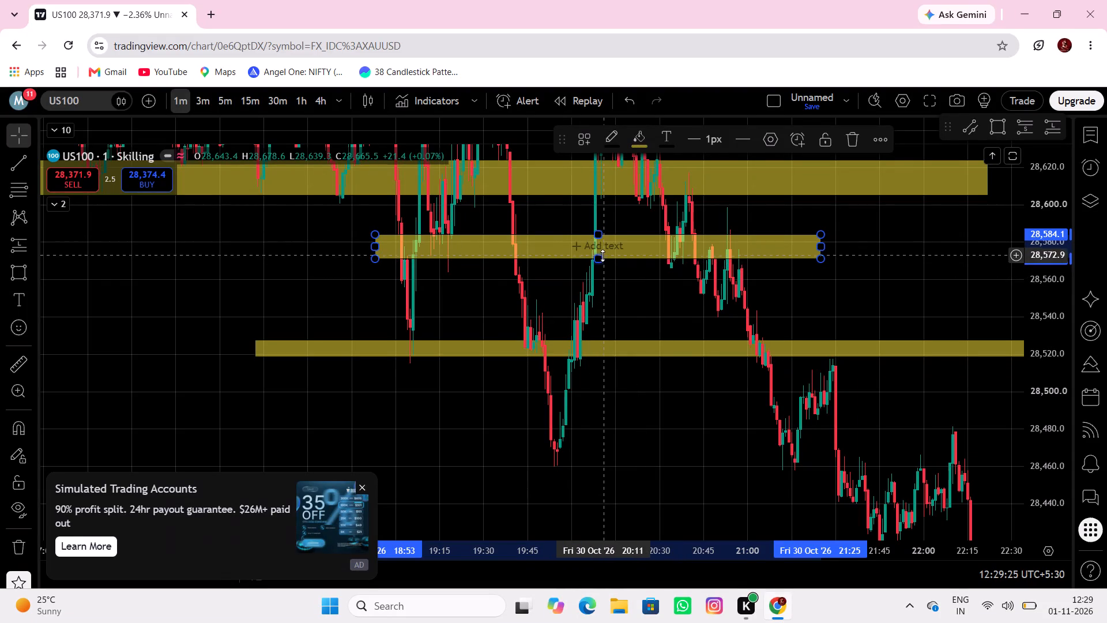
Raise the lower edge of the middle rectangle zone to about 28,576.
left_click_drag(598, 261, 608, 249)
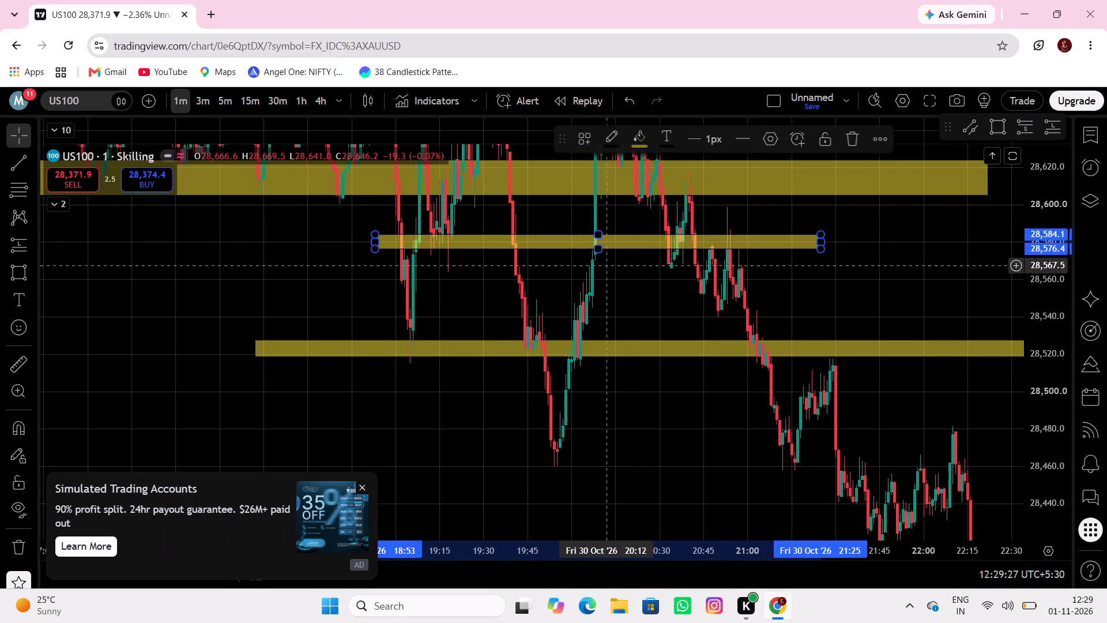
Draw a rectangle zone below the 28,520 zone, from 19:39 to about 21:50 on 30 Oct, at about 28,467–28,481.
left_click_drag(616, 273, 595, 286)
left_click_drag(579, 288, 502, 340)
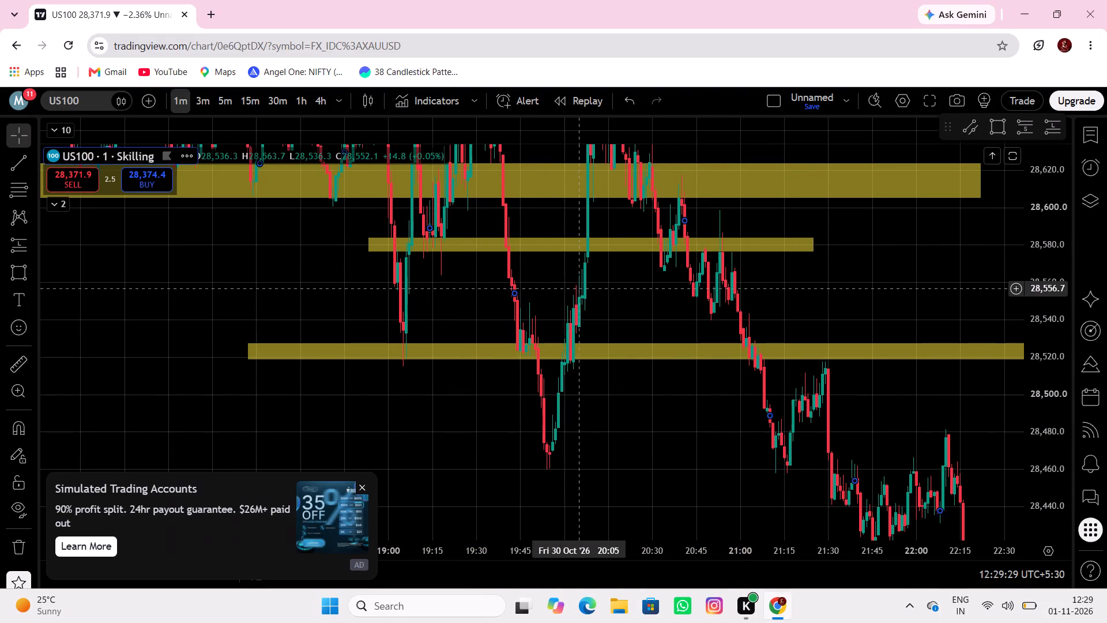
left_click_drag(502, 340, 366, 391)
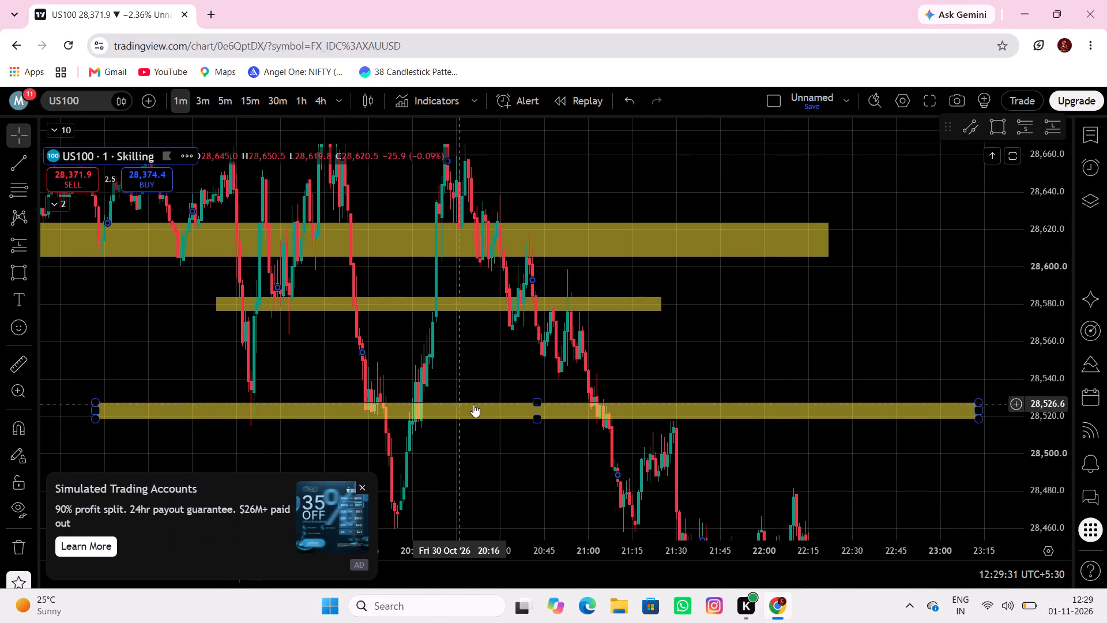
left_click_drag(484, 363, 724, 291)
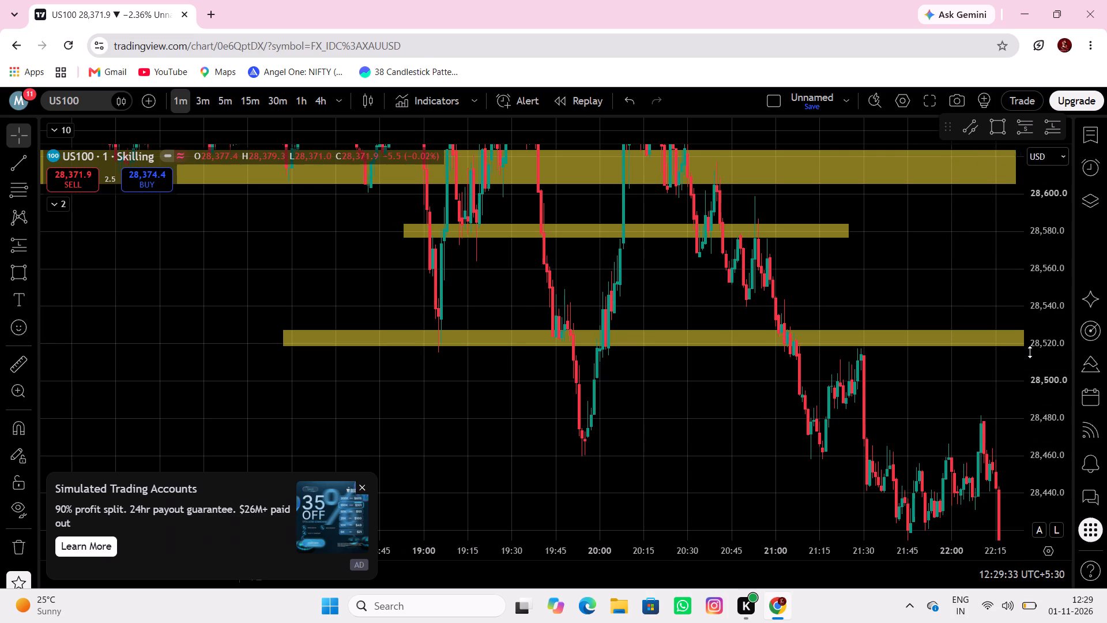
scroll(1030, 352, "down", 2)
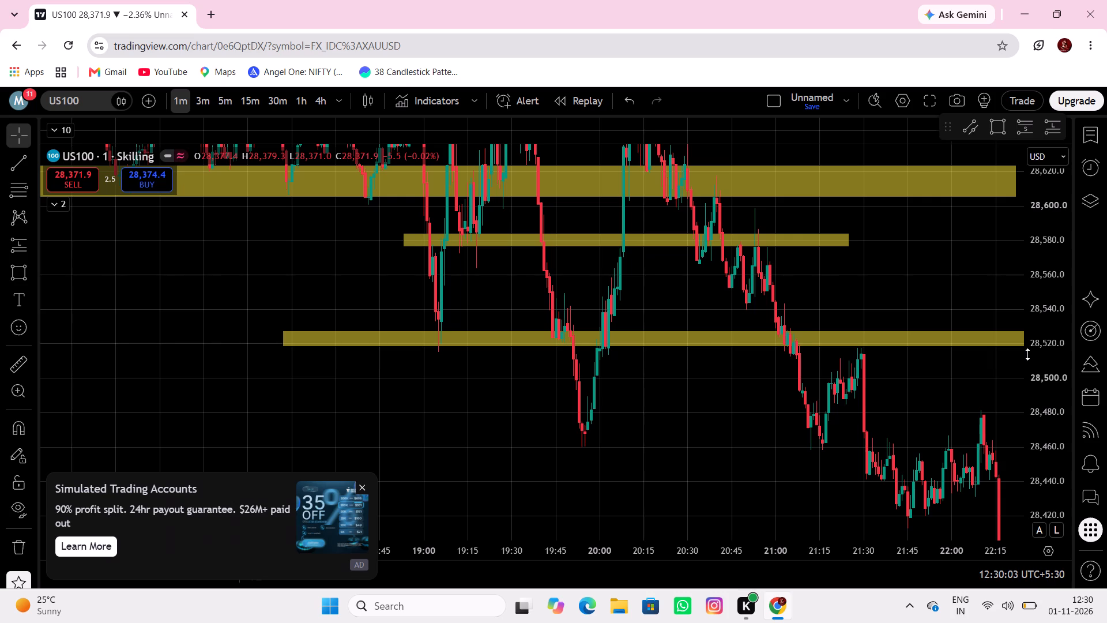
left_click(19, 281)
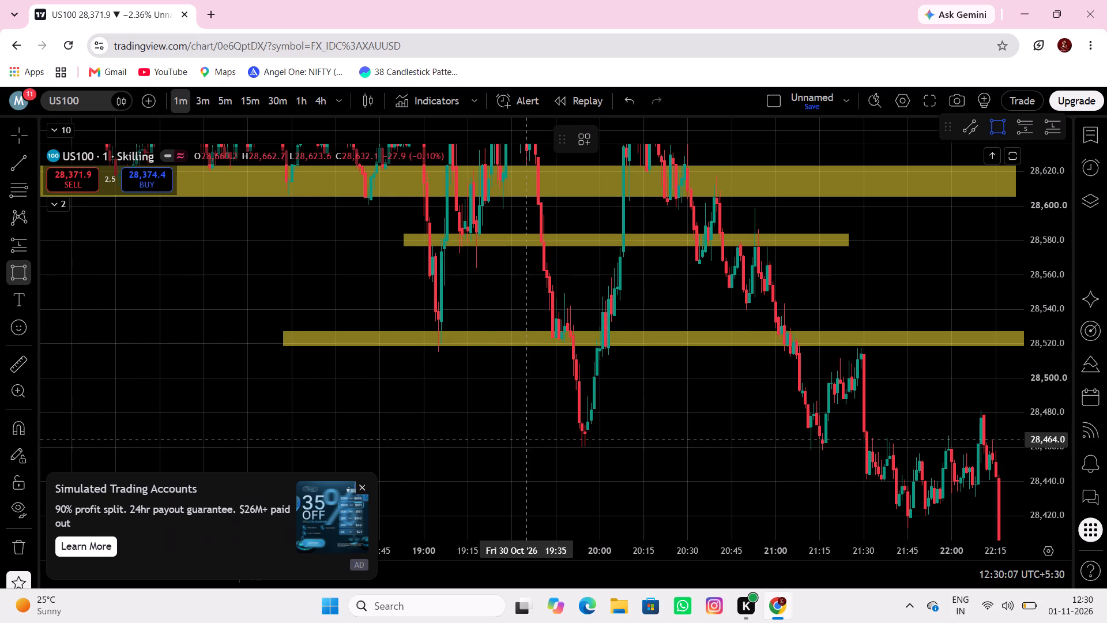
left_click_drag(539, 435, 552, 442)
left_click(924, 411)
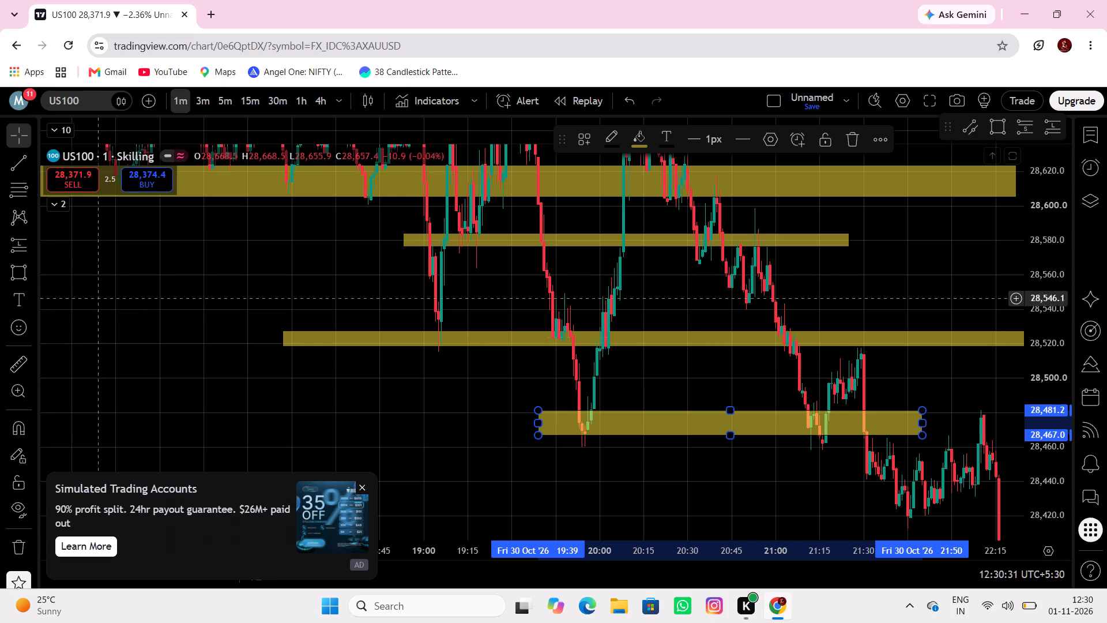
left_click(133, 313)
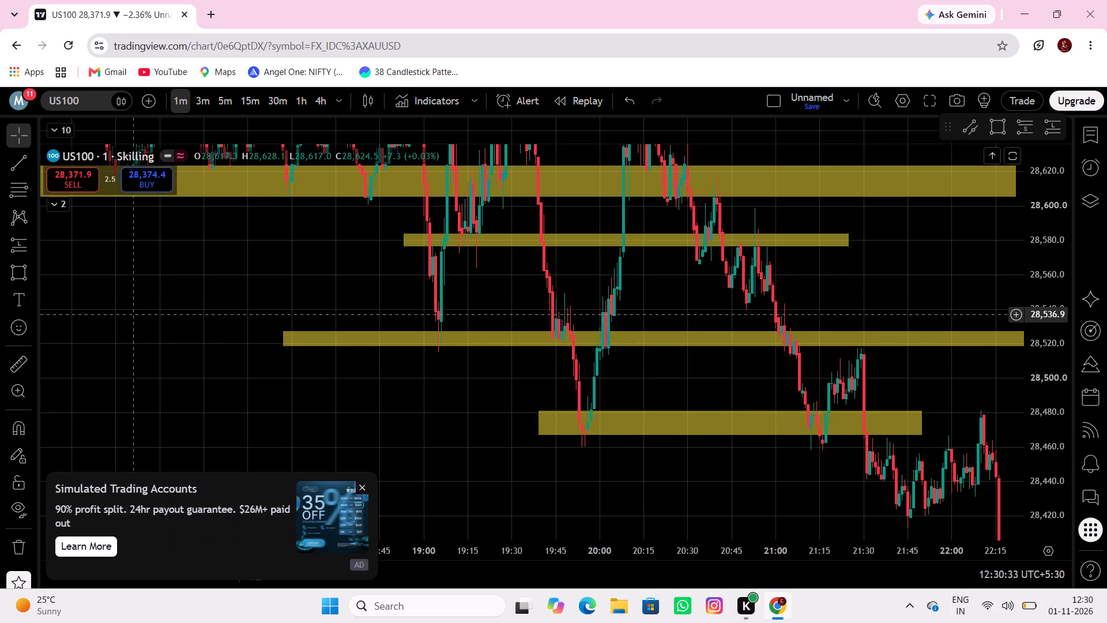
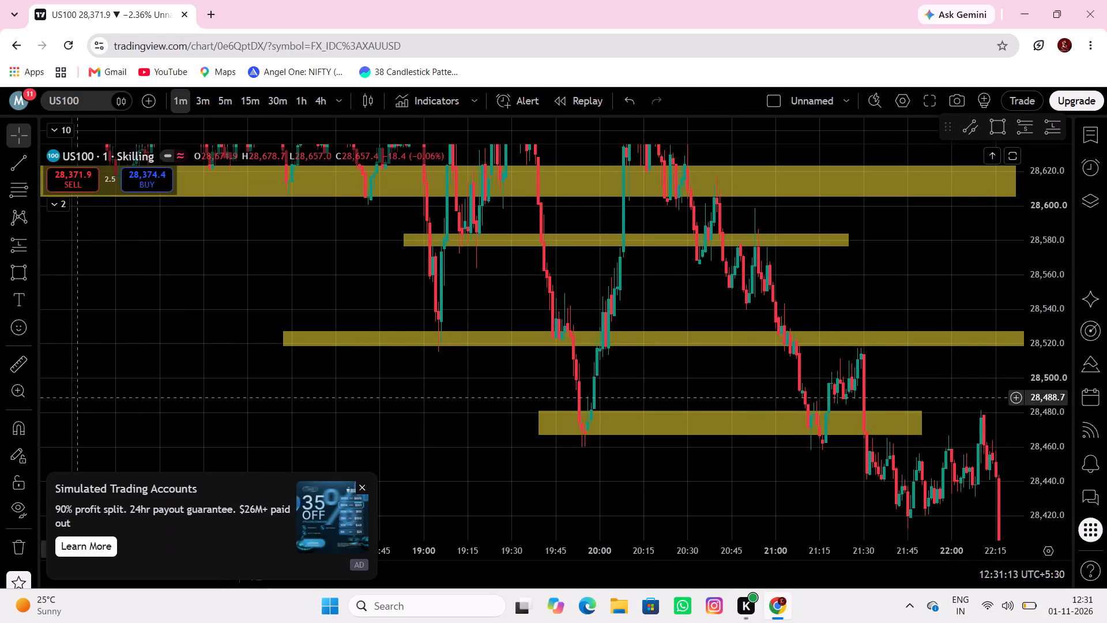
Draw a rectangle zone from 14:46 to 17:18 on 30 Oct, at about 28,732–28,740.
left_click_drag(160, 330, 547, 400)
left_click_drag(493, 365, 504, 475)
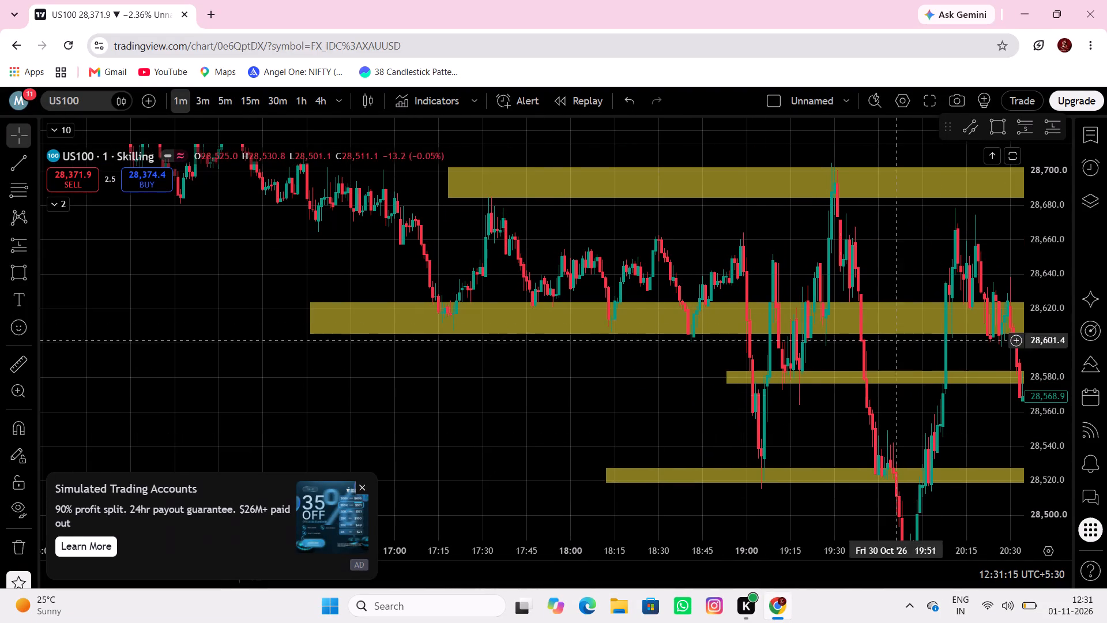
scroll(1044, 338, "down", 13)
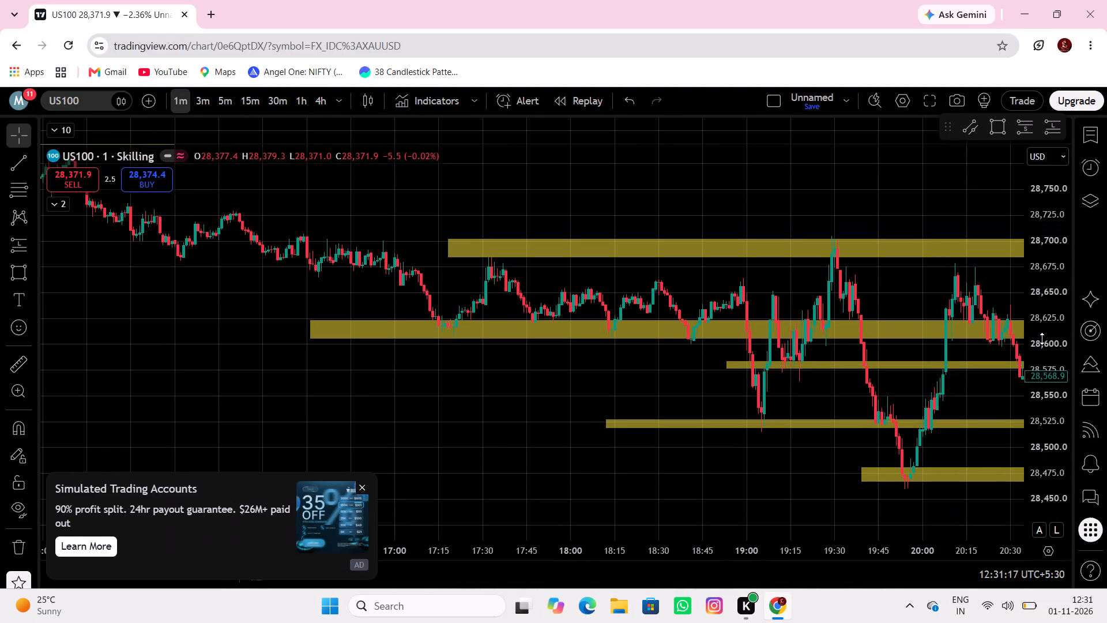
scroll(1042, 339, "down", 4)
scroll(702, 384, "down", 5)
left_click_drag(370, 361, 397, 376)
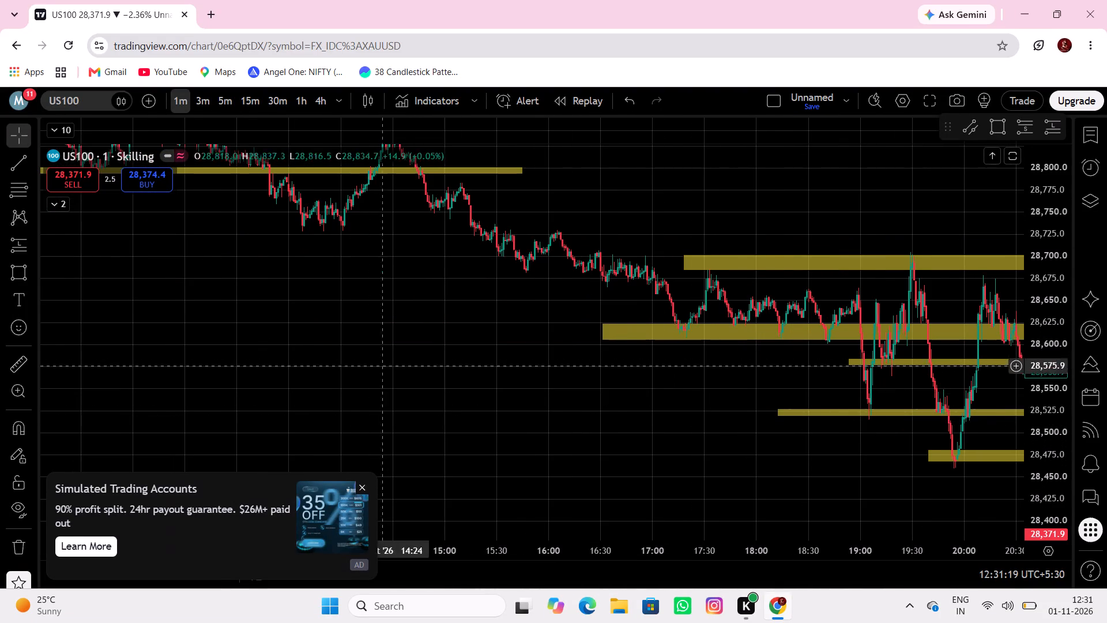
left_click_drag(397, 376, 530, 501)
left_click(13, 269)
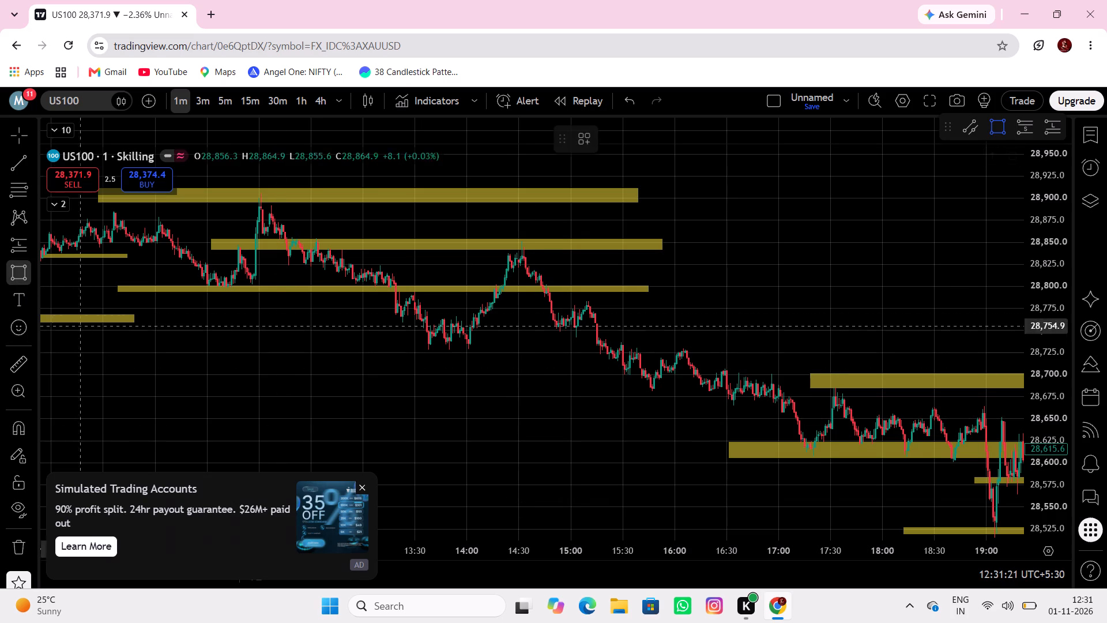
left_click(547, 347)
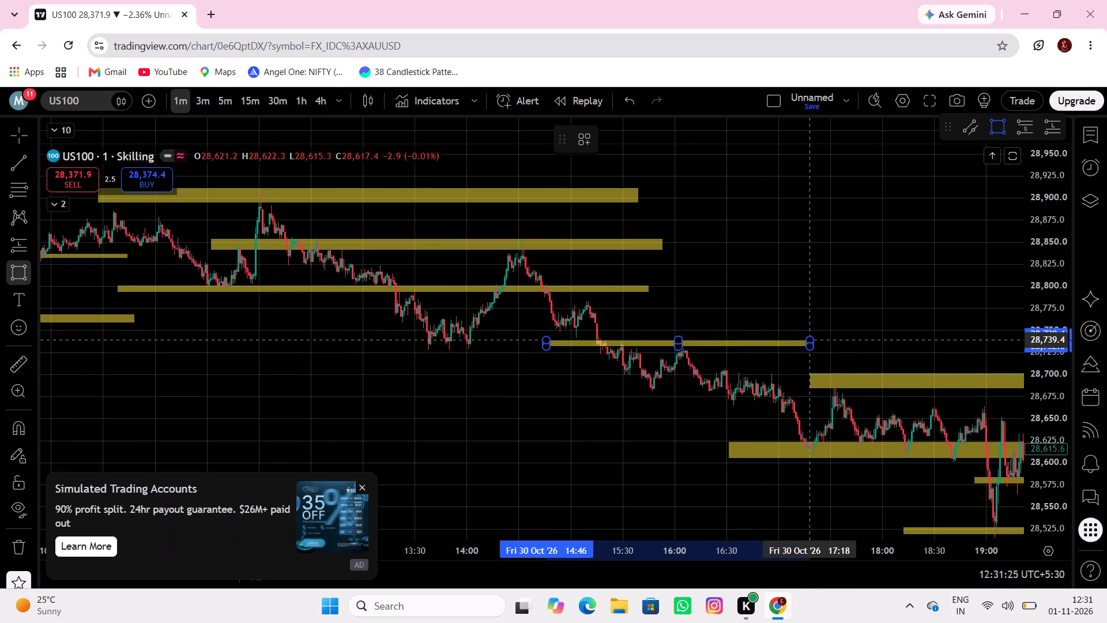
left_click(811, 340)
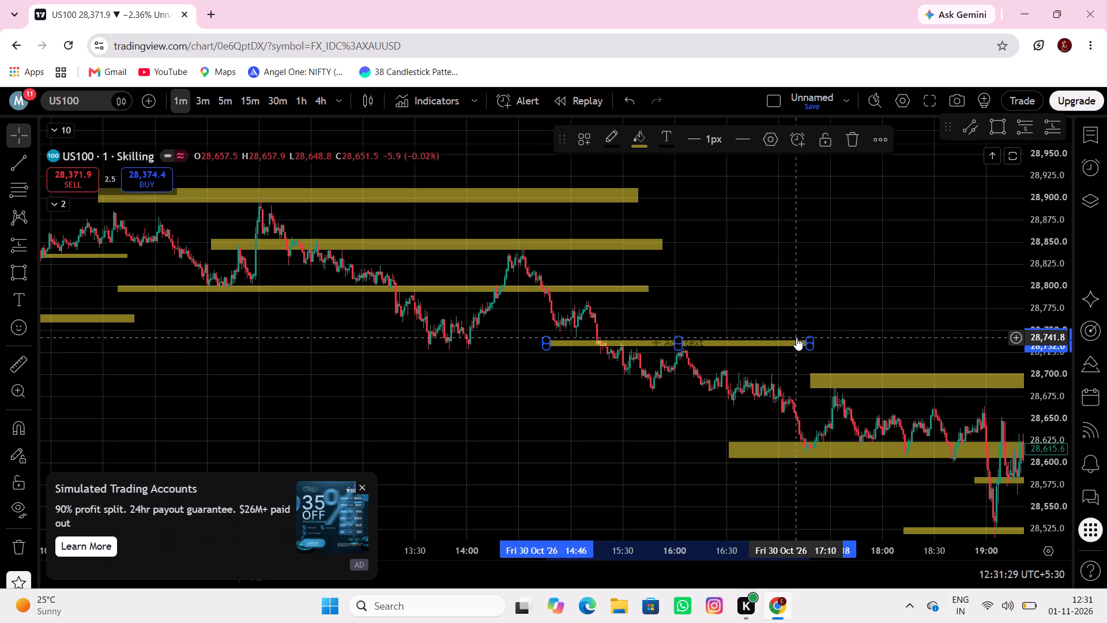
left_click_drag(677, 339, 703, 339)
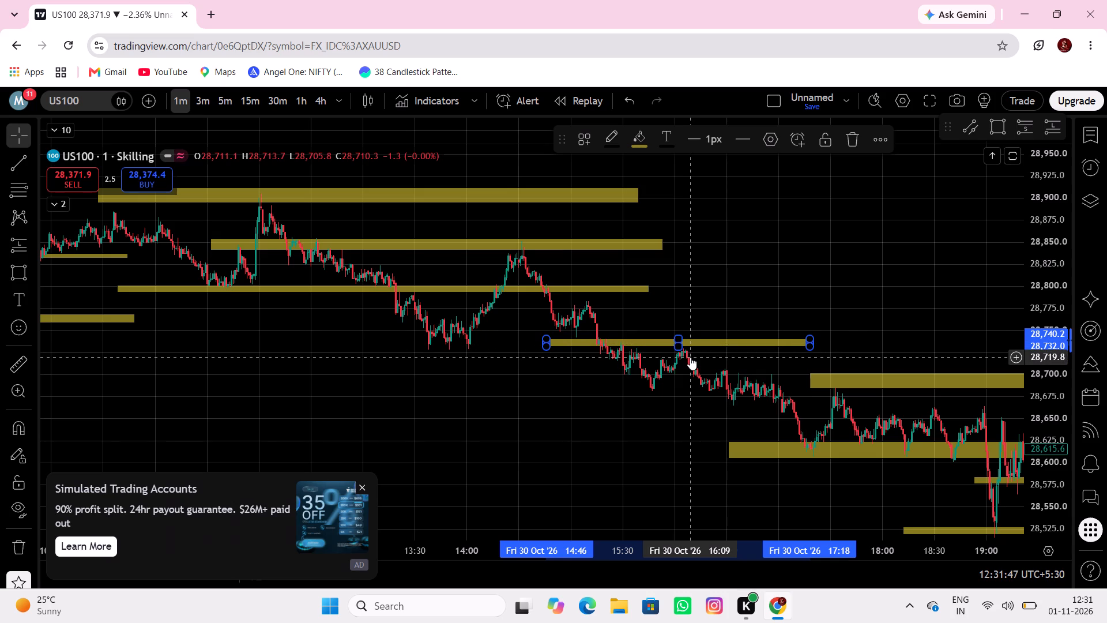
Remove all drawings from the US100 chart, keeping the indicators.
left_click_drag(605, 416, 707, 389)
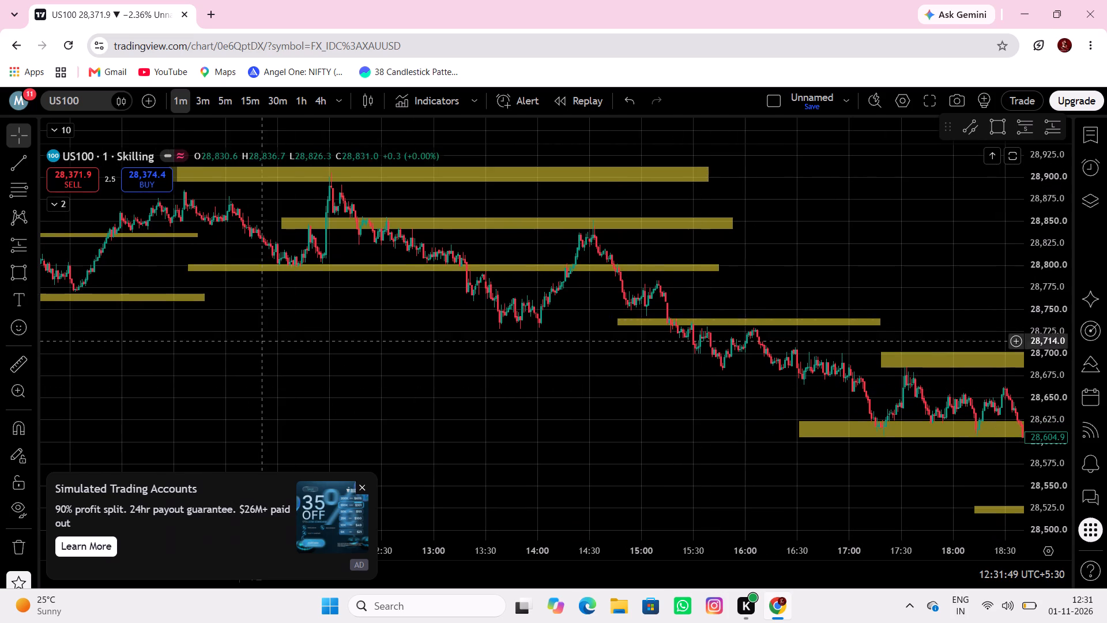
left_click(18, 547)
left_click(82, 490)
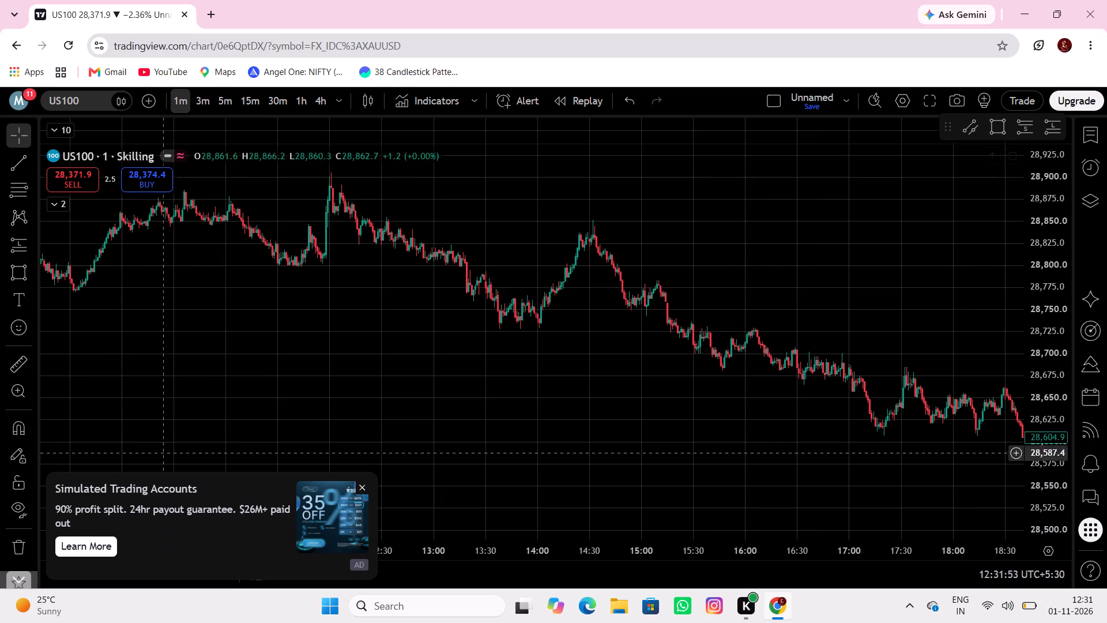
Draw a rectangle zone above the early-morning swing highs, from 04:36 to 12:51 on 30 Oct, at about 28,974–28,989.
scroll(283, 432, "down", 7)
left_click_drag(383, 339, 631, 475)
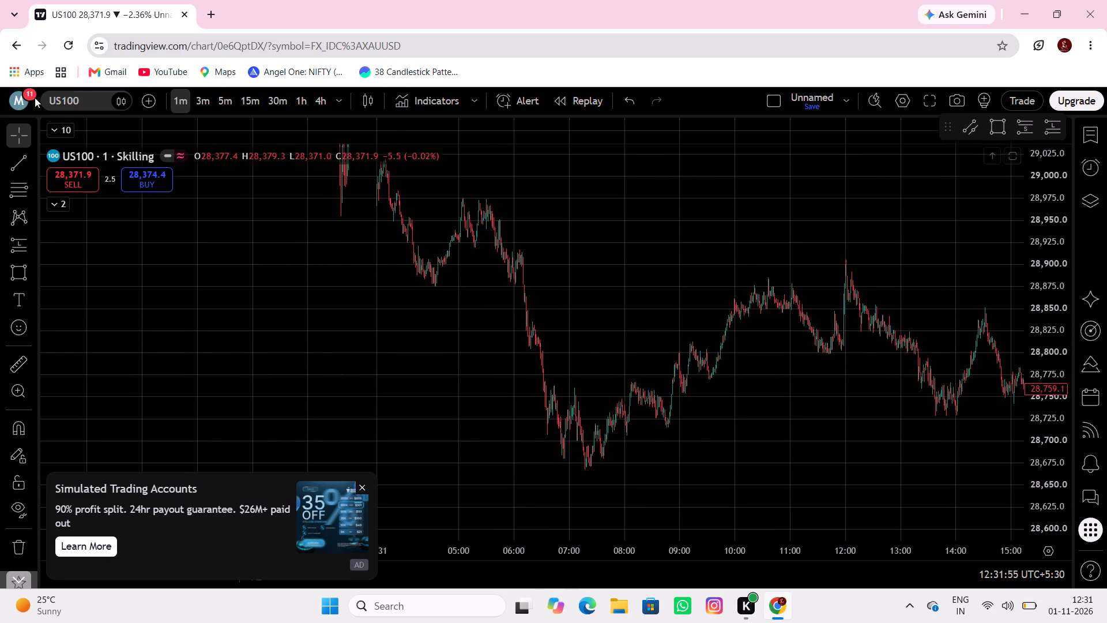
left_click(8, 279)
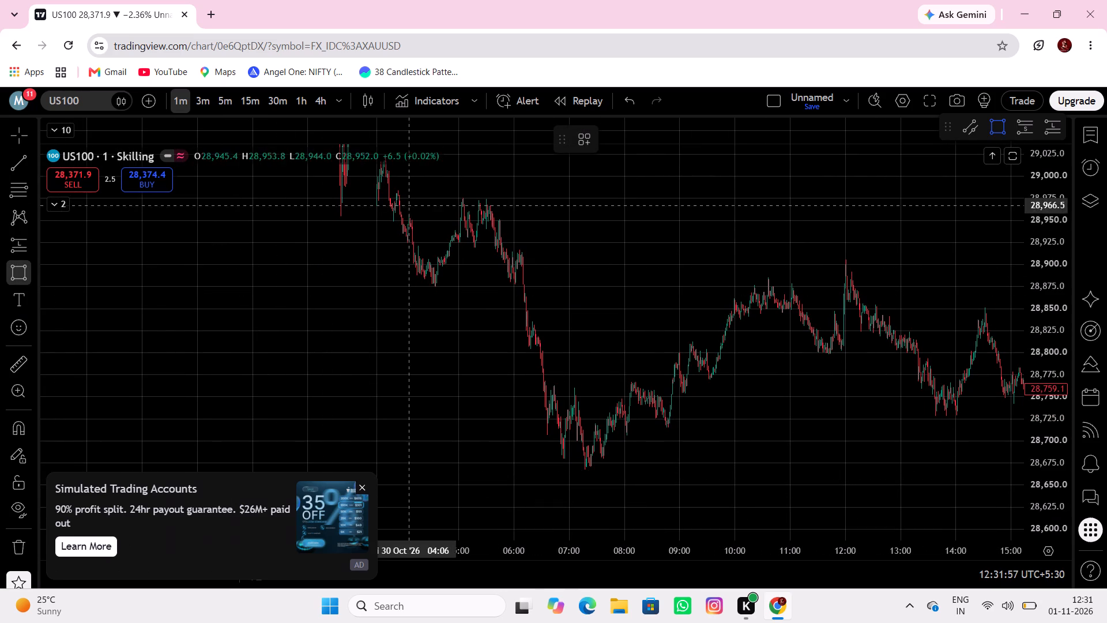
left_click_drag(437, 186, 445, 188)
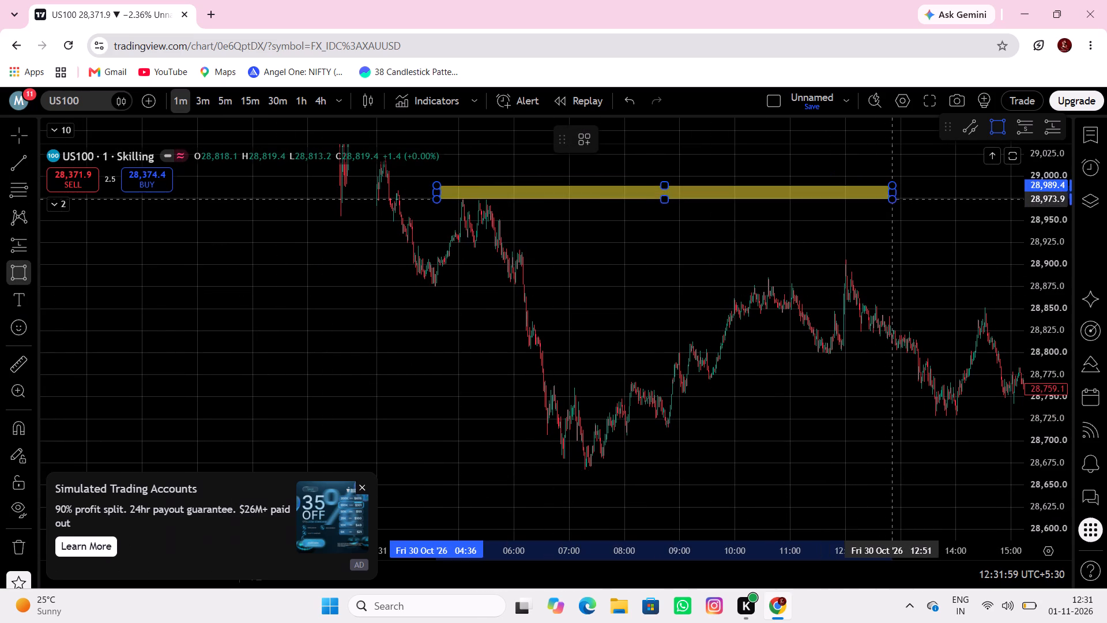
left_click(893, 200)
Draw a higher rectangle zone above the rebound peak, from 01:26 to 10:48 on 30 Oct, at about 29,121–29,141.
left_click_drag(730, 246, 184, 324)
left_click_drag(214, 333, 222, 333)
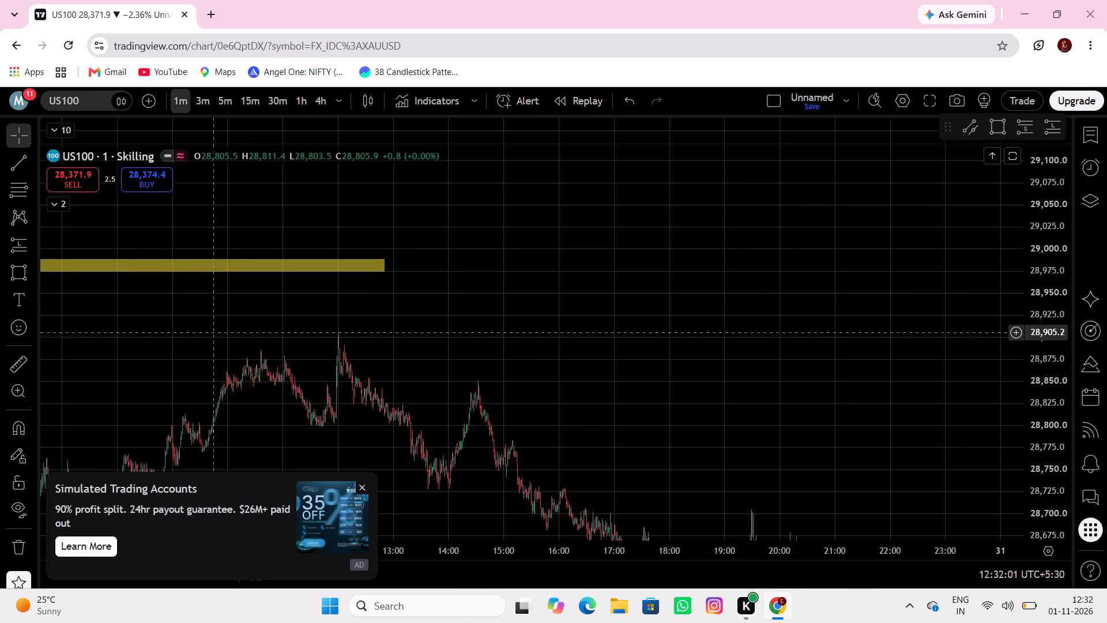
left_click_drag(222, 333, 297, 317)
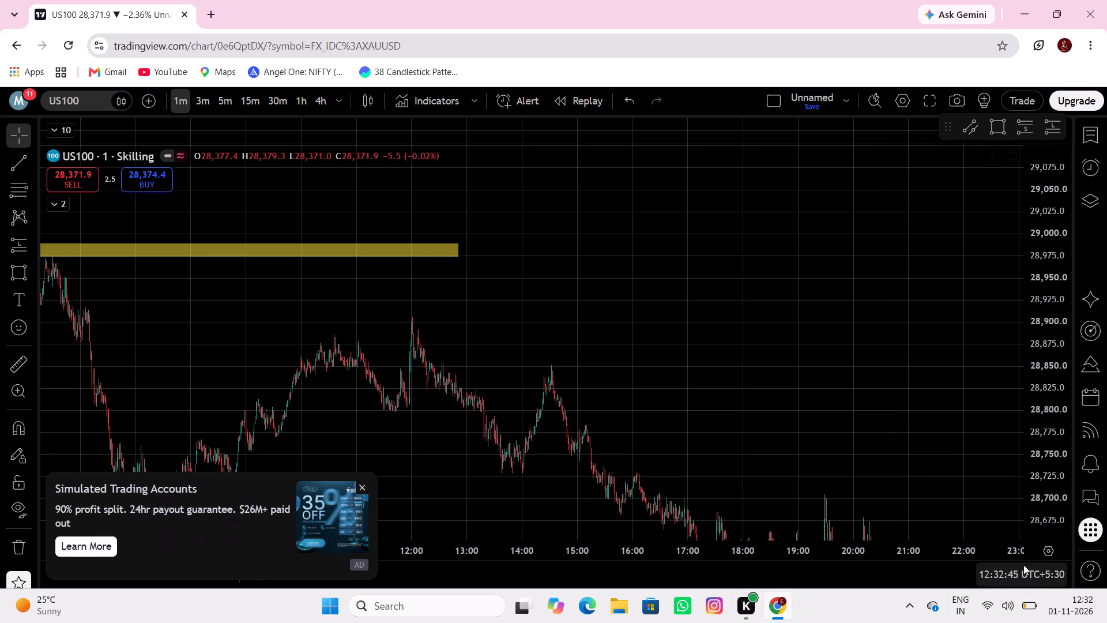
scroll(740, 347, "down", 4)
left_click_drag(739, 352, 925, 333)
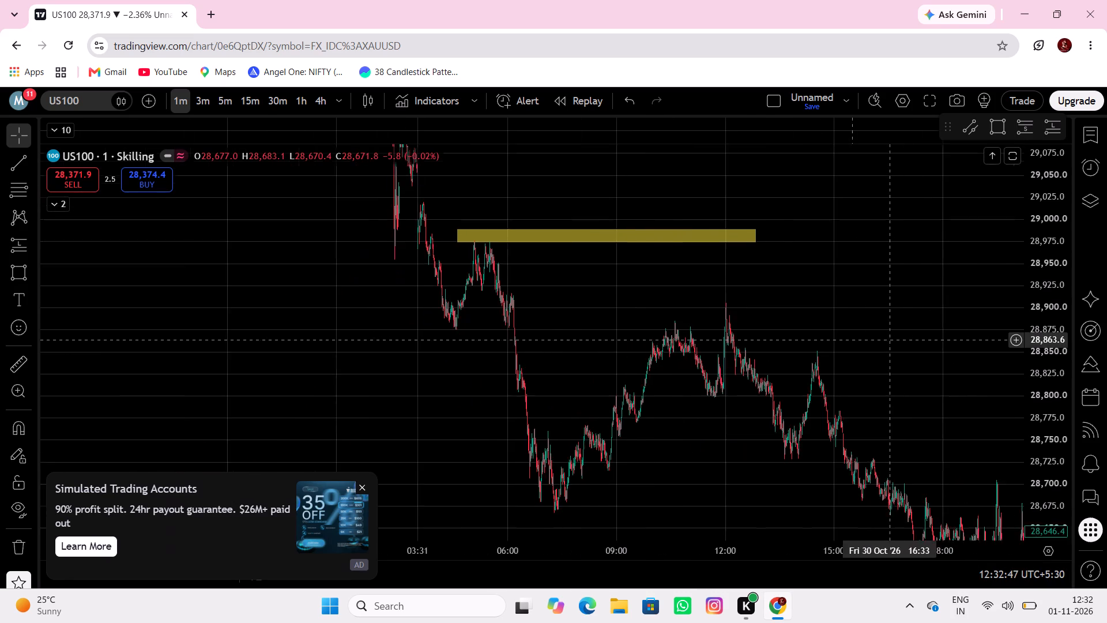
left_click_drag(925, 333, 930, 333)
scroll(1049, 357, "down", 7)
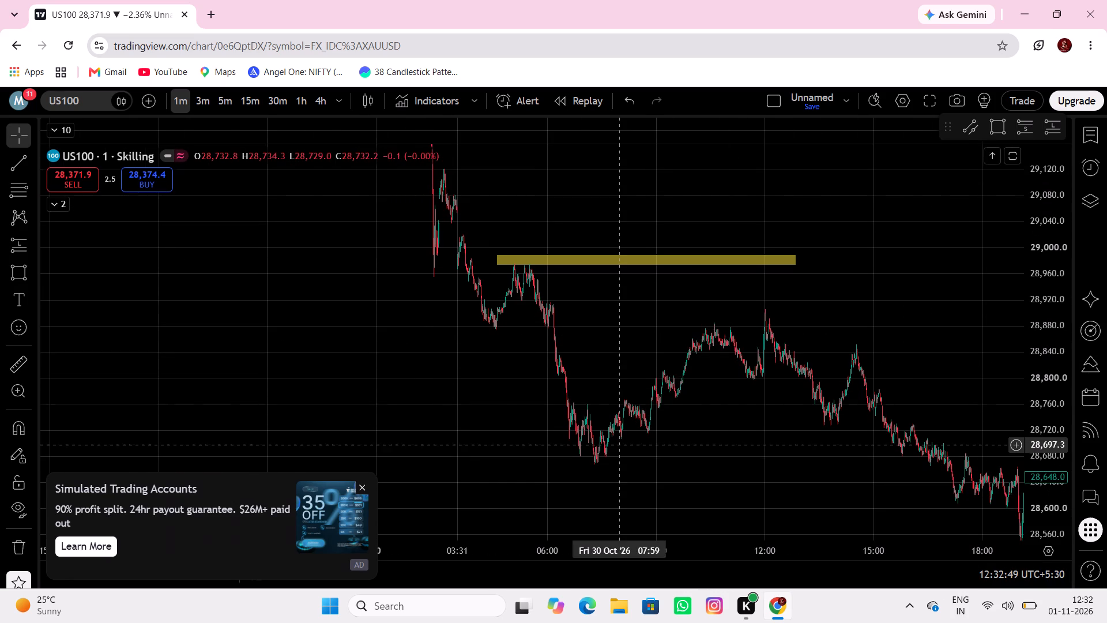
scroll(620, 446, "up", 8)
scroll(675, 410, "down", 4)
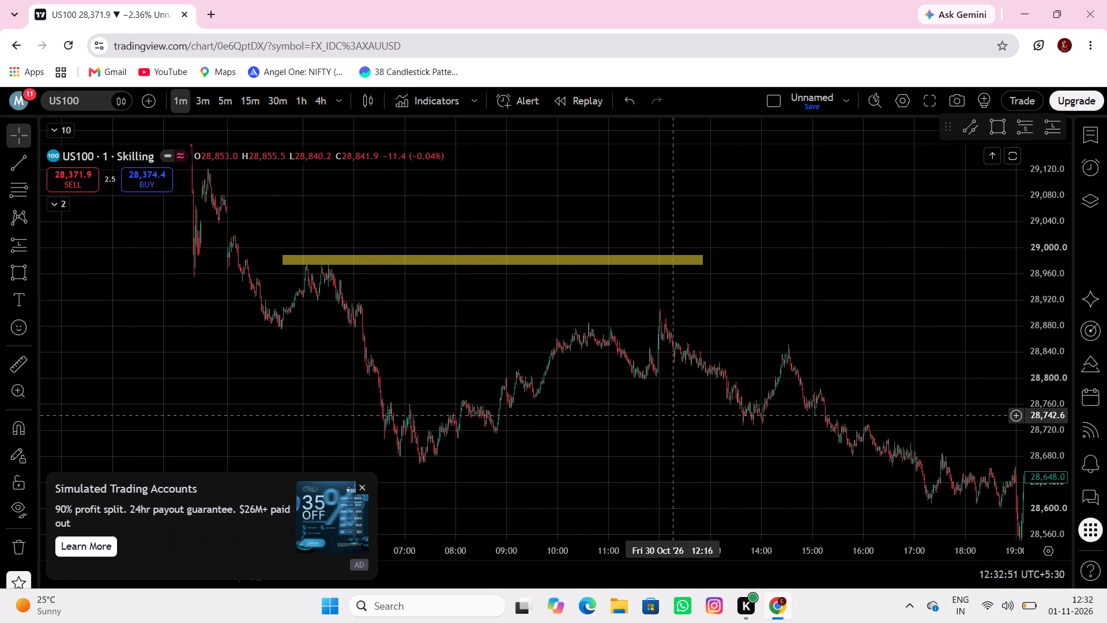
left_click_drag(691, 416, 965, 354)
left_click_drag(811, 371, 943, 519)
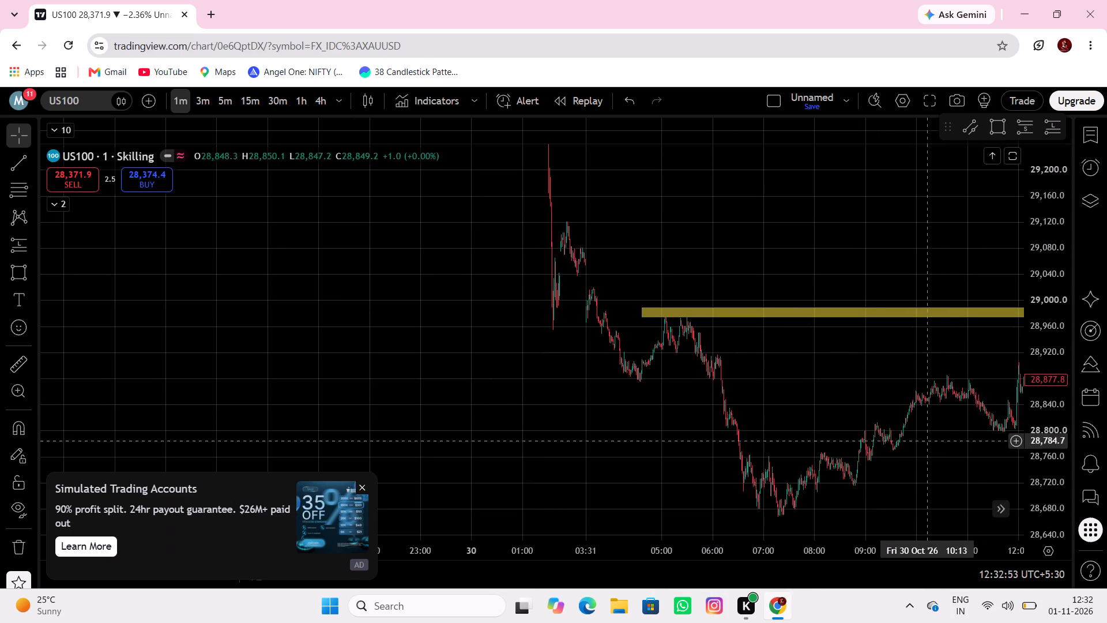
left_click(16, 262)
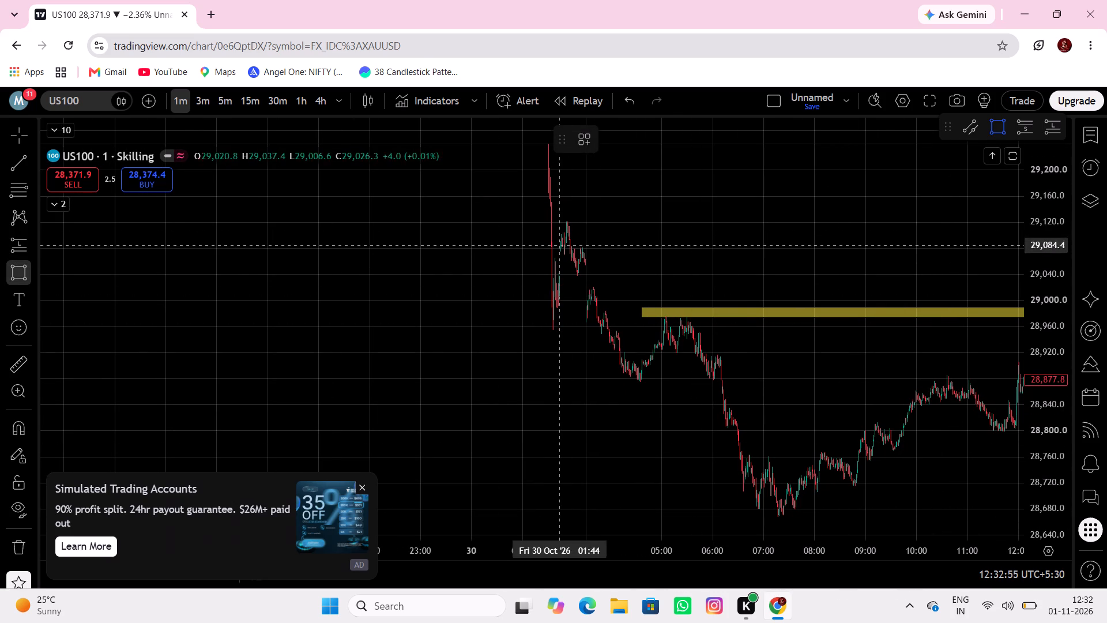
left_click(544, 222)
left_click(958, 209)
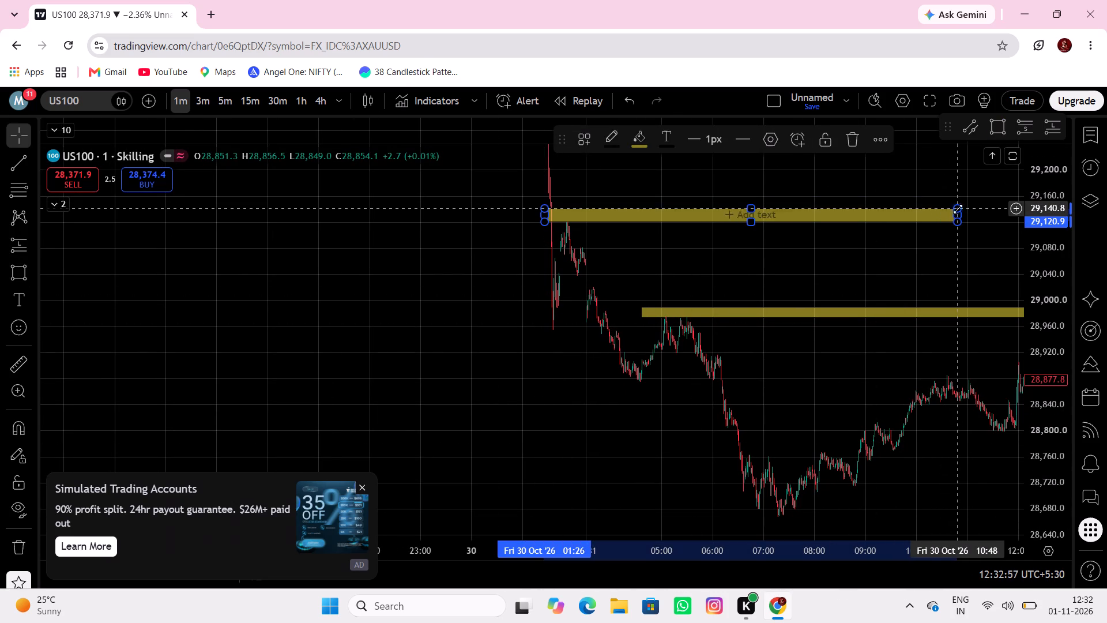
Switch the chart symbol from US100 to the Nifty 50 Index (NIFTY).
left_click_drag(994, 259, 854, 278)
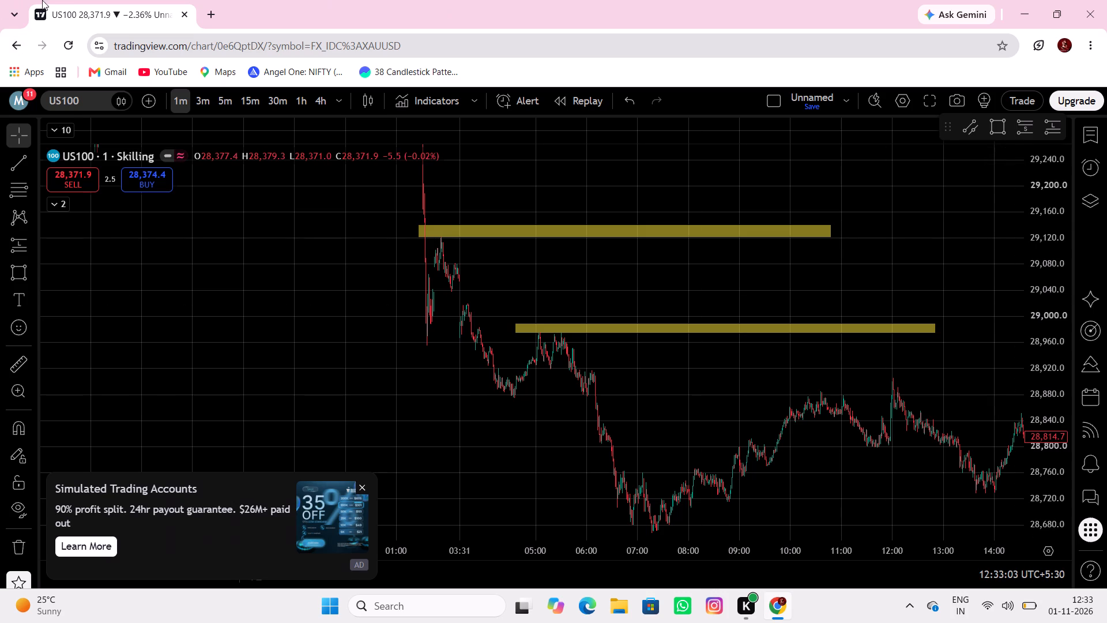
left_click(84, 109)
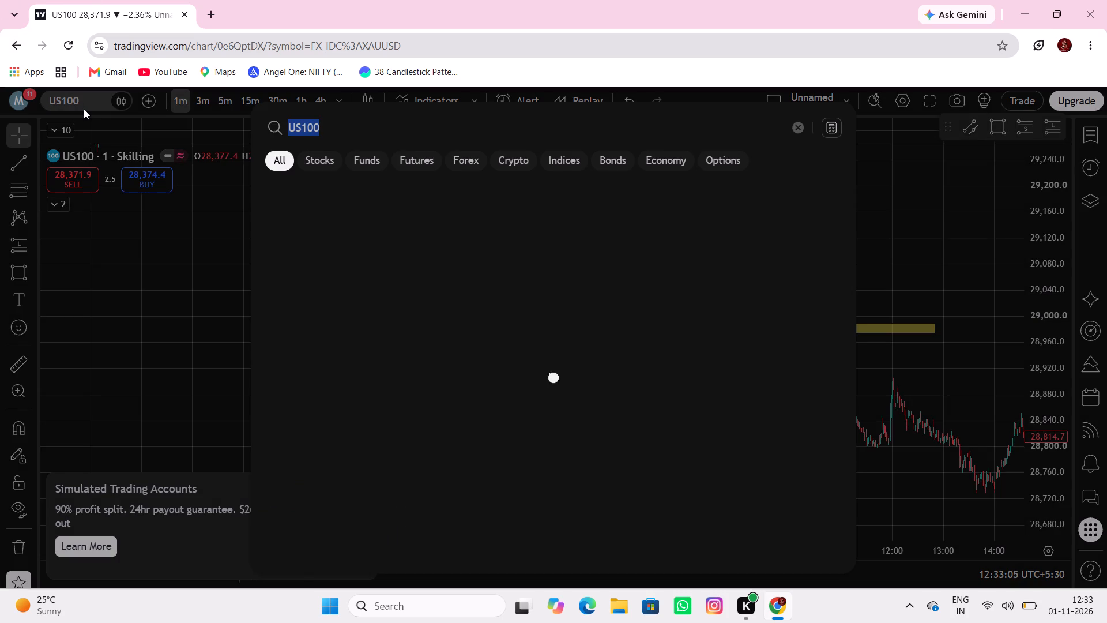
key("BackSpace")
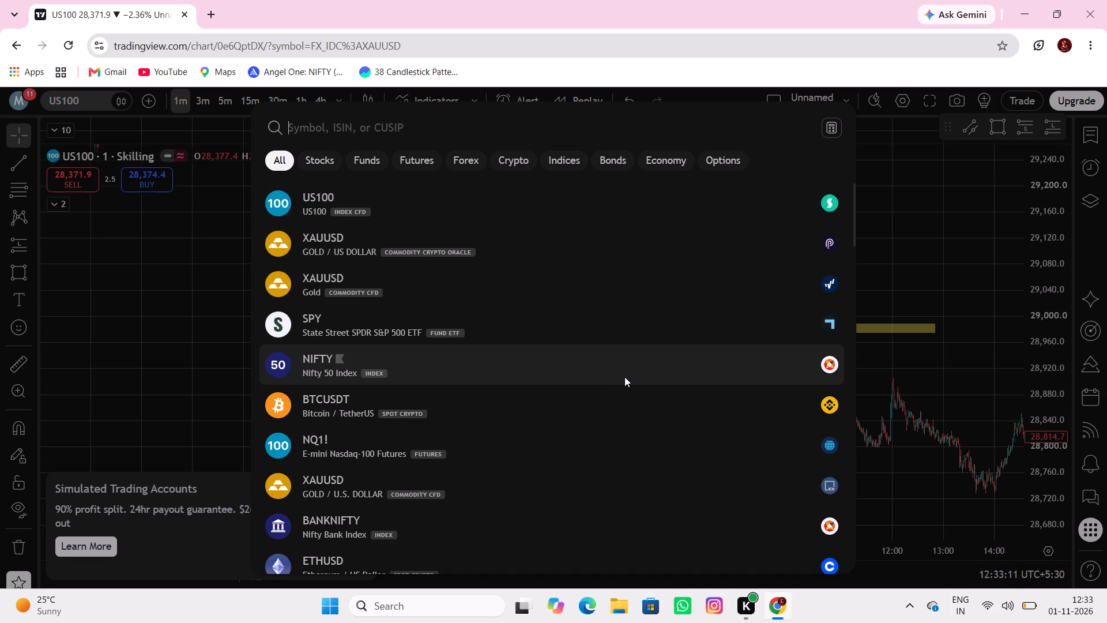
left_click(625, 377)
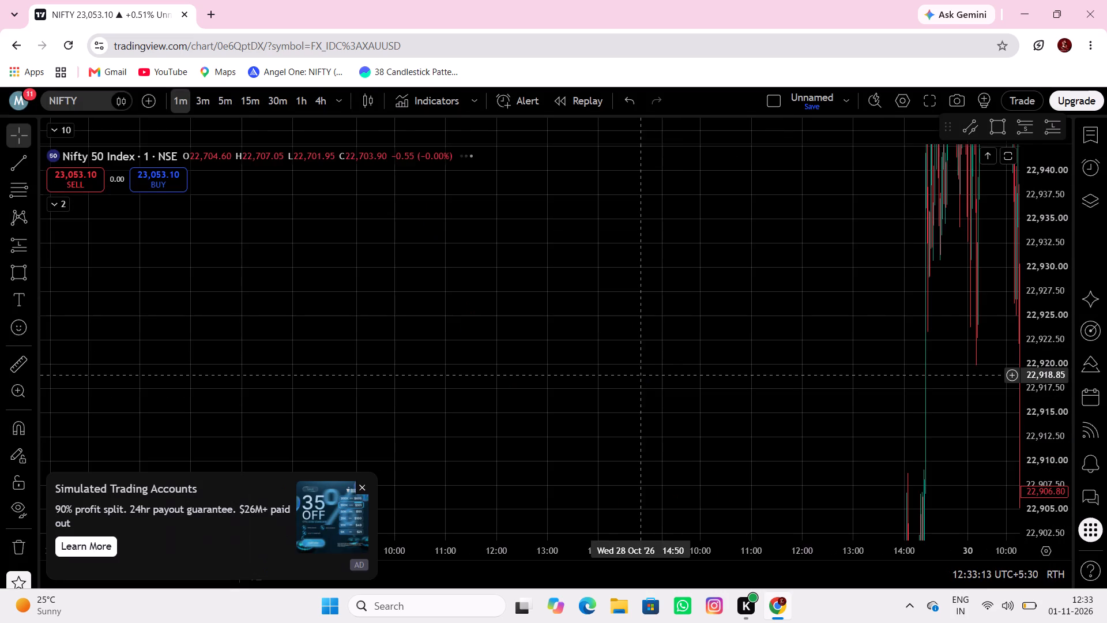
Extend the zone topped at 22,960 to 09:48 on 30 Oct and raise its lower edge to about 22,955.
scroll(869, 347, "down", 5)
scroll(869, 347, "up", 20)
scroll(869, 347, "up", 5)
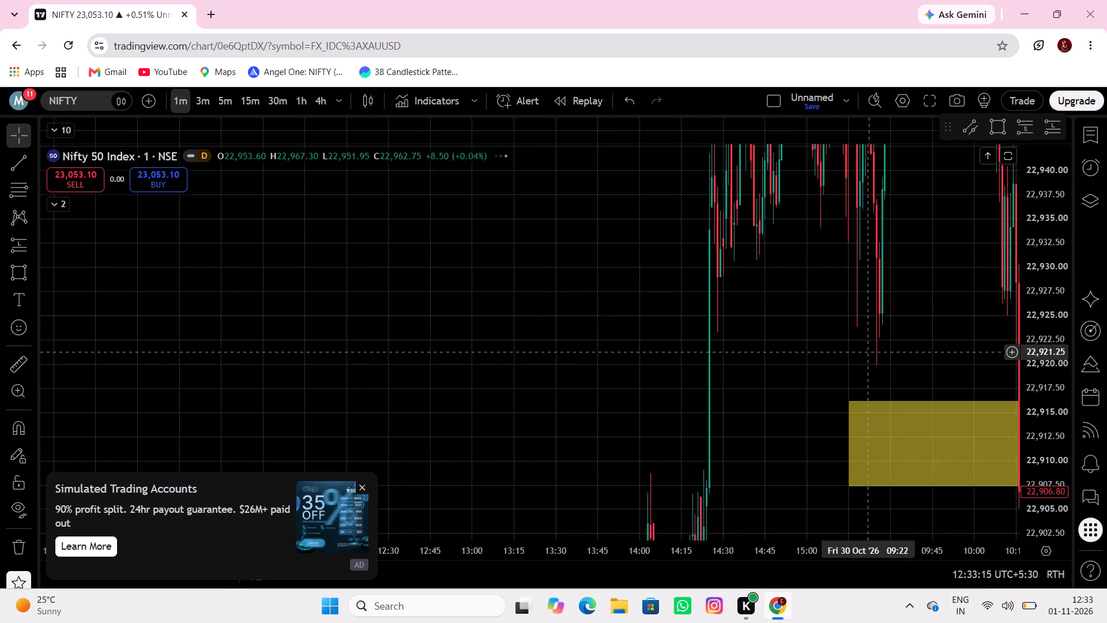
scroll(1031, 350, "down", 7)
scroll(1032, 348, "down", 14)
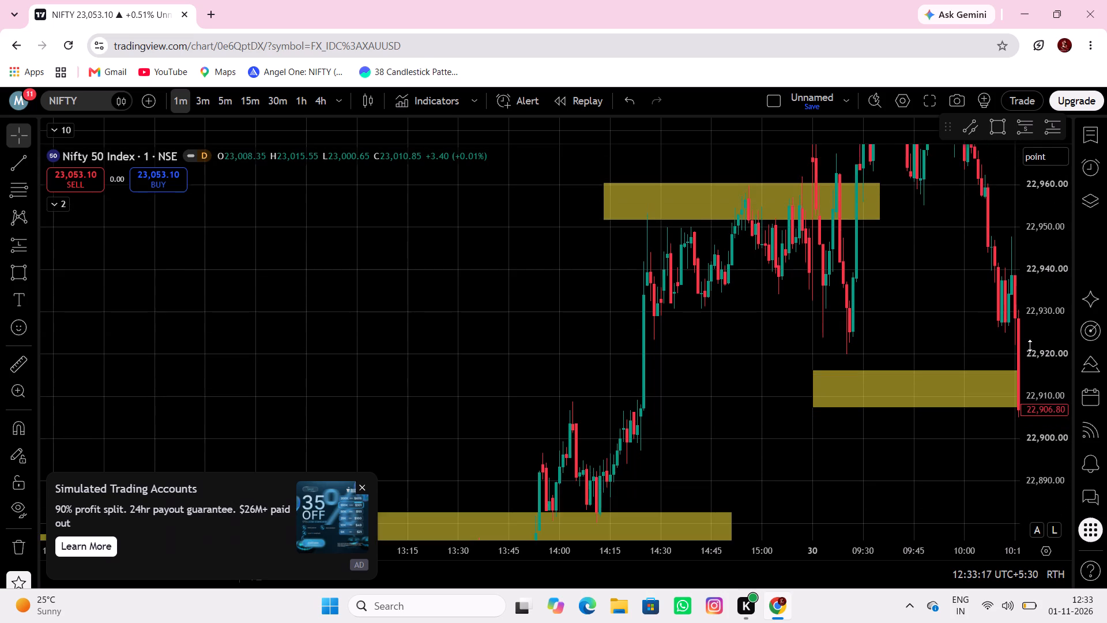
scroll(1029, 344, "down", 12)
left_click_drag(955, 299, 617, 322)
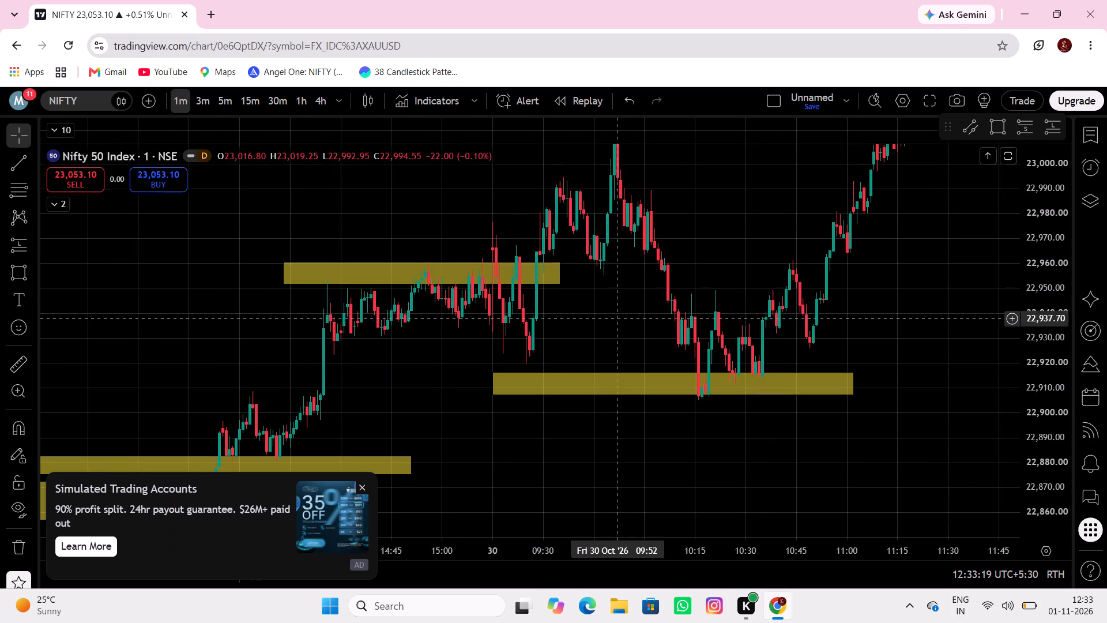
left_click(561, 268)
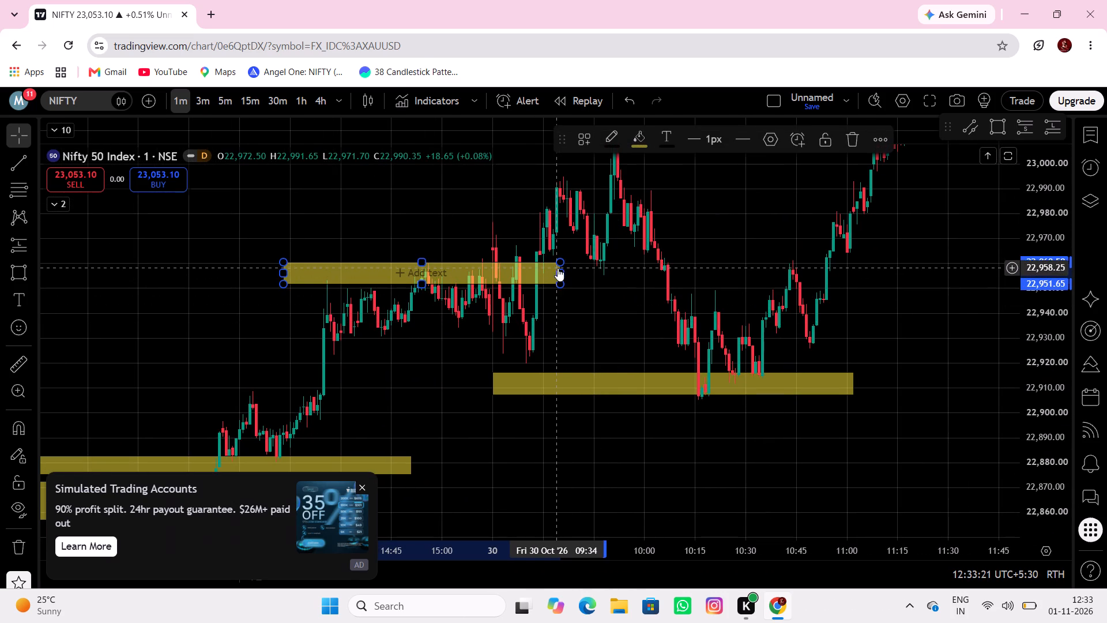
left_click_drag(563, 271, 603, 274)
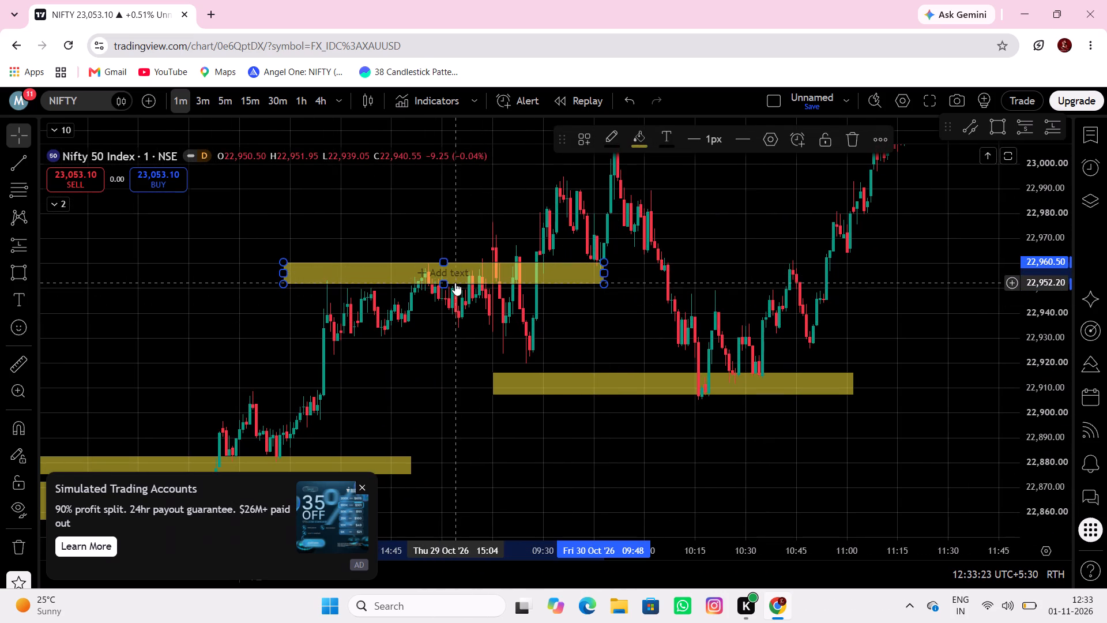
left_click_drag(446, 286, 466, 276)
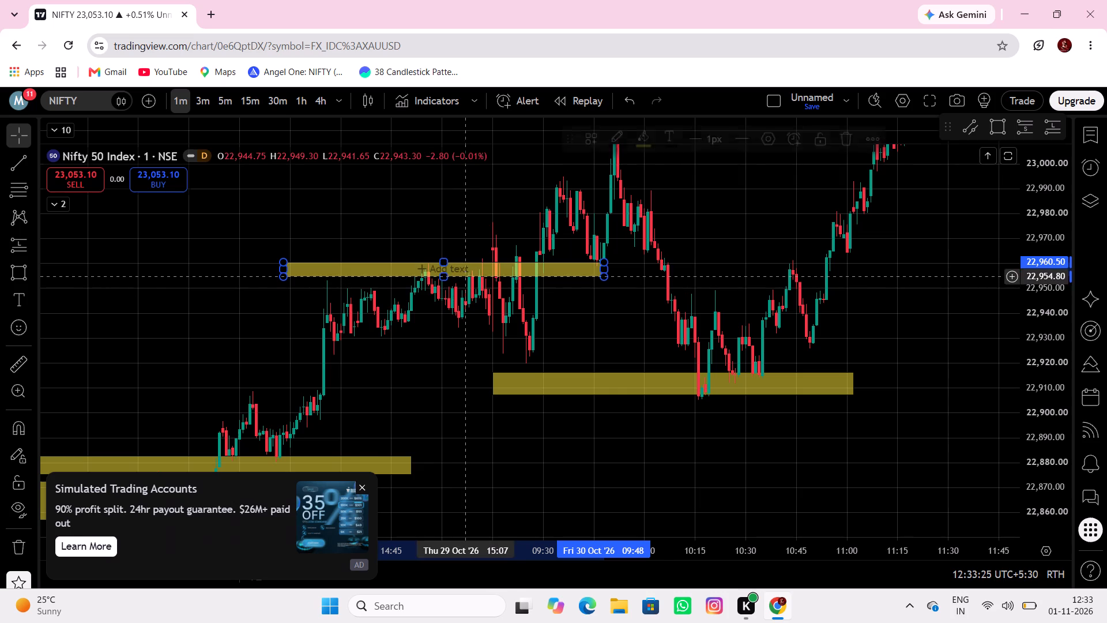
Remove all drawings from the Nifty 50 chart, keeping the indicators.
left_click_drag(468, 303, 622, 282)
scroll(681, 299, "down", 5)
left_click_drag(632, 331, 709, 257)
scroll(1050, 364, "down", 18)
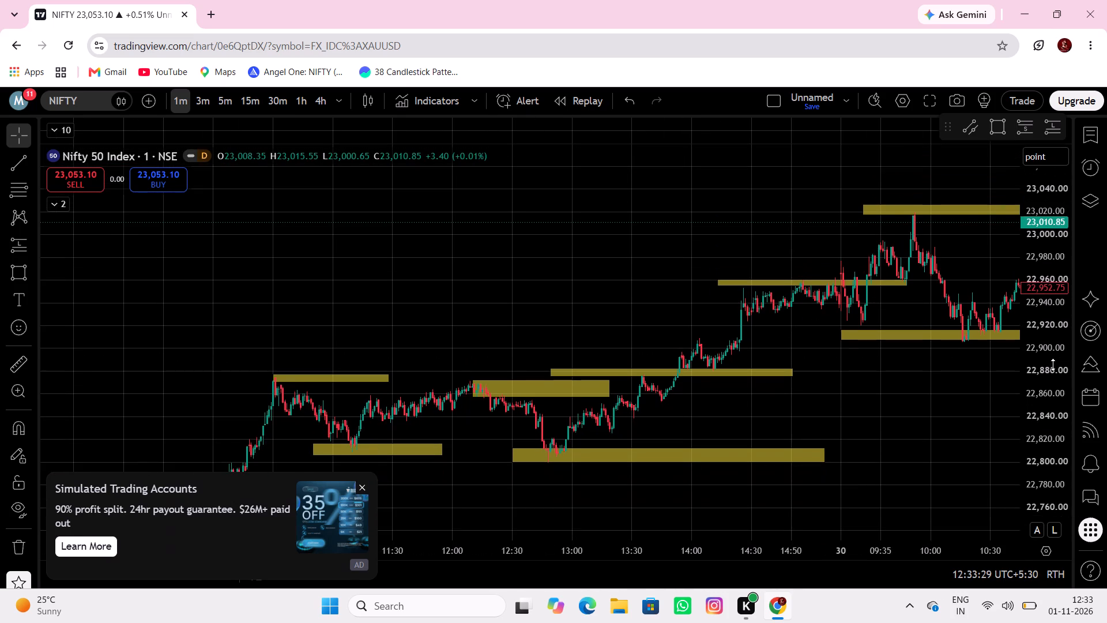
scroll(1056, 363, "down", 6)
scroll(857, 447, "down", 7)
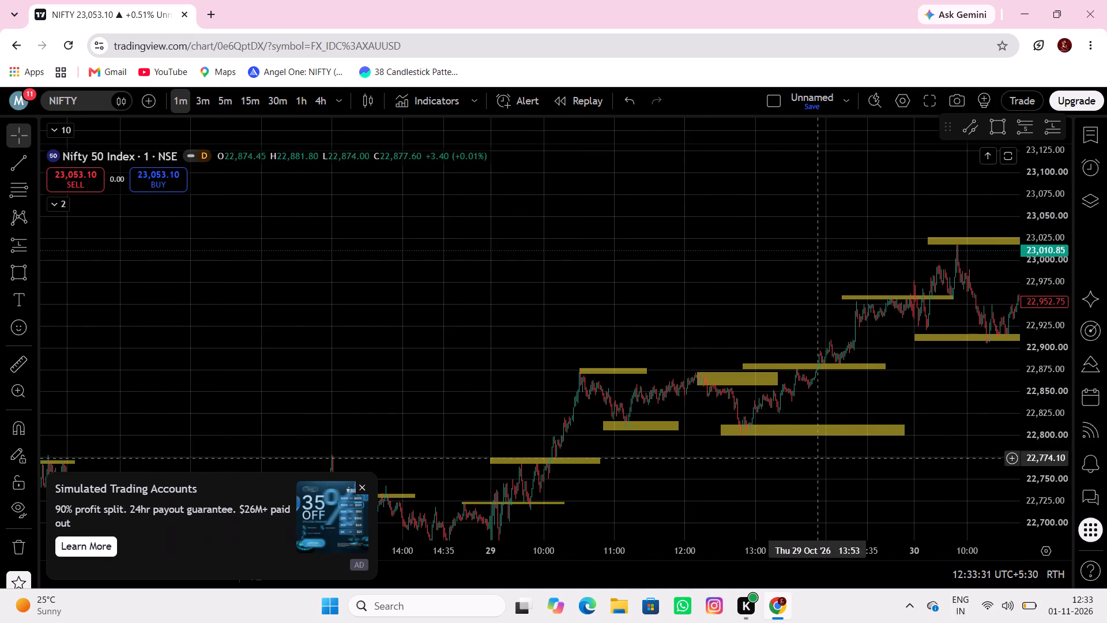
left_click_drag(788, 496, 1006, 357)
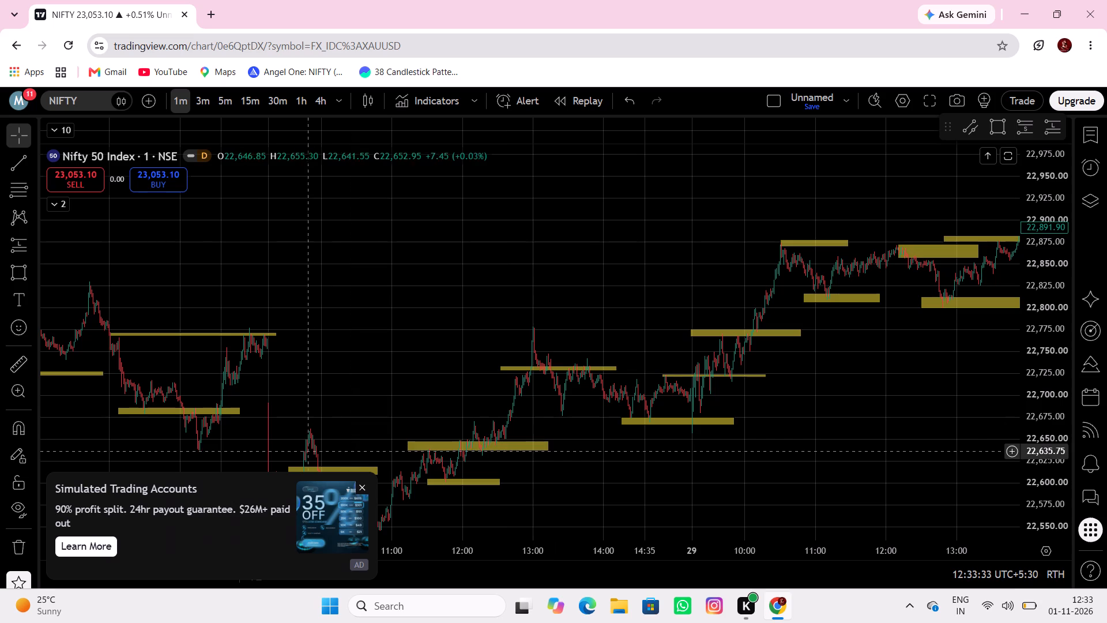
left_click(23, 557)
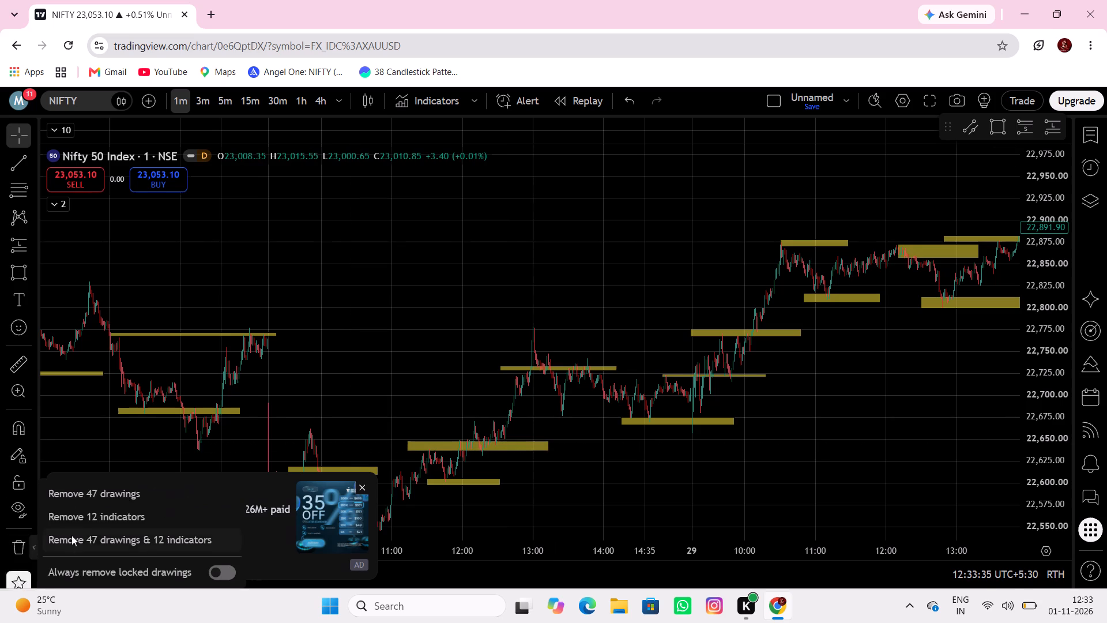
left_click(118, 487)
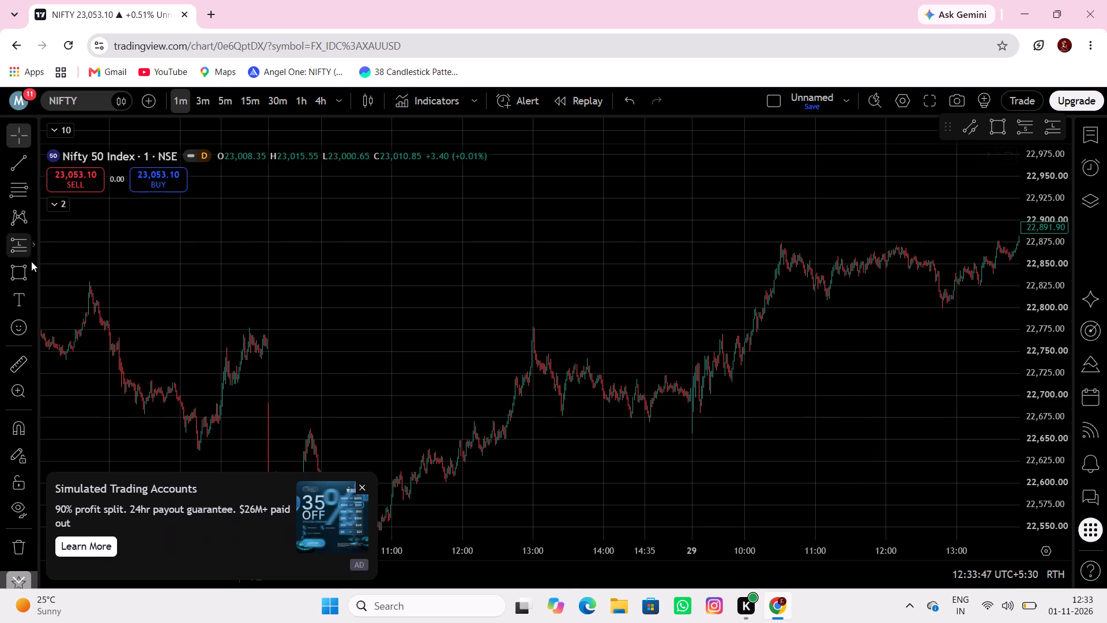
Draw a rectangle zone across the matching peaks from late 27 Oct to the morning of 29 Oct, at about 22,765–22,778.
left_click(13, 276)
left_click(216, 338)
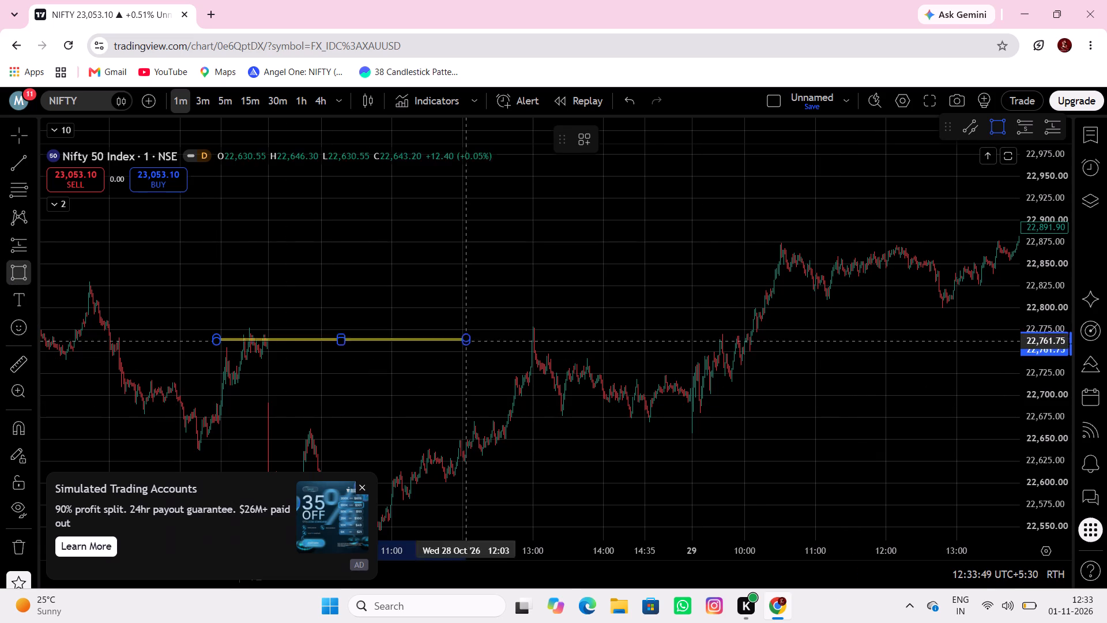
left_click(766, 326)
Draw a thin rectangle zone at the 27 Oct peak, extending to 12:29 on 28 Oct, at about 22,826–22,832.
left_click_drag(406, 315, 464, 302)
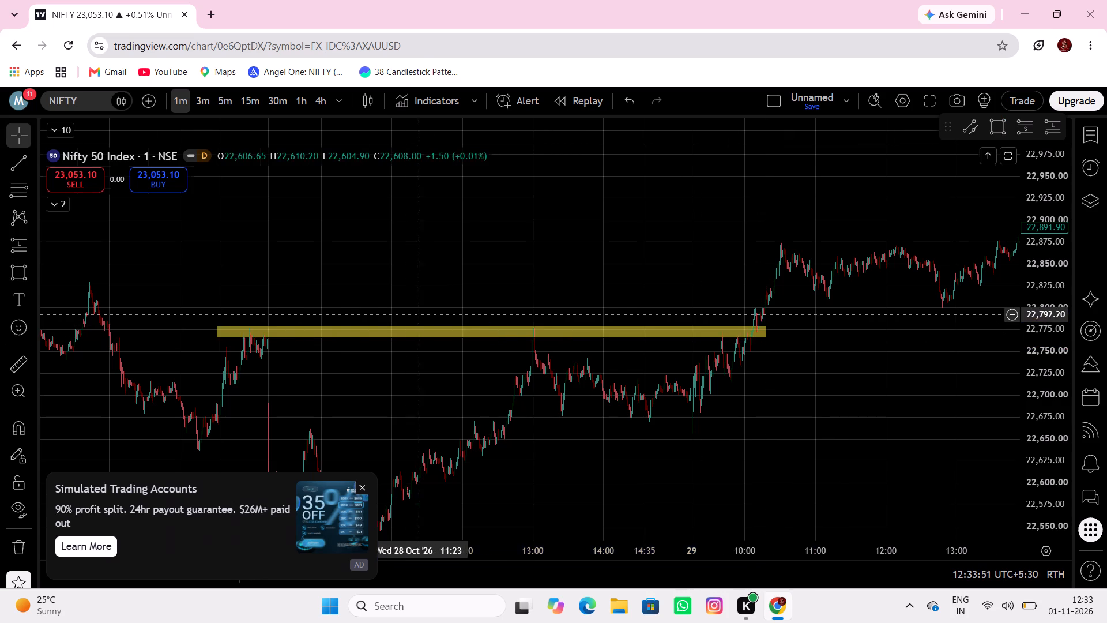
left_click_drag(464, 302, 487, 295)
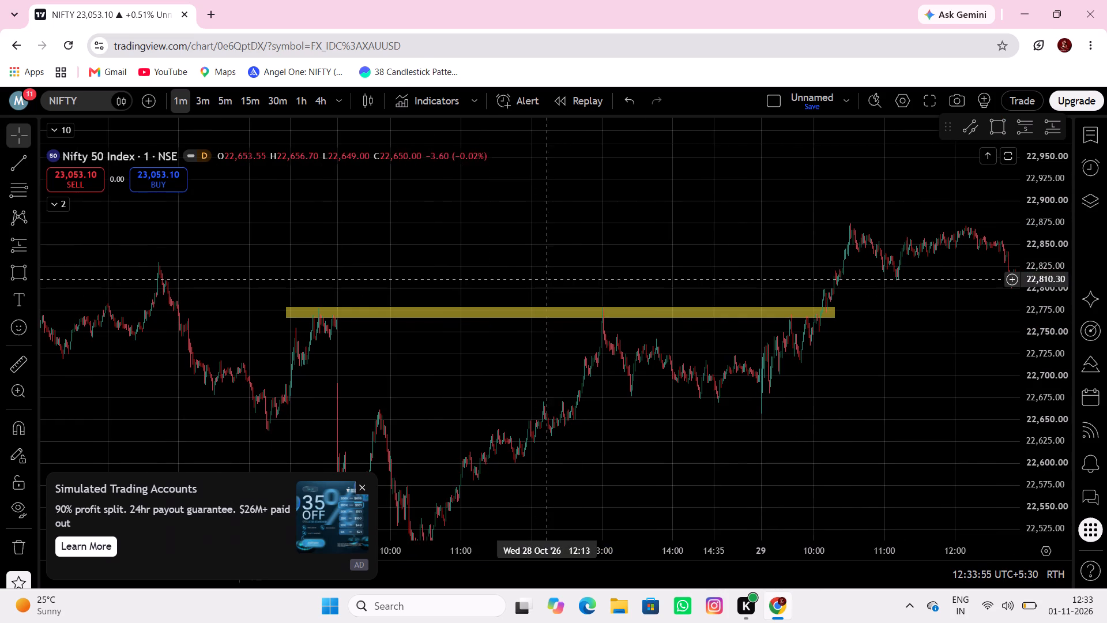
left_click(9, 271)
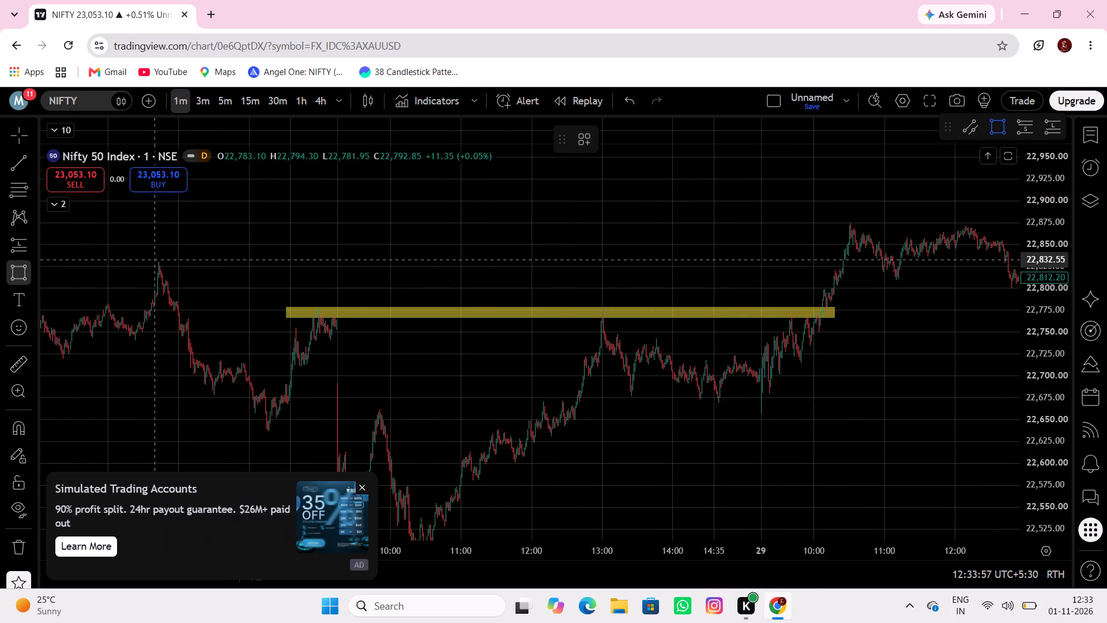
left_click(137, 265)
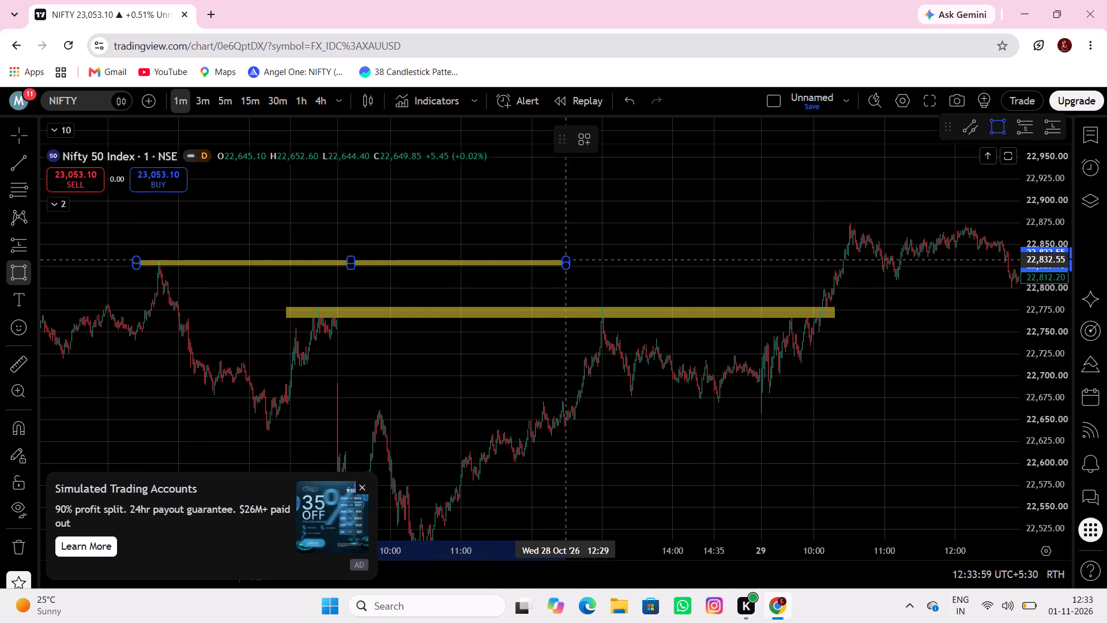
left_click(566, 260)
Draw a rectangle zone below the 22,775 zone, from late 27 Oct to the morning of 29 Oct, at about 22,686–22,700.
left_click_drag(700, 290, 589, 178)
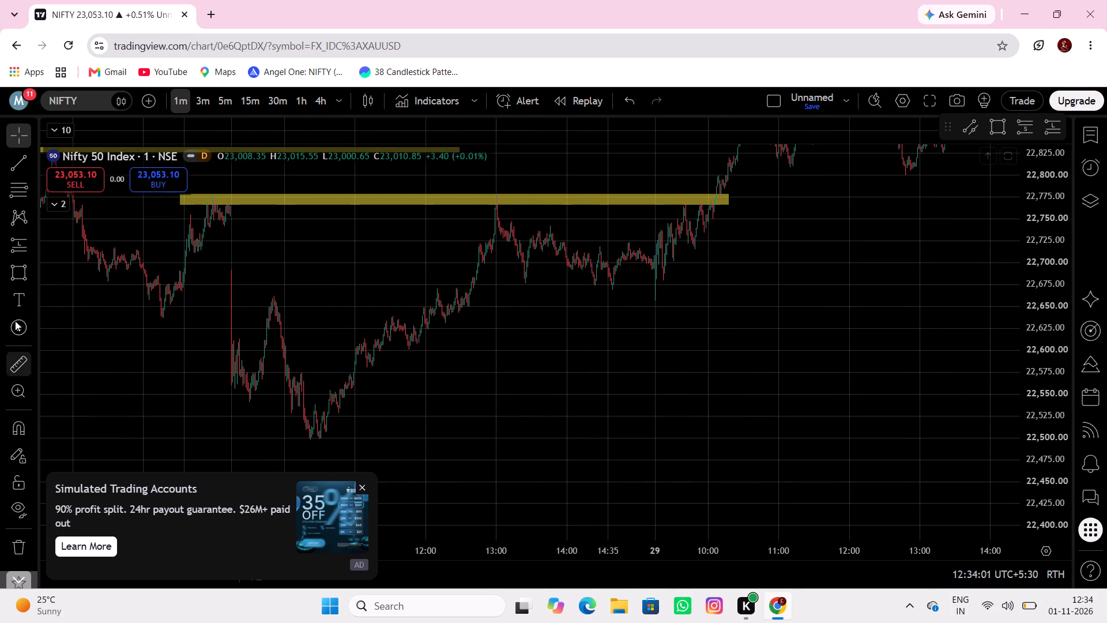
left_click(13, 273)
left_click(190, 263)
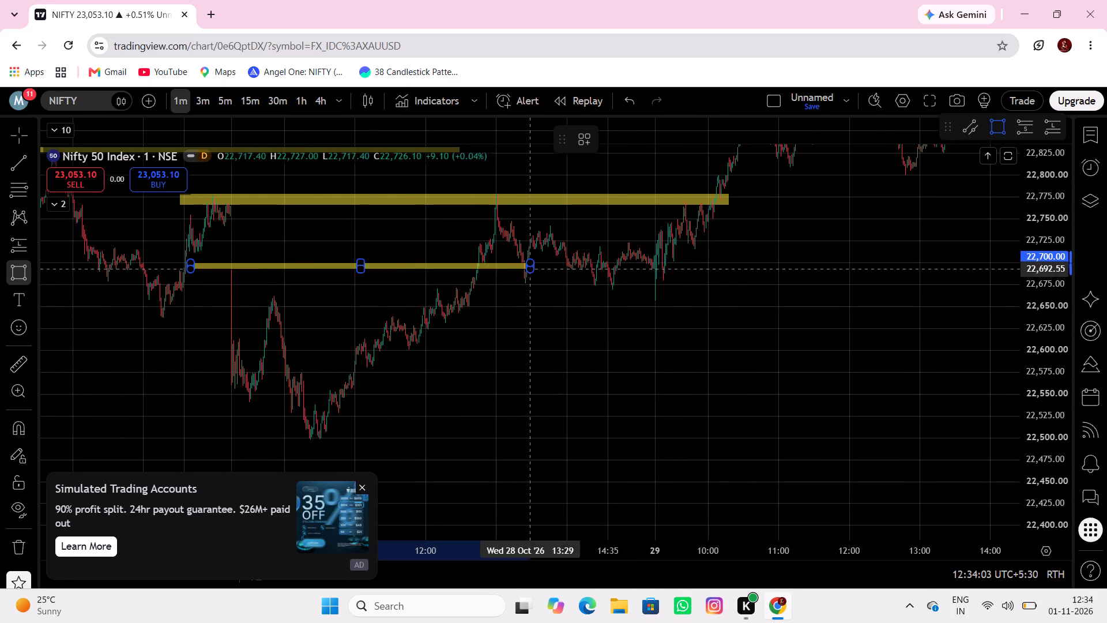
left_click(682, 275)
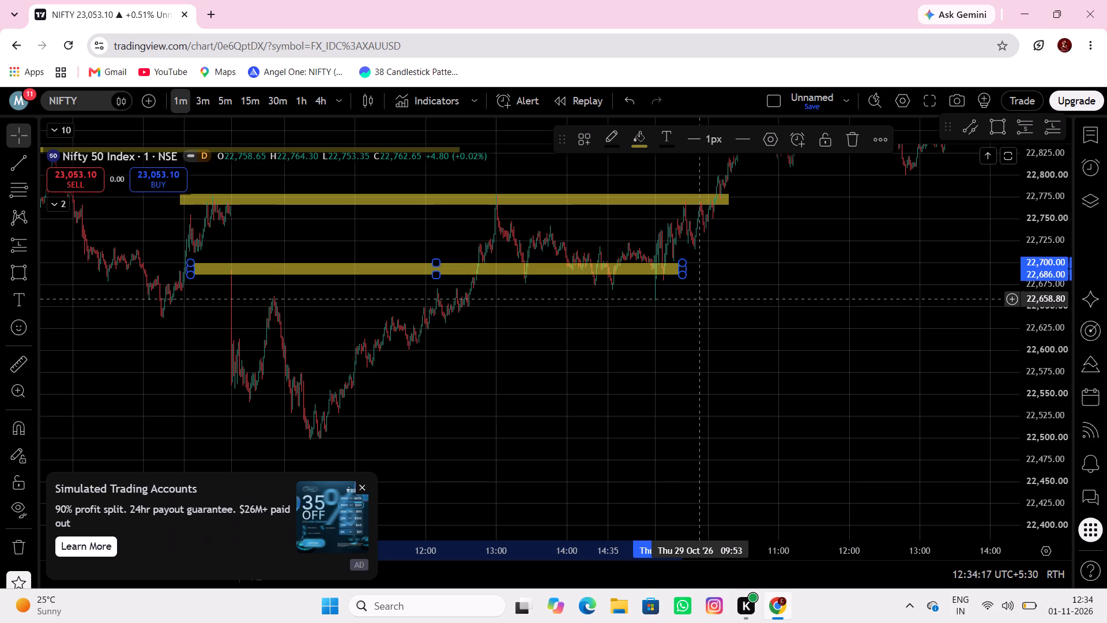
Draw a rectangle zone across the first 28 Oct lows, ending shortly after 12:34 that day, at about 22,541–22,553.
left_click_drag(634, 356, 730, 329)
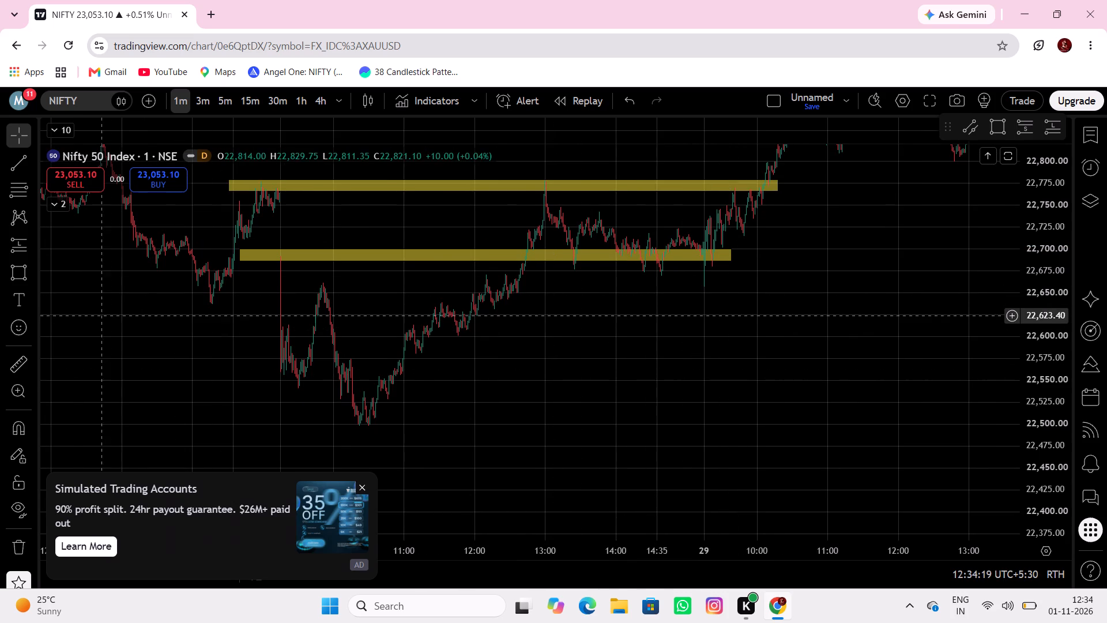
left_click(16, 279)
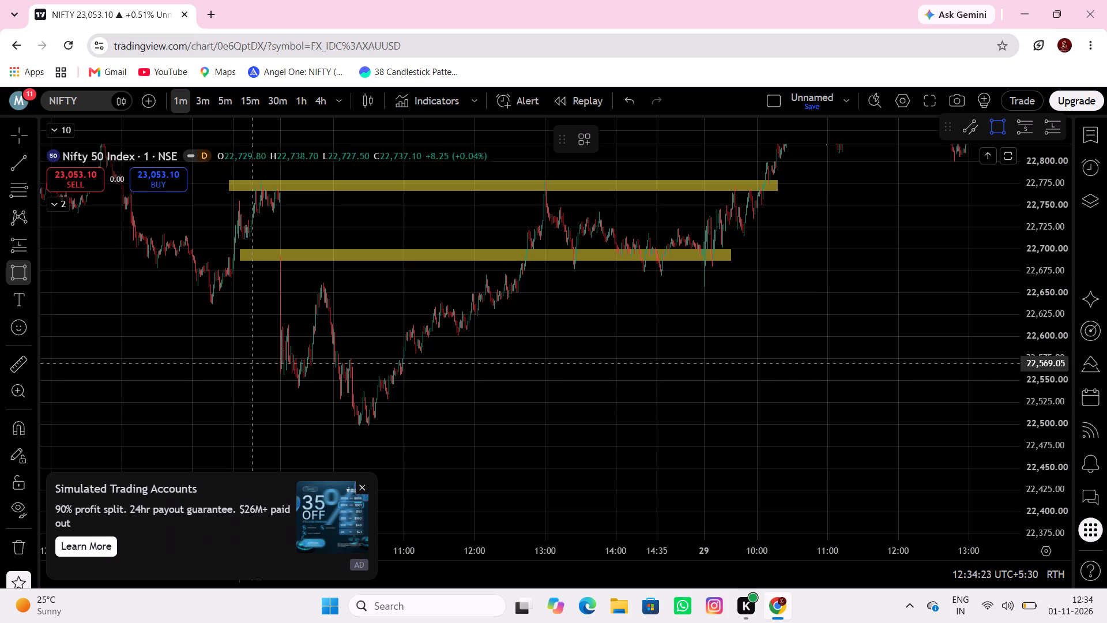
left_click(248, 378)
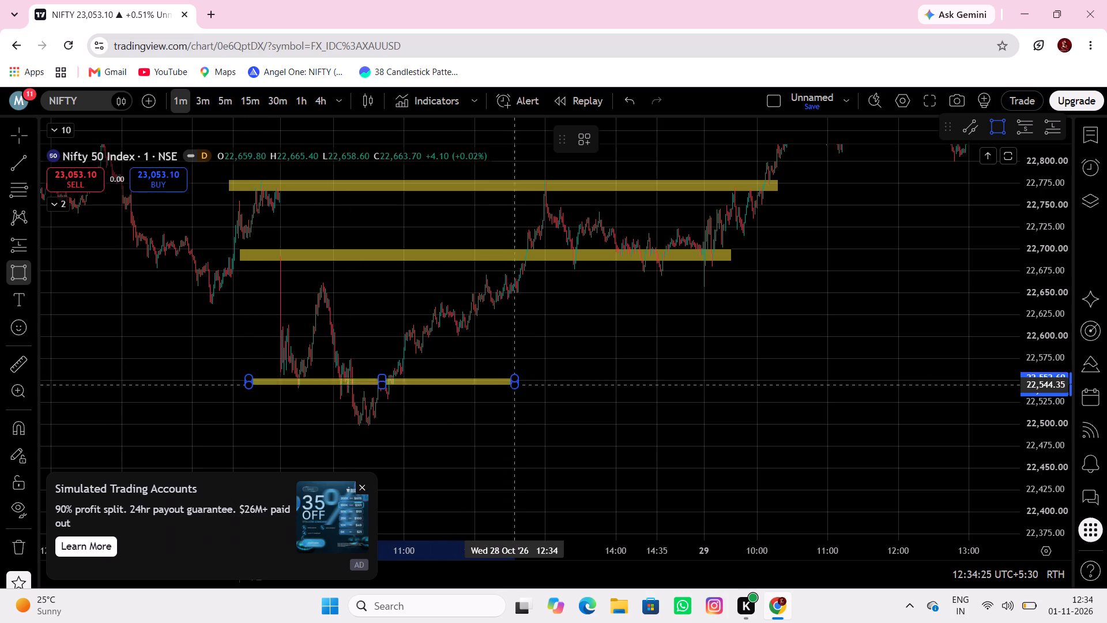
left_click(519, 388)
Draw a rectangle zone through the 23 Oct rebound peak, from late 22 Oct to 12:52 on 27 Oct, at about 22,573–22,590.
left_click_drag(549, 368, 502, 380)
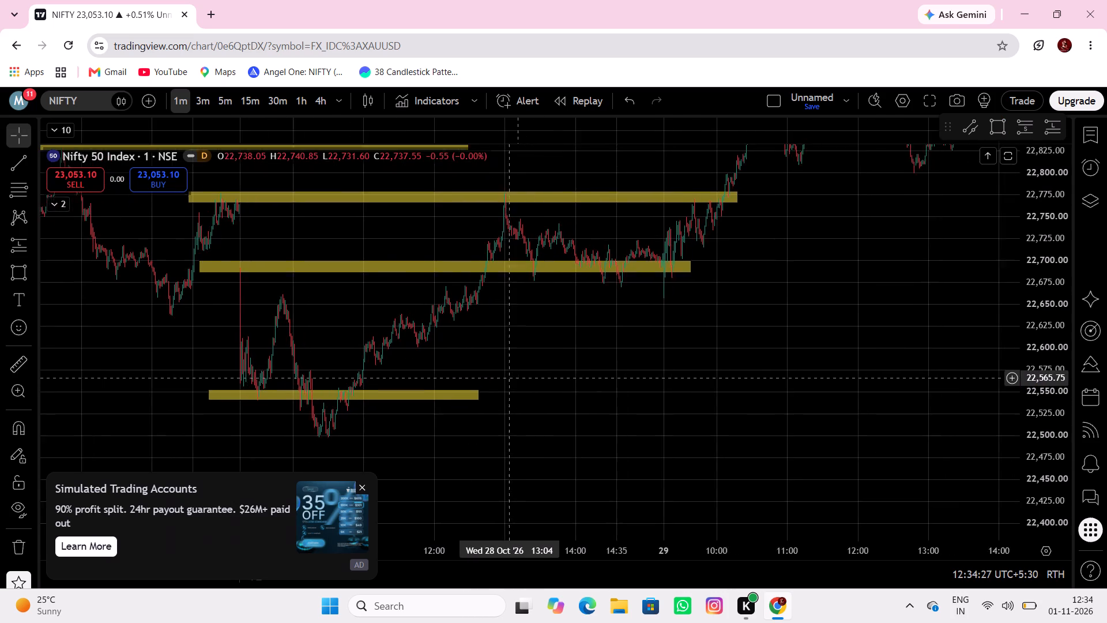
left_click_drag(502, 380, 580, 399)
scroll(676, 397, "down", 5)
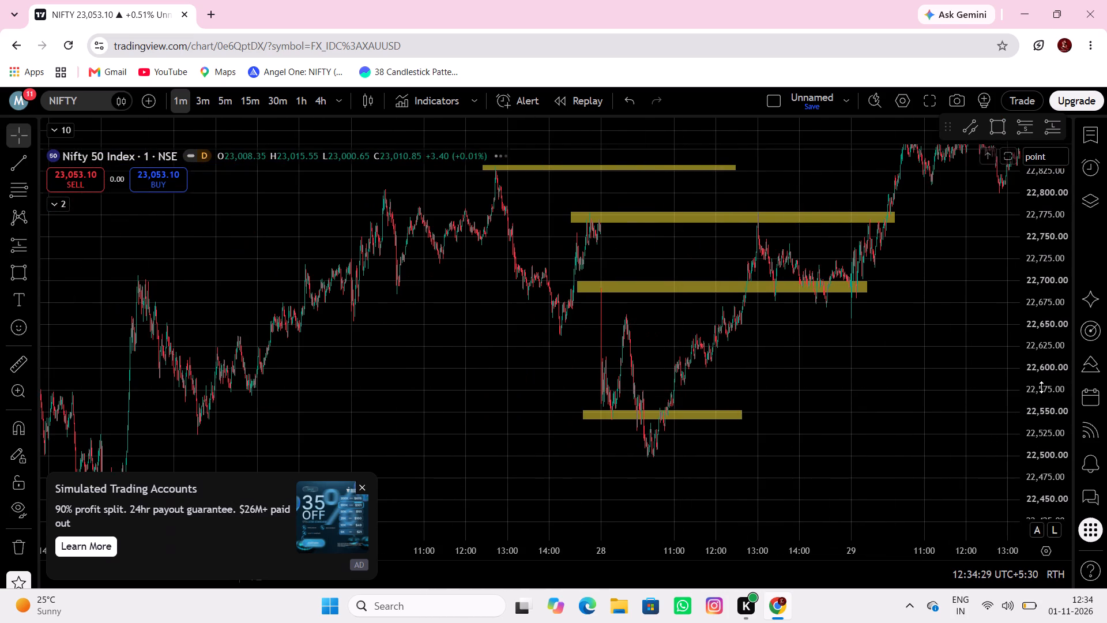
scroll(1042, 387, "down", 11)
scroll(453, 442, "down", 4)
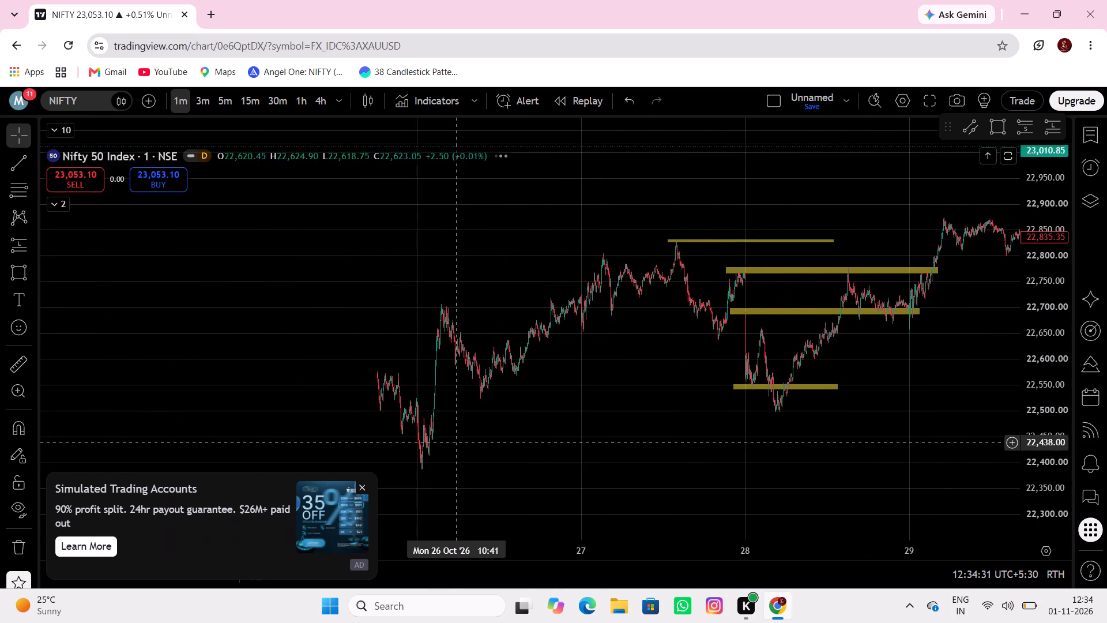
left_click_drag(469, 437, 583, 369)
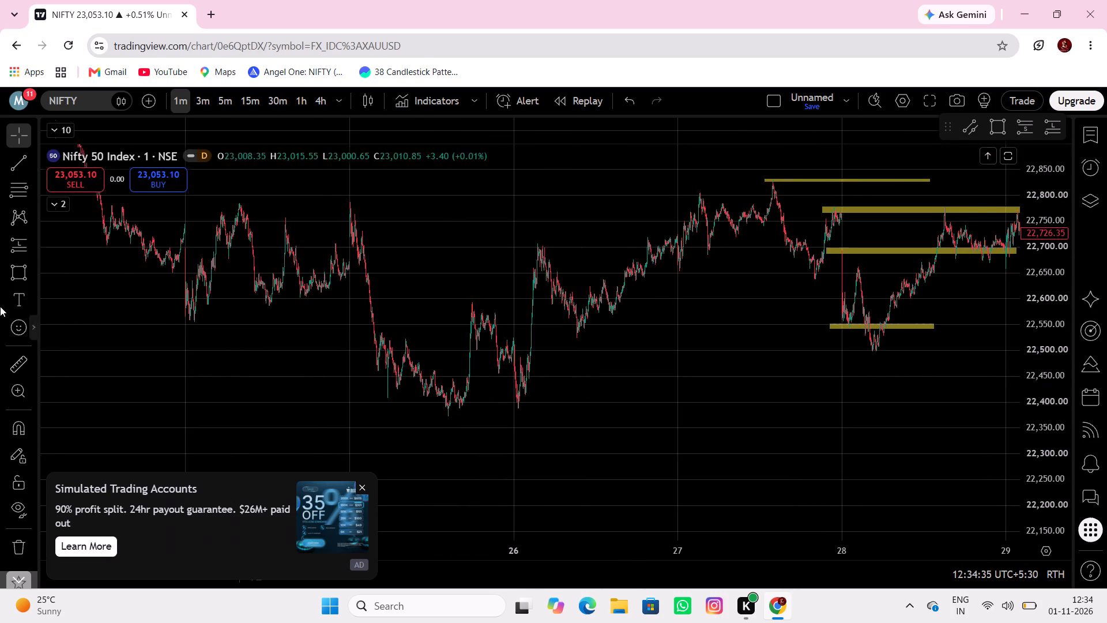
left_click(7, 272)
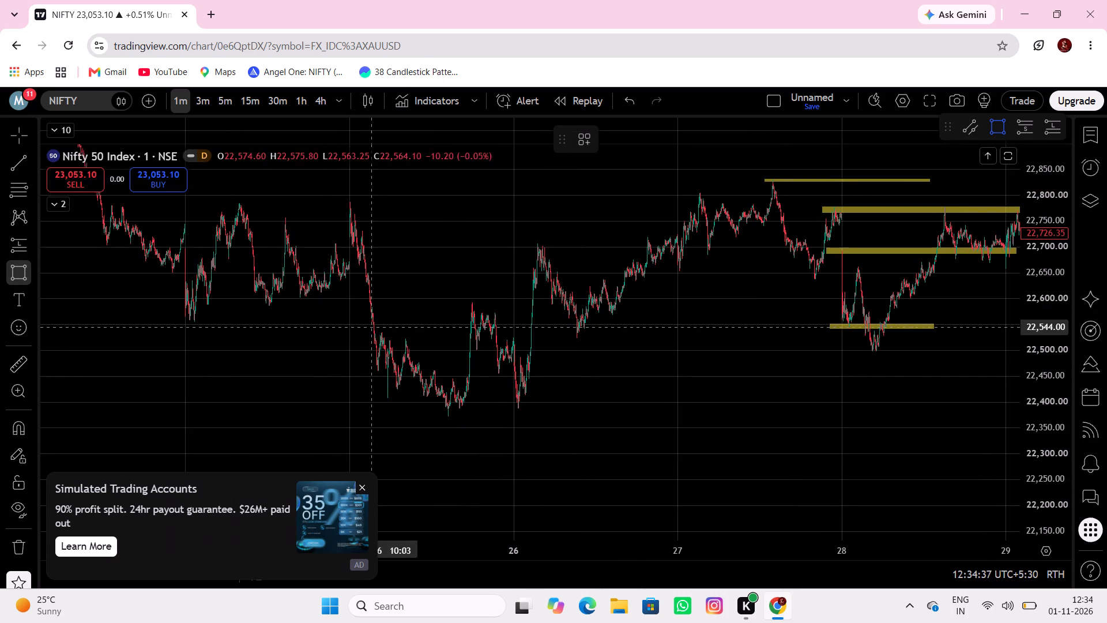
left_click(330, 313)
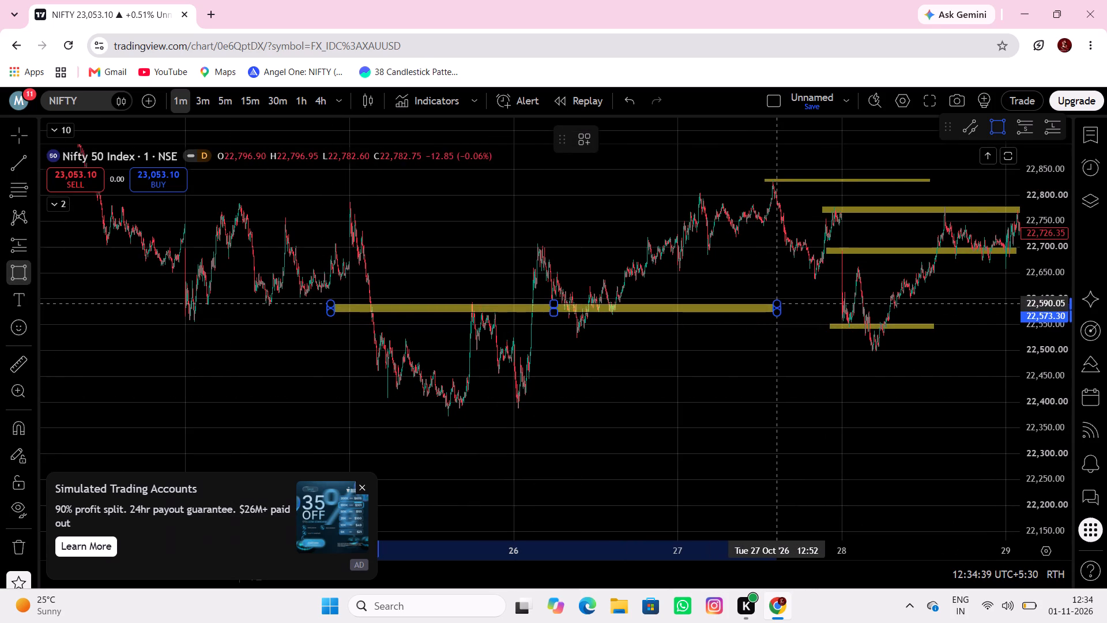
left_click(777, 304)
Draw a rectangle zone along the 23 and 26 Oct lows to 12:07 on 27 Oct, with edges at about 22,381 and 22,404.
left_click_drag(693, 367, 676, 318)
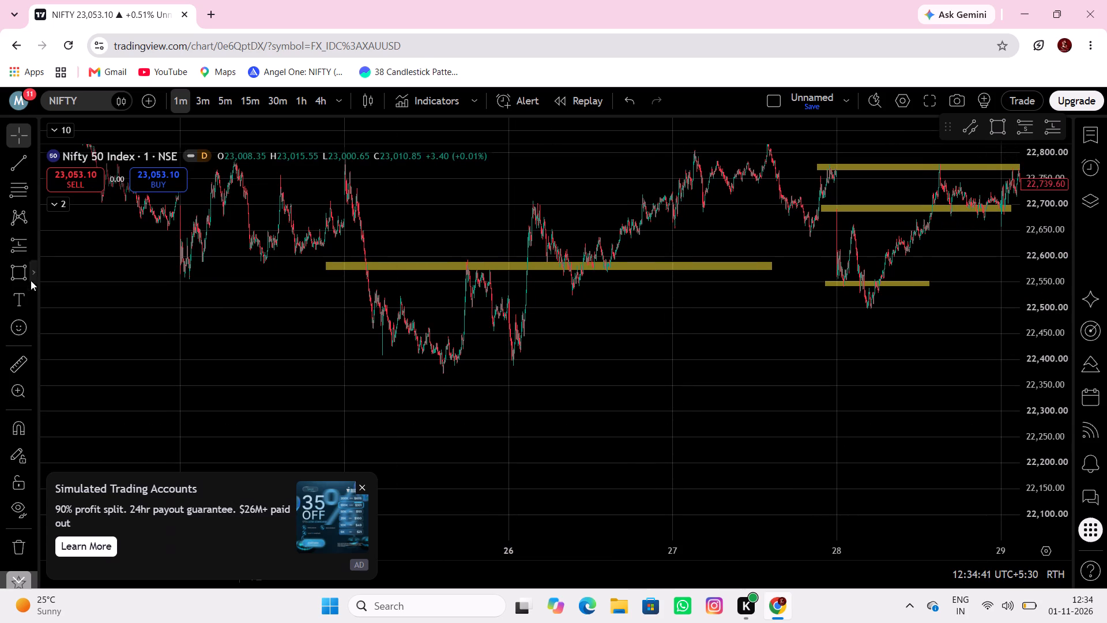
left_click(26, 273)
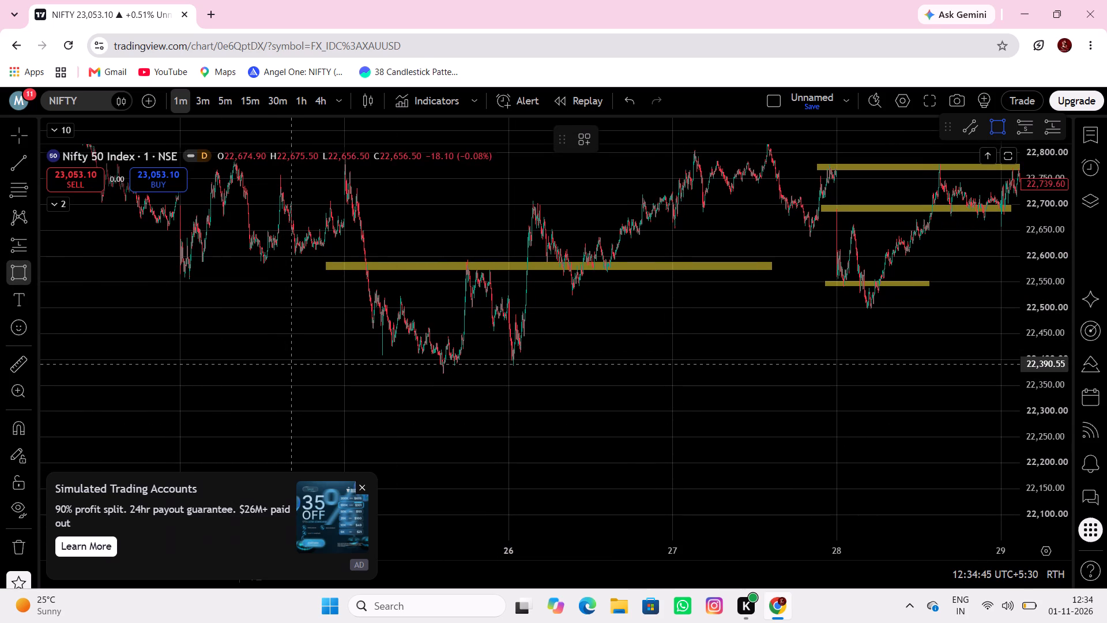
left_click(292, 365)
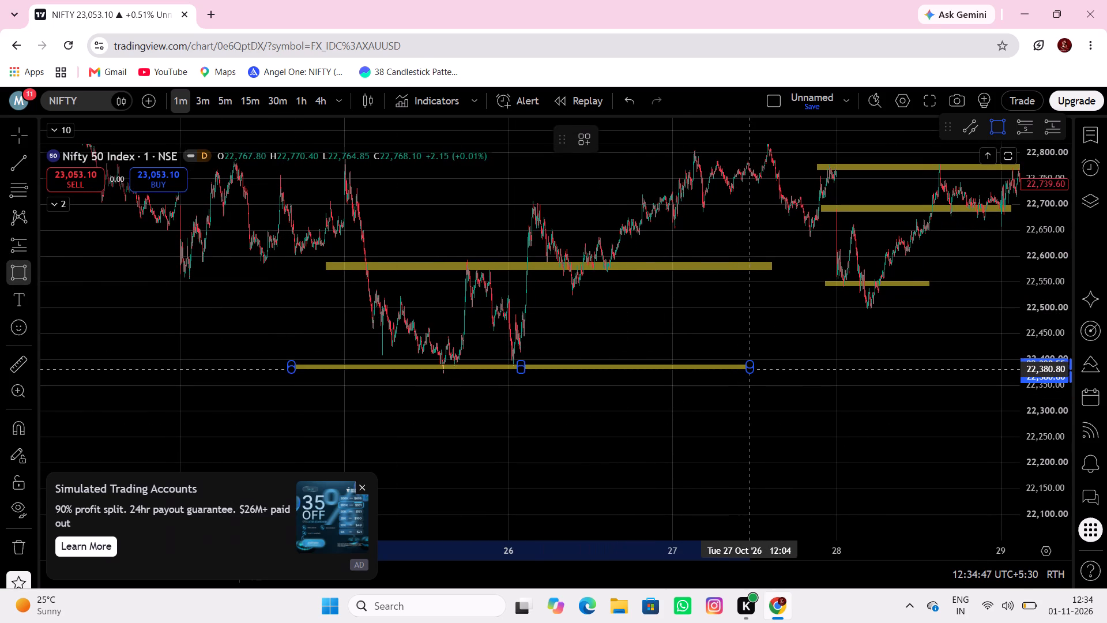
left_click(751, 369)
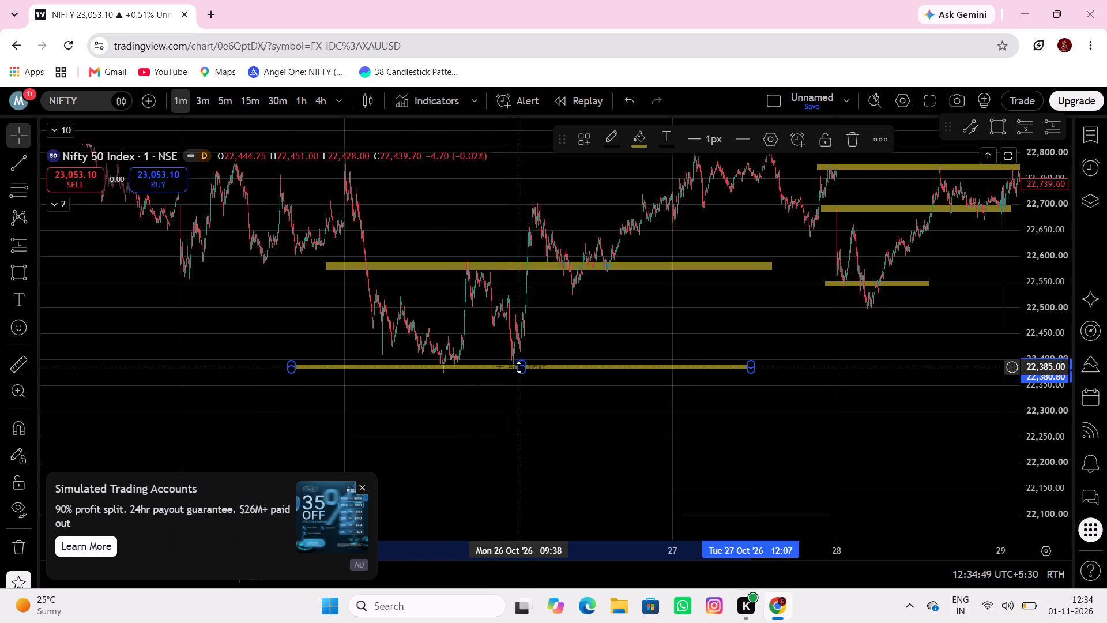
left_click_drag(519, 367, 535, 357)
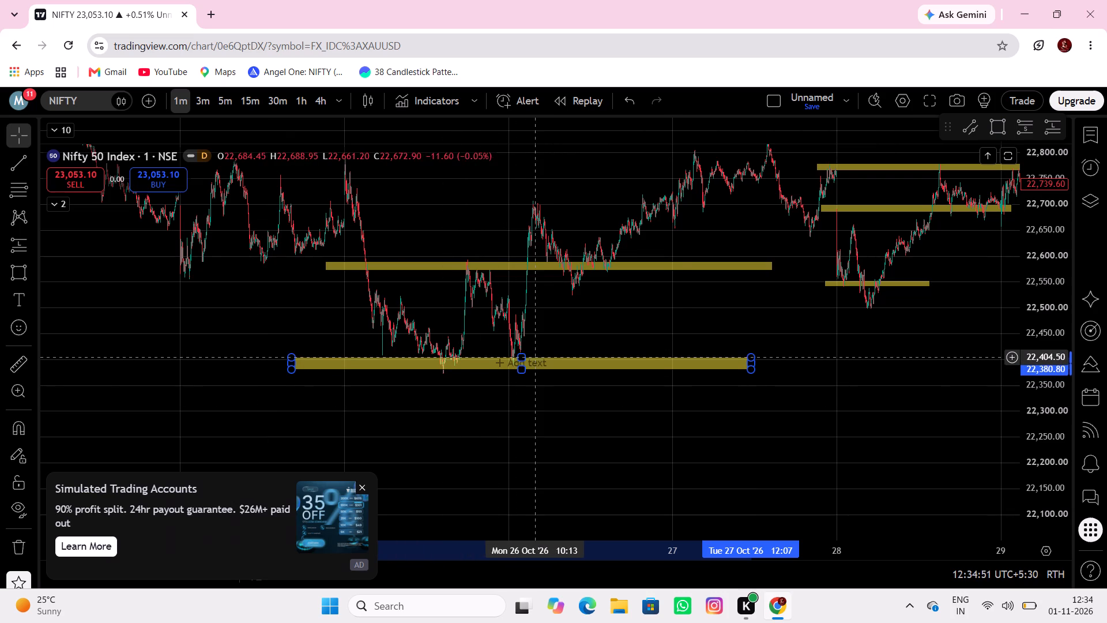
Draw a rectangle zone from late 14 Oct to 10:23 on 22 Oct, spanning about 22,559–22,600 across the lows.
left_click_drag(558, 339, 601, 302)
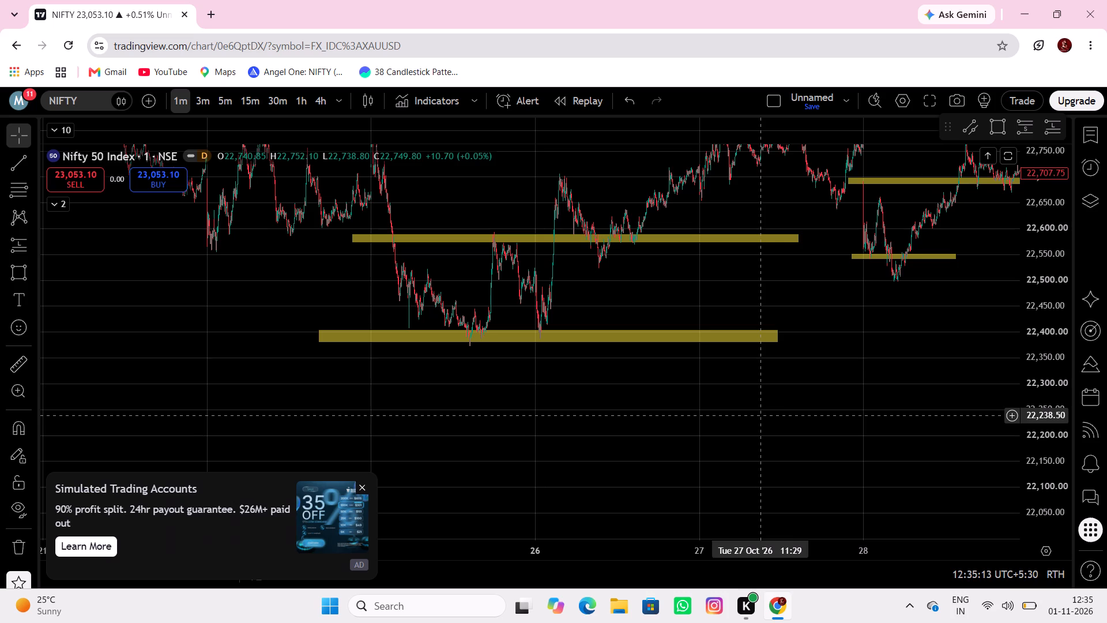
left_click_drag(683, 410, 728, 412)
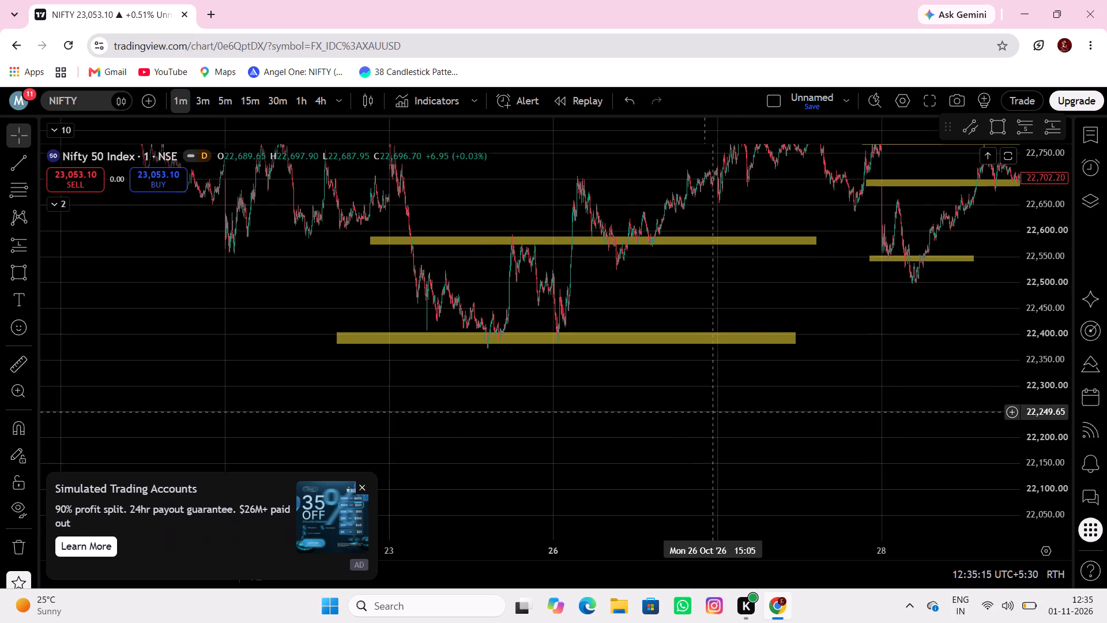
left_click_drag(728, 412, 736, 411)
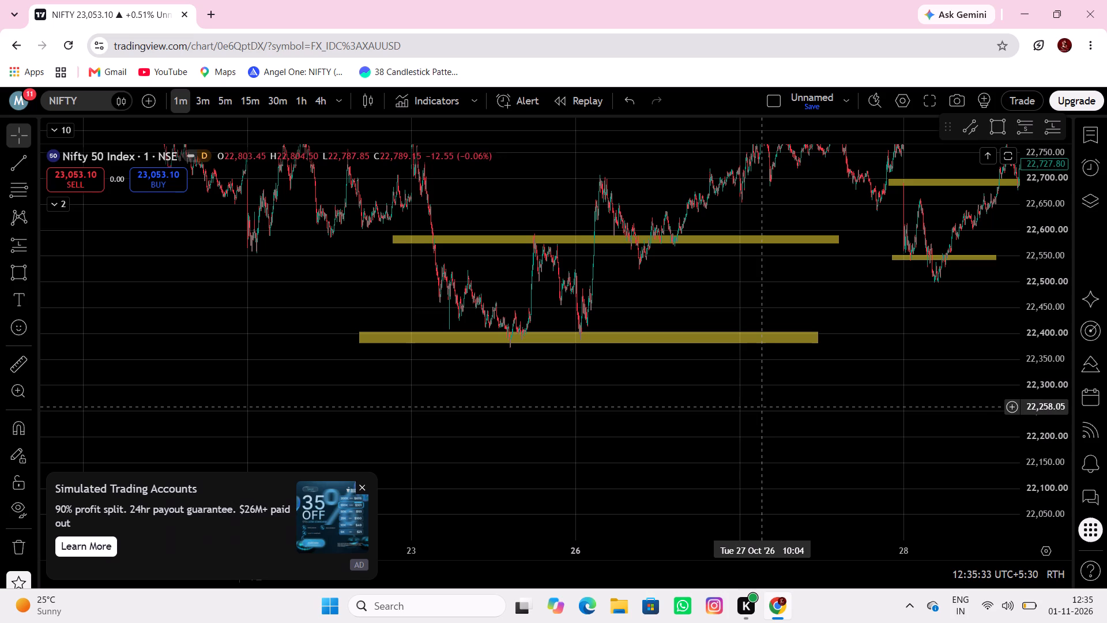
left_click_drag(694, 365, 713, 366)
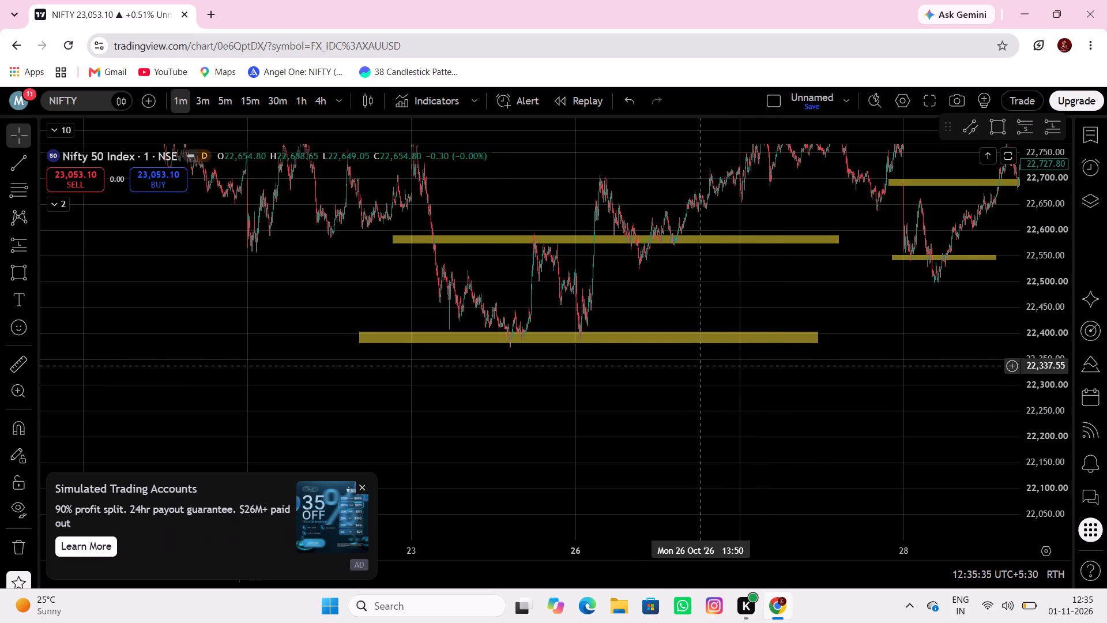
left_click_drag(713, 366, 812, 358)
left_click_drag(624, 366, 721, 363)
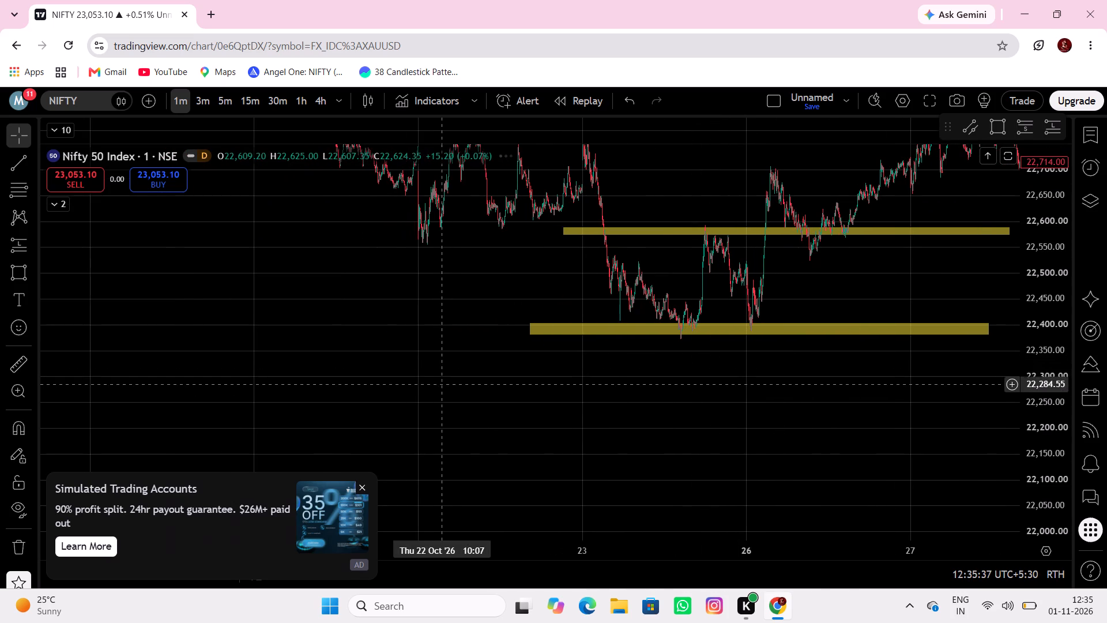
left_click_drag(447, 381, 566, 364)
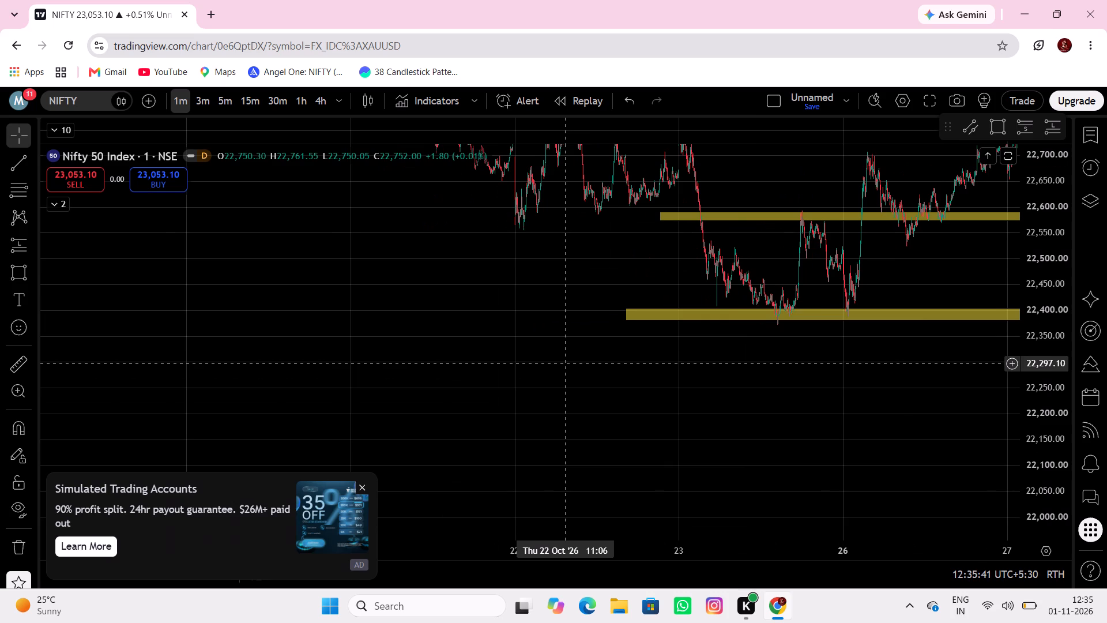
left_click_drag(566, 364, 778, 477)
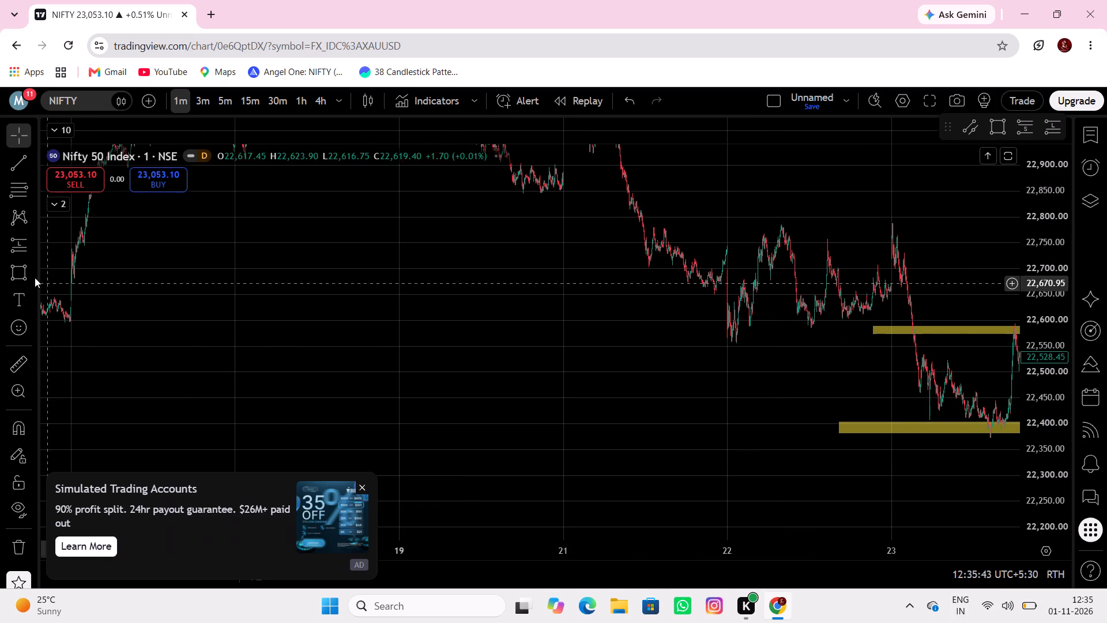
left_click(27, 275)
left_click(47, 321)
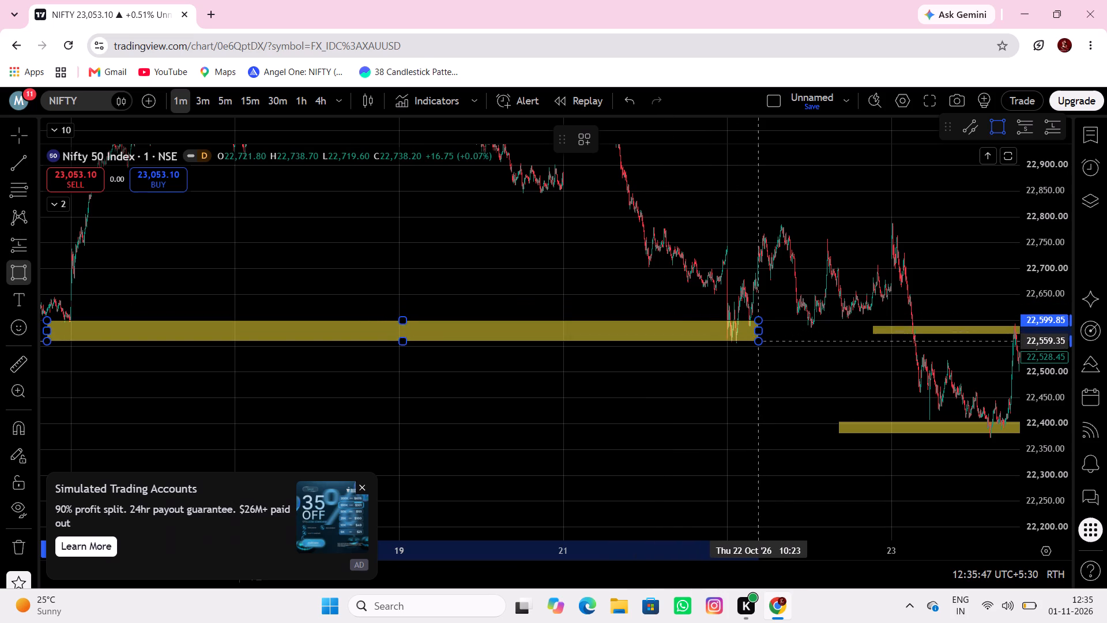
left_click(758, 341)
Extend the start of the 22,559–22,600 zone back to the afternoon of 13 Oct.
left_click_drag(617, 371, 786, 381)
left_click_drag(243, 270, 281, 272)
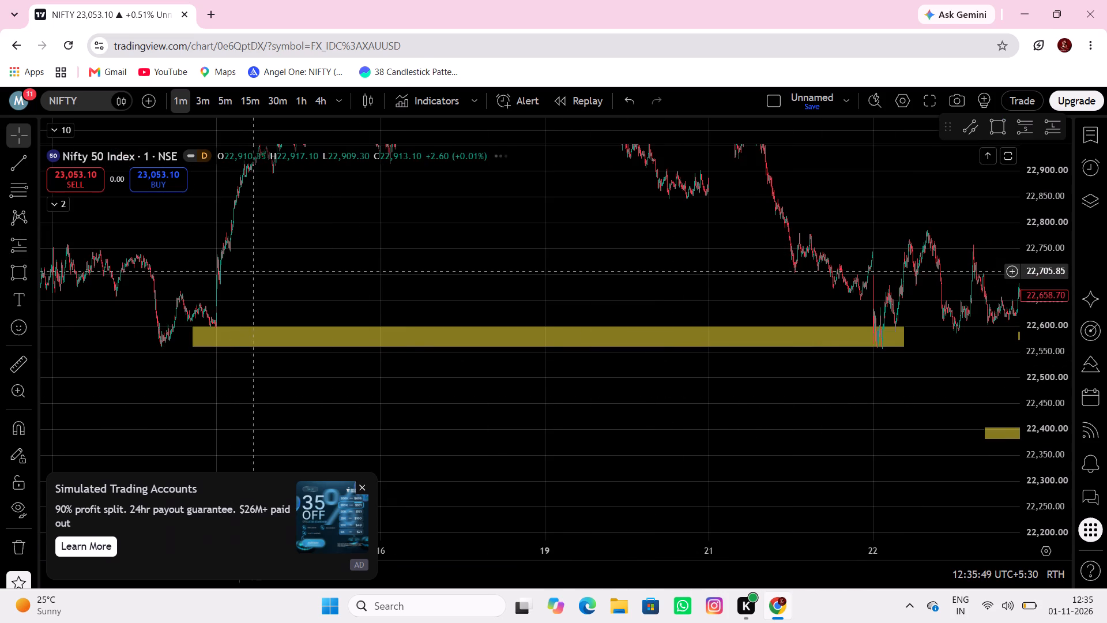
left_click_drag(281, 272, 463, 275)
left_click_drag(401, 341, 209, 377)
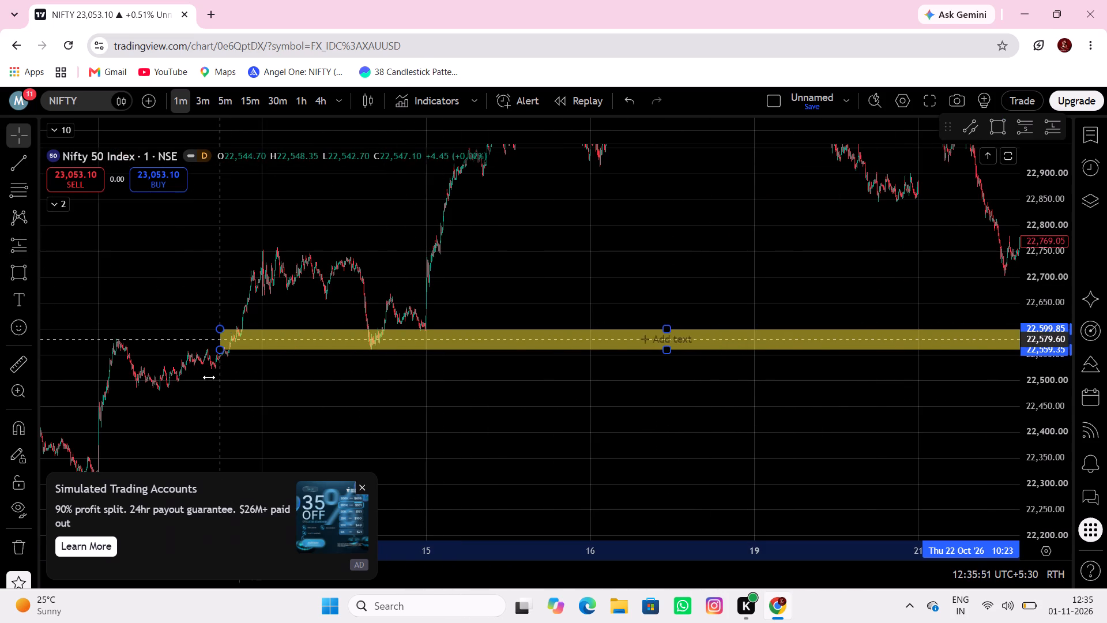
left_click_drag(209, 377, 208, 378)
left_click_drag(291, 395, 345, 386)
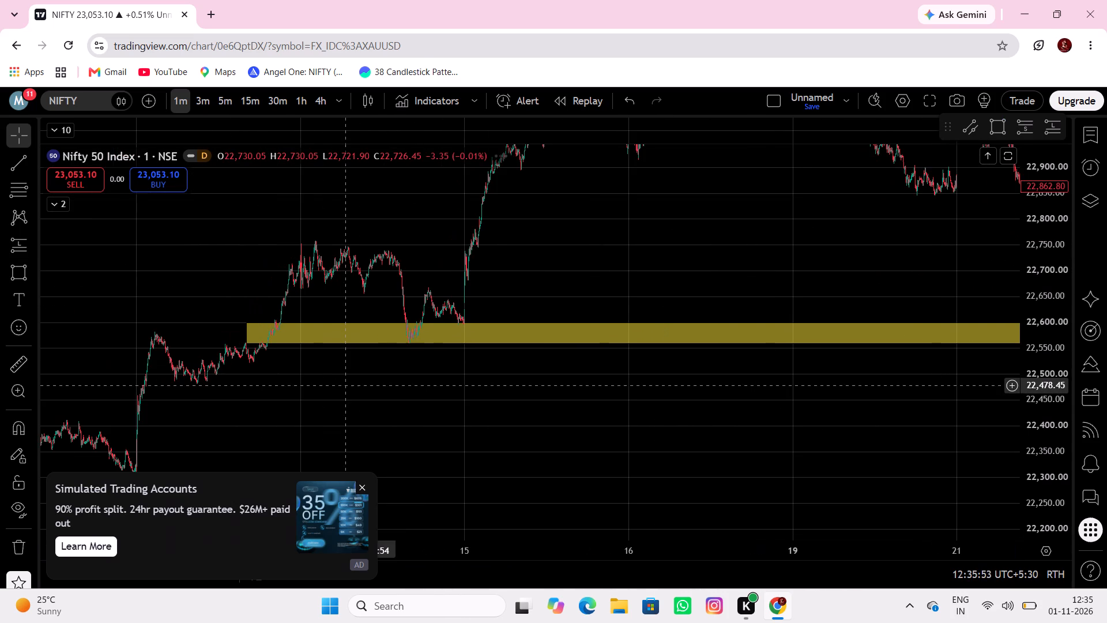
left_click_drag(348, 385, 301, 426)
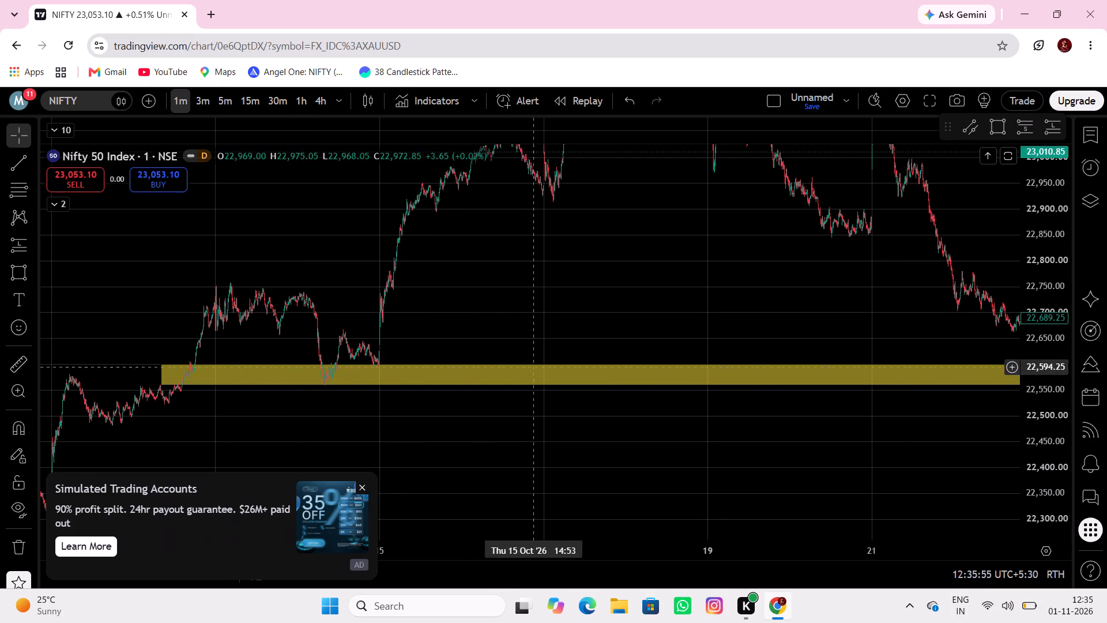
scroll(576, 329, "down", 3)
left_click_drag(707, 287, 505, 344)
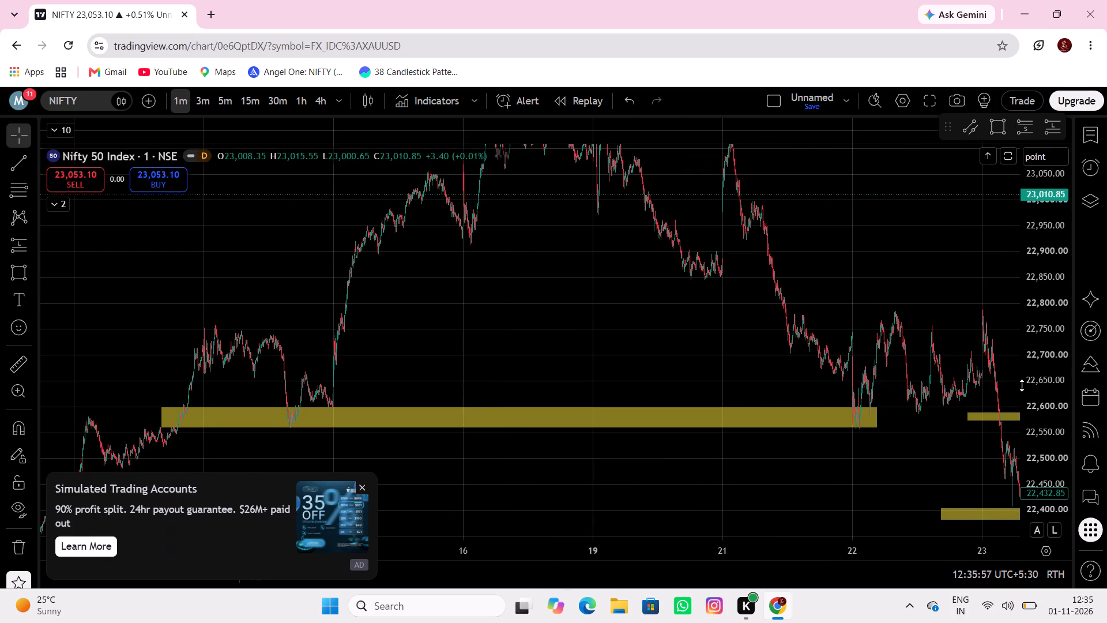
Draw a rectangle zone from midday 13 Oct to 14:32 on 21 Oct, spanning about 22,729–22,766 across the 14 Oct highs.
scroll(1054, 356, "down", 8)
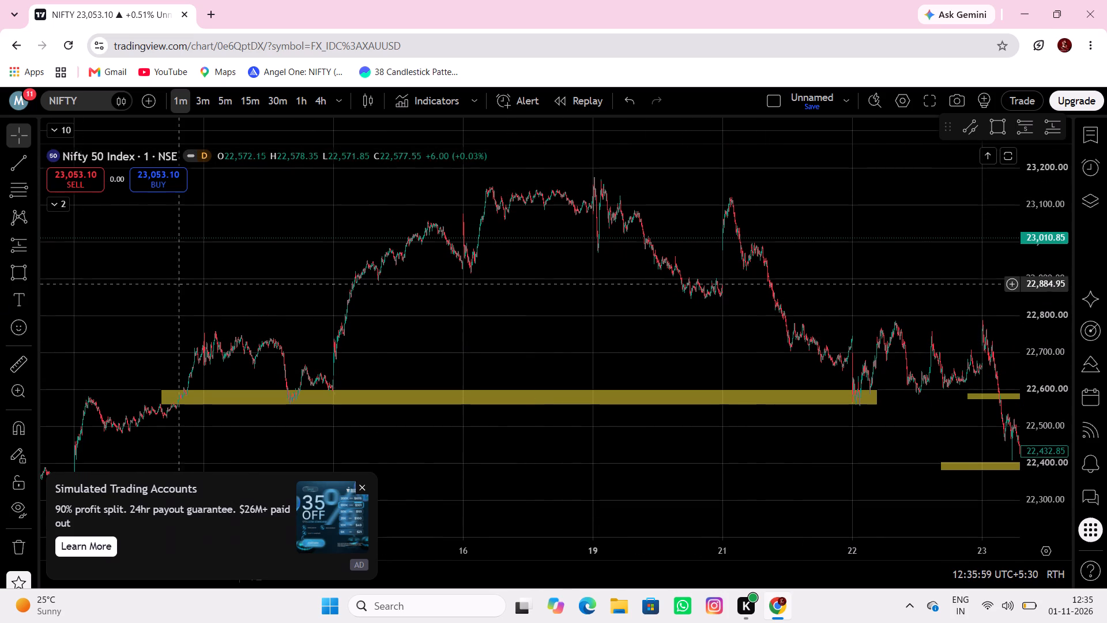
left_click_drag(7, 273, 13, 273)
left_click(135, 328)
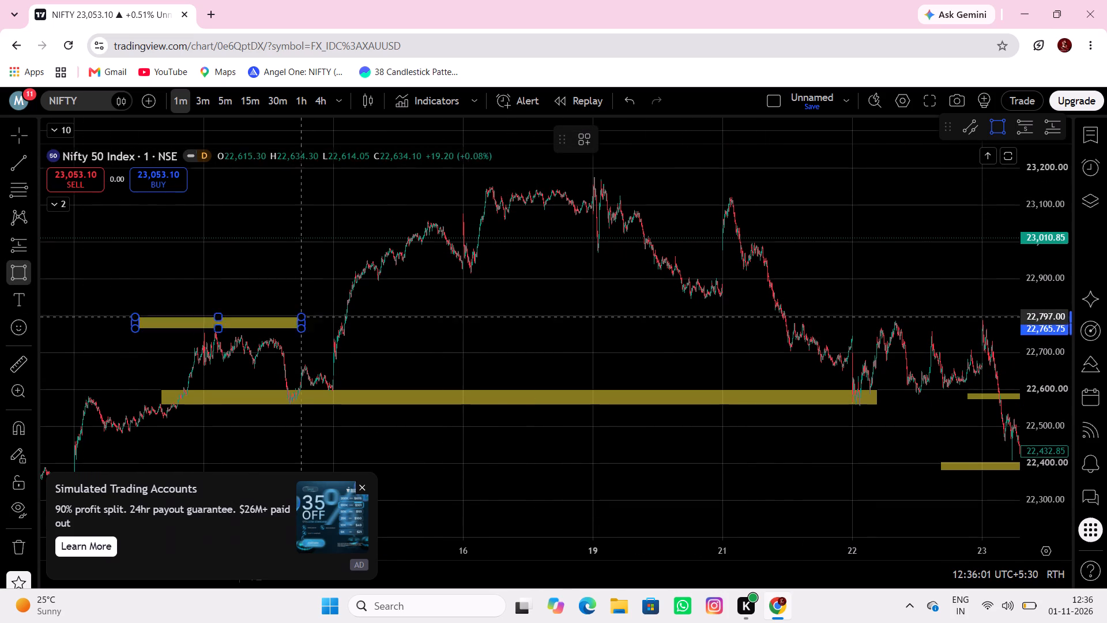
left_click(837, 342)
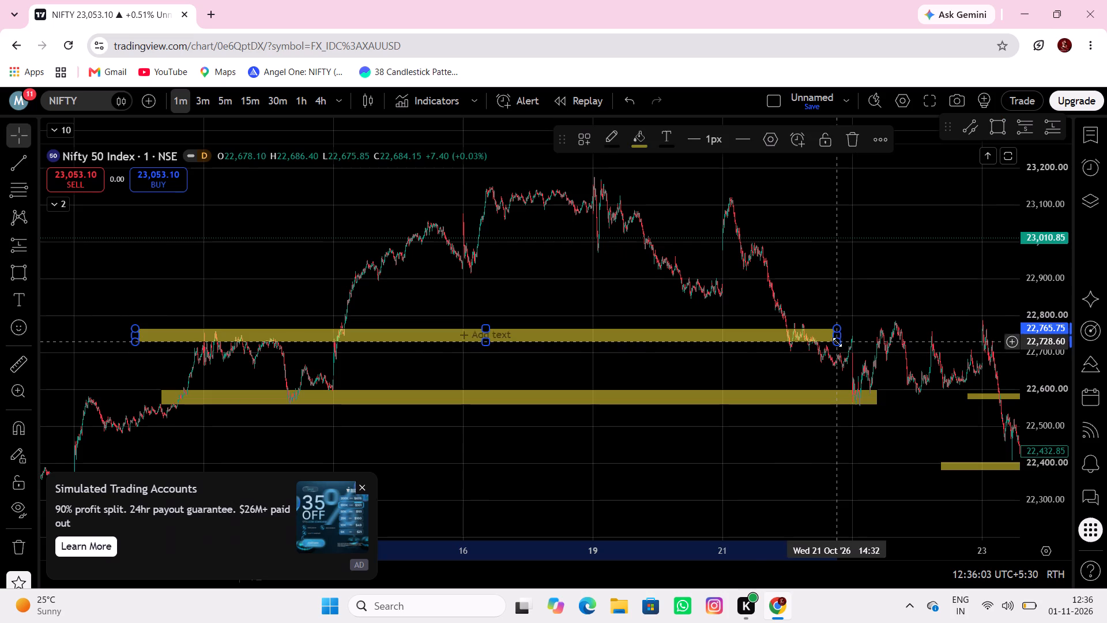
Review the marked zones against price from 26 Oct back to the earliest available bars on 12 Oct.
left_click_drag(811, 362, 665, 386)
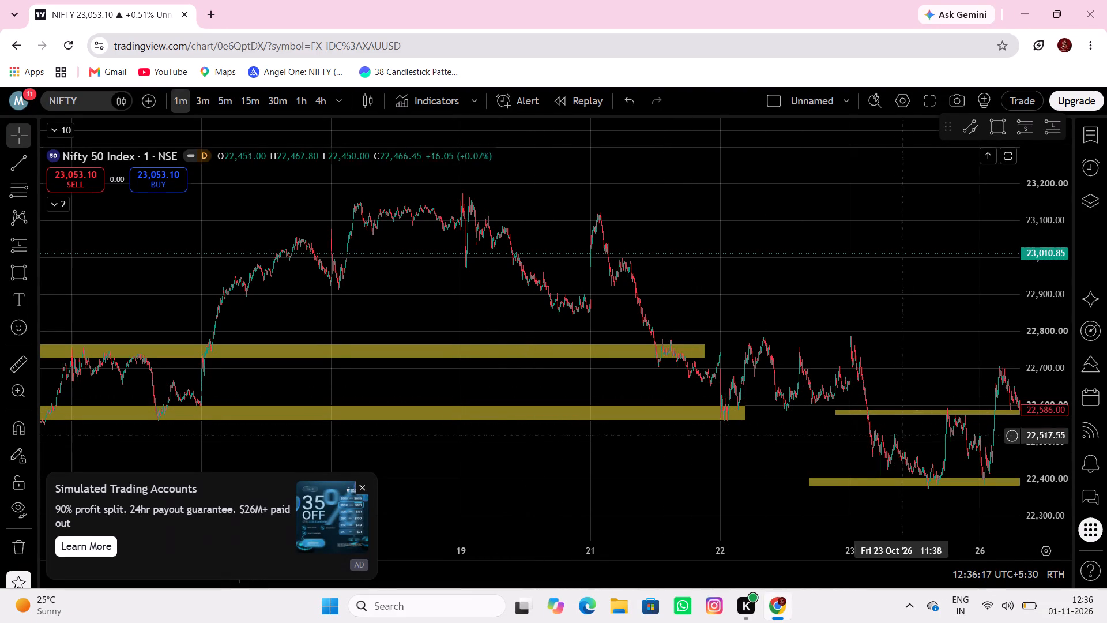
scroll(1060, 490, "up", 5)
scroll(1070, 489, "down", 4)
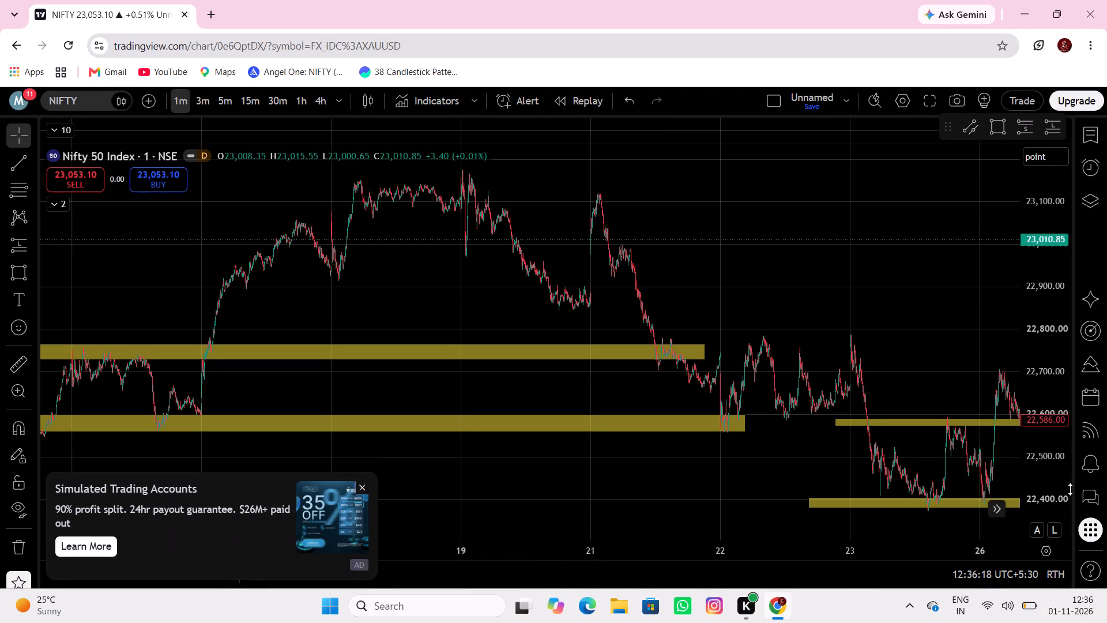
scroll(1070, 489, "down", 6)
scroll(1070, 489, "up", 6)
scroll(795, 440, "down", 5)
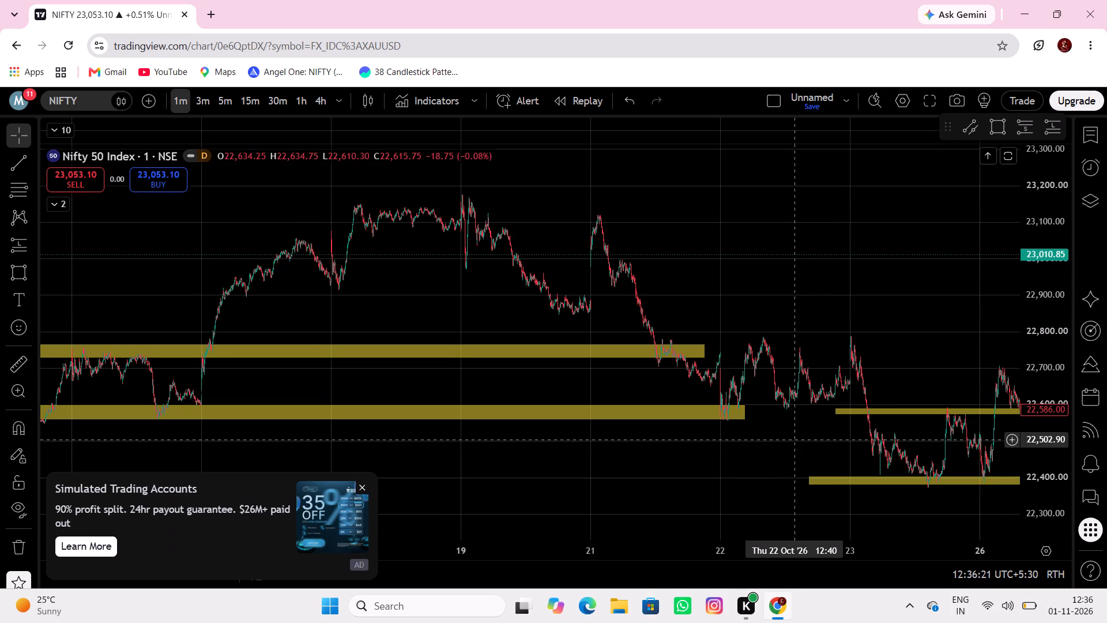
scroll(795, 440, "down", 6)
scroll(1053, 383, "down", 11)
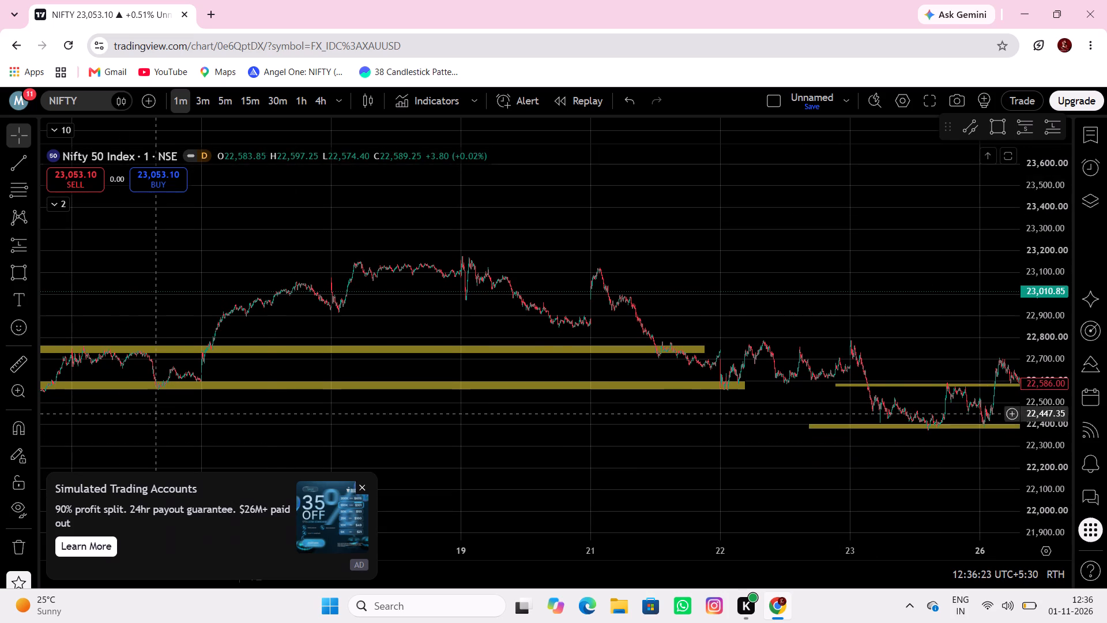
scroll(468, 342, "down", 6)
left_click_drag(321, 375, 632, 350)
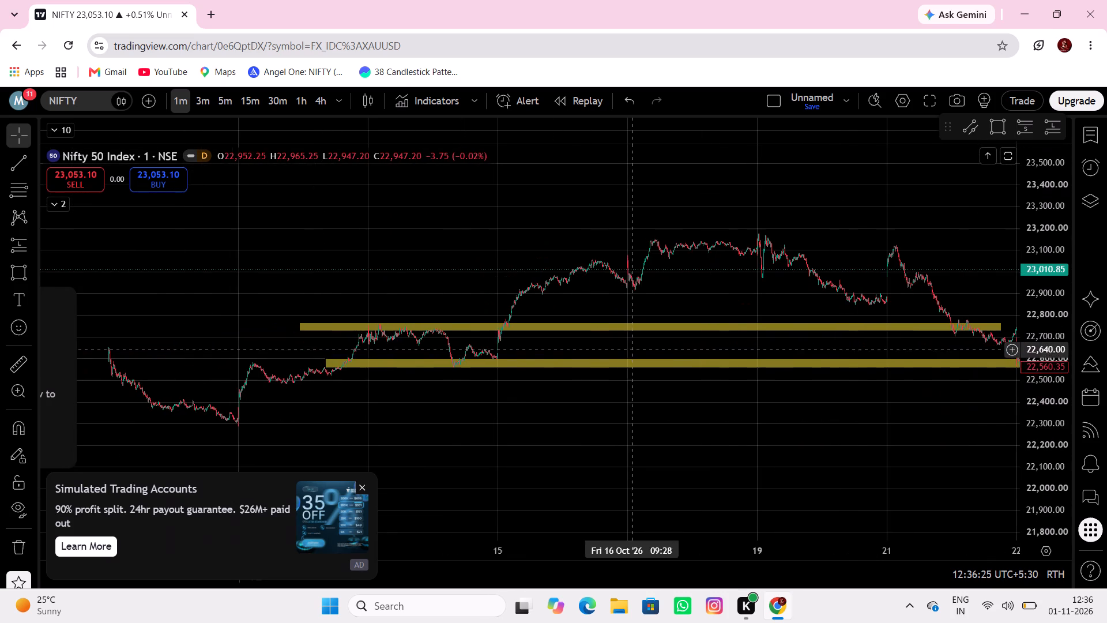
left_click_drag(227, 358, 422, 330)
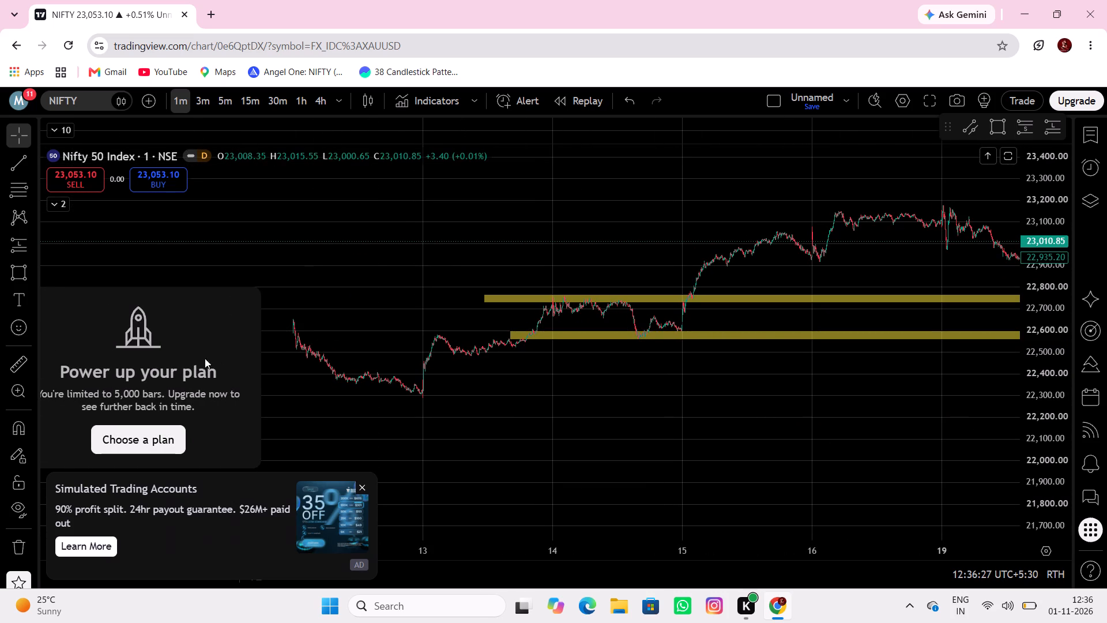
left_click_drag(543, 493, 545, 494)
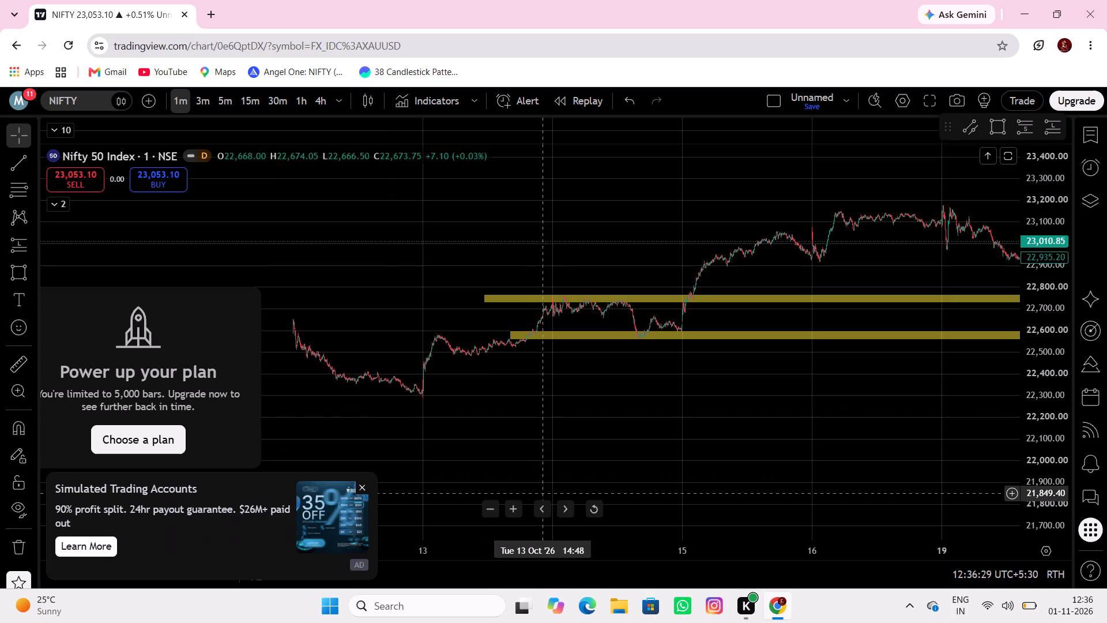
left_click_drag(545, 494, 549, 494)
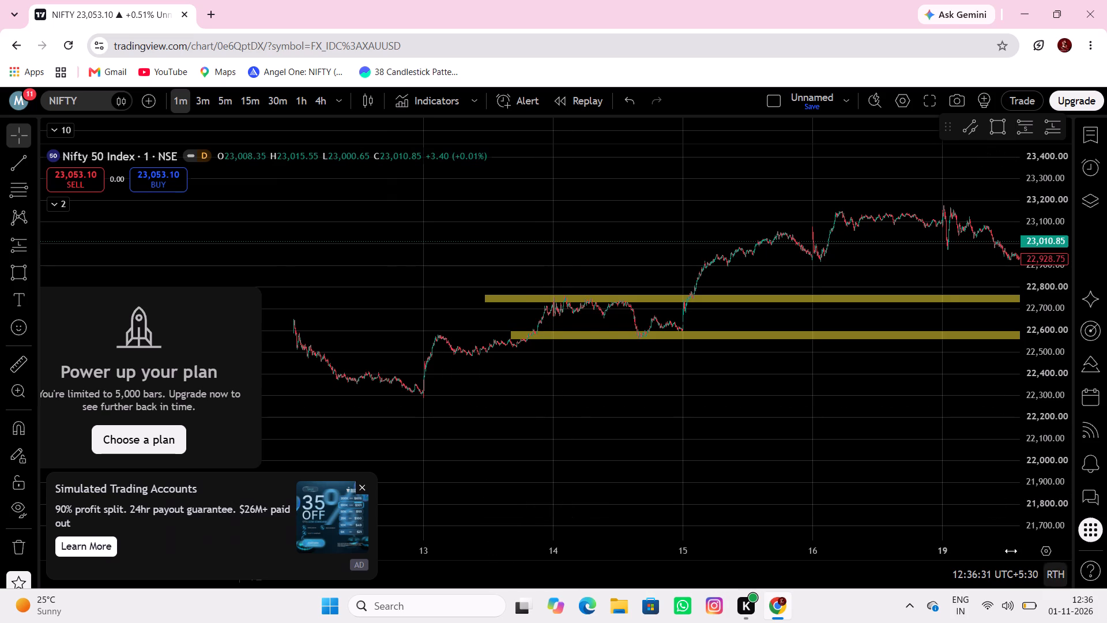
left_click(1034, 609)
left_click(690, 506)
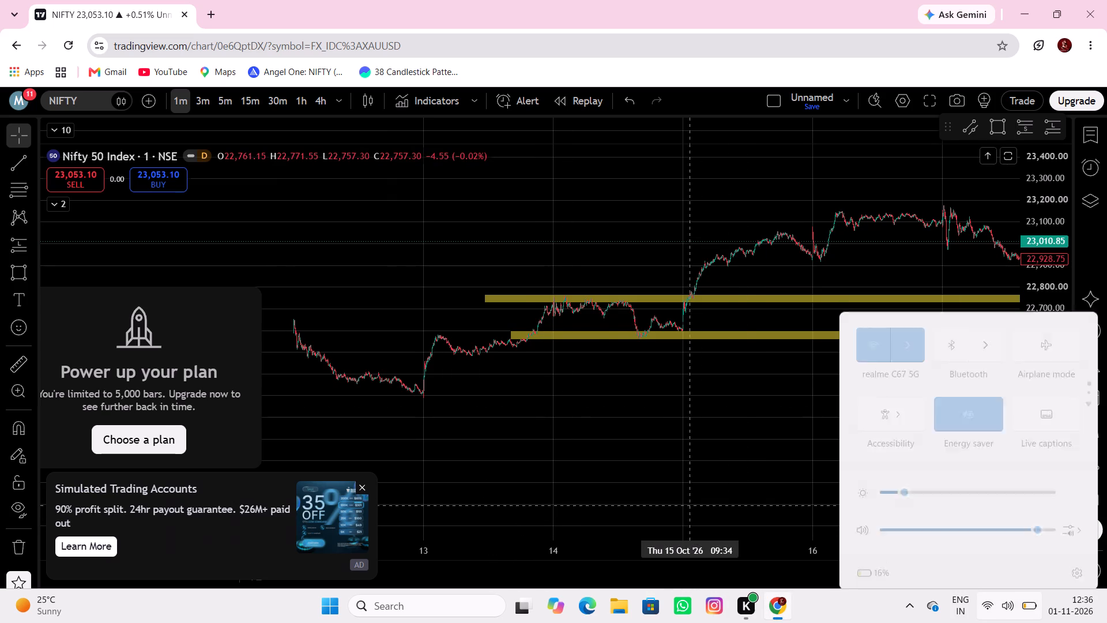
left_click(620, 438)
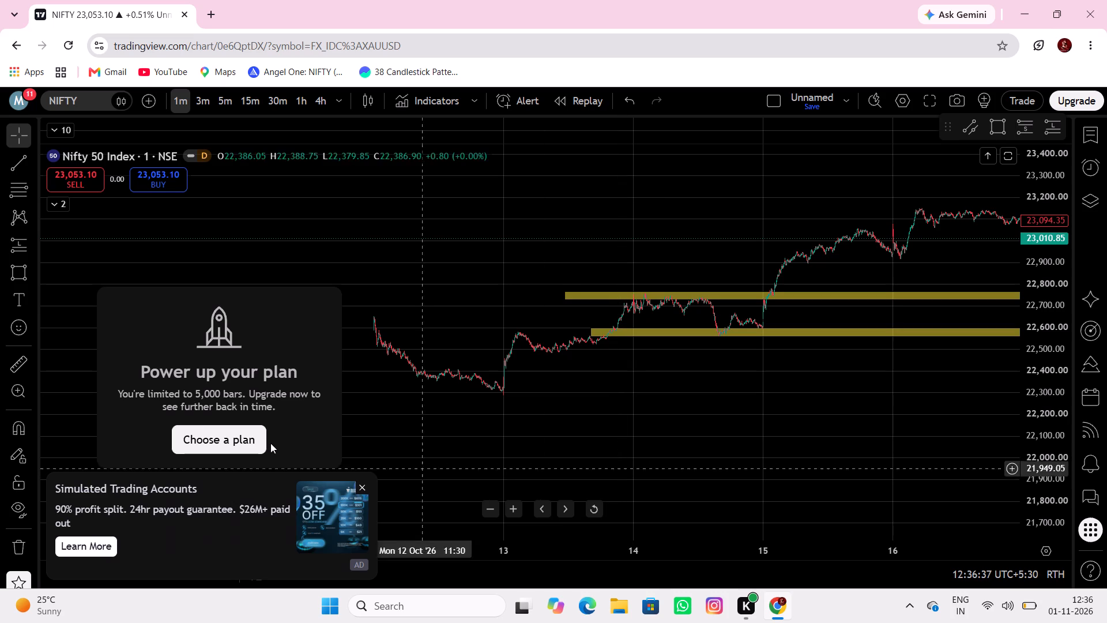
Open the Angel One site from the shortcut in a new browser tab.
left_click(214, 17)
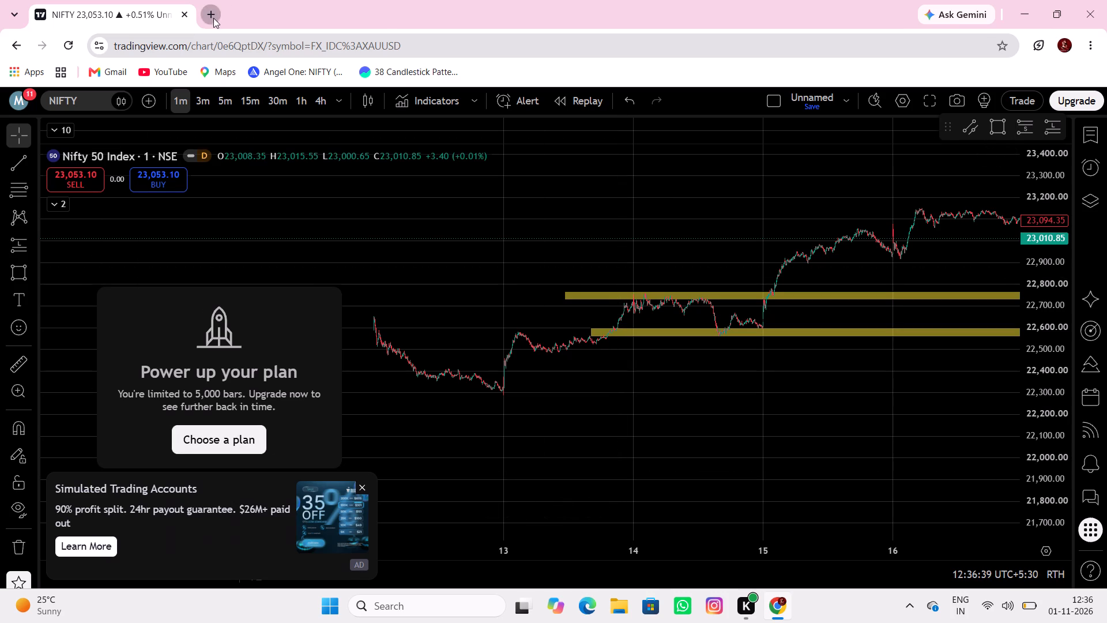
double_click(259, 443)
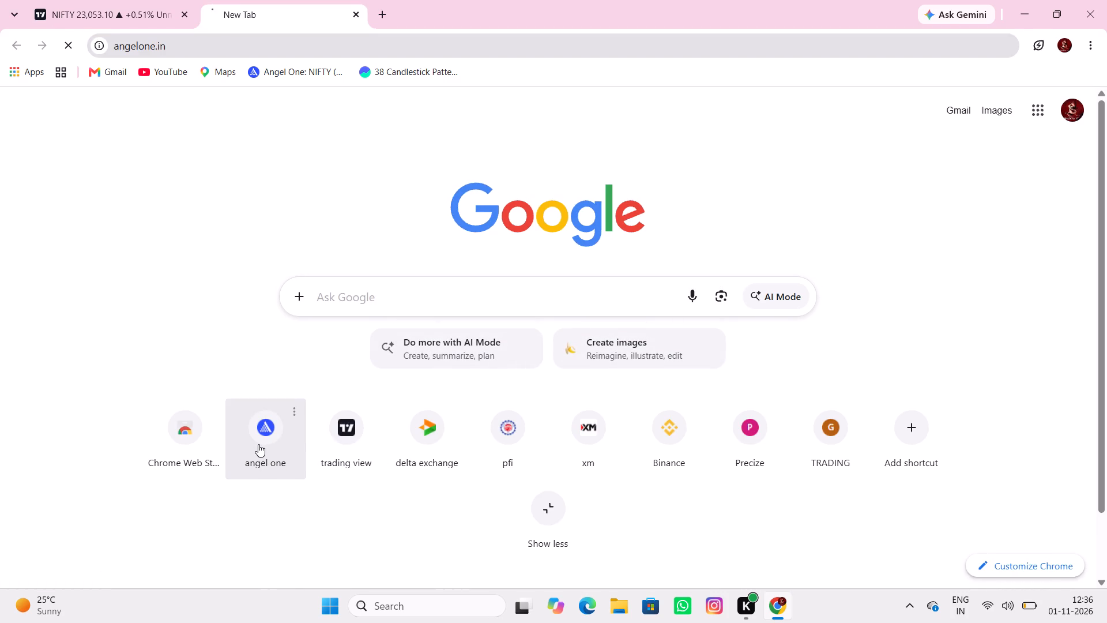